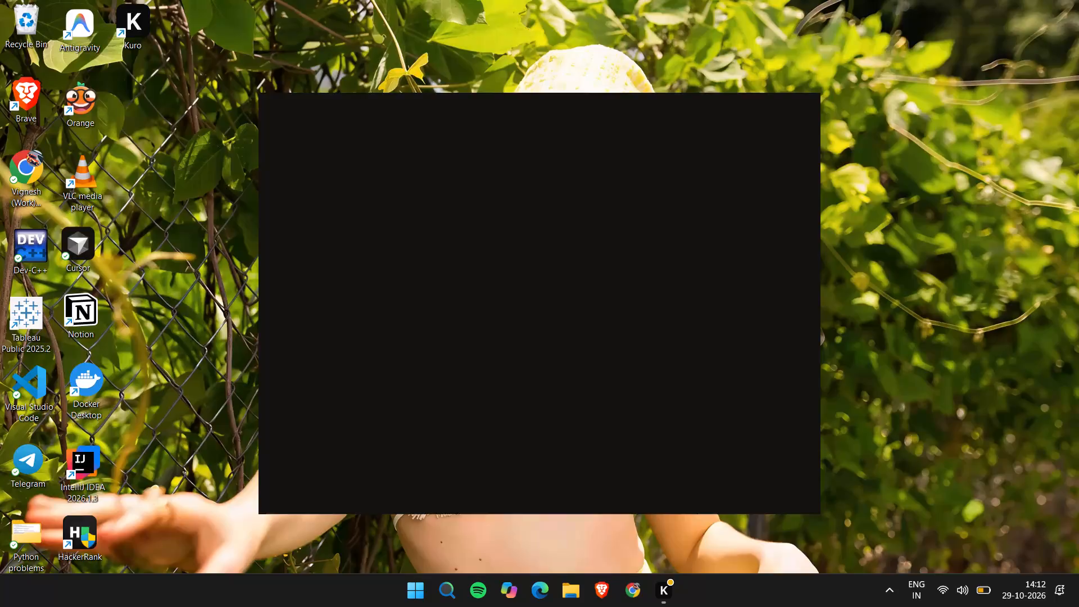
Search the web for "pintrest" and open the Pinterest site from the results.
{"action": "left_click", "coordinate": [358, 47]}
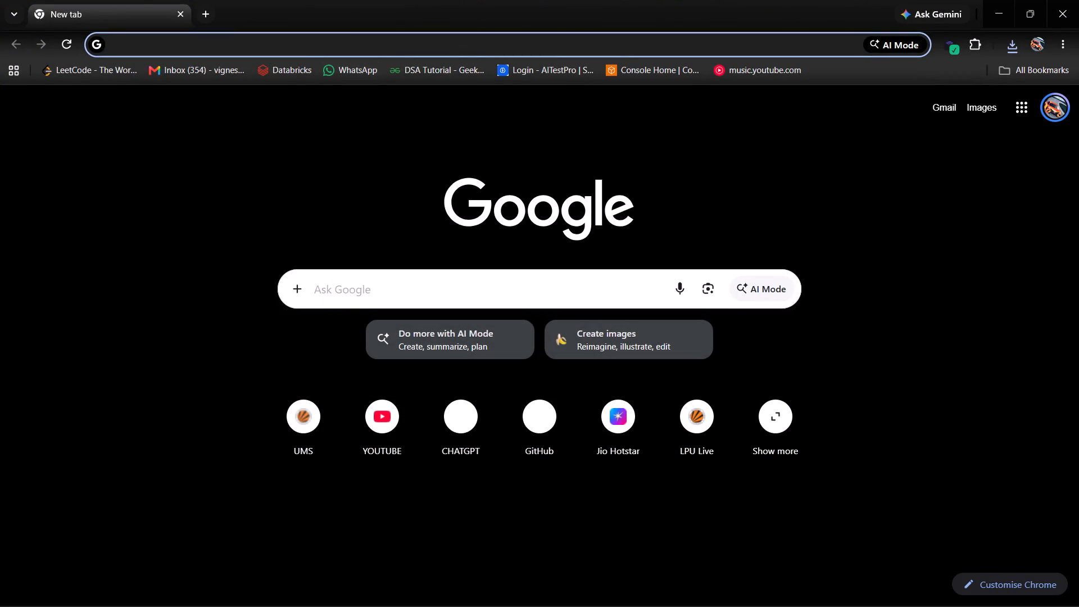
{"action": "type", "text": "pint"}
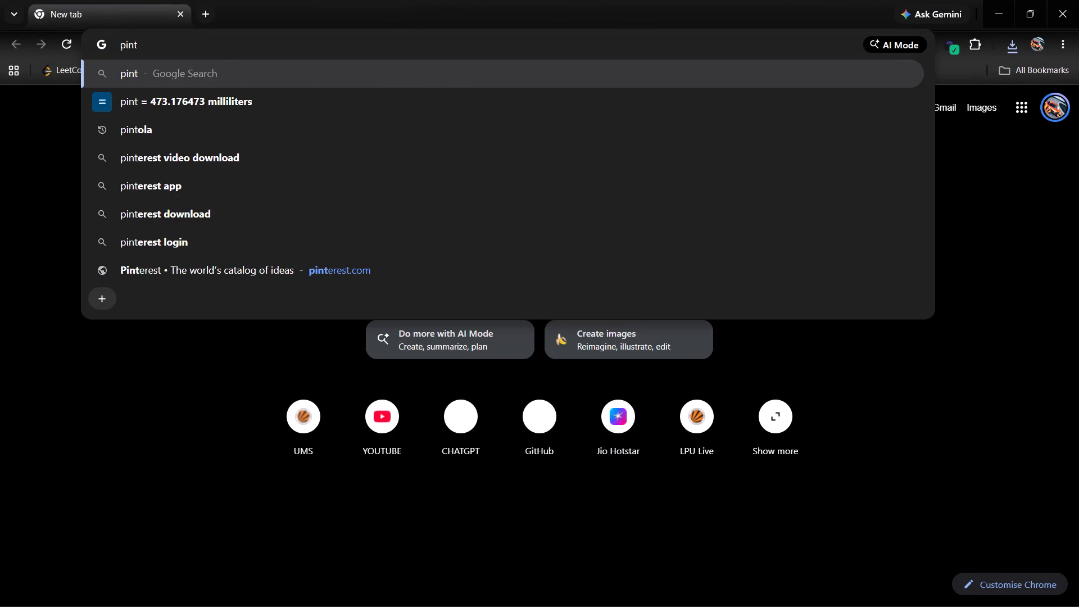
{"action": "type", "text": "rest"}
{"action": "key", "text": "Return"}
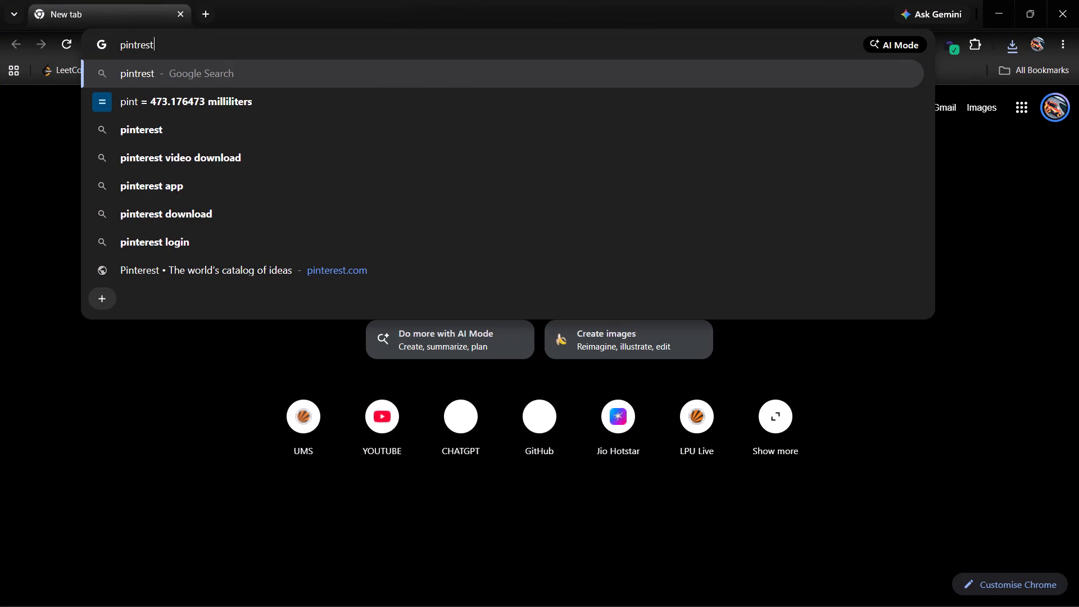
{"action": "left_click", "coordinate": [181, 255]}
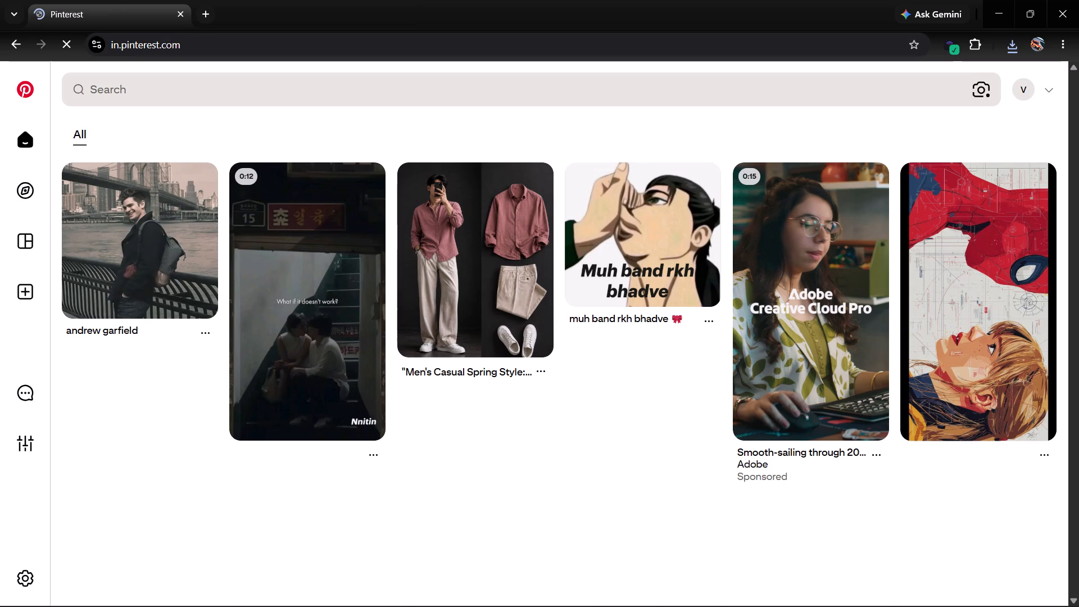
Dismiss the profile photo prompt and search Pinterest for "power bi dashboards".
{"action": "left_click", "coordinate": [386, 91]}
{"action": "type", "text": "power"}
{"action": "left_click", "coordinate": [704, 241]}
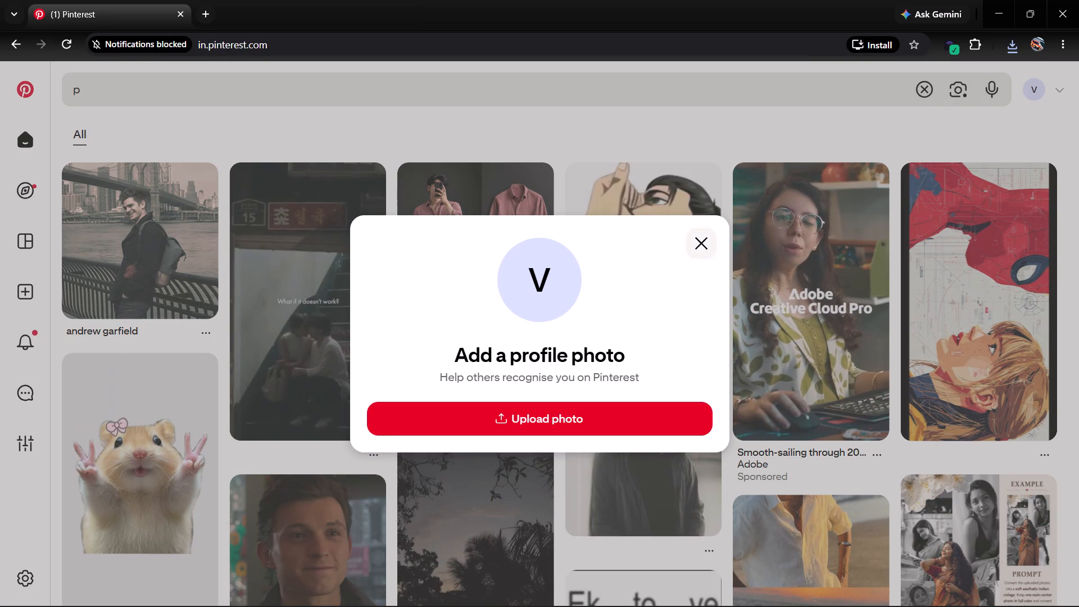
{"action": "type", "text": "ower bi dashboards"}
{"action": "key", "text": "Return"}
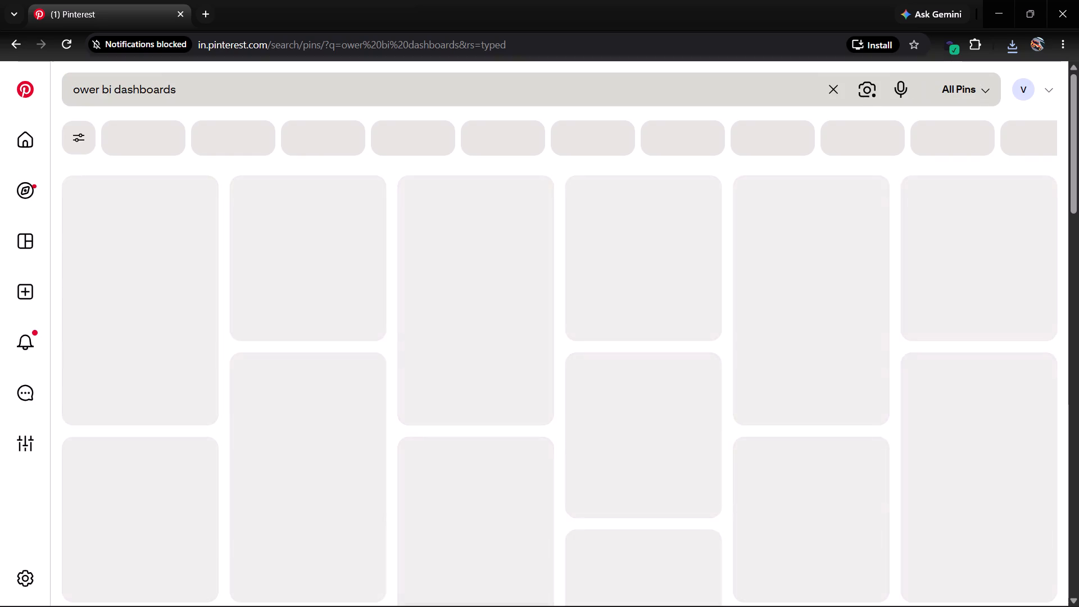
{"action": "left_click", "coordinate": [70, 89]}
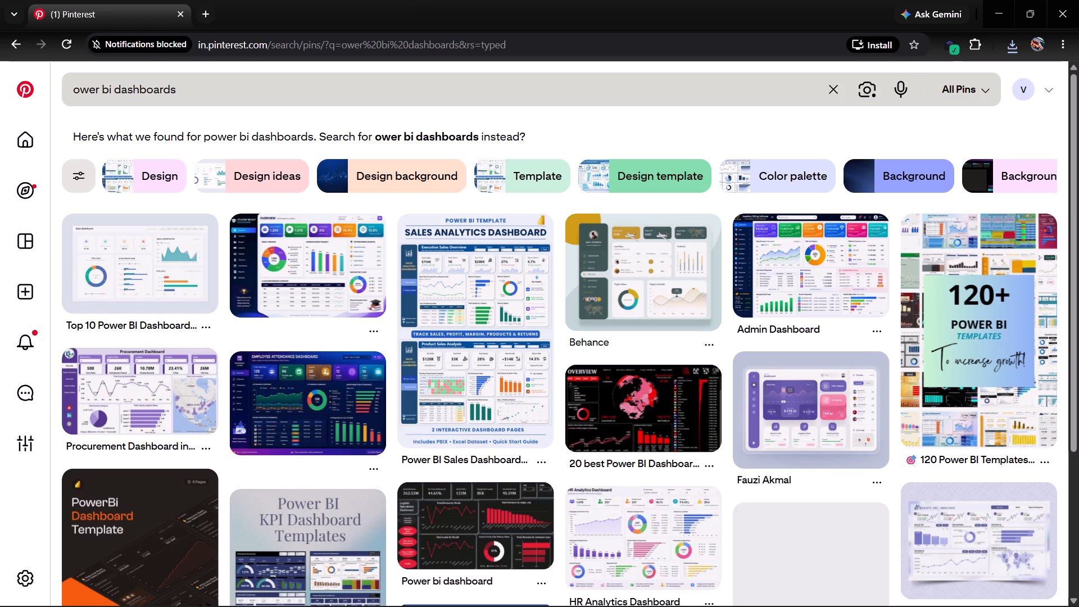
{"action": "left_click", "coordinate": [73, 92]}
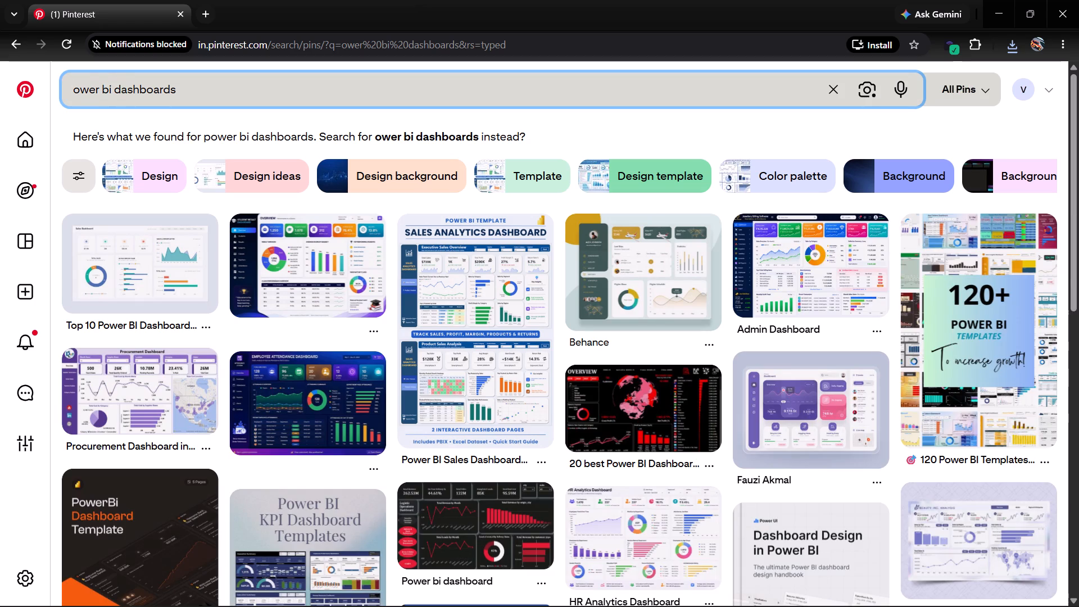
{"action": "key", "text": "p"}
{"action": "key", "text": "Return"}
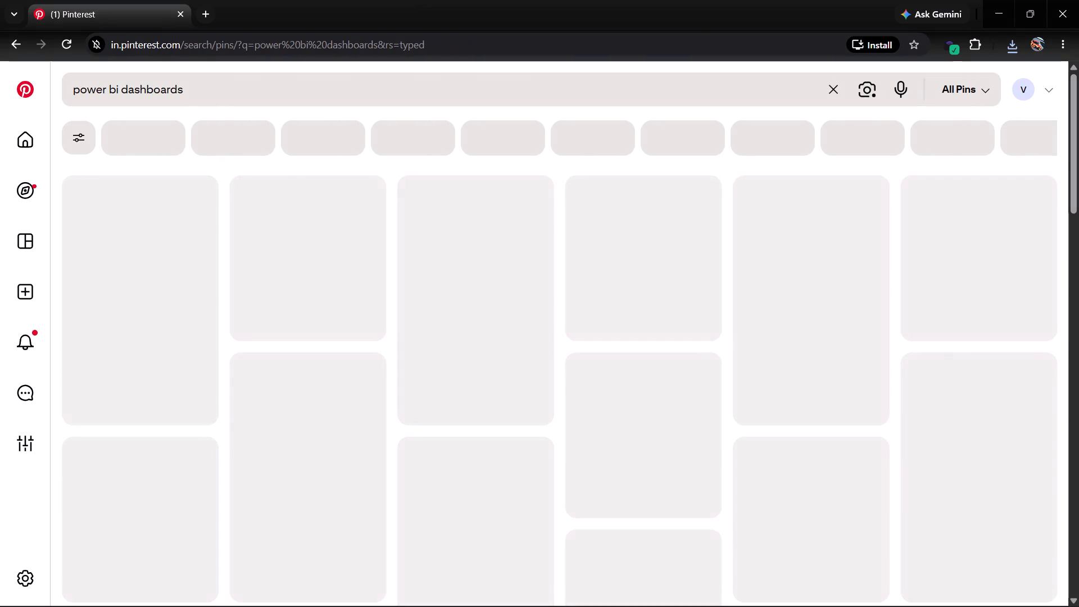
Browse the Power BI dashboard pins to compare layouts, colour themes and chart styles.
{"action": "scroll", "coordinate": [339, 417], "scroll_direction": "down", "scroll_amount": 2}
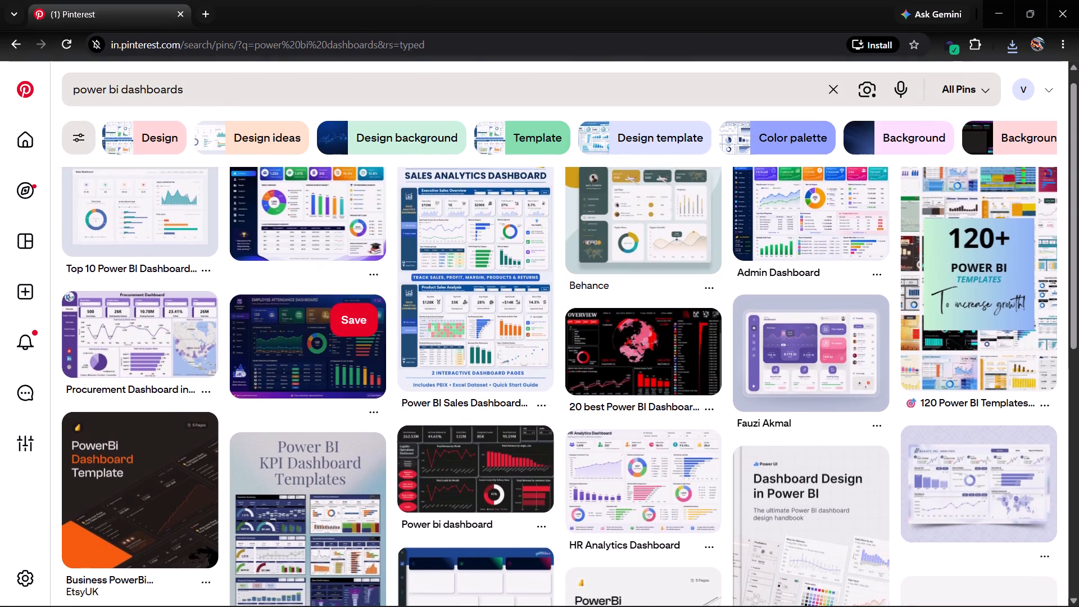
{"action": "scroll", "coordinate": [339, 417], "scroll_direction": "down", "scroll_amount": 2}
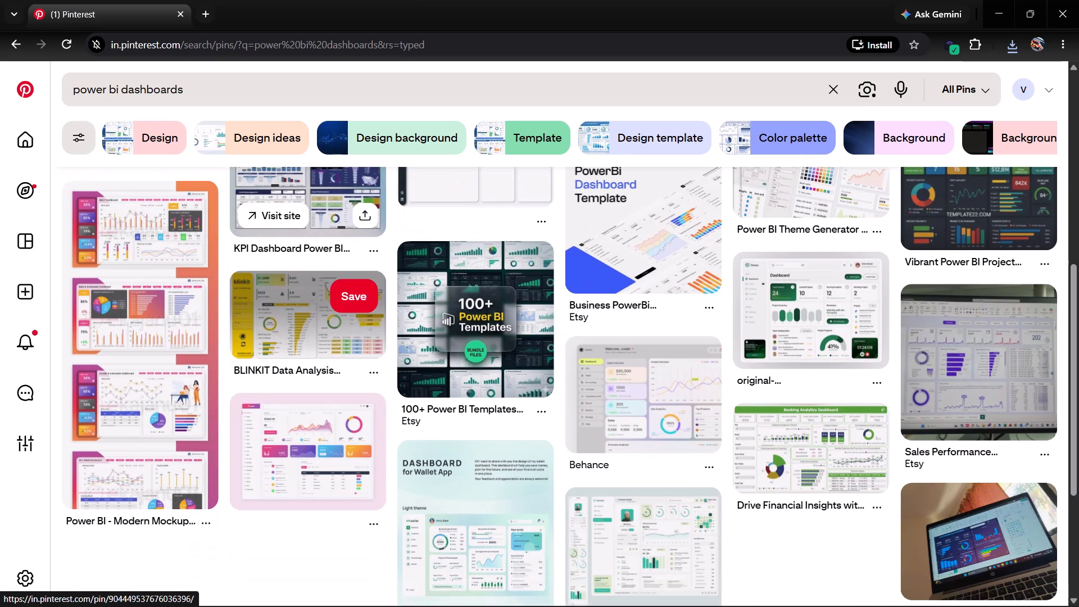
{"action": "scroll", "coordinate": [339, 417], "scroll_direction": "down", "scroll_amount": 4}
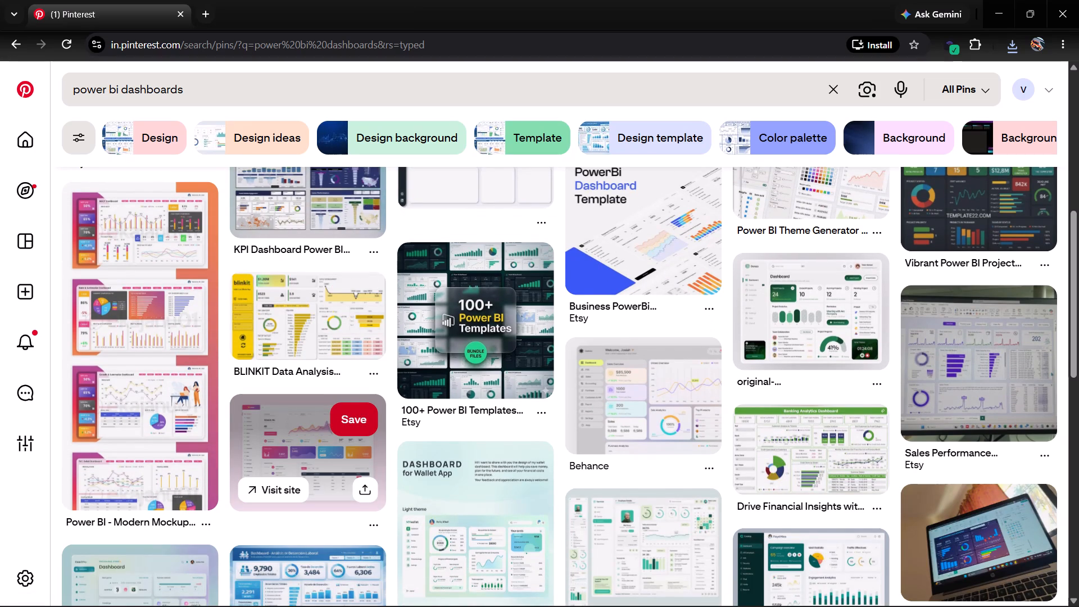
{"action": "scroll", "coordinate": [339, 417], "scroll_direction": "down", "scroll_amount": 1}
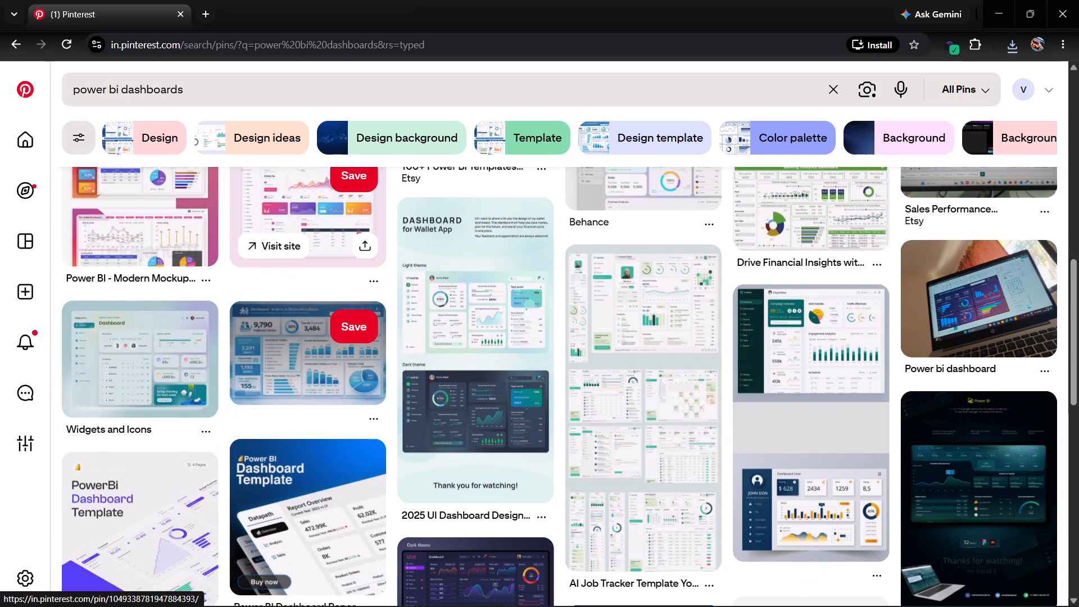
{"action": "scroll", "coordinate": [339, 417], "scroll_direction": "down", "scroll_amount": 1}
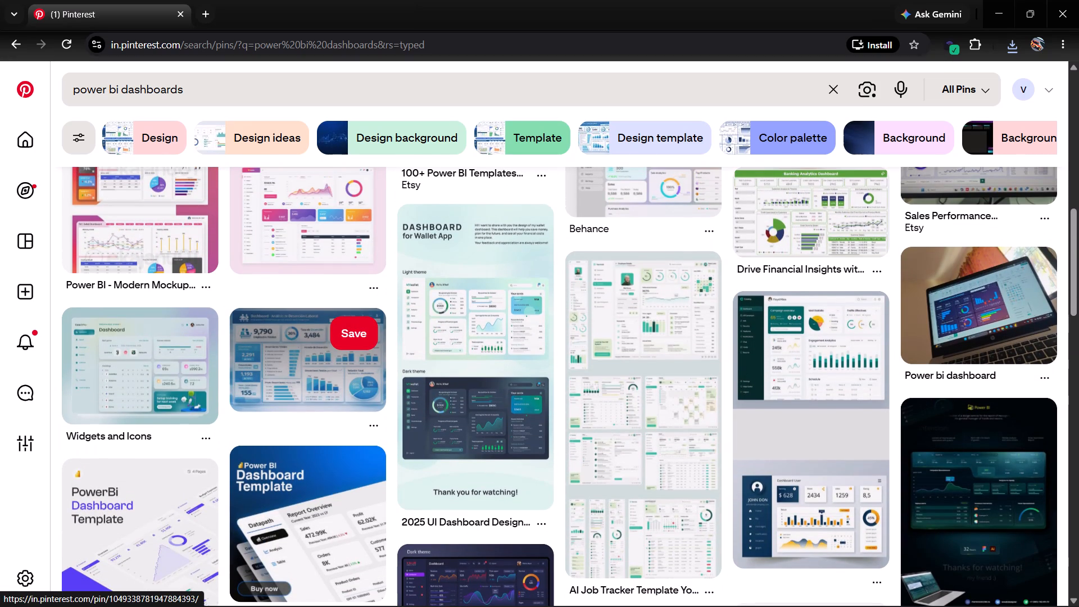
{"action": "scroll", "coordinate": [336, 475], "scroll_direction": "down", "scroll_amount": 1}
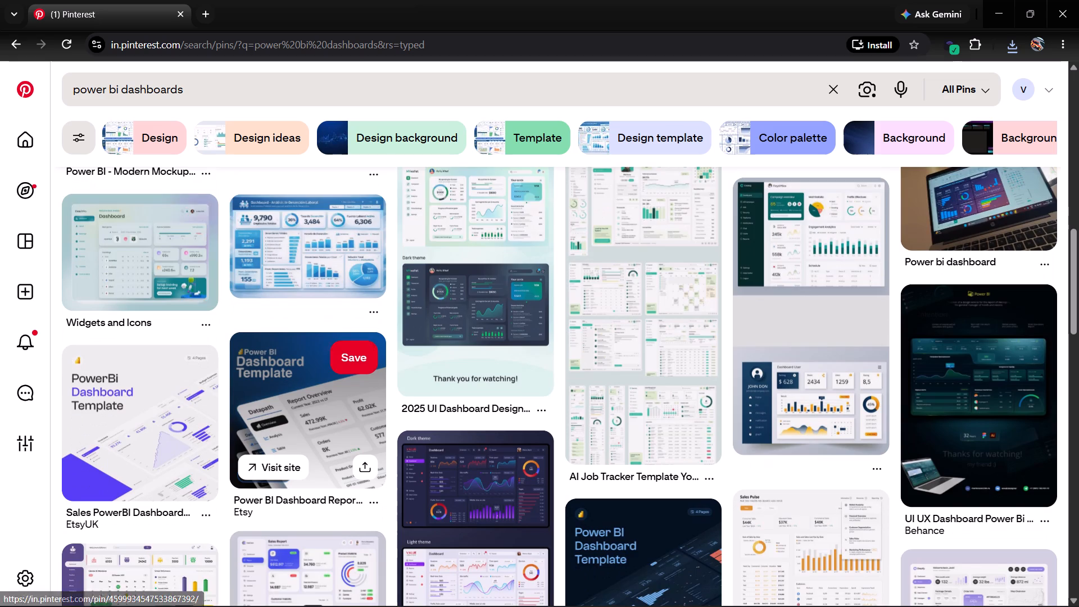
{"action": "scroll", "coordinate": [336, 475], "scroll_direction": "down", "scroll_amount": 2}
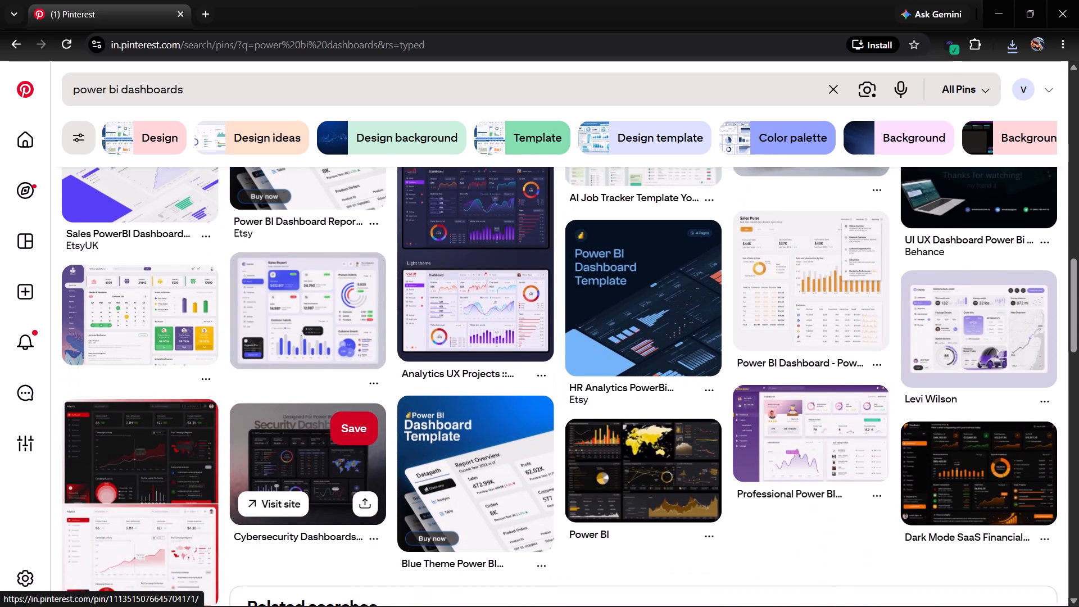
{"action": "scroll", "coordinate": [336, 475], "scroll_direction": "down", "scroll_amount": 3}
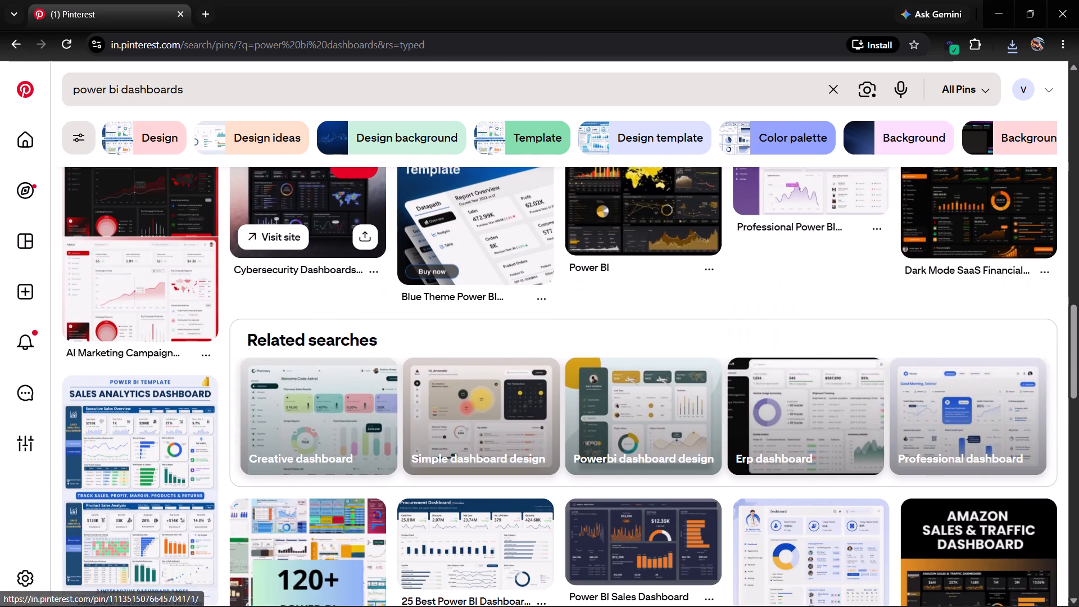
{"action": "scroll", "coordinate": [336, 475], "scroll_direction": "down", "scroll_amount": 2}
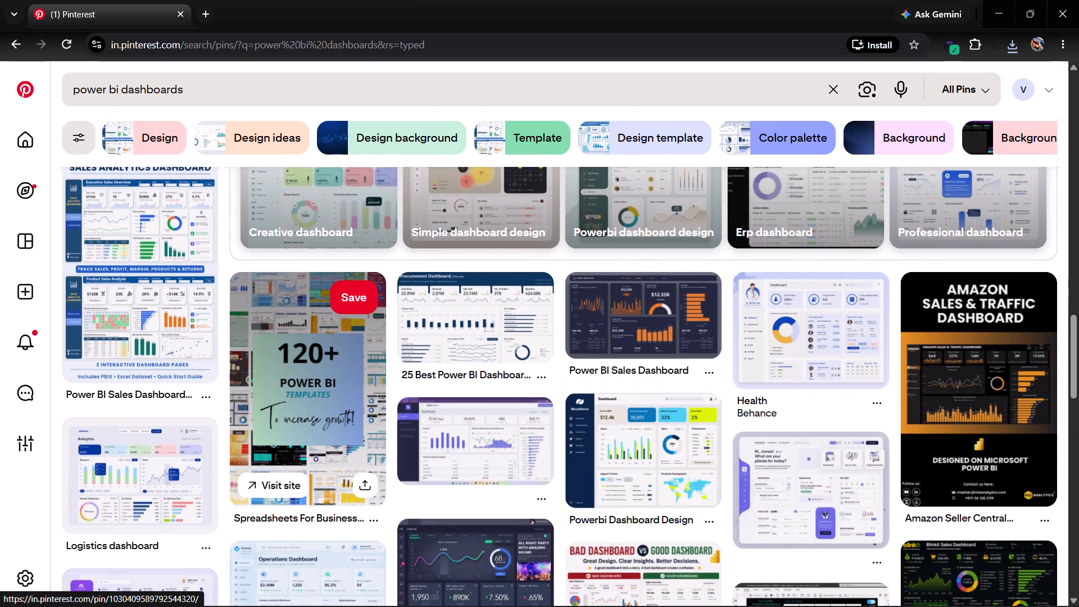
{"action": "scroll", "coordinate": [336, 475], "scroll_direction": "down", "scroll_amount": 2}
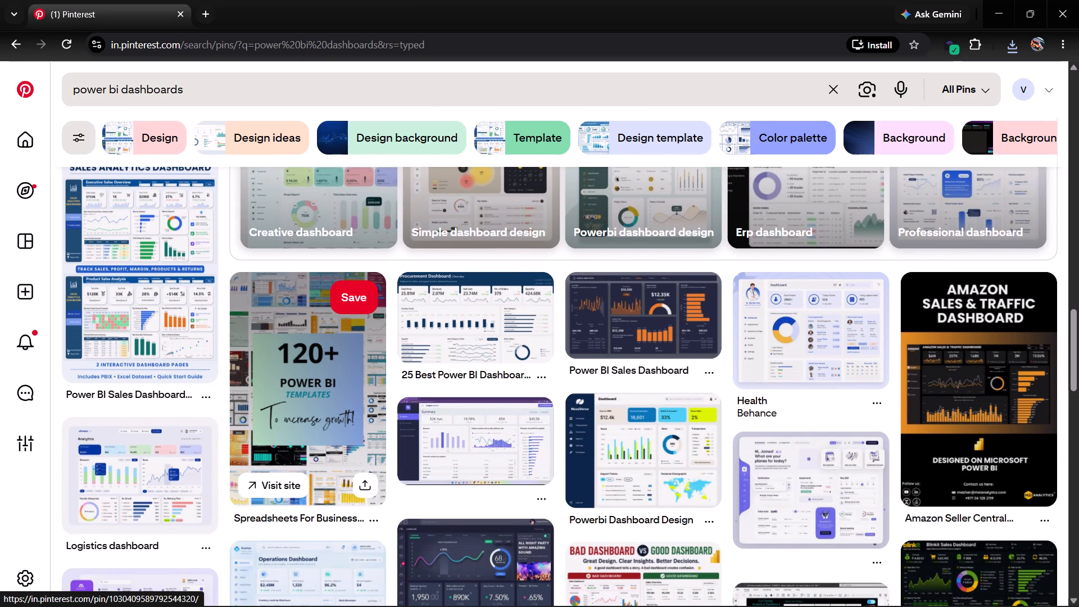
{"action": "scroll", "coordinate": [336, 475], "scroll_direction": "down", "scroll_amount": 2}
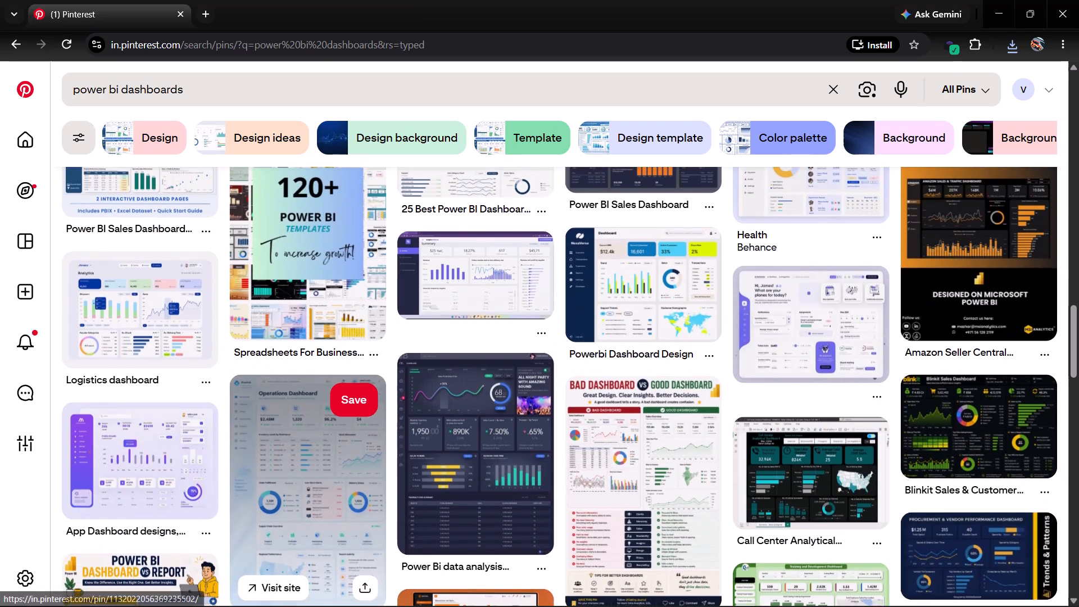
{"action": "scroll", "coordinate": [336, 475], "scroll_direction": "down", "scroll_amount": 2}
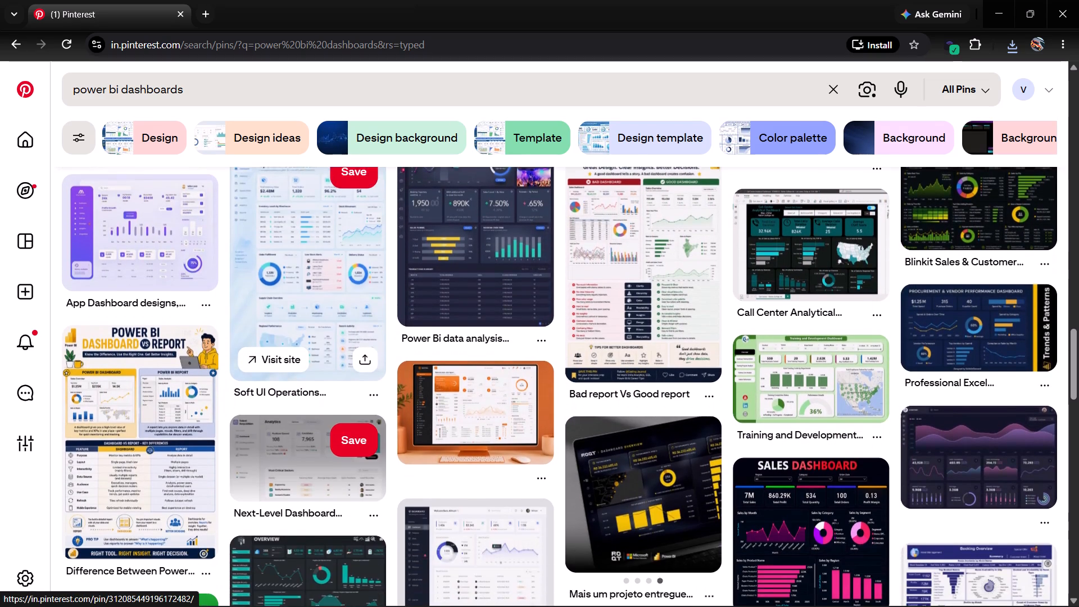
{"action": "scroll", "coordinate": [336, 475], "scroll_direction": "down", "scroll_amount": 1}
{"action": "scroll", "coordinate": [336, 475], "scroll_direction": "up", "scroll_amount": 5}
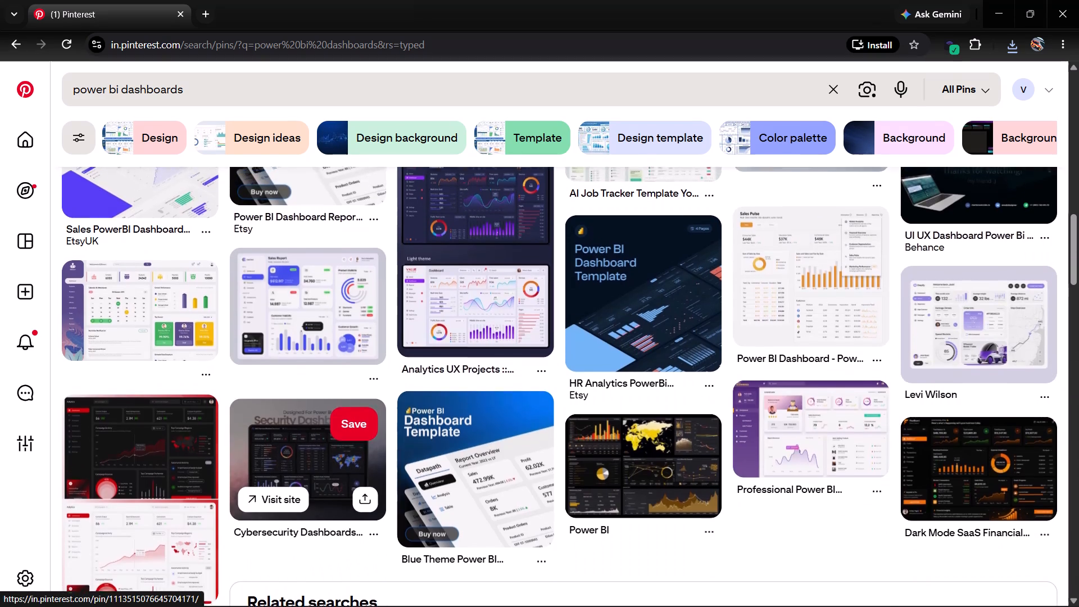
{"action": "scroll", "coordinate": [336, 475], "scroll_direction": "up", "scroll_amount": 3}
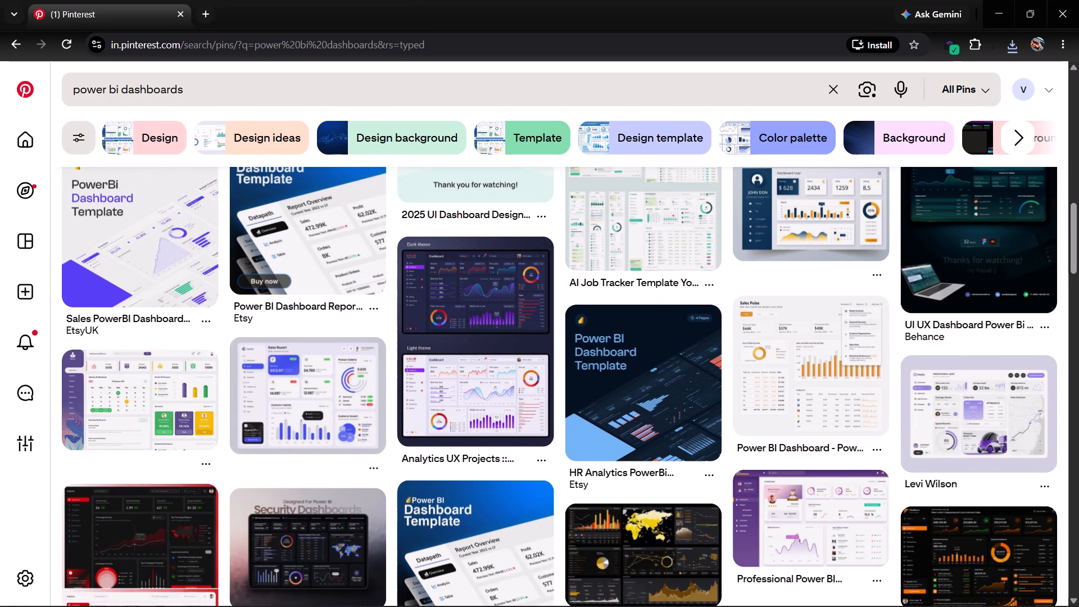
Narrow the Power BI dashboards search with the "Design template" suggestion.
{"action": "left_click", "coordinate": [632, 143]}
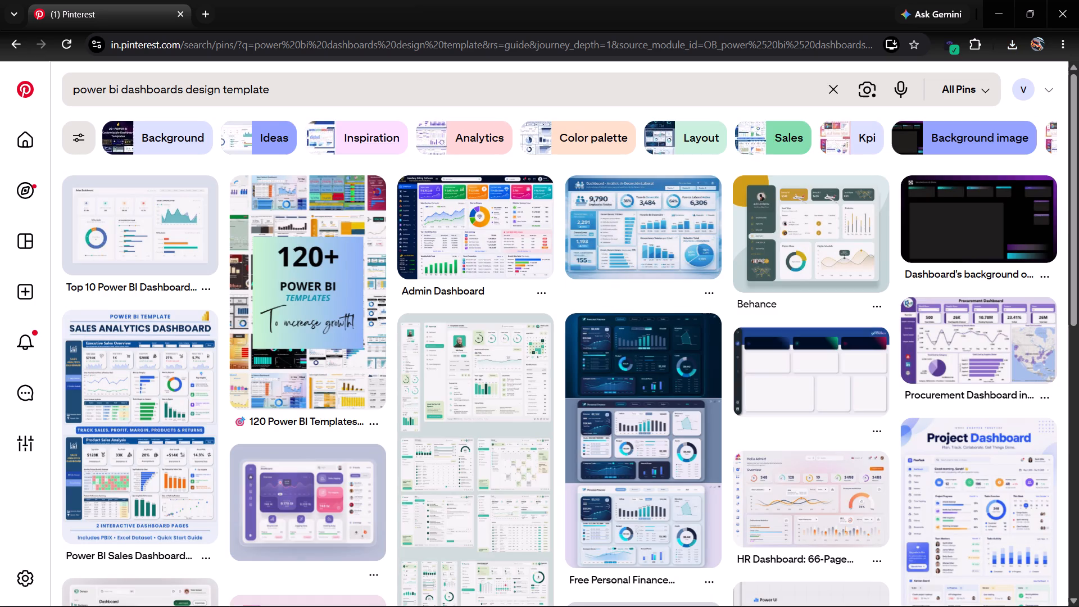
{"action": "left_click", "coordinate": [659, 238]}
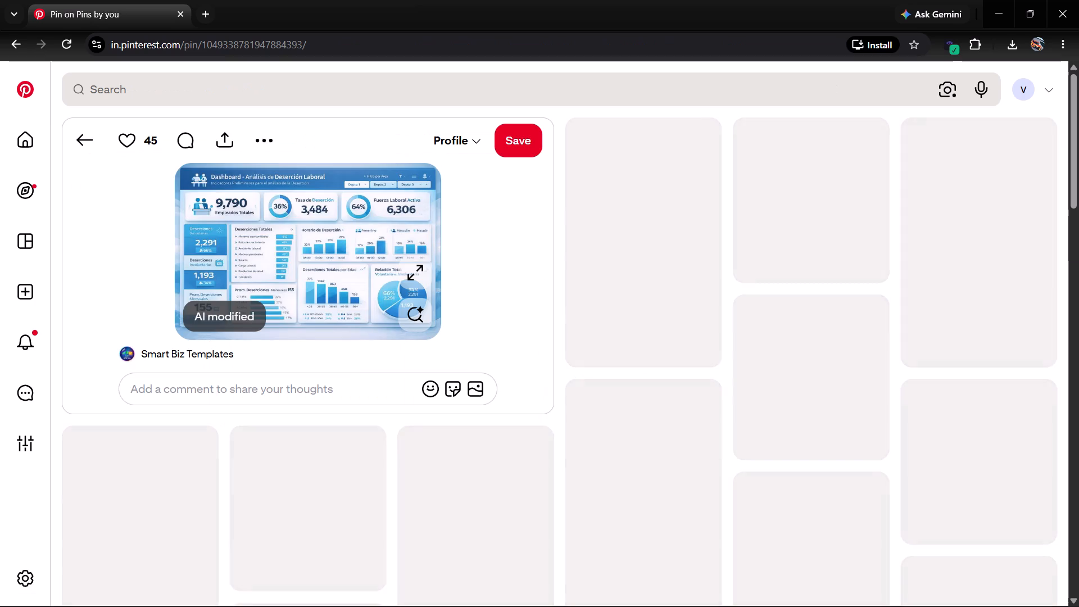
{"action": "left_click", "coordinate": [338, 239]}
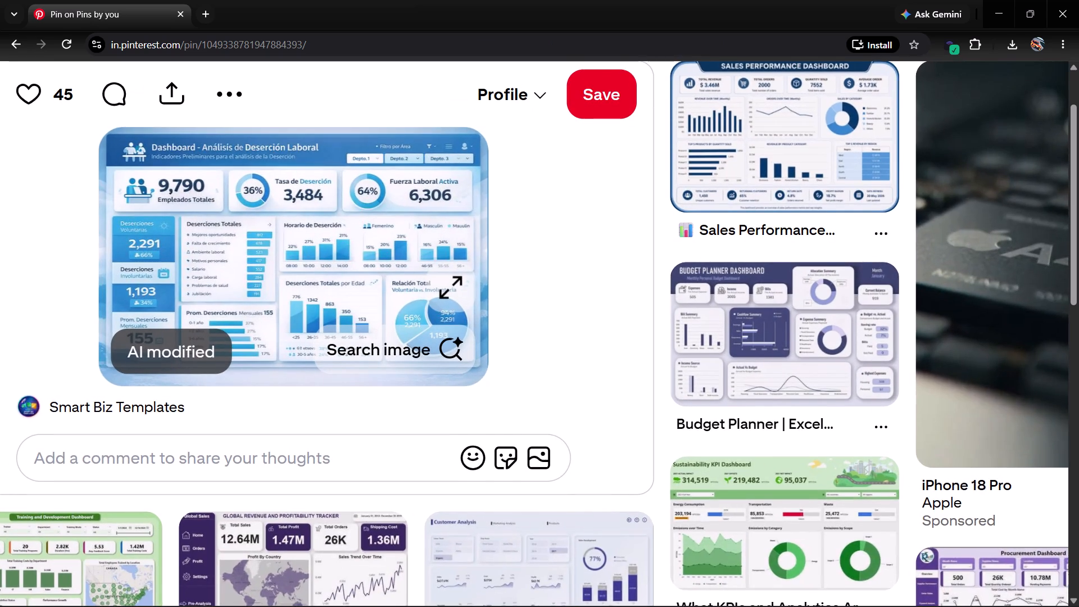
{"action": "scroll", "coordinate": [338, 239], "scroll_direction": "right", "scroll_amount": 2}
{"action": "scroll", "coordinate": [338, 239], "scroll_direction": "up", "scroll_amount": 1}
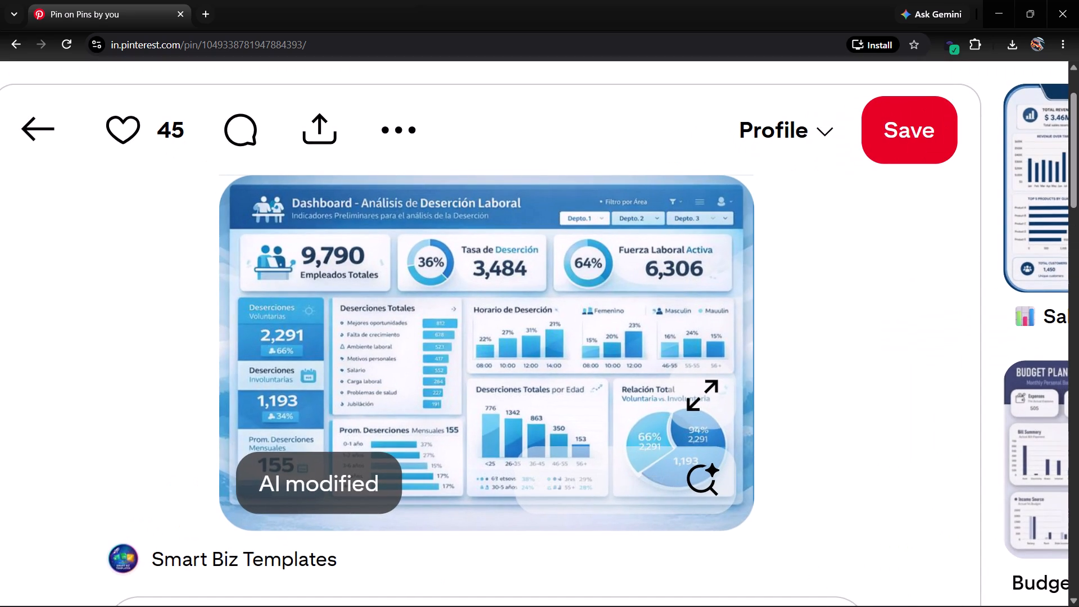
{"action": "left_click", "coordinate": [144, 332]}
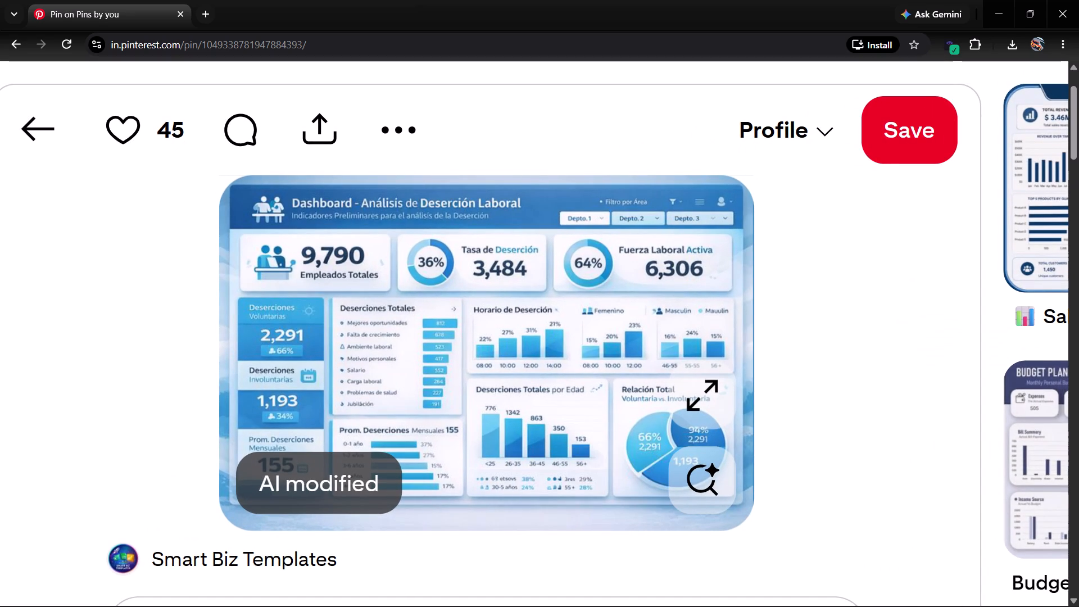
{"action": "scroll", "coordinate": [247, 292], "scroll_direction": "down", "scroll_amount": 1}
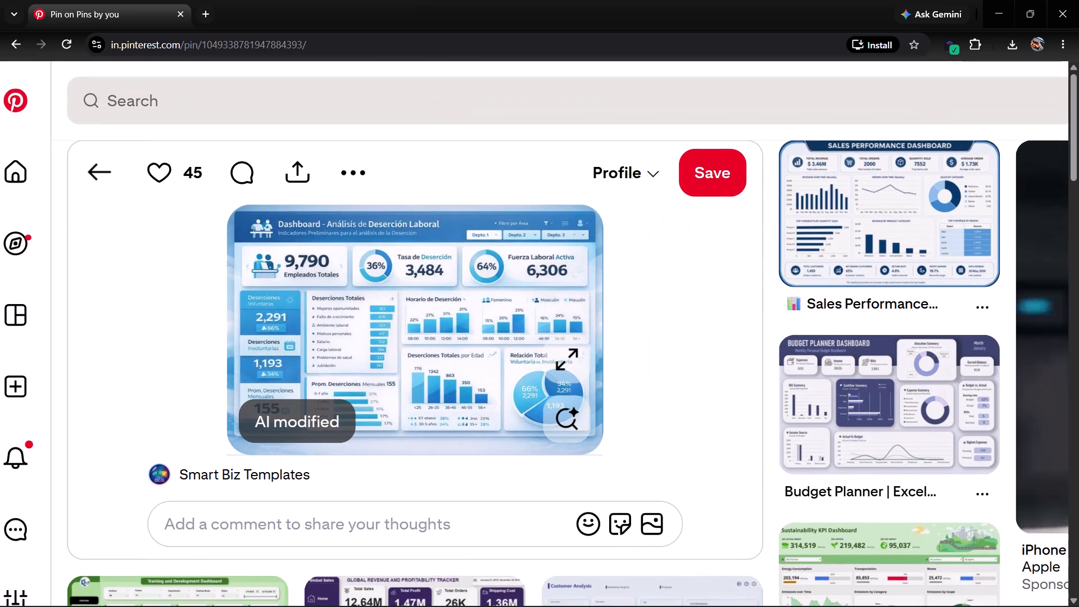
{"action": "scroll", "coordinate": [247, 292], "scroll_direction": "down", "scroll_amount": 2}
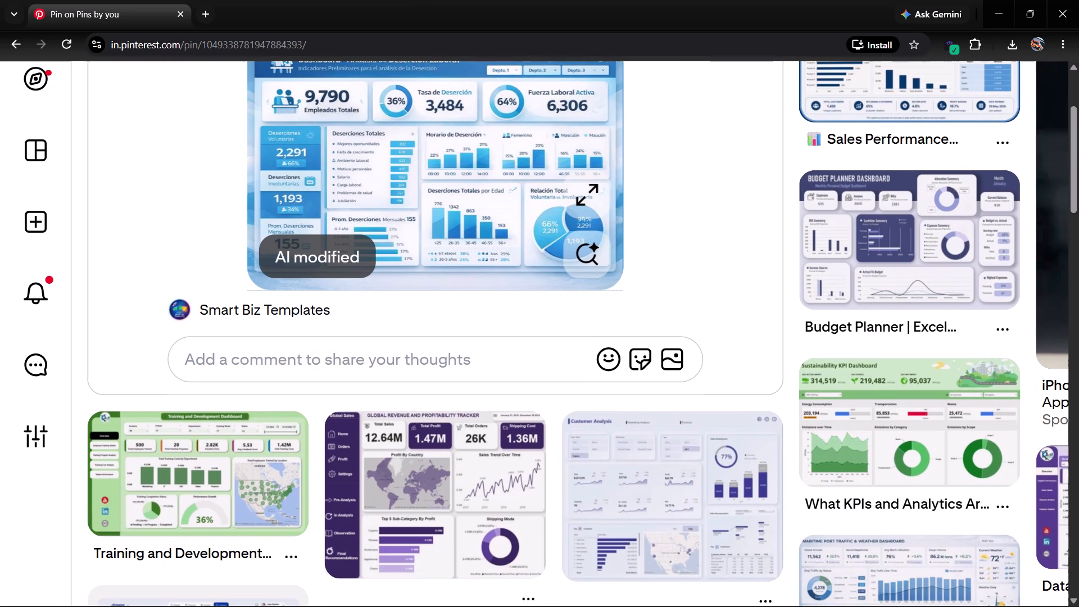
{"action": "scroll", "coordinate": [247, 292], "scroll_direction": "down", "scroll_amount": 2}
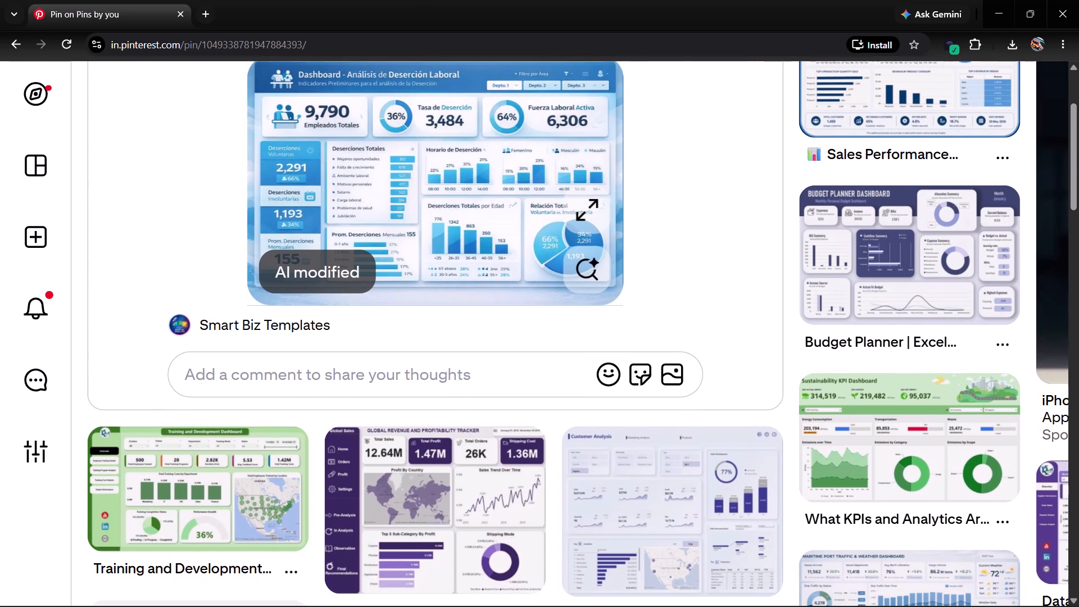
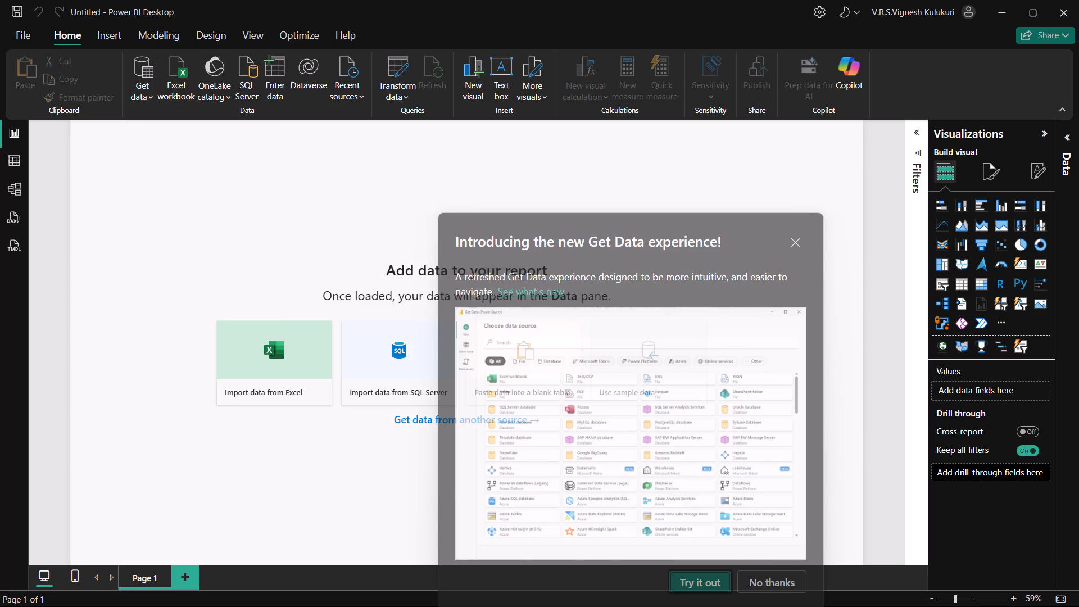
Decline the offer to try the new Get Data experience.
{"action": "left_click", "coordinate": [763, 578]}
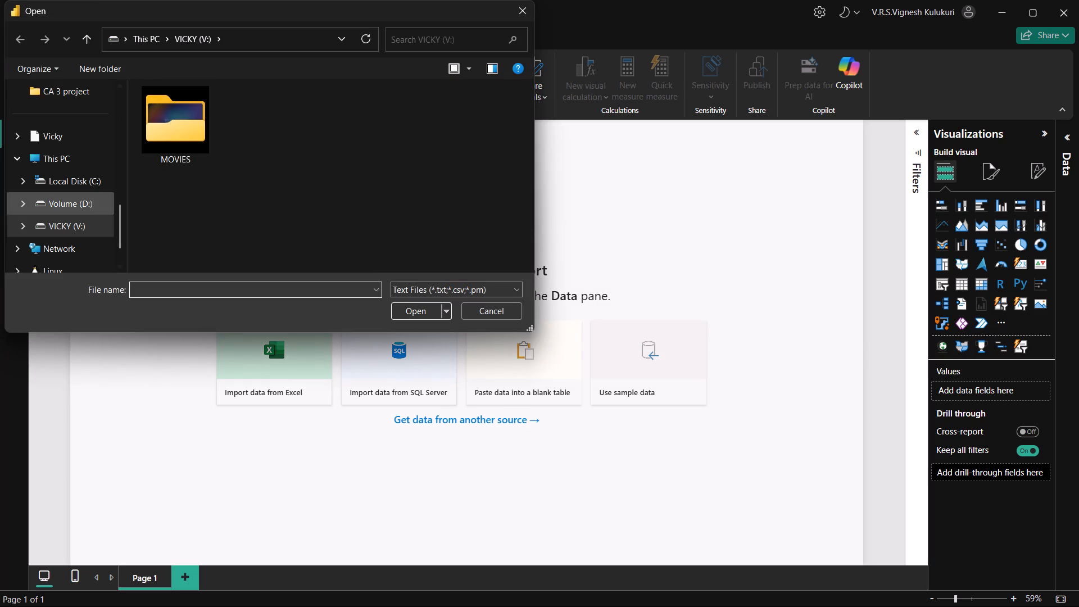
Open the campus_placement_cleaned CSV file from the Downloads folder as the report's data source.
{"action": "left_click_drag", "start_coordinate": [123, 223], "coordinate": [119, 143]}
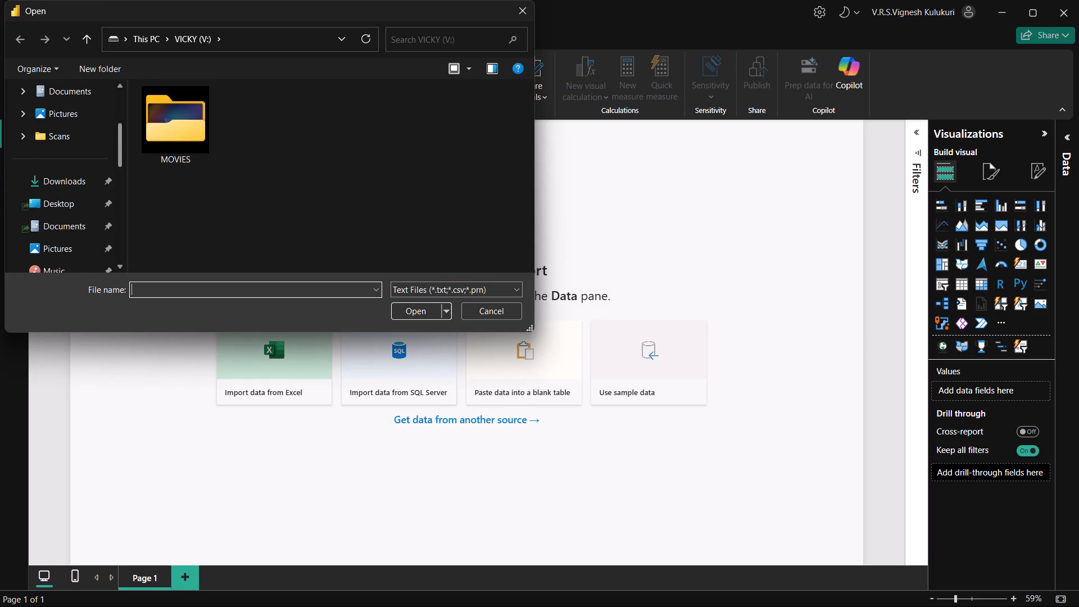
{"action": "left_click", "coordinate": [61, 183]}
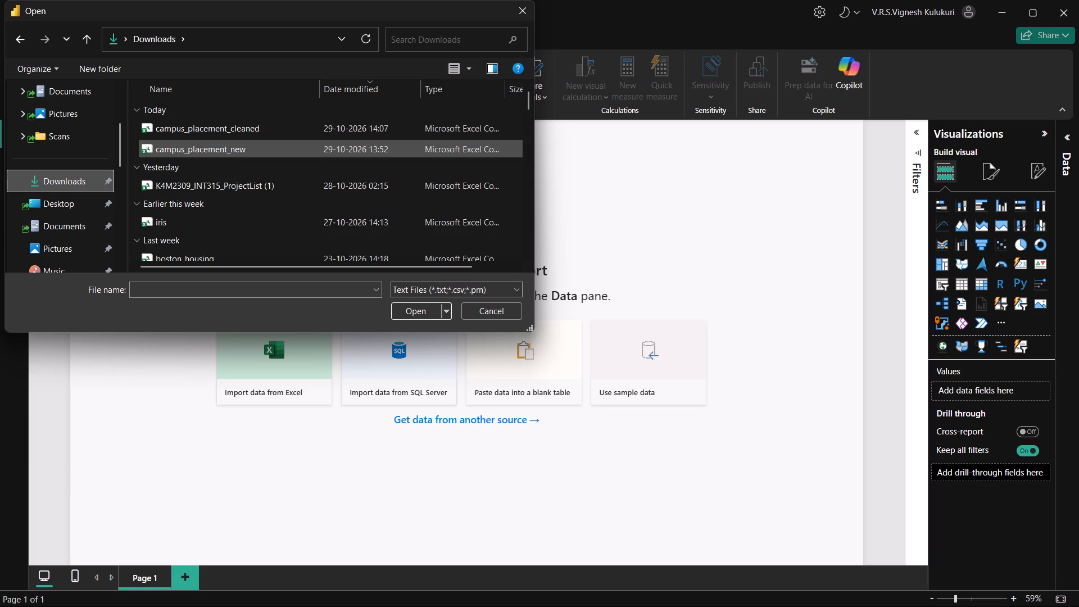
{"action": "left_click", "coordinate": [214, 130]}
{"action": "key", "text": "Return"}
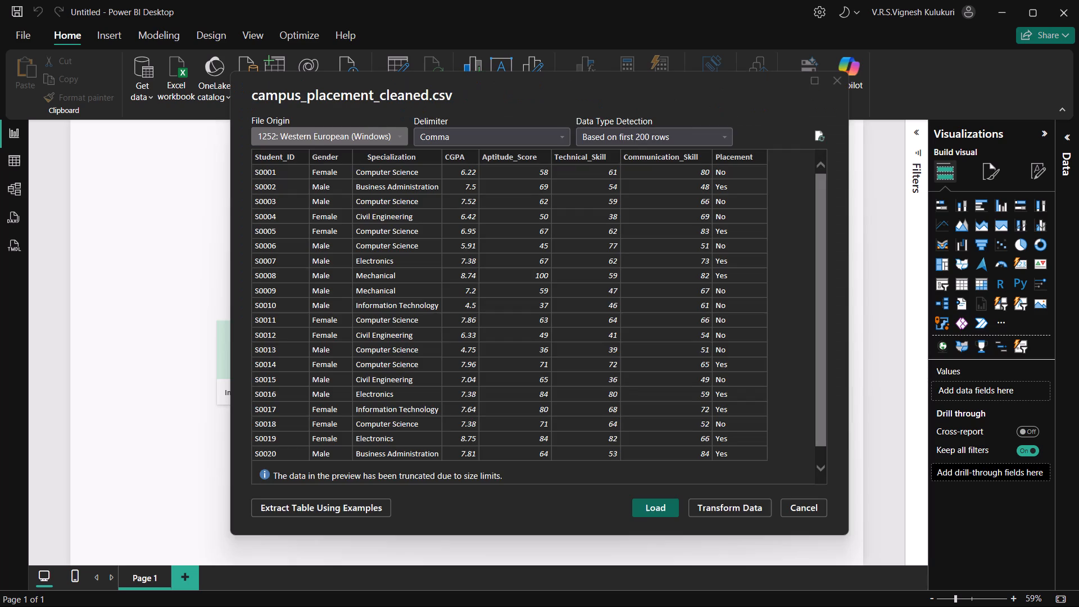
Check the campus_placement_cleaned.csv preview and load the data into the report without transforming it.
{"action": "scroll", "coordinate": [526, 359], "scroll_direction": "down", "scroll_amount": 4}
{"action": "scroll", "coordinate": [526, 359], "scroll_direction": "up", "scroll_amount": 2}
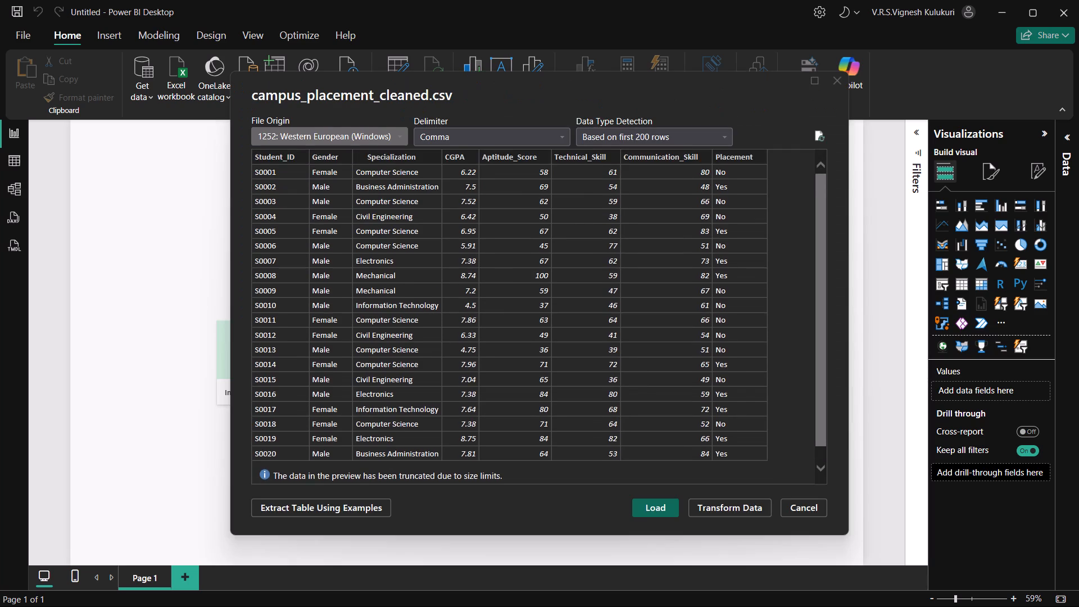
{"action": "scroll", "coordinate": [526, 359], "scroll_direction": "up", "scroll_amount": 4}
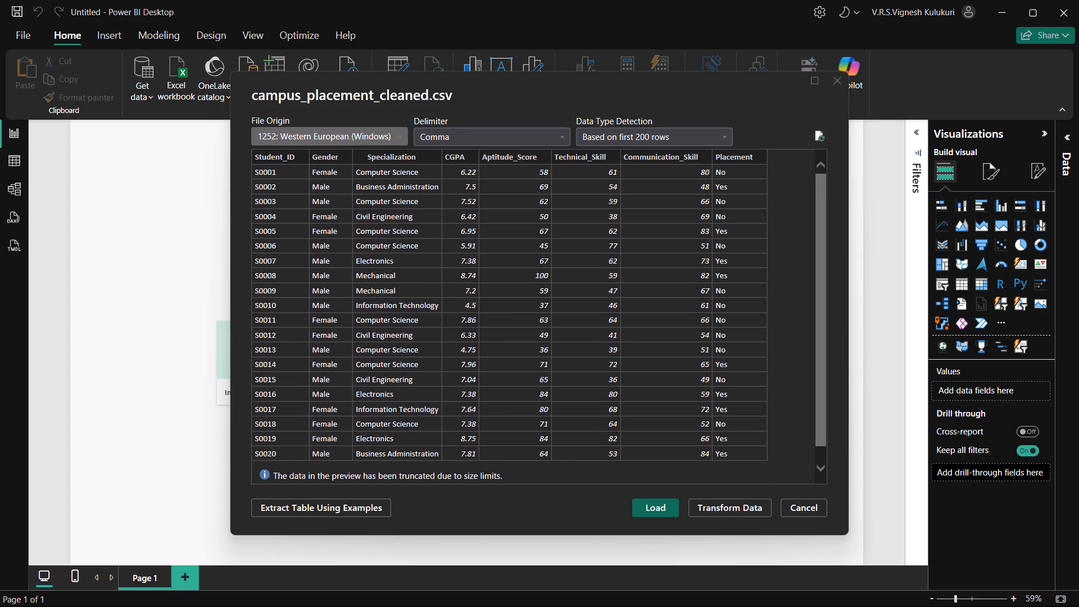
{"action": "left_click", "coordinate": [650, 504]}
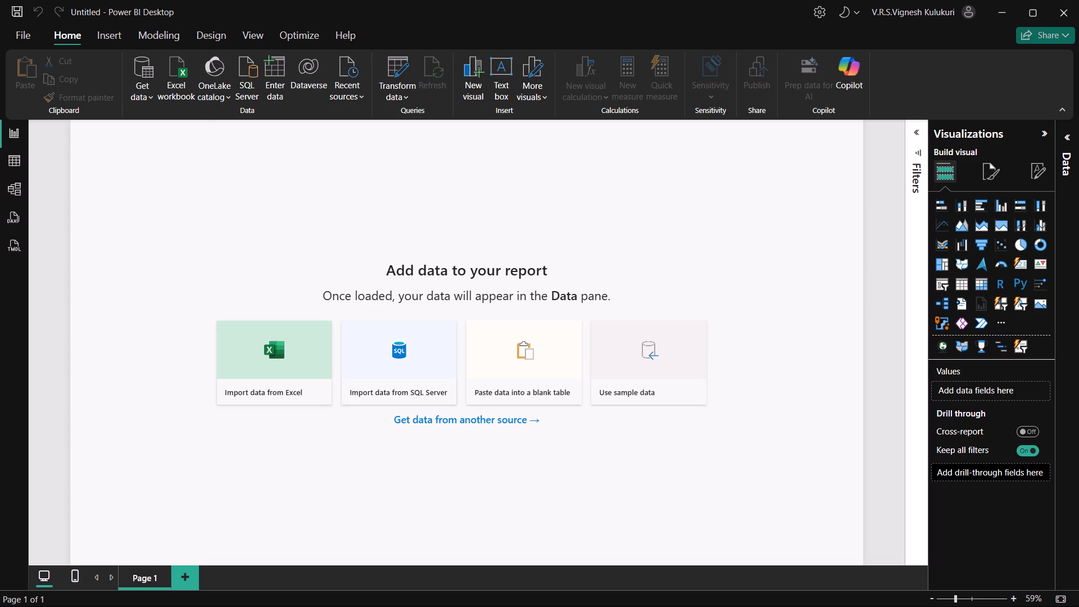
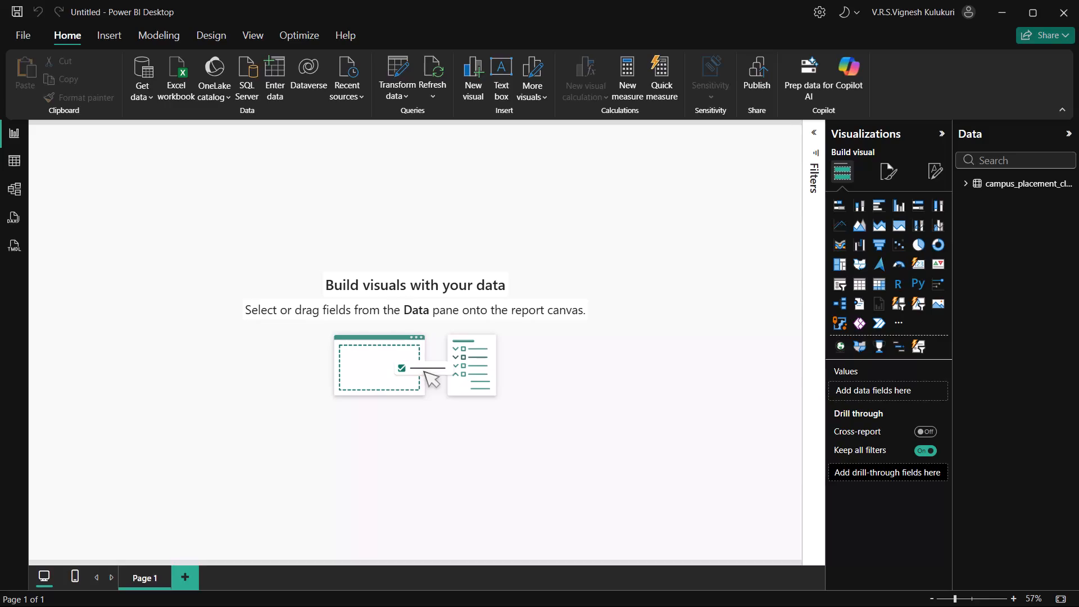
Insert a rectangle shape on Page 1 and enlarge it to cover the entire report page as a background.
{"action": "left_click", "coordinate": [395, 357]}
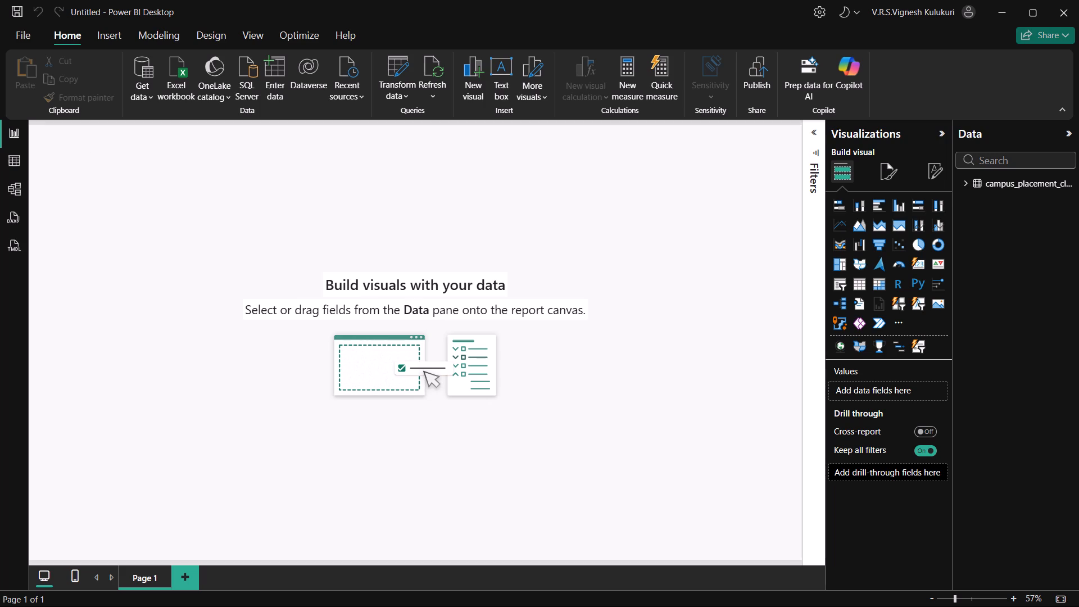
{"action": "left_click", "coordinate": [105, 31]}
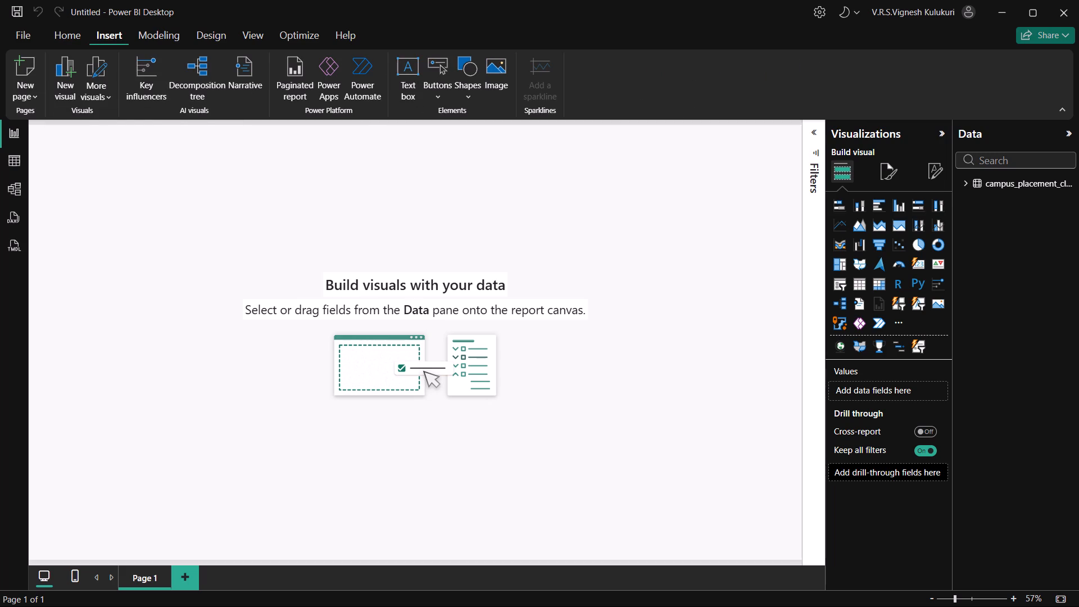
{"action": "left_click", "coordinate": [217, 38]}
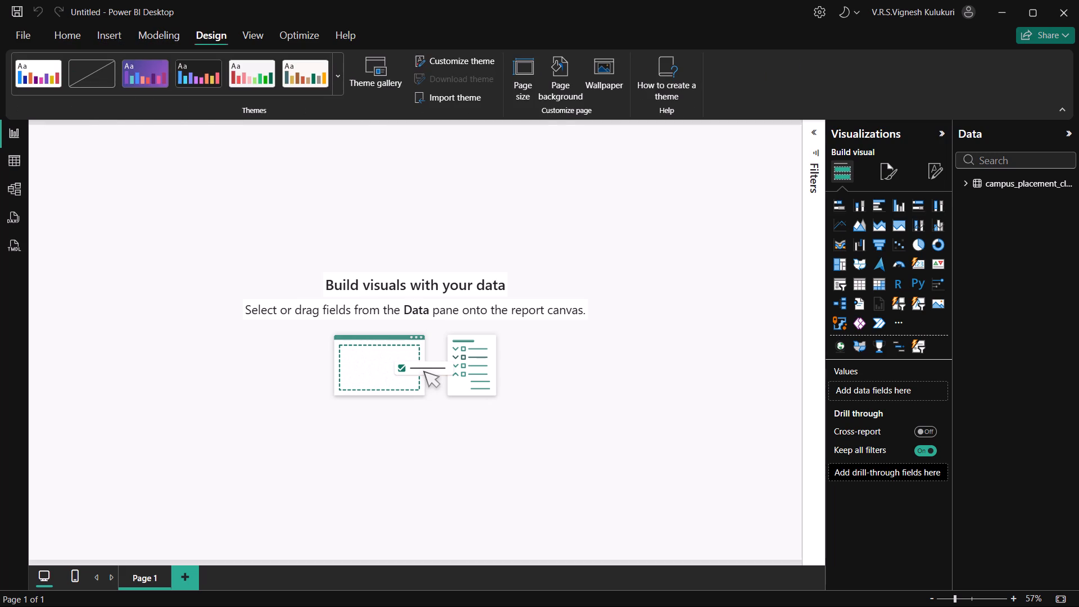
{"action": "left_click", "coordinate": [128, 39]}
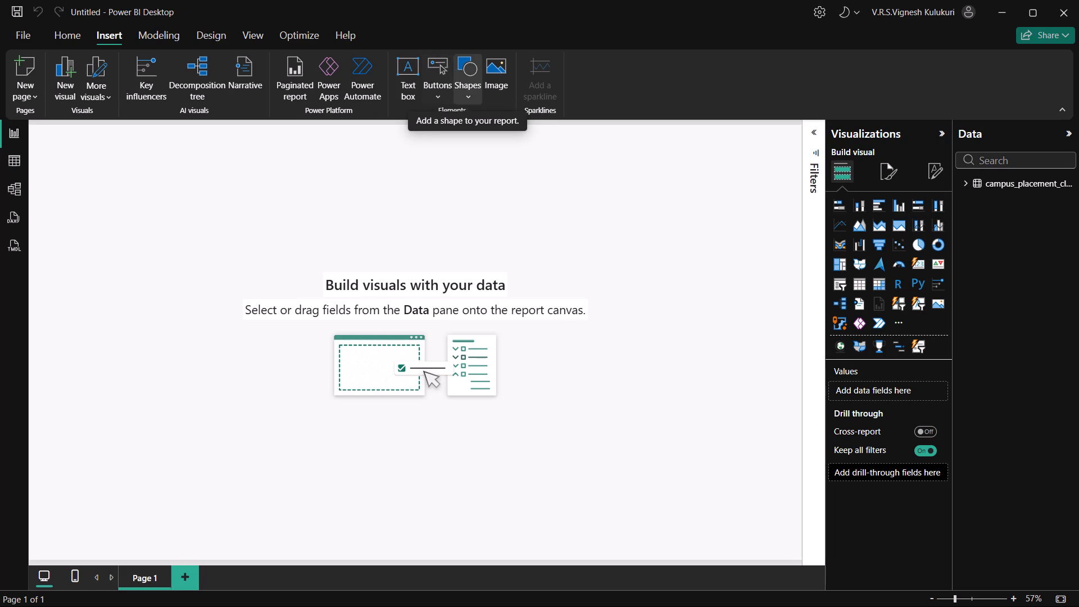
{"action": "left_click", "coordinate": [477, 93]}
{"action": "left_click", "coordinate": [467, 139]}
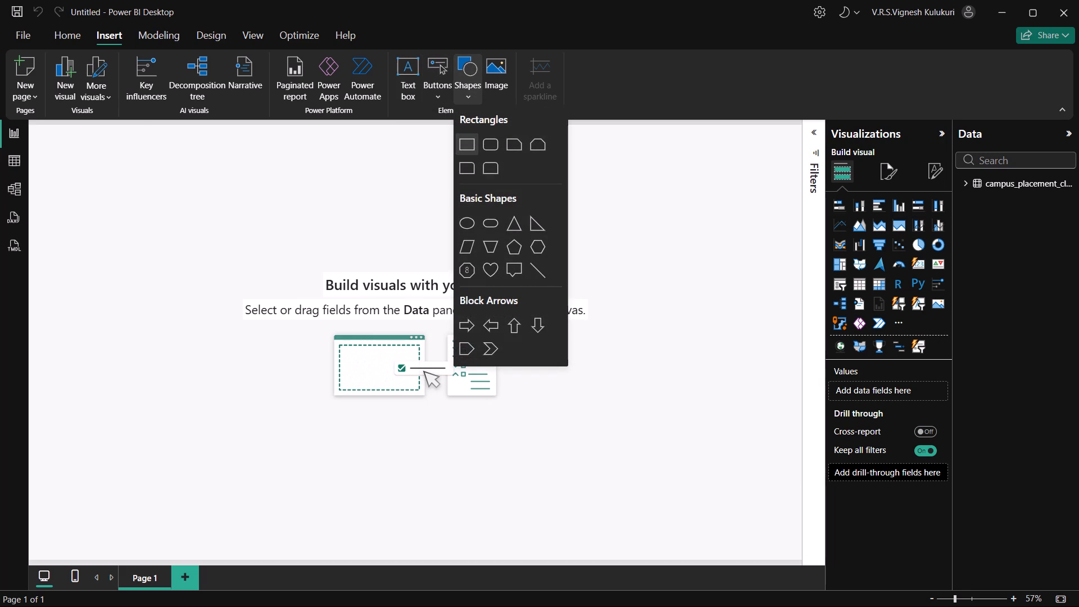
{"action": "left_click_drag", "start_coordinate": [127, 248], "coordinate": [672, 536]}
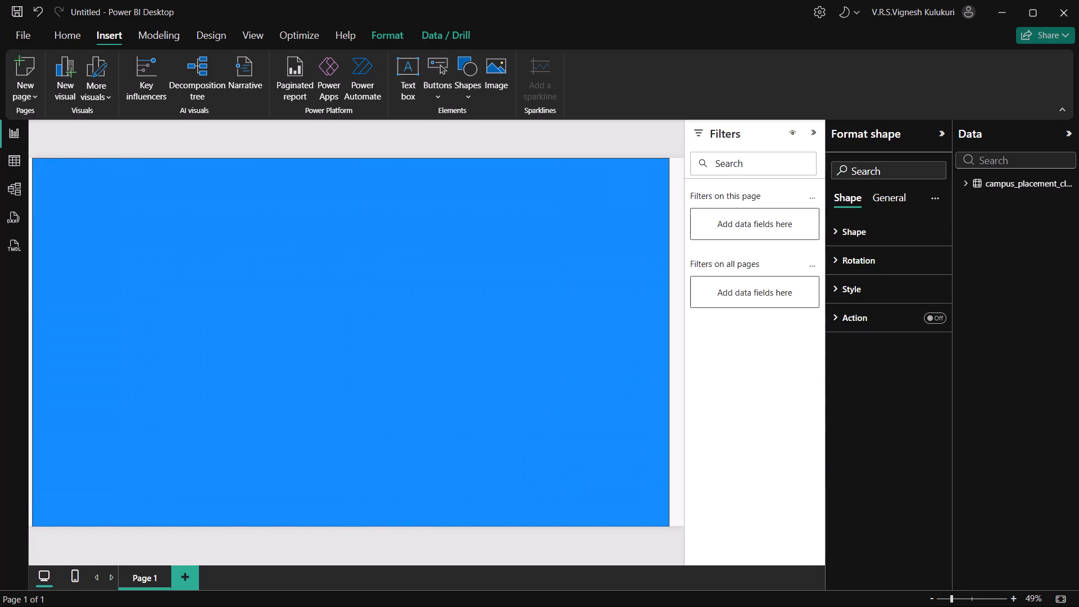
{"action": "left_click_drag", "start_coordinate": [672, 536], "coordinate": [708, 543]}
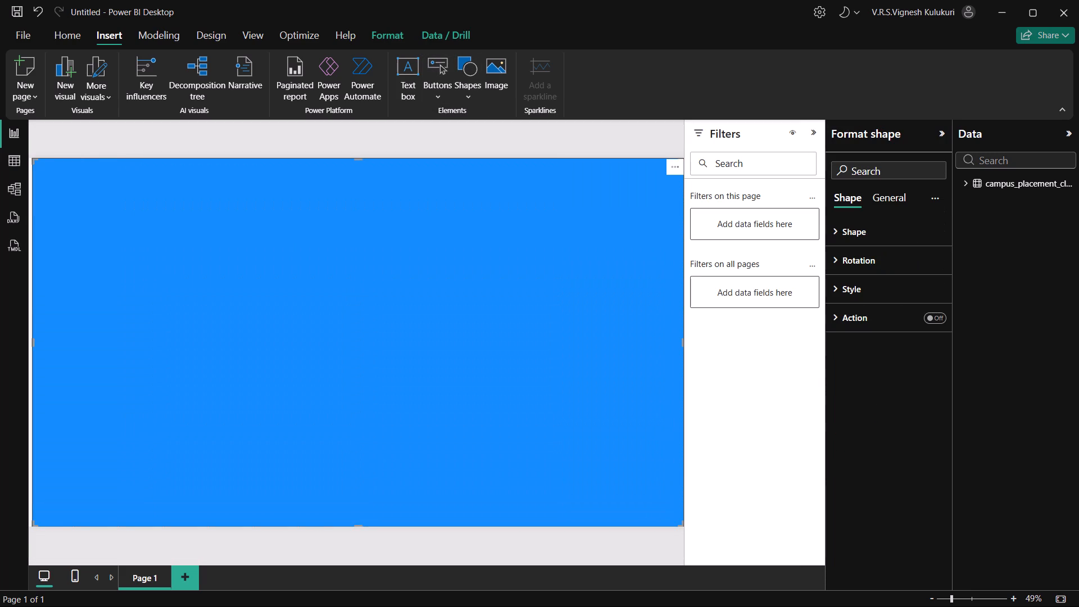
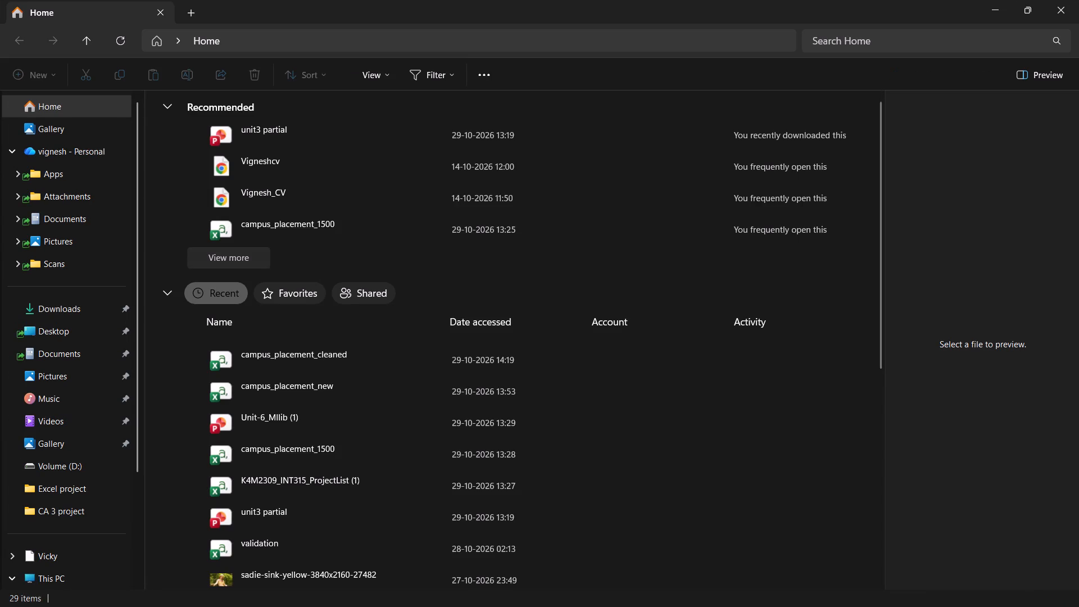
Open the Campus Placement Analysis Dashboard image from the Downloads folder, view the reference layout and return to the Power BI report.
{"action": "left_click", "coordinate": [88, 303]}
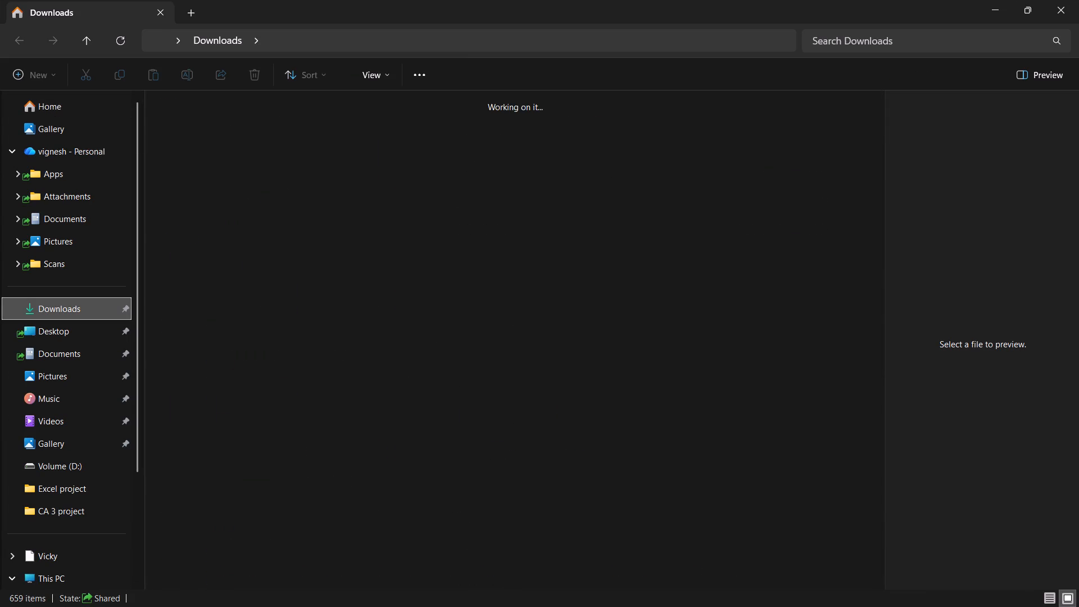
{"action": "triple_click", "coordinate": [203, 167]}
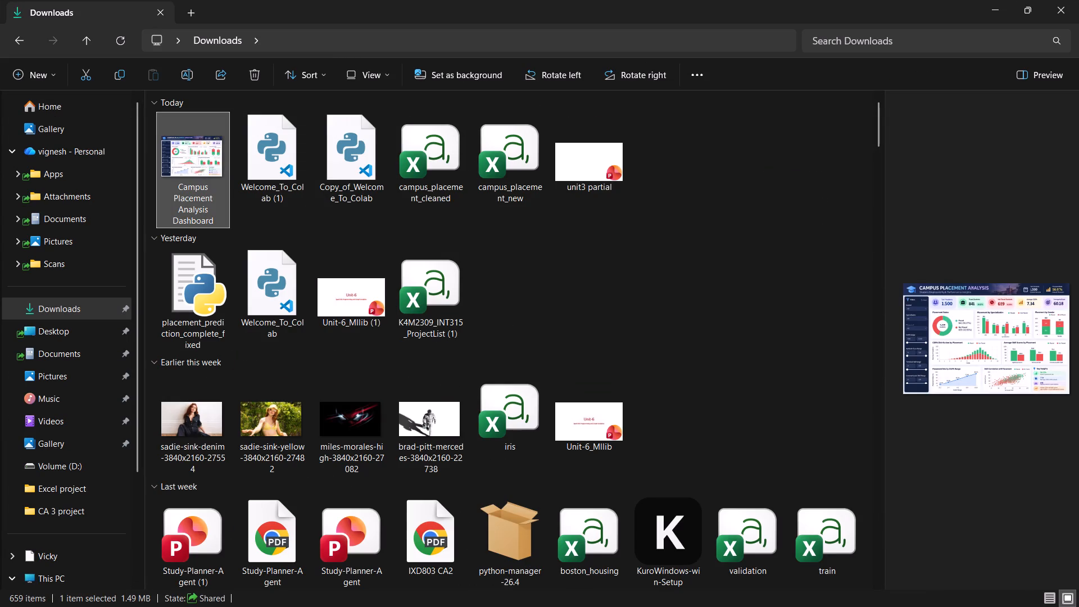
{"action": "triple_click", "coordinate": [208, 176]}
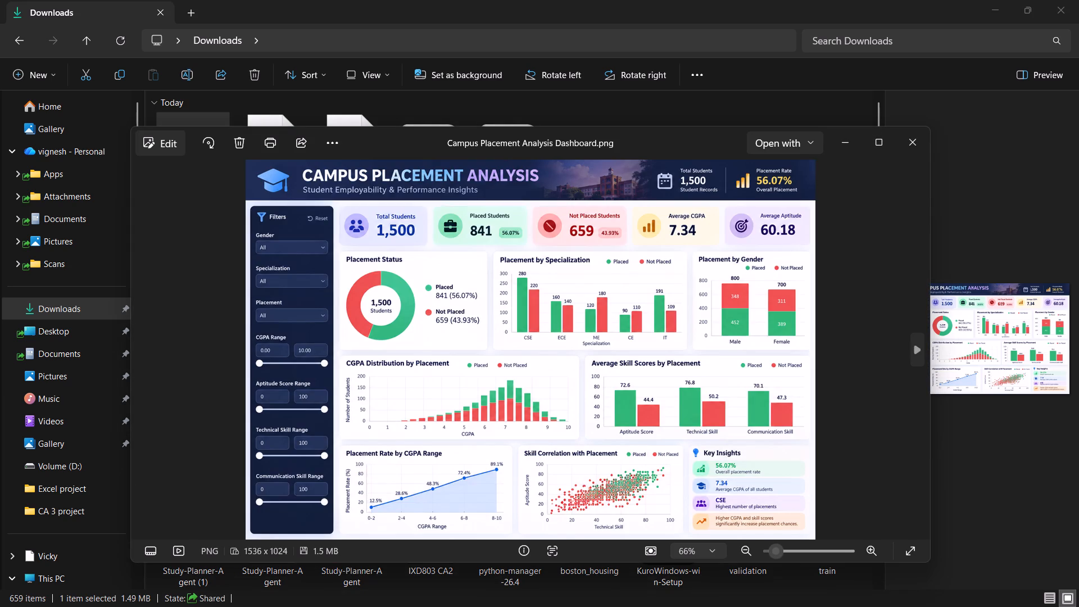
{"action": "key", "text": "alt+Tab"}
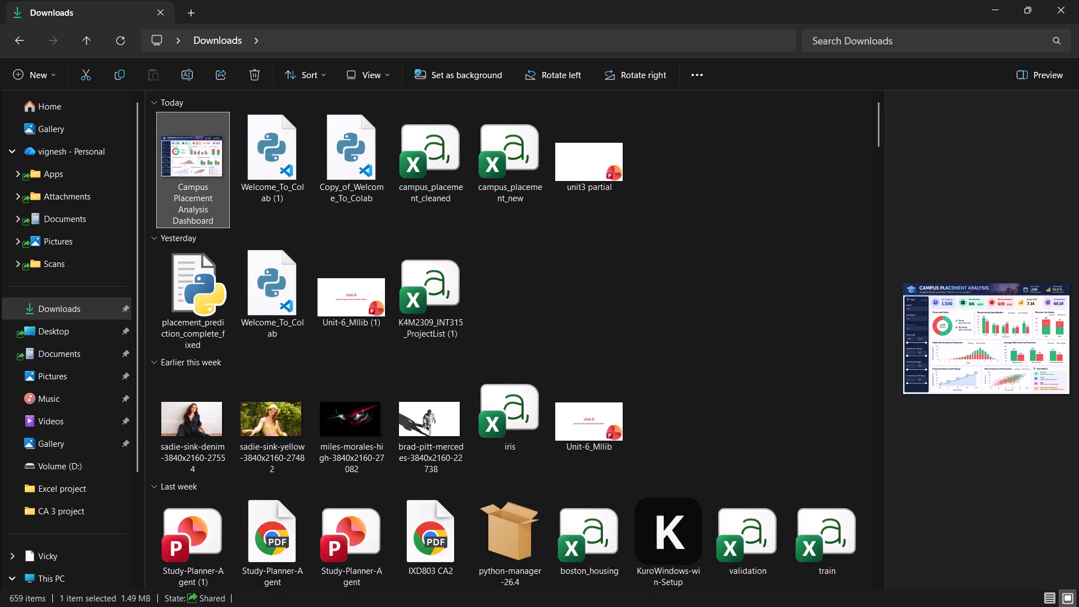
{"action": "left_click", "coordinate": [988, 16]}
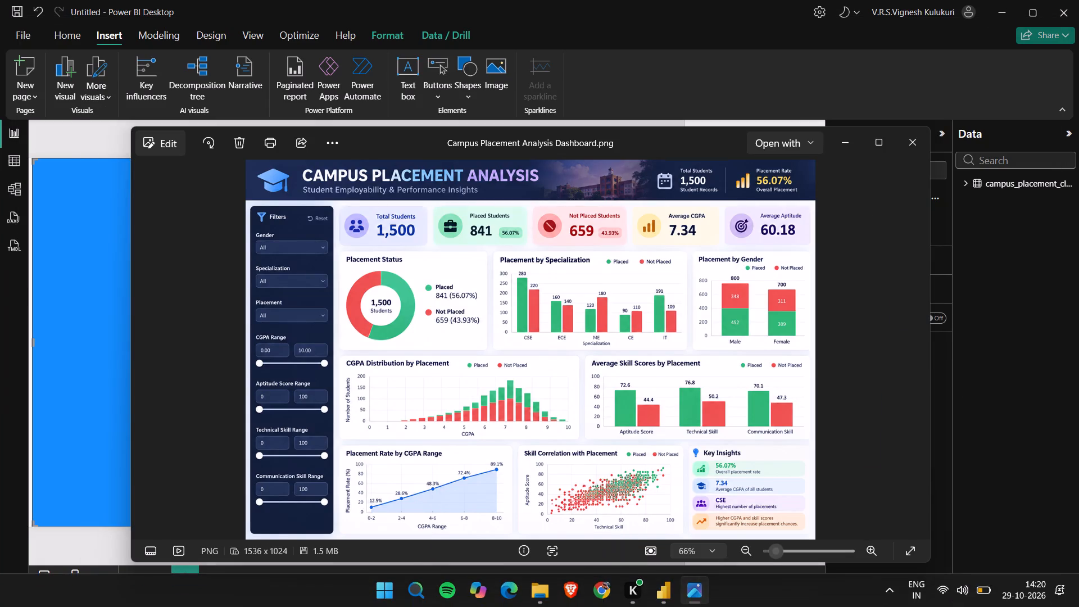
{"action": "left_click", "coordinate": [1, 388]}
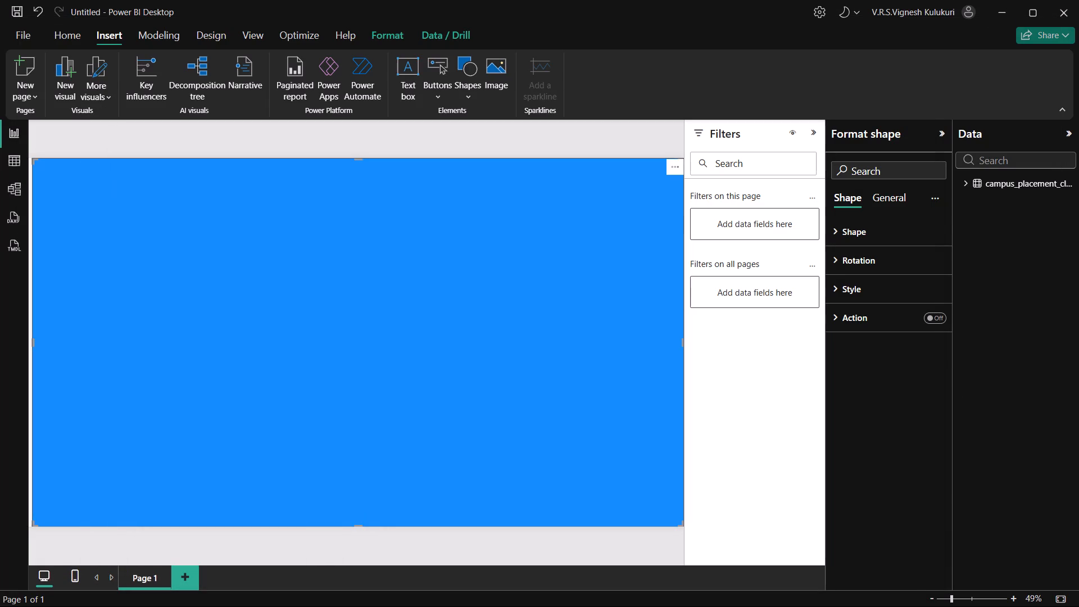
{"action": "left_click", "coordinate": [334, 339]}
{"action": "key", "text": "alt+Tab"}
{"action": "key", "text": "alt+Tab"}
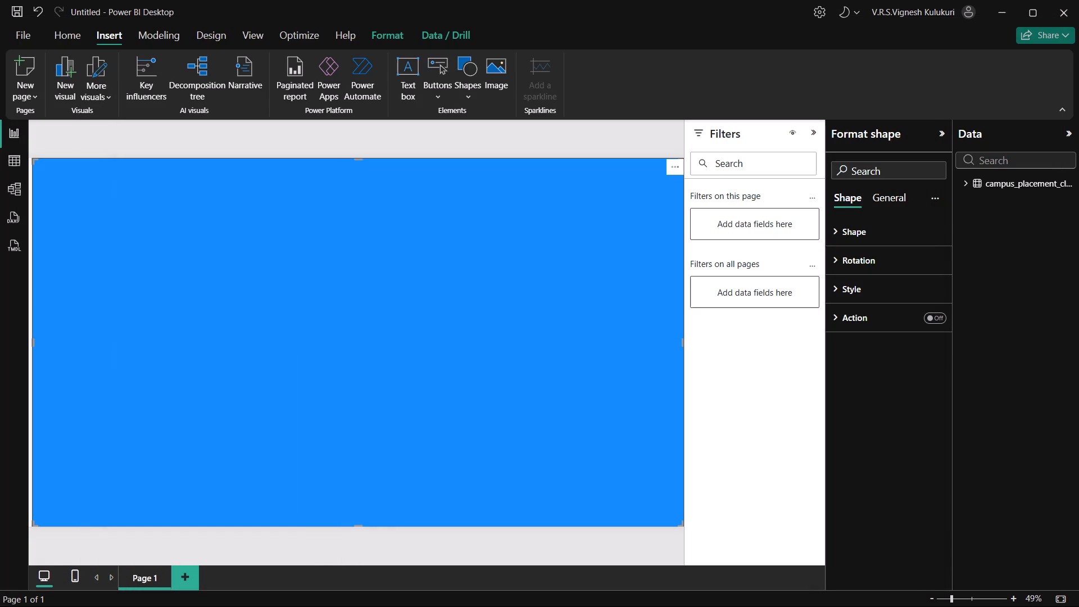
Set the fill colour of the full-page background rectangle to white.
{"action": "left_click", "coordinate": [334, 339]}
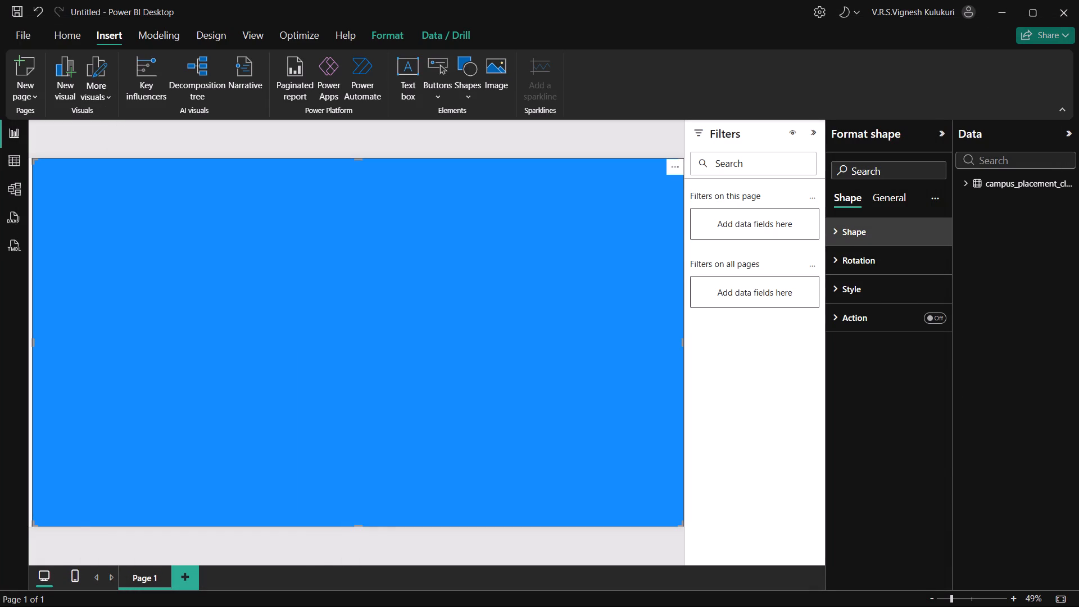
{"action": "left_click", "coordinate": [840, 232]}
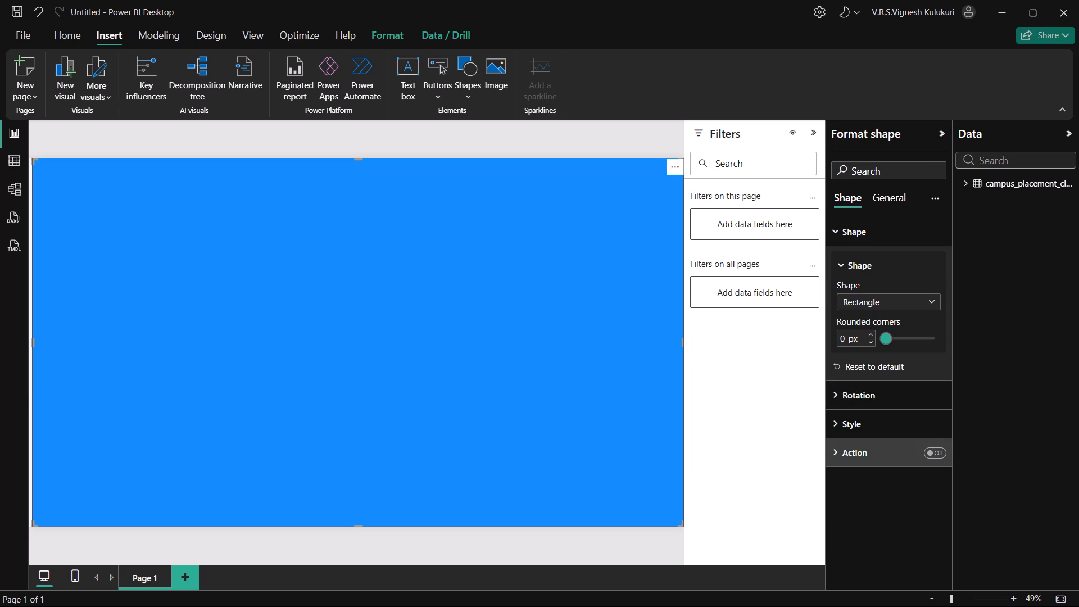
{"action": "left_click", "coordinate": [849, 417]}
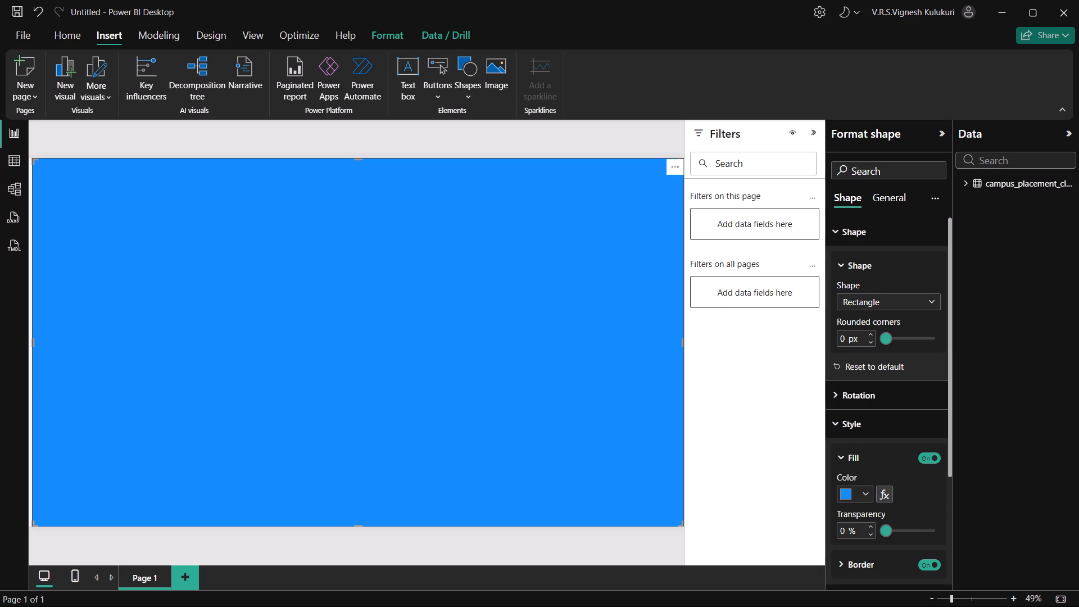
{"action": "left_click", "coordinate": [860, 492]}
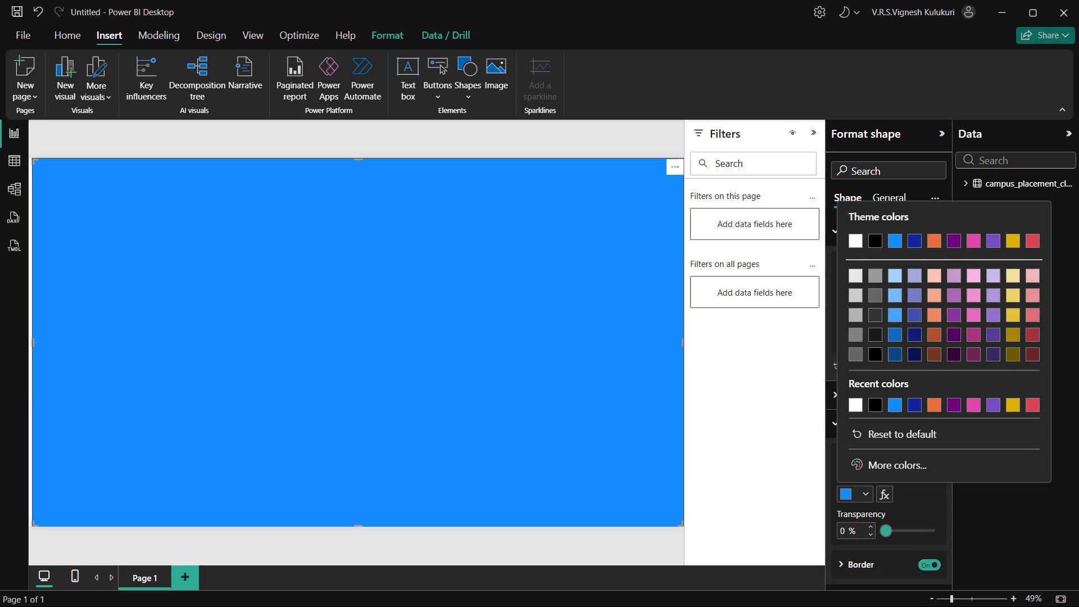
{"action": "left_click", "coordinate": [855, 239]}
{"action": "left_click", "coordinate": [758, 421]}
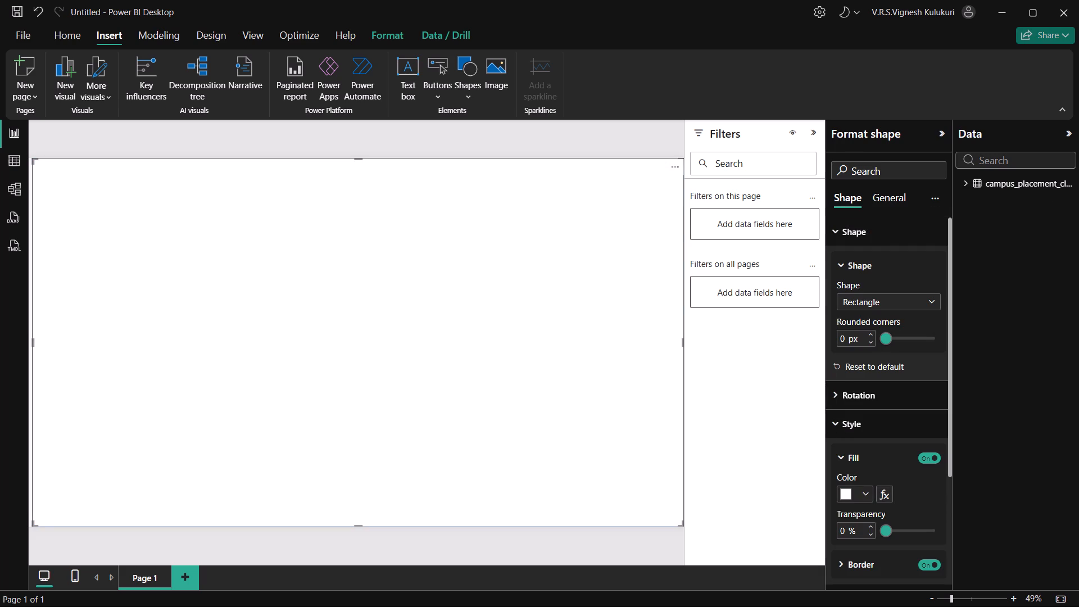
{"action": "left_click", "coordinate": [366, 539]}
Insert a second rectangle, move it to the page's top-left corner and reduce its height to about two thirds.
{"action": "left_click", "coordinate": [436, 96]}
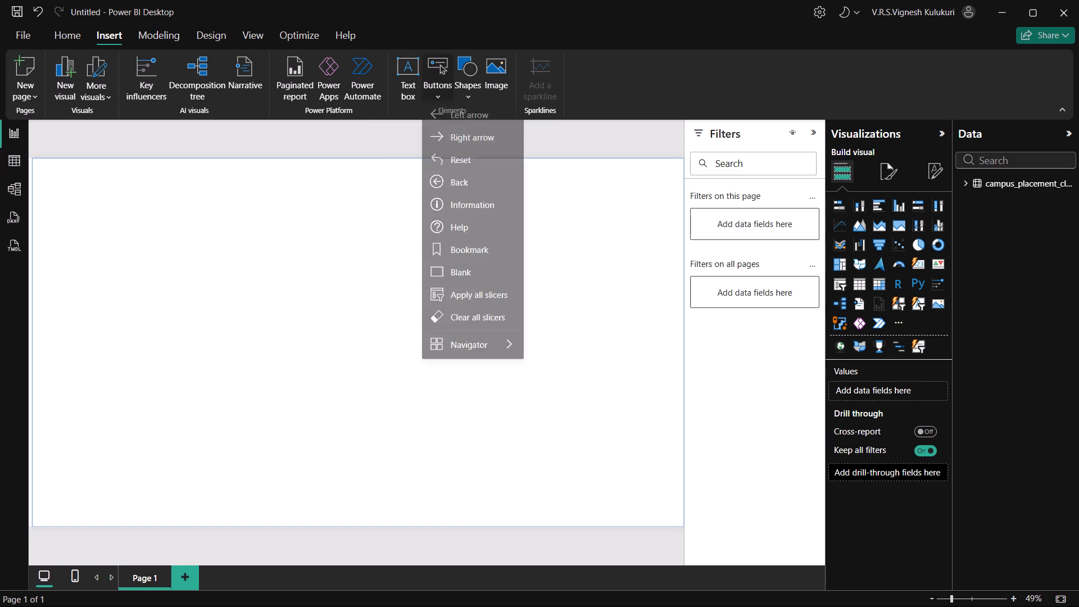
{"action": "left_click", "coordinate": [469, 82]}
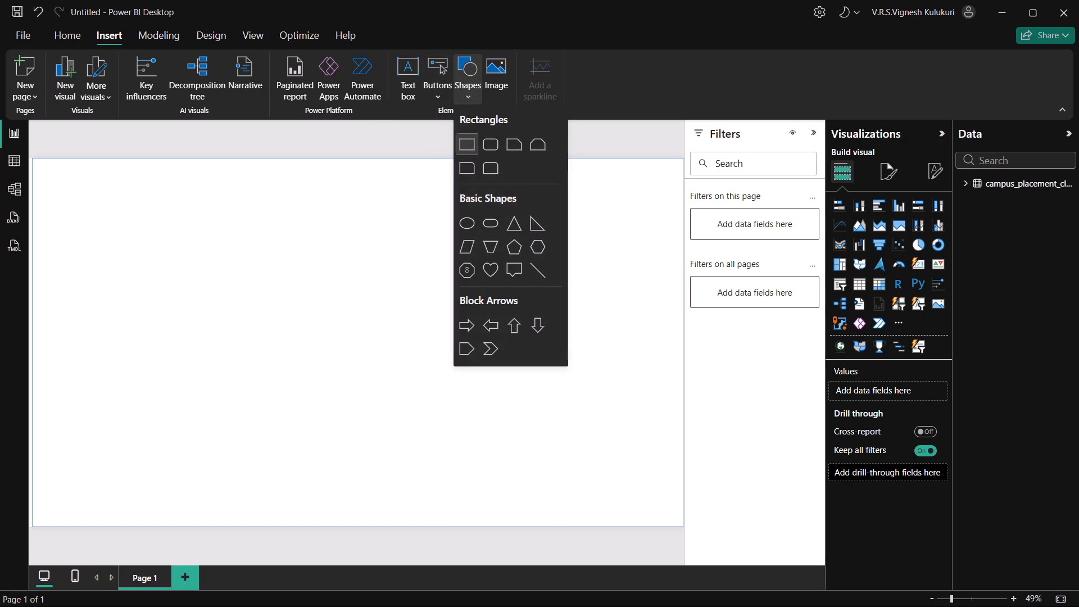
{"action": "left_click", "coordinate": [470, 146]}
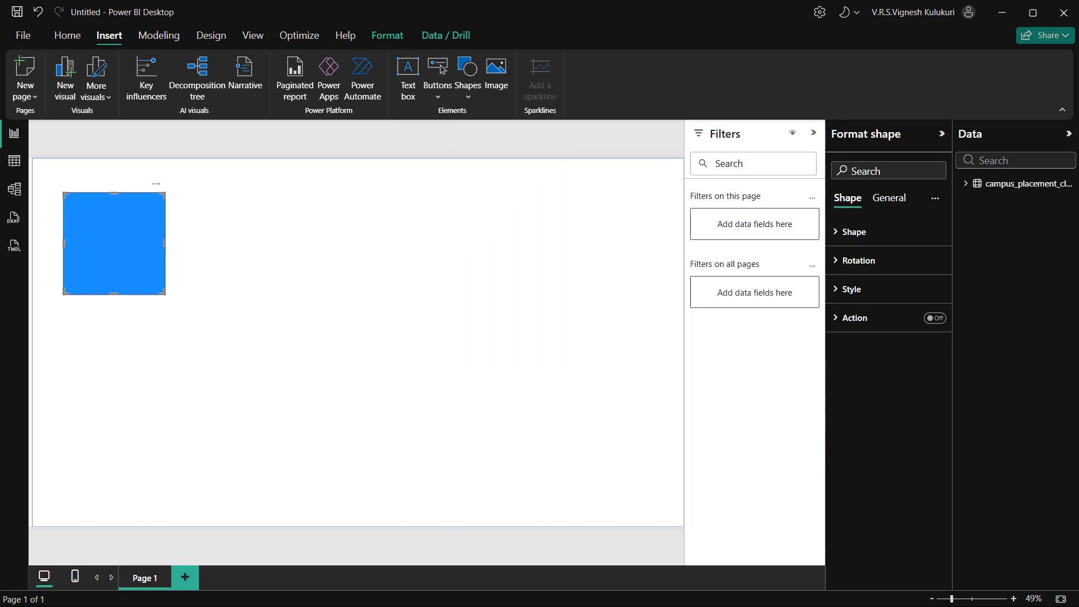
{"action": "left_click_drag", "start_coordinate": [93, 254], "coordinate": [57, 200]}
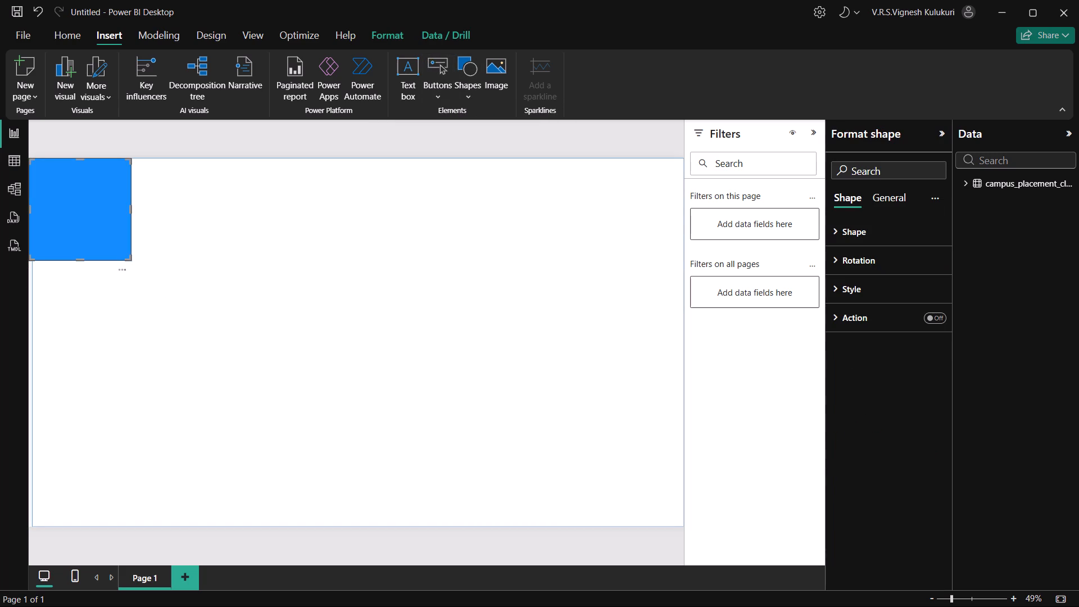
{"action": "left_click_drag", "start_coordinate": [78, 260], "coordinate": [72, 228]}
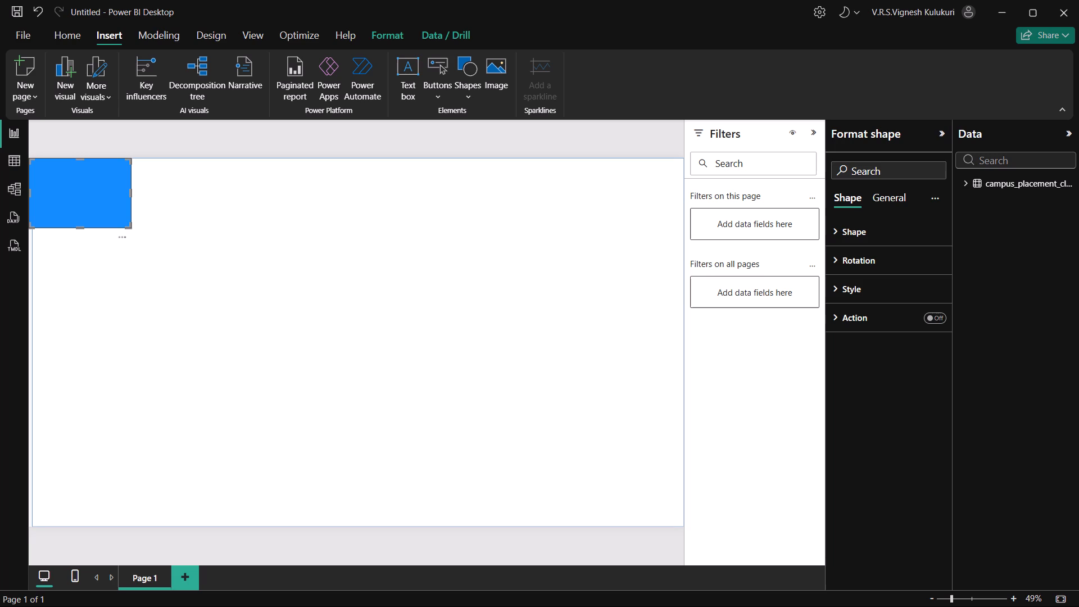
{"action": "left_click", "coordinate": [468, 299]}
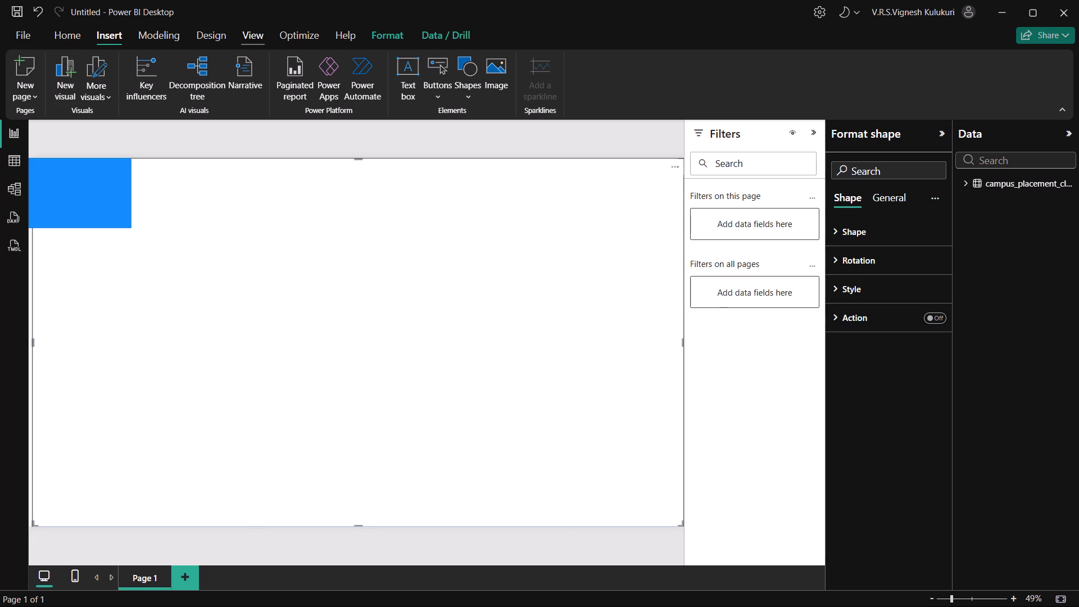
Open the page size settings of the report page.
{"action": "left_click", "coordinate": [192, 34]}
{"action": "left_click", "coordinate": [153, 36]}
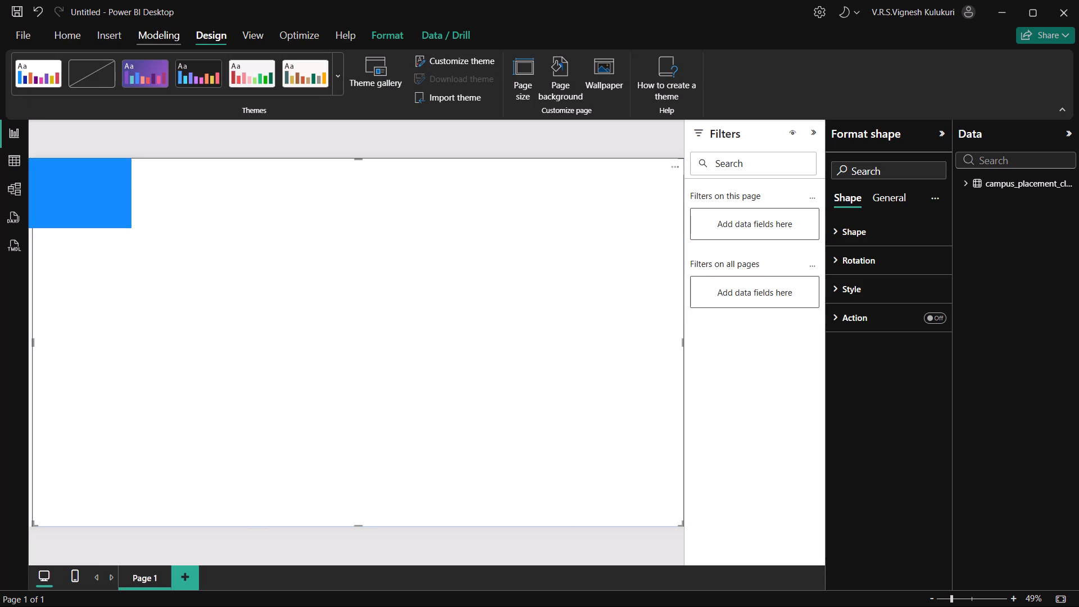
{"action": "left_click", "coordinate": [204, 35]}
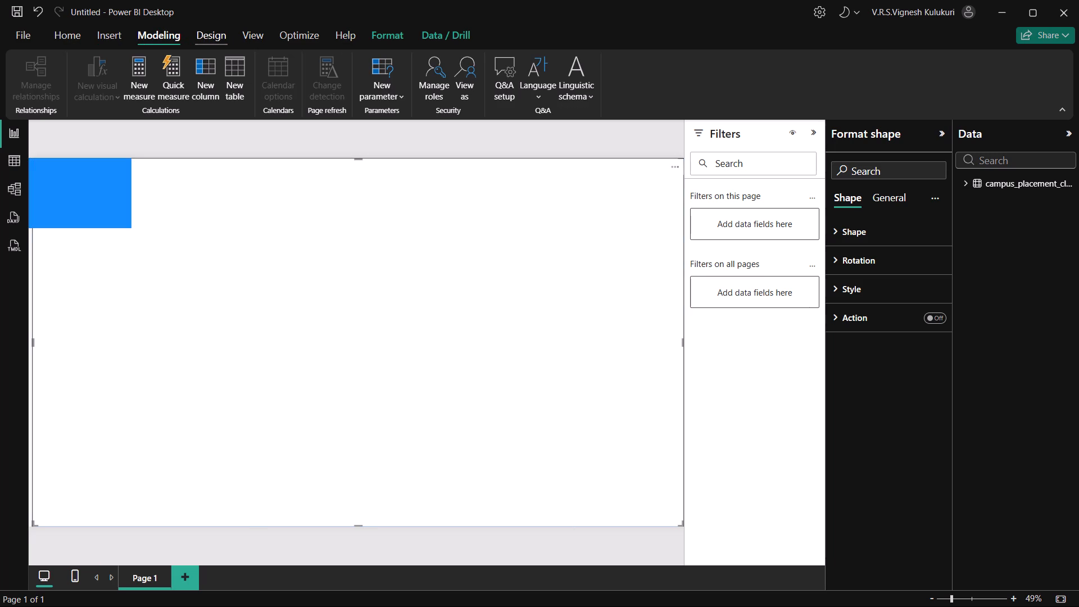
{"action": "left_click", "coordinate": [511, 94]}
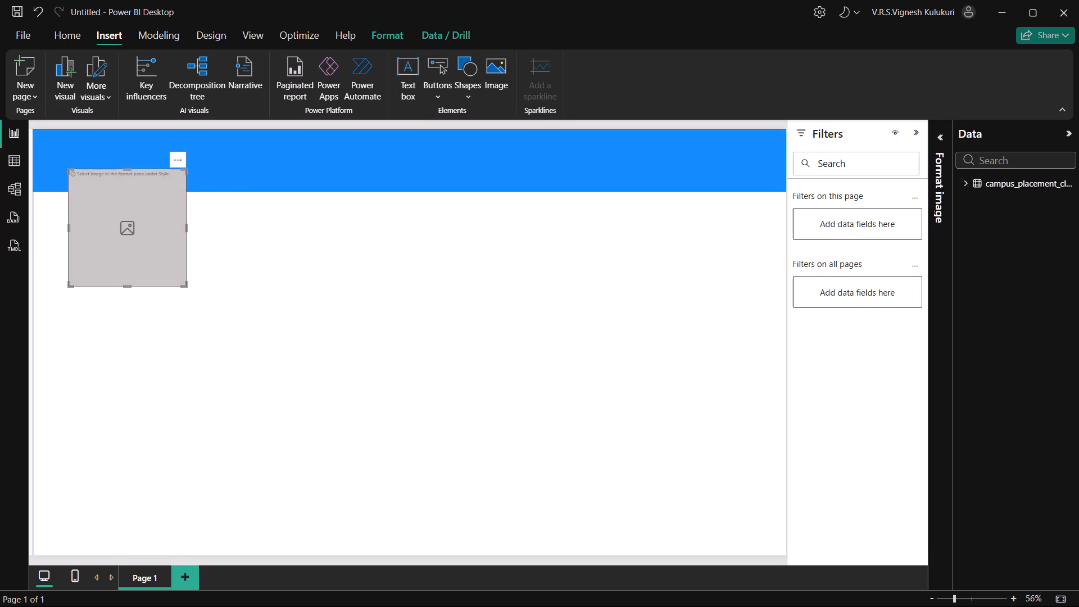
{"action": "left_click_drag", "start_coordinate": [131, 250], "coordinate": [94, 208]}
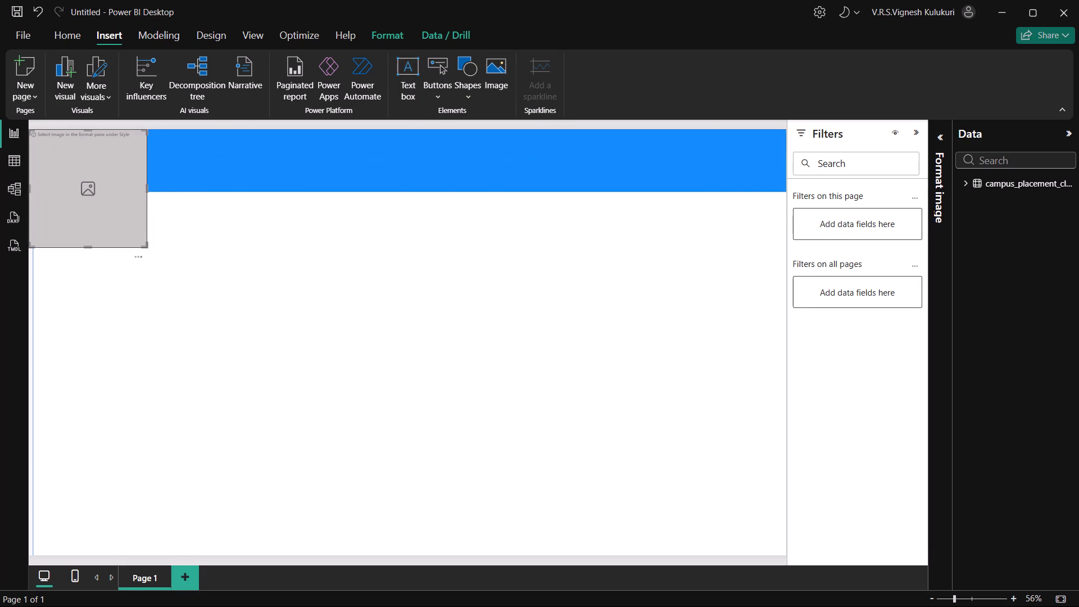
{"action": "left_click_drag", "start_coordinate": [88, 246], "coordinate": [95, 190]}
{"action": "left_click_drag", "start_coordinate": [83, 165], "coordinate": [91, 167]}
{"action": "left_click", "coordinate": [91, 167]}
{"action": "left_click", "coordinate": [91, 167]}
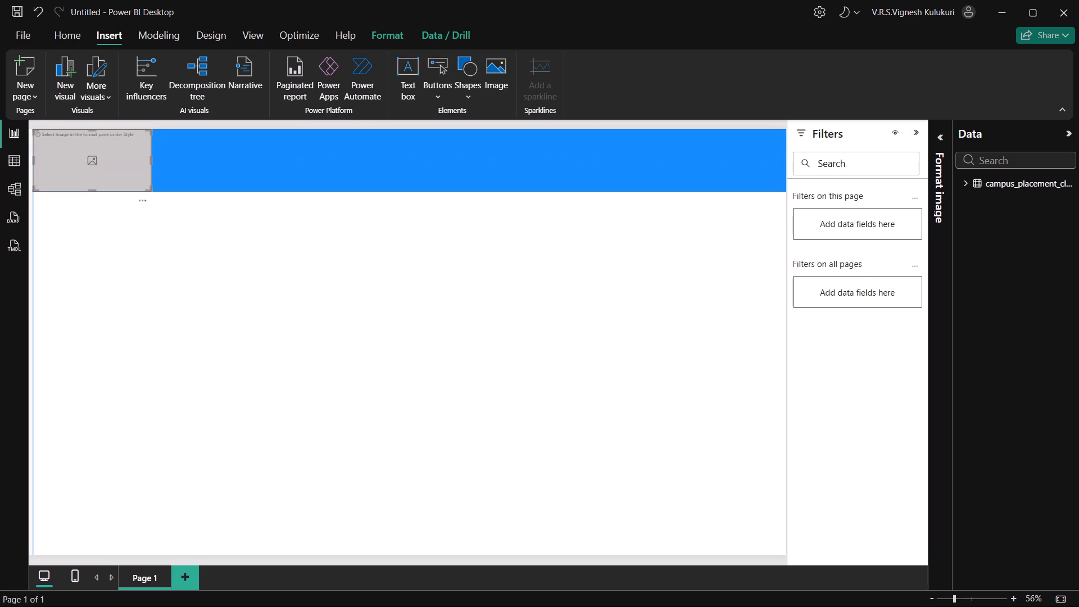
Switch to Chrome, search Google for icons in a new tab and open the Flaticon website.
{"action": "left_click", "coordinate": [66, 296]}
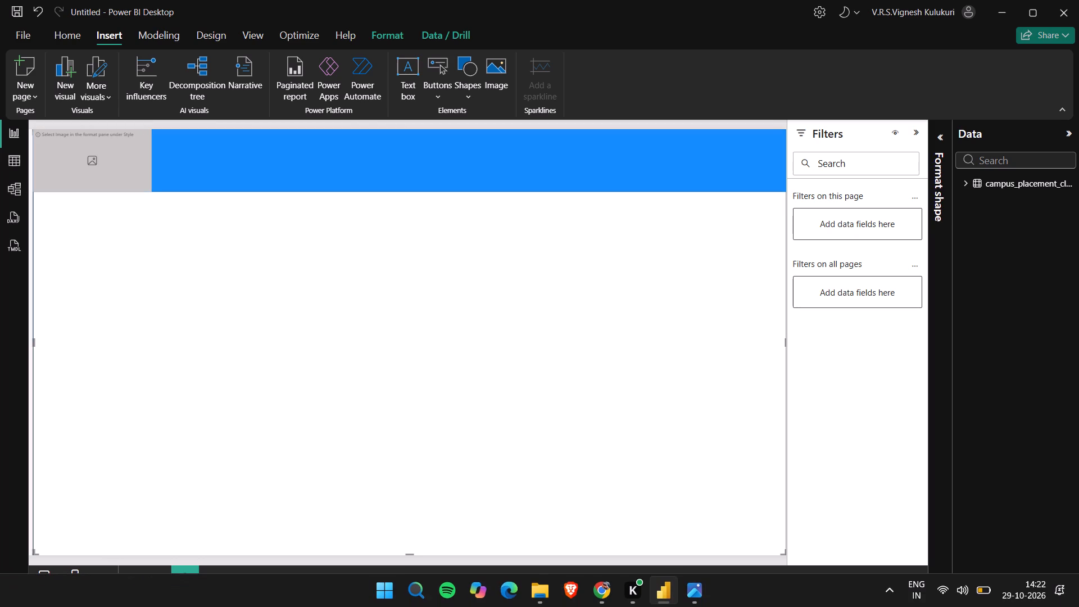
{"action": "left_click", "coordinate": [593, 586]}
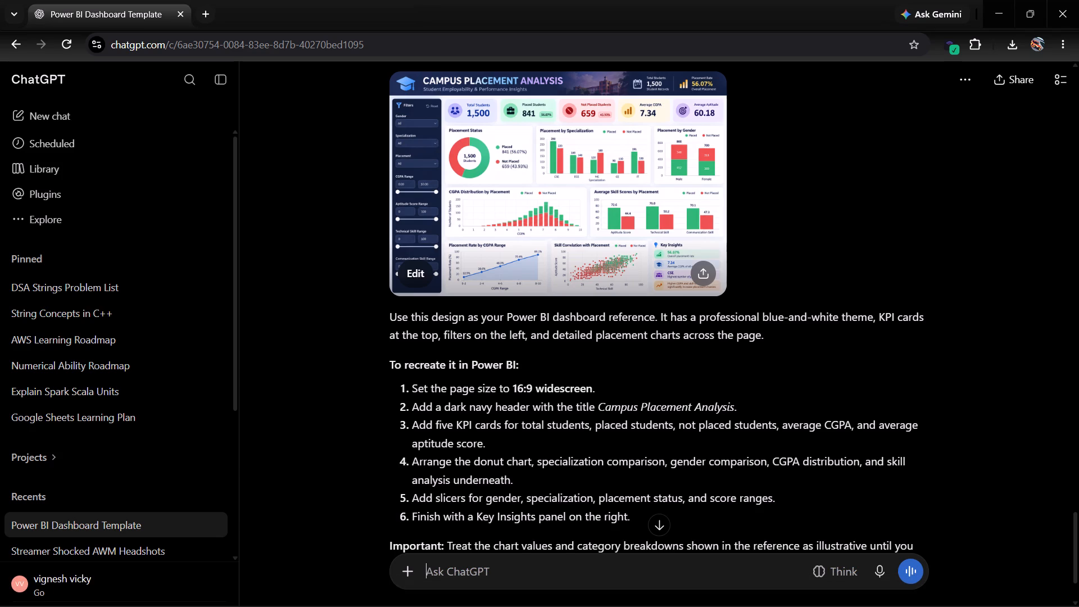
{"action": "left_click", "coordinate": [206, 0]}
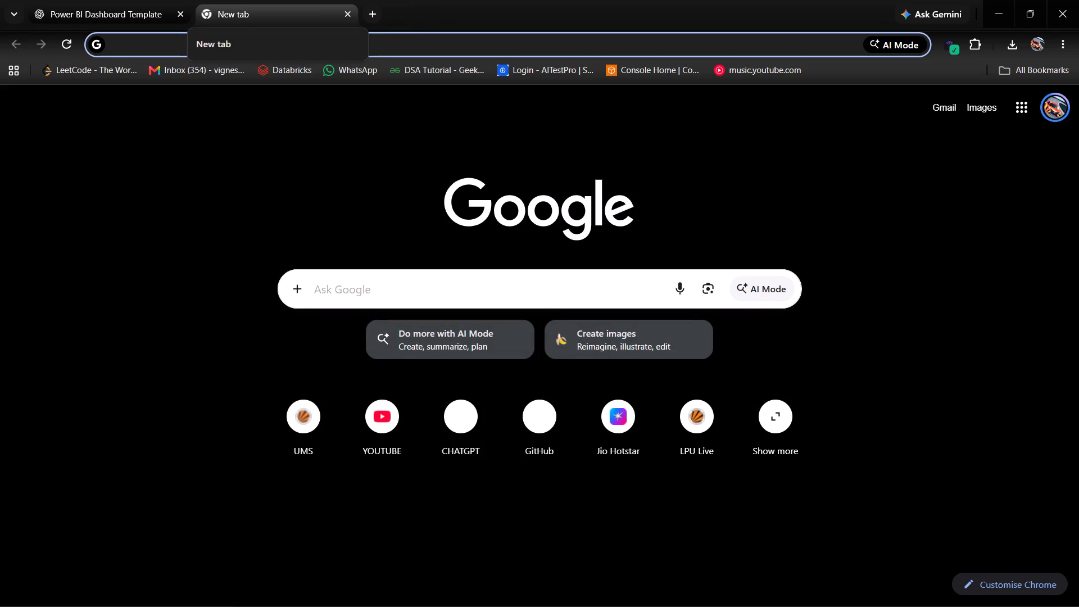
{"action": "type", "text": "icons"}
{"action": "key", "text": "Return"}
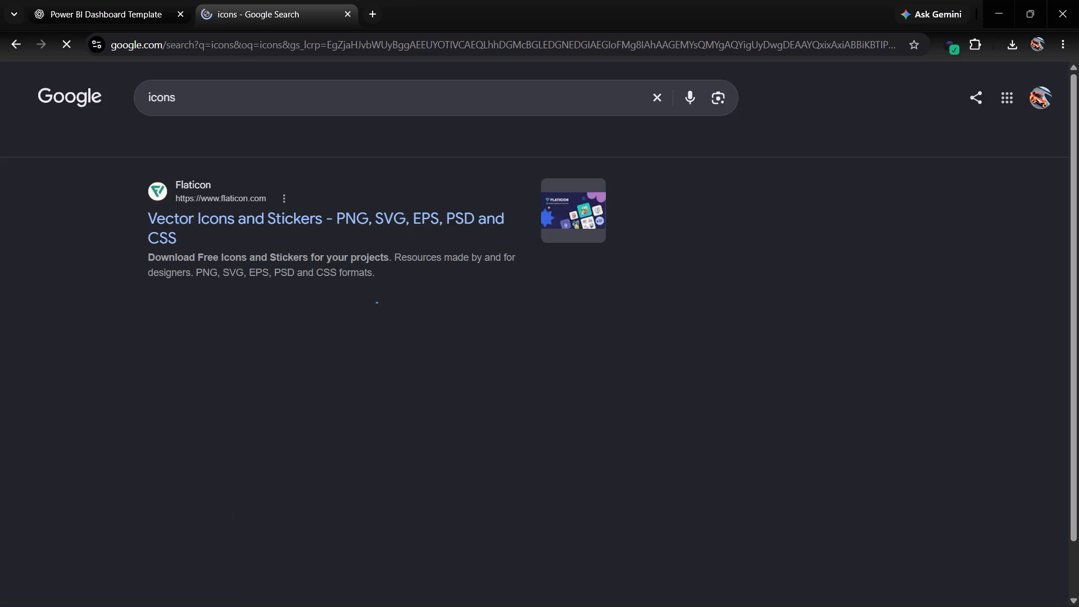
{"action": "left_click", "coordinate": [182, 217]}
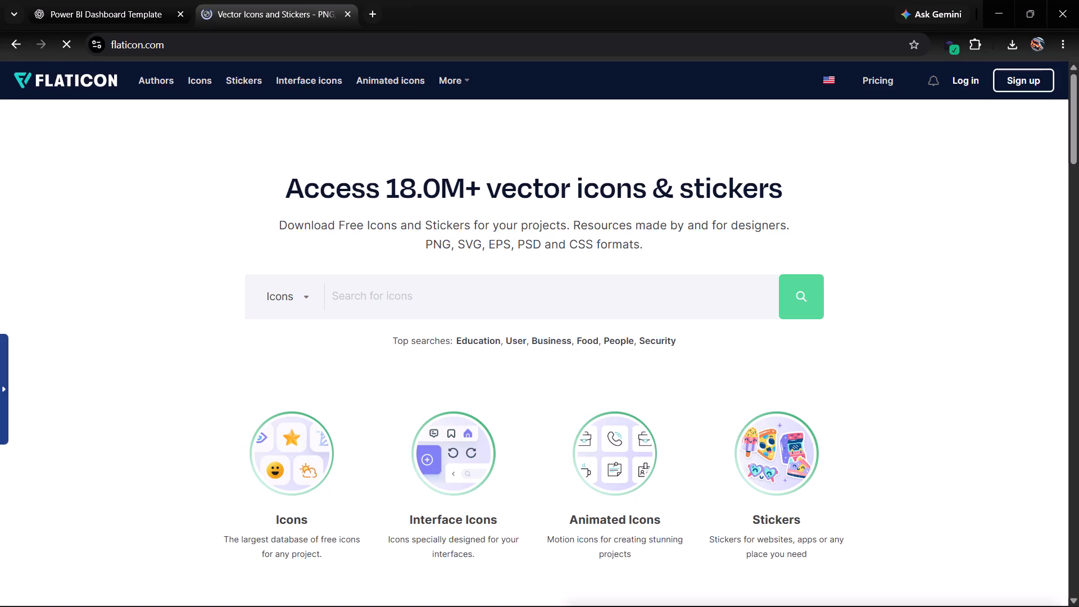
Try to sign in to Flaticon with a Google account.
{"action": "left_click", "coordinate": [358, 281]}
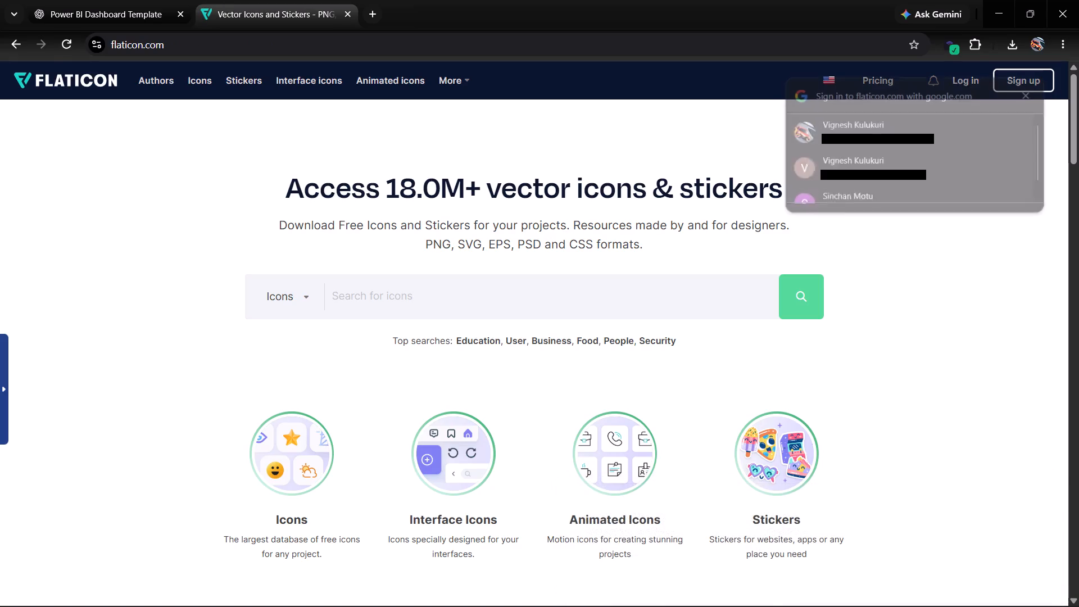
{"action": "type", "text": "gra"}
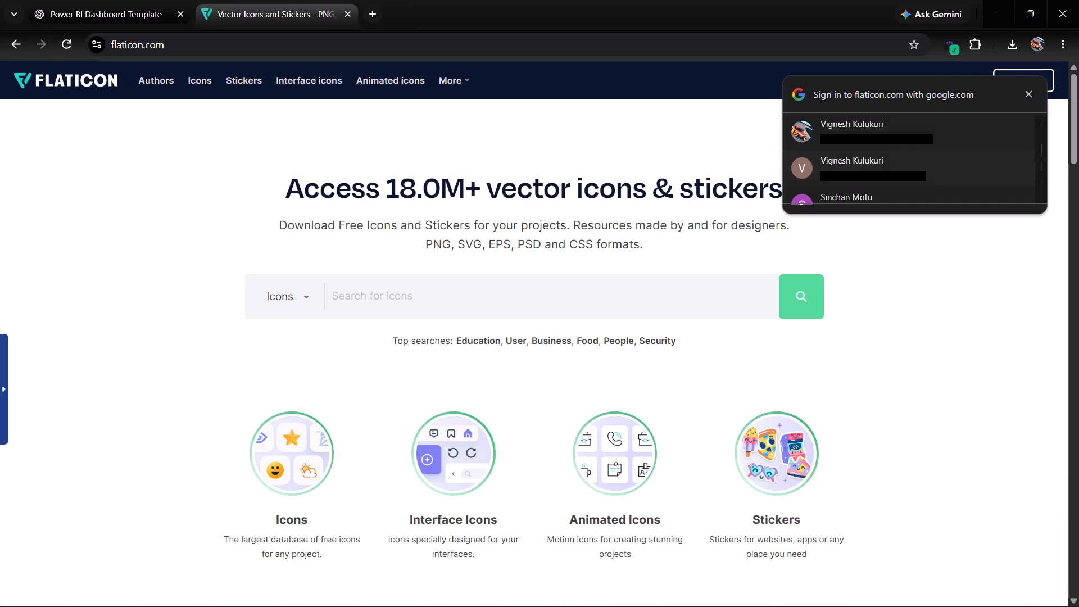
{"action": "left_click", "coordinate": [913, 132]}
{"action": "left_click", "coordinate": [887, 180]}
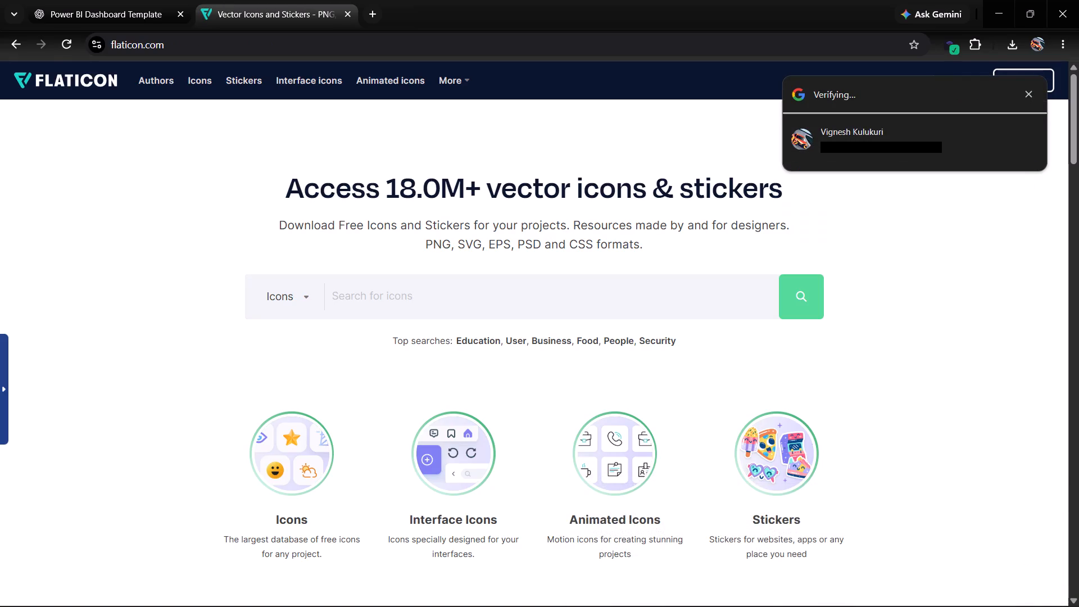
Search Flaticon's icons for graduate and download the solid blue gradient graduation cap as a PNG.
{"action": "left_click", "coordinate": [201, 81]}
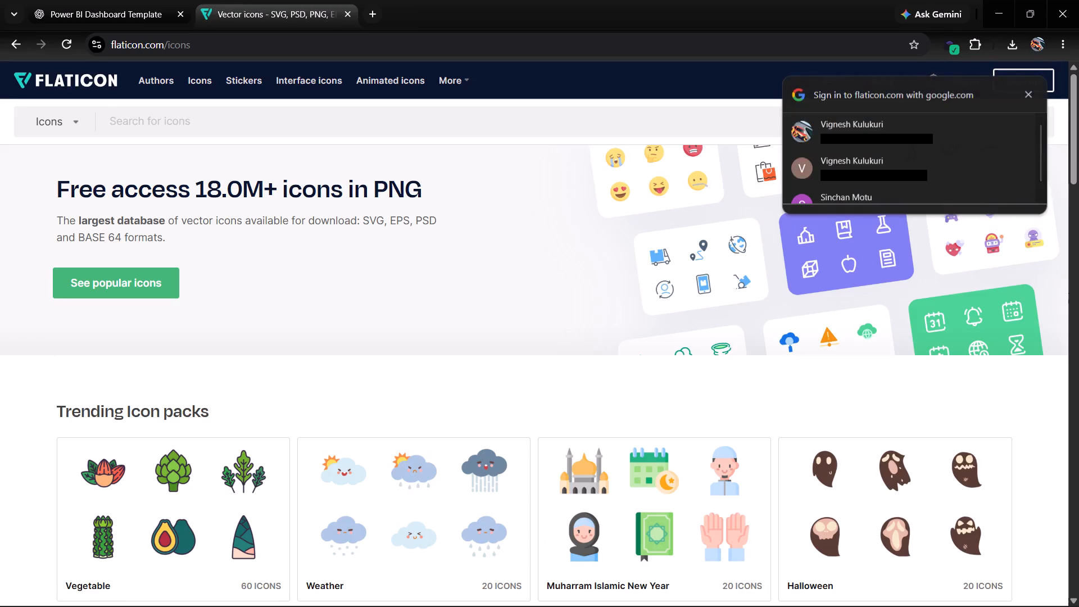
{"action": "left_click", "coordinate": [190, 122]}
{"action": "type", "text": "graduate"}
{"action": "key", "text": "Return"}
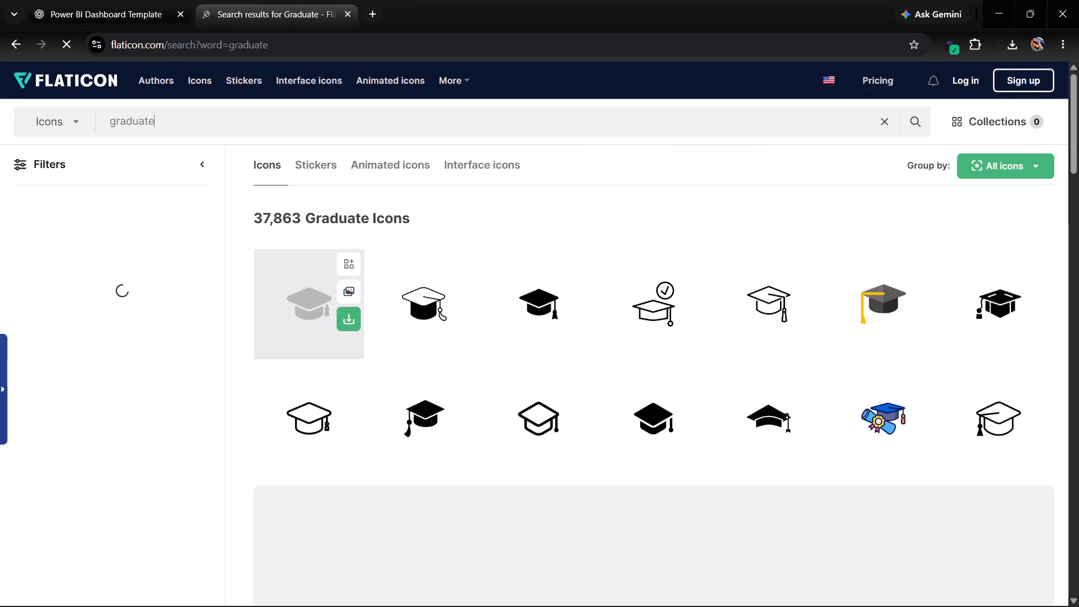
{"action": "scroll", "coordinate": [650, 423], "scroll_direction": "down", "scroll_amount": 2}
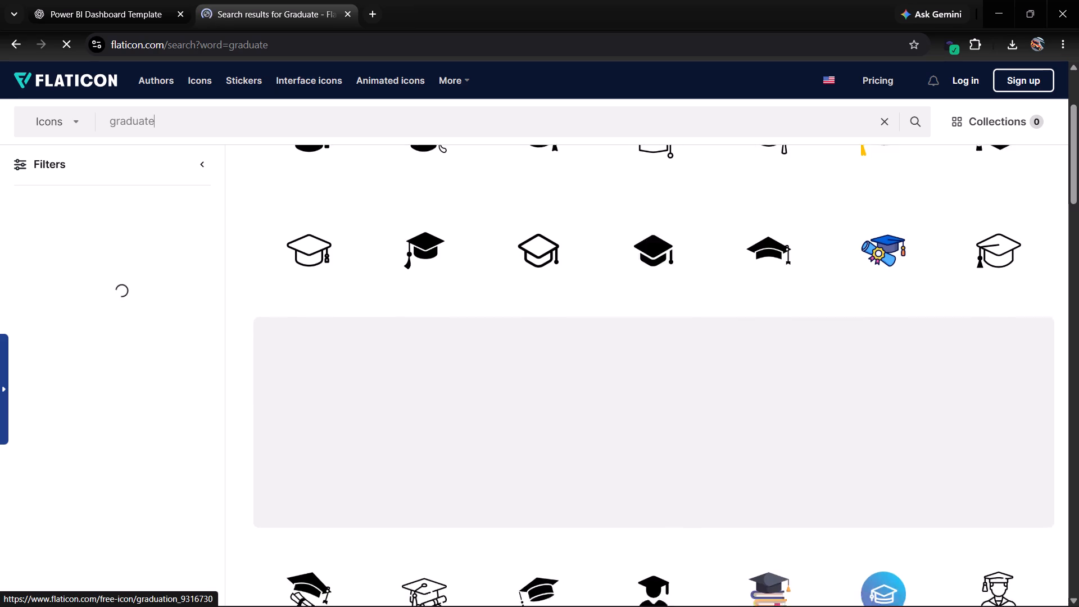
{"action": "scroll", "coordinate": [650, 423], "scroll_direction": "down", "scroll_amount": 2}
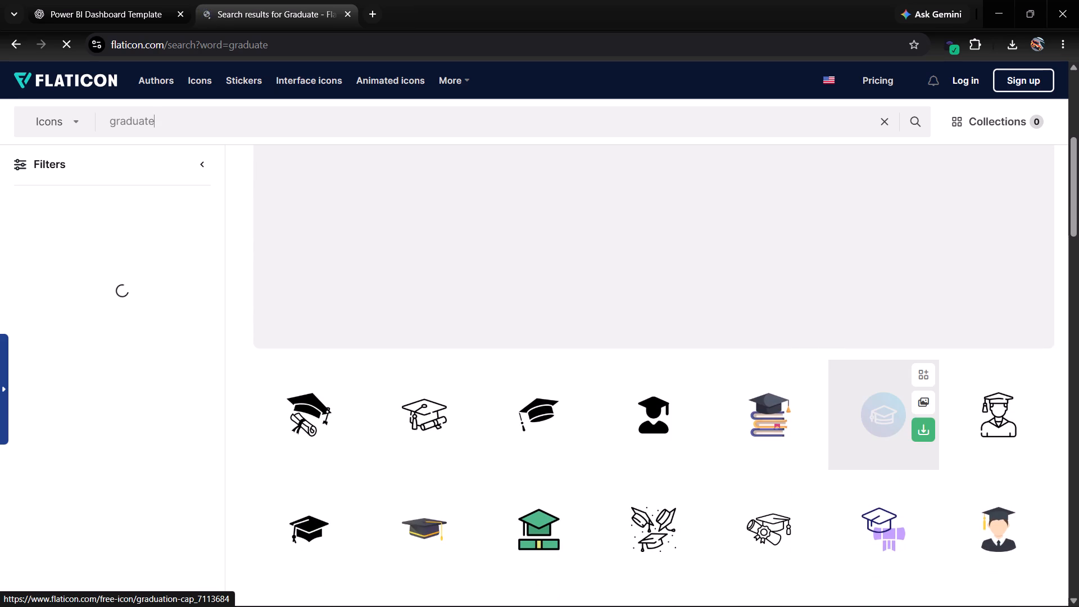
{"action": "scroll", "coordinate": [563, 502], "scroll_direction": "down", "scroll_amount": 3}
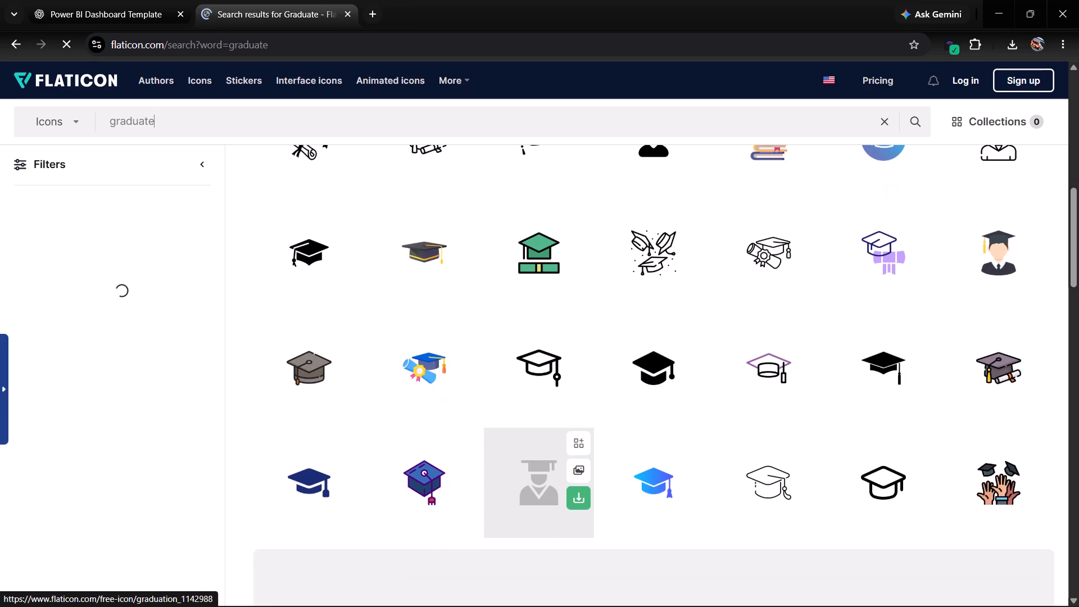
{"action": "left_click", "coordinate": [692, 493]}
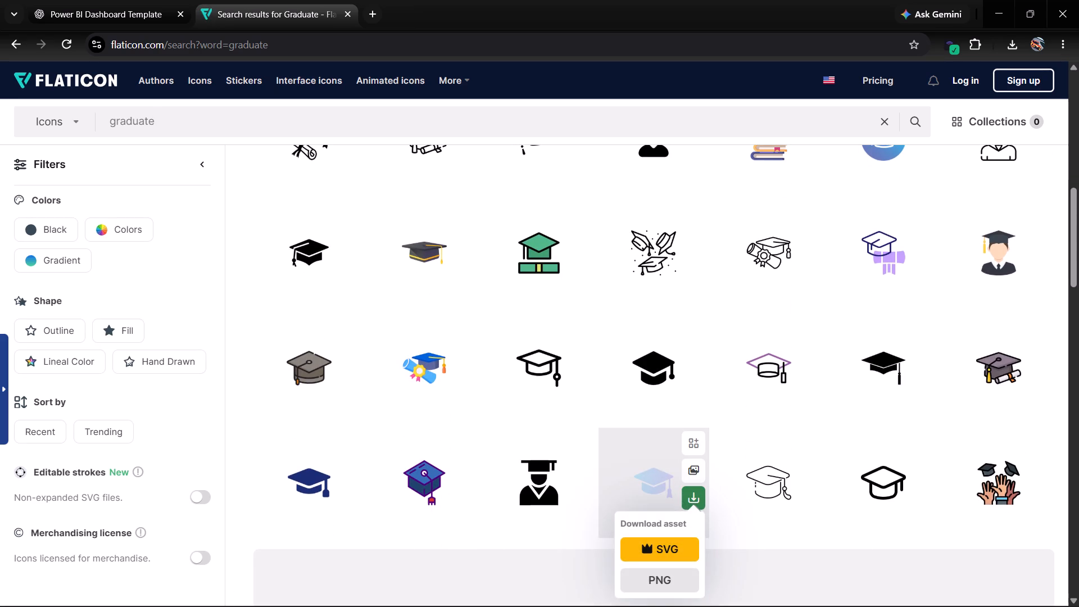
{"action": "left_click", "coordinate": [649, 573]}
{"action": "left_click", "coordinate": [653, 298]}
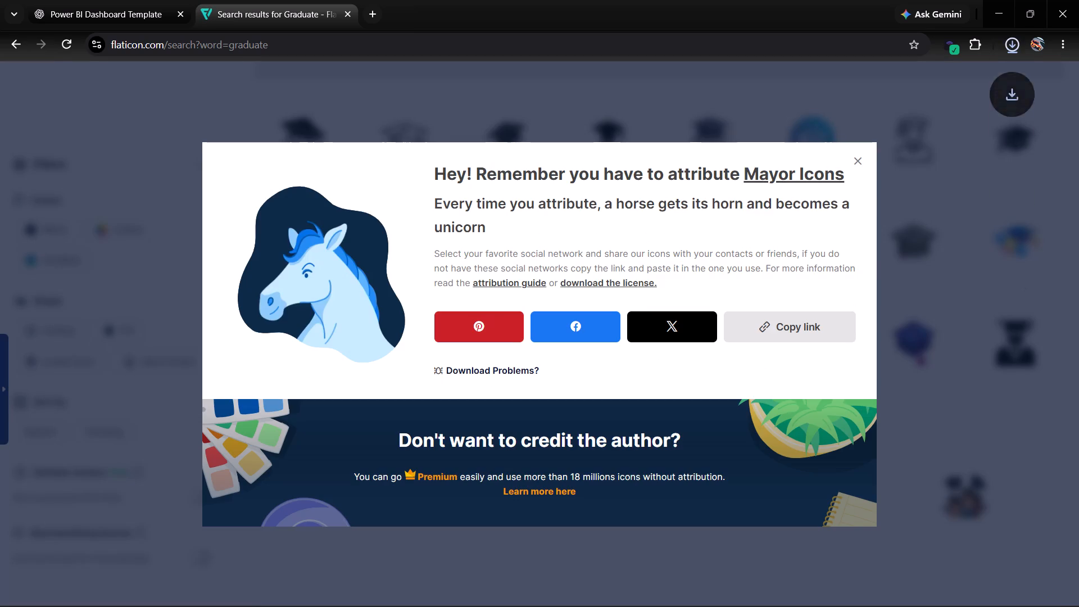
{"action": "left_click", "coordinate": [609, 115]}
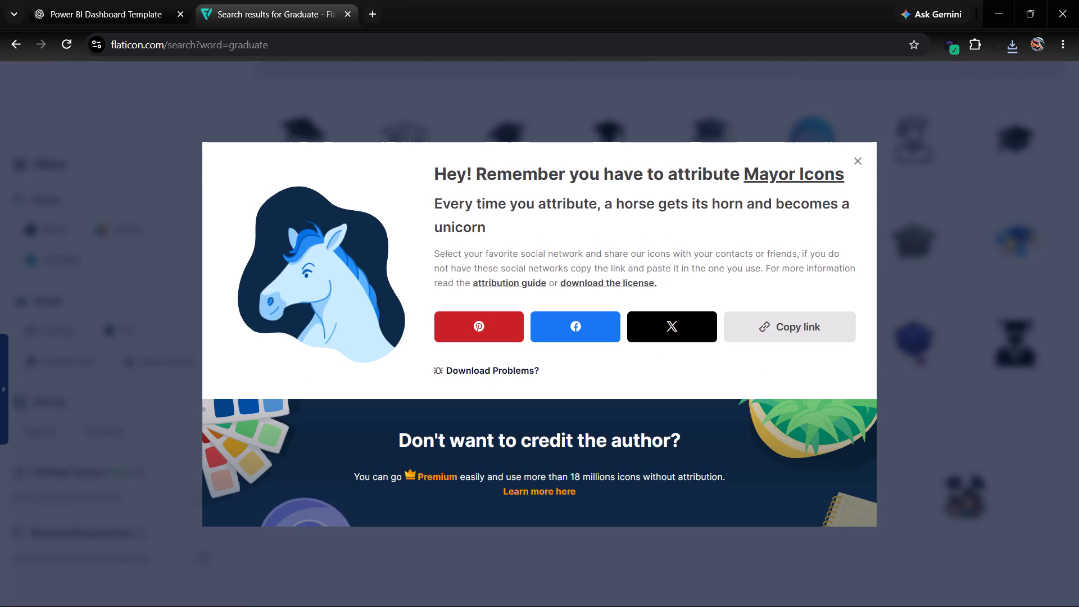
{"action": "left_click", "coordinate": [856, 162]}
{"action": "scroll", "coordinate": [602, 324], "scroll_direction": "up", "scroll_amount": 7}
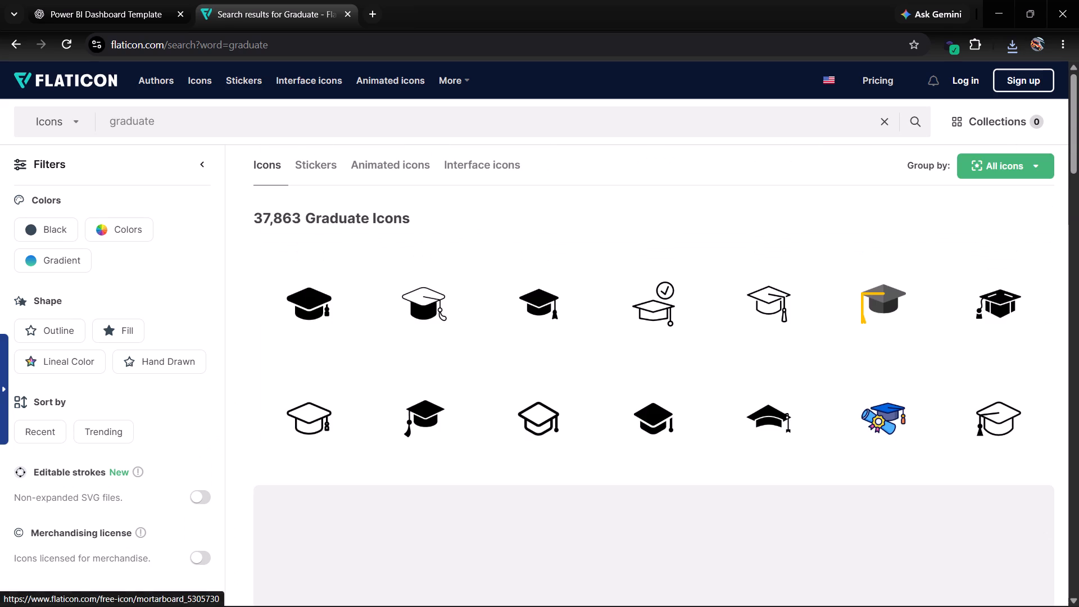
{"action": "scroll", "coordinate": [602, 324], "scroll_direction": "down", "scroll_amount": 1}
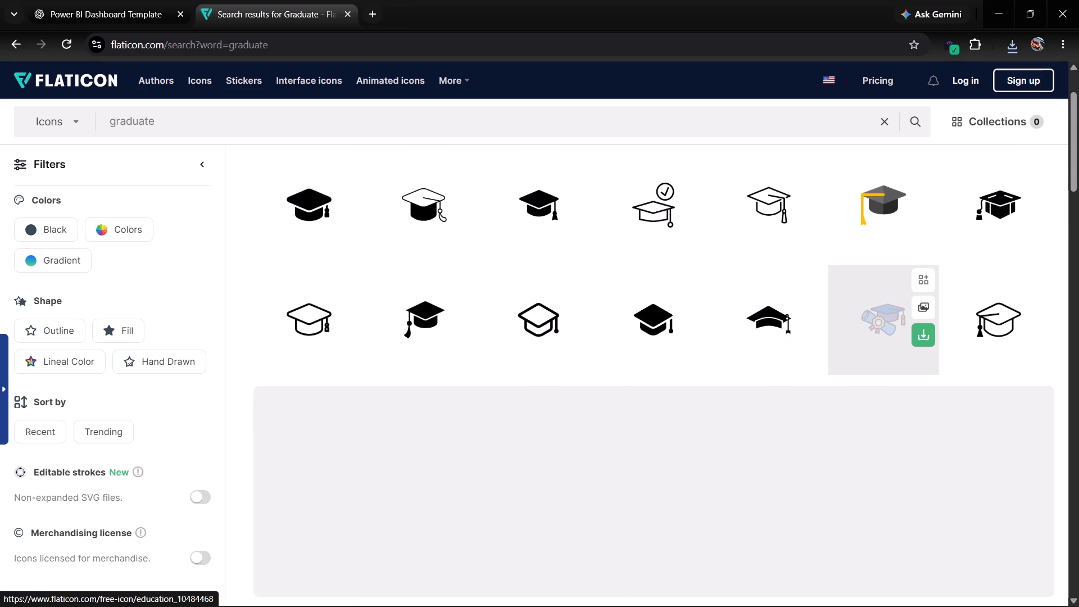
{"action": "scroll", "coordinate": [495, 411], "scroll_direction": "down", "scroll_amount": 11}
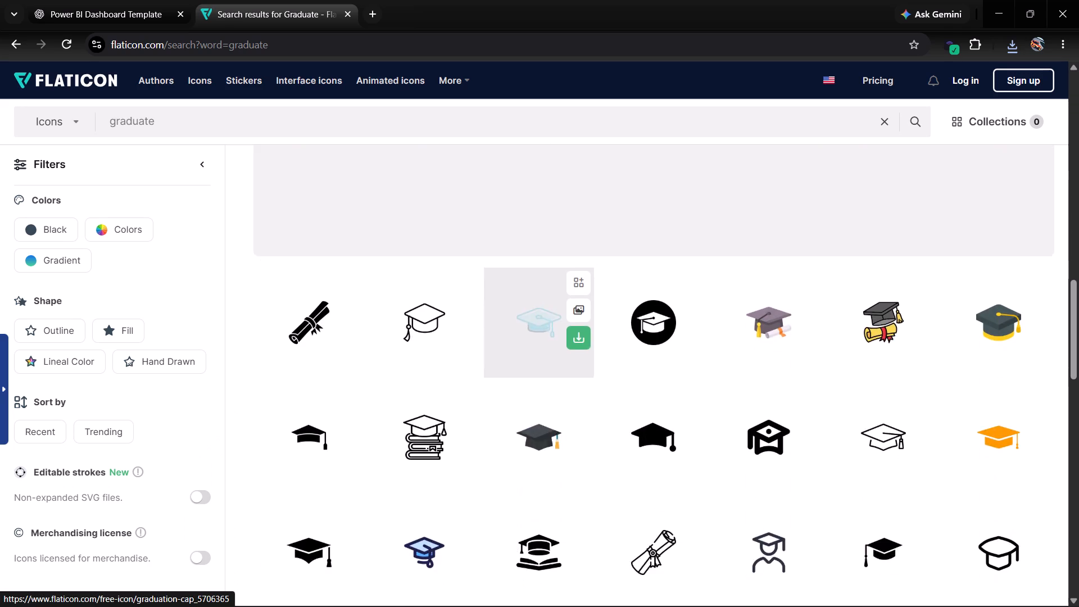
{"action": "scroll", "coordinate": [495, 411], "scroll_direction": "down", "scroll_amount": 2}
Switch back to Power BI and load the graduation-hat PNG from Downloads into the header's image placeholder.
{"action": "key", "text": "alt+Tab"}
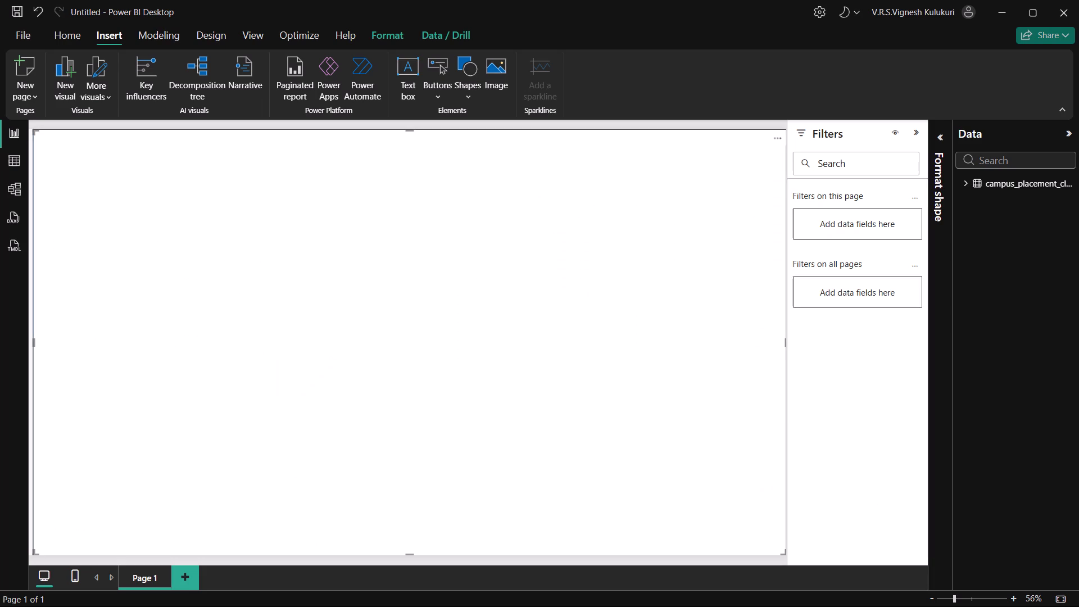
{"action": "left_click", "coordinate": [236, 560]}
{"action": "left_click", "coordinate": [97, 163]}
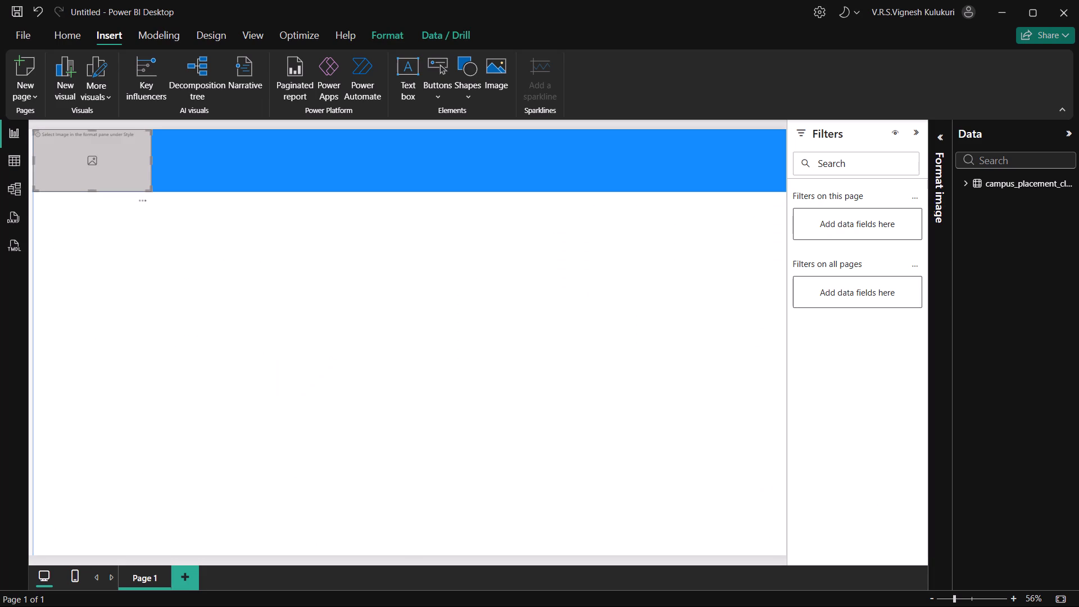
{"action": "left_click", "coordinate": [441, 33]}
{"action": "left_click", "coordinate": [382, 41]}
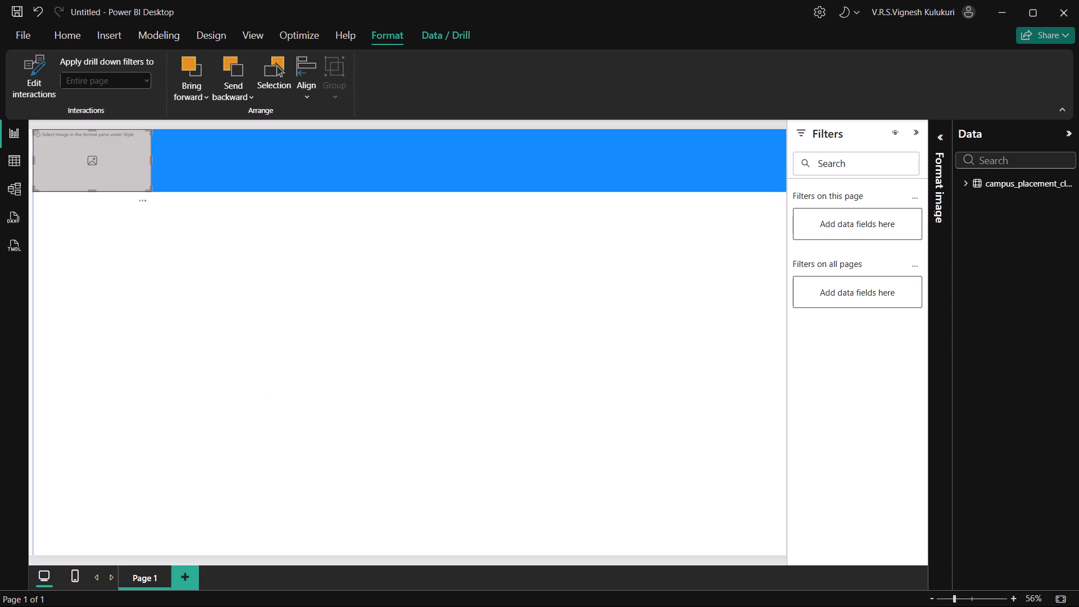
{"action": "left_click", "coordinate": [936, 189]}
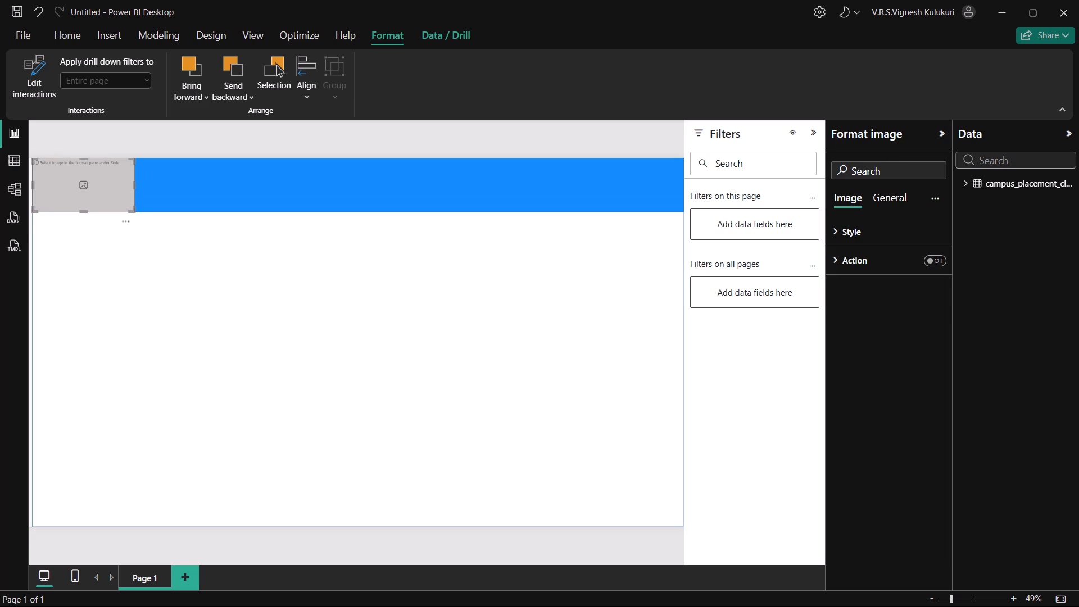
{"action": "left_click", "coordinate": [110, 194]}
{"action": "left_click", "coordinate": [844, 231]}
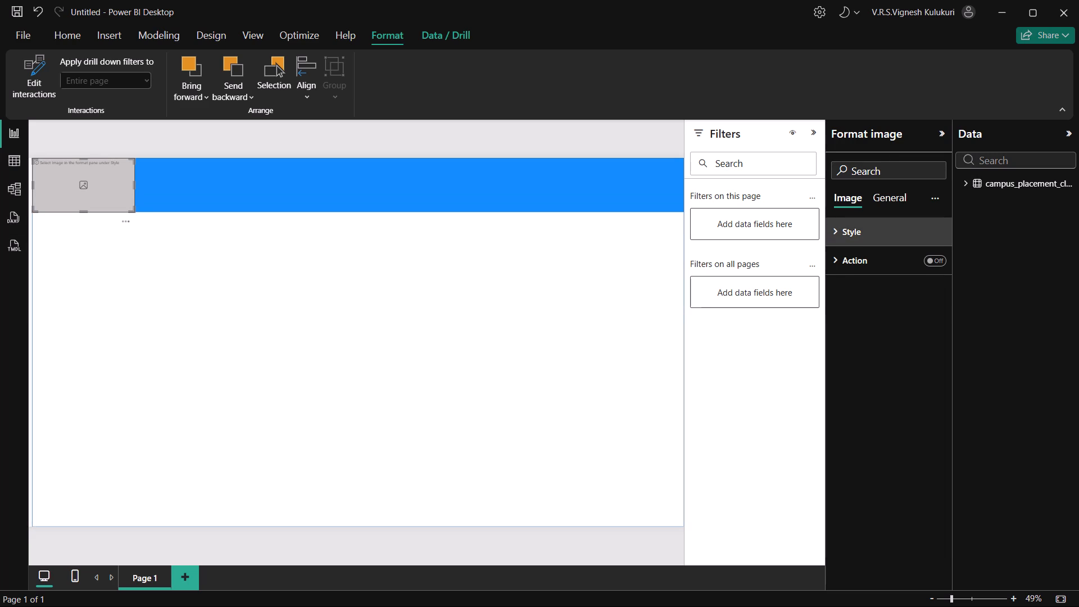
{"action": "left_click", "coordinate": [932, 404]}
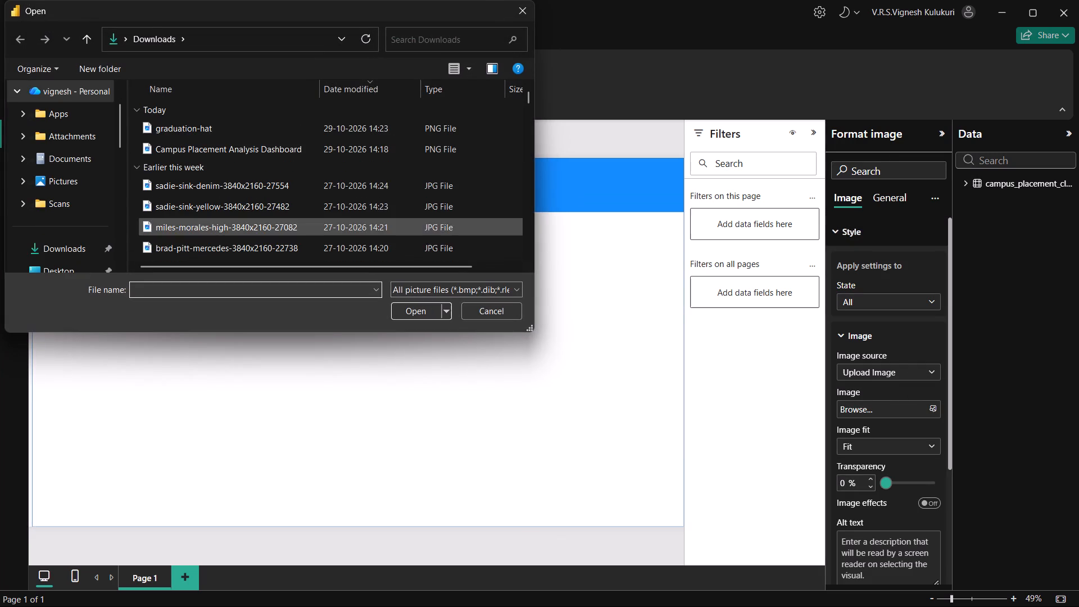
{"action": "left_click", "coordinate": [210, 122]}
{"action": "left_click", "coordinate": [412, 306]}
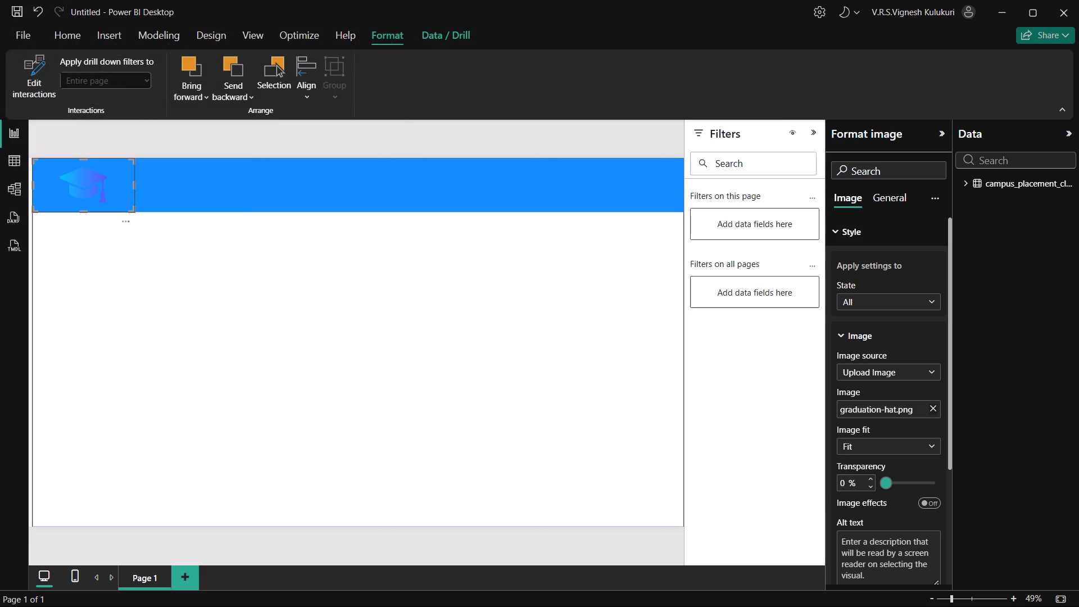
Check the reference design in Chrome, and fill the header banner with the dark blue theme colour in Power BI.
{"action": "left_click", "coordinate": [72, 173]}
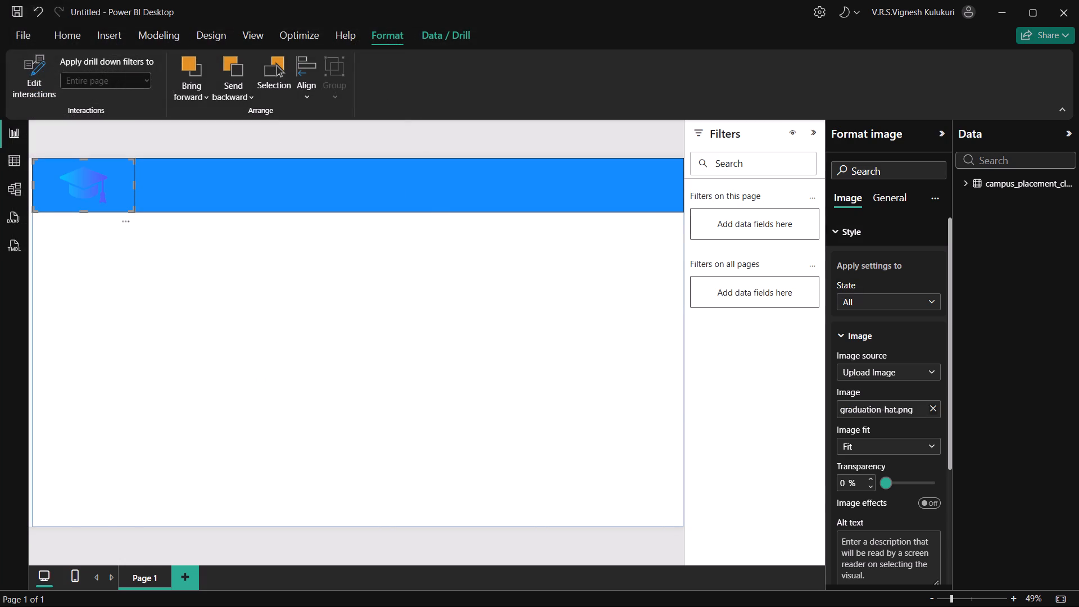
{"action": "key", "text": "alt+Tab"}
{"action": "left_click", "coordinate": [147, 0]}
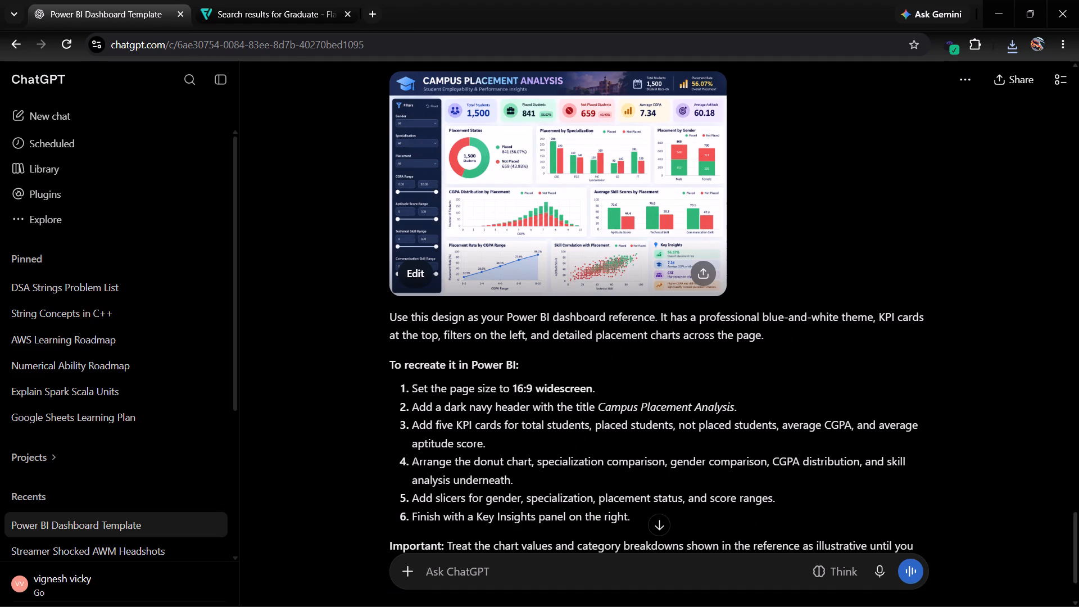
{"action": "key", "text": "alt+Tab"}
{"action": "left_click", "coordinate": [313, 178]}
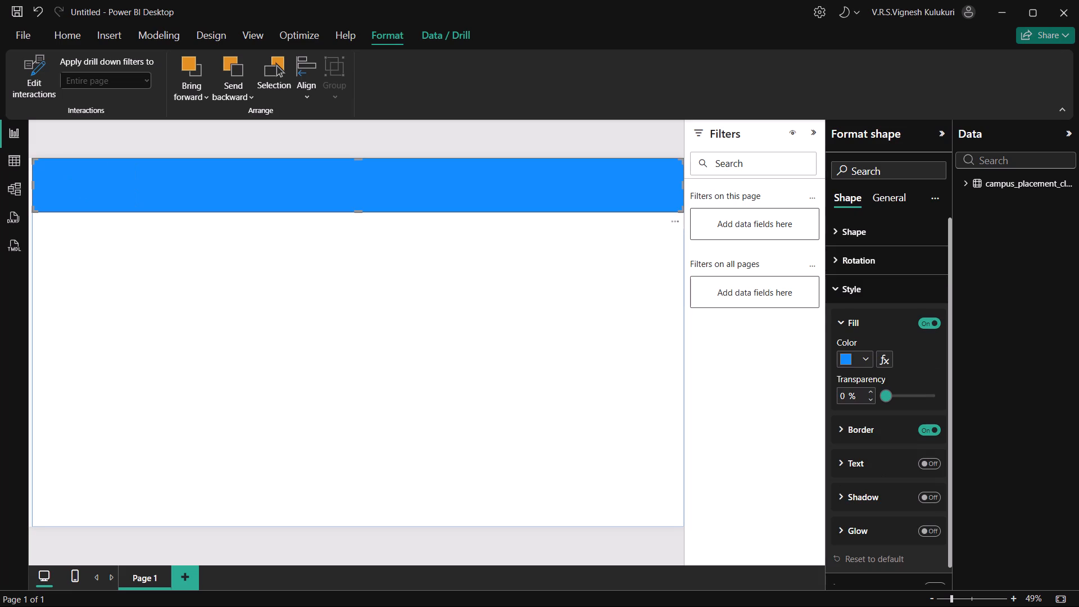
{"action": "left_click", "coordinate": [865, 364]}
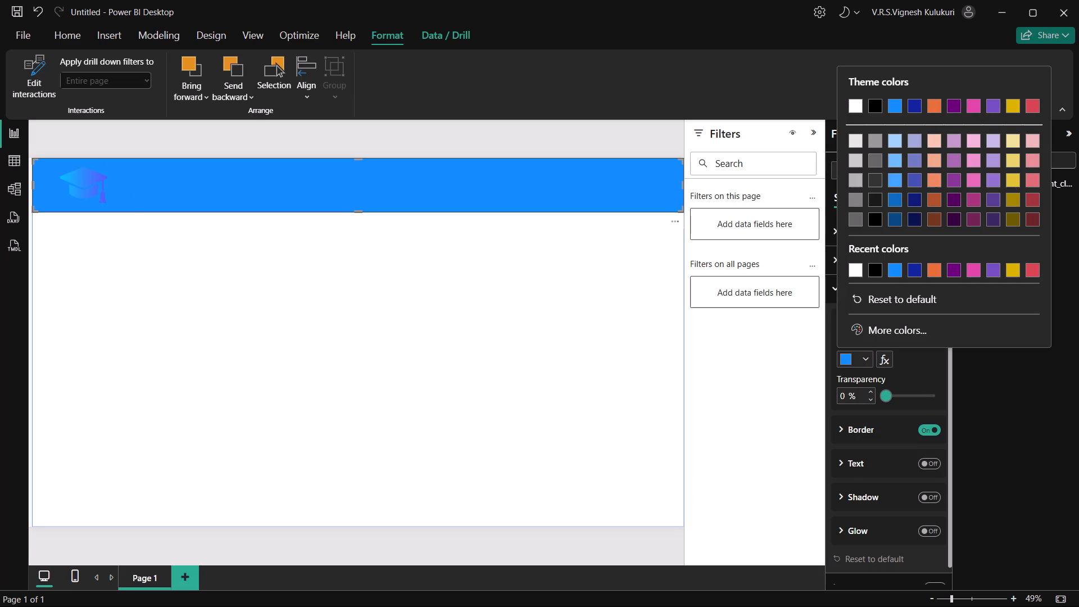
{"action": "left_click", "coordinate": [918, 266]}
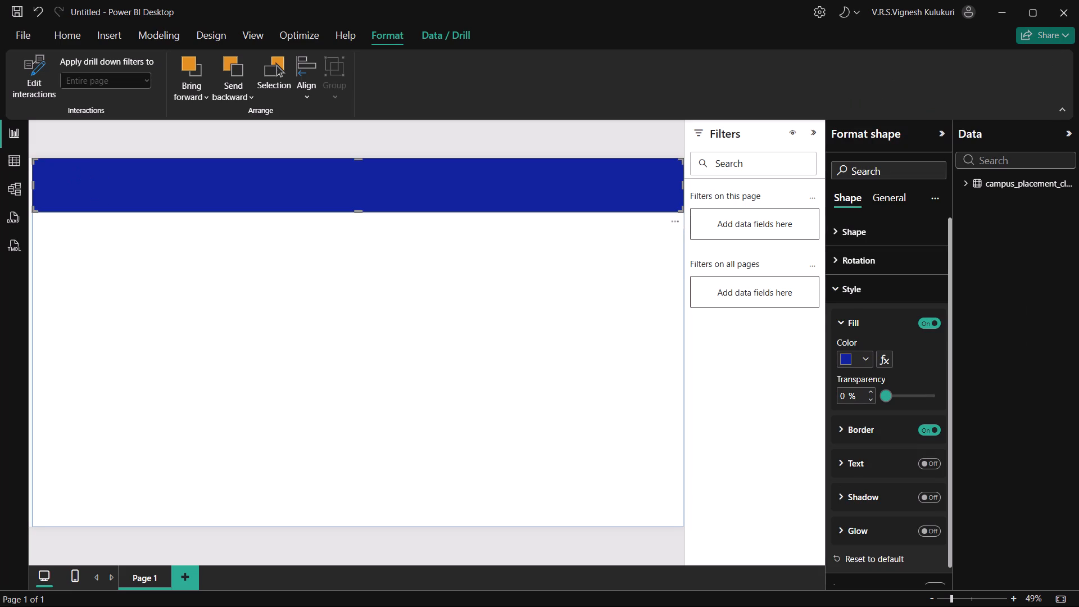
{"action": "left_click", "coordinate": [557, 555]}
{"action": "key", "text": "alt+Tab"}
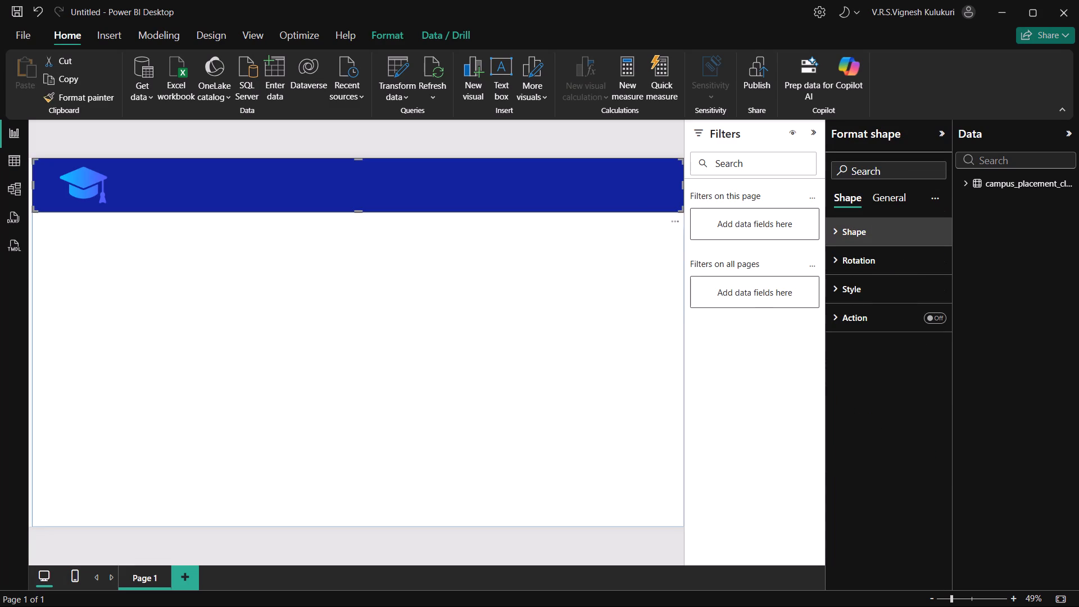
{"action": "left_click", "coordinate": [856, 239]}
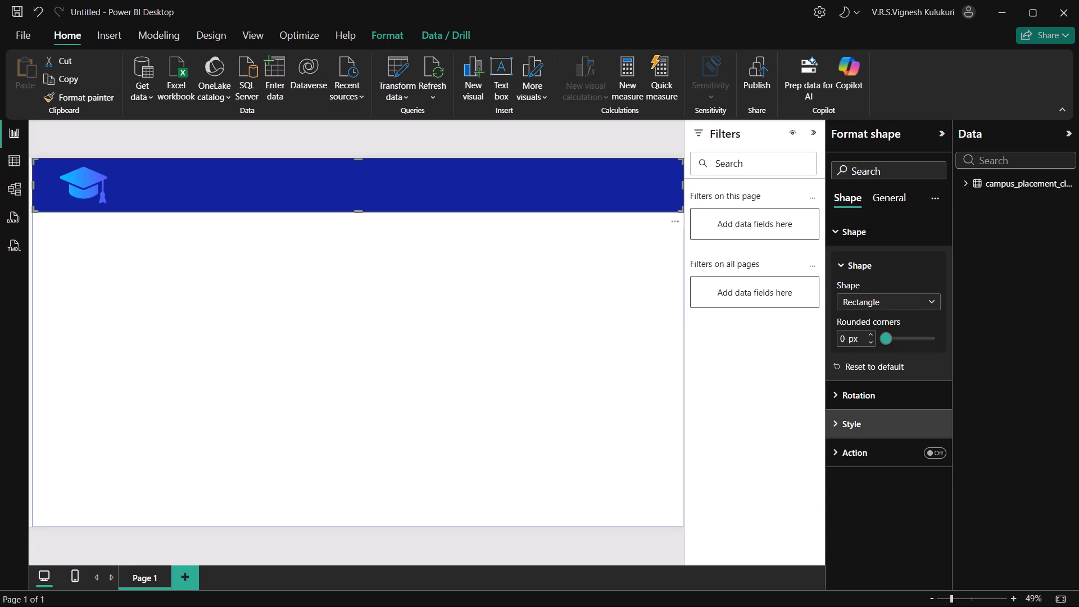
{"action": "left_click", "coordinate": [838, 433]}
{"action": "left_click", "coordinate": [865, 497]}
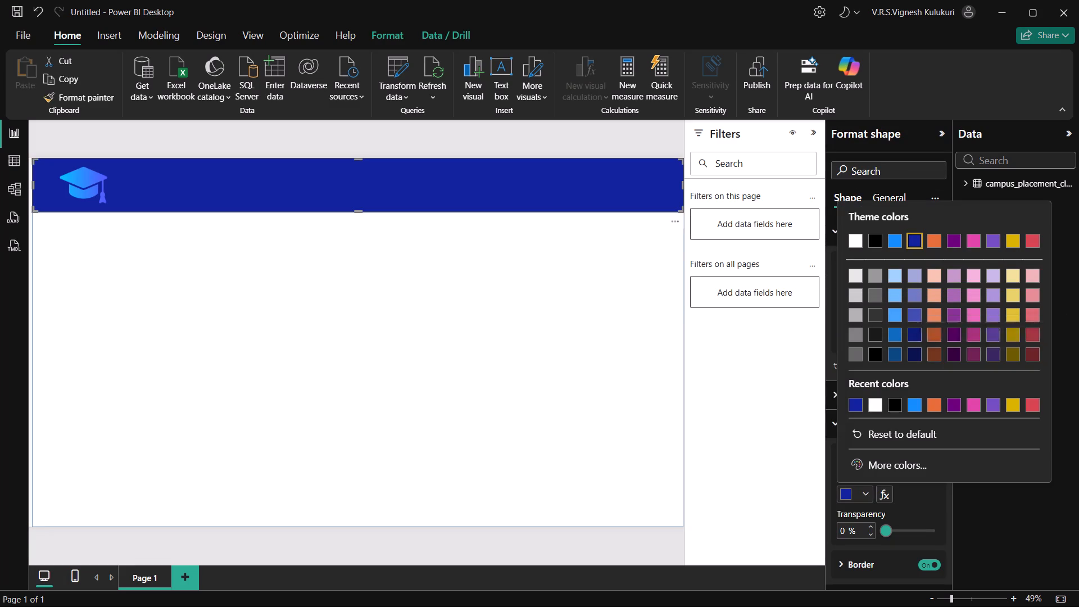
{"action": "left_click", "coordinate": [912, 352]}
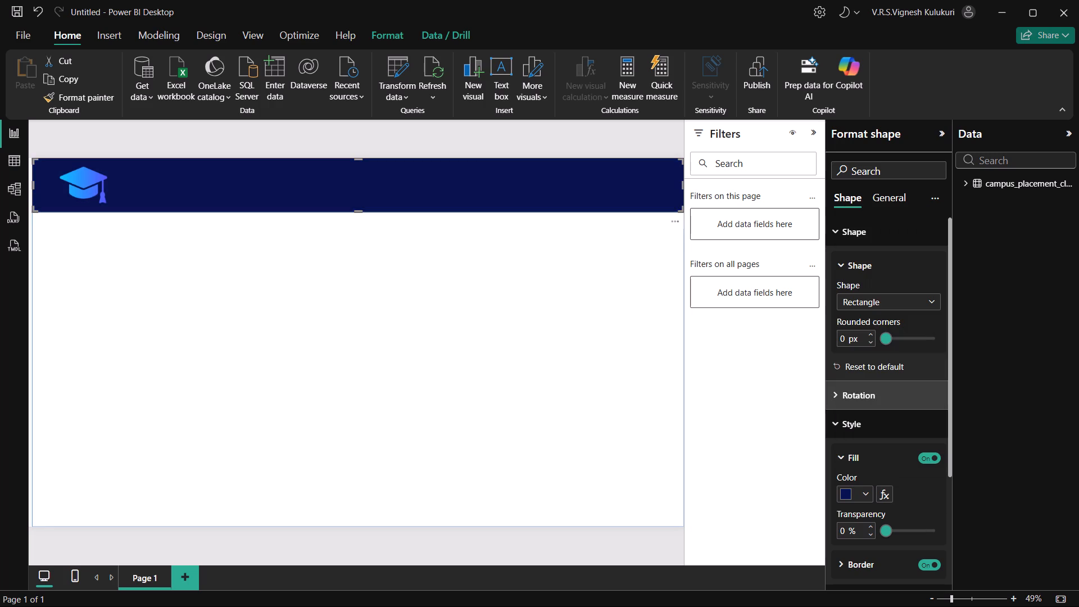
{"action": "left_click", "coordinate": [543, 543]}
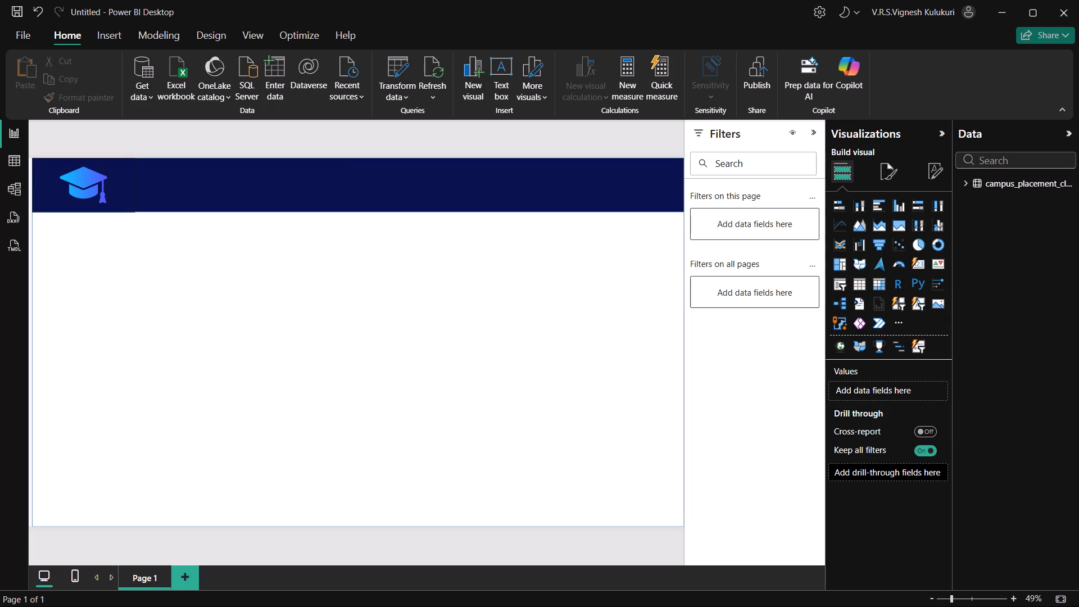
Shrink the graduation-cap image slightly and position it at the left end of the header banner.
{"action": "double_click", "coordinate": [75, 179]}
{"action": "left_click_drag", "start_coordinate": [75, 179], "coordinate": [53, 183]}
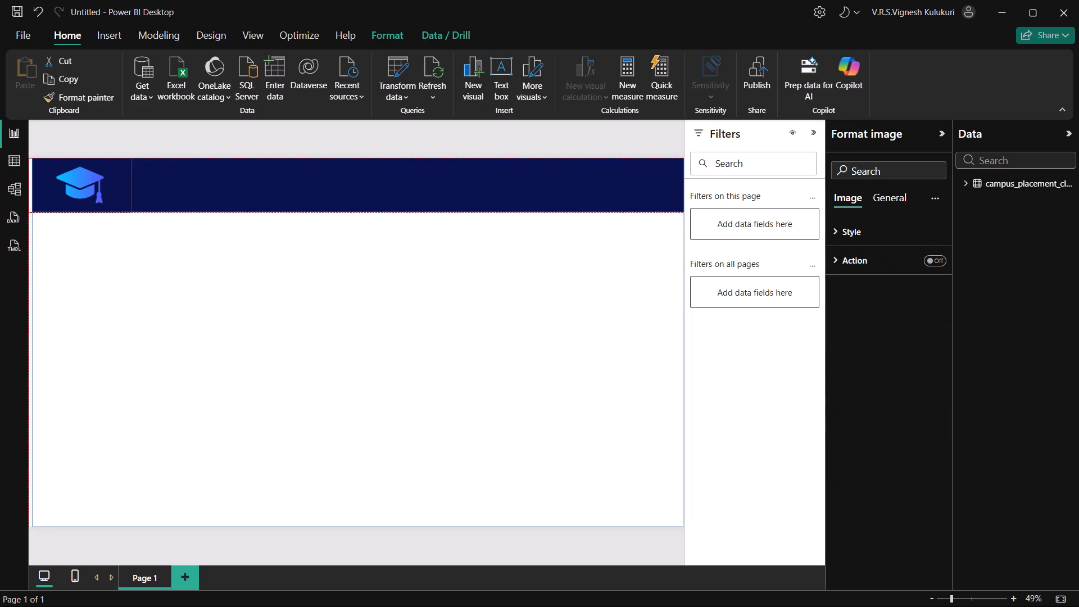
{"action": "left_click_drag", "start_coordinate": [53, 183], "coordinate": [52, 183]}
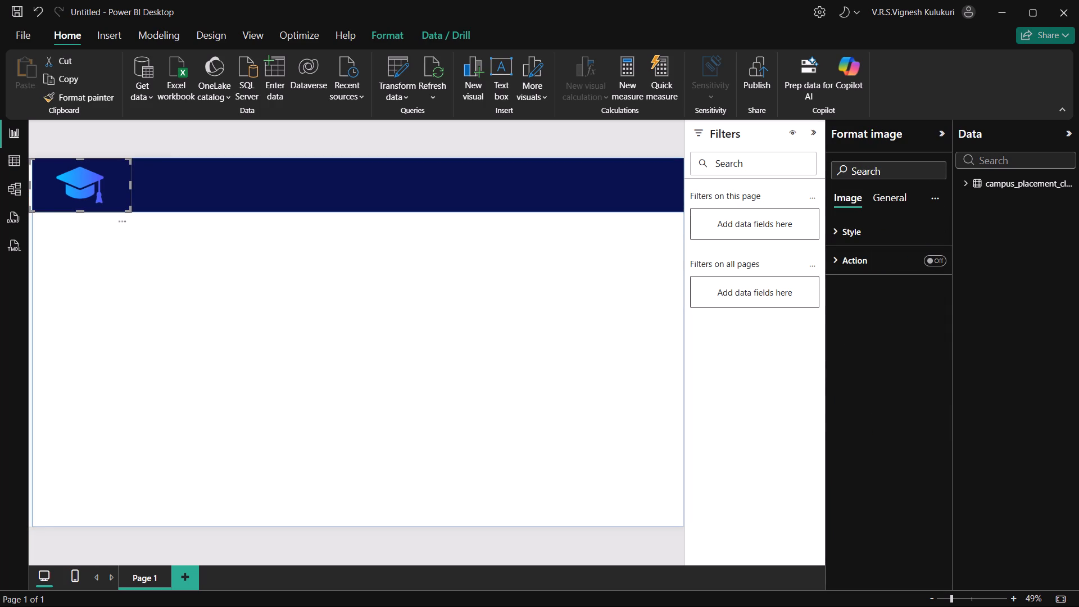
{"action": "left_click_drag", "start_coordinate": [31, 209], "coordinate": [47, 209]}
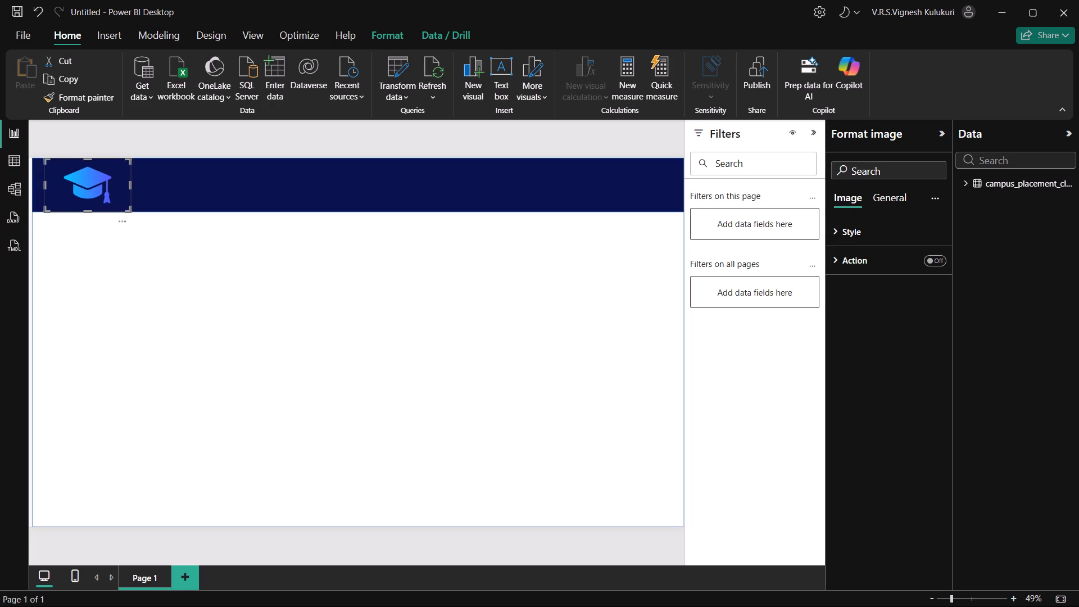
{"action": "left_click_drag", "start_coordinate": [47, 210], "coordinate": [58, 205]}
{"action": "left_click_drag", "start_coordinate": [88, 185], "coordinate": [54, 189]}
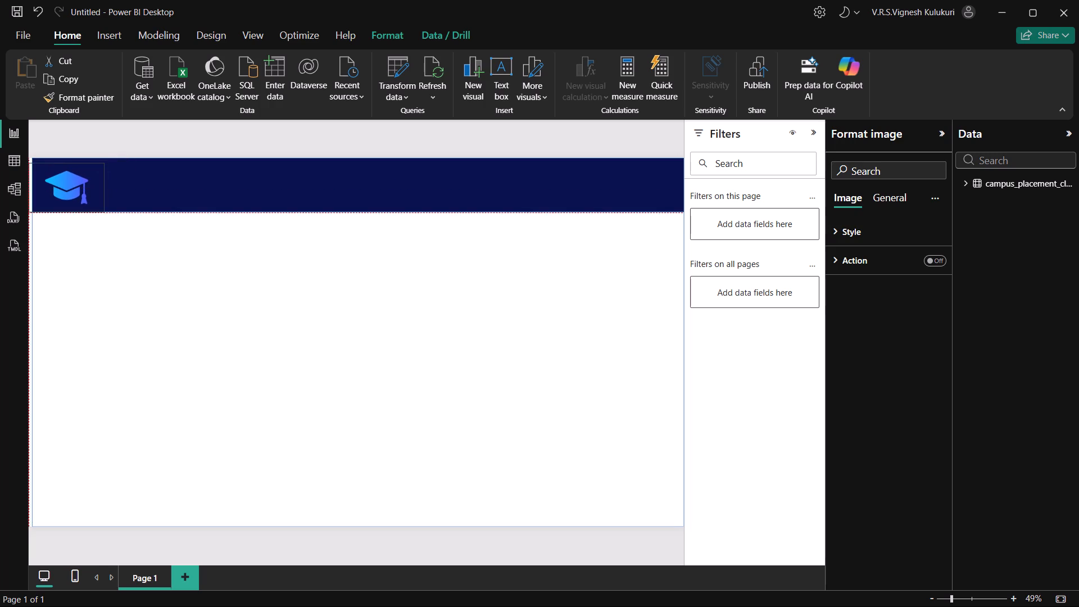
{"action": "left_click_drag", "start_coordinate": [54, 189], "coordinate": [70, 185]}
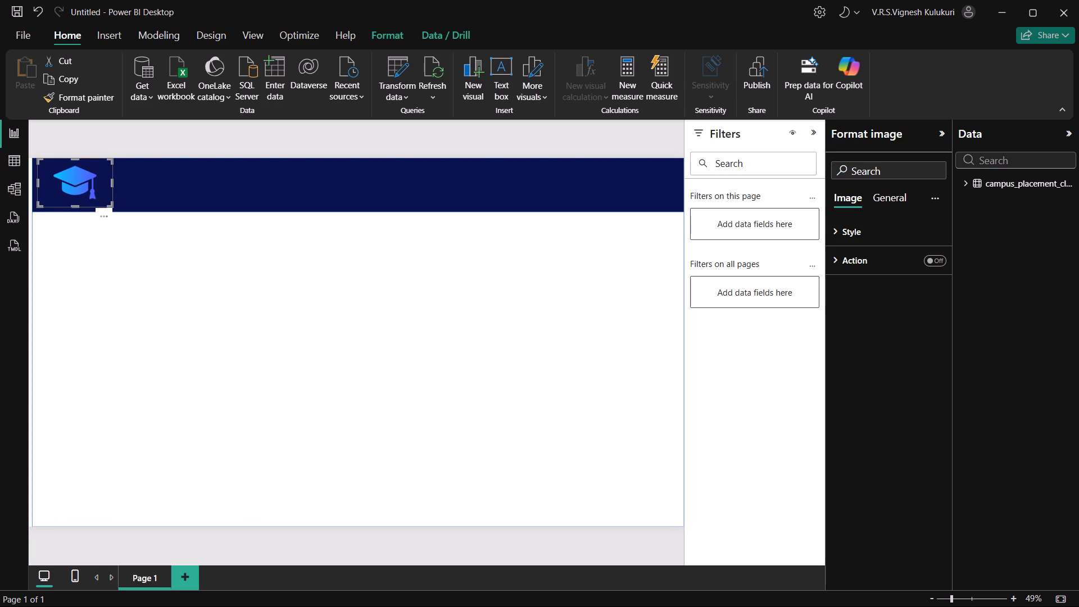
{"action": "left_click", "coordinate": [70, 185]}
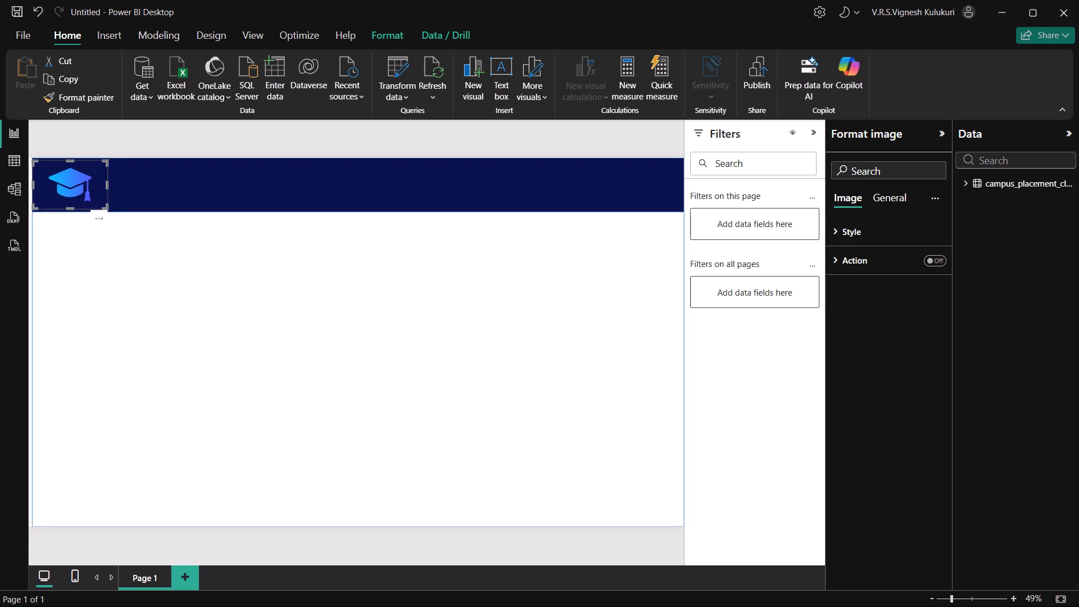
{"action": "left_click", "coordinate": [62, 554]}
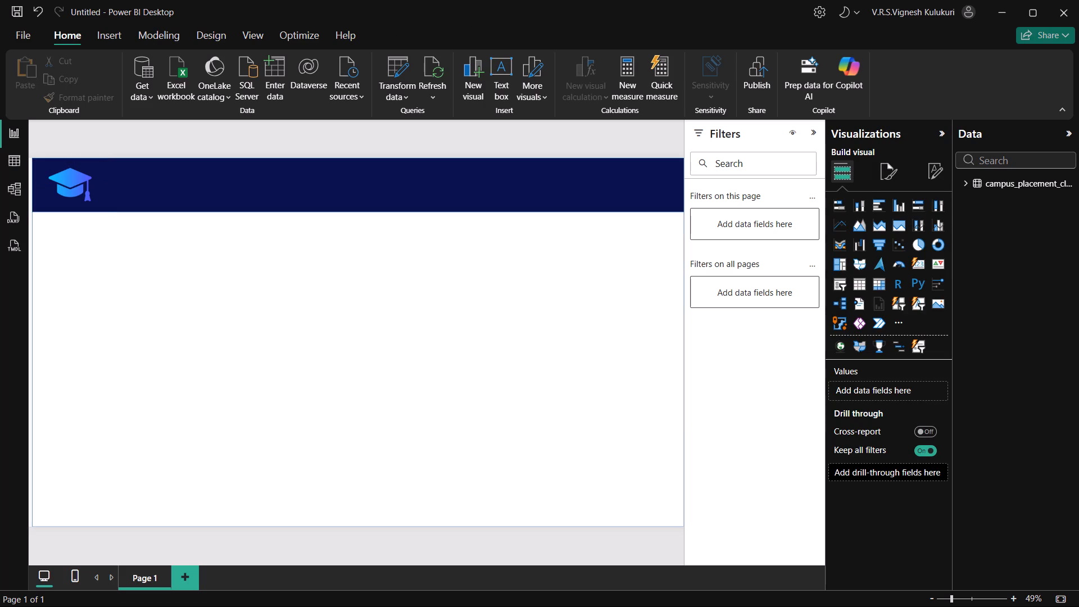
Insert a text box and enter the title "Camous Placement Analysis".
{"action": "left_click", "coordinate": [101, 30]}
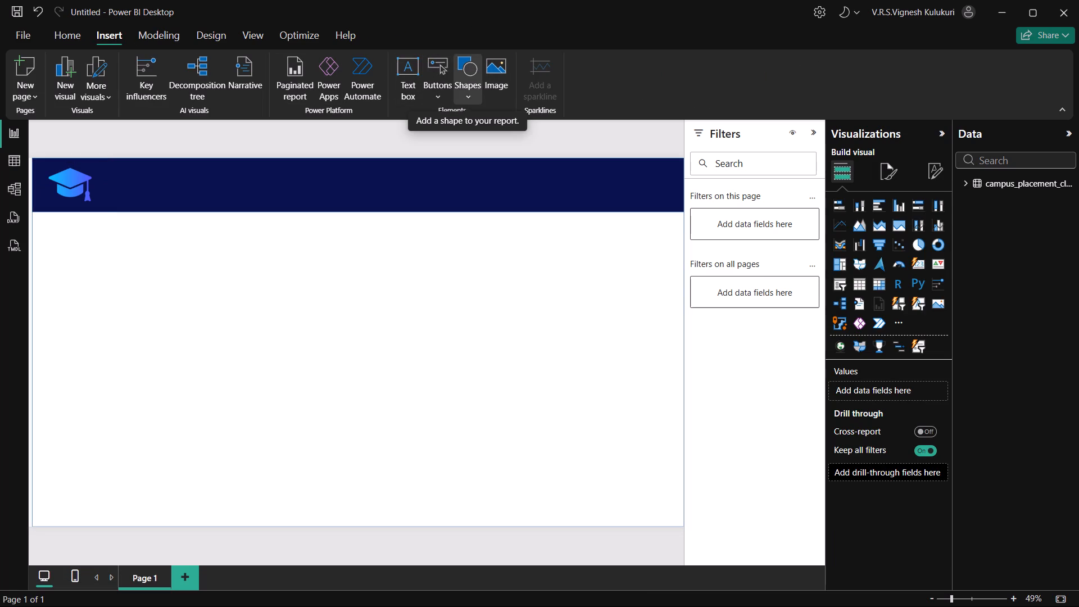
{"action": "left_click", "coordinate": [408, 94]}
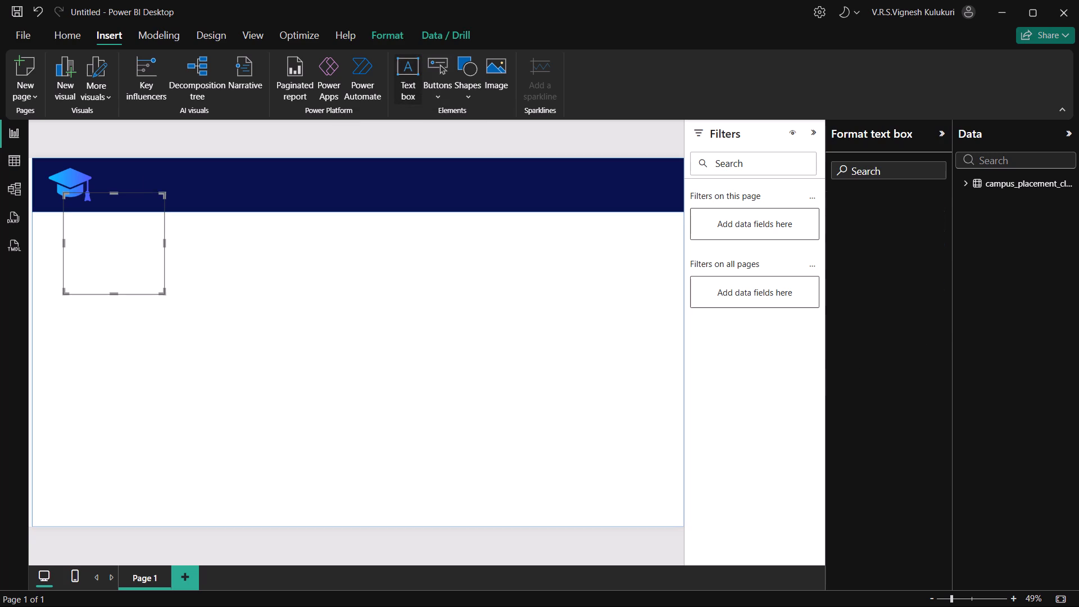
{"action": "left_click", "coordinate": [108, 235]}
{"action": "type", "text": "Ca"}
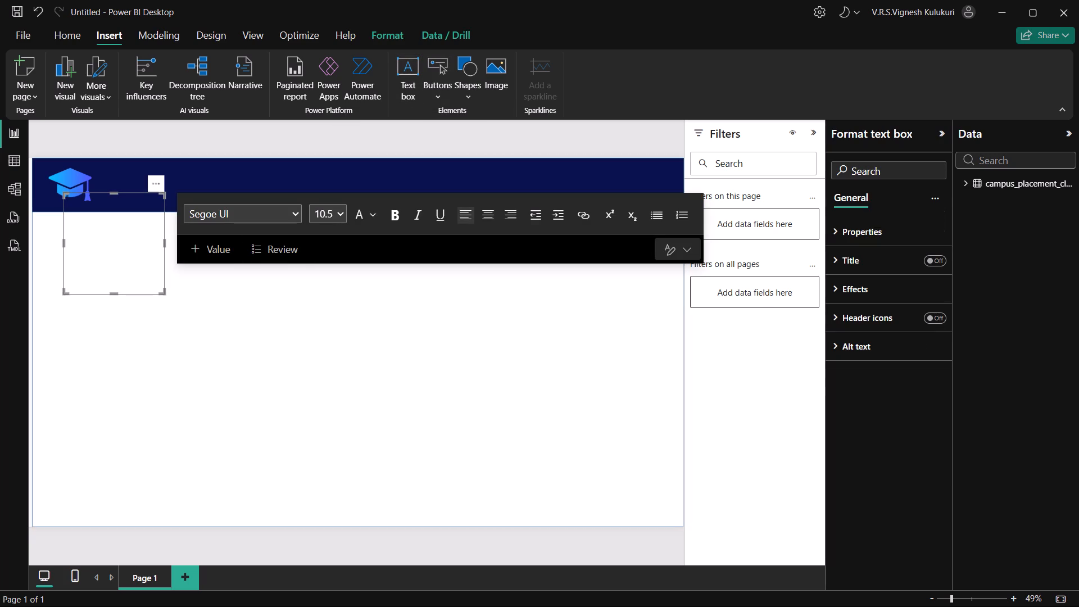
{"action": "type", "text": "mous"}
{"action": "key", "text": "space"}
{"action": "key", "text": "alt+Tab"}
{"action": "key", "text": "alt+Tab"}
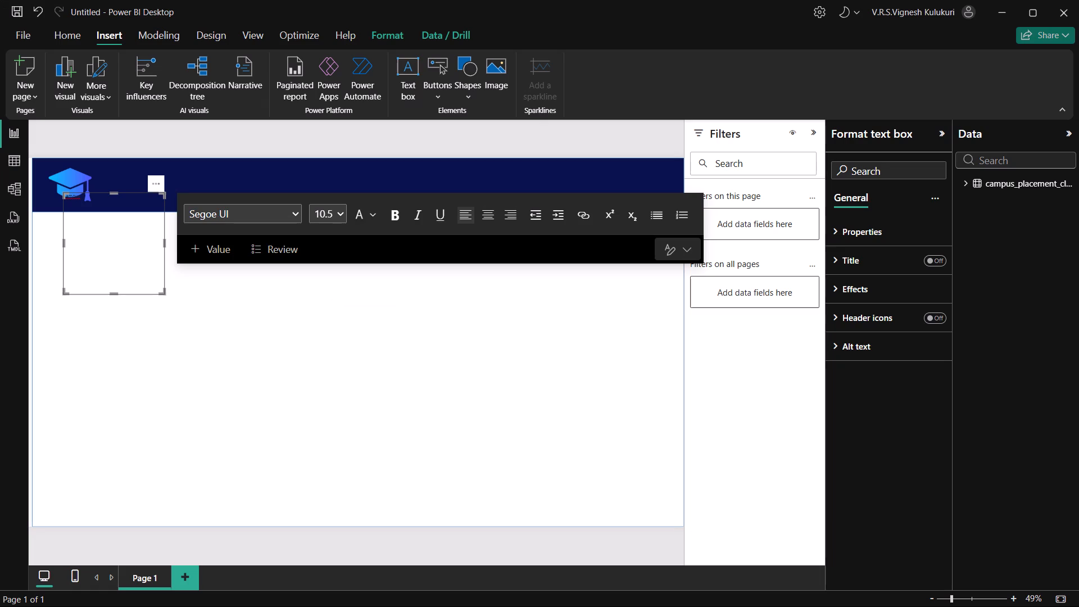
{"action": "type", "text": "Placement"}
{"action": "key", "text": "space"}
{"action": "key", "text": "shift+a"}
{"action": "type", "text": "nalysis"}
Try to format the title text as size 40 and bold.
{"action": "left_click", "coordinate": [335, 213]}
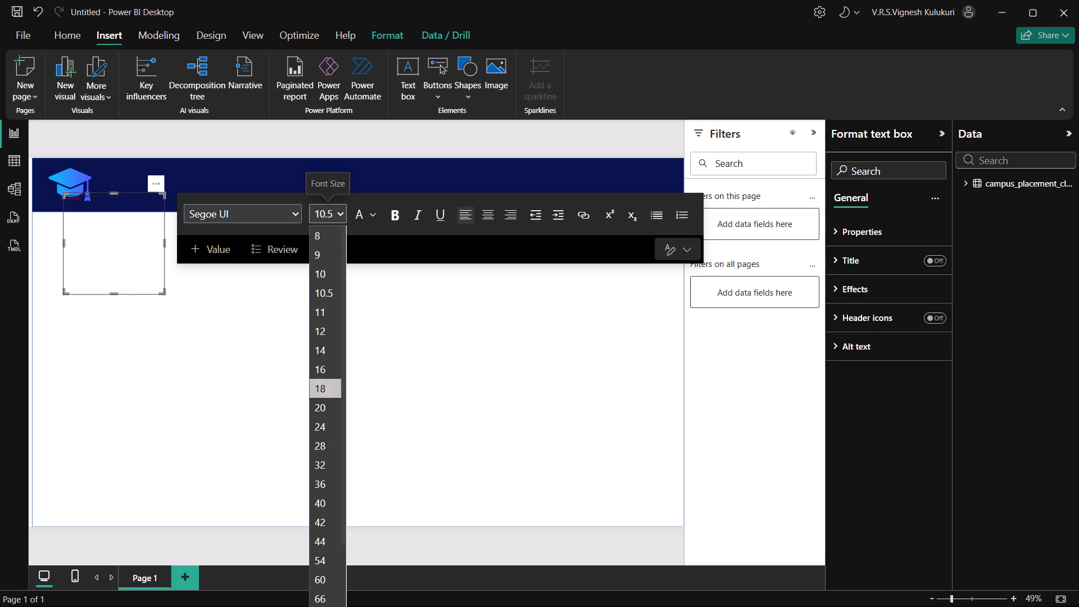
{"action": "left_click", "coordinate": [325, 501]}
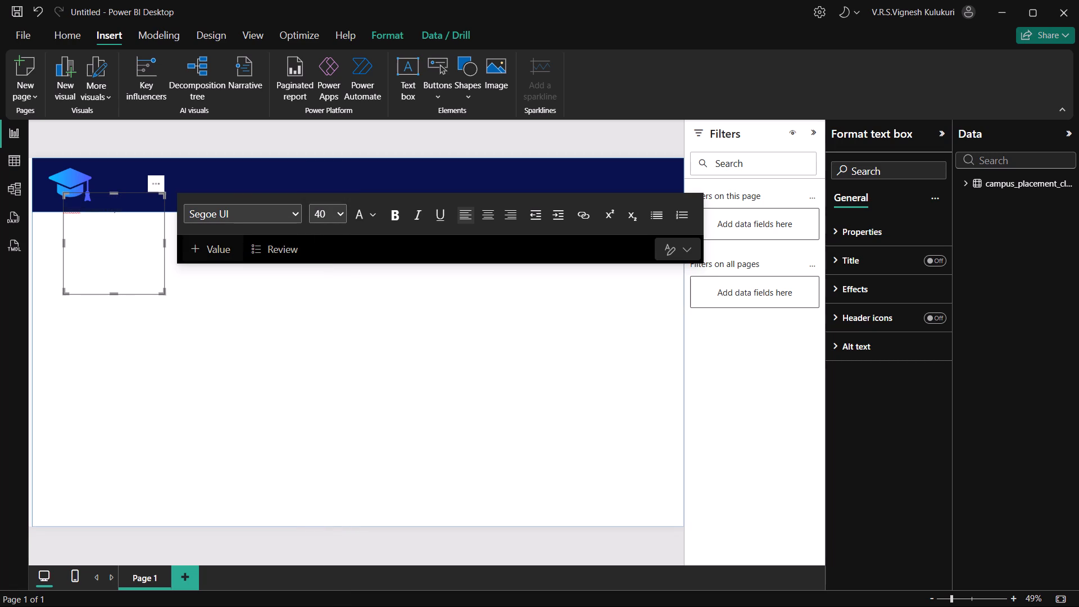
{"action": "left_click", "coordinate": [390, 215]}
Resize the title text box into a wide, shorter rectangle just below the header banner.
{"action": "left_click_drag", "start_coordinate": [164, 292], "coordinate": [428, 326]}
{"action": "left_click_drag", "start_coordinate": [247, 192], "coordinate": [251, 249]}
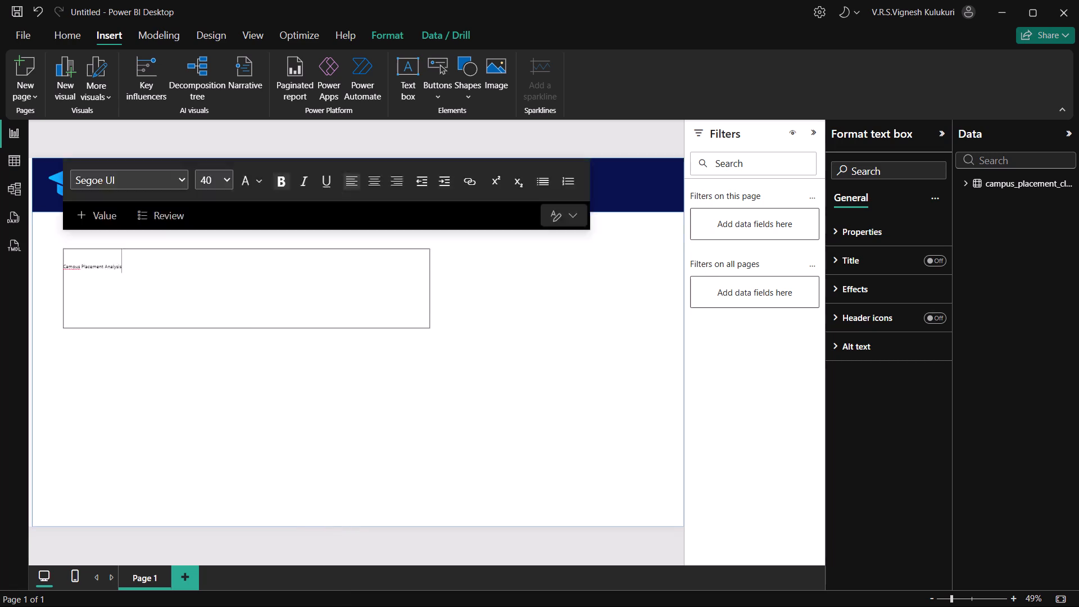
{"action": "left_click_drag", "start_coordinate": [251, 249], "coordinate": [252, 248]}
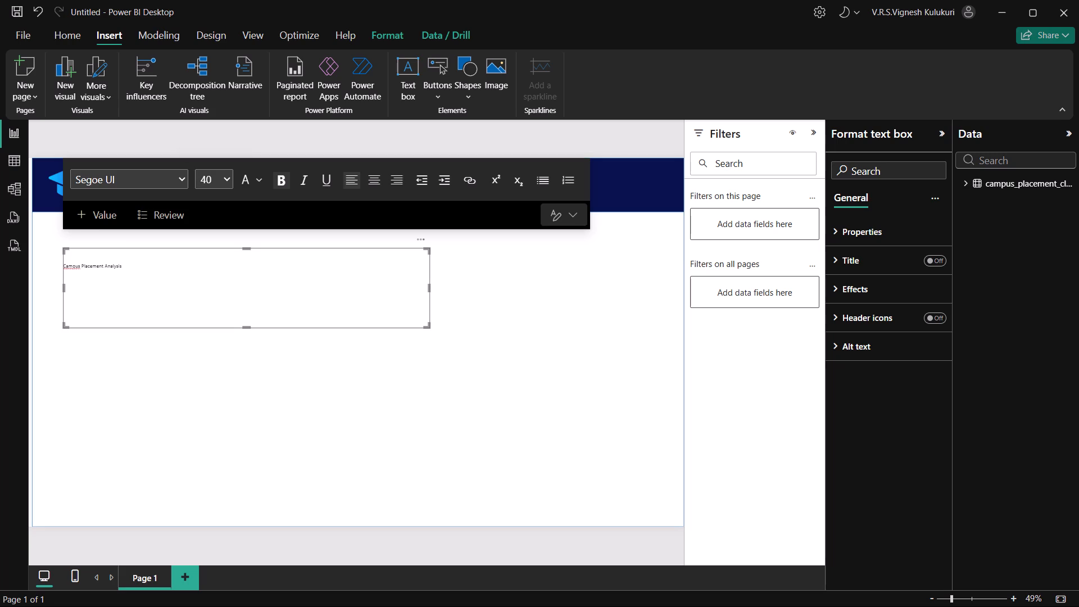
Select the entire title text and set its font size to 40.
{"action": "left_click_drag", "start_coordinate": [163, 254], "coordinate": [49, 275]}
{"action": "triple_click", "coordinate": [140, 268]}
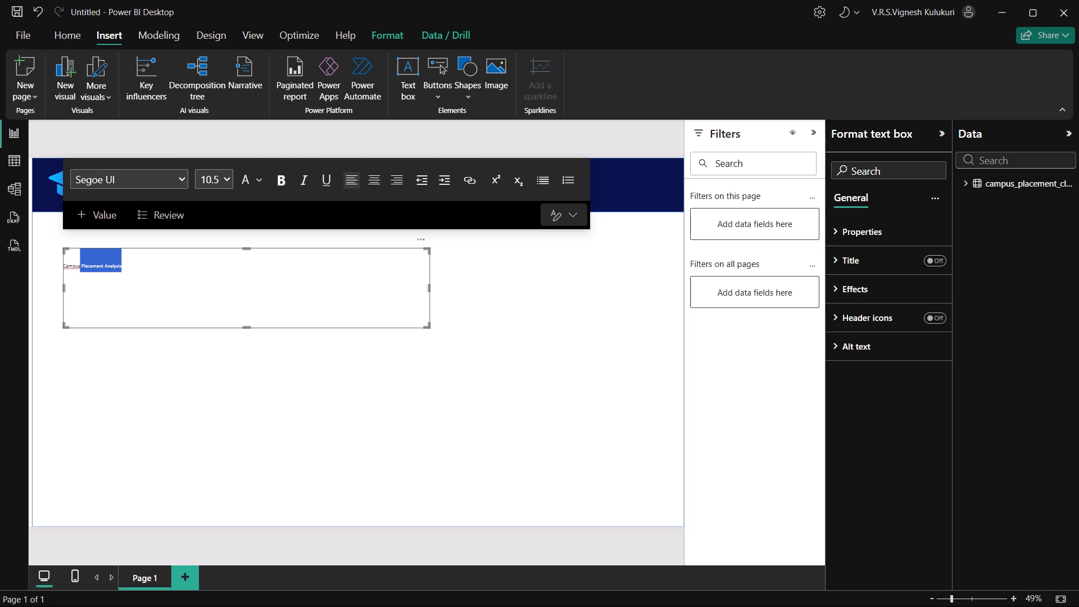
{"action": "left_click", "coordinate": [140, 268]}
{"action": "key", "text": "ctrl+a"}
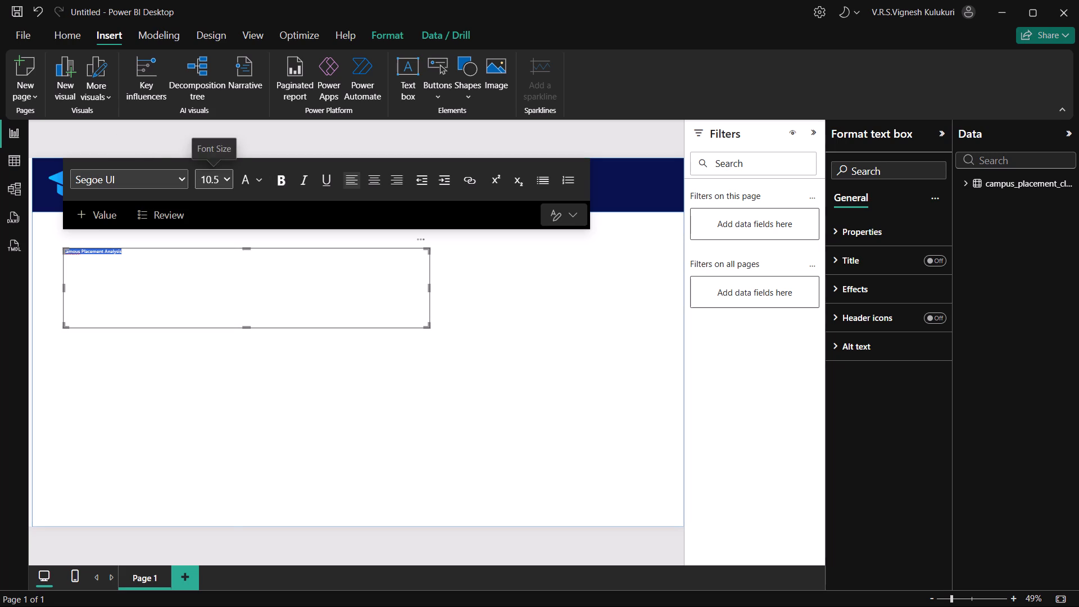
{"action": "left_click", "coordinate": [228, 183]}
{"action": "left_click", "coordinate": [219, 469]}
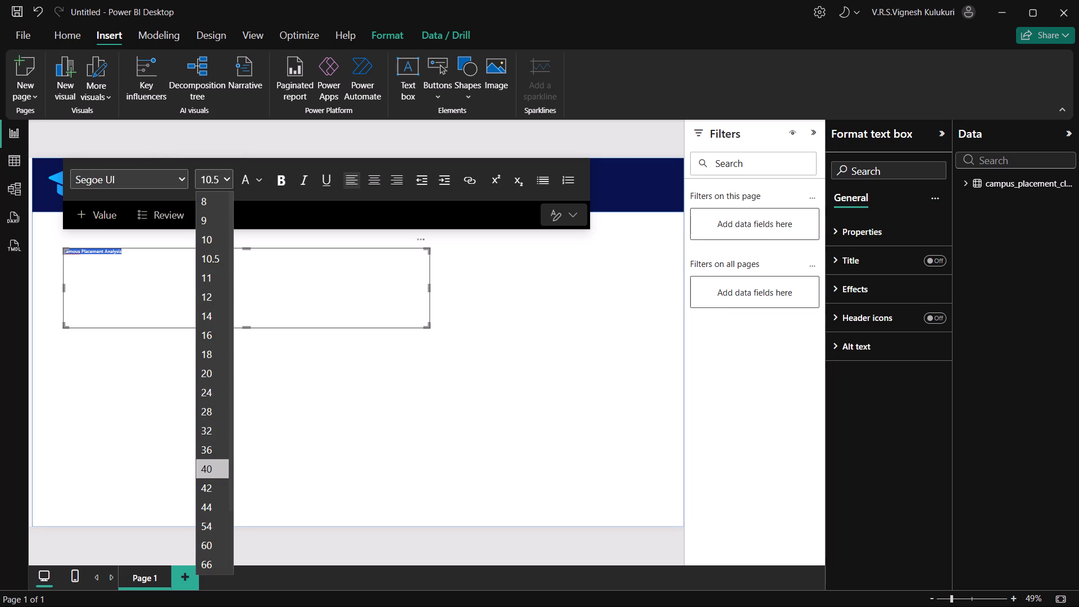
Set the title text's font size to 60.
{"action": "left_click", "coordinate": [219, 184]}
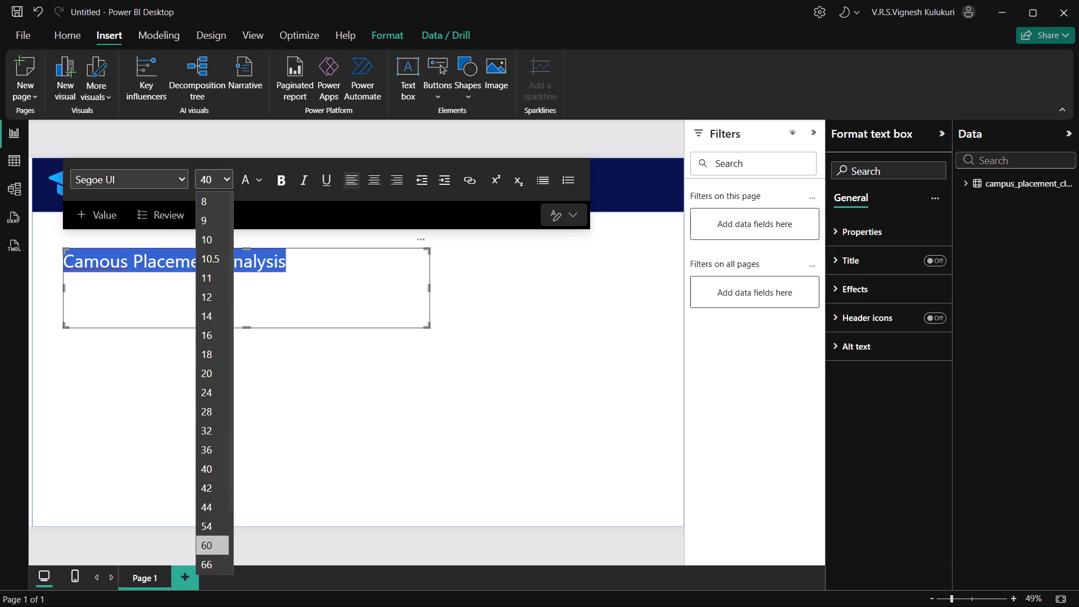
{"action": "left_click", "coordinate": [205, 547]}
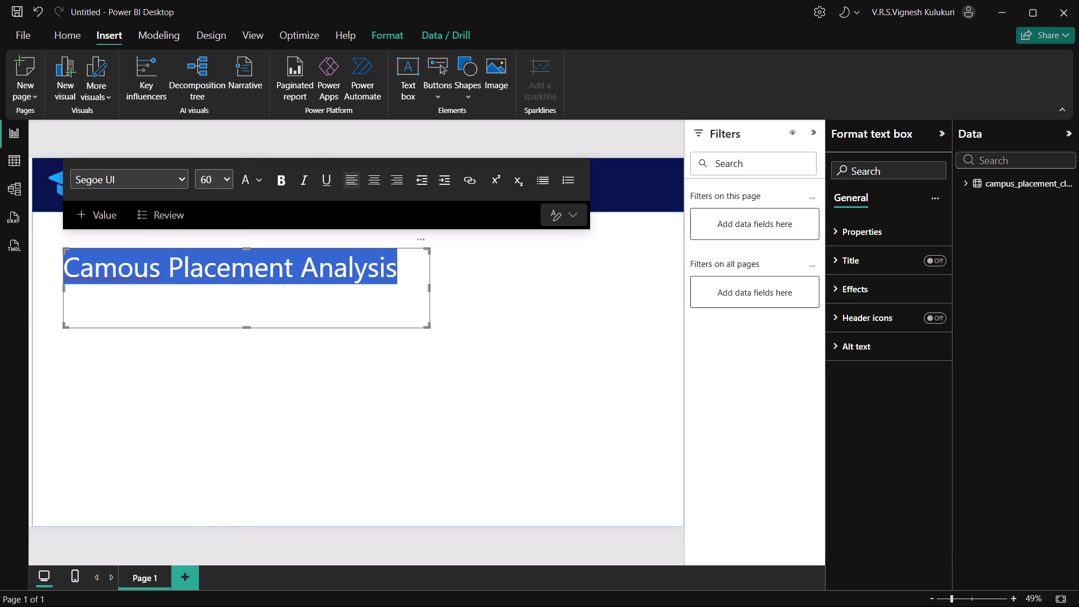
Correct the misspelled "Camous" to "Campus" in the title text and deselect the text box.
{"action": "left_click", "coordinate": [133, 268]}
{"action": "key", "text": "BackSpace"}
{"action": "key", "text": "p"}
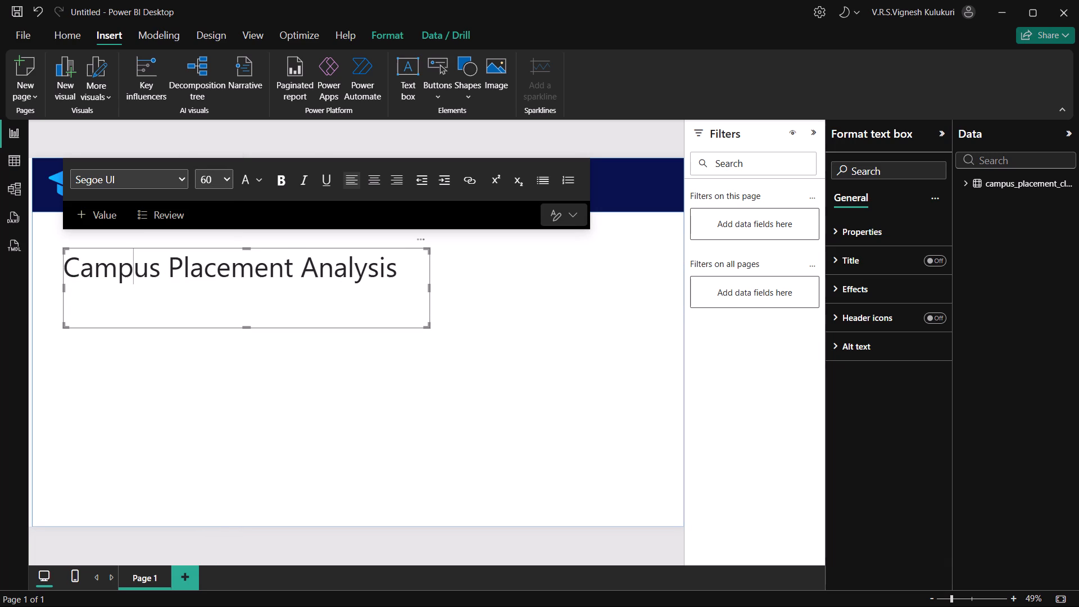
{"action": "left_click", "coordinate": [197, 378]}
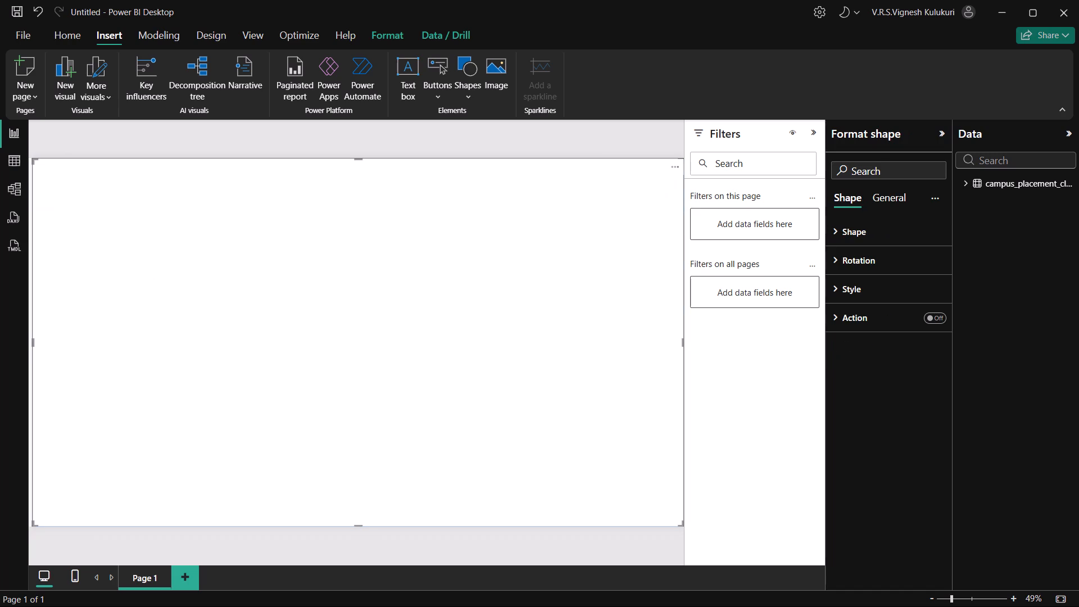
{"action": "left_click", "coordinate": [211, 531]}
Turn on the title text box's background effect and open its color choices.
{"action": "left_click", "coordinate": [202, 256]}
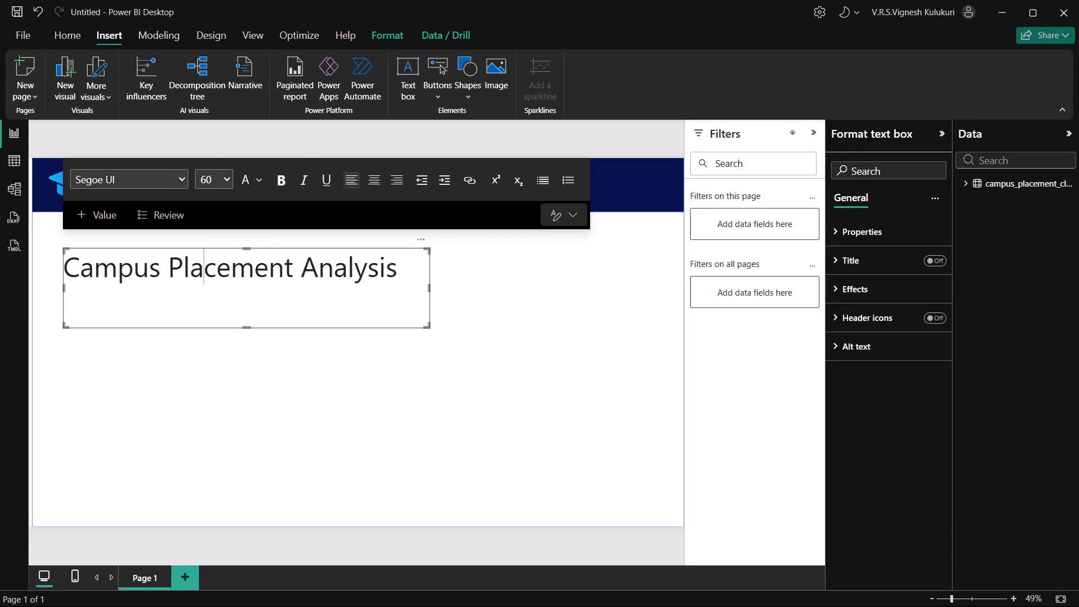
{"action": "left_click", "coordinate": [844, 284]}
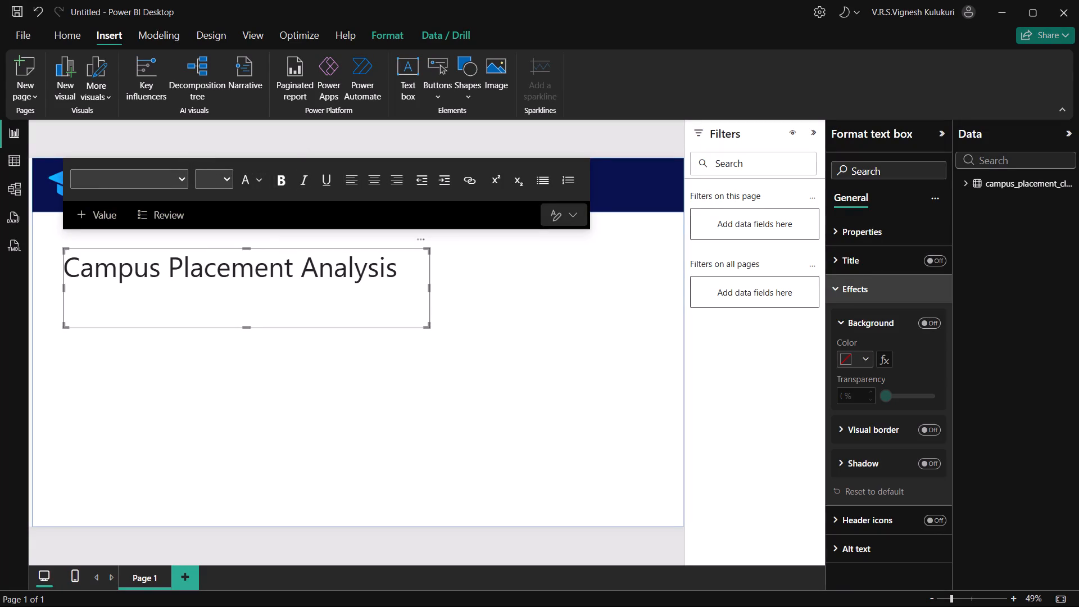
{"action": "left_click", "coordinate": [864, 360]}
{"action": "double_click", "coordinate": [932, 324]}
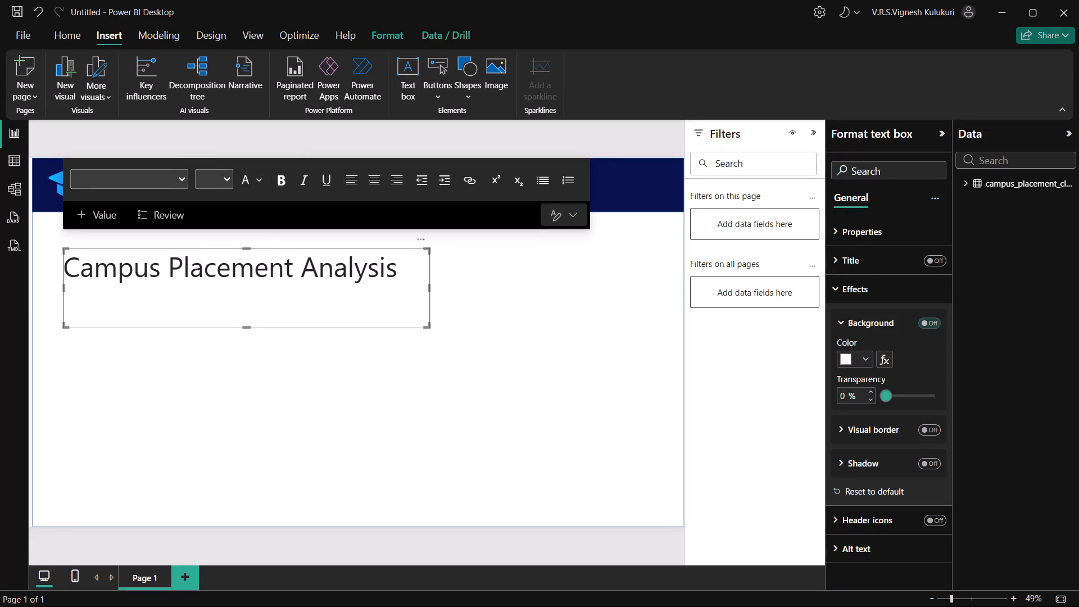
{"action": "left_click", "coordinate": [932, 324]}
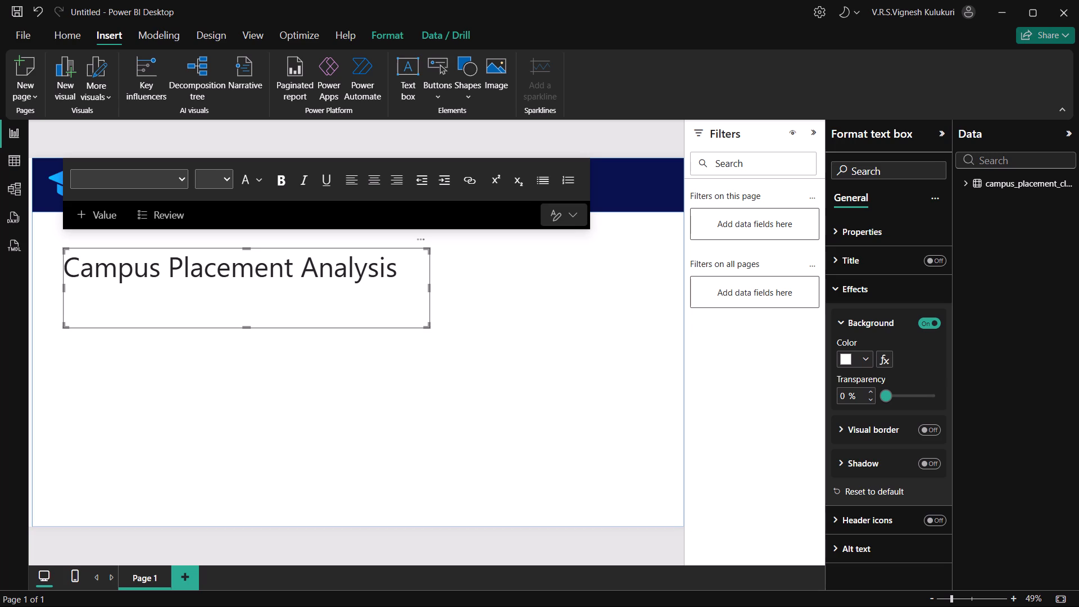
{"action": "left_click", "coordinate": [864, 359]}
{"action": "left_click", "coordinate": [759, 429]}
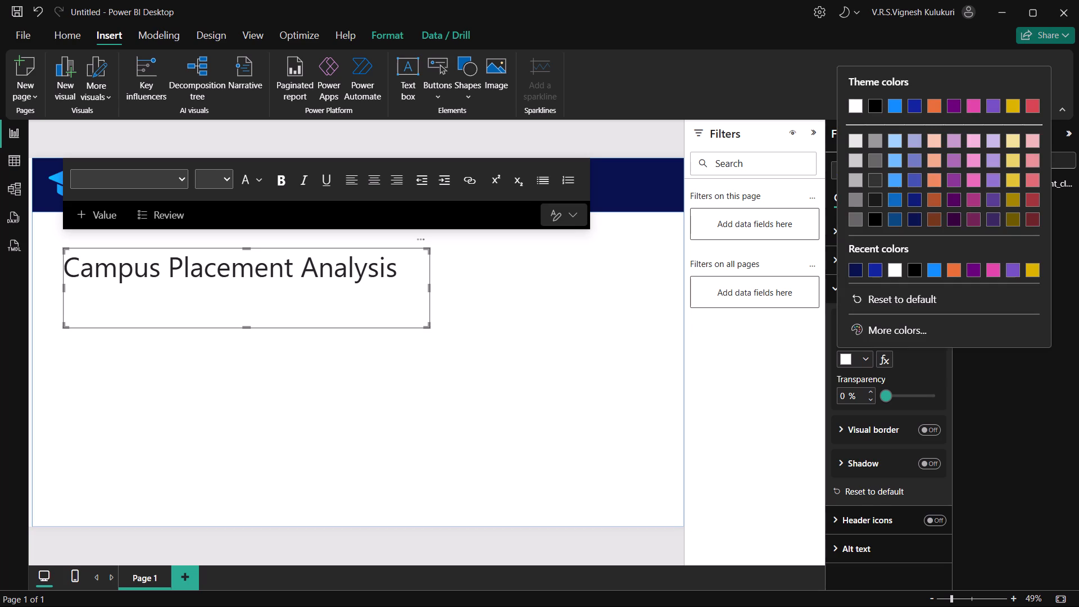
Switch to ChatGPT in Chrome to check the title styling in the reference dashboard, and return to Power BI.
{"action": "key", "text": "alt+Tab"}
{"action": "key", "text": "alt+Tab"}
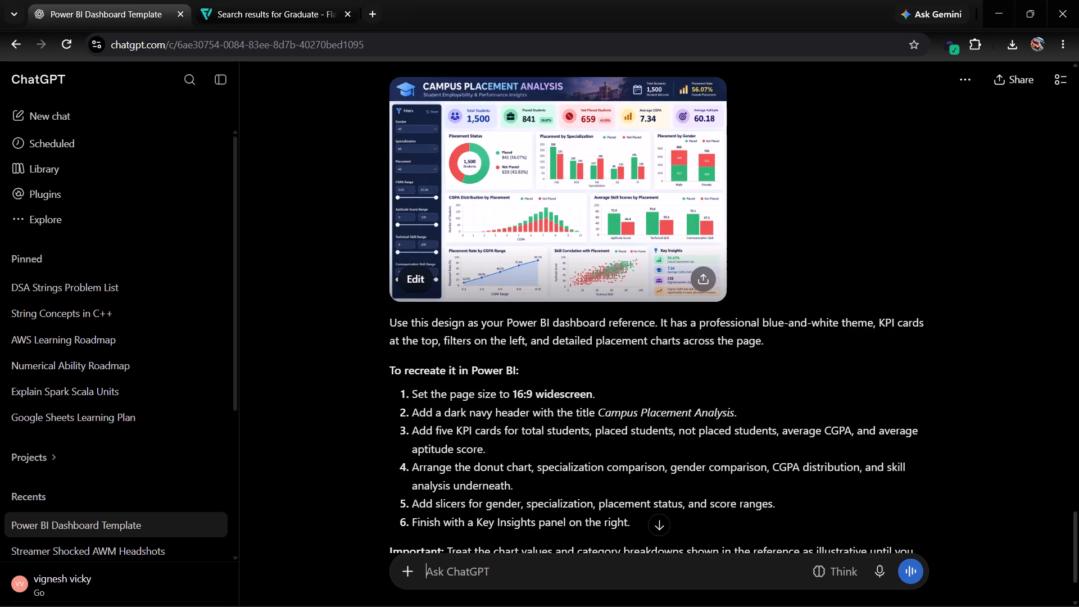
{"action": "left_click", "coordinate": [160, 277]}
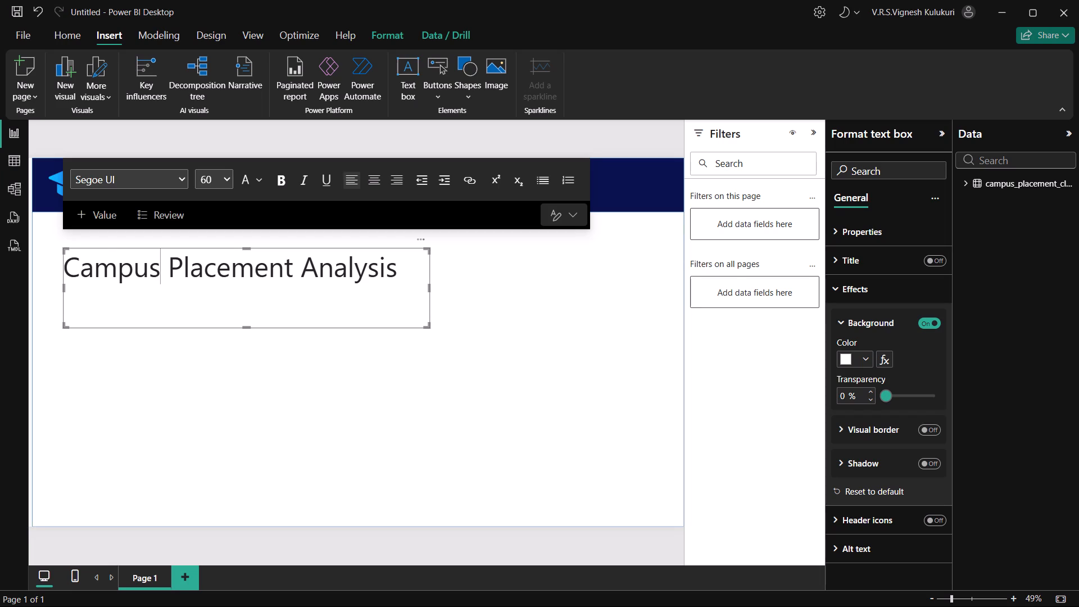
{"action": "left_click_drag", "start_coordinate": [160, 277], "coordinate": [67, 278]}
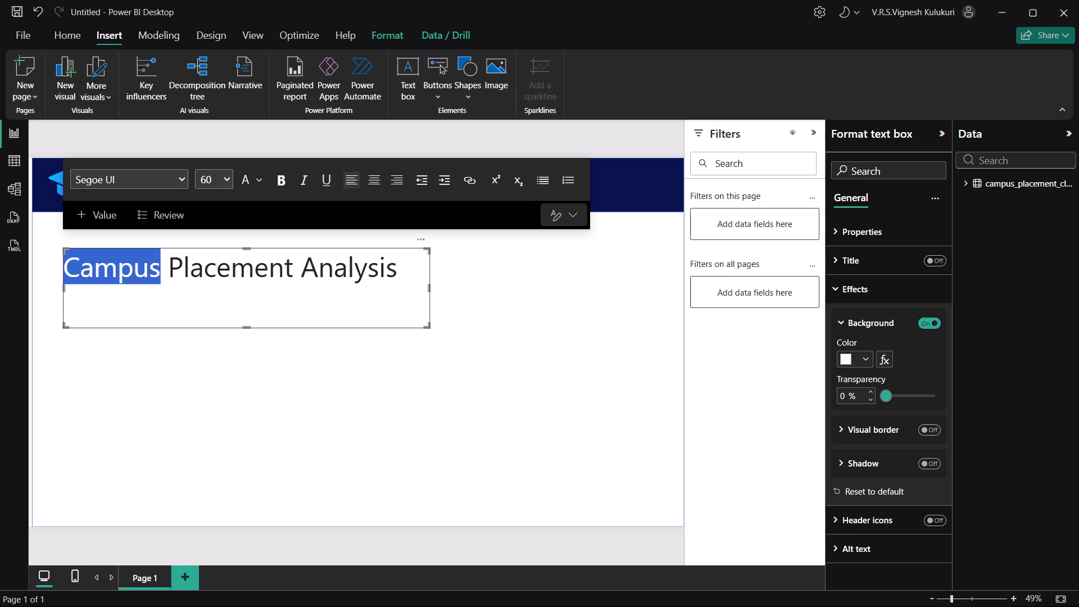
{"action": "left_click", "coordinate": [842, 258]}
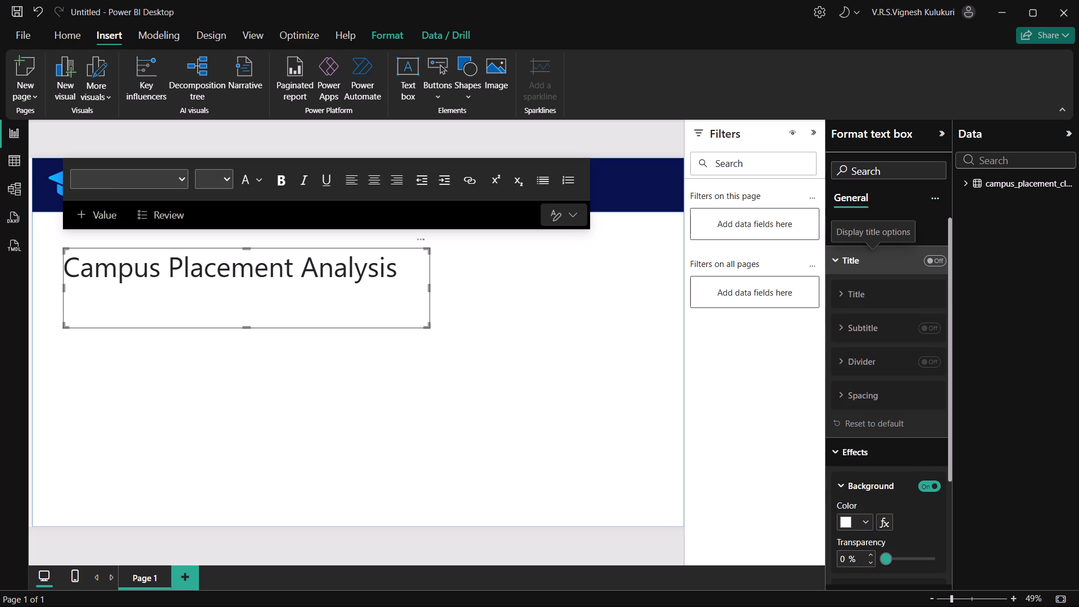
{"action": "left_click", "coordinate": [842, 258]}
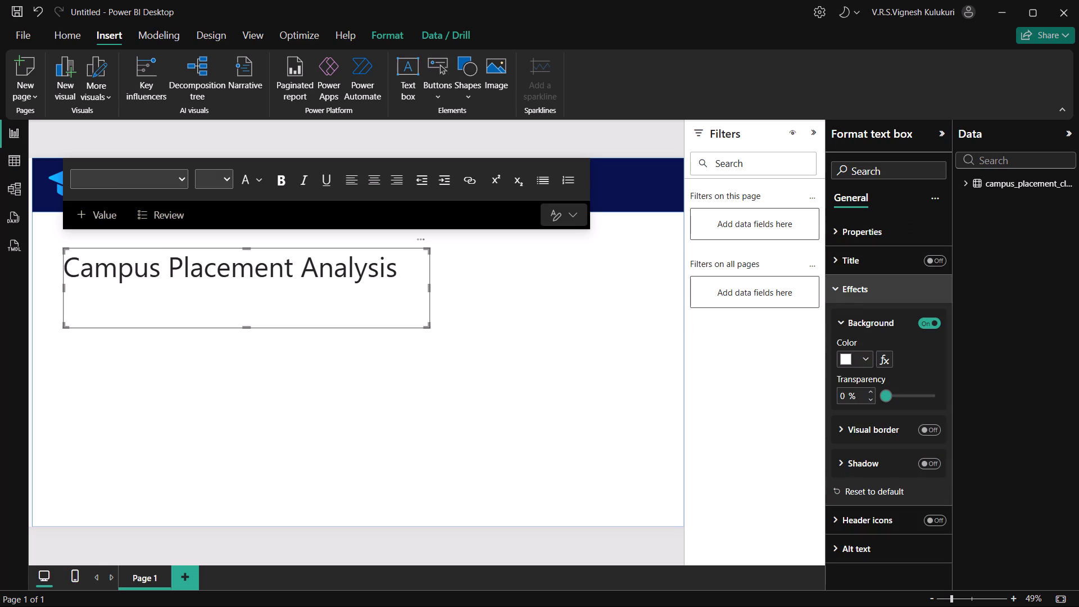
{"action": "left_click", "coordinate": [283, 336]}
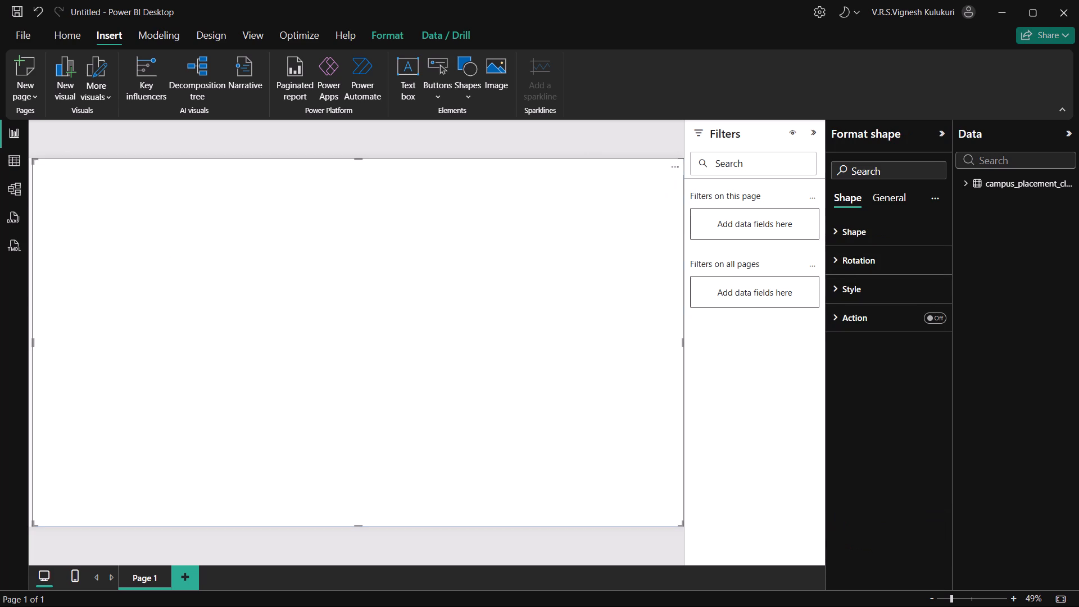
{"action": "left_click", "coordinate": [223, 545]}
Delete "Placement Analysis" from the text box, keeping only the word "Campus".
{"action": "left_click", "coordinate": [197, 275]}
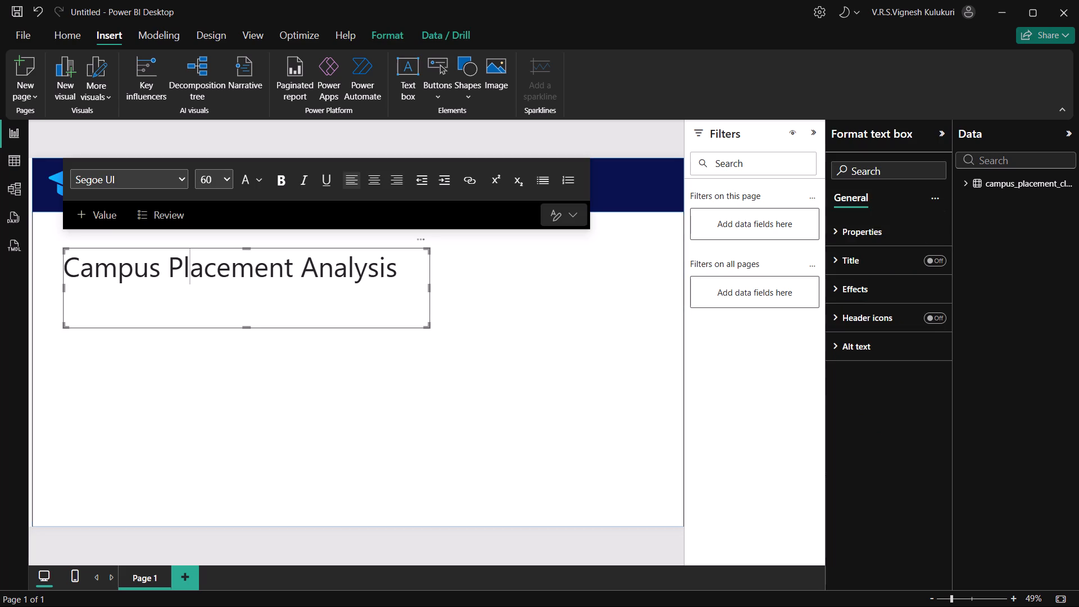
{"action": "left_click", "coordinate": [396, 266]}
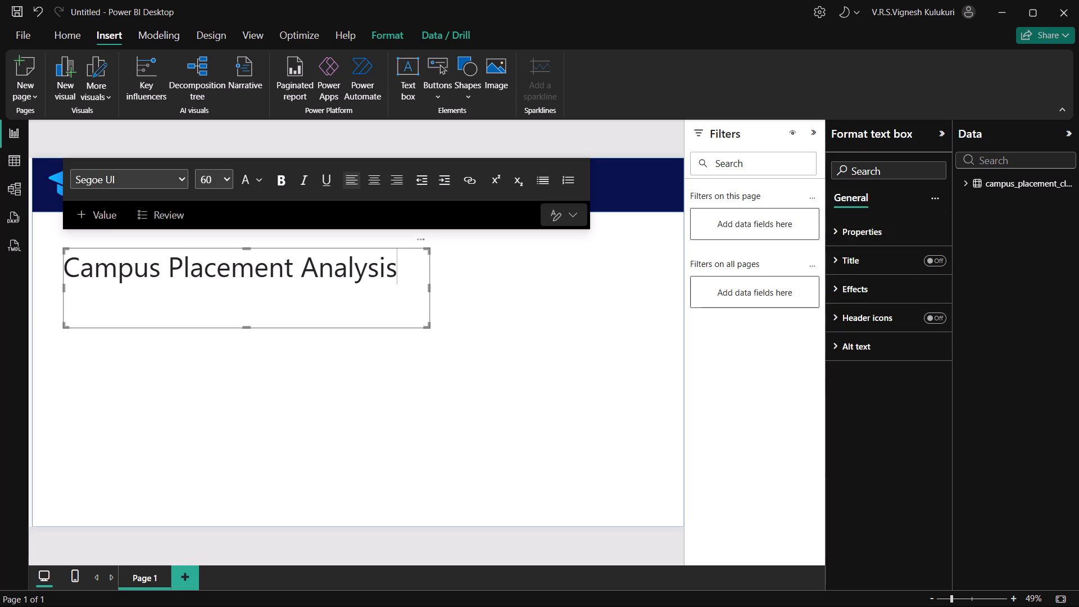
{"action": "left_click", "coordinate": [404, 270]}
{"action": "left_click_drag", "start_coordinate": [404, 270], "coordinate": [167, 260]}
{"action": "key", "text": "BackSpace"}
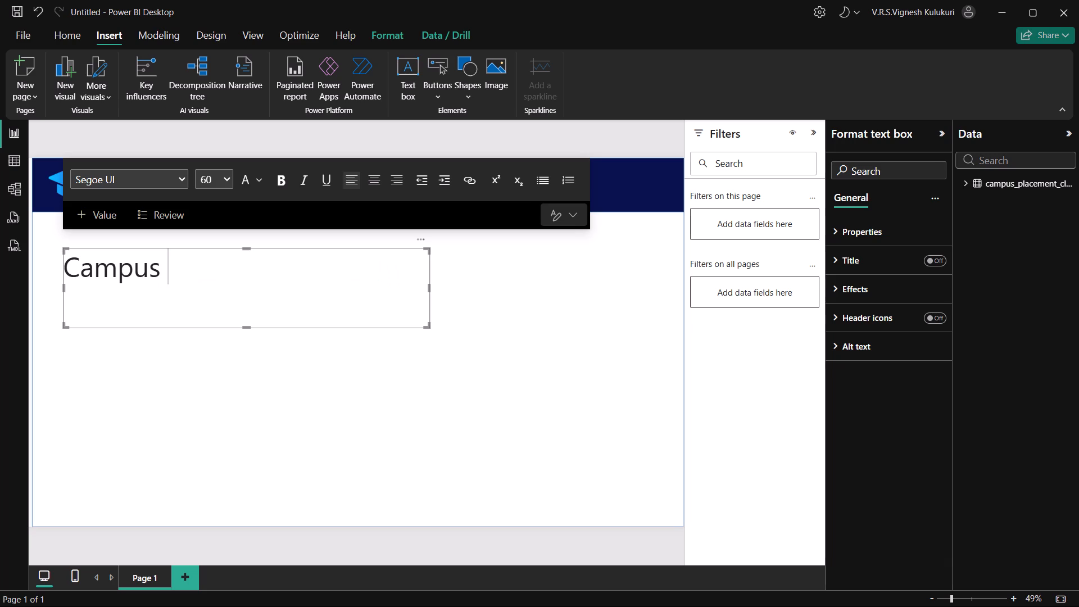
{"action": "key", "text": "BackSpace"}
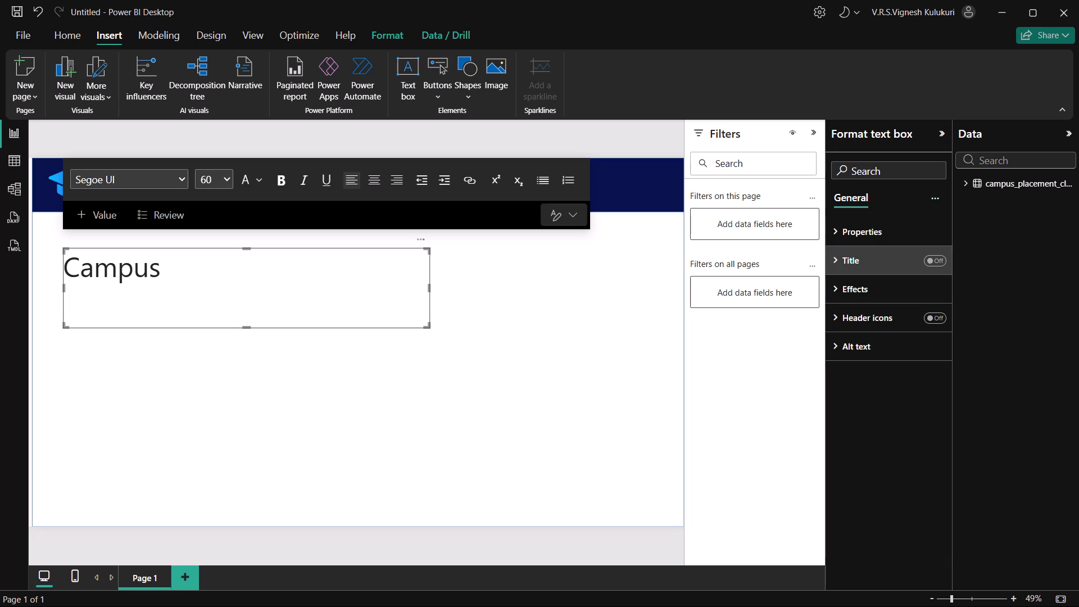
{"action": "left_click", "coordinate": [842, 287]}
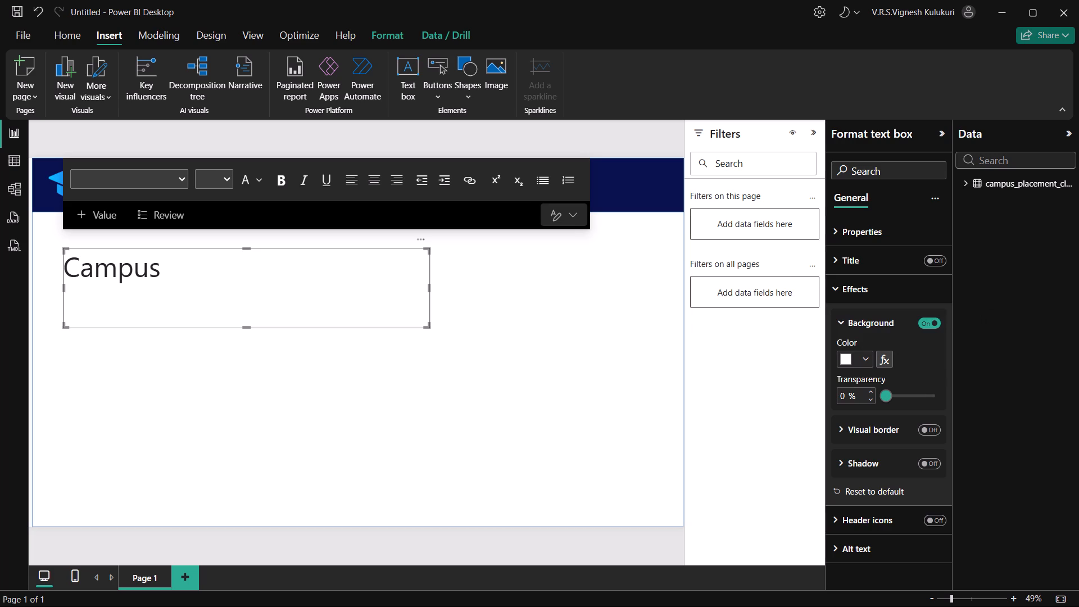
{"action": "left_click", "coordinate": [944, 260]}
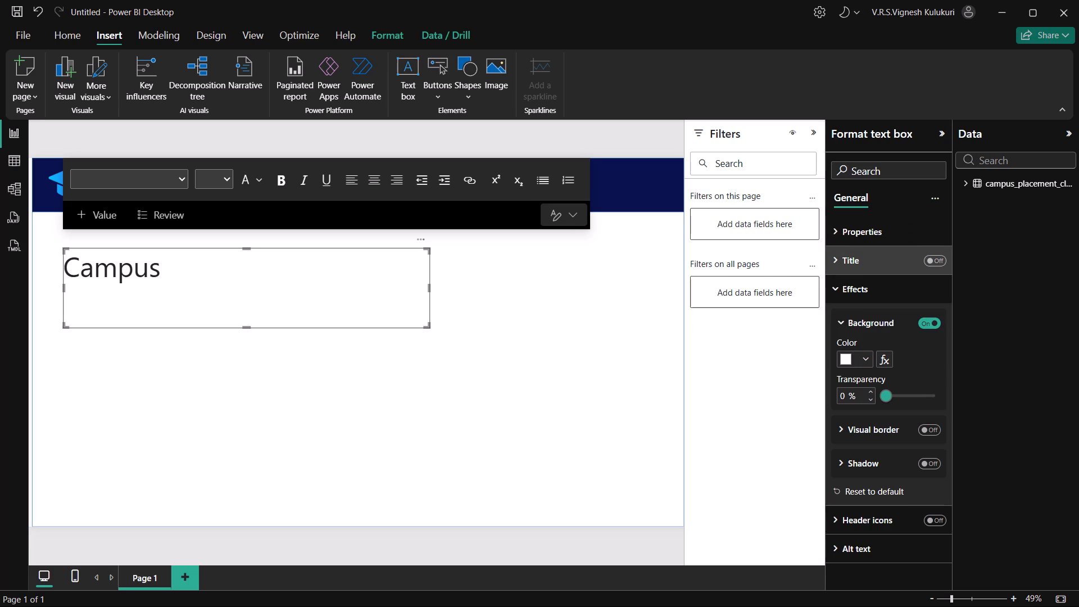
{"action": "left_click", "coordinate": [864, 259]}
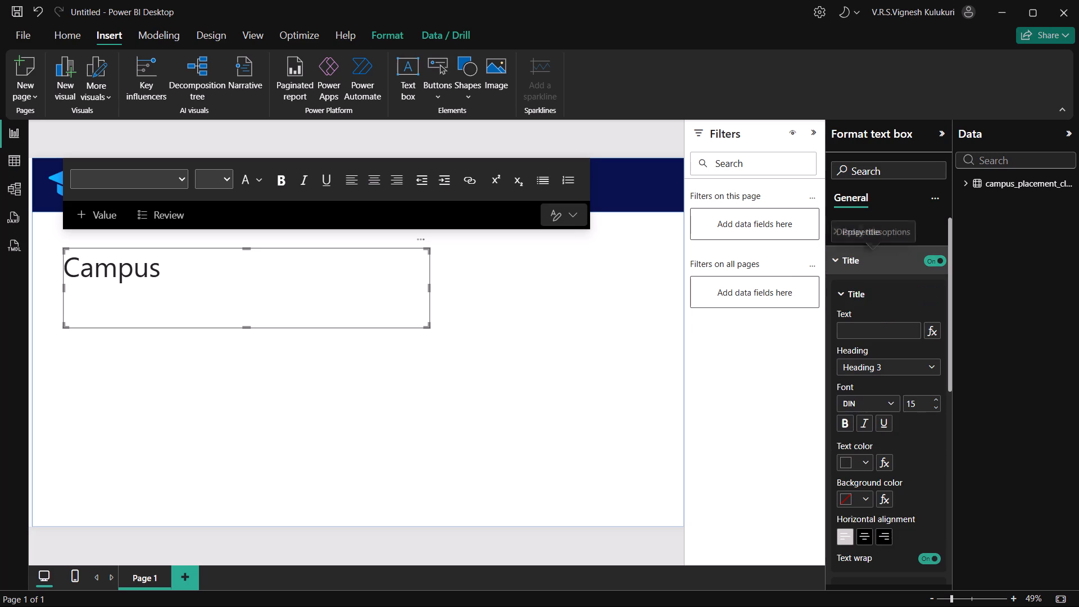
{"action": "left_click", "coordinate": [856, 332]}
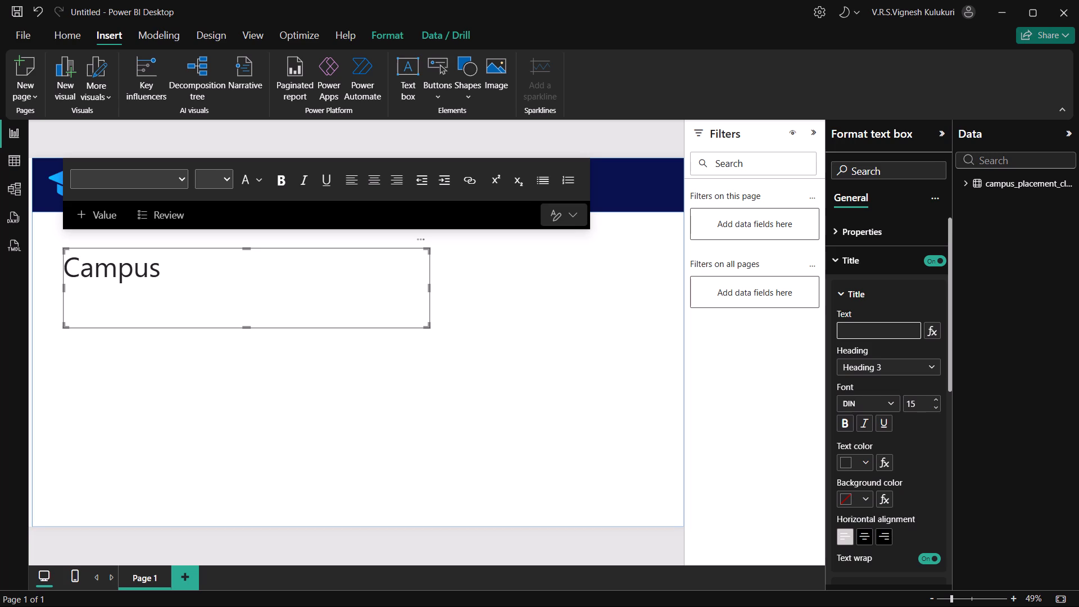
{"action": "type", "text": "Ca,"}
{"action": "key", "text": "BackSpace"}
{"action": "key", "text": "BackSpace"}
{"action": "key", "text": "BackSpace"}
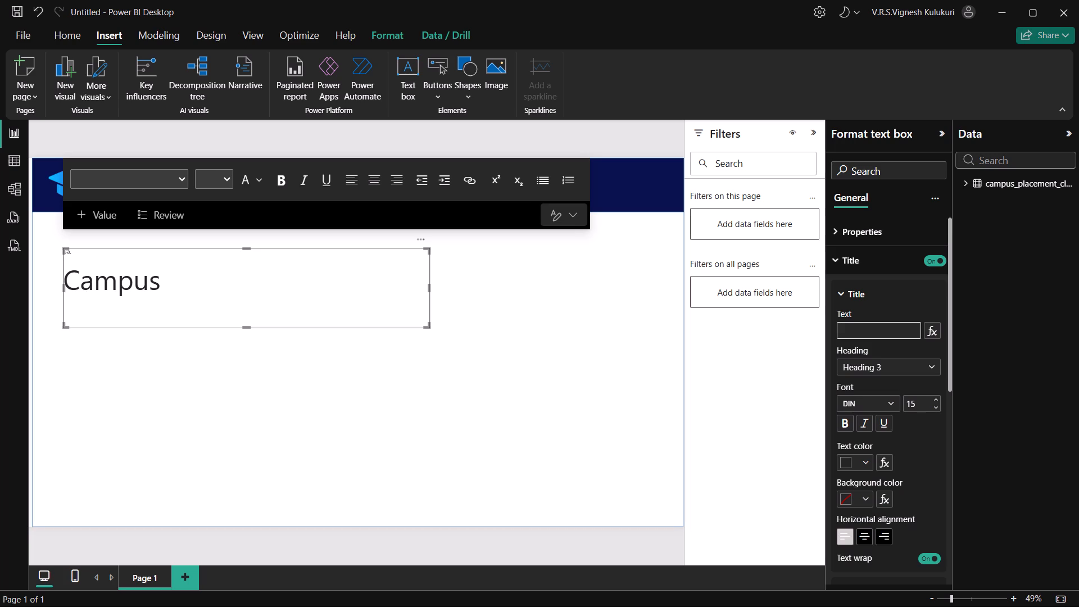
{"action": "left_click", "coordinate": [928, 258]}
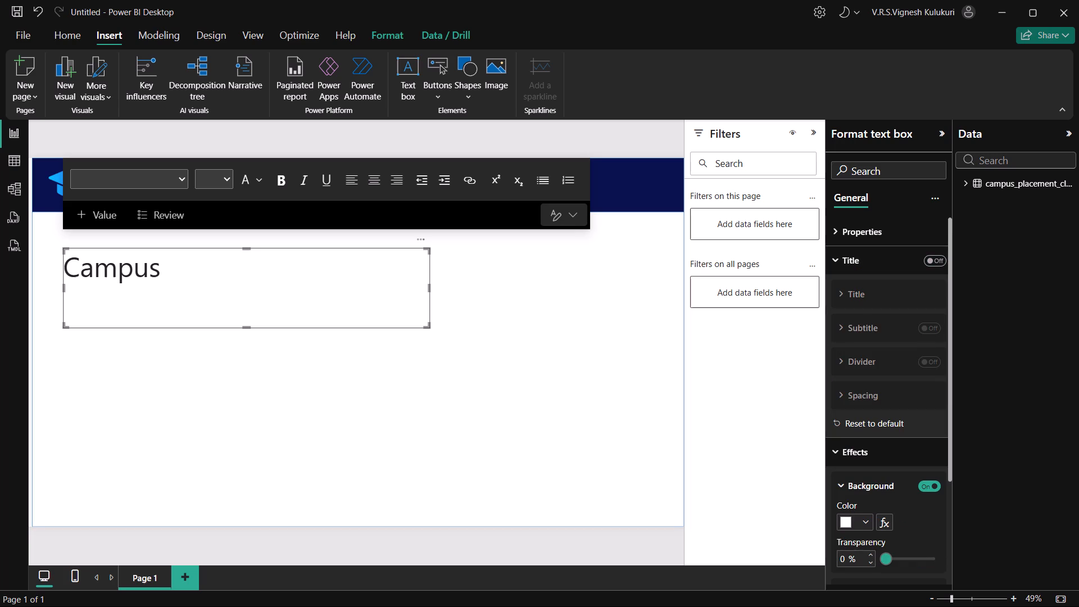
Turn on the text box's visual border and open its border color choices.
{"action": "scroll", "coordinate": [850, 493], "scroll_direction": "down", "scroll_amount": 3}
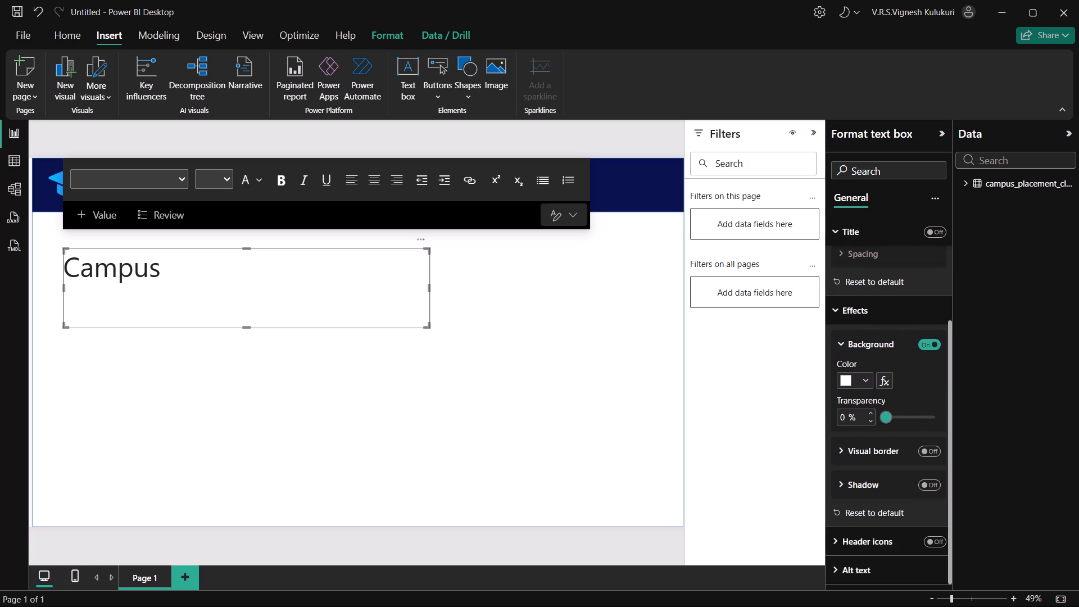
{"action": "left_click", "coordinate": [937, 449]}
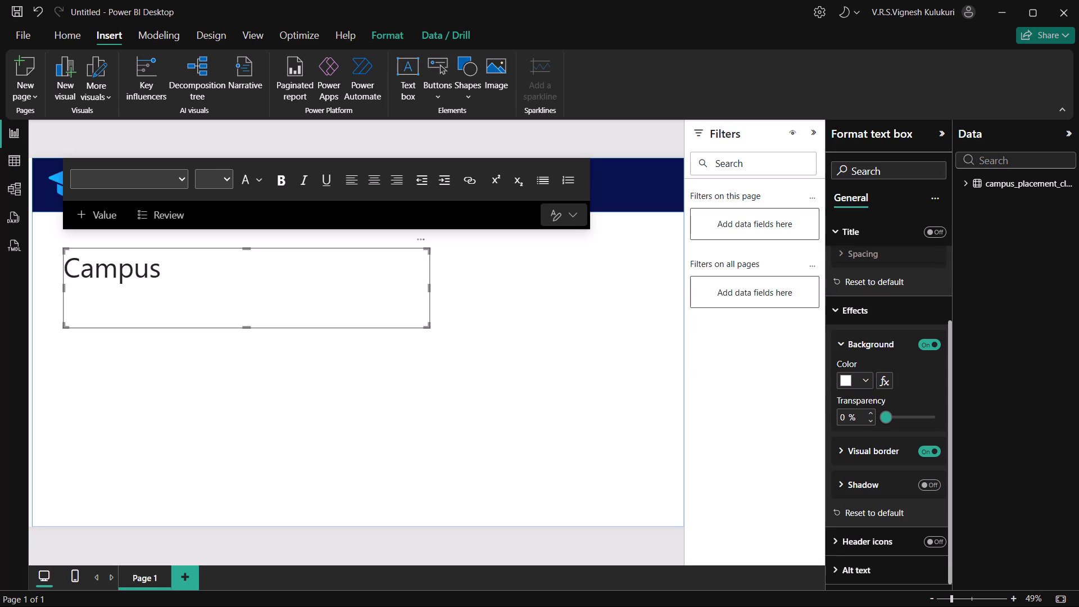
{"action": "left_click", "coordinate": [860, 452]}
{"action": "left_click", "coordinate": [860, 491]}
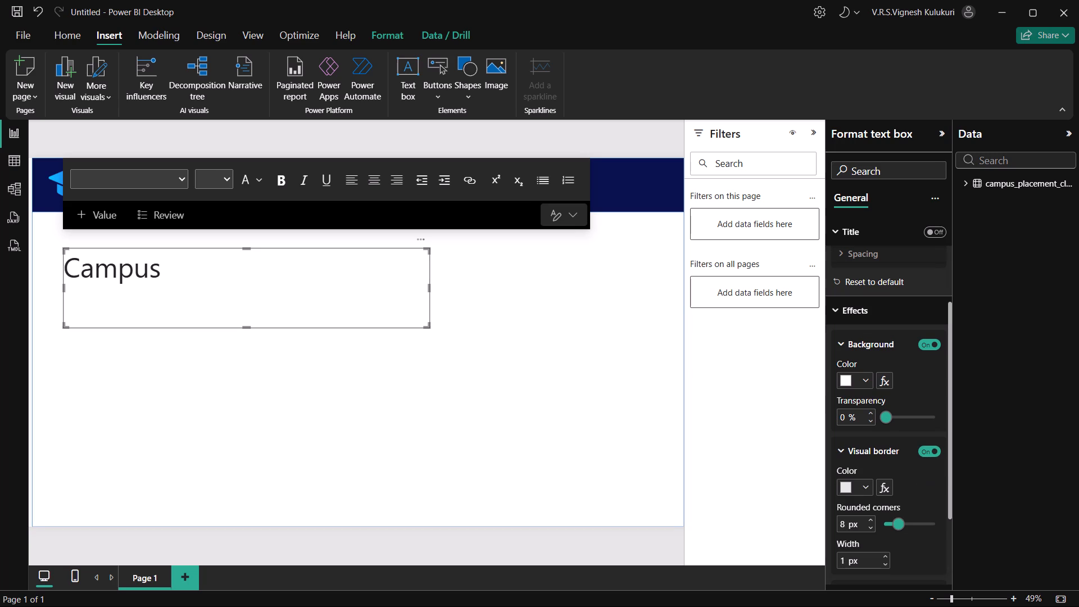
{"action": "left_click", "coordinate": [860, 491]}
{"action": "scroll", "coordinate": [860, 511], "scroll_direction": "down", "scroll_amount": 2}
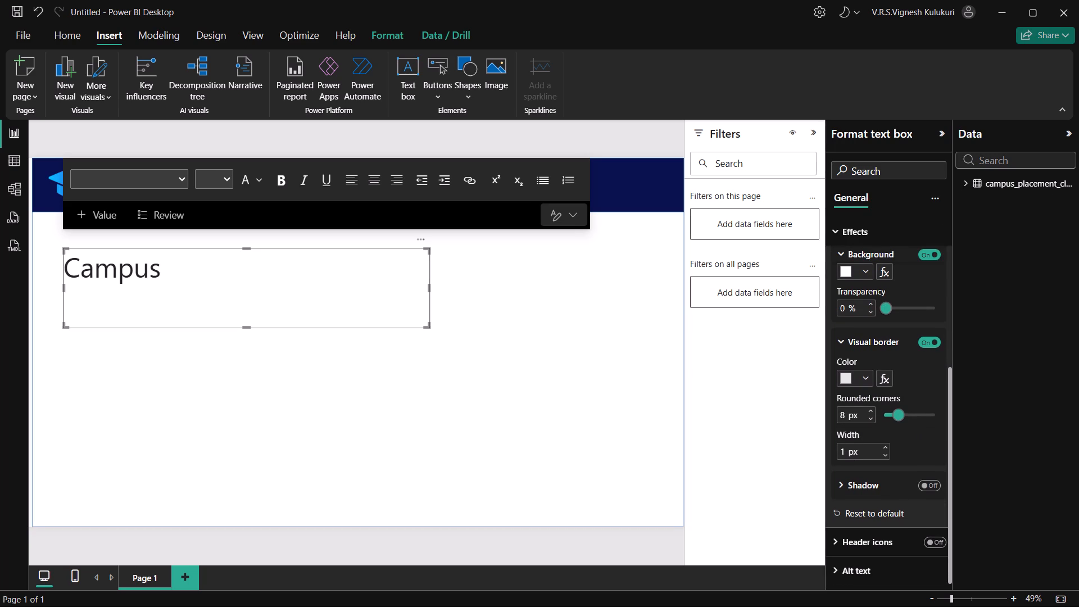
{"action": "left_click", "coordinate": [752, 466]}
{"action": "left_click", "coordinate": [337, 522]}
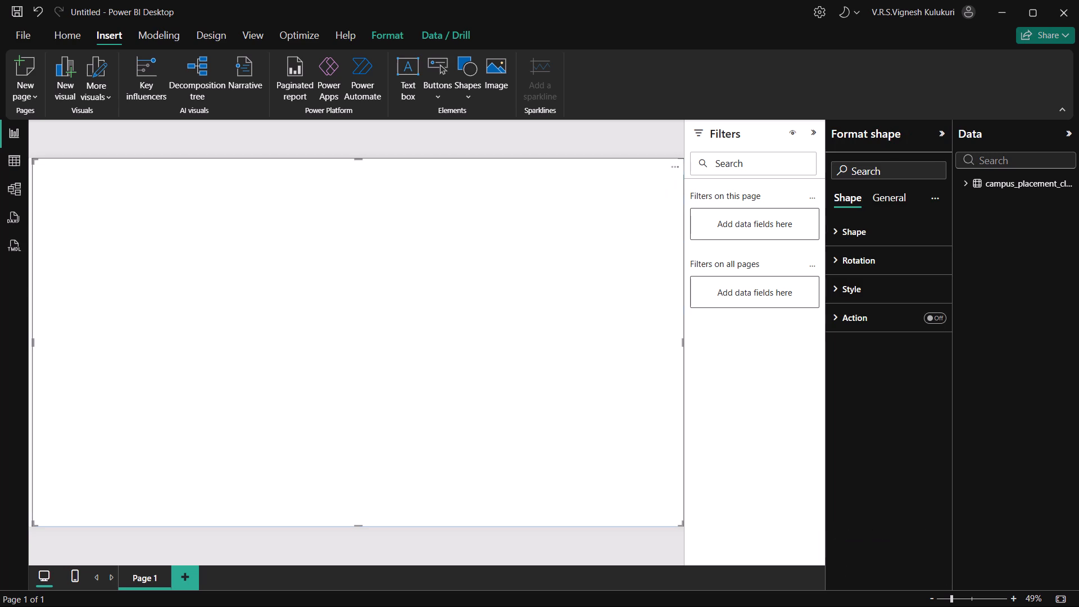
{"action": "left_click", "coordinate": [239, 536]}
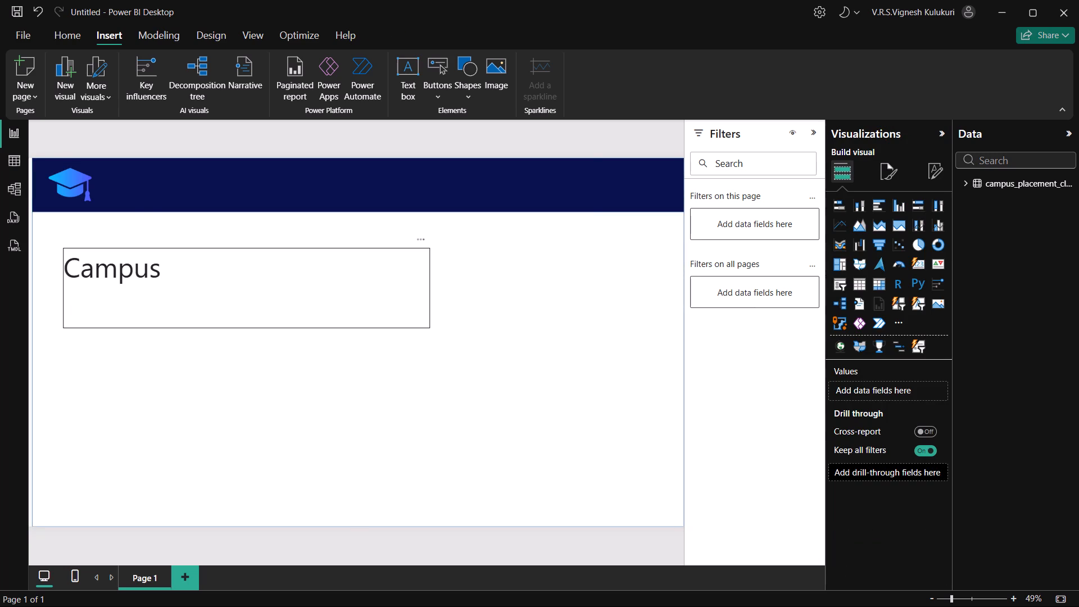
Extend the "Campus" text box's upper-left corner into the navy header, just beside the graduation cap icon.
{"action": "left_click", "coordinate": [106, 275]}
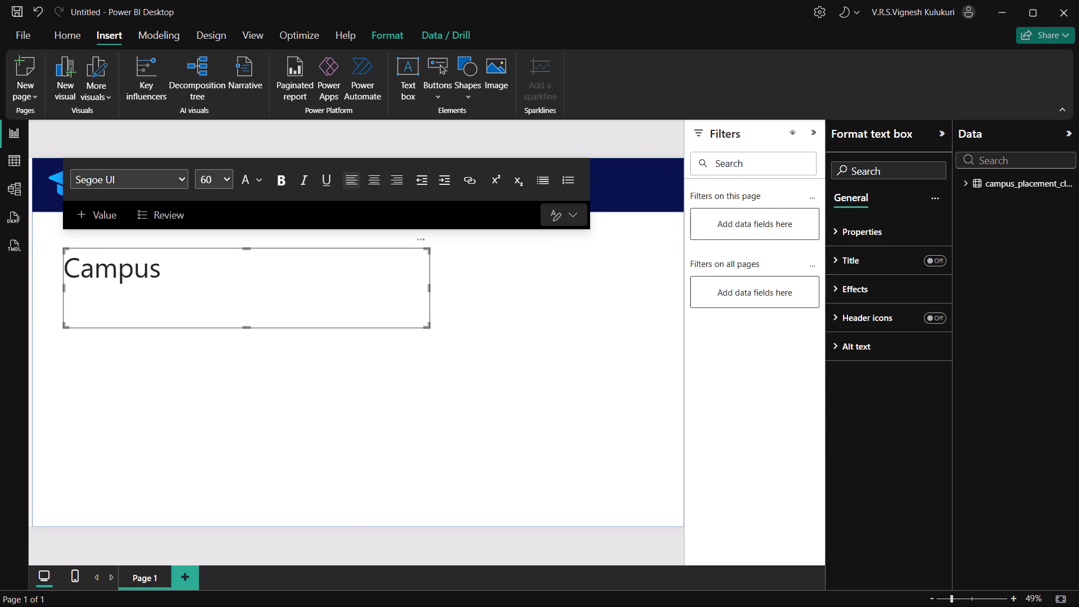
{"action": "left_click_drag", "start_coordinate": [66, 248], "coordinate": [124, 170]}
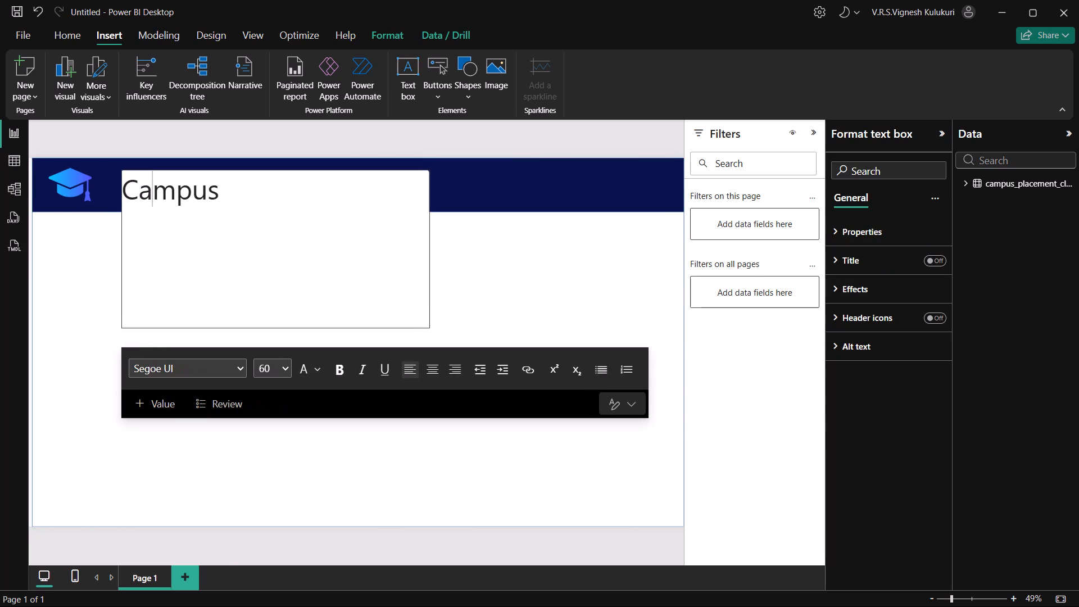
{"action": "left_click_drag", "start_coordinate": [124, 170], "coordinate": [124, 168]}
Try to shorten the "Campus" text box from its bottom edge toward the header banner's lower edge.
{"action": "left_click_drag", "start_coordinate": [276, 329], "coordinate": [251, 233]}
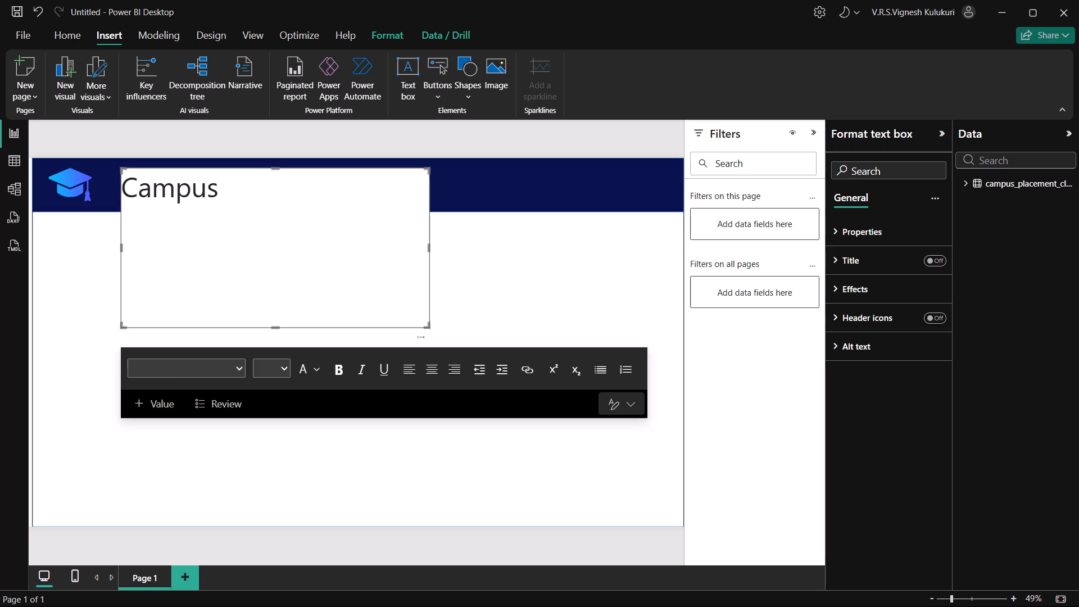
{"action": "left_click_drag", "start_coordinate": [251, 233], "coordinate": [244, 221]}
{"action": "left_click", "coordinate": [219, 543]}
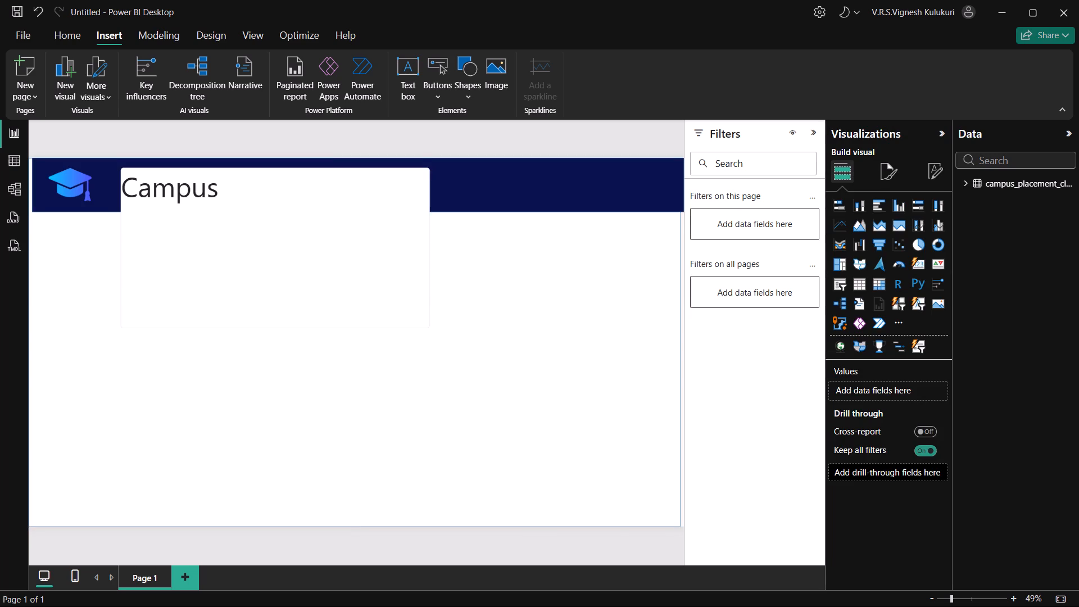
Turn off the background and the visual border of the "Campus" text box.
{"action": "left_click", "coordinate": [232, 232]}
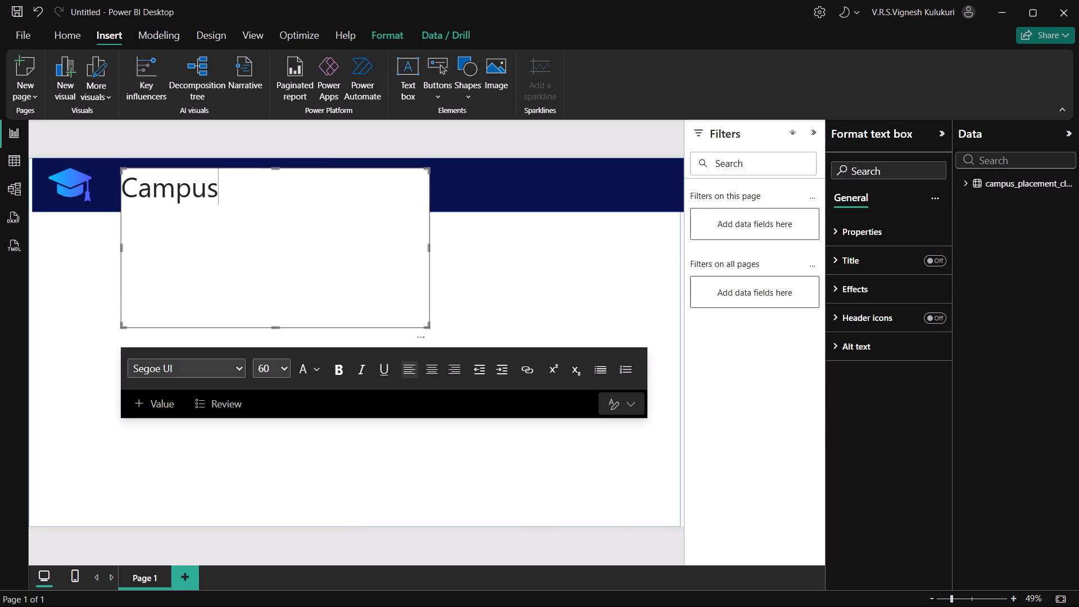
{"action": "left_click", "coordinate": [844, 290]}
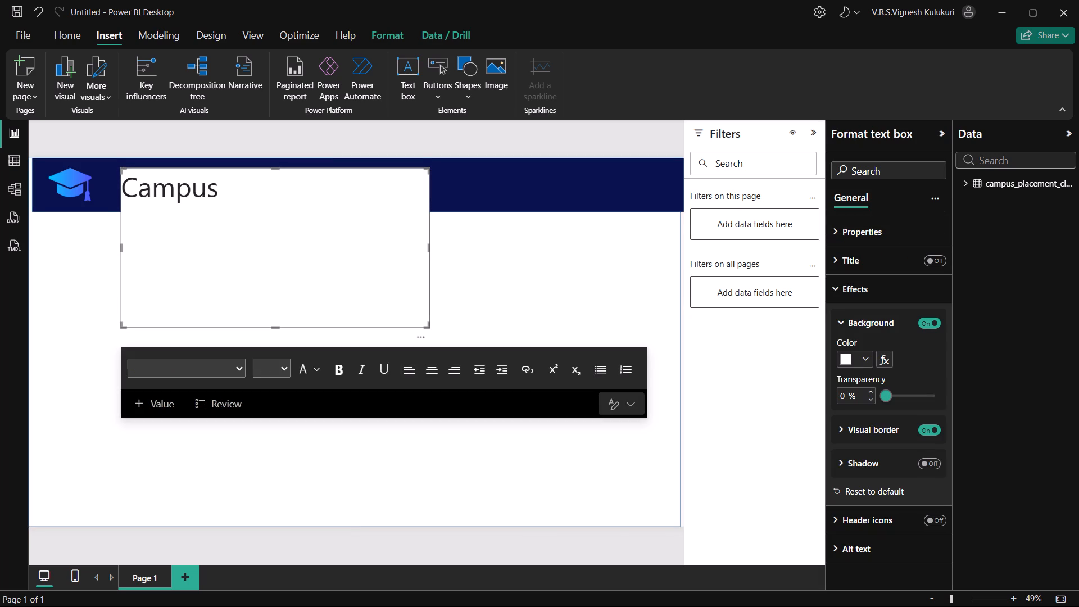
{"action": "left_click", "coordinate": [919, 324]}
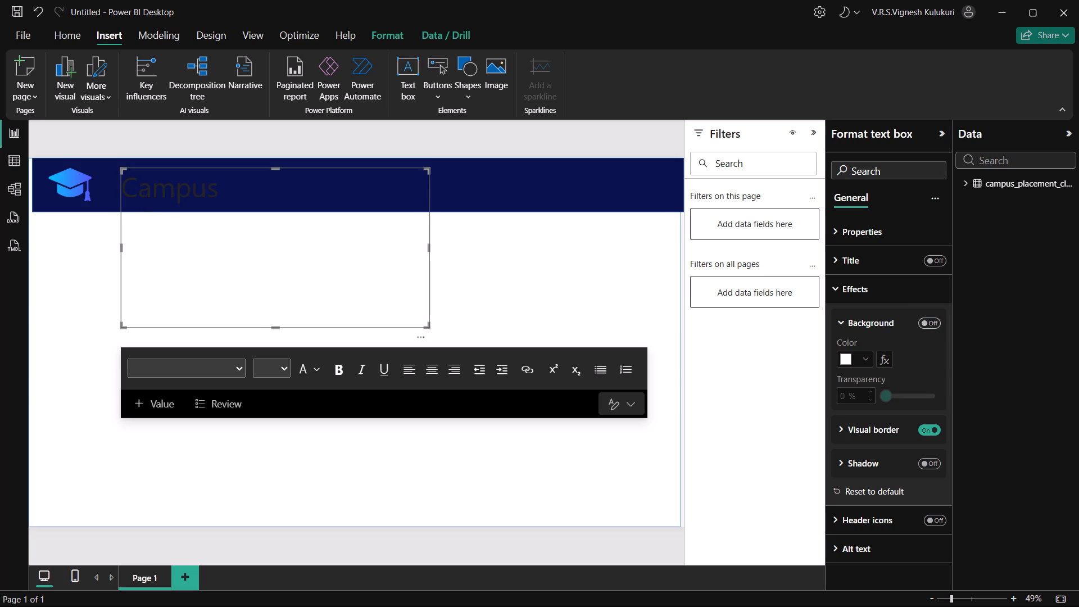
{"action": "left_click", "coordinate": [924, 431]}
Look through the text box's properties, effects and alt text settings for options that control its text.
{"action": "left_click", "coordinate": [860, 325]}
{"action": "left_click", "coordinate": [847, 237]}
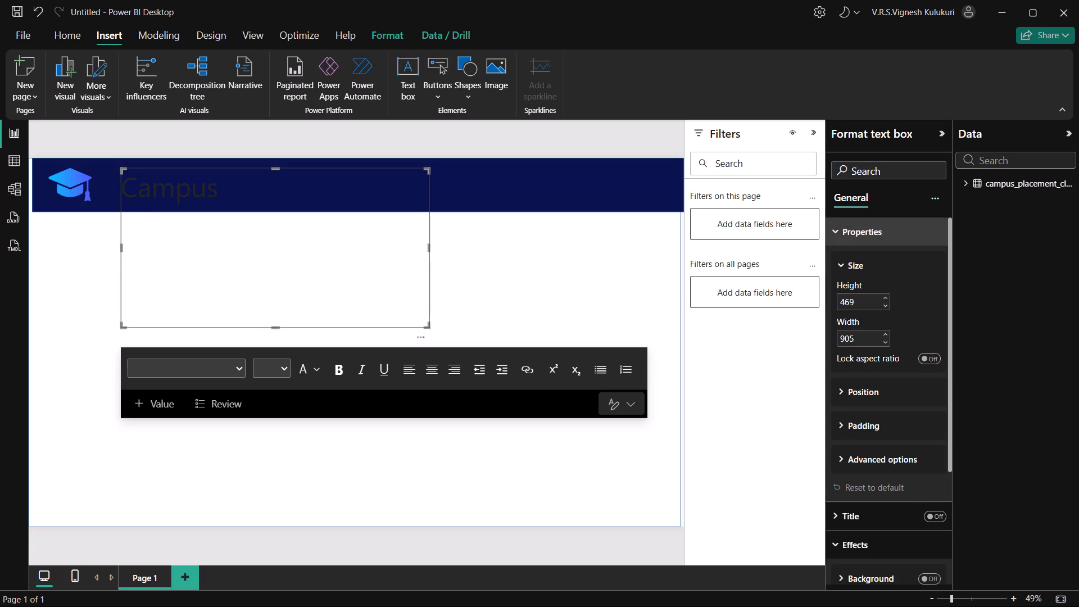
{"action": "left_click", "coordinate": [844, 228]}
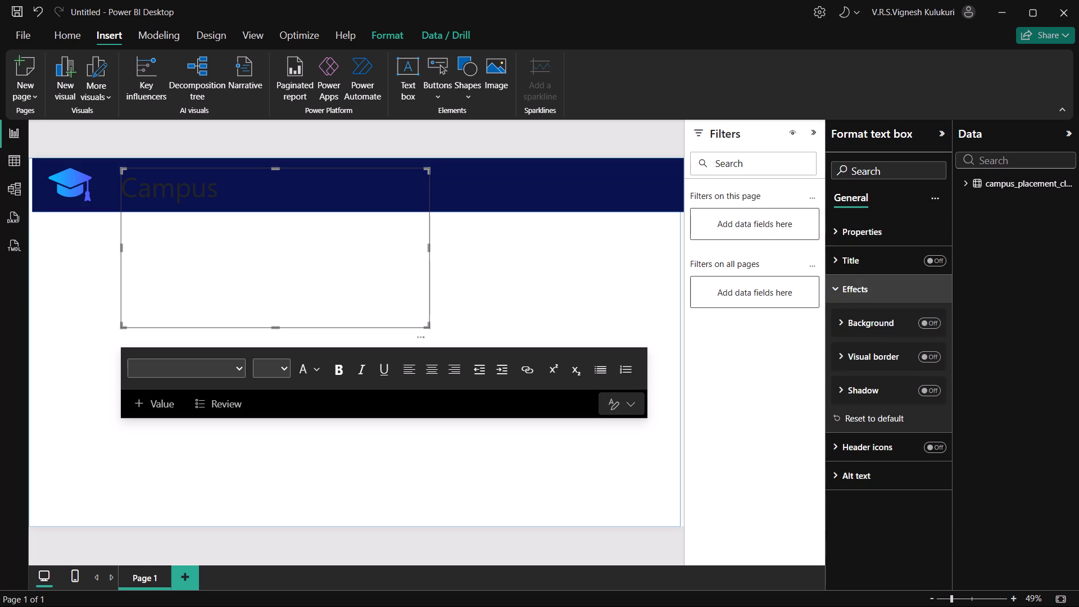
{"action": "left_click", "coordinate": [842, 468]}
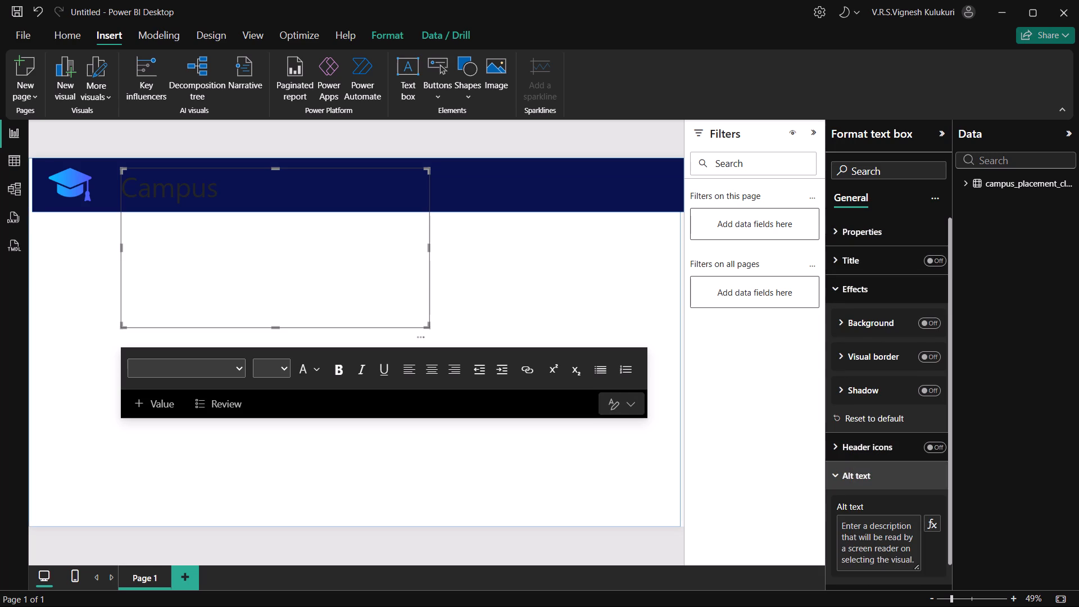
{"action": "scroll", "coordinate": [862, 495], "scroll_direction": "down", "scroll_amount": 1}
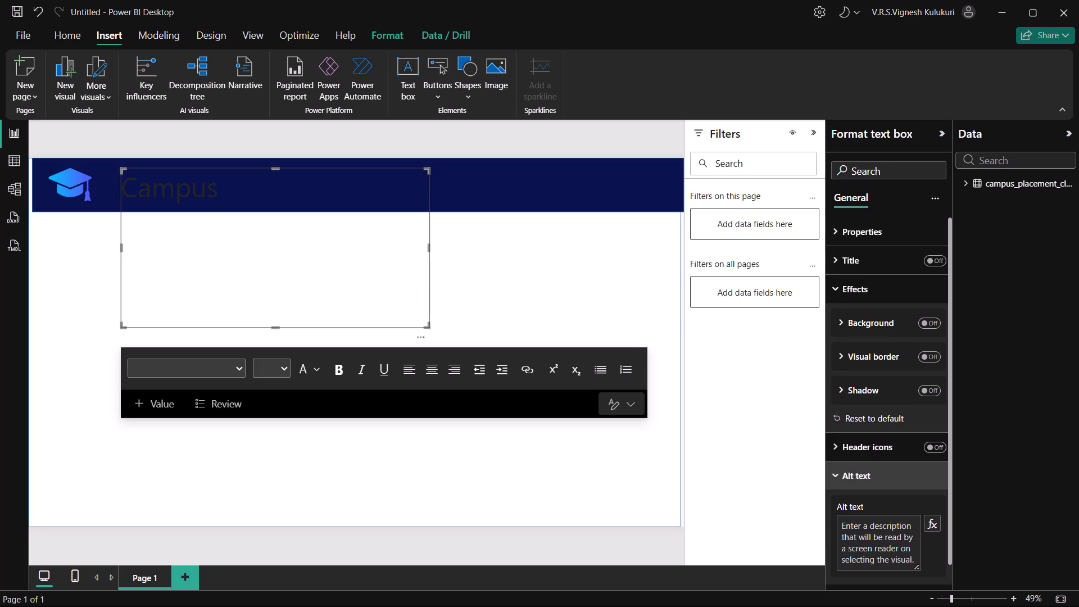
{"action": "left_click", "coordinate": [841, 482]}
{"action": "left_click", "coordinate": [838, 230]}
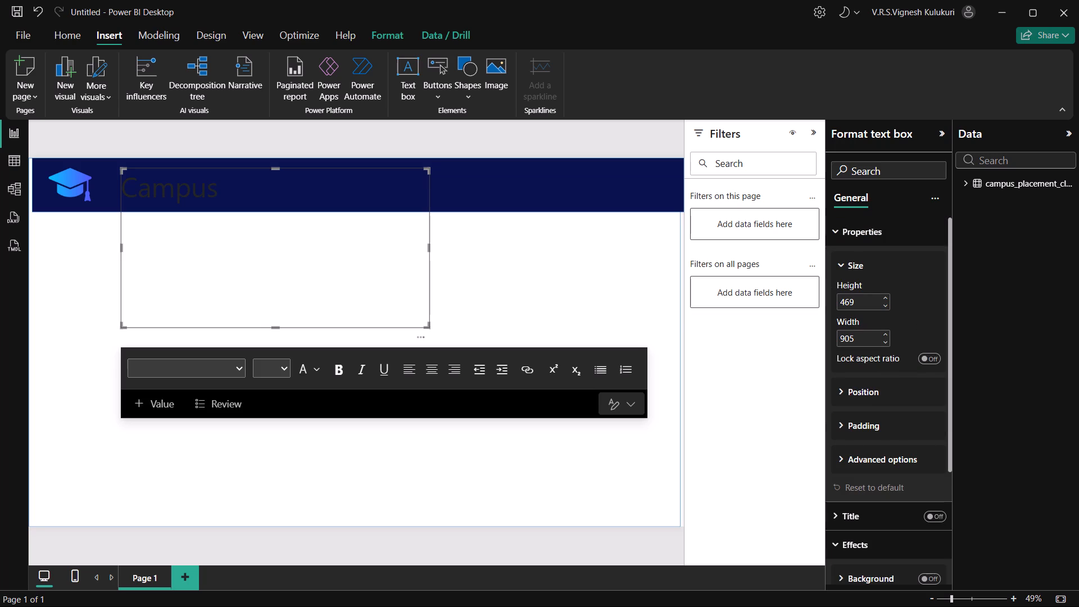
{"action": "scroll", "coordinate": [844, 402], "scroll_direction": "down", "scroll_amount": 1}
{"action": "left_click", "coordinate": [845, 478]}
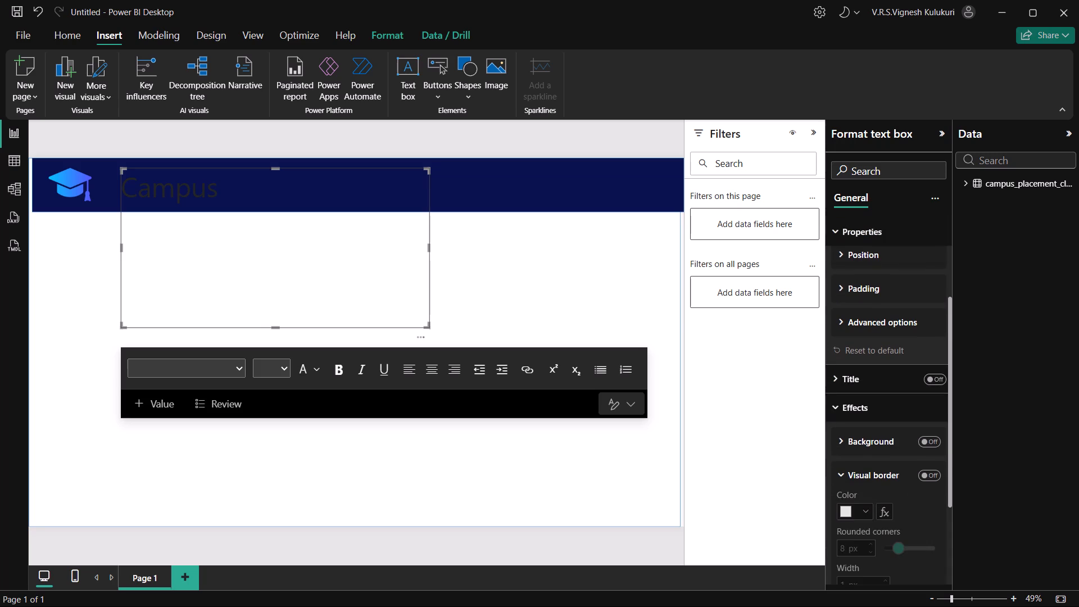
{"action": "left_click", "coordinate": [845, 478]}
{"action": "left_click", "coordinate": [848, 434]}
{"action": "left_click", "coordinate": [848, 434]}
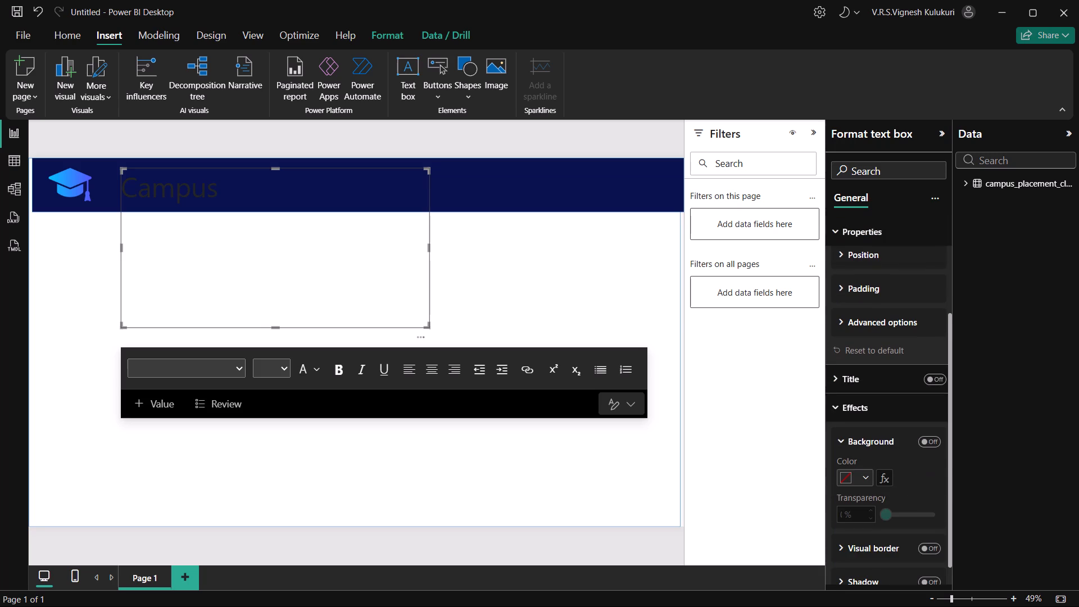
{"action": "left_click", "coordinate": [845, 411]}
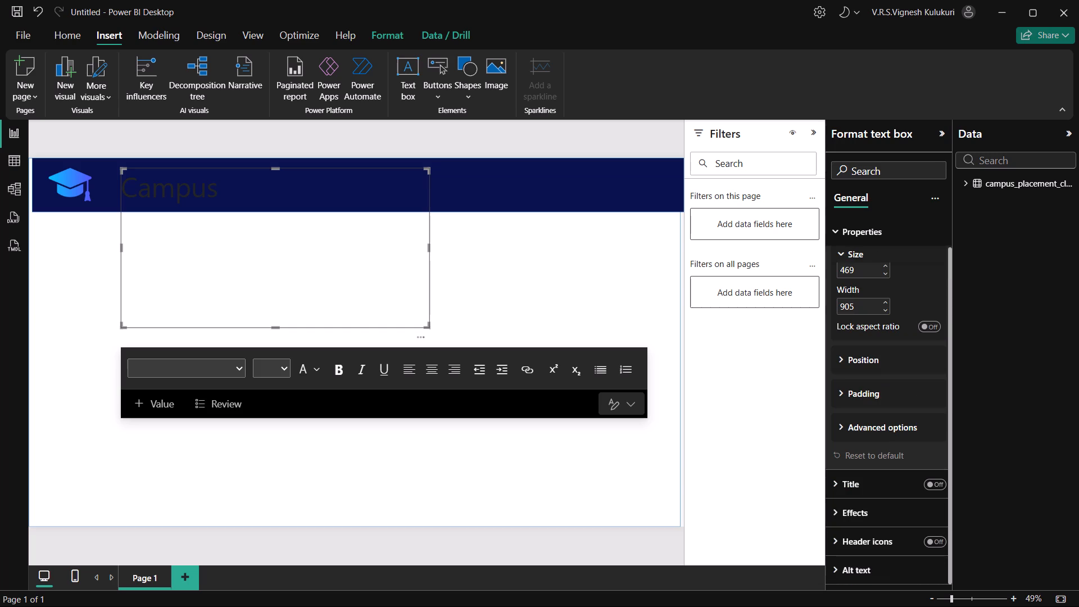
{"action": "scroll", "coordinate": [854, 491], "scroll_direction": "down", "scroll_amount": 3}
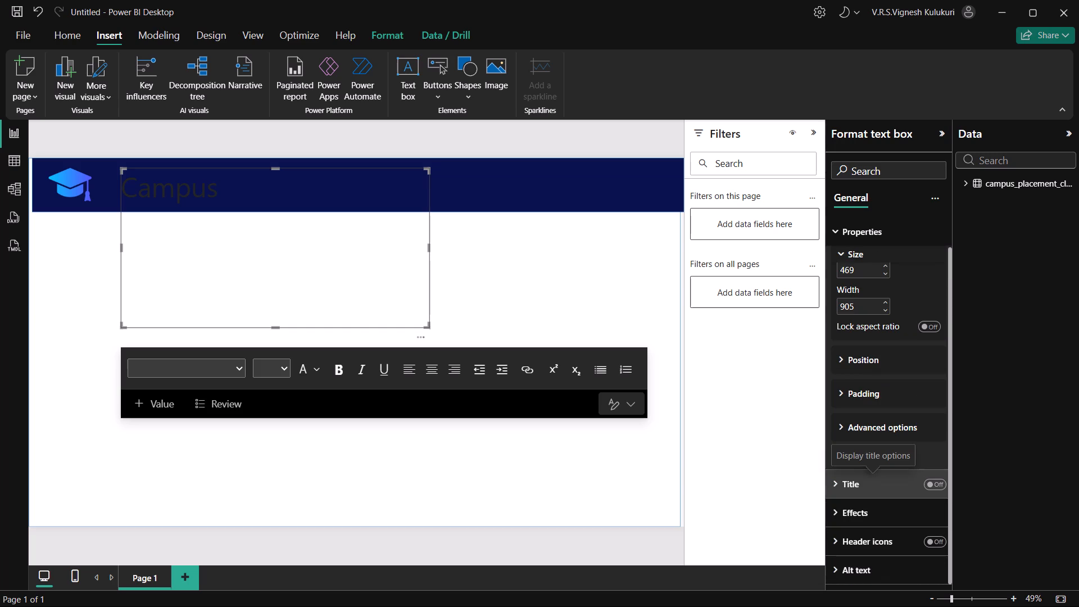
{"action": "scroll", "coordinate": [854, 491], "scroll_direction": "up", "scroll_amount": 6}
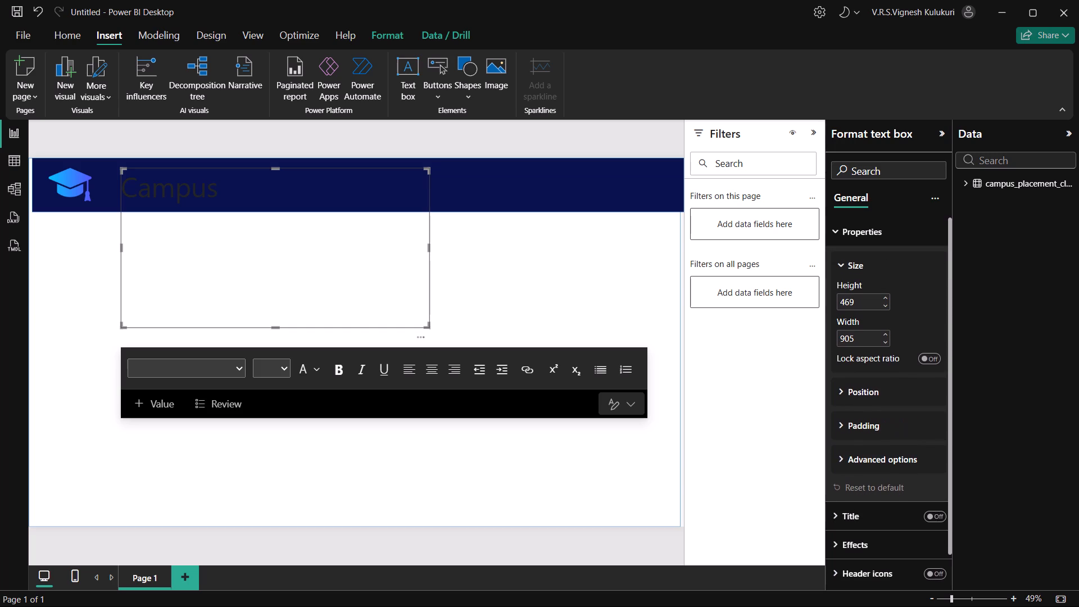
{"action": "scroll", "coordinate": [854, 491], "scroll_direction": "up", "scroll_amount": 1}
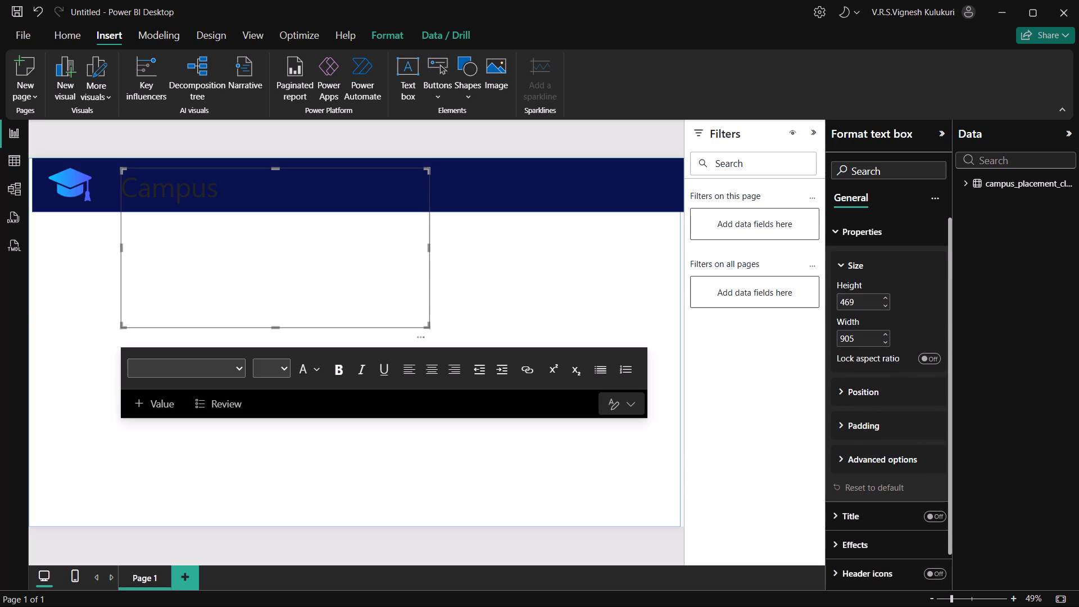
{"action": "left_click", "coordinate": [847, 271]}
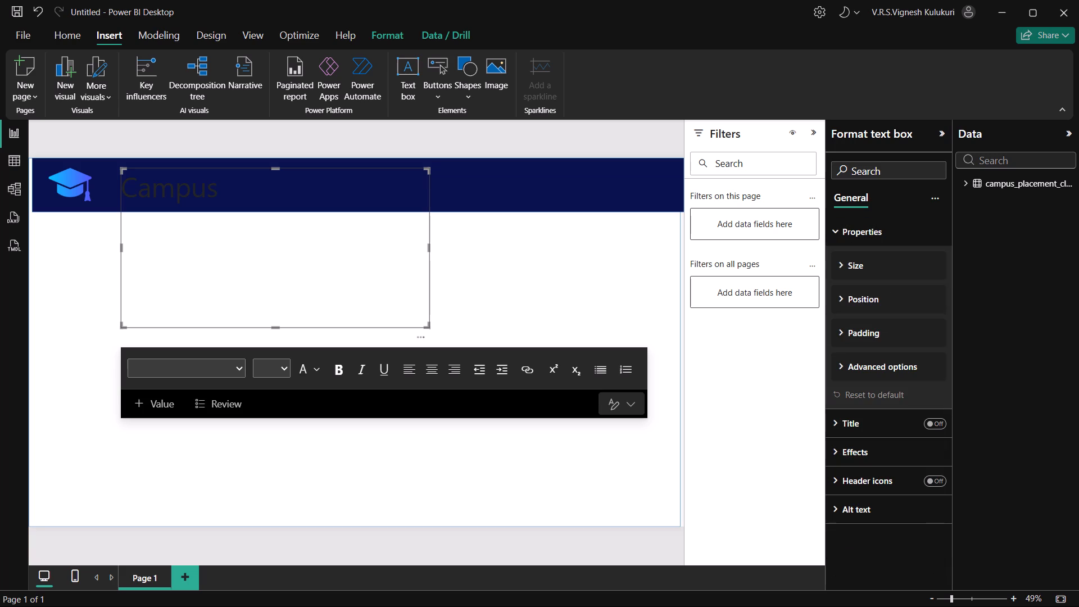
Turn on the text box's title with the text "Campus" and set its heading level to Heading 2.
{"action": "left_click", "coordinate": [844, 422]}
{"action": "scroll", "coordinate": [854, 480], "scroll_direction": "down", "scroll_amount": 1}
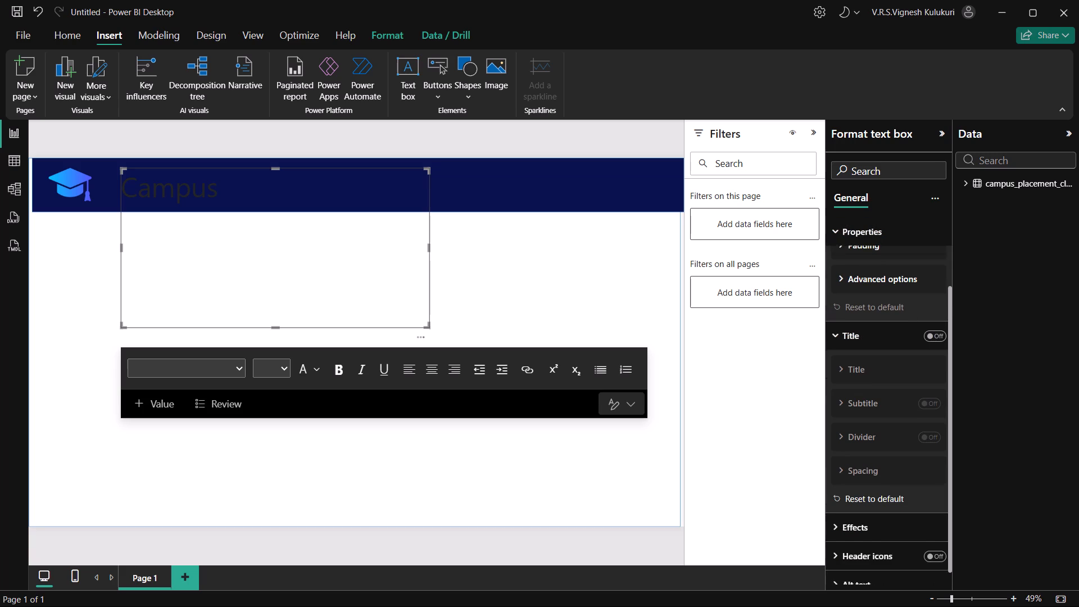
{"action": "scroll", "coordinate": [854, 480], "scroll_direction": "down", "scroll_amount": 2}
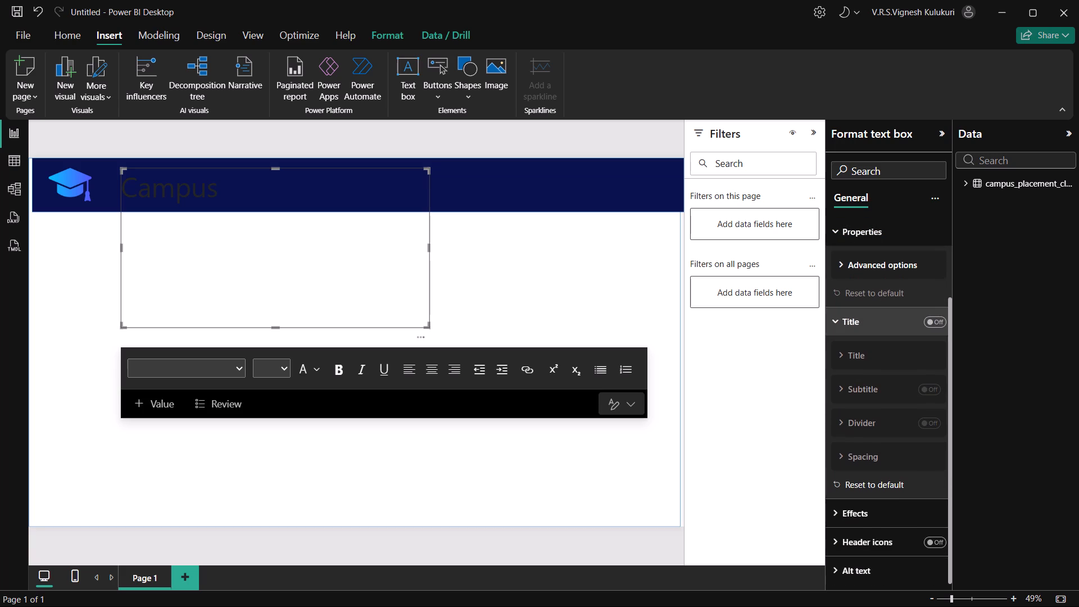
{"action": "left_click", "coordinate": [938, 320]}
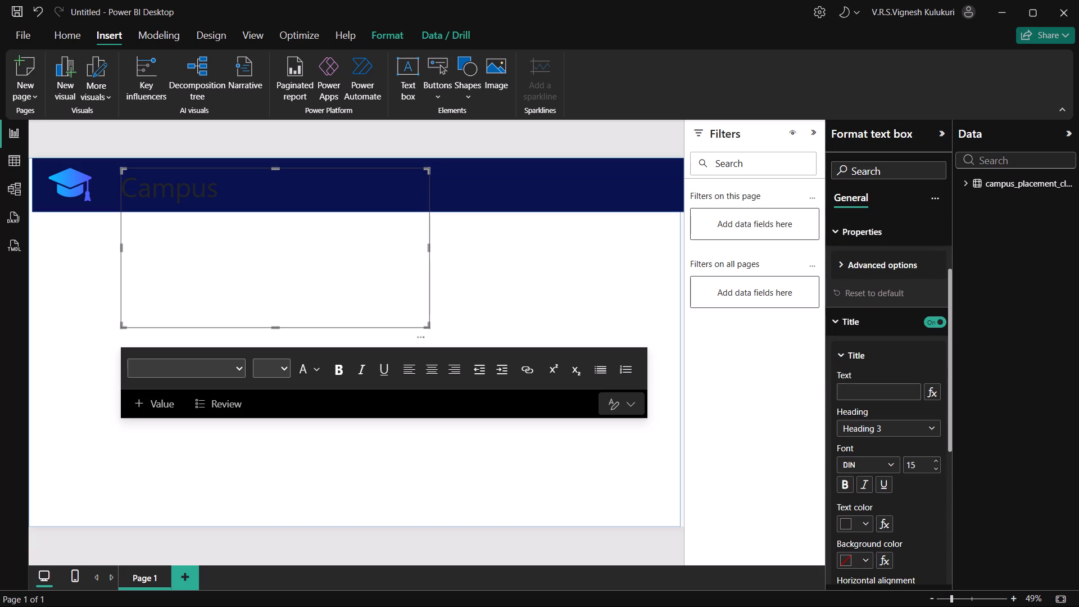
{"action": "left_click", "coordinate": [856, 398]}
{"action": "type", "text": "Ca"}
{"action": "type", "text": "mpus"}
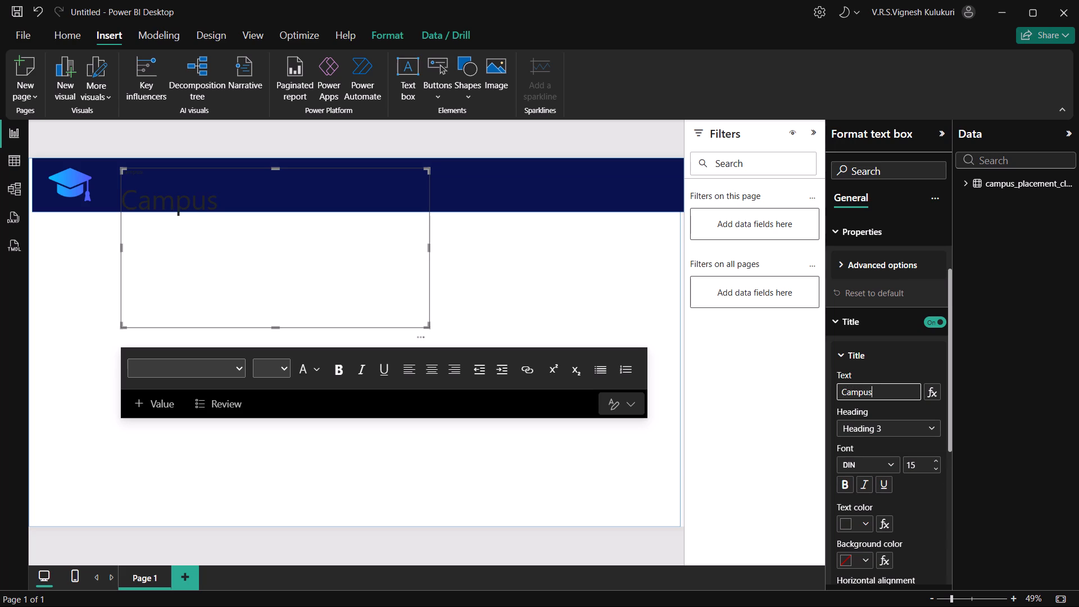
{"action": "left_click", "coordinate": [919, 429]}
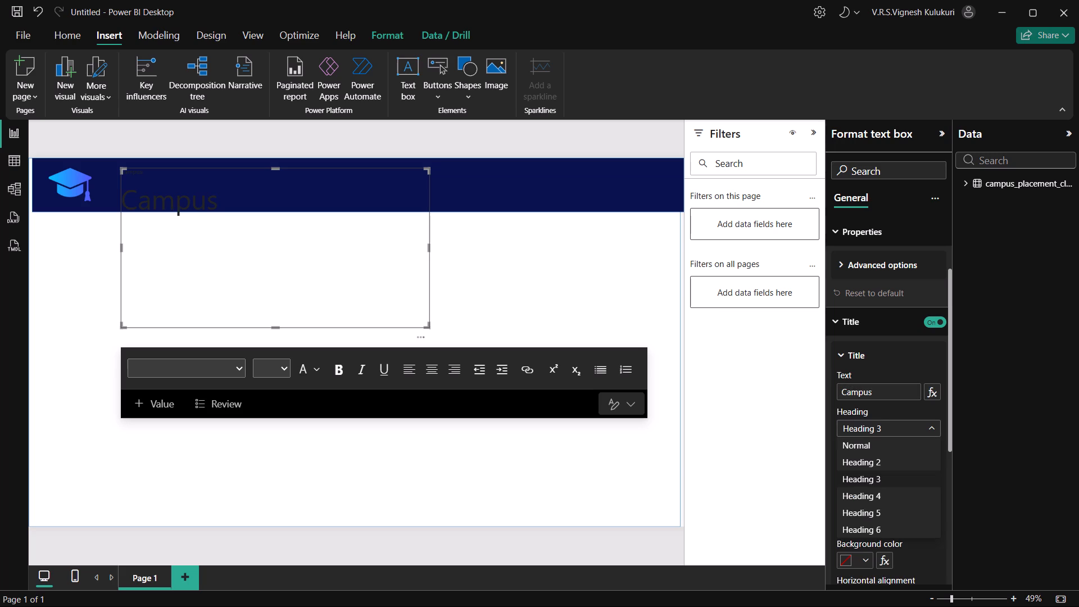
{"action": "left_click", "coordinate": [874, 461]}
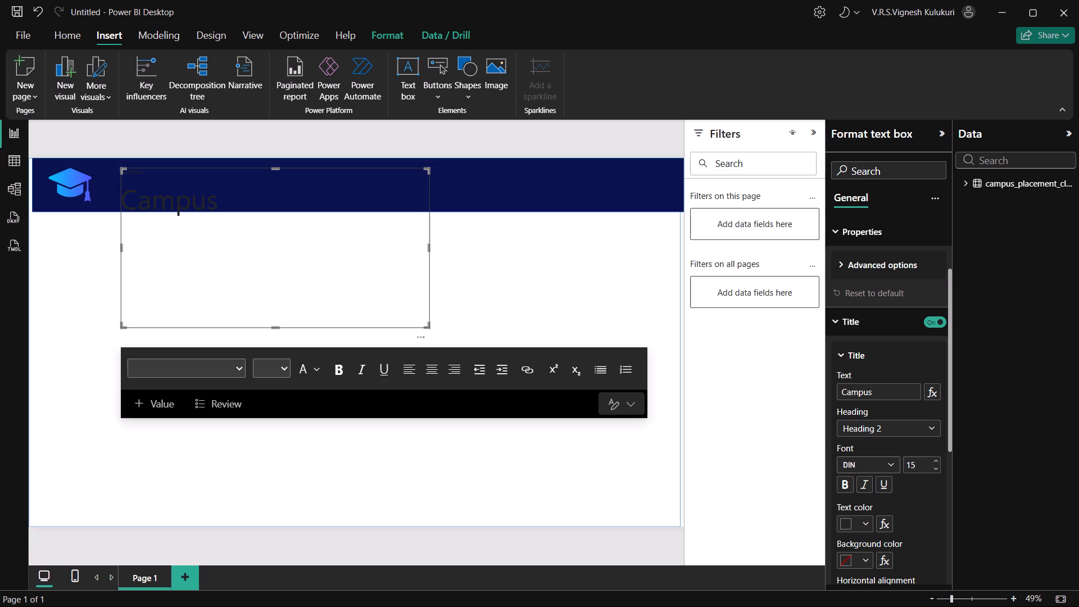
Delete the word "Campus" from the text box body, leaving only the title.
{"action": "left_click", "coordinate": [222, 202]}
{"action": "key", "text": "BackSpace"}
{"action": "key", "text": "BackSpace"}
{"action": "key", "text": "BackSpace"}
{"action": "key", "text": "BackSpace"}
{"action": "key", "text": "BackSpace"}
{"action": "key", "text": "BackSpace"}
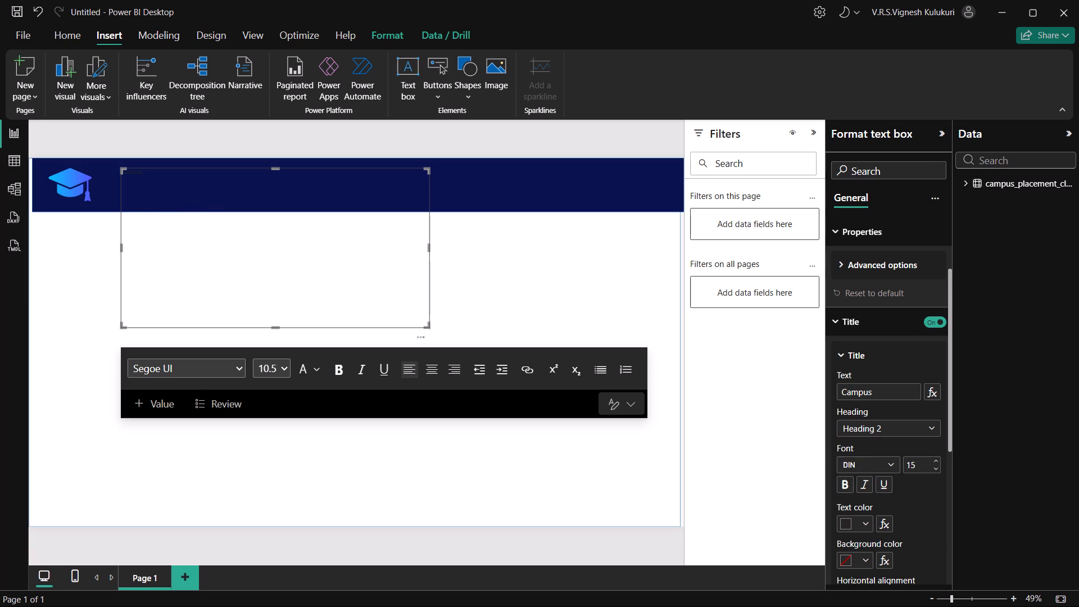
Format the "Campus" title at font size 60 in white with the Arial Black font.
{"action": "left_click", "coordinate": [921, 466]}
{"action": "key", "text": "BackSpace"}
{"action": "type", "text": "60"}
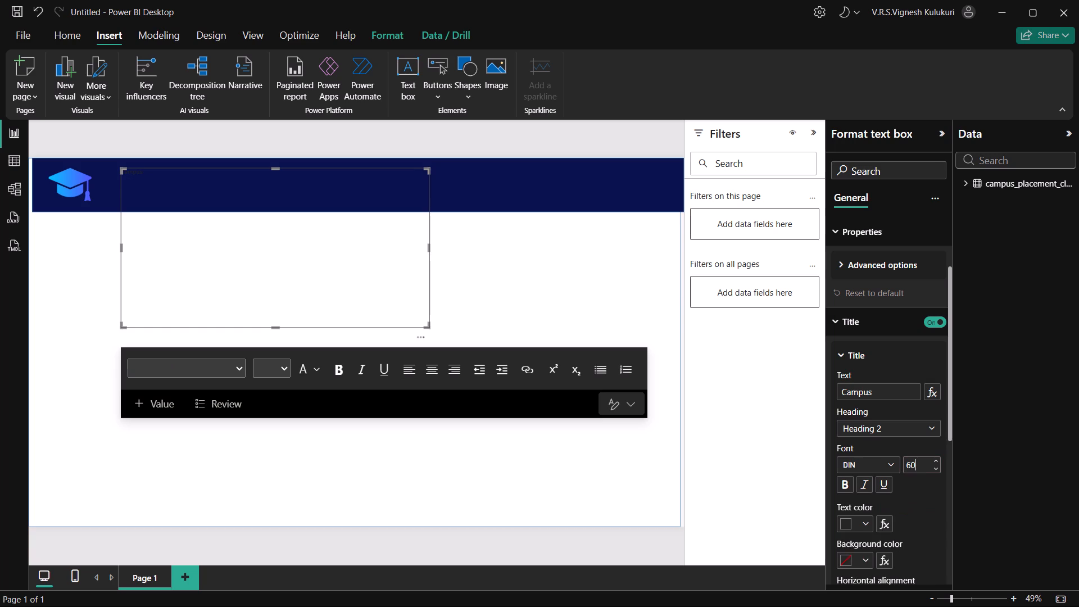
{"action": "key", "text": "Return"}
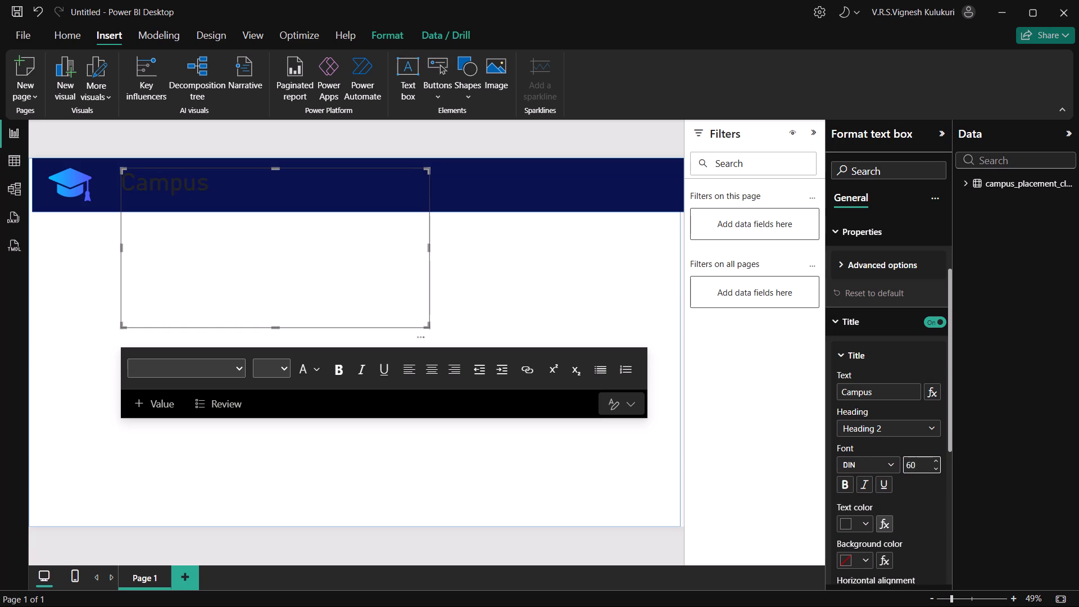
{"action": "left_click", "coordinate": [862, 524]}
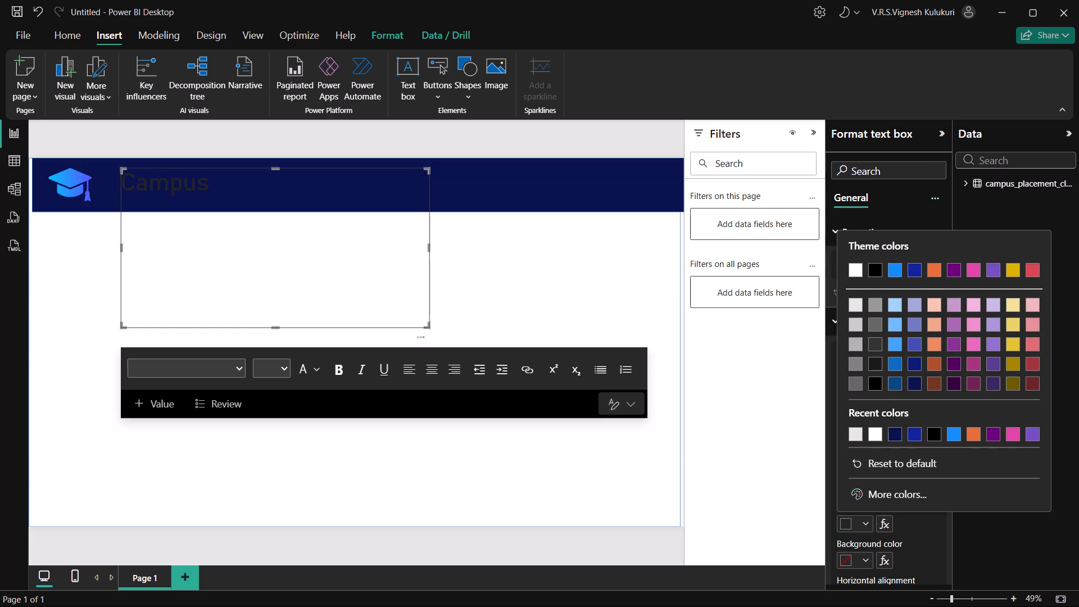
{"action": "left_click", "coordinate": [874, 431]}
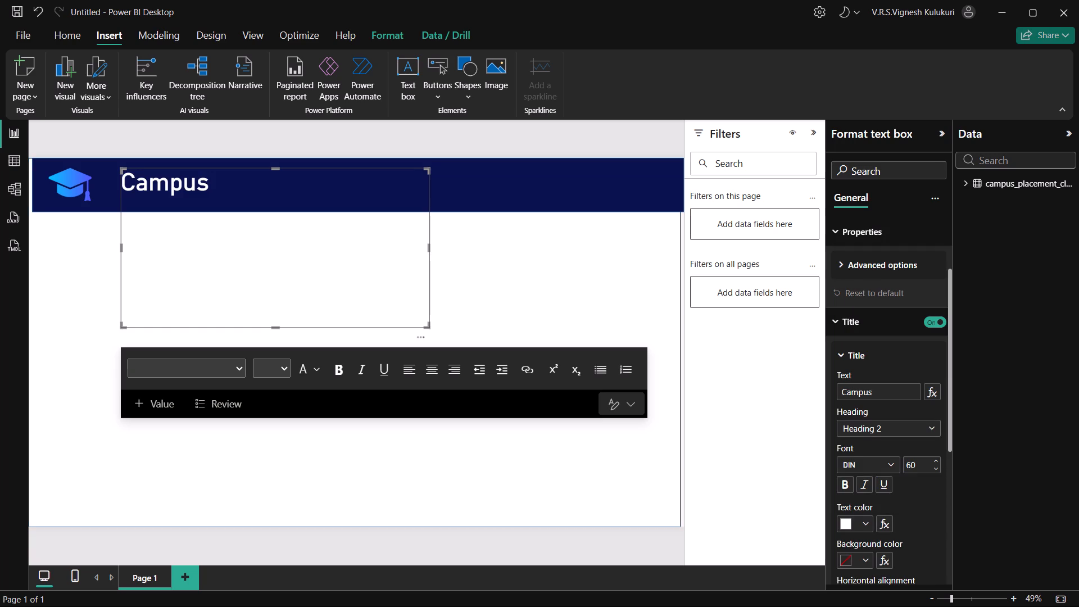
{"action": "left_click", "coordinate": [853, 462]}
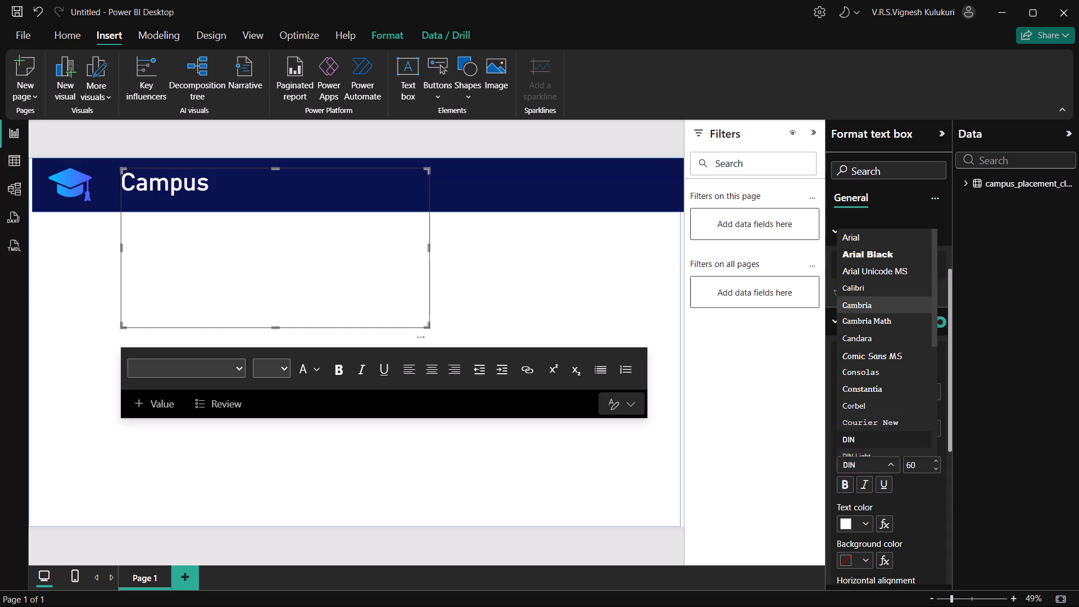
{"action": "left_click", "coordinate": [856, 260]}
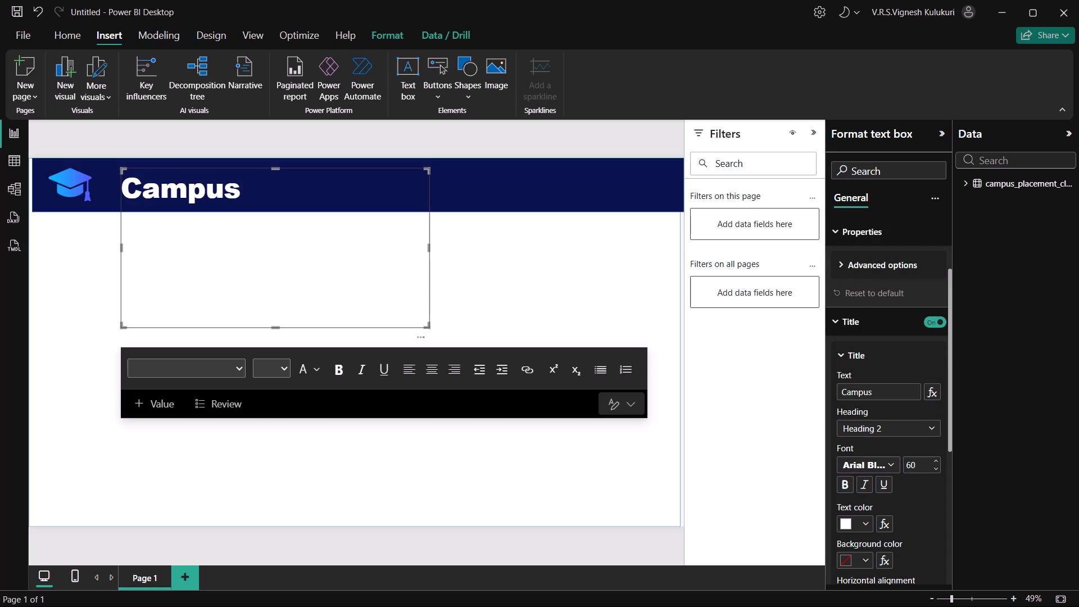
{"action": "left_click", "coordinate": [439, 547]}
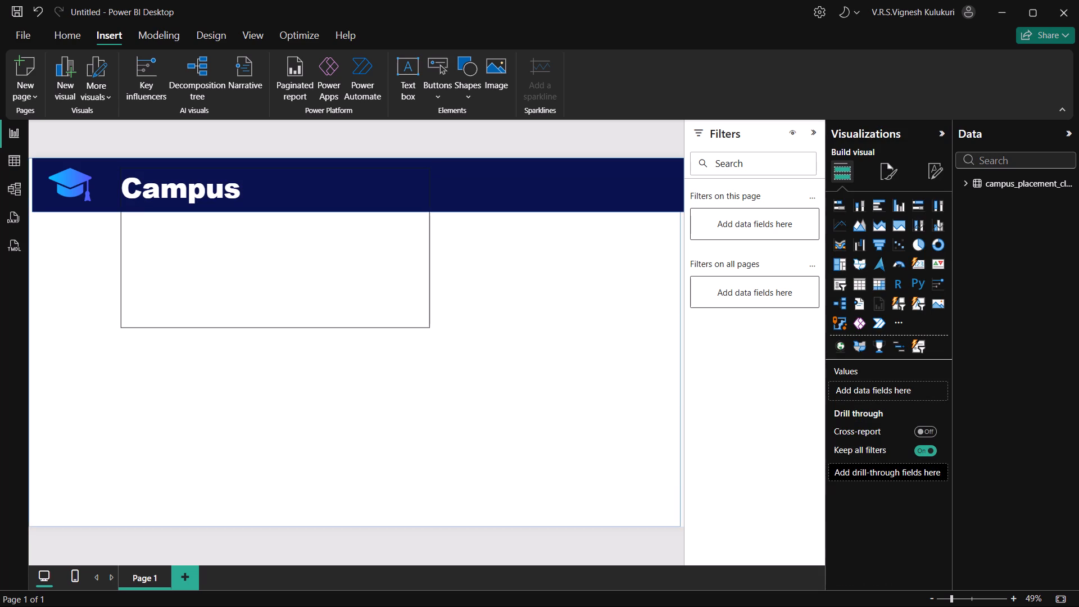
Move the "Campus" text box closer to the graduation cap icon in the navy header.
{"action": "left_click", "coordinate": [177, 192]}
{"action": "left_click_drag", "start_coordinate": [177, 192], "coordinate": [166, 187]}
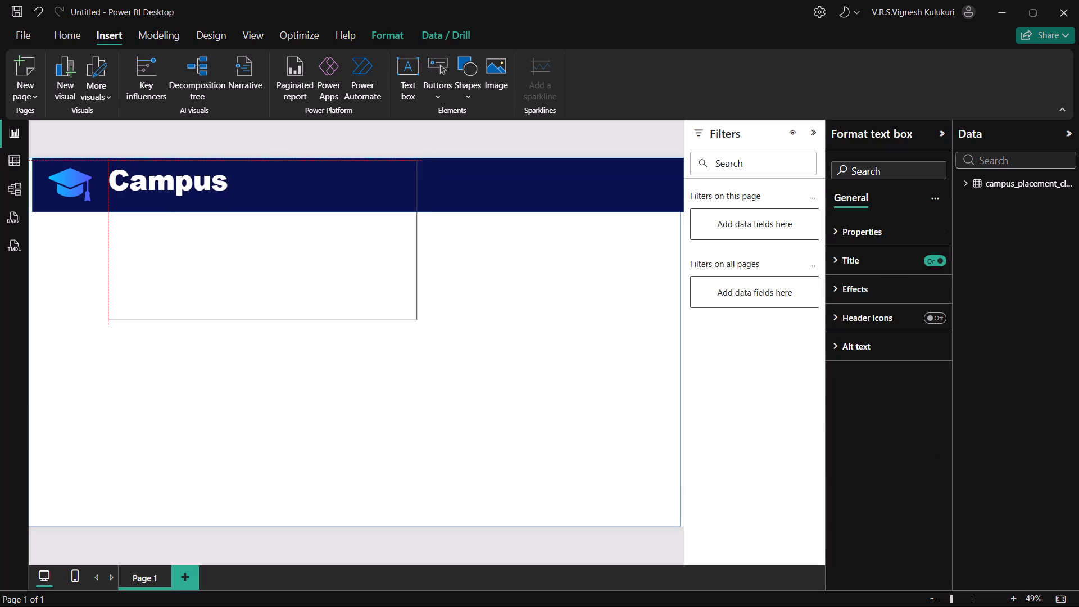
{"action": "left_click_drag", "start_coordinate": [166, 187], "coordinate": [157, 189]}
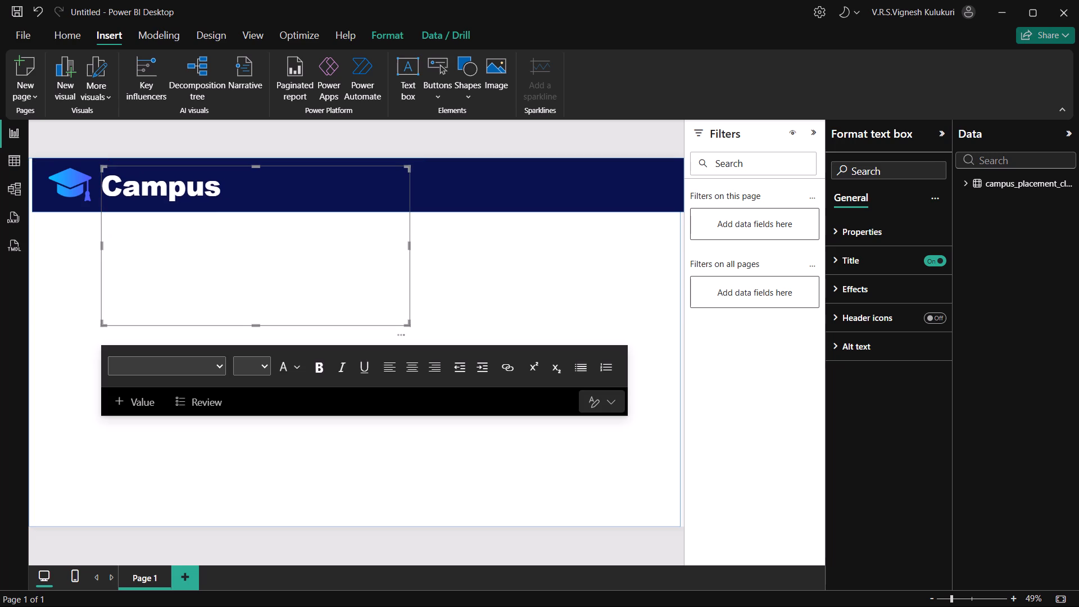
Set the "Campus" title's font size to 50.
{"action": "left_click", "coordinate": [836, 253]}
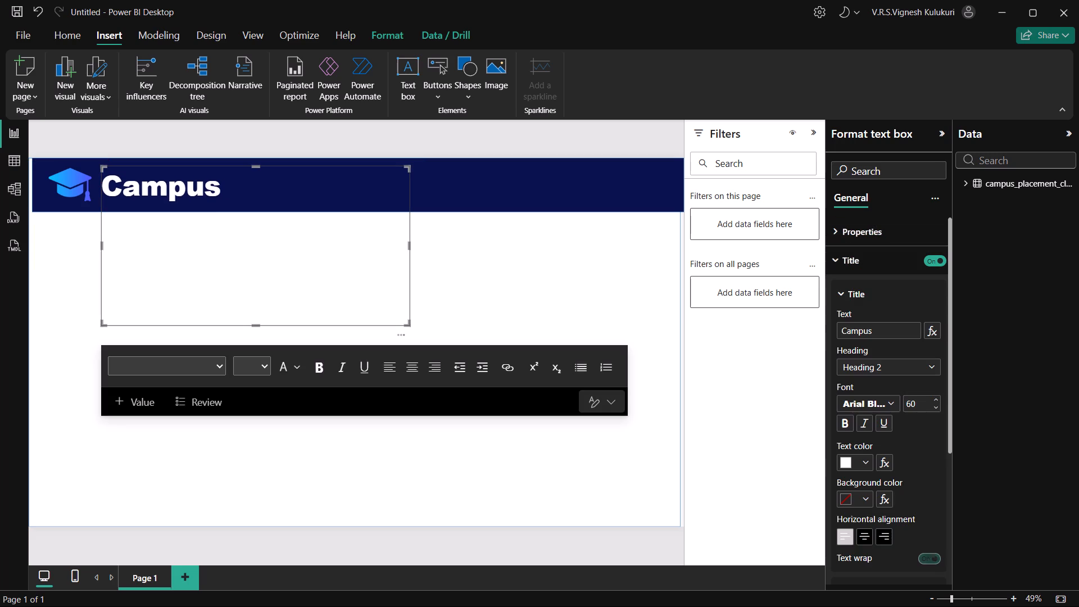
{"action": "left_click", "coordinate": [921, 405]}
{"action": "key", "text": "BackSpace"}
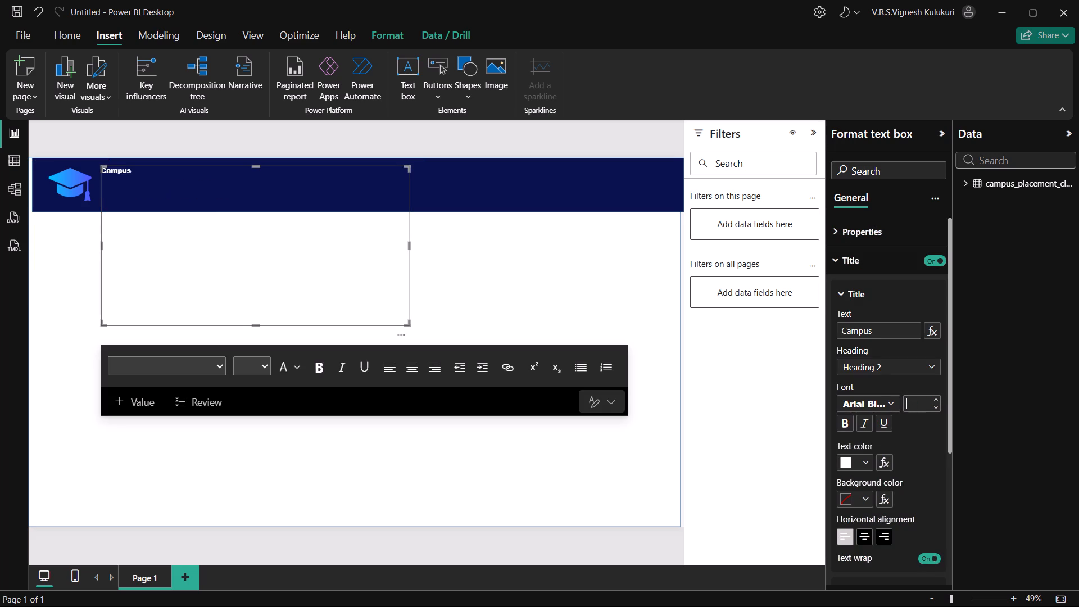
{"action": "type", "text": "50"}
{"action": "key", "text": "Return"}
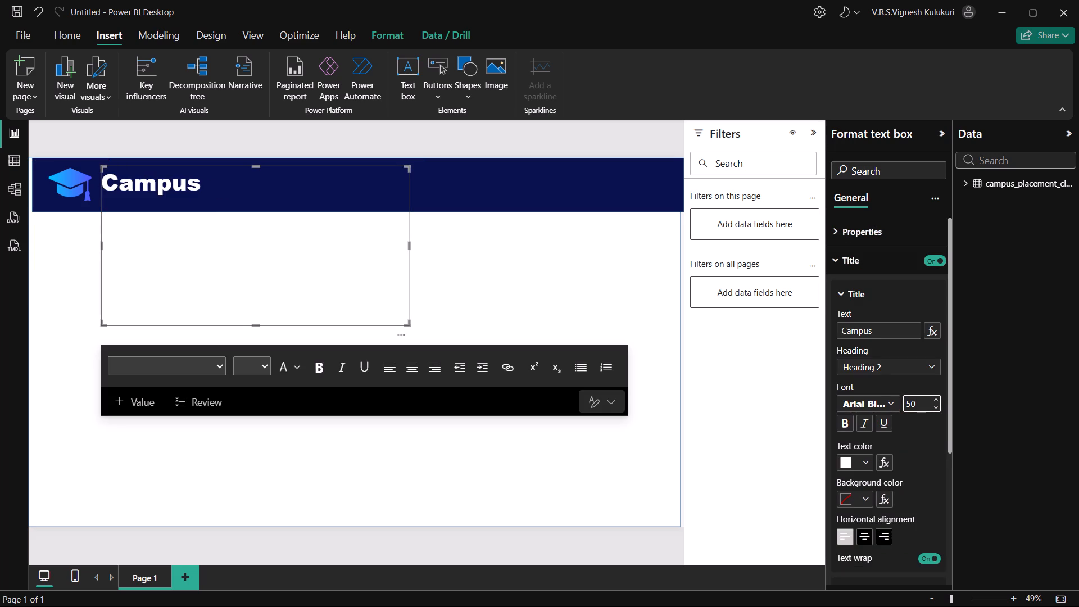
Look through the text box's title and effects formatting options, including background, visual border and shadow.
{"action": "scroll", "coordinate": [908, 495], "scroll_direction": "down", "scroll_amount": 1}
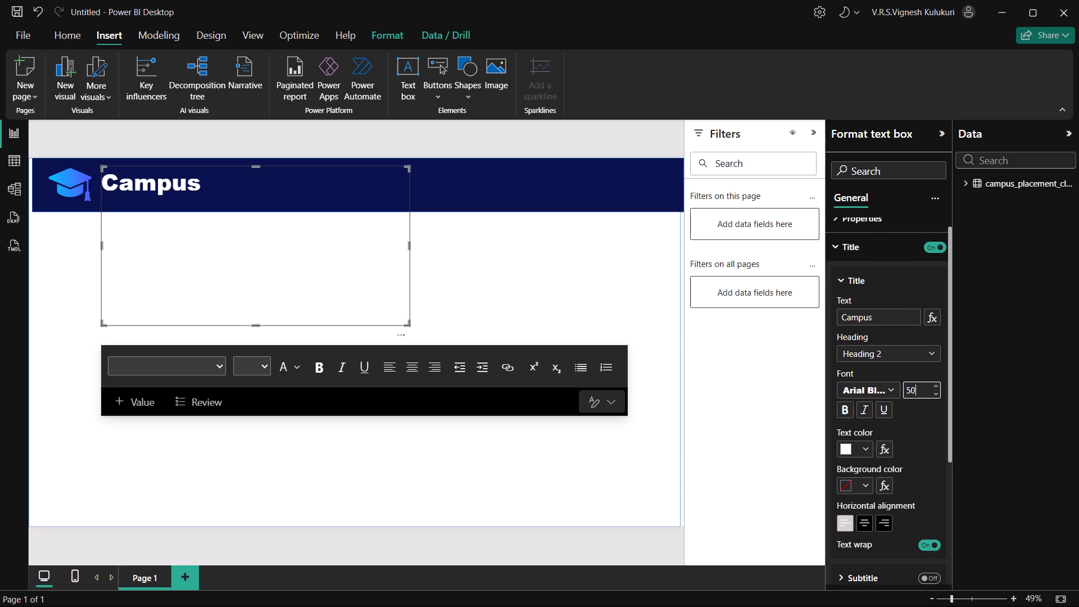
{"action": "scroll", "coordinate": [917, 500], "scroll_direction": "down", "scroll_amount": 2}
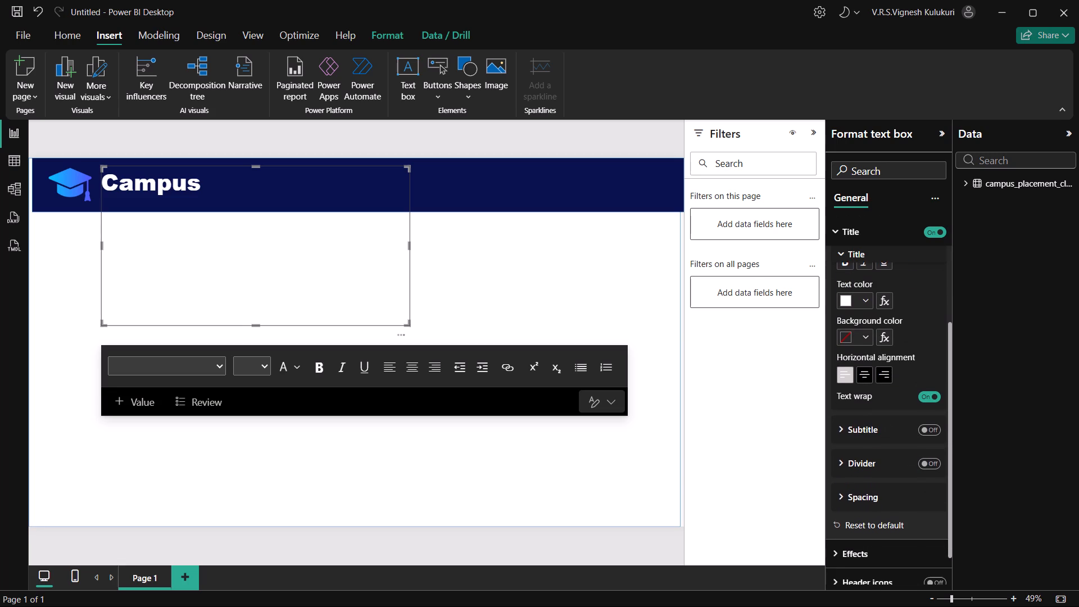
{"action": "left_click", "coordinate": [854, 549]}
{"action": "scroll", "coordinate": [854, 549], "scroll_direction": "down", "scroll_amount": 1}
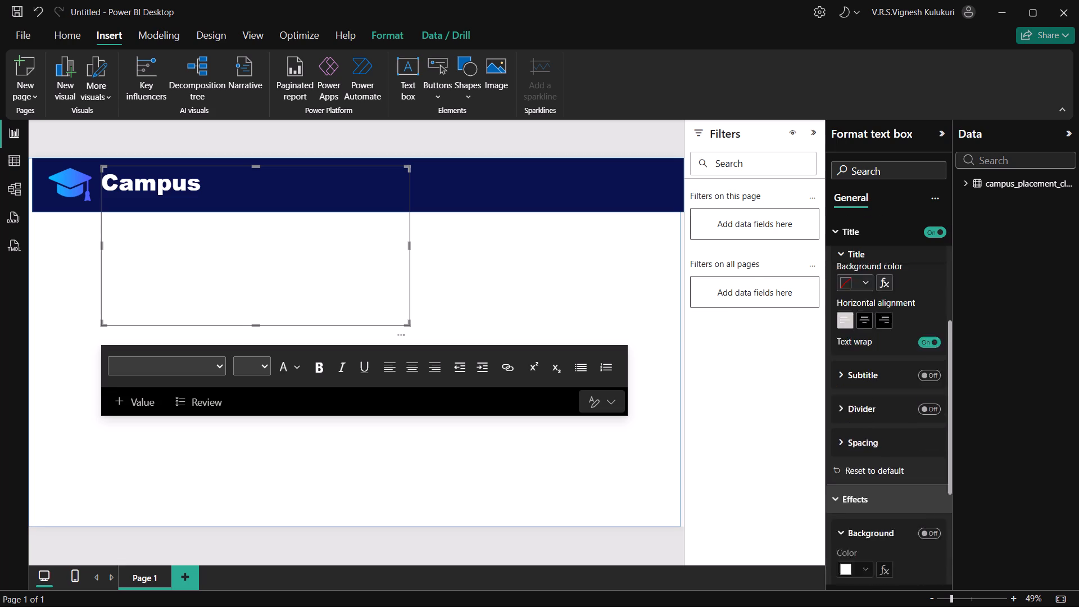
{"action": "scroll", "coordinate": [854, 549], "scroll_direction": "down", "scroll_amount": 1}
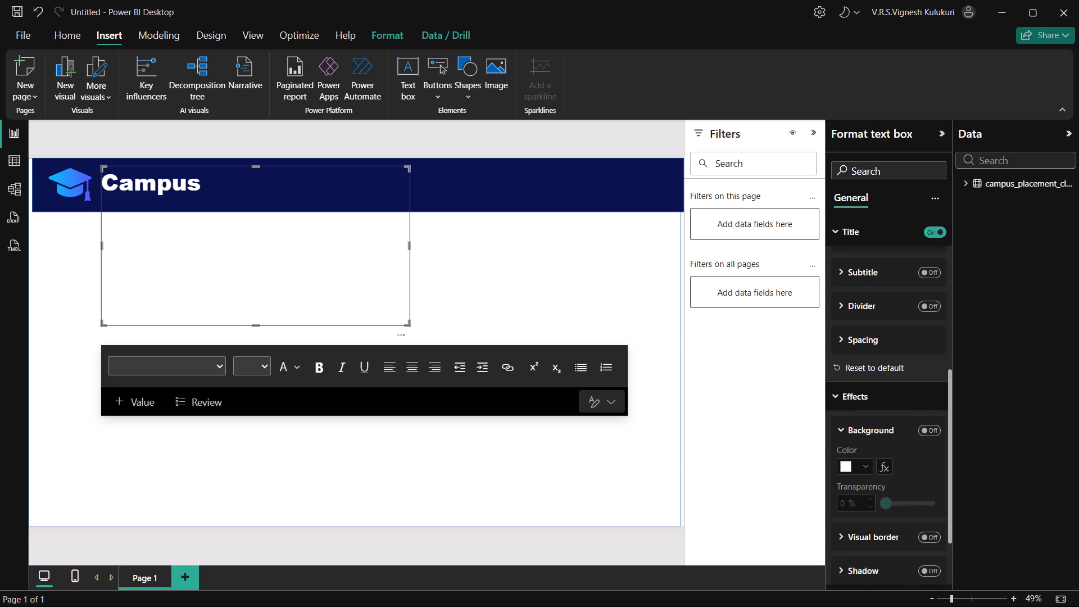
{"action": "scroll", "coordinate": [854, 542], "scroll_direction": "down", "scroll_amount": 1}
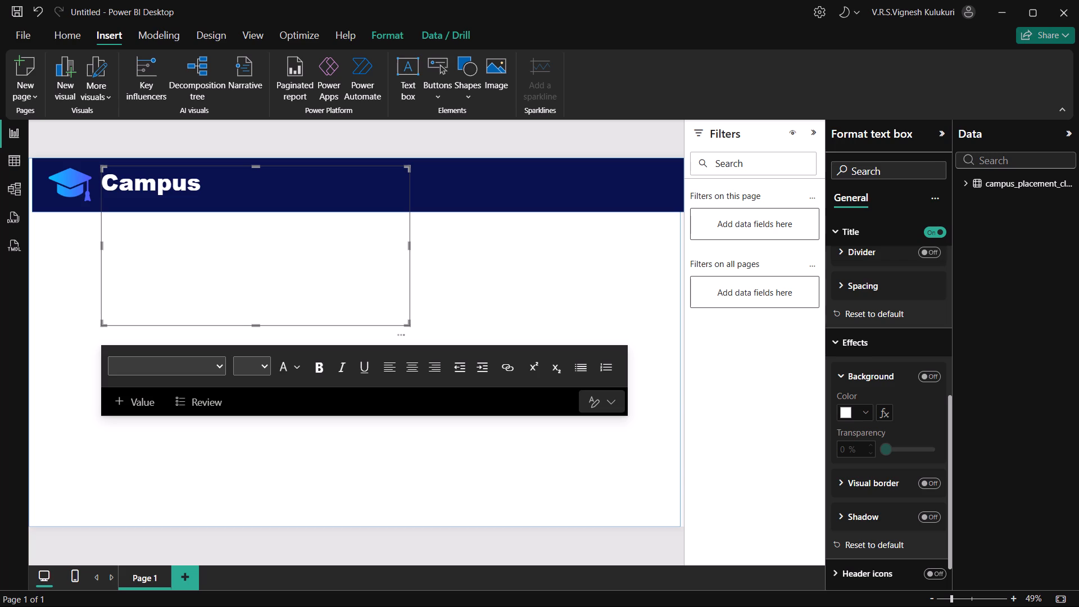
{"action": "scroll", "coordinate": [891, 415], "scroll_direction": "up", "scroll_amount": 1}
{"action": "left_click", "coordinate": [852, 374]}
{"action": "scroll", "coordinate": [852, 374], "scroll_direction": "up", "scroll_amount": 2}
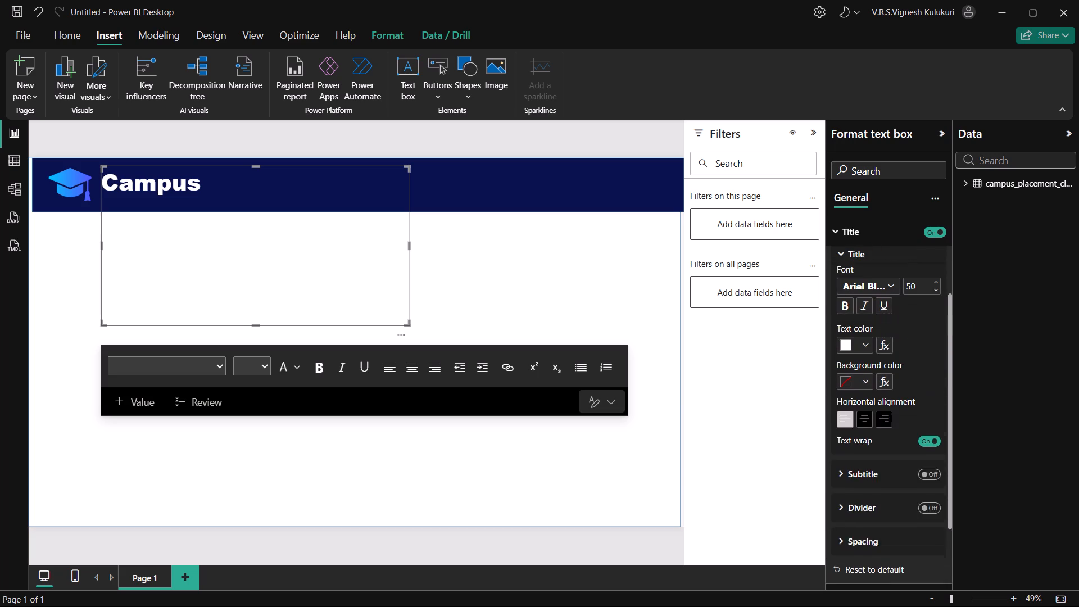
{"action": "scroll", "coordinate": [852, 374], "scroll_direction": "up", "scroll_amount": 3}
{"action": "left_click", "coordinate": [851, 297]}
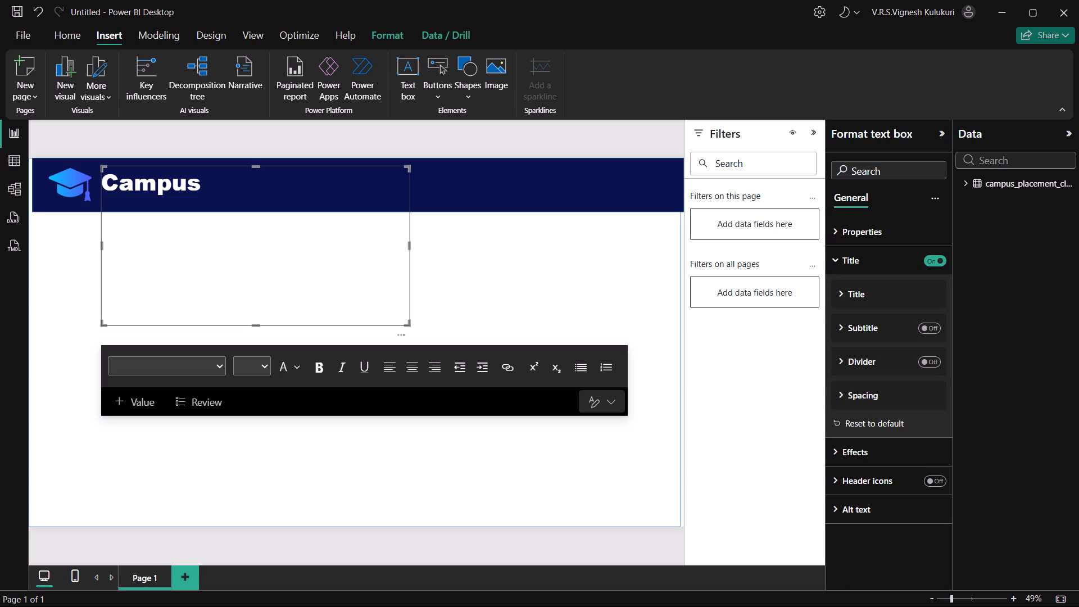
{"action": "left_click", "coordinate": [849, 449]}
{"action": "scroll", "coordinate": [849, 449], "scroll_direction": "down", "scroll_amount": 1}
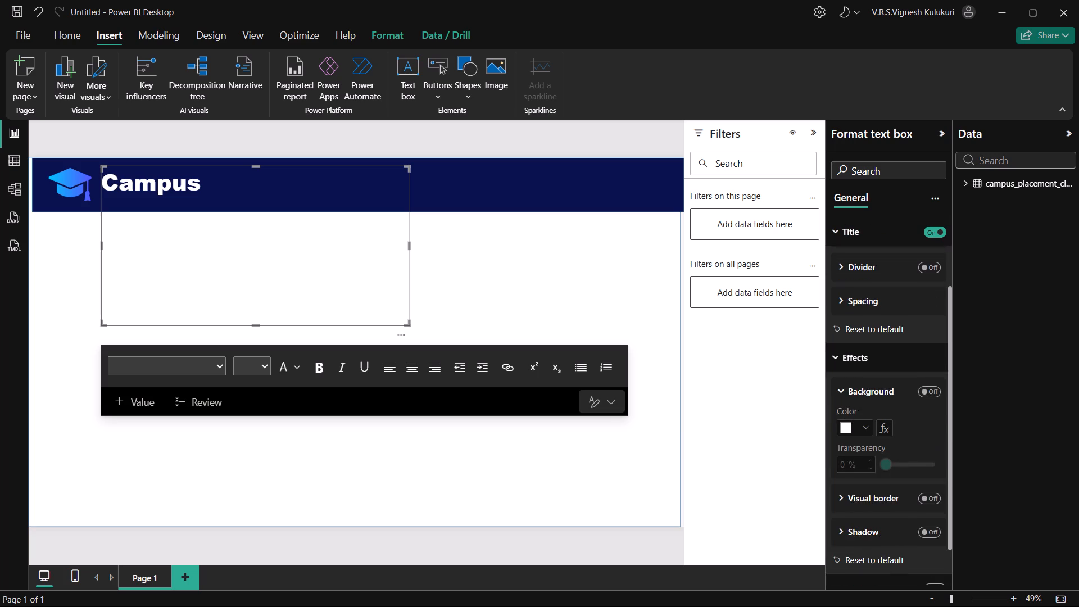
{"action": "scroll", "coordinate": [849, 449], "scroll_direction": "down", "scroll_amount": 1}
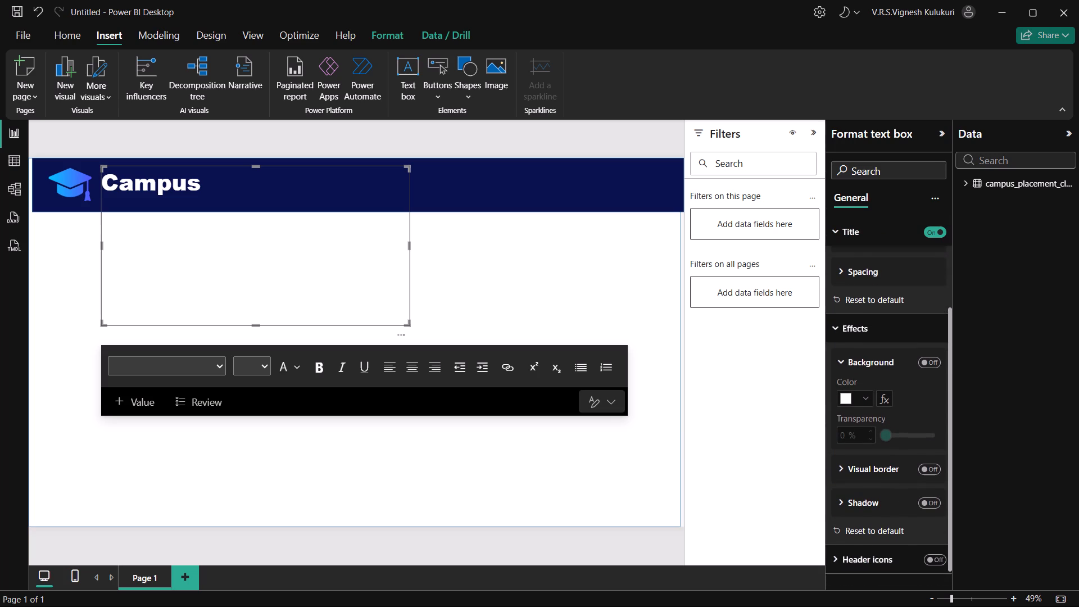
{"action": "scroll", "coordinate": [849, 449], "scroll_direction": "down", "scroll_amount": 1}
{"action": "left_click", "coordinate": [843, 388]}
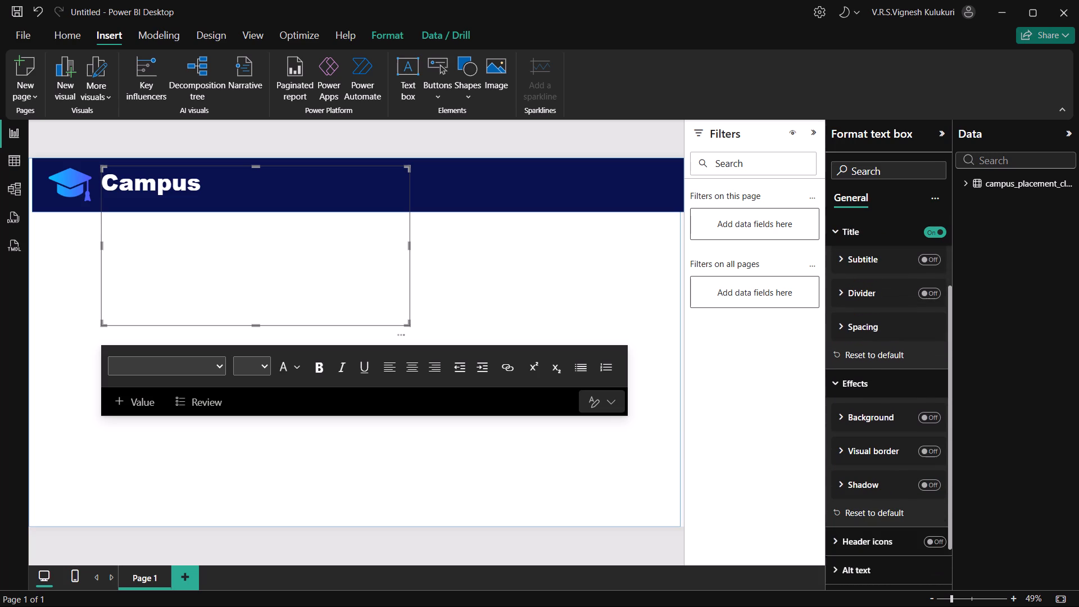
{"action": "scroll", "coordinate": [847, 325], "scroll_direction": "up", "scroll_amount": 1}
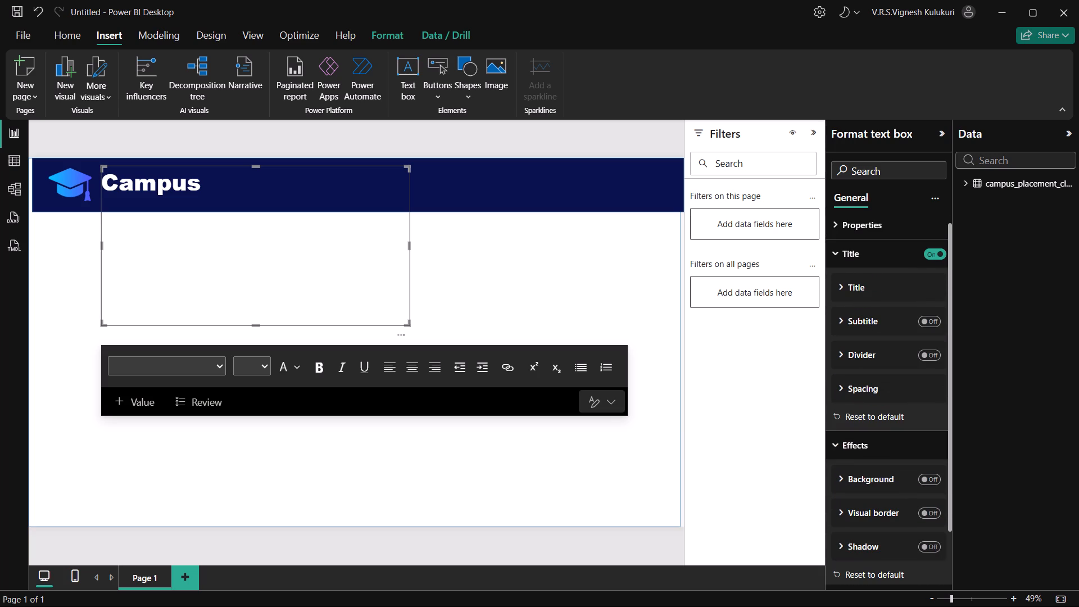
Apply bold to the "Campus" title.
{"action": "left_click", "coordinate": [847, 293]}
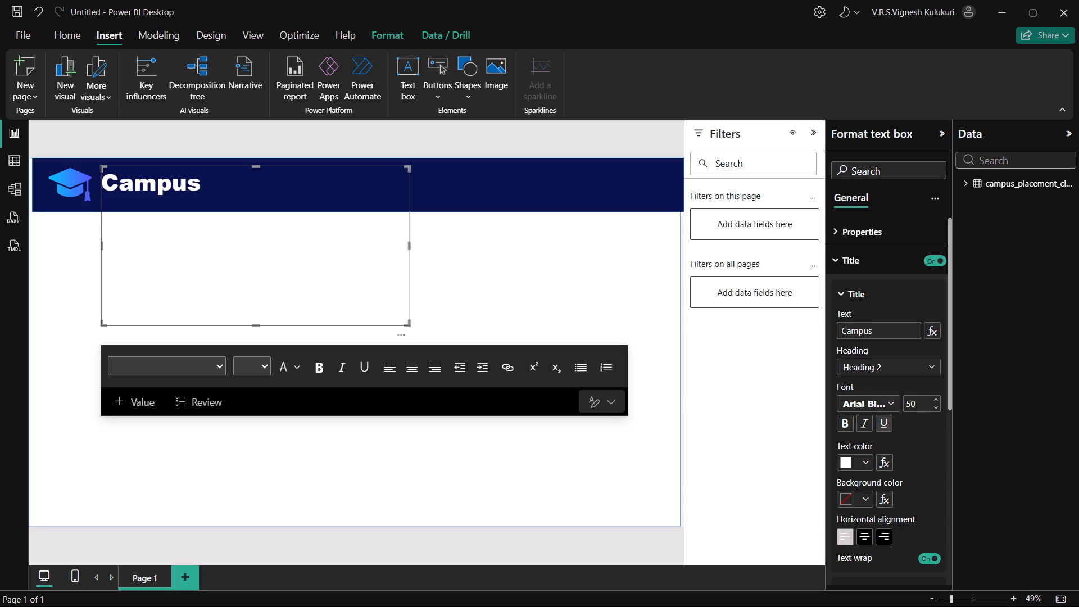
{"action": "left_click", "coordinate": [851, 425]}
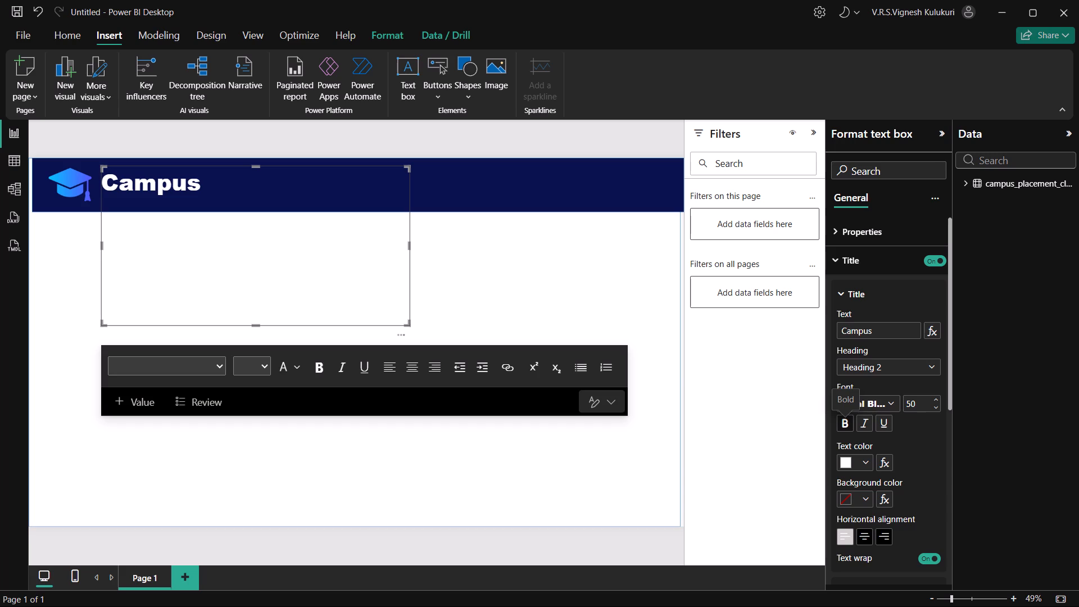
{"action": "left_click", "coordinate": [851, 425]}
{"action": "left_click", "coordinate": [851, 425]}
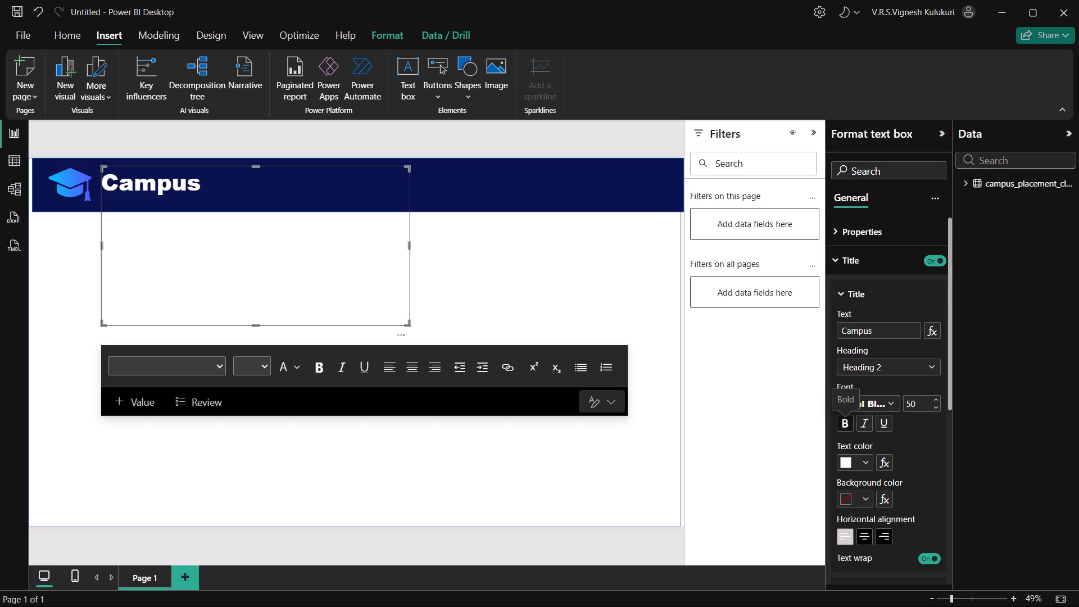
{"action": "left_click", "coordinate": [846, 431]}
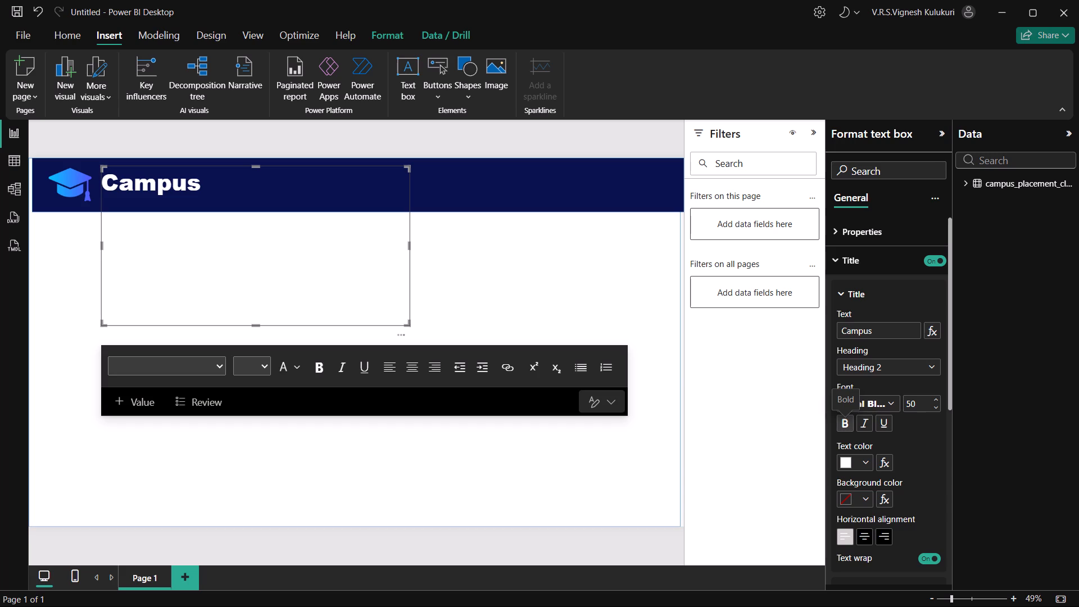
{"action": "left_click", "coordinate": [846, 431]}
{"action": "left_click", "coordinate": [898, 433]}
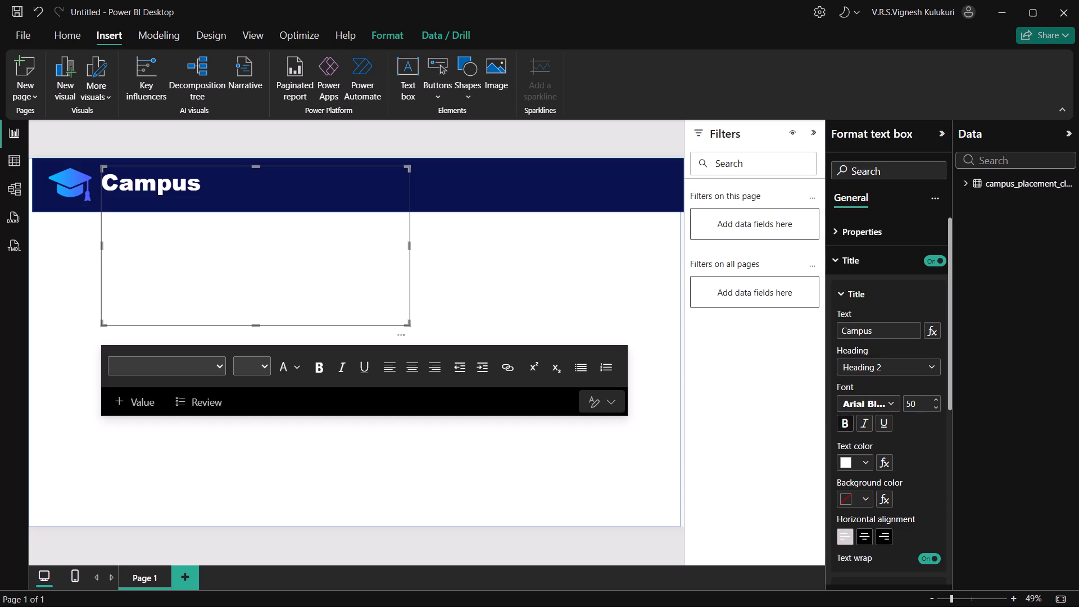
Change the "Campus" title's heading level to Heading 4.
{"action": "left_click", "coordinate": [900, 369]}
{"action": "left_click", "coordinate": [860, 382]}
{"action": "left_click", "coordinate": [884, 363]}
{"action": "left_click", "coordinate": [864, 432]}
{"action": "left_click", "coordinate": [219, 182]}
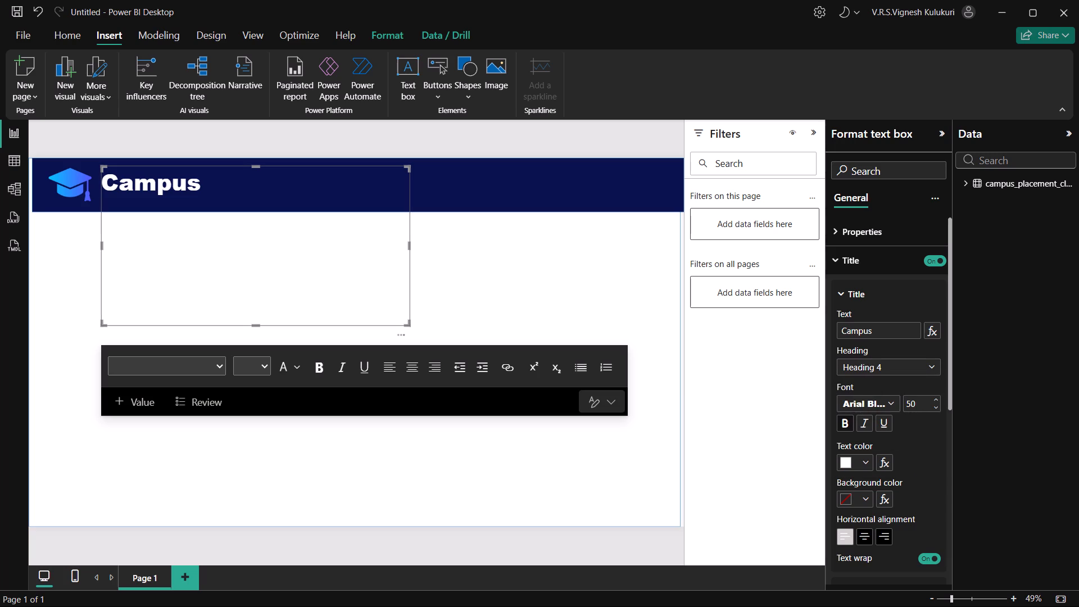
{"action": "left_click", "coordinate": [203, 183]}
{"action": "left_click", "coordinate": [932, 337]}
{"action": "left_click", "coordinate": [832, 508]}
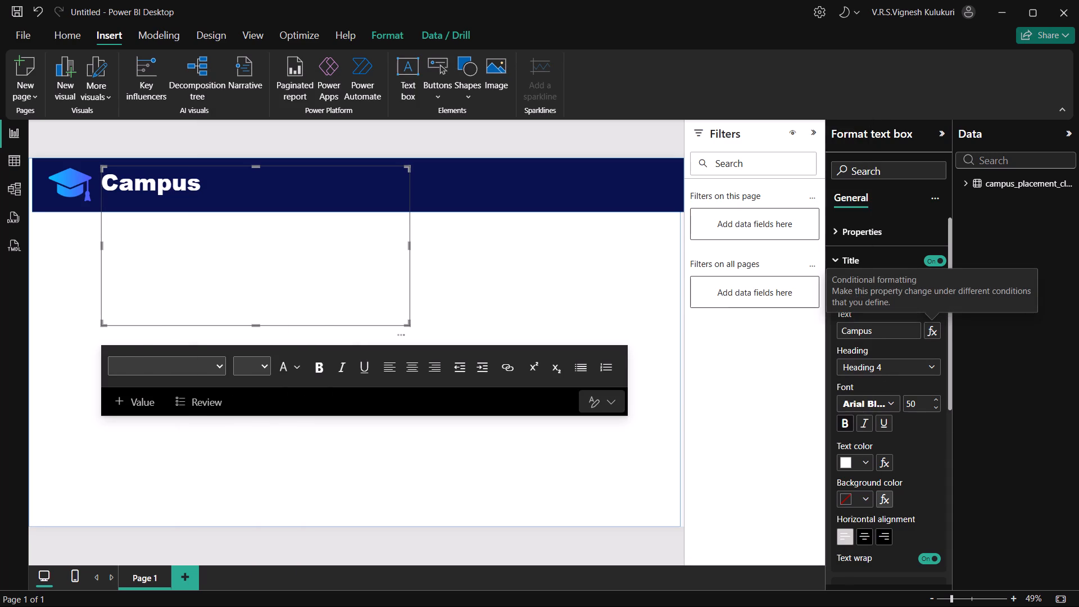
Italicize the "Campus" title, leaving it without an underline.
{"action": "left_click", "coordinate": [882, 424]}
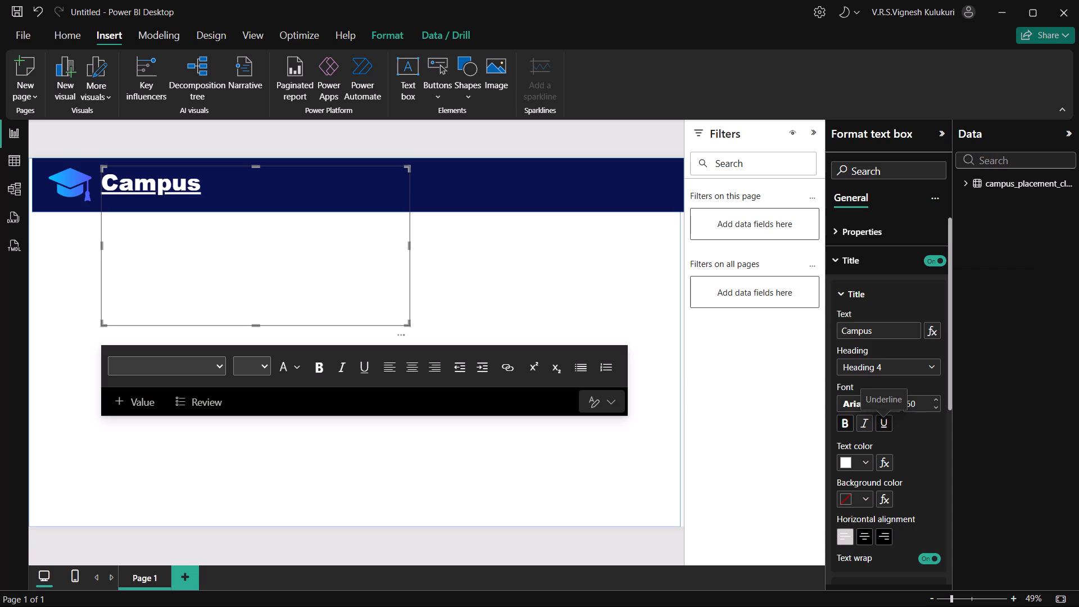
{"action": "left_click", "coordinate": [882, 424]}
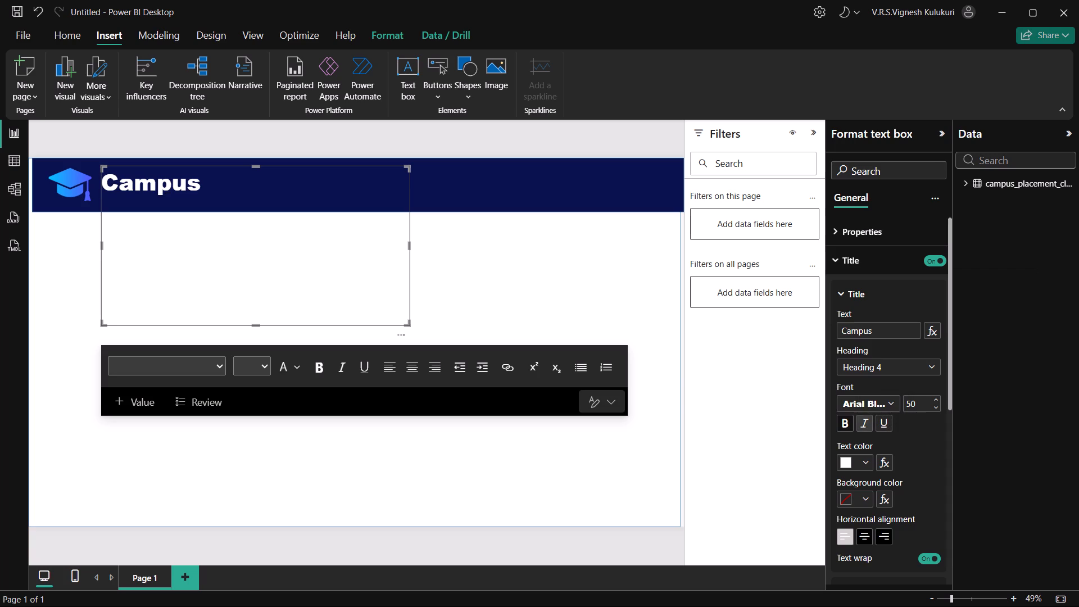
{"action": "left_click", "coordinate": [865, 427]}
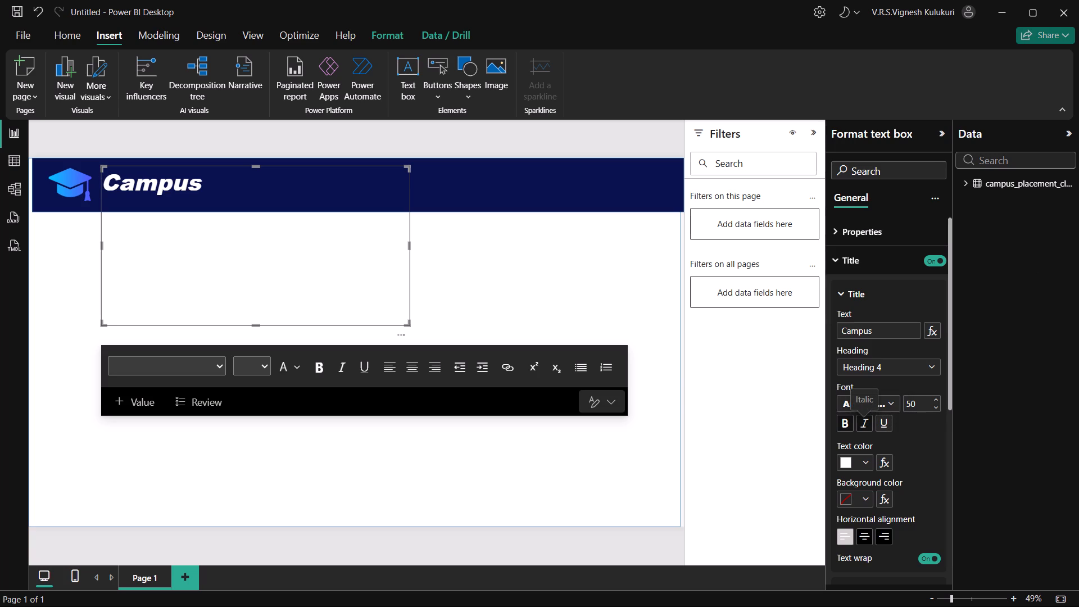
{"action": "left_click", "coordinate": [924, 438]}
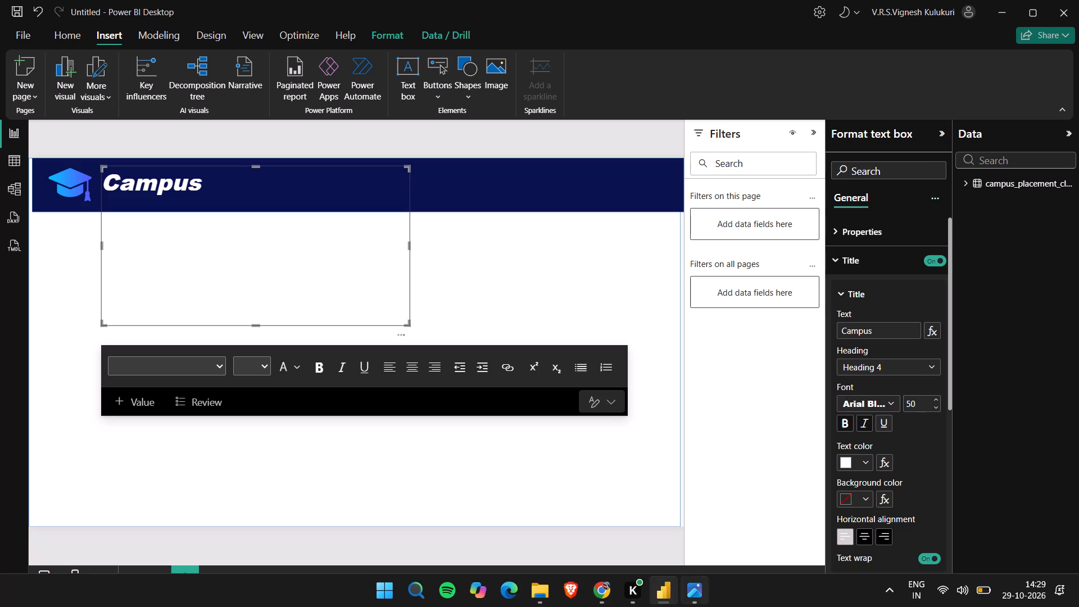
{"action": "left_click", "coordinate": [597, 593]}
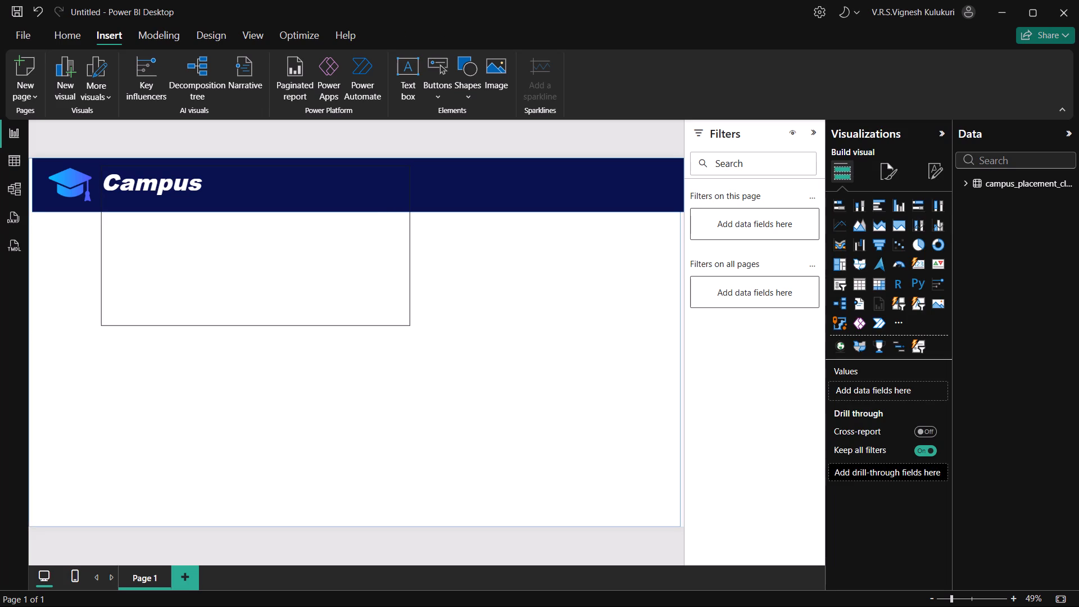
{"action": "left_click", "coordinate": [314, 271]}
{"action": "left_click_drag", "start_coordinate": [407, 323], "coordinate": [202, 196]}
{"action": "left_click", "coordinate": [94, 547]}
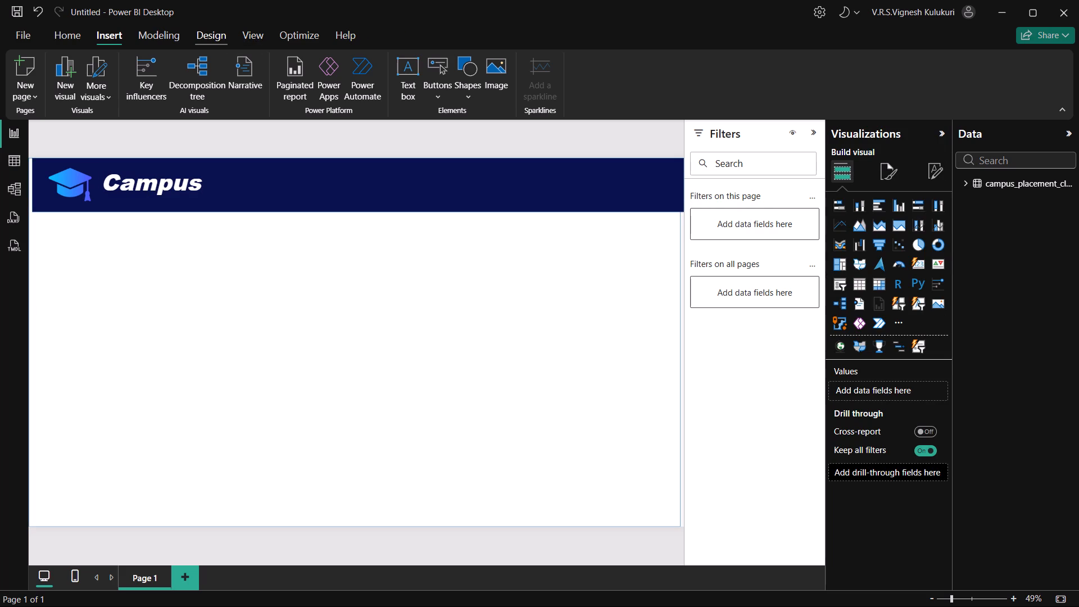
Insert a new text box, turn on its title and enter "Pla" as the title text.
{"action": "left_click", "coordinate": [405, 85]}
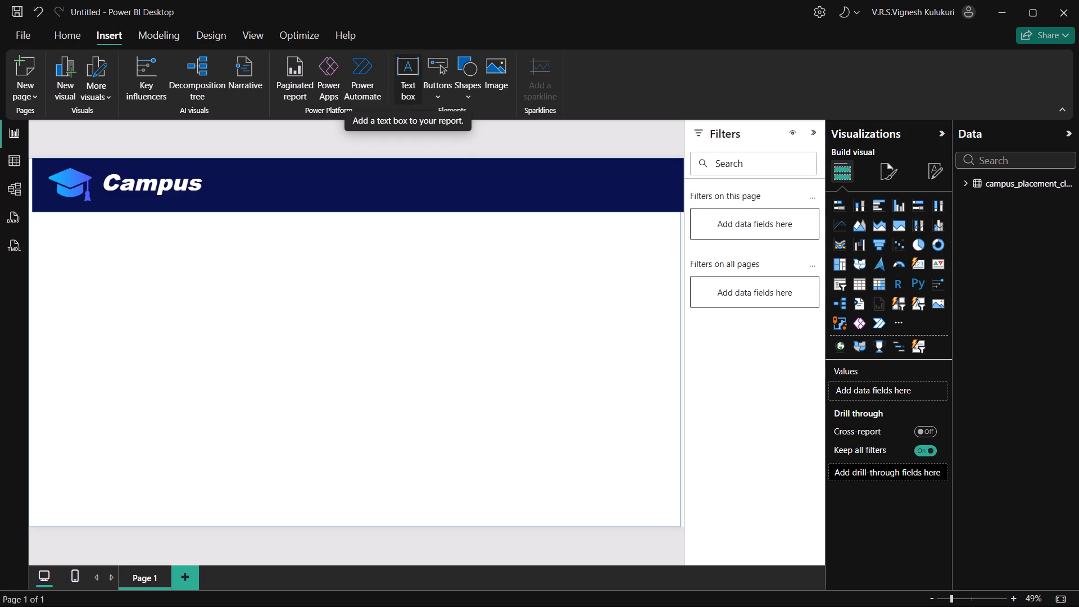
{"action": "left_click", "coordinate": [89, 249]}
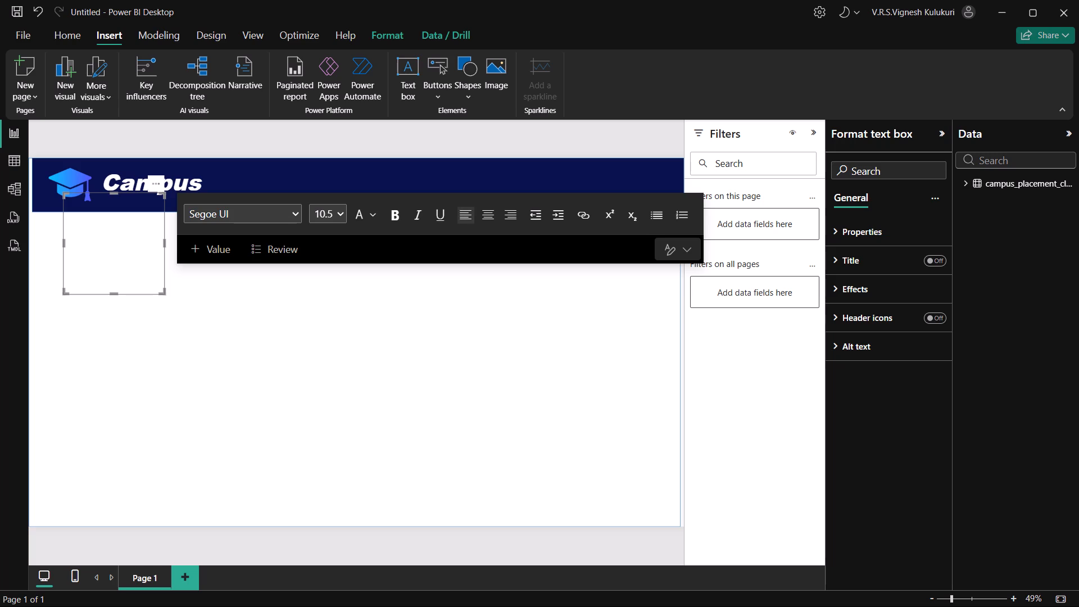
{"action": "left_click", "coordinate": [848, 257]}
{"action": "left_click", "coordinate": [928, 263]}
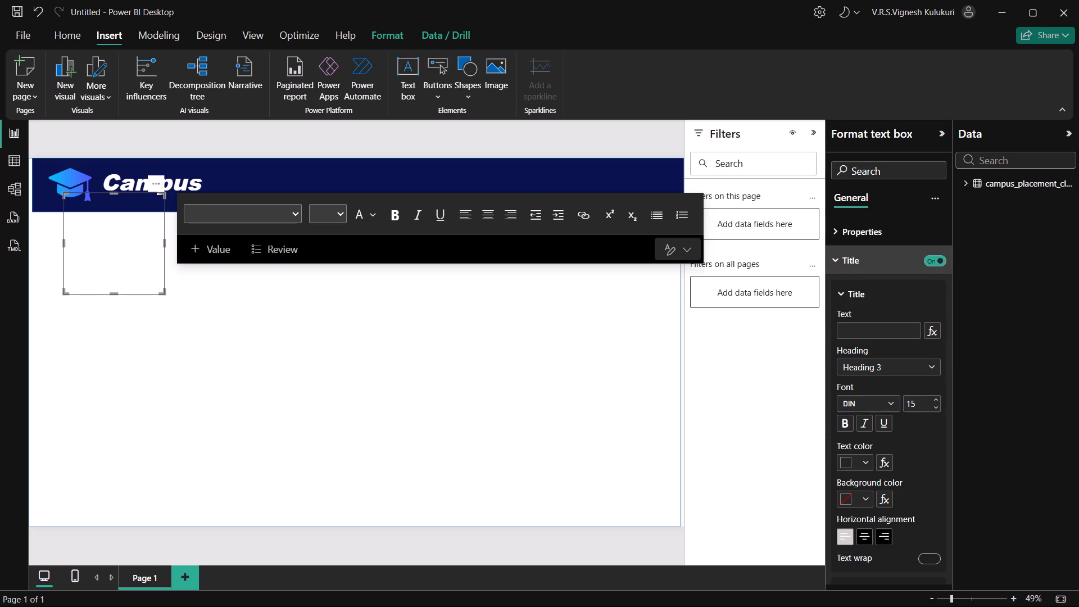
{"action": "left_click", "coordinate": [847, 332]}
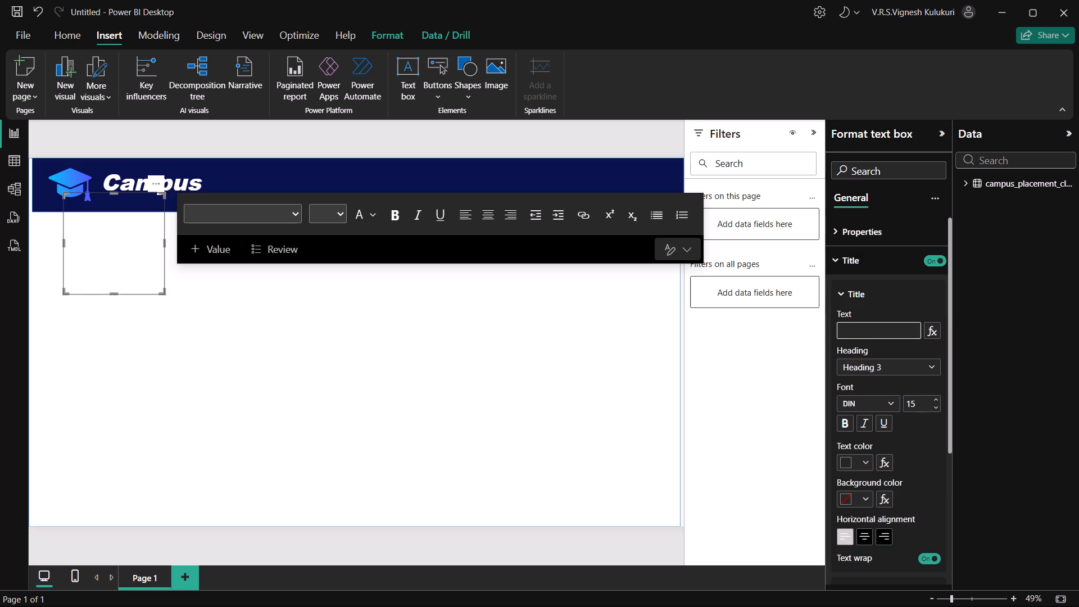
{"action": "type", "text": "Pl"}
{"action": "type", "text": "xa"}
{"action": "key", "text": "BackSpace"}
{"action": "key", "text": "BackSpace"}
{"action": "key", "text": "BackSpace"}
{"action": "type", "text": "la"}
Format the "Pla" title in Arial Black at size 50, with italic and bold applied.
{"action": "left_click", "coordinate": [919, 406]}
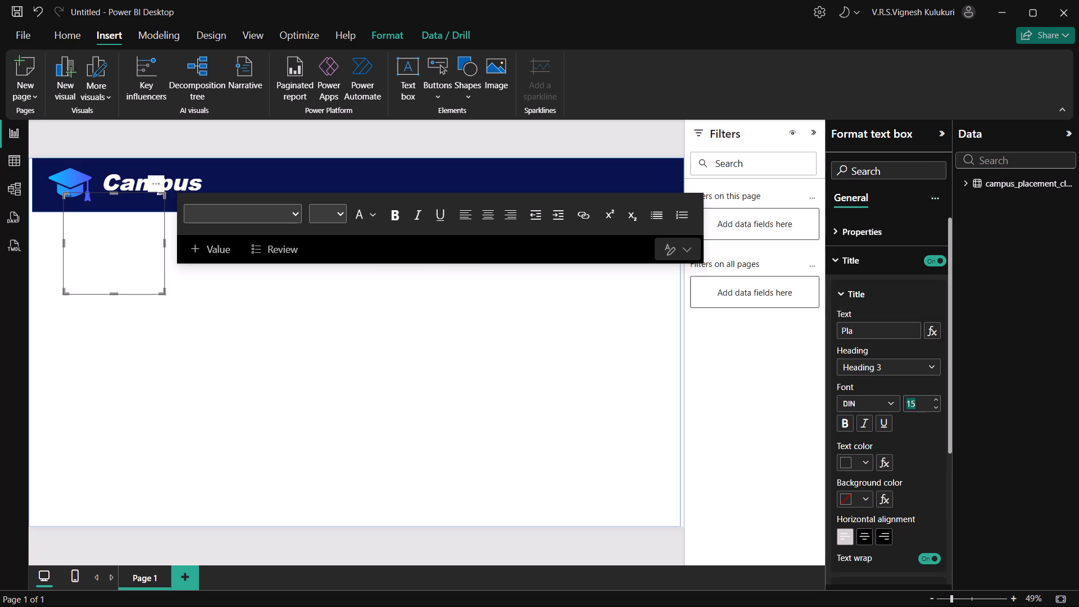
{"action": "key", "text": "BackSpace"}
{"action": "type", "text": "50"}
{"action": "key", "text": "Return"}
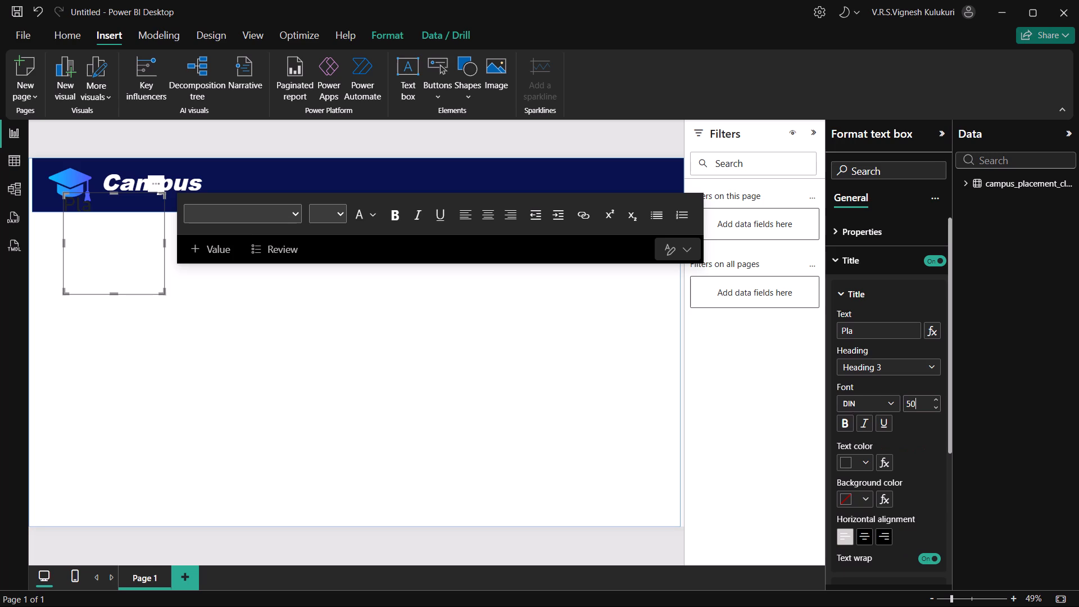
{"action": "left_click", "coordinate": [868, 407]}
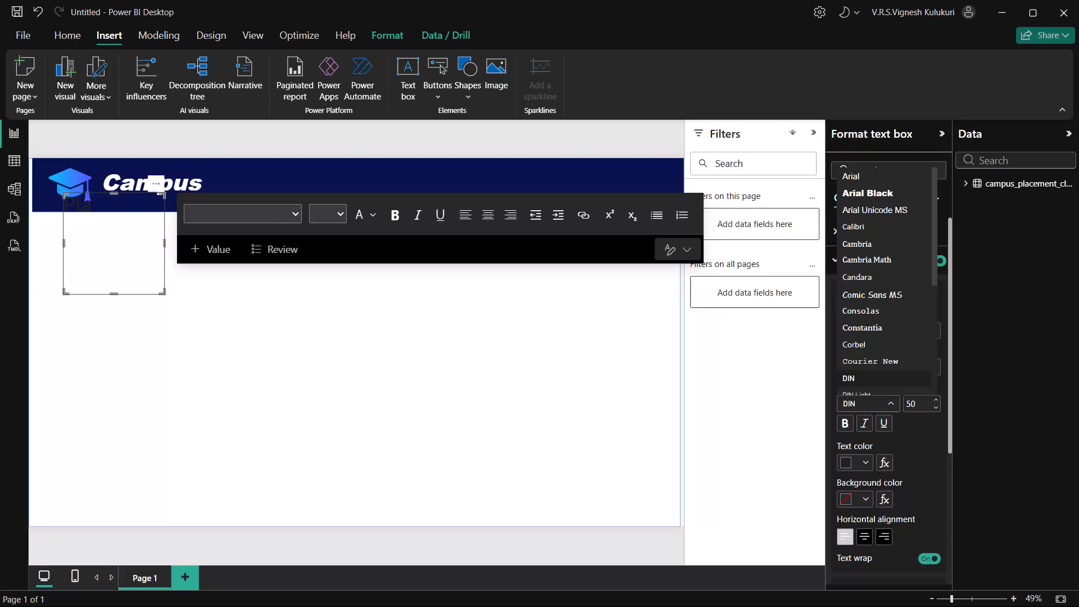
{"action": "left_click", "coordinate": [862, 194]}
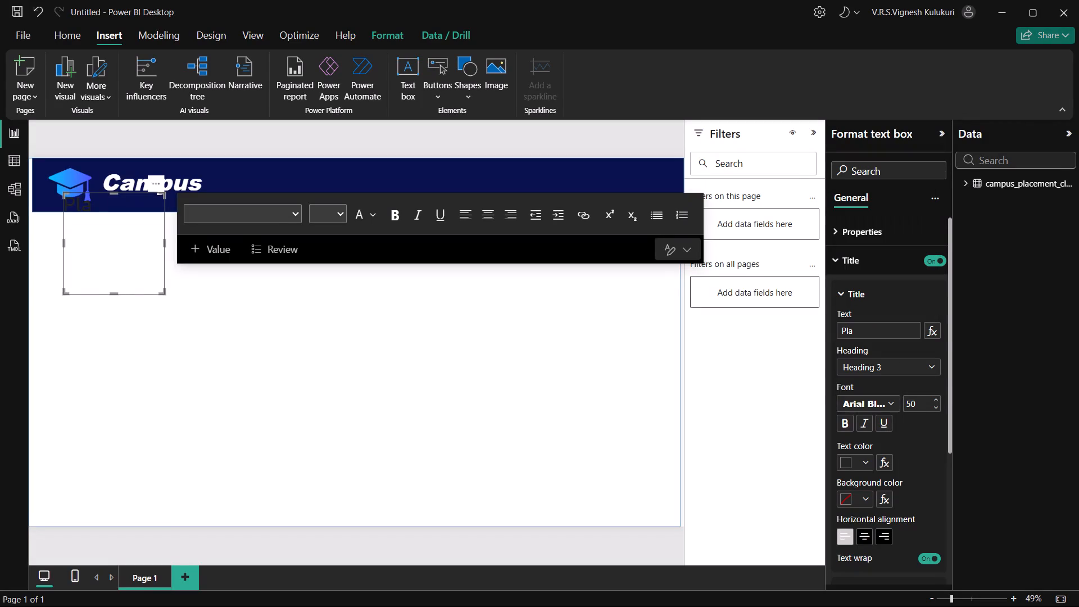
{"action": "left_click", "coordinate": [867, 423]}
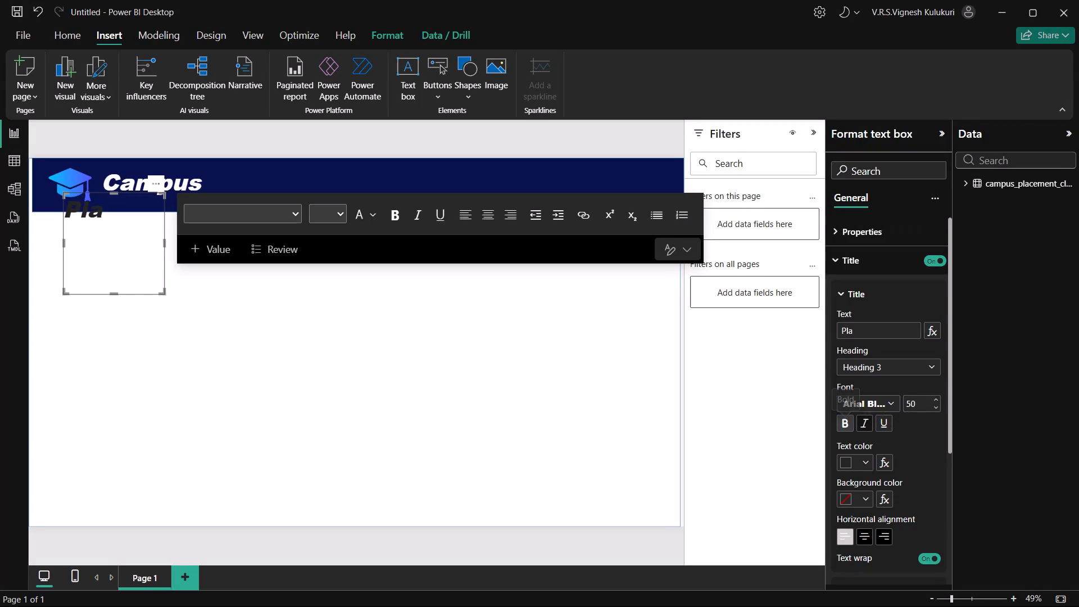
{"action": "left_click", "coordinate": [846, 418]}
{"action": "left_click_drag", "start_coordinate": [100, 265], "coordinate": [173, 257]}
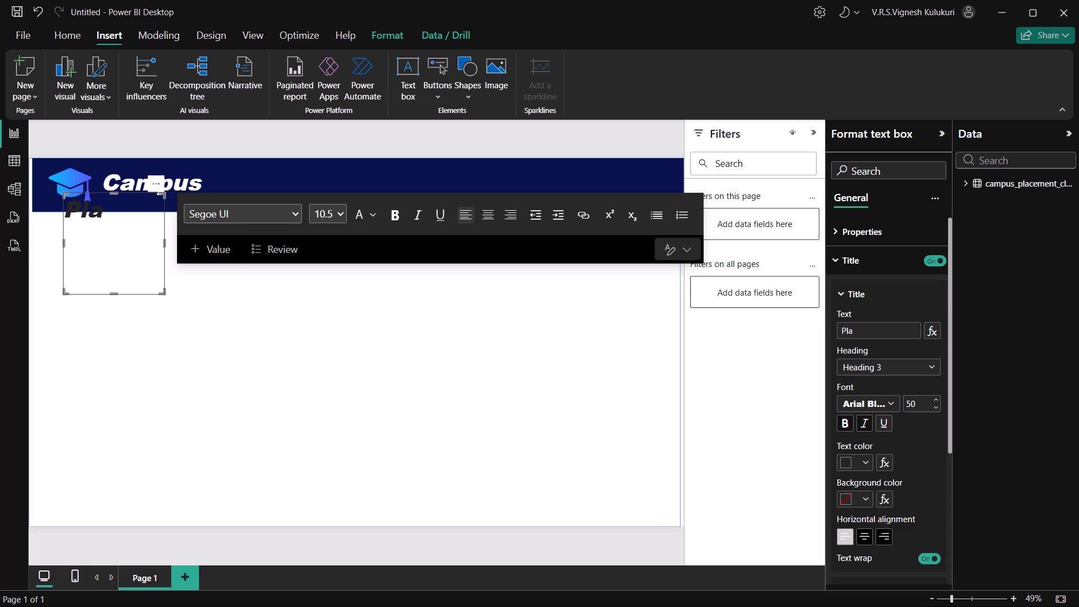
Set the "Pla" title's text color to white.
{"action": "left_click", "coordinate": [867, 465]}
{"action": "left_click", "coordinate": [854, 374]}
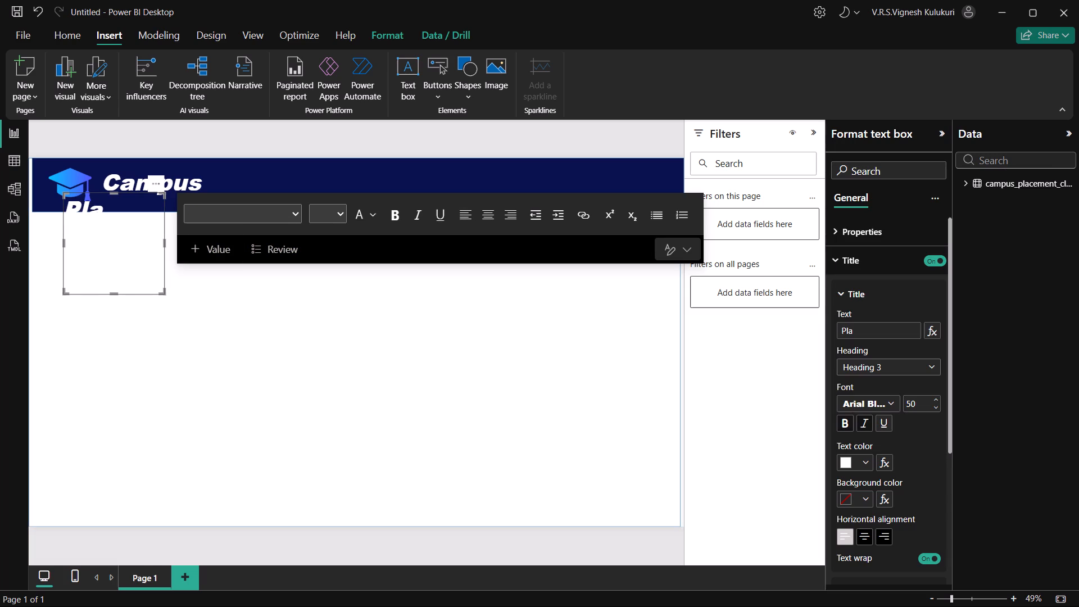
{"action": "left_click", "coordinate": [394, 540]}
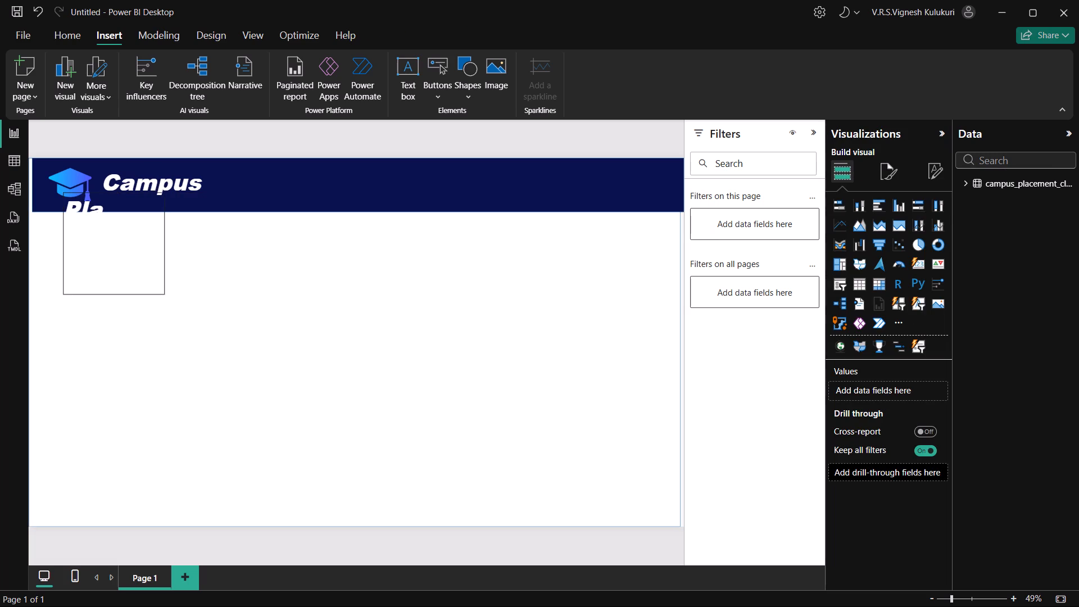
Resize the "Pla" text box so that its title sits in the header just after the word "Campus".
{"action": "left_click", "coordinate": [91, 219]}
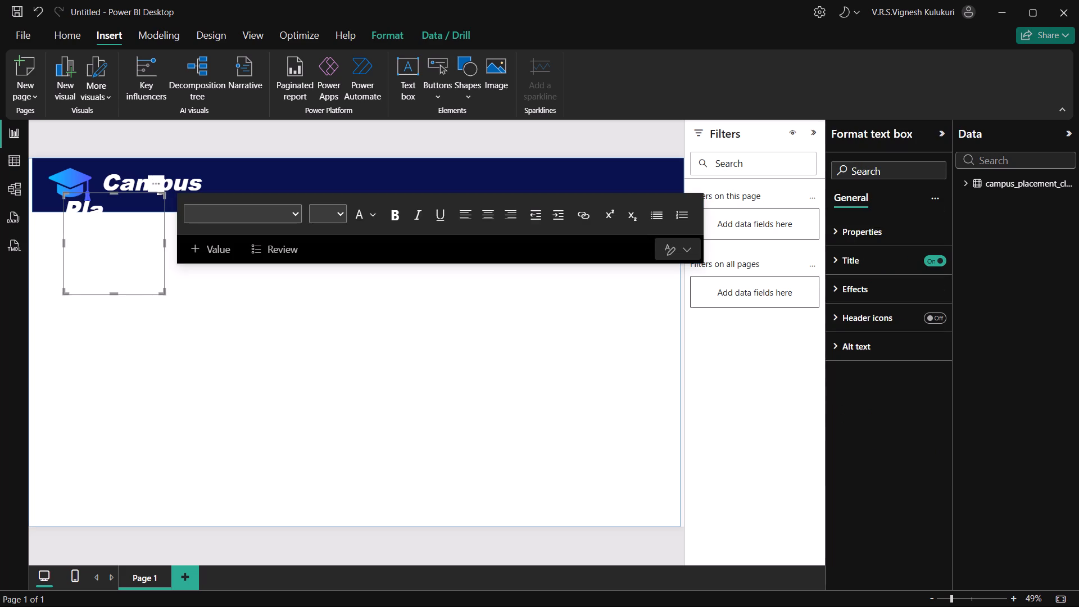
{"action": "left_click_drag", "start_coordinate": [162, 194], "coordinate": [284, 179]}
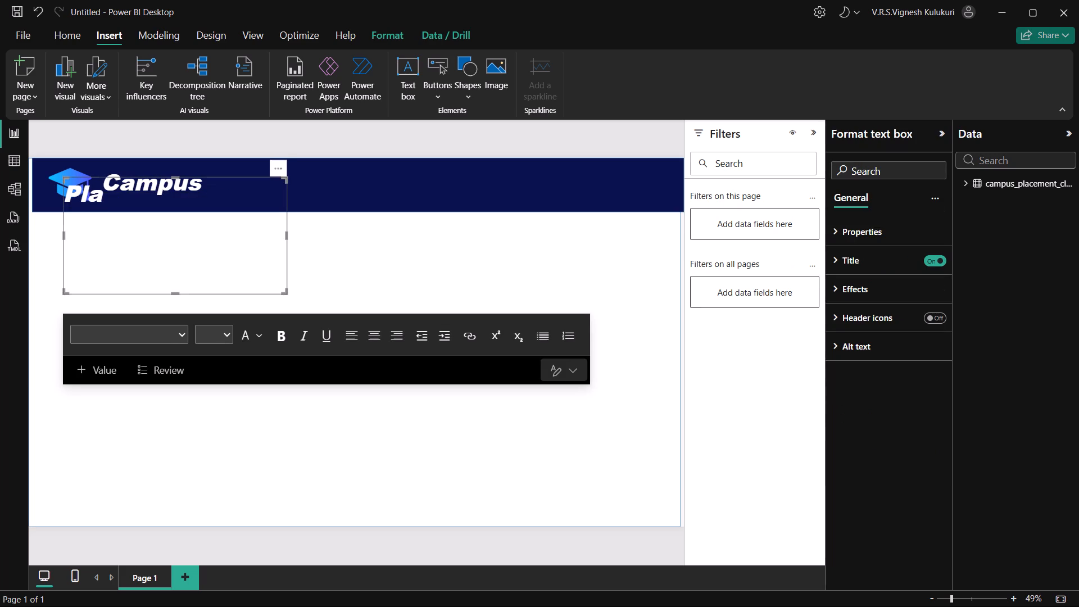
{"action": "left_click", "coordinate": [61, 233]}
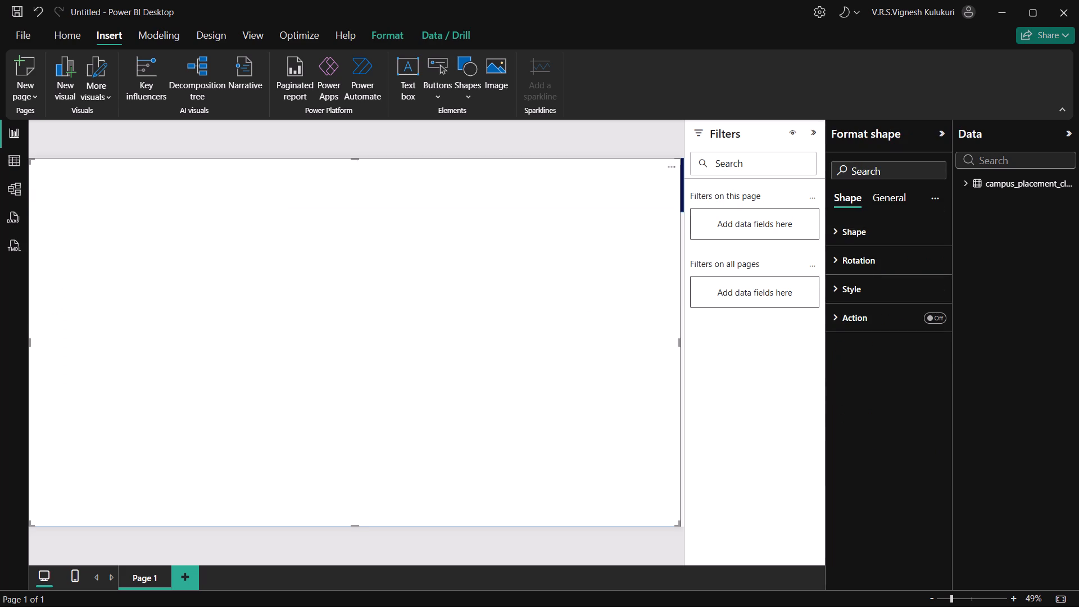
{"action": "left_click", "coordinate": [79, 532]}
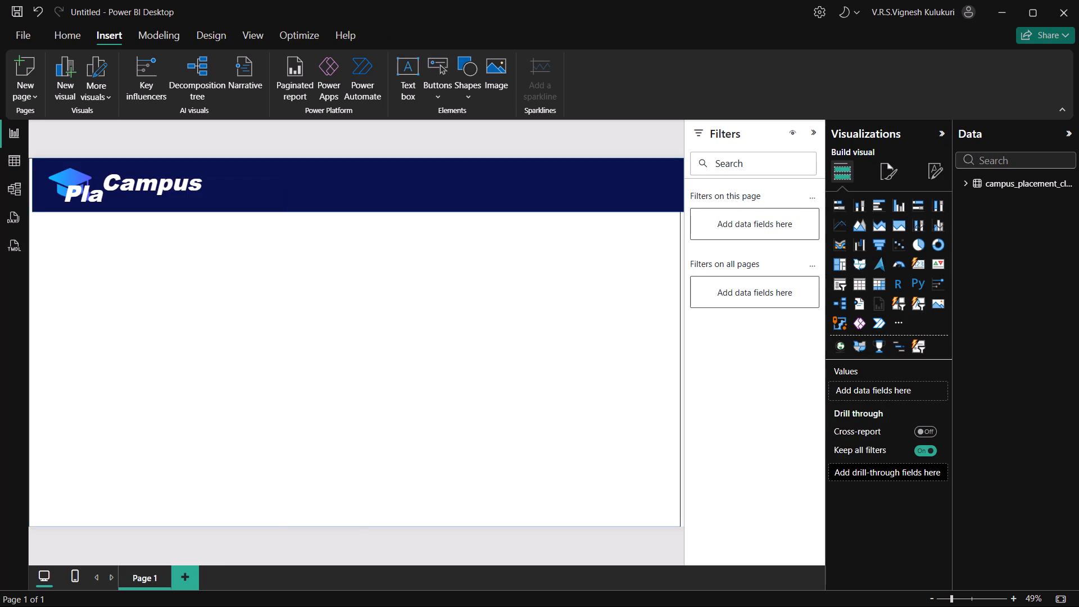
{"action": "left_click", "coordinate": [85, 189]}
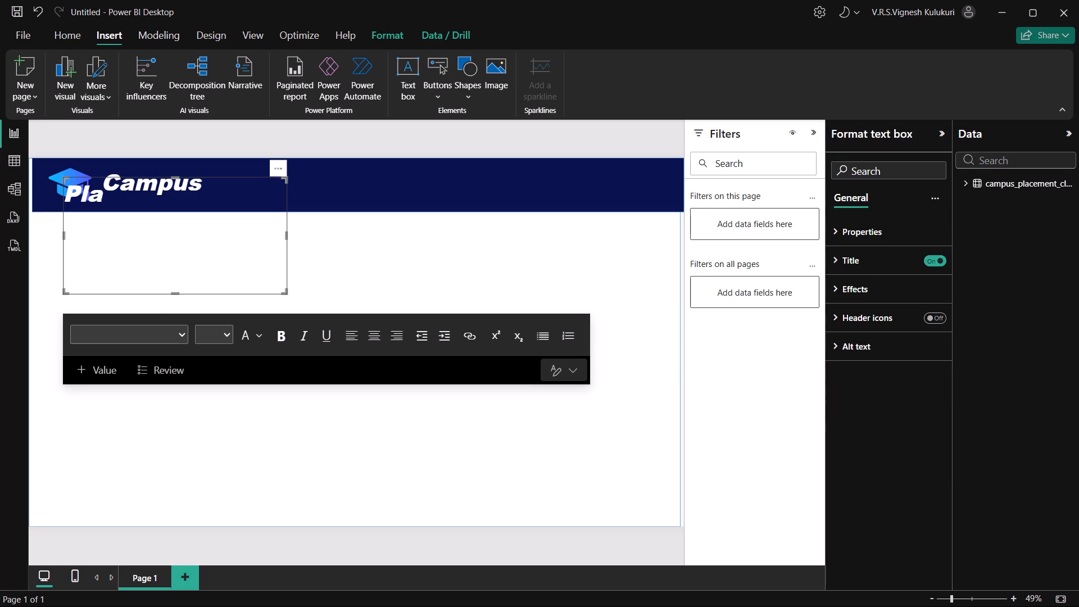
{"action": "left_click_drag", "start_coordinate": [63, 235], "coordinate": [210, 230]}
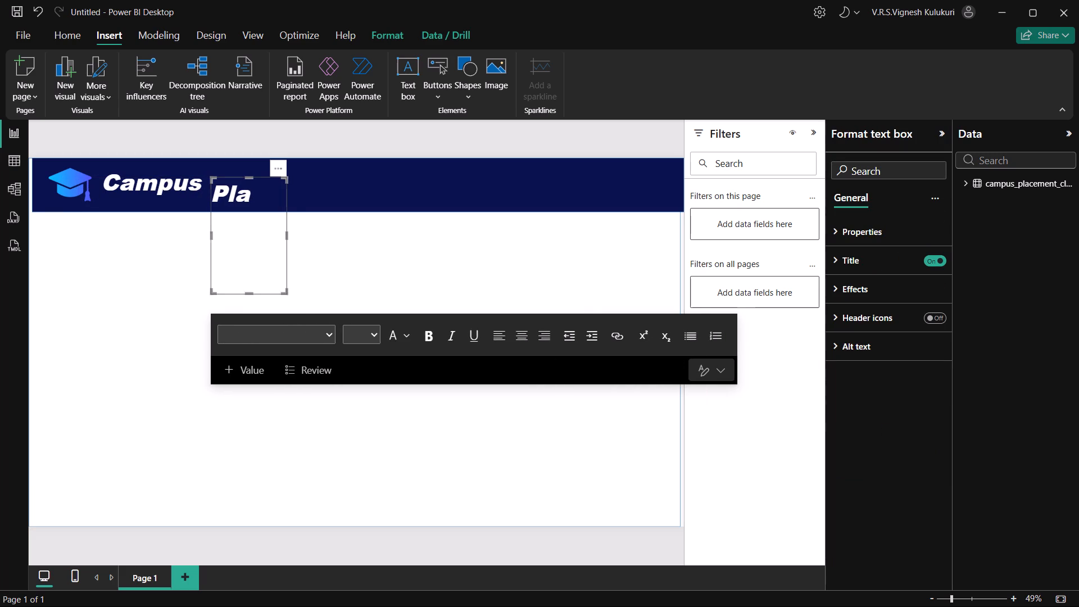
{"action": "left_click_drag", "start_coordinate": [246, 179], "coordinate": [242, 171]}
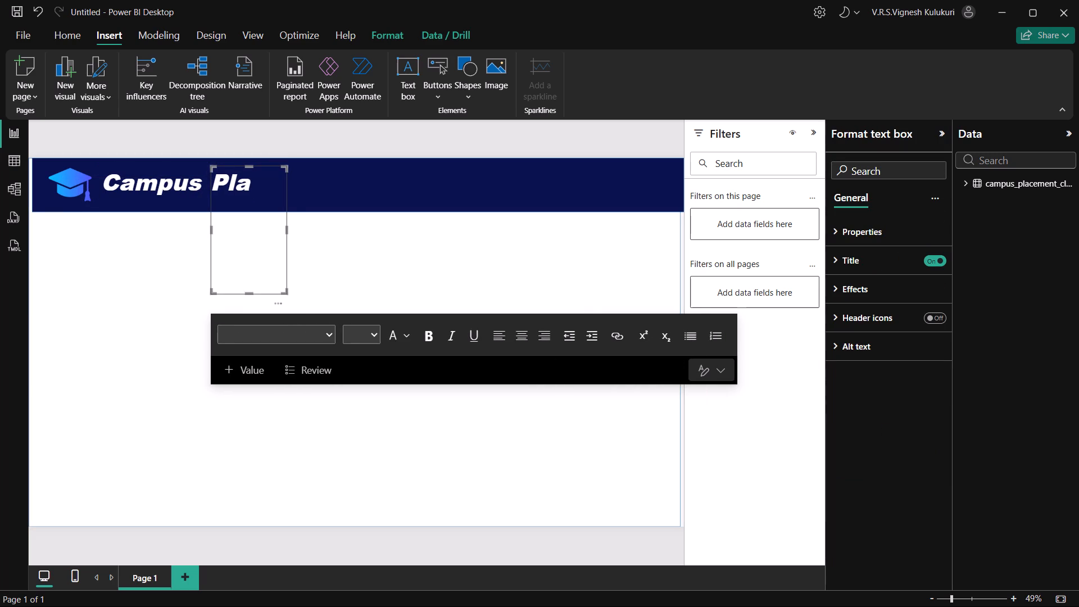
{"action": "left_click_drag", "start_coordinate": [248, 168], "coordinate": [248, 174]}
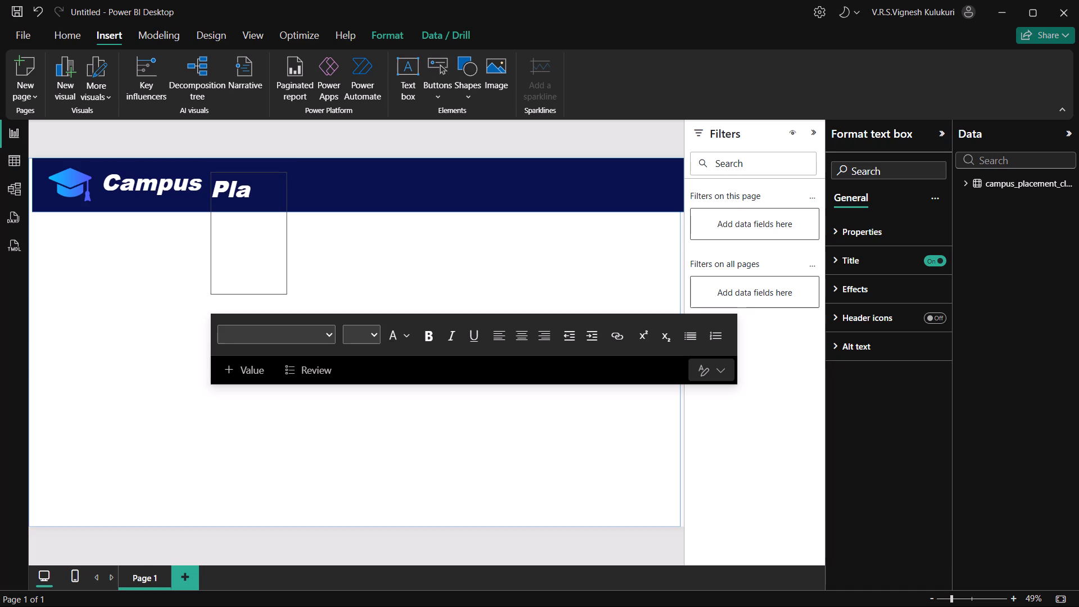
{"action": "left_click_drag", "start_coordinate": [248, 174], "coordinate": [247, 175]}
{"action": "left_click_drag", "start_coordinate": [247, 175], "coordinate": [246, 173]}
Compare with the "Campus" title's settings and set the "Pla" title's heading level to Heading 4.
{"action": "left_click", "coordinate": [143, 193]}
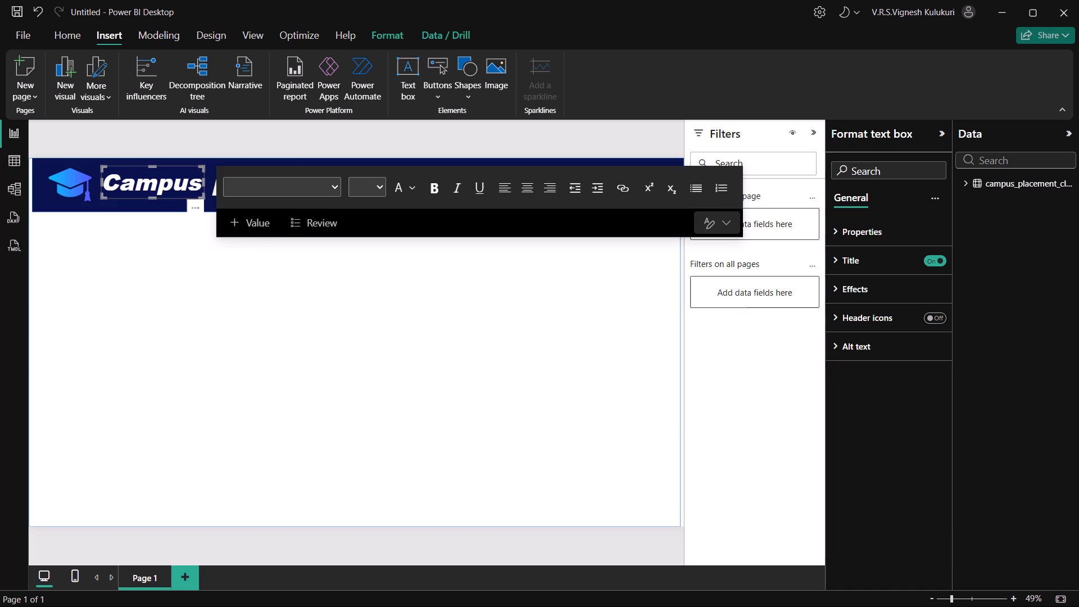
{"action": "left_click", "coordinate": [863, 247]}
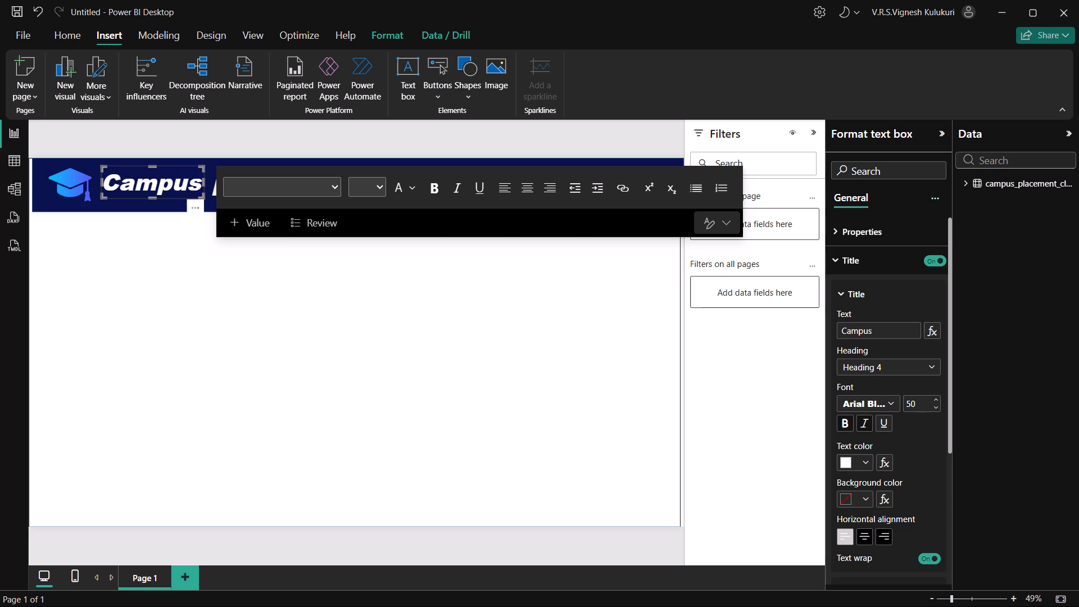
{"action": "left_click", "coordinate": [152, 536]}
{"action": "left_click", "coordinate": [229, 197]}
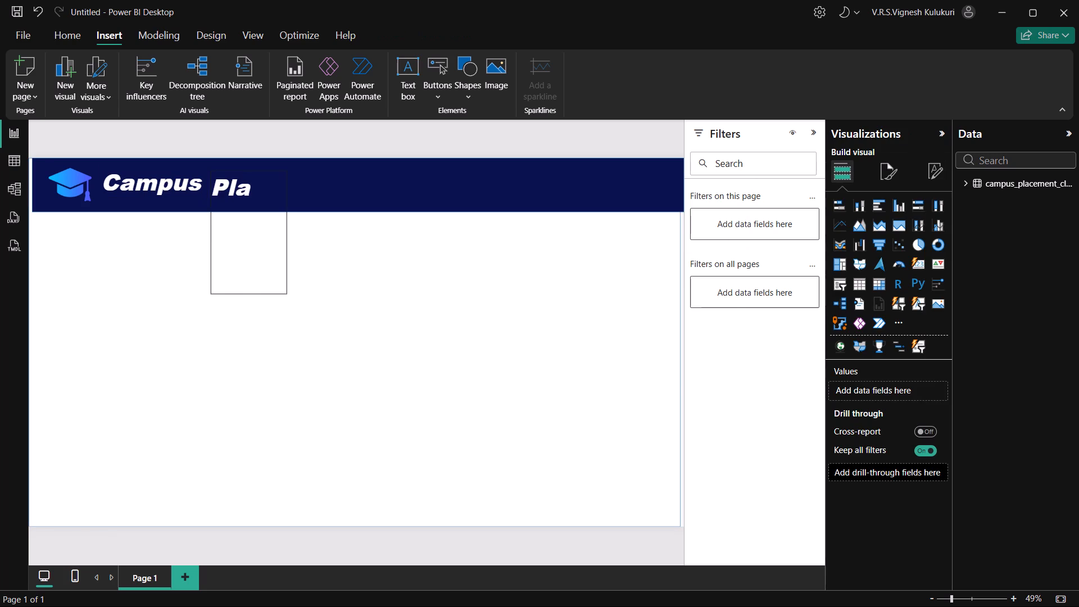
{"action": "left_click", "coordinate": [840, 260]}
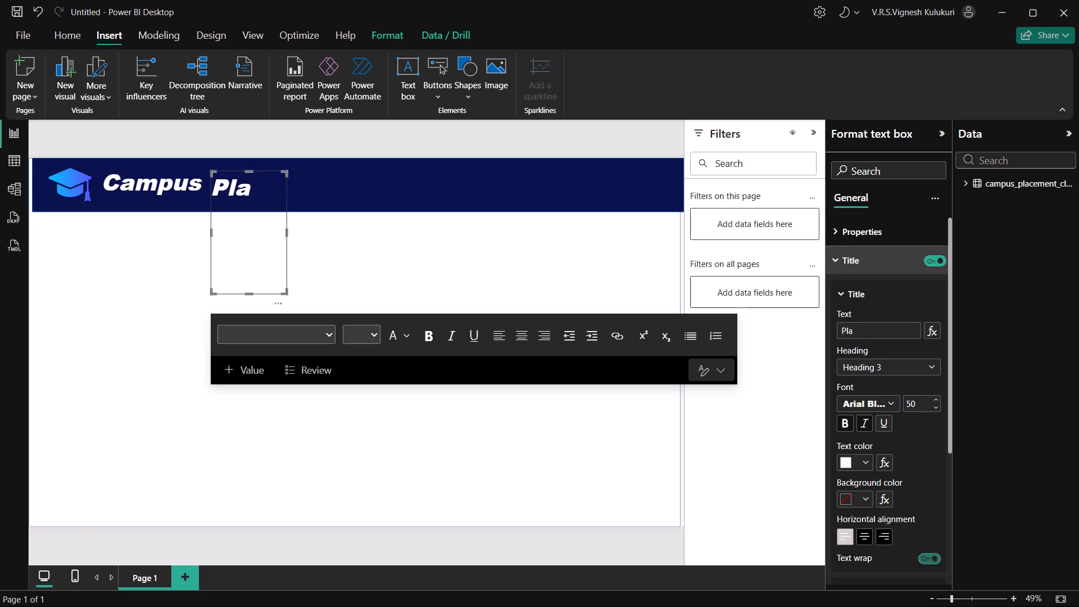
{"action": "left_click", "coordinate": [891, 367]}
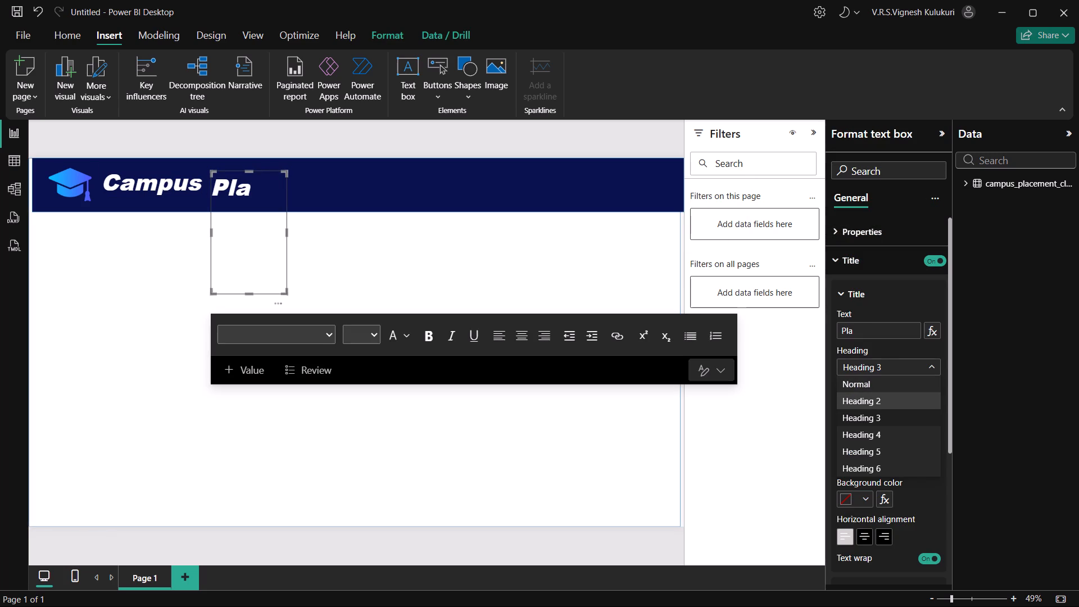
{"action": "left_click", "coordinate": [862, 429]}
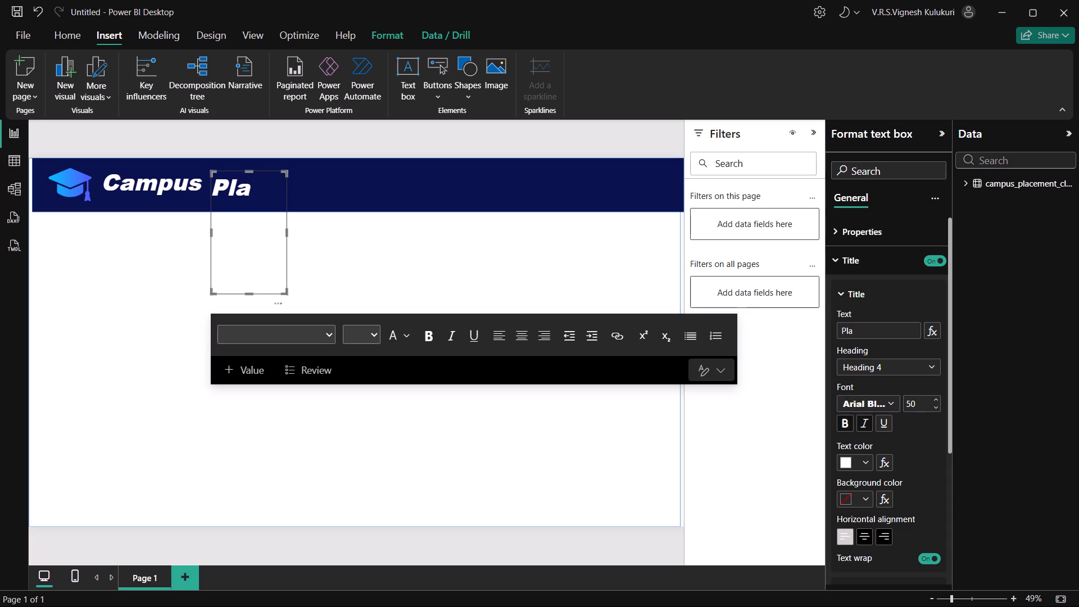
{"action": "left_click", "coordinate": [434, 546]}
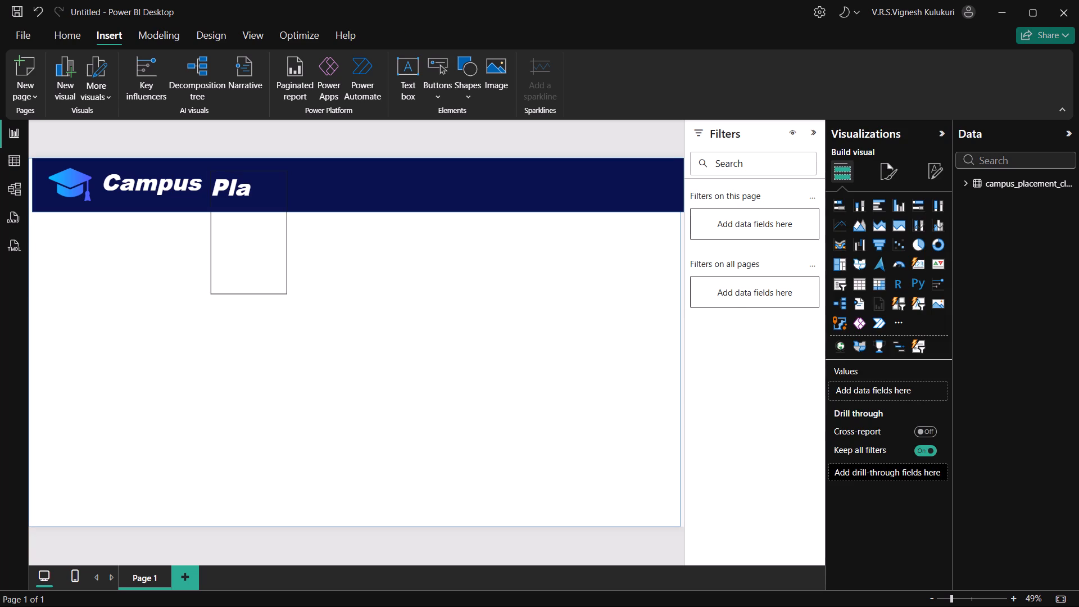
Move the "Pla" text box right beside "Campus" in the header, with its top aligned to that title.
{"action": "left_click", "coordinate": [229, 178]}
{"action": "left_click_drag", "start_coordinate": [229, 178], "coordinate": [219, 177]}
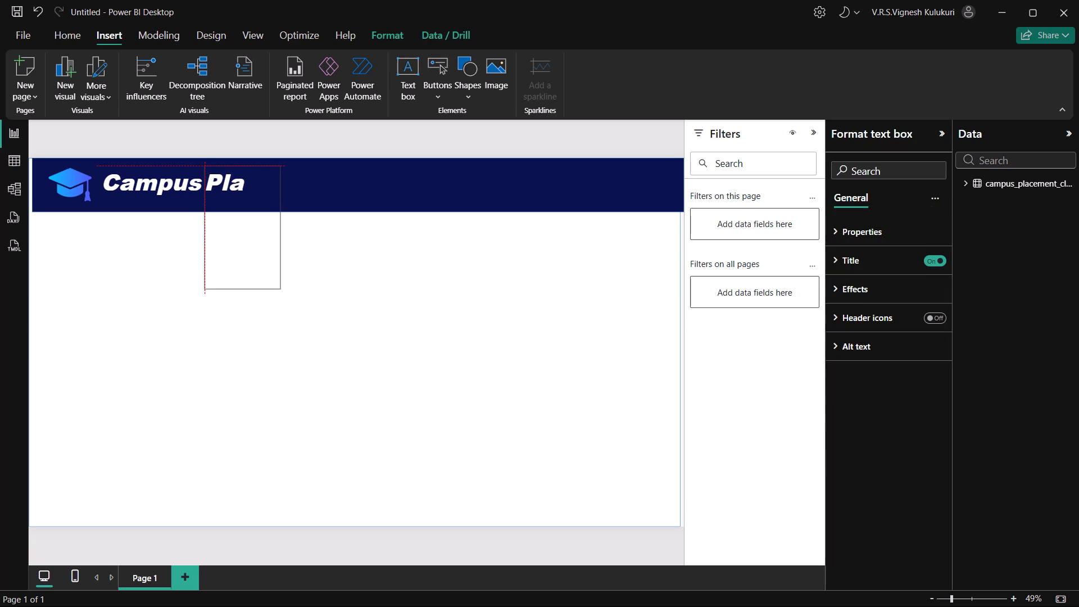
{"action": "left_click_drag", "start_coordinate": [219, 177], "coordinate": [219, 178]}
{"action": "left_click", "coordinate": [219, 178]}
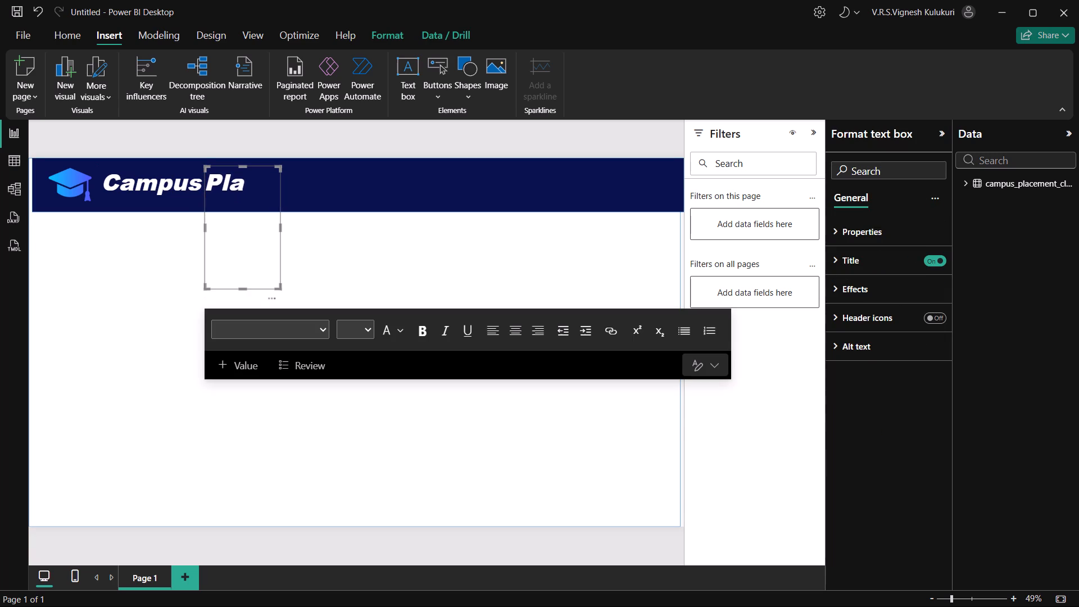
{"action": "left_click", "coordinate": [133, 543]}
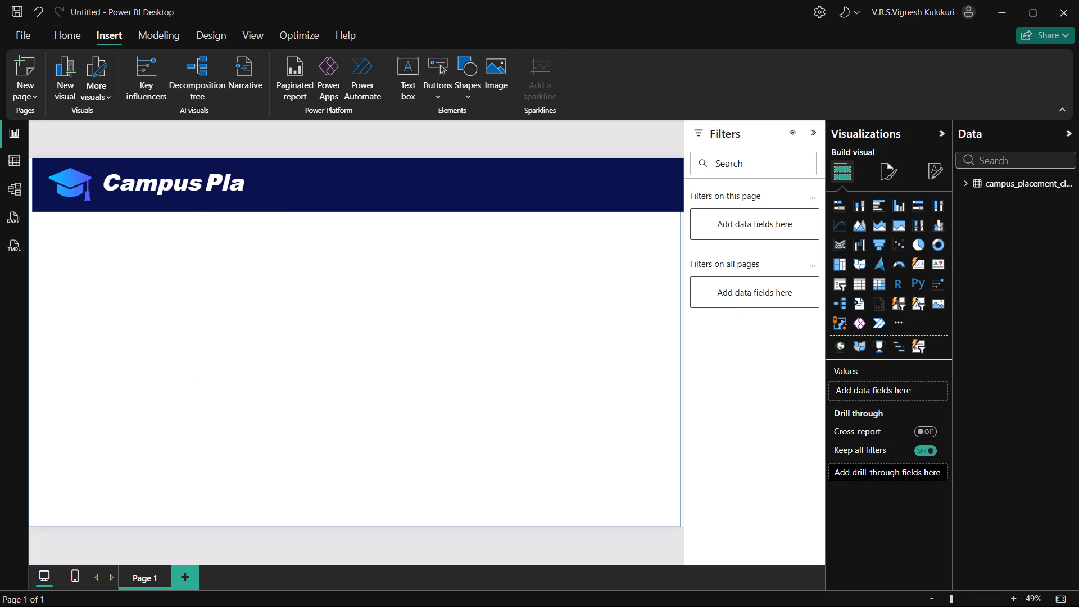
{"action": "left_click", "coordinate": [229, 192]}
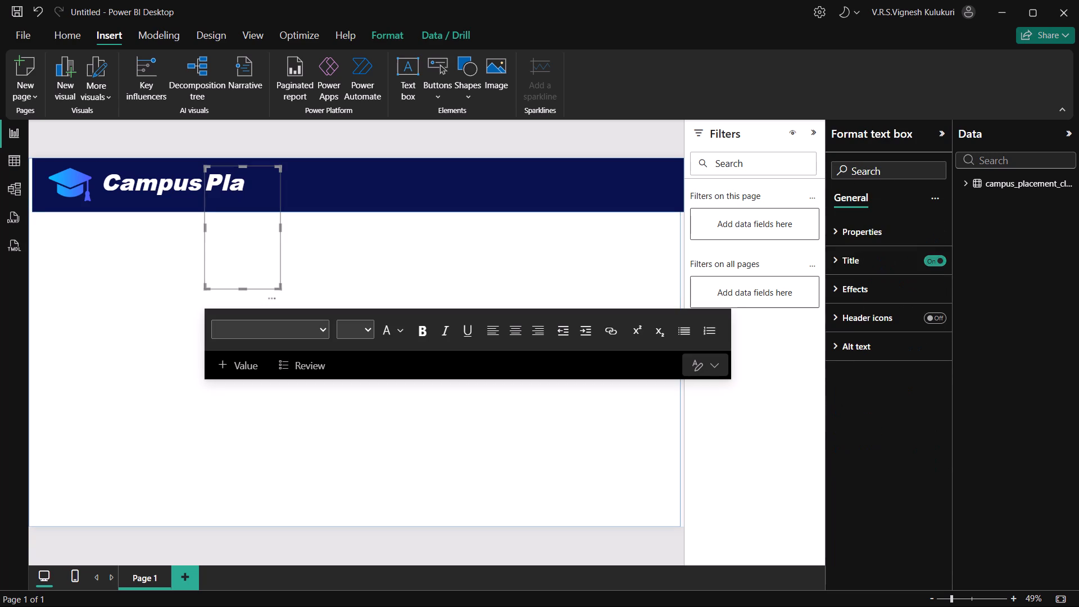
{"action": "left_click", "coordinate": [841, 266]}
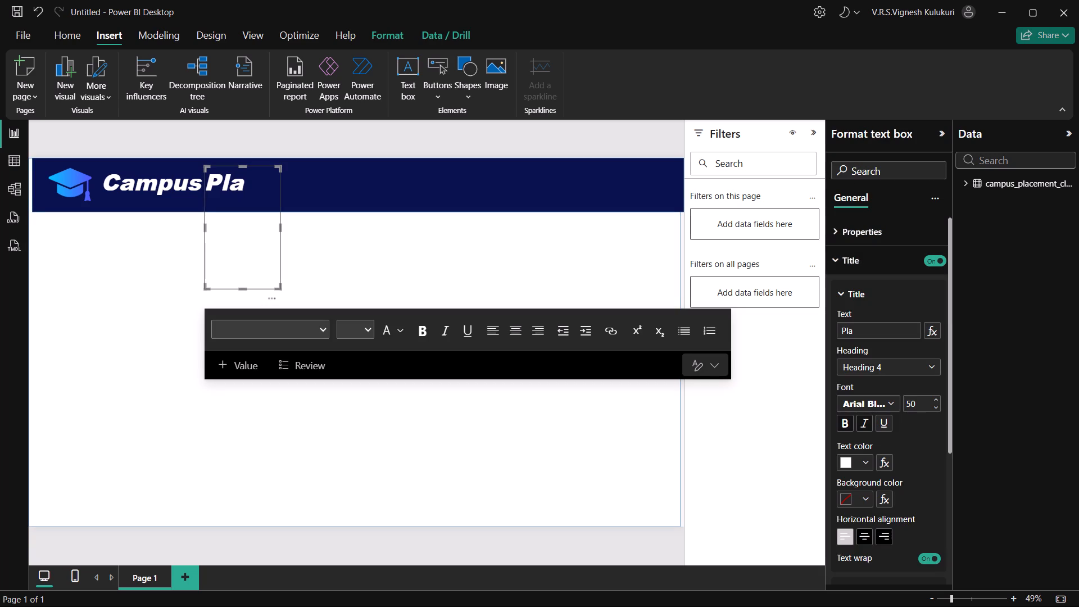
{"action": "left_click", "coordinate": [849, 332]}
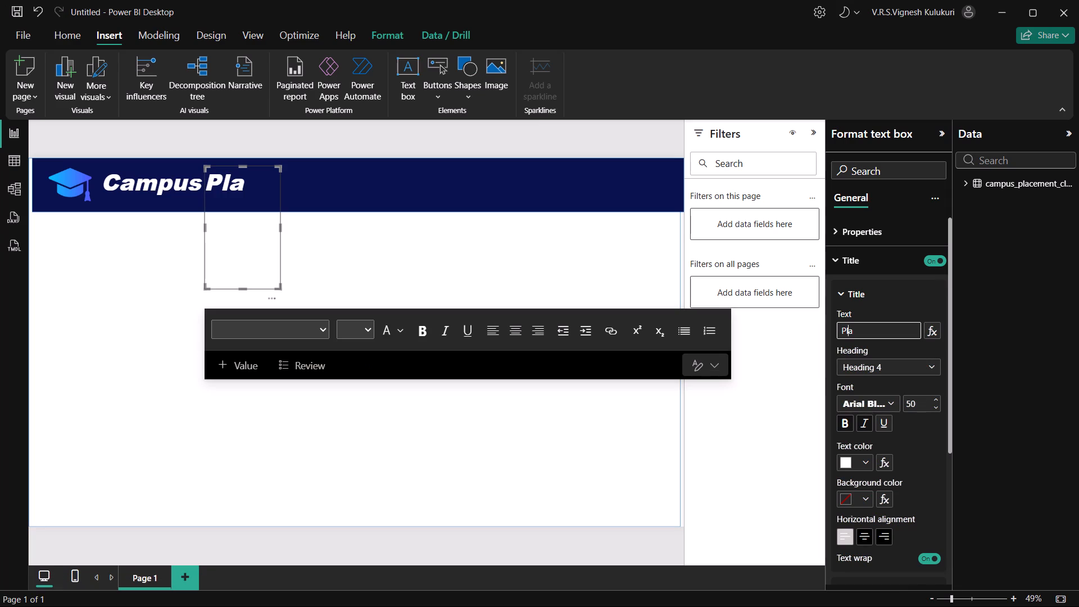
{"action": "key", "text": "BackSpace"}
{"action": "key", "text": "shift+l"}
{"action": "key", "text": "Right"}
{"action": "key", "text": "BackSpace"}
{"action": "key", "text": "shift+a"}
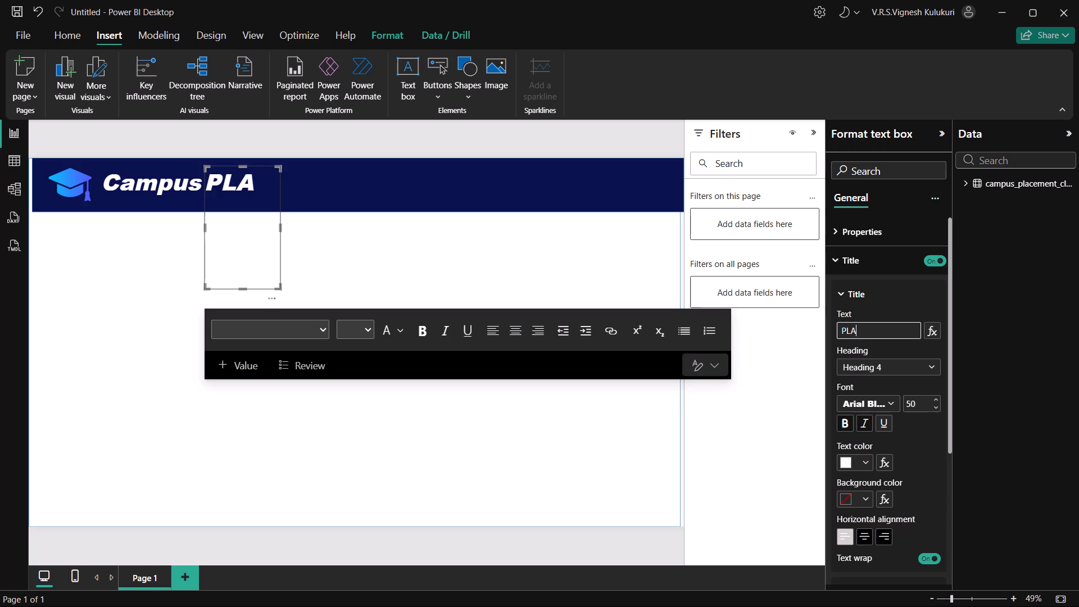
Change the "Campus" title text to uppercase "CAMPUS".
{"action": "left_click", "coordinate": [172, 183]}
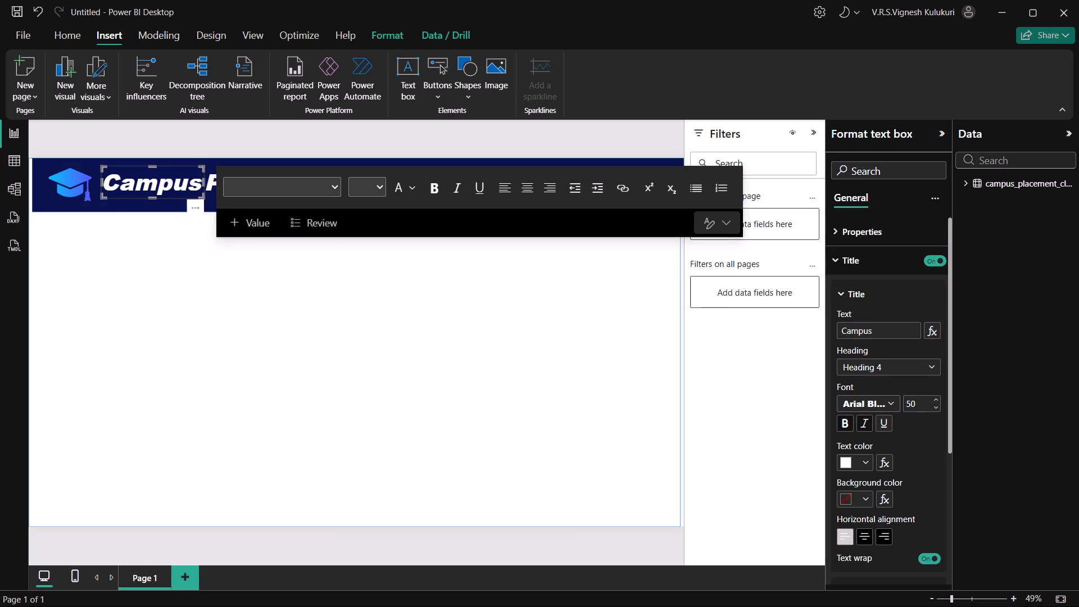
{"action": "left_click", "coordinate": [890, 331]}
{"action": "key", "text": "BackSpace"}
{"action": "key", "text": "BackSpace"}
{"action": "key", "text": "BackSpace"}
{"action": "key", "text": "BackSpace"}
{"action": "key", "text": "BackSpace"}
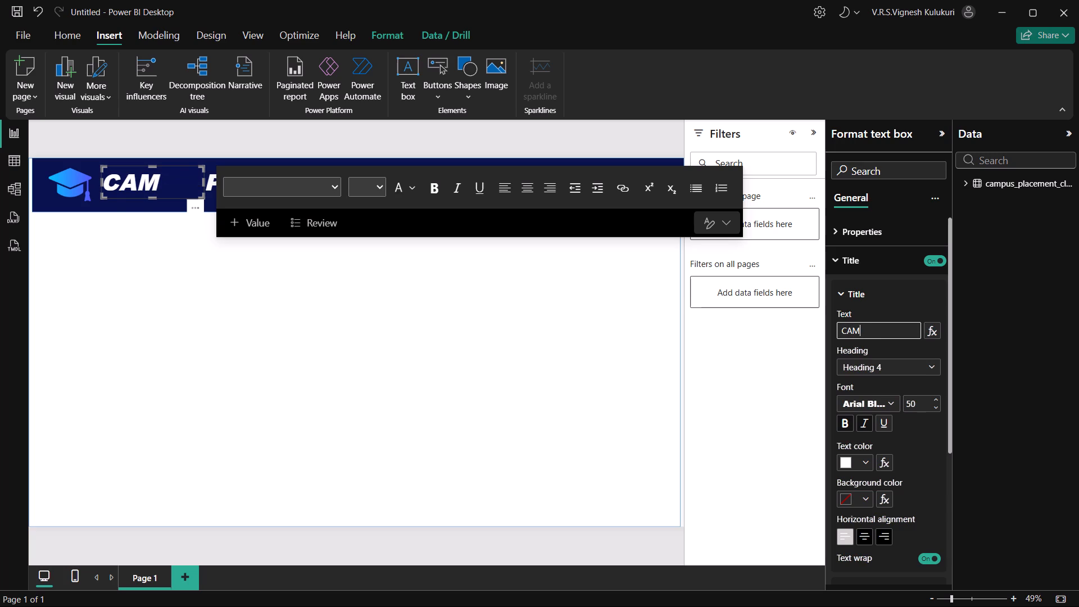
{"action": "type", "text": "PUS"}
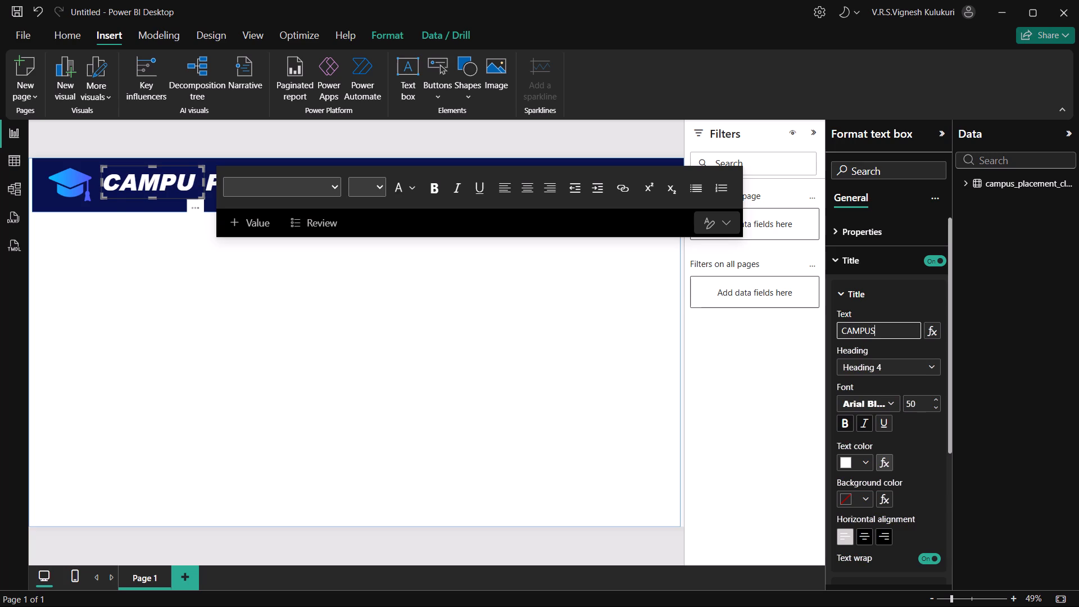
{"action": "left_click", "coordinate": [788, 449]}
{"action": "left_click", "coordinate": [402, 548]}
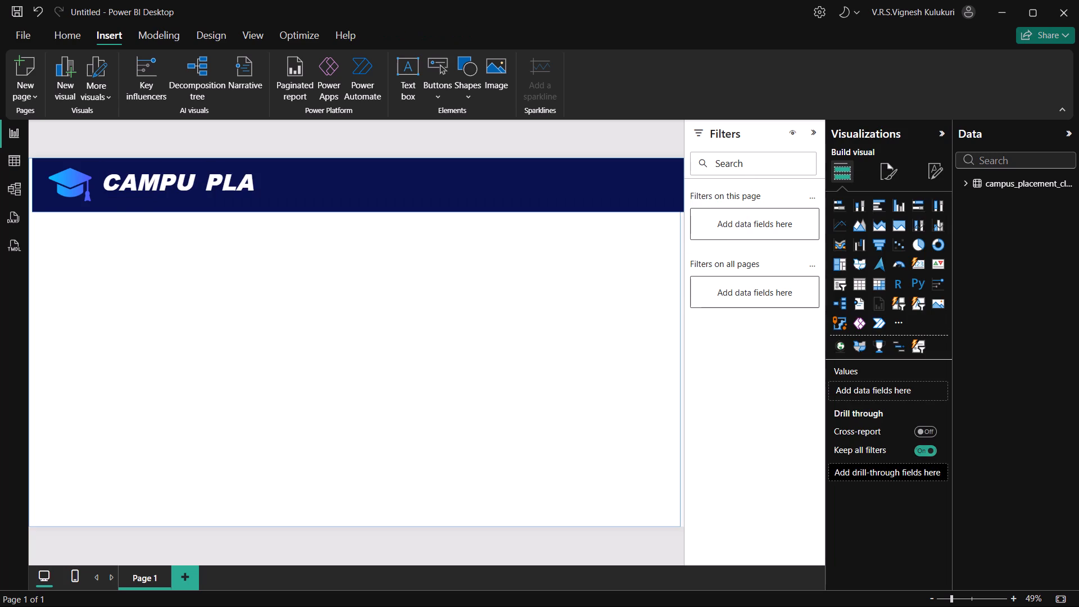
Shift the "PLA" text box away and widen the "CAMPUS" text box so its whole word fits.
{"action": "left_click_drag", "start_coordinate": [227, 194], "coordinate": [244, 193]}
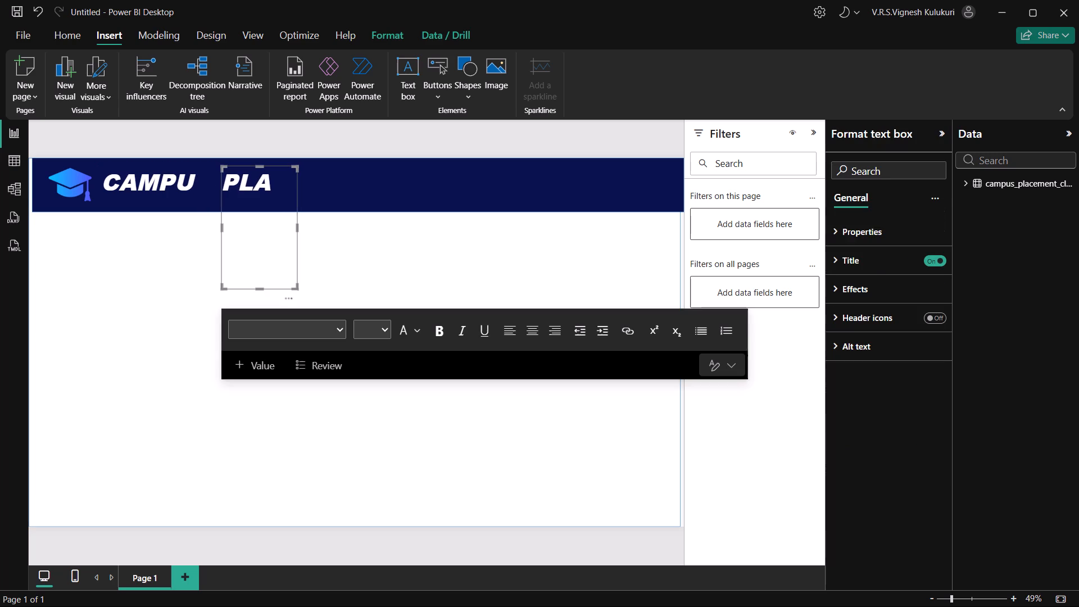
{"action": "left_click", "coordinate": [173, 180]}
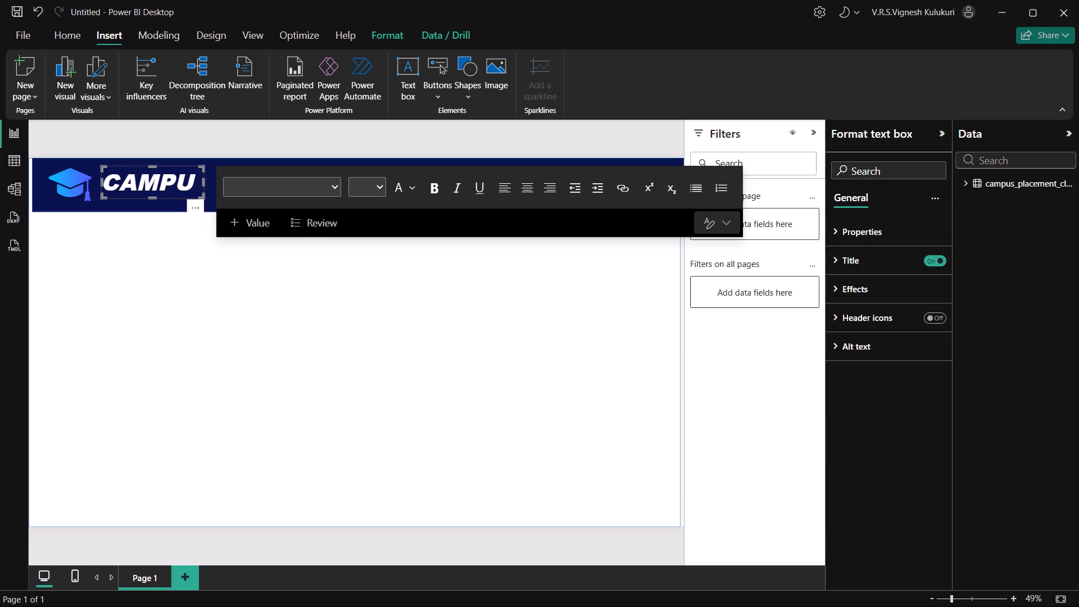
{"action": "left_click_drag", "start_coordinate": [203, 180], "coordinate": [214, 183]}
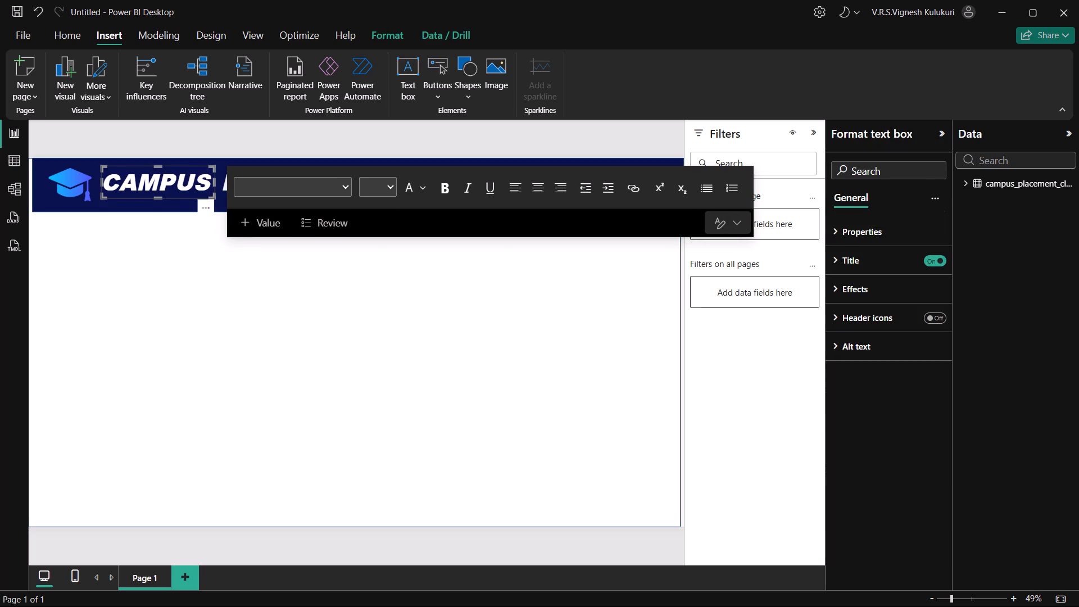
{"action": "left_click", "coordinate": [180, 538]}
Move the "PLA" text box back so it sits directly against the "CAMPUS" text box.
{"action": "left_click", "coordinate": [237, 173]}
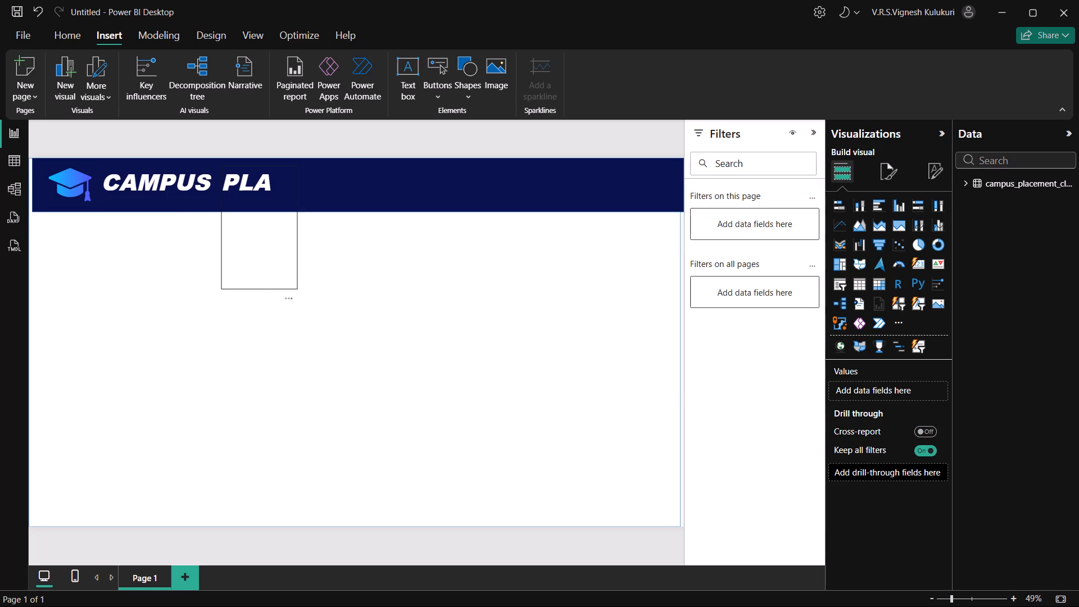
{"action": "left_click_drag", "start_coordinate": [237, 173], "coordinate": [228, 174]}
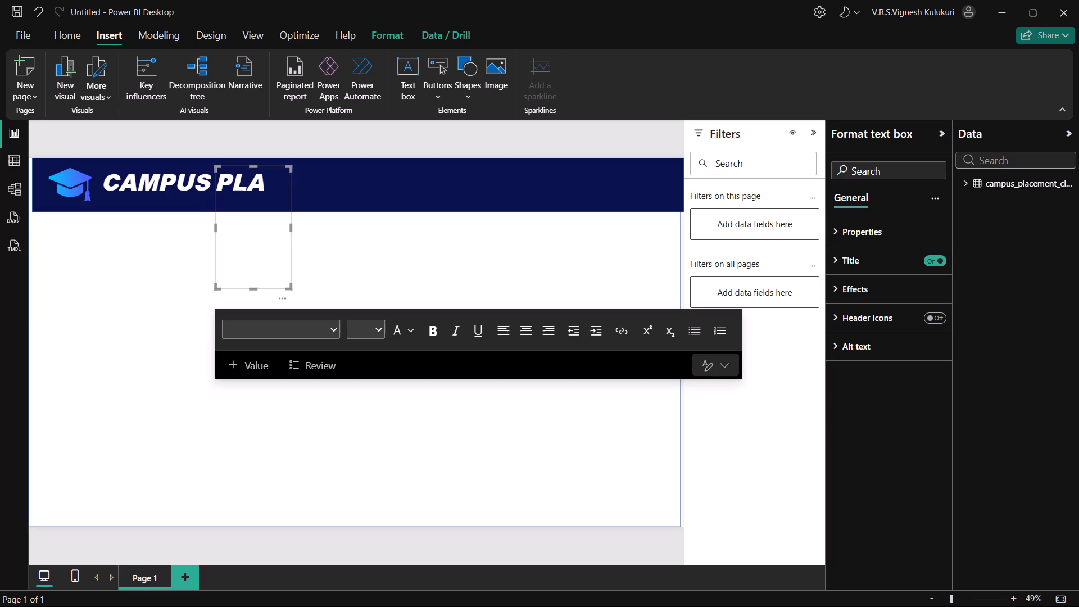
{"action": "left_click", "coordinate": [149, 543]}
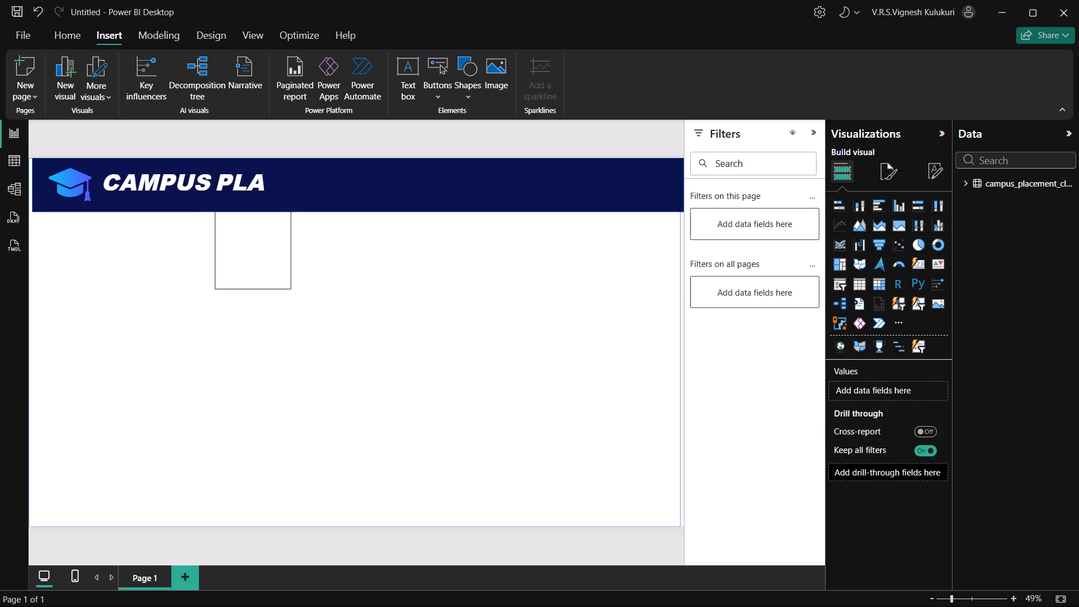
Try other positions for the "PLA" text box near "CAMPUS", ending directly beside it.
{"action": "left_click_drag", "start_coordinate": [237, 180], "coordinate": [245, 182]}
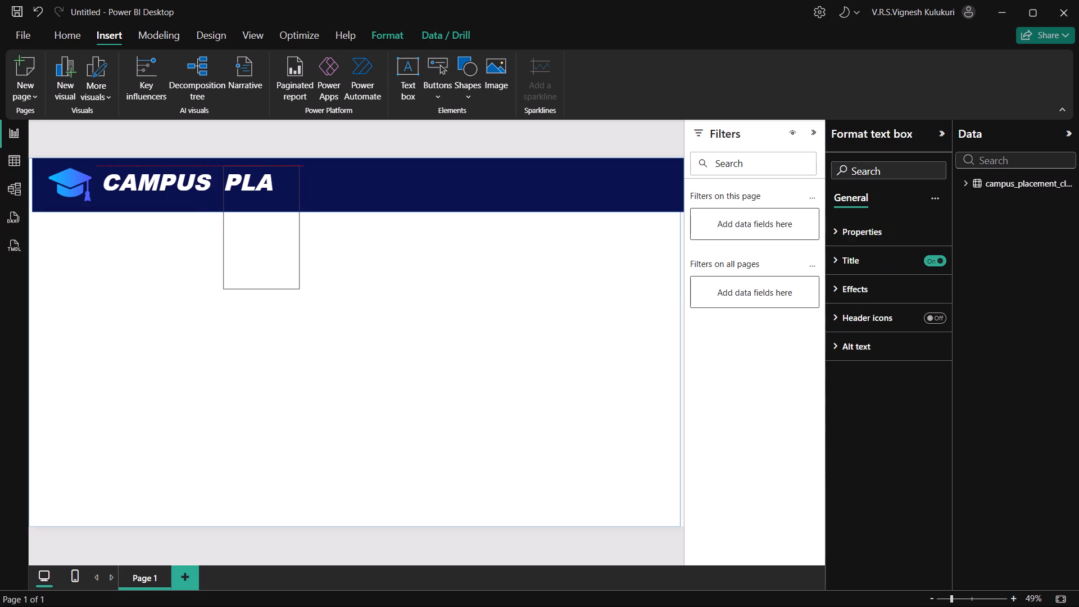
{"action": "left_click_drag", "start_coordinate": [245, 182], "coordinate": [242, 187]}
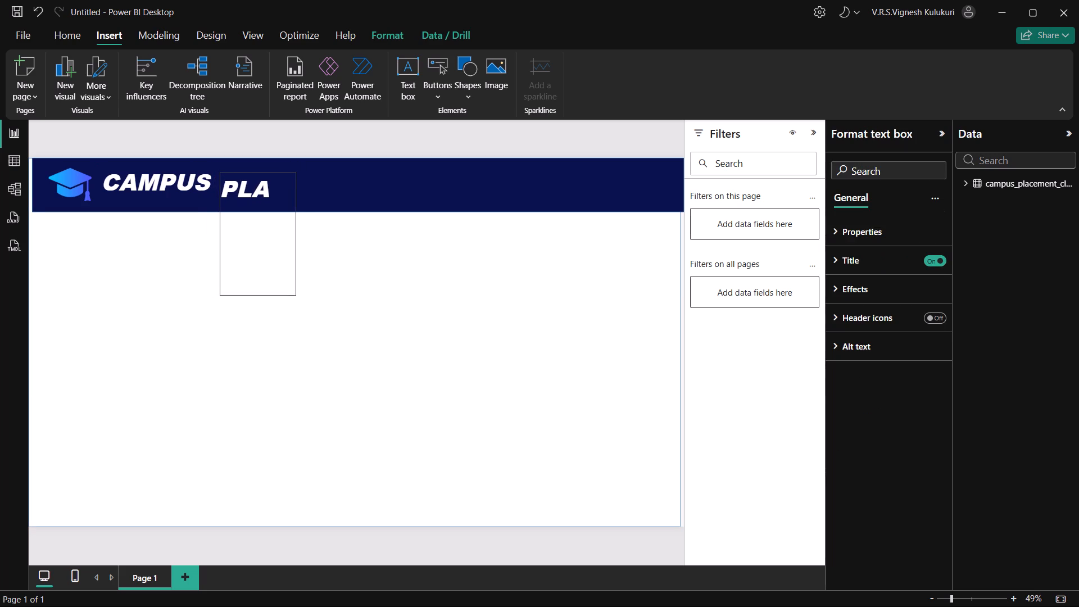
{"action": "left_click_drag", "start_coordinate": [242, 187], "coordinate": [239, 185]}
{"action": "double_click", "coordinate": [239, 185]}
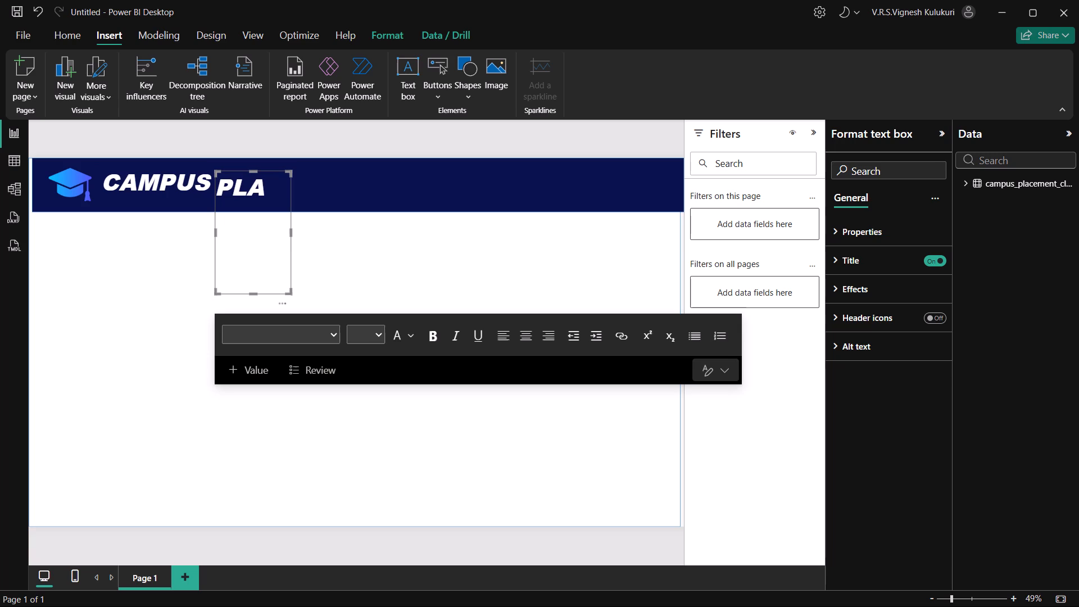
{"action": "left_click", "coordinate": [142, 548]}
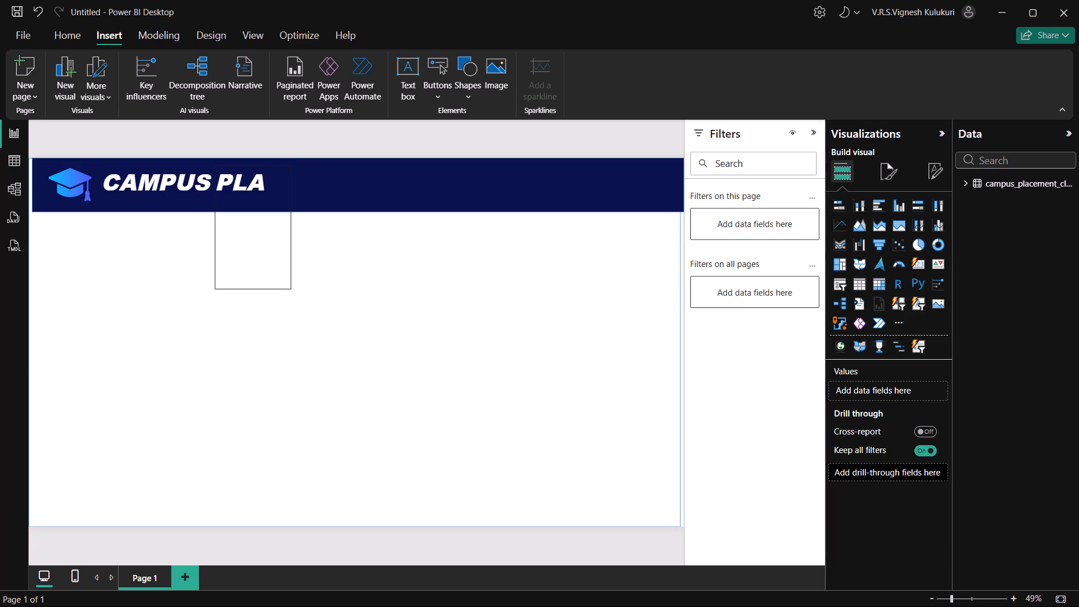
Reduce the height of the "PLA" text box so it fits inside the navy header band.
{"action": "left_click", "coordinate": [241, 178]}
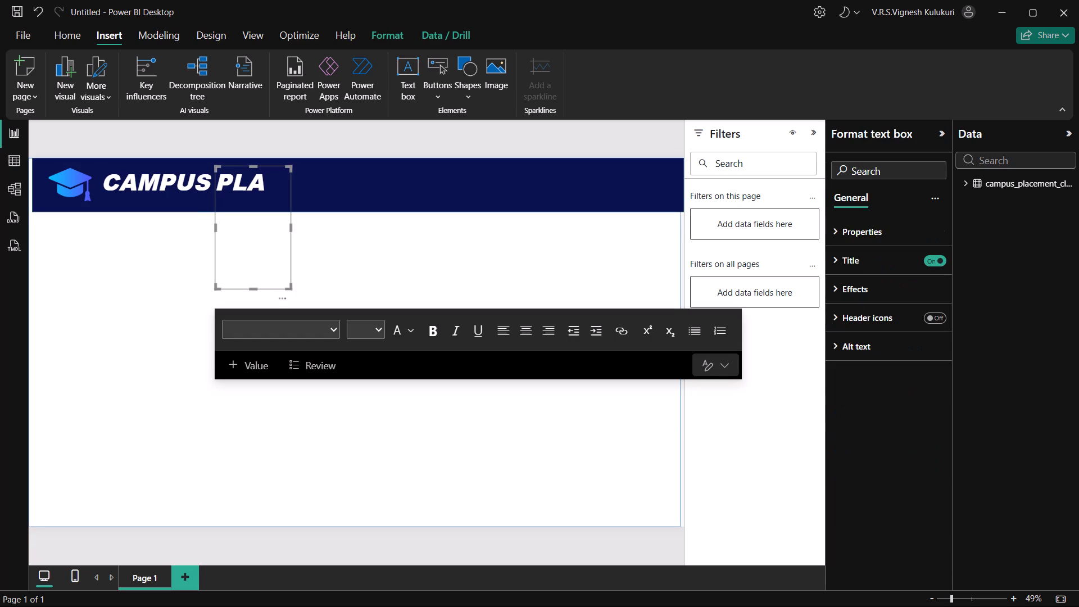
{"action": "left_click", "coordinate": [254, 291]}
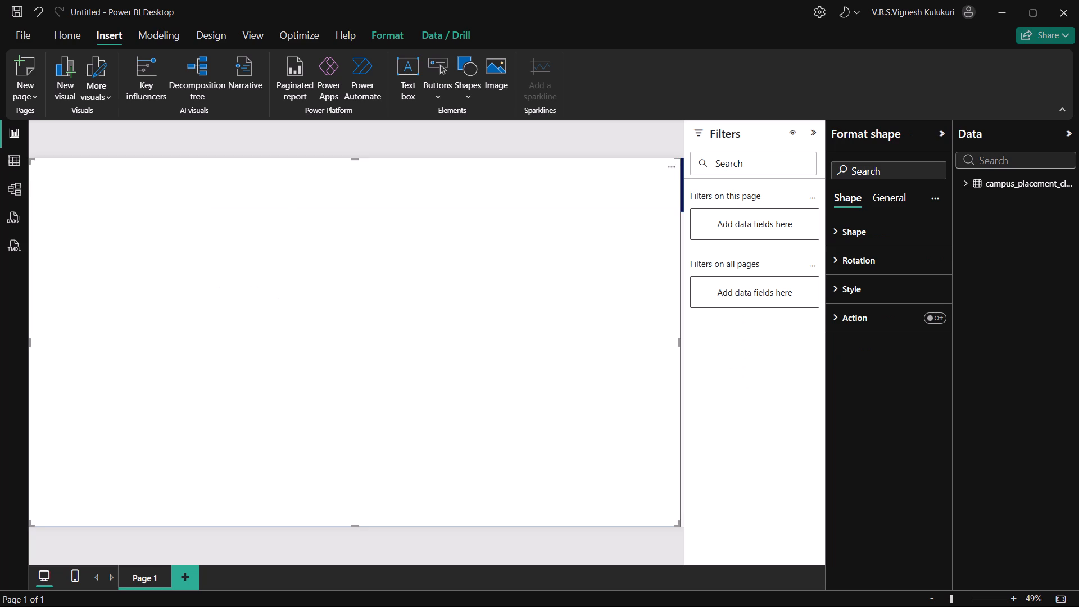
{"action": "left_click", "coordinate": [187, 534]}
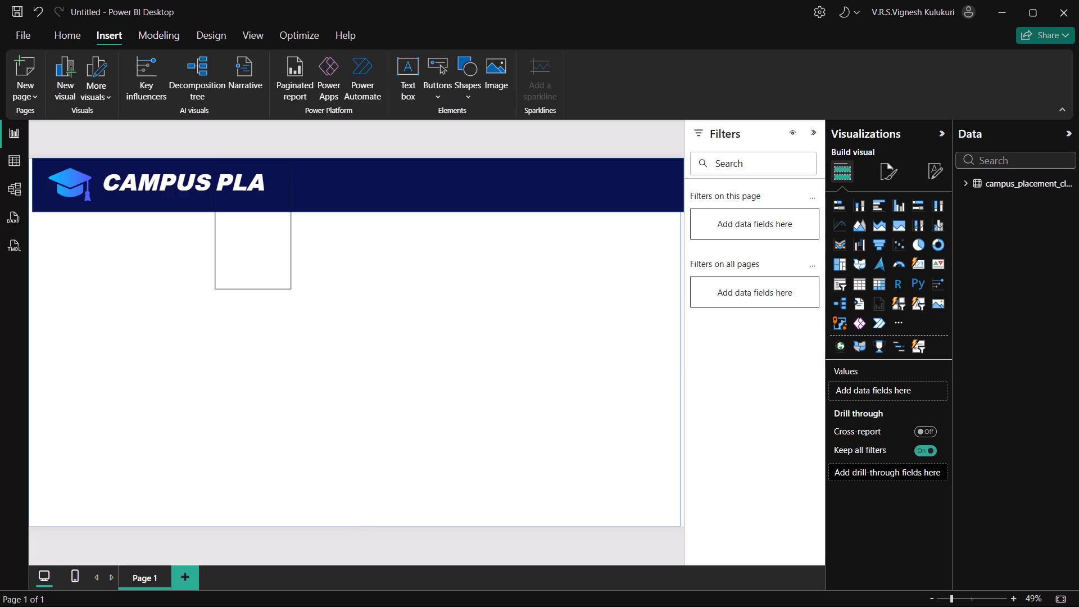
{"action": "left_click", "coordinate": [240, 174]}
{"action": "left_click_drag", "start_coordinate": [255, 287], "coordinate": [252, 192]}
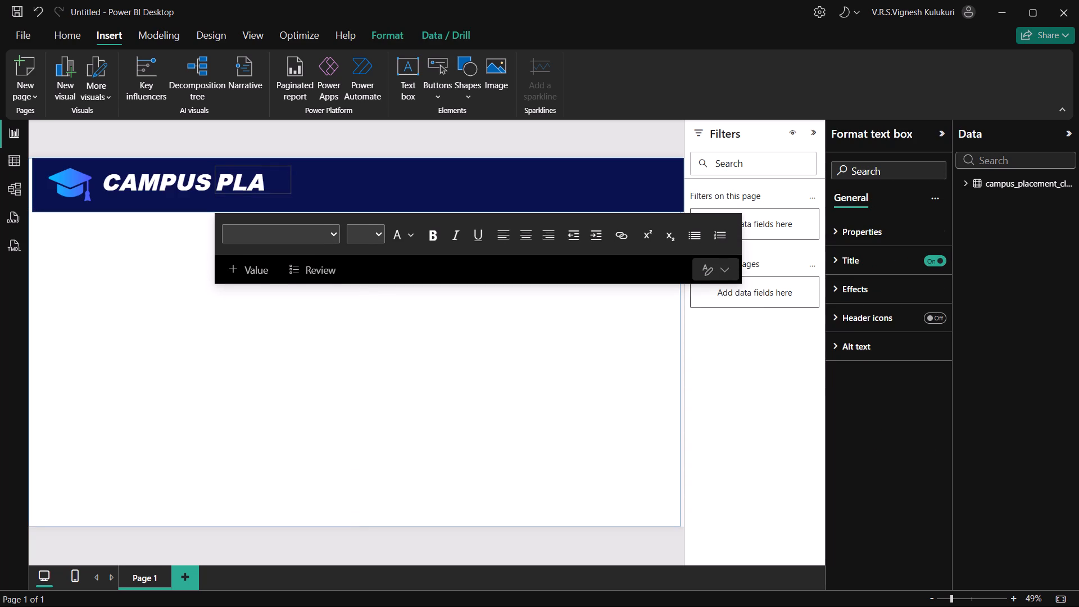
{"action": "left_click_drag", "start_coordinate": [252, 192], "coordinate": [251, 191]}
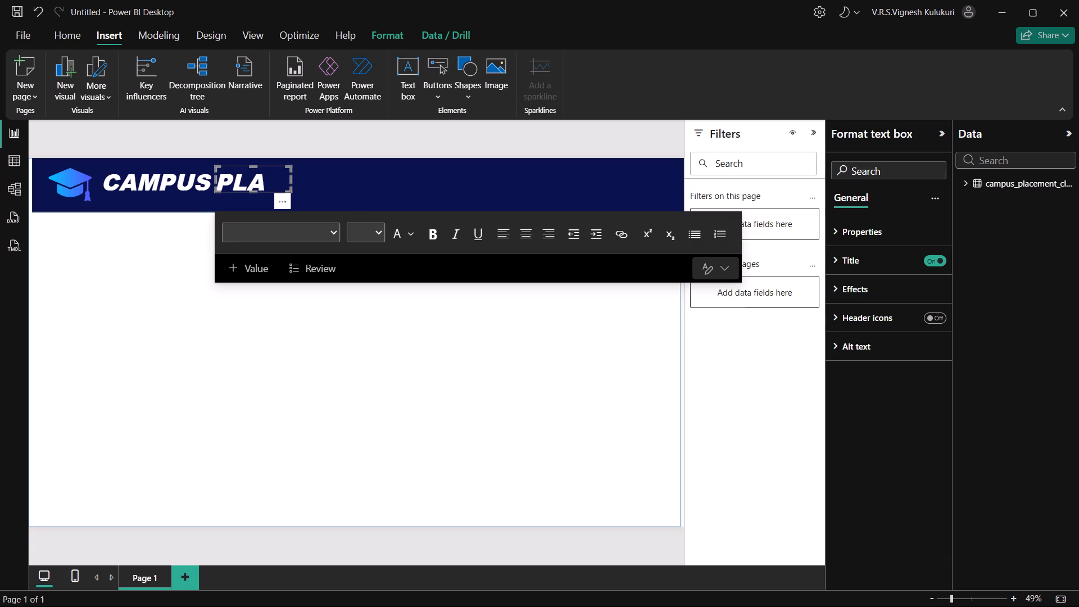
Reduce the height of the "CAMPUS" text box slightly to match the "PLA" text box.
{"action": "left_click", "coordinate": [176, 191]}
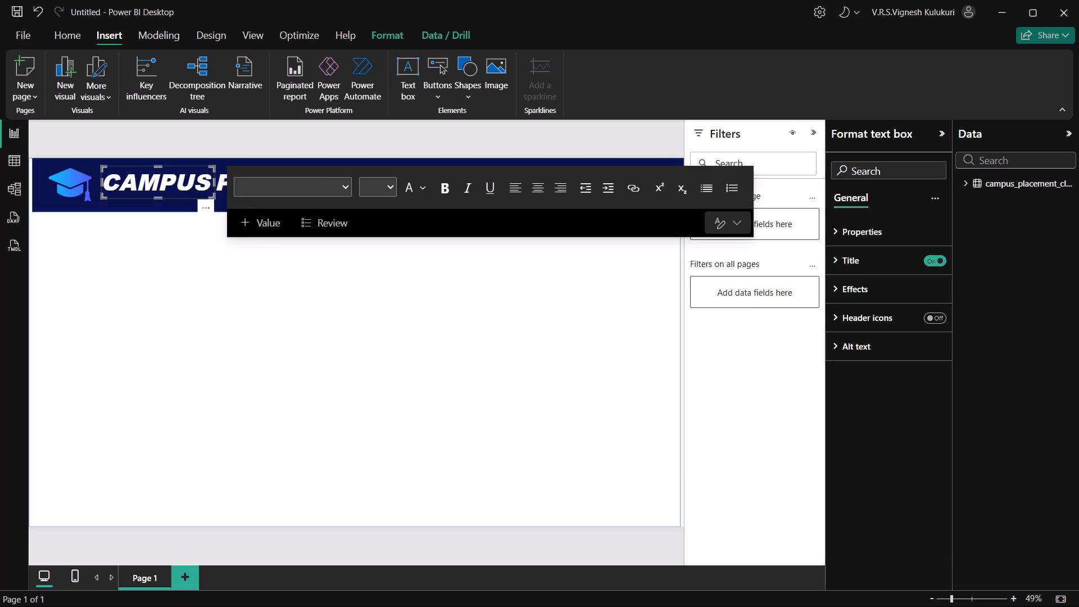
{"action": "left_click", "coordinate": [156, 197]}
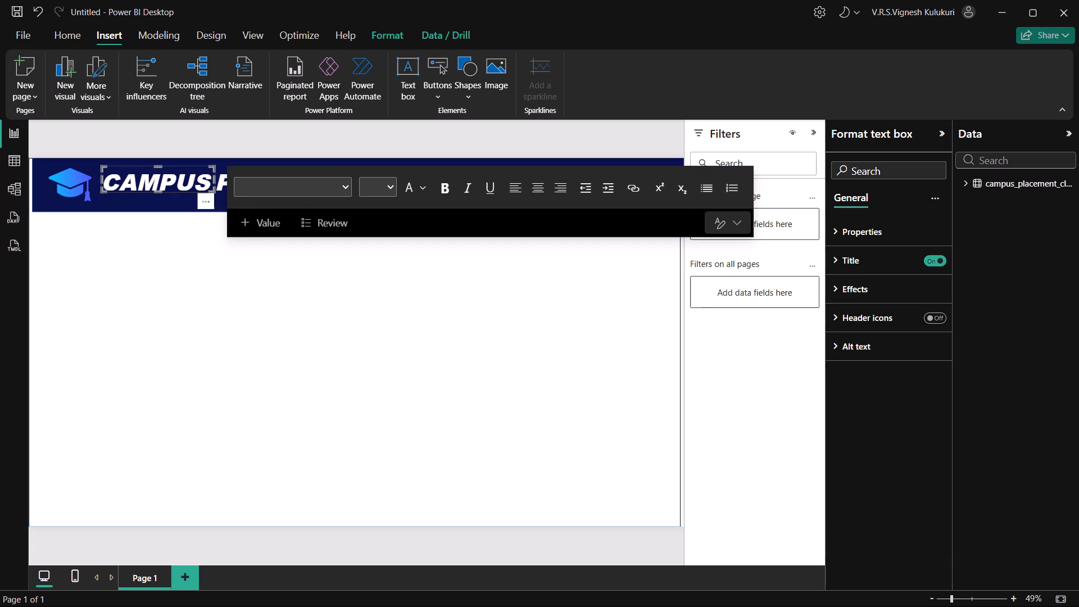
{"action": "left_click", "coordinate": [102, 548]}
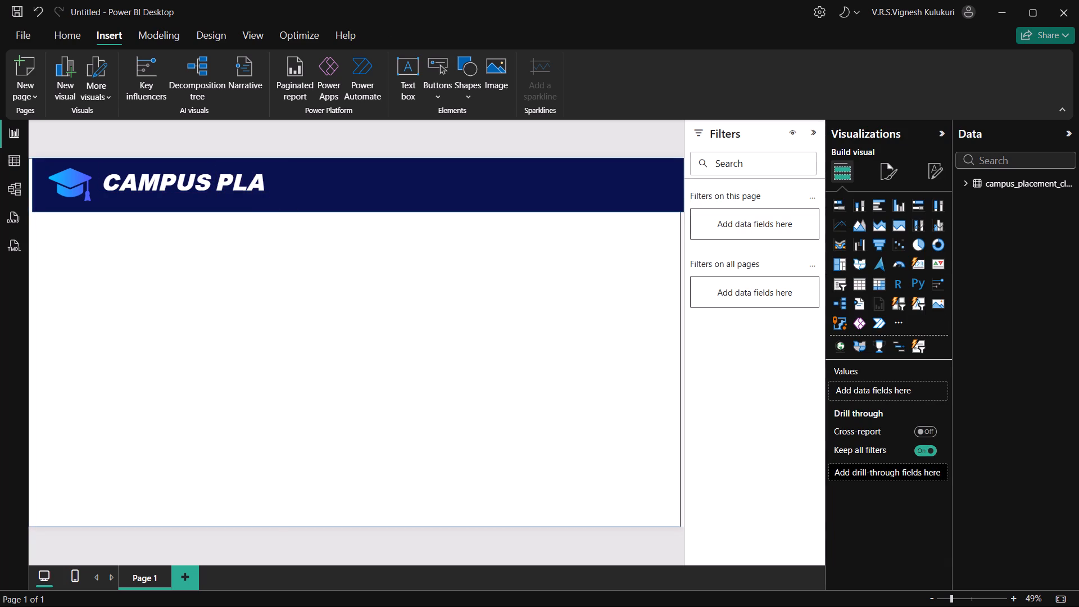
Insert a new text box and turn on its title with the text "CEMENT".
{"action": "left_click", "coordinate": [407, 84]}
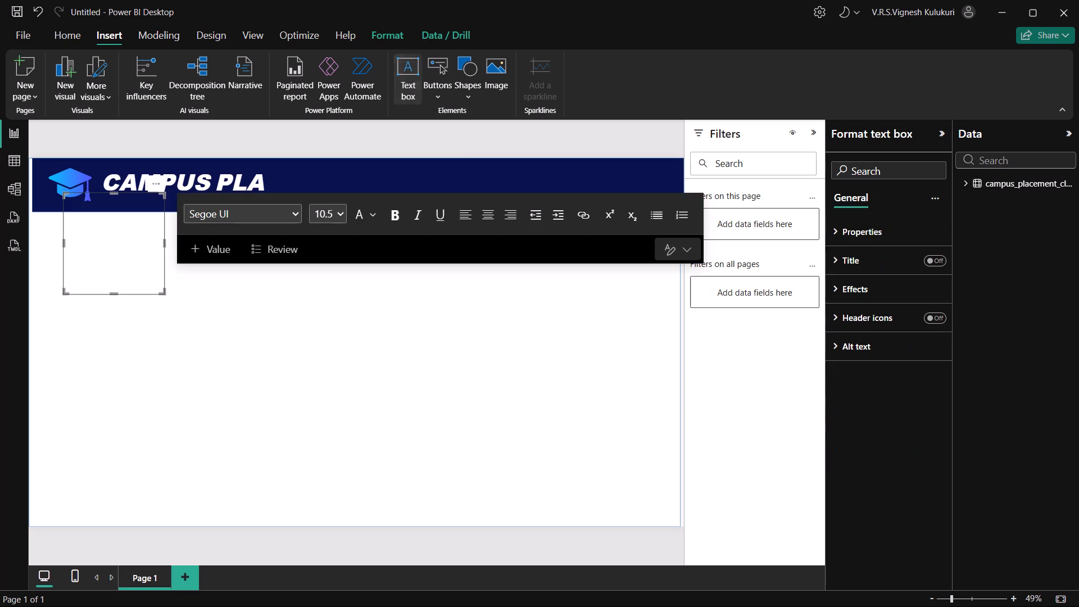
{"action": "left_click", "coordinate": [125, 243]}
{"action": "left_click", "coordinate": [930, 256]}
{"action": "left_click", "coordinate": [854, 264]}
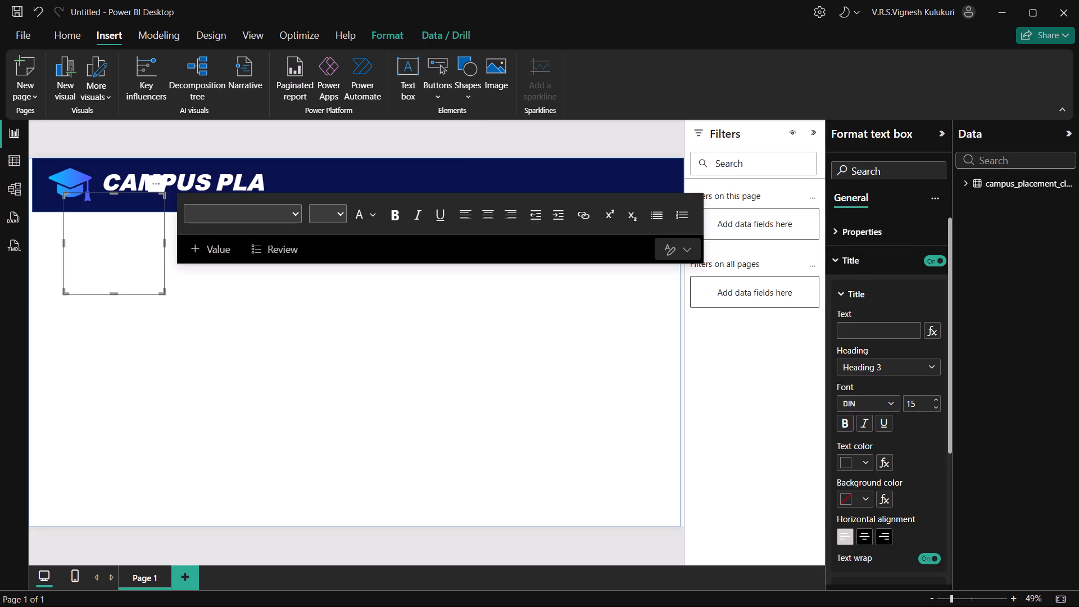
{"action": "left_click", "coordinate": [850, 331]}
{"action": "type", "text": "CEMENT"}
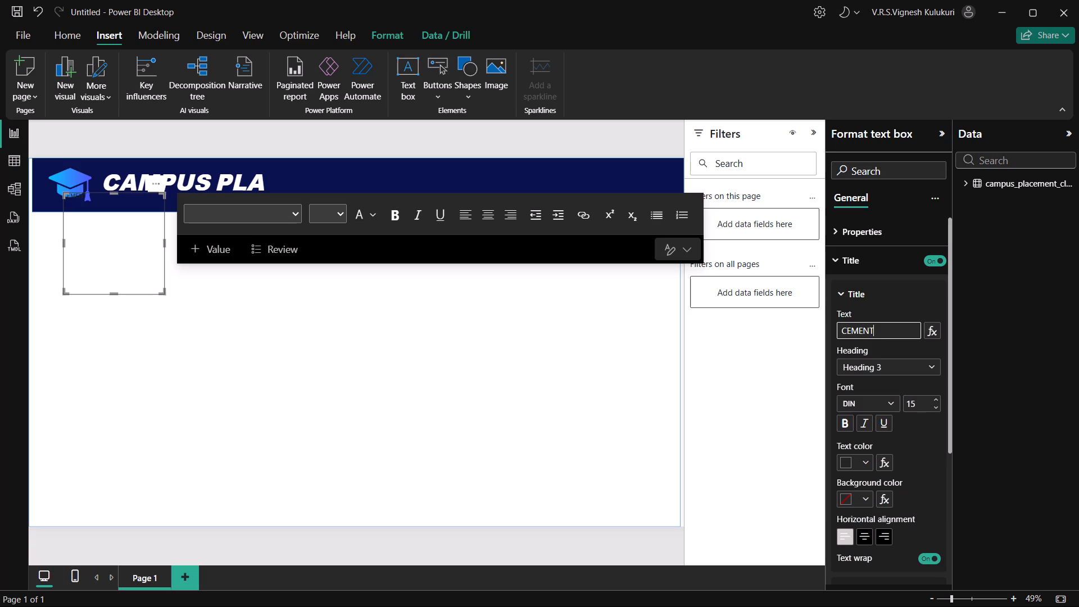
Format the "CEMENT" title in Arial Black, size 50, bold and italic.
{"action": "left_click", "coordinate": [899, 365]}
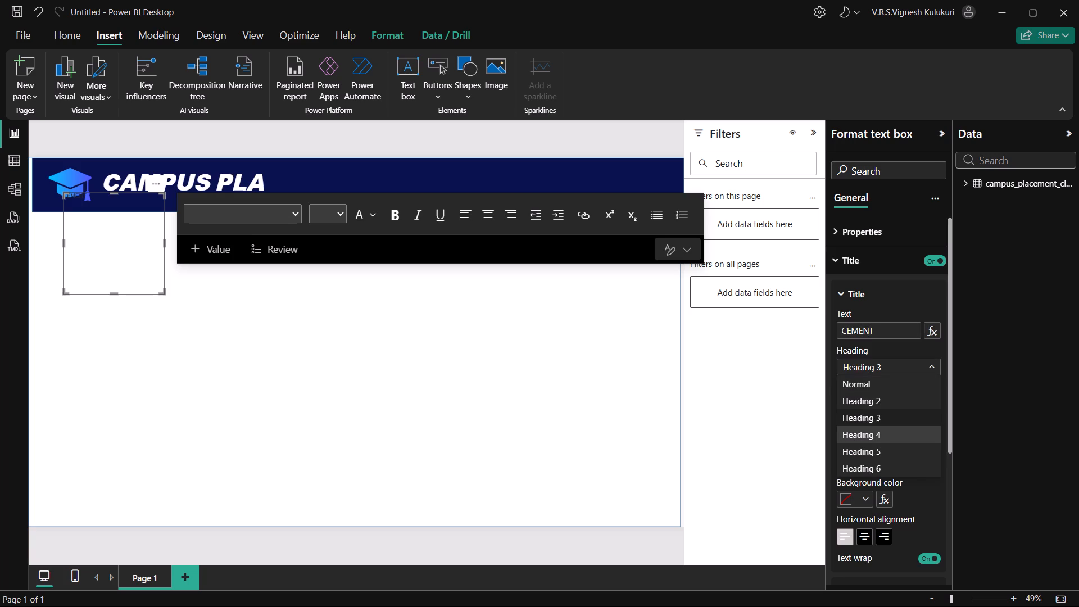
{"action": "left_click", "coordinate": [906, 492]}
{"action": "left_click", "coordinate": [919, 409]}
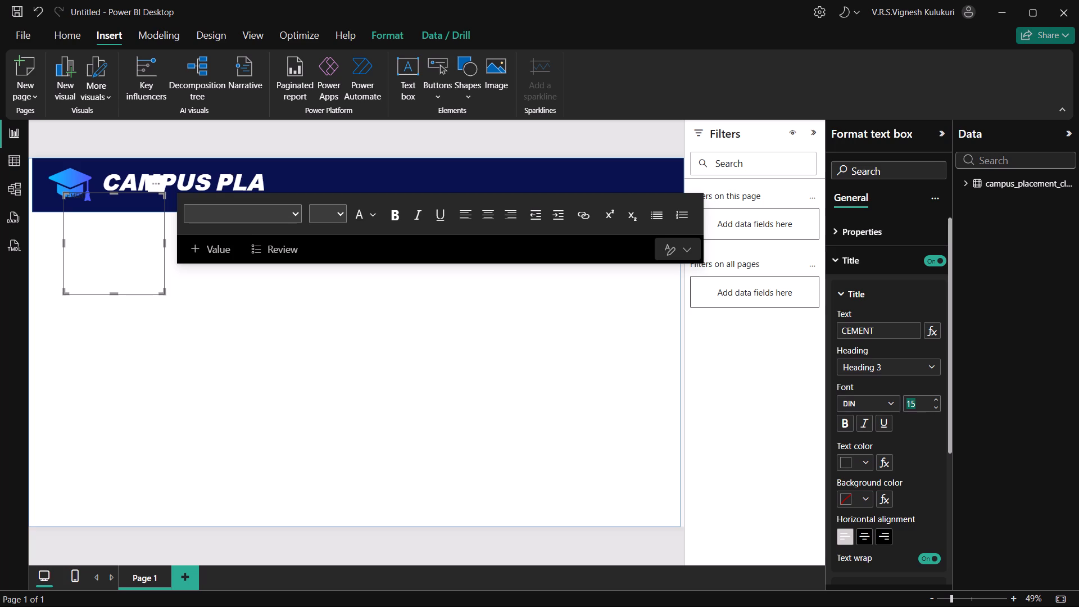
{"action": "key", "text": "BackSpace"}
{"action": "type", "text": "50"}
{"action": "key", "text": "Return"}
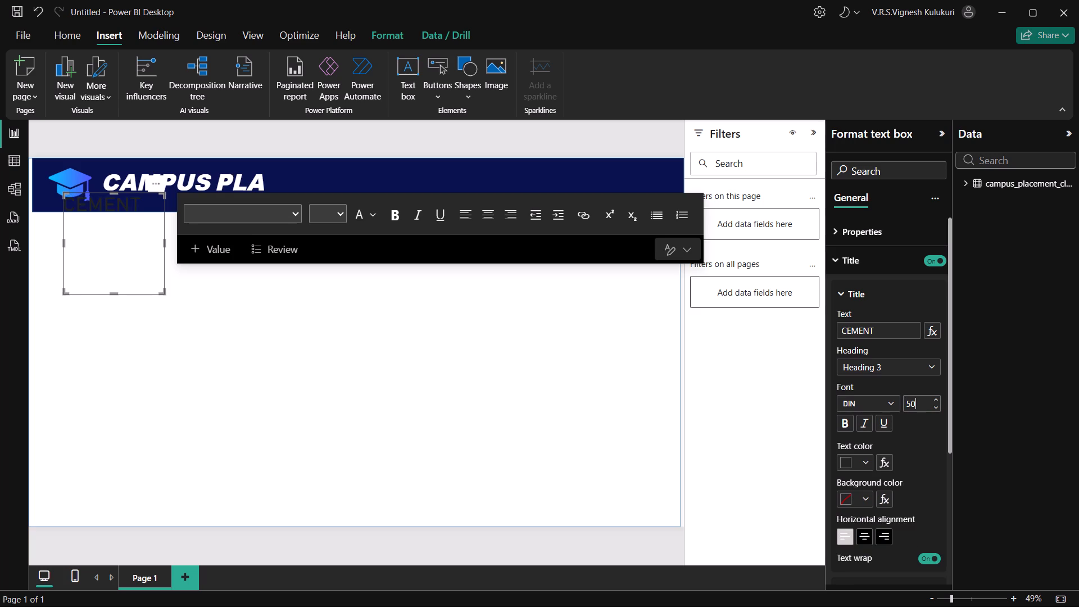
{"action": "left_click", "coordinate": [871, 402]}
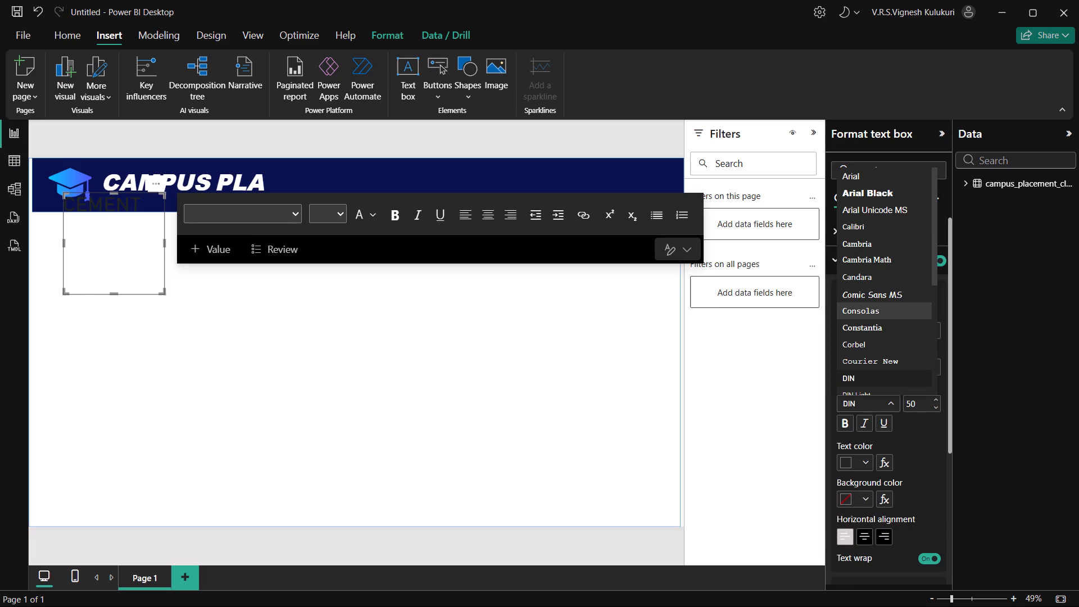
{"action": "left_click", "coordinate": [865, 196]}
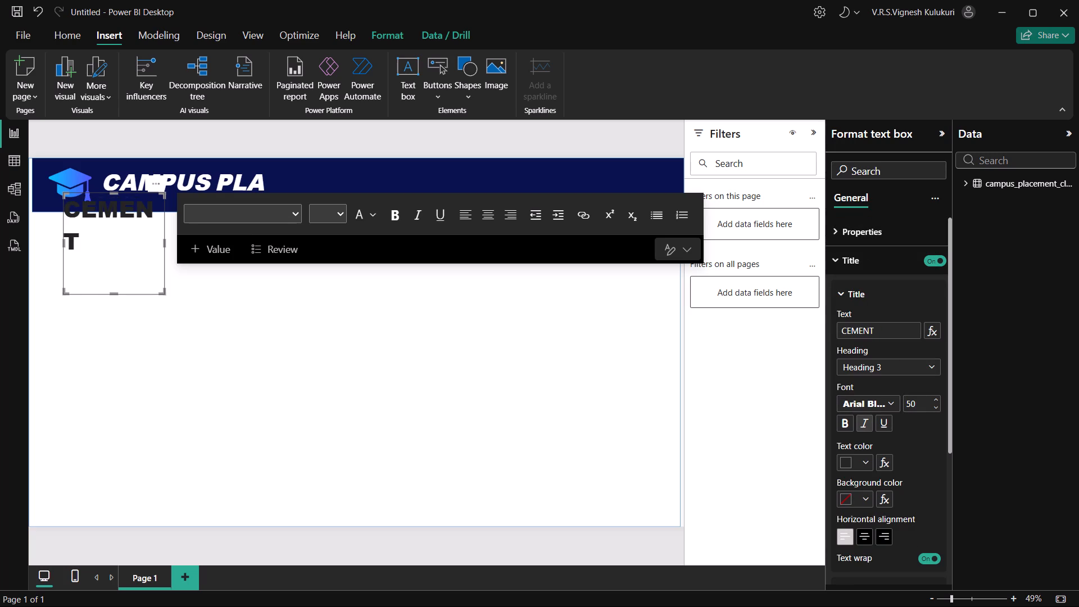
{"action": "left_click", "coordinate": [847, 424]}
{"action": "left_click", "coordinate": [864, 423]}
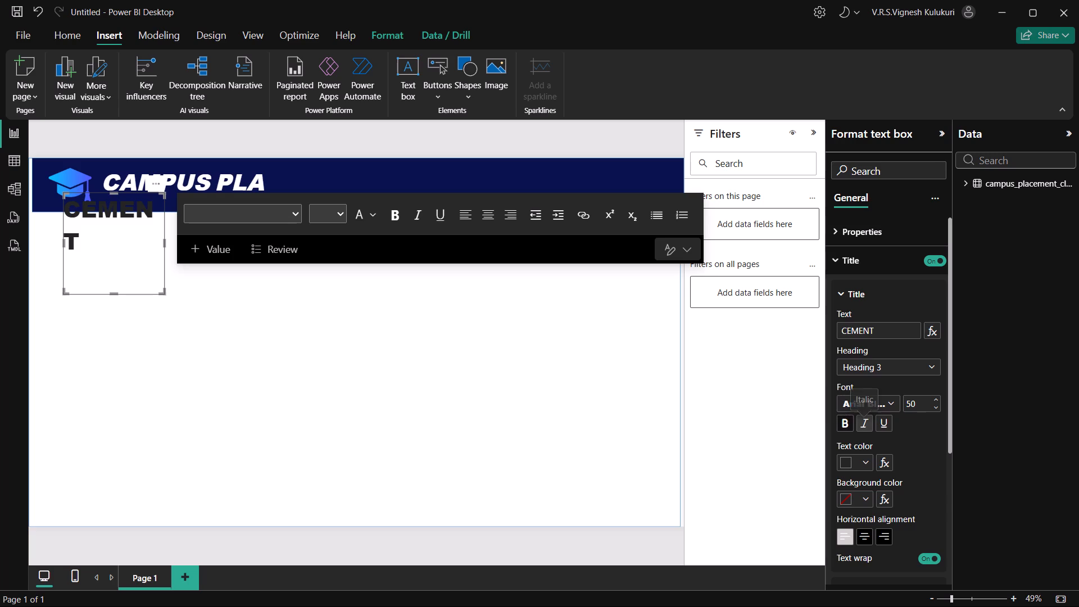
{"action": "left_click", "coordinate": [865, 459]}
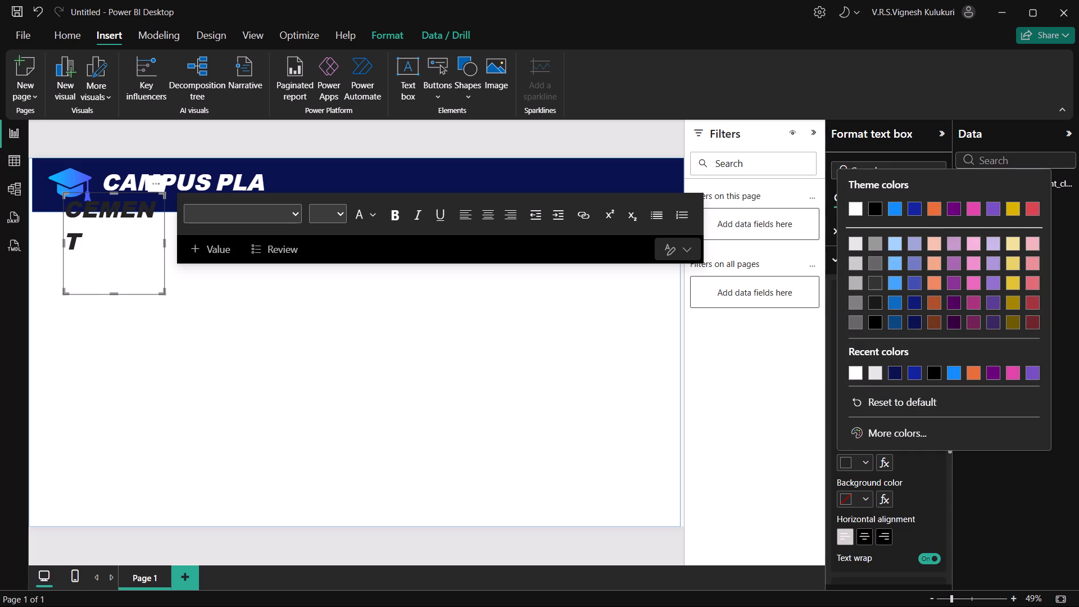
{"action": "left_click", "coordinate": [892, 279]}
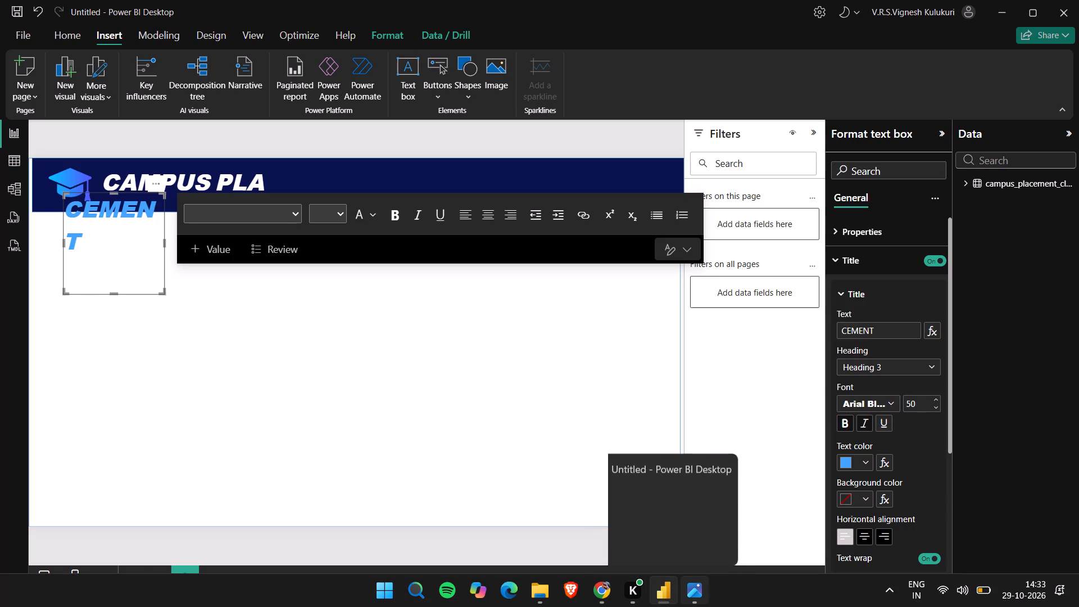
{"action": "left_click", "coordinate": [602, 587]}
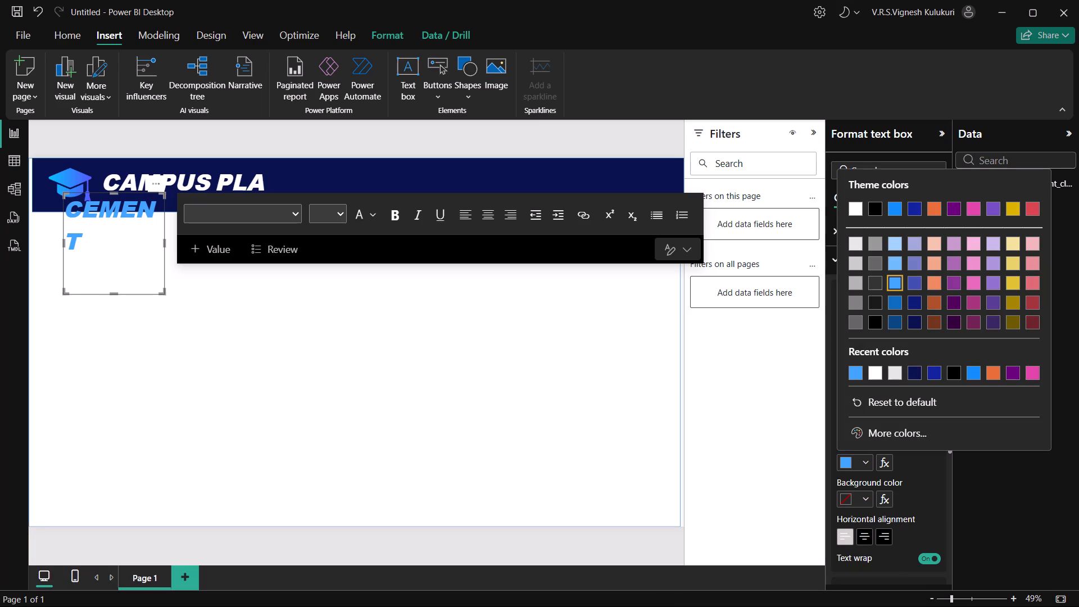
{"action": "left_click", "coordinate": [893, 304]}
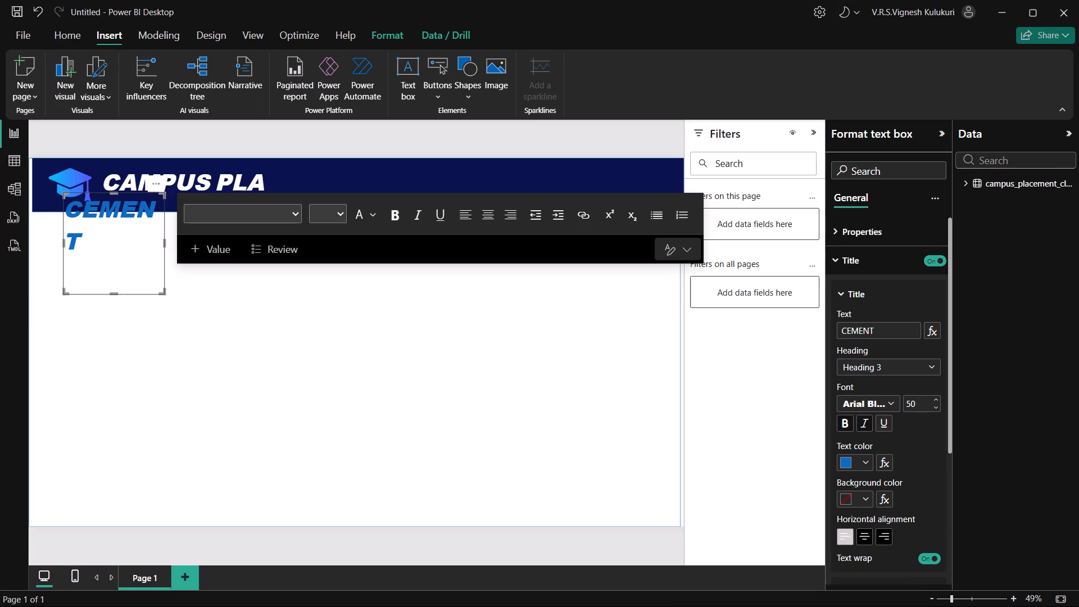
{"action": "left_click", "coordinate": [319, 543]}
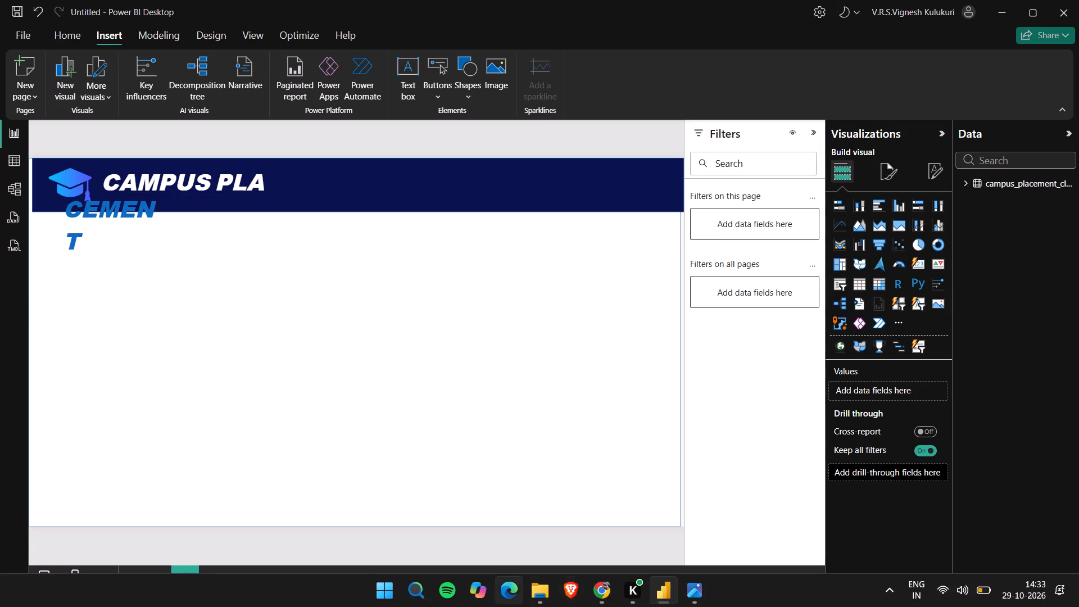
{"action": "left_click", "coordinate": [593, 594]}
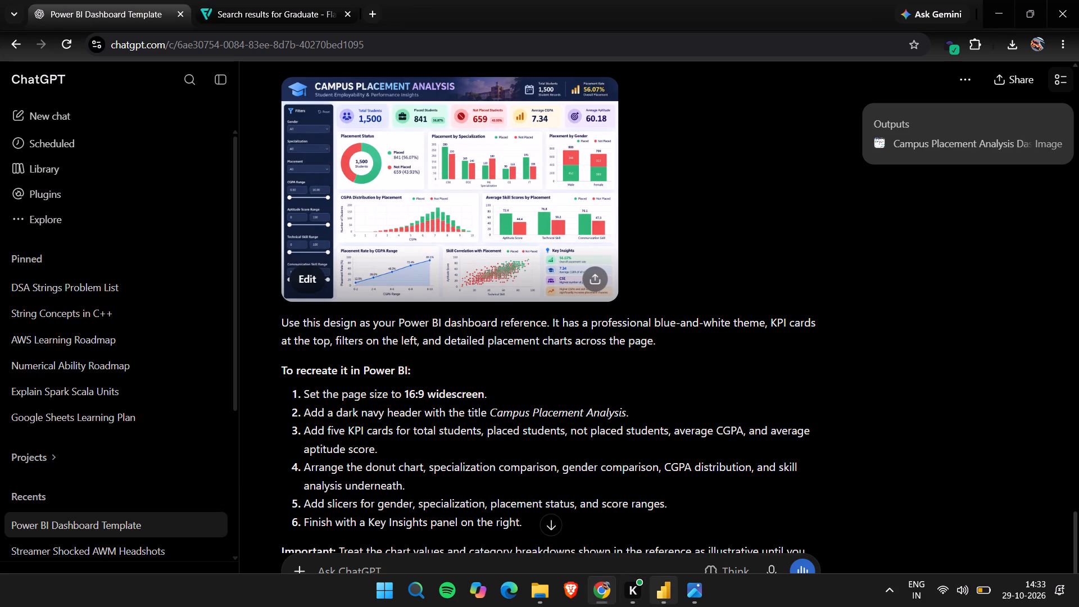
{"action": "left_click", "coordinate": [656, 599]}
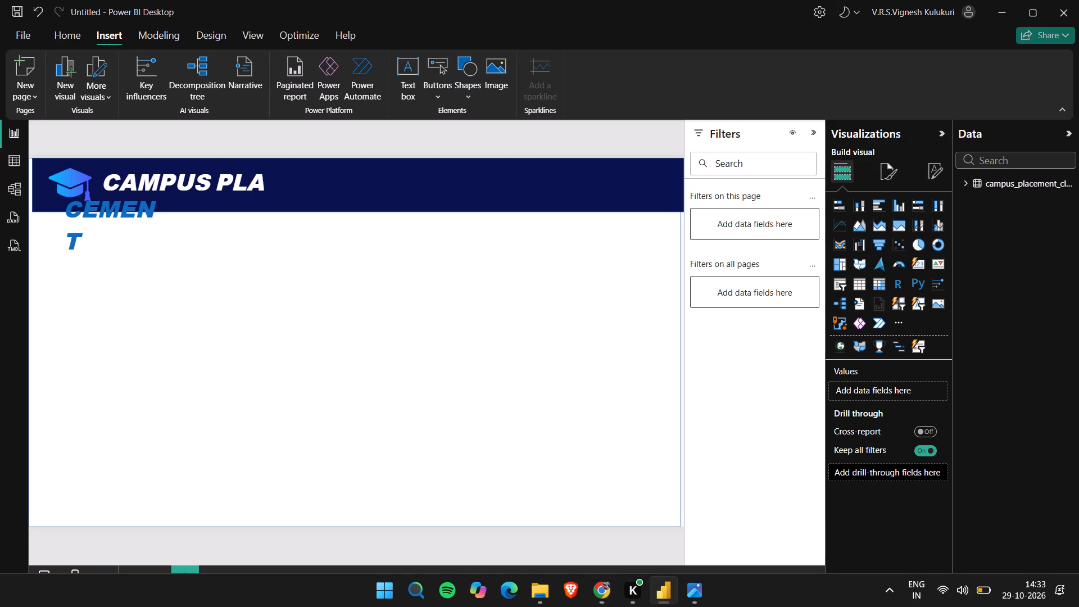
Widen the "CEMENT" text box so the word fits on one line.
{"action": "left_click", "coordinate": [91, 244]}
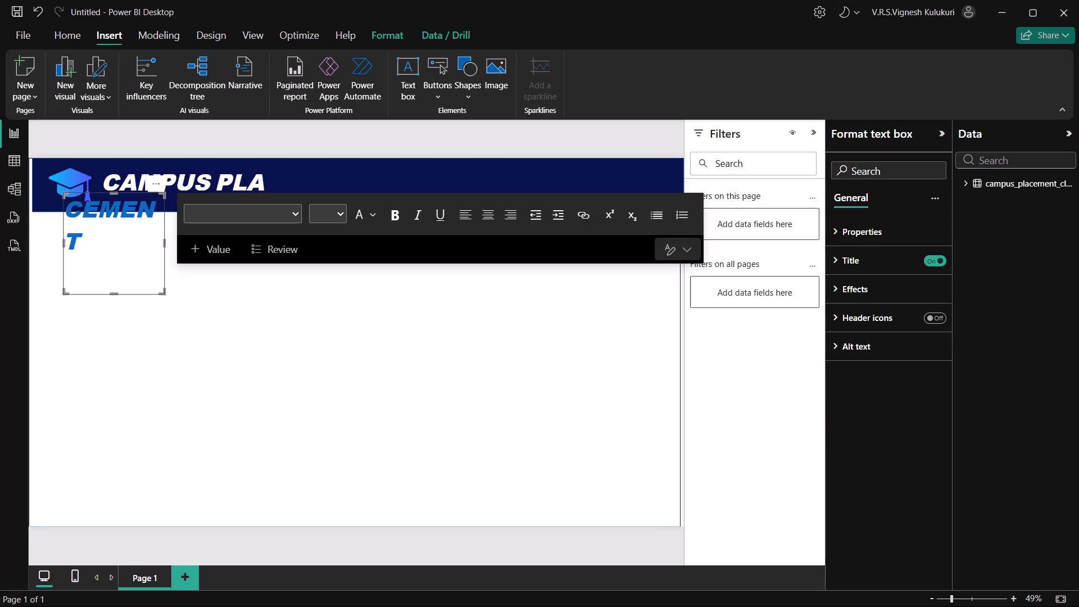
{"action": "left_click_drag", "start_coordinate": [164, 243], "coordinate": [178, 244]}
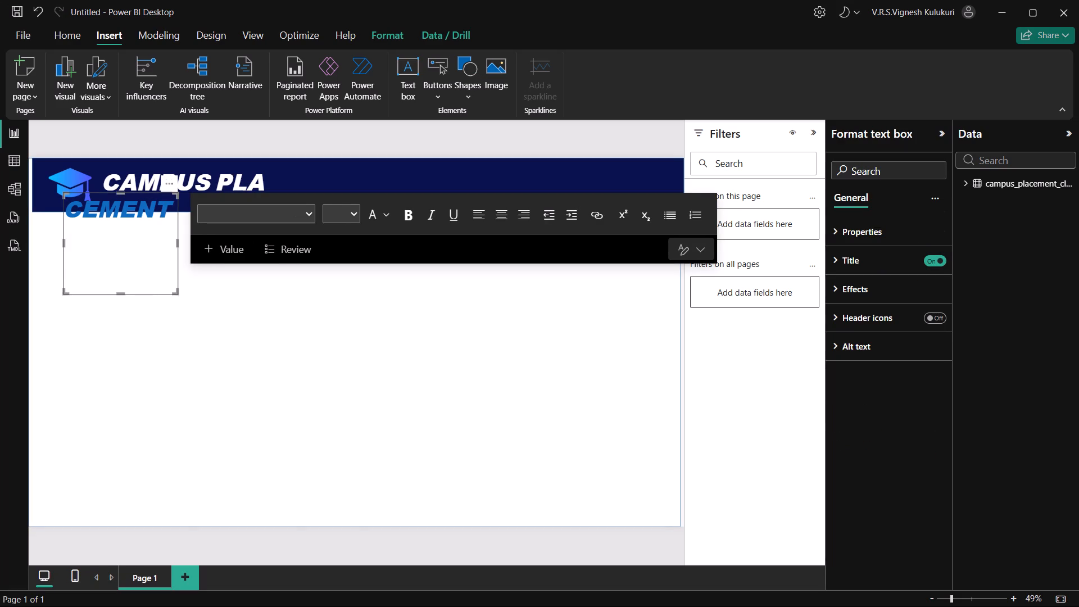
Move the "CEMENT" text box into the navy header band, directly after "PLA" and level with it.
{"action": "left_click_drag", "start_coordinate": [121, 206], "coordinate": [276, 176]}
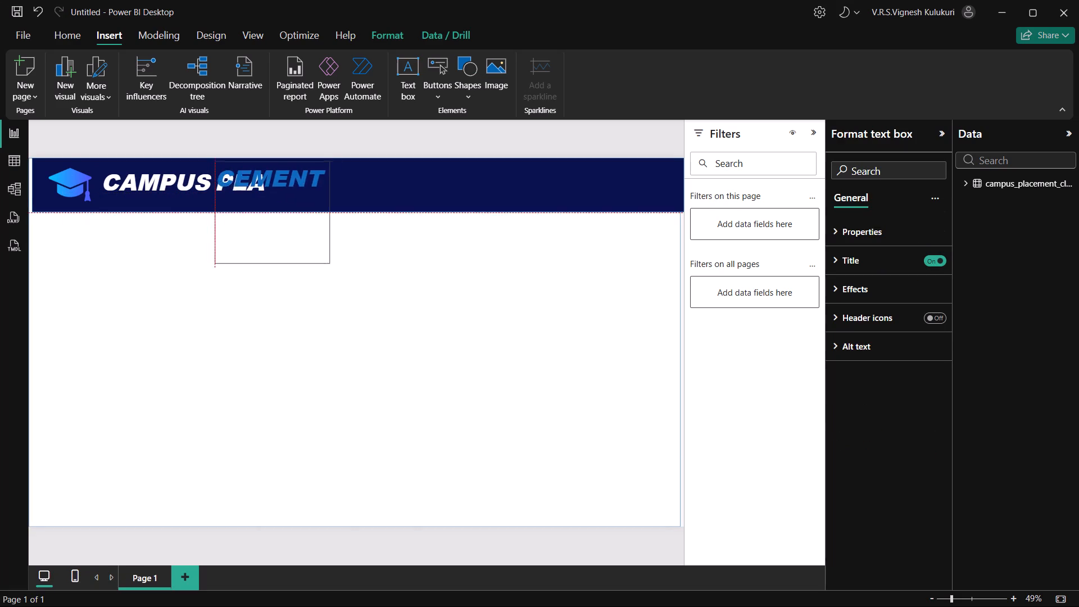
{"action": "left_click_drag", "start_coordinate": [276, 176], "coordinate": [324, 181]}
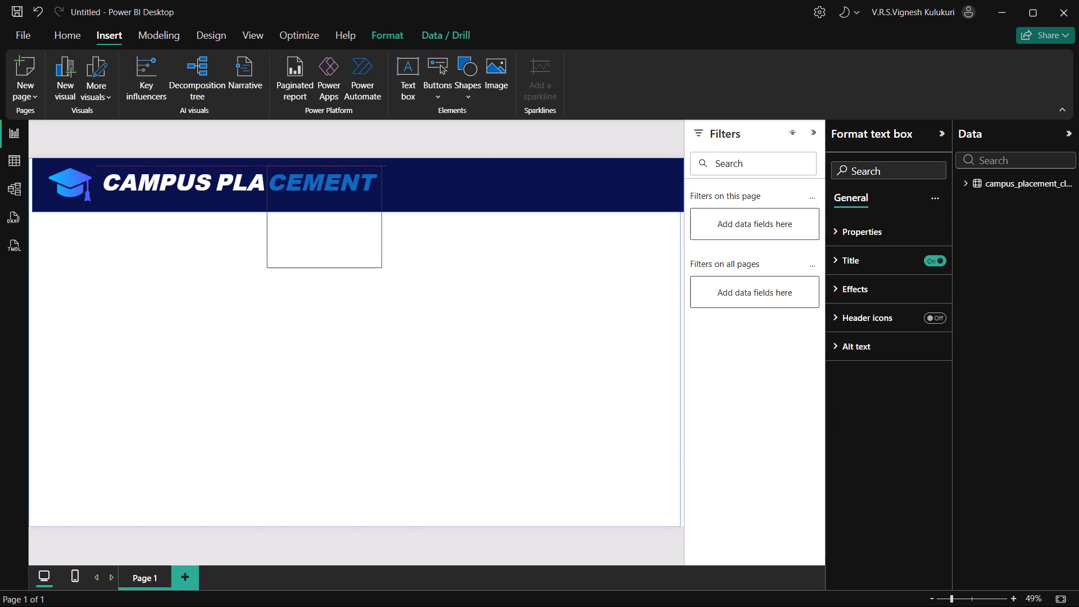
{"action": "left_click_drag", "start_coordinate": [324, 181], "coordinate": [321, 179]}
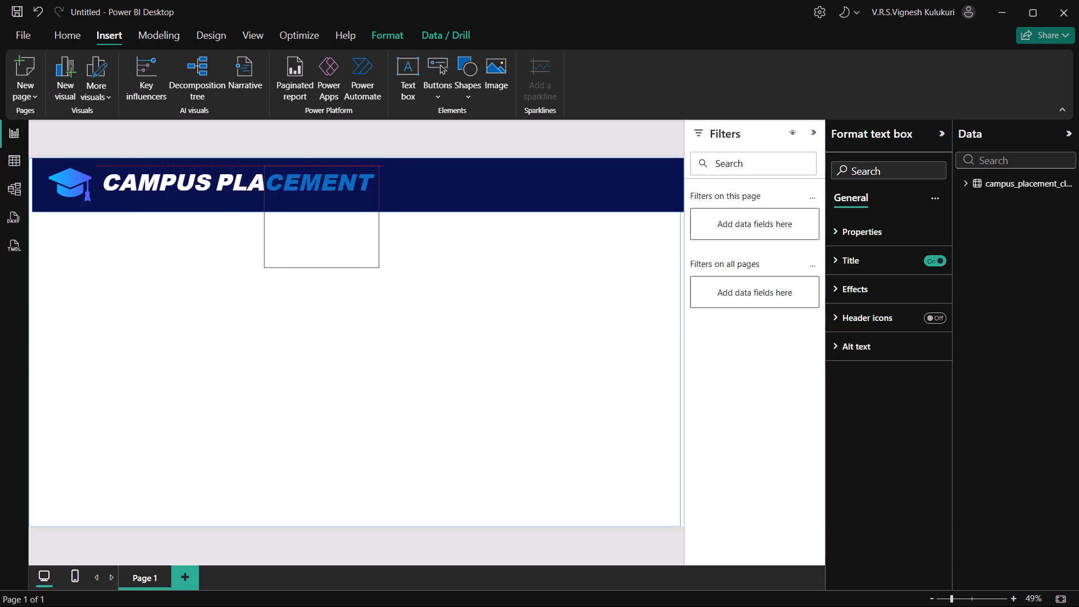
{"action": "left_click_drag", "start_coordinate": [321, 179], "coordinate": [322, 179]}
Reduce the height of the "CEMENT" text box so it fits inside the navy header band.
{"action": "left_click_drag", "start_coordinate": [322, 266], "coordinate": [320, 251]}
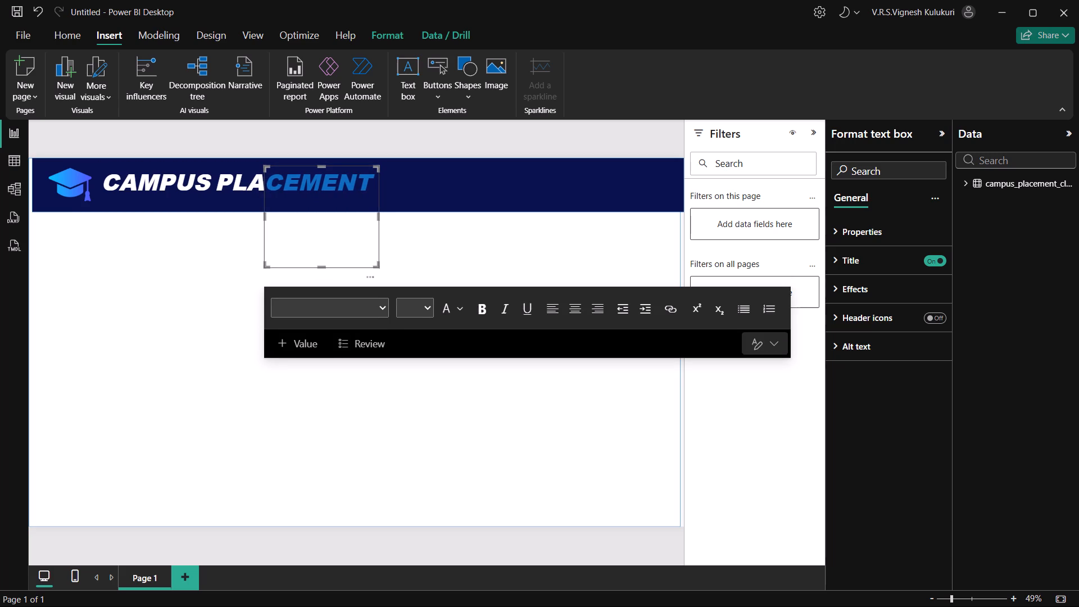
{"action": "left_click_drag", "start_coordinate": [320, 251], "coordinate": [307, 191]}
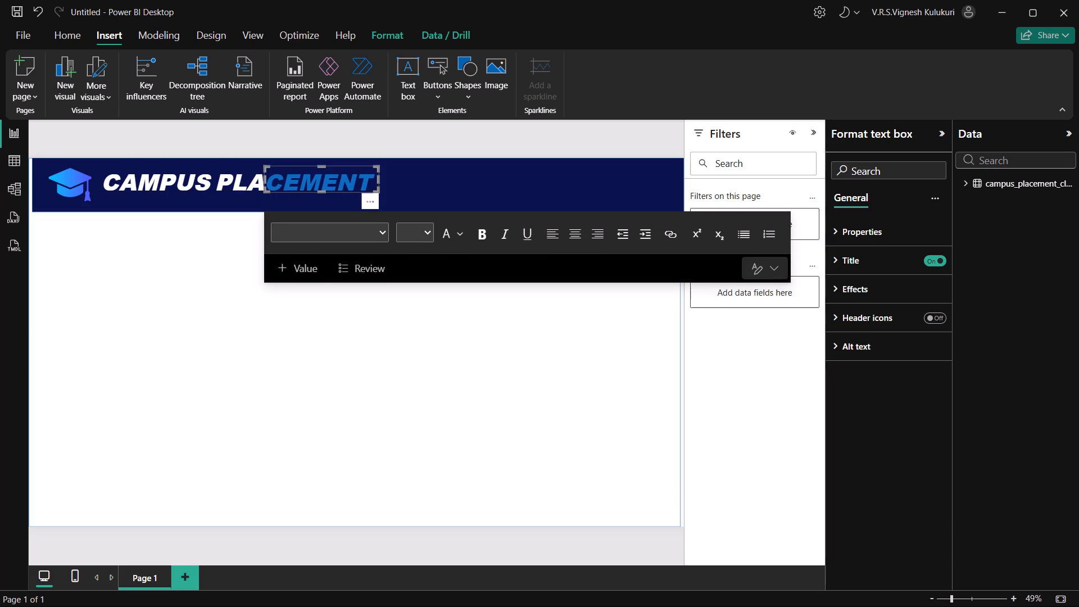
{"action": "left_click", "coordinate": [303, 182]}
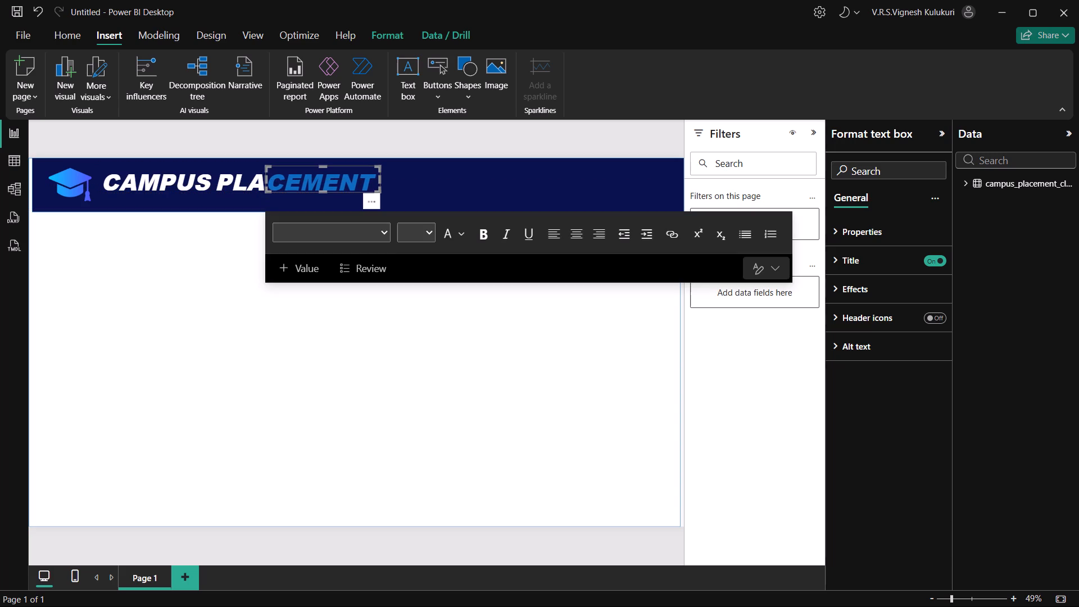
{"action": "left_click", "coordinate": [176, 257]}
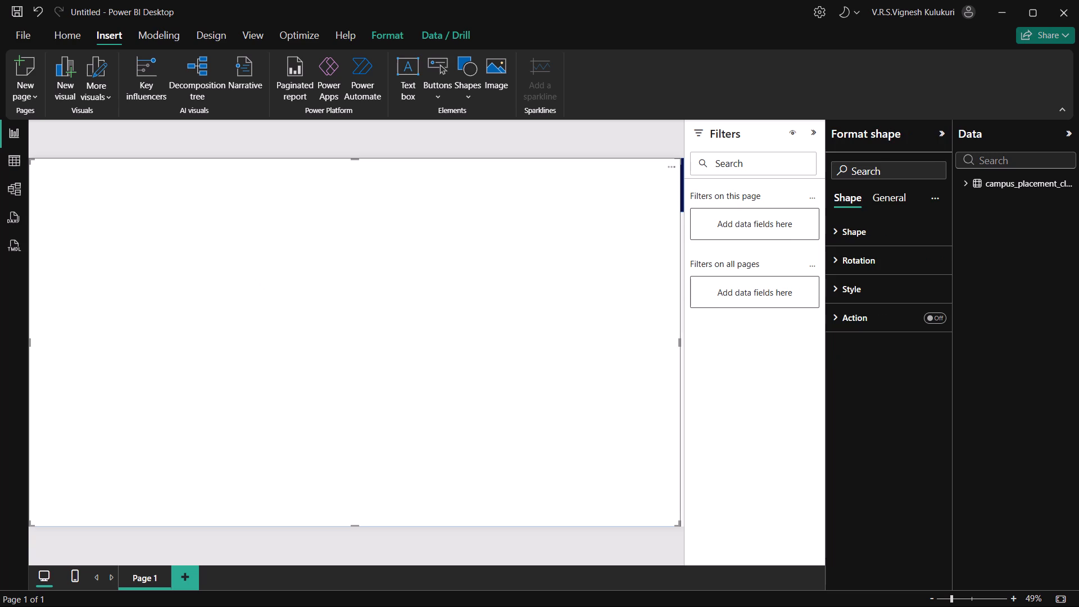
{"action": "left_click", "coordinate": [150, 548]}
Set the "CEMENT" title's heading level to Heading 4, matching the "PLA" text box.
{"action": "left_click", "coordinate": [247, 185]}
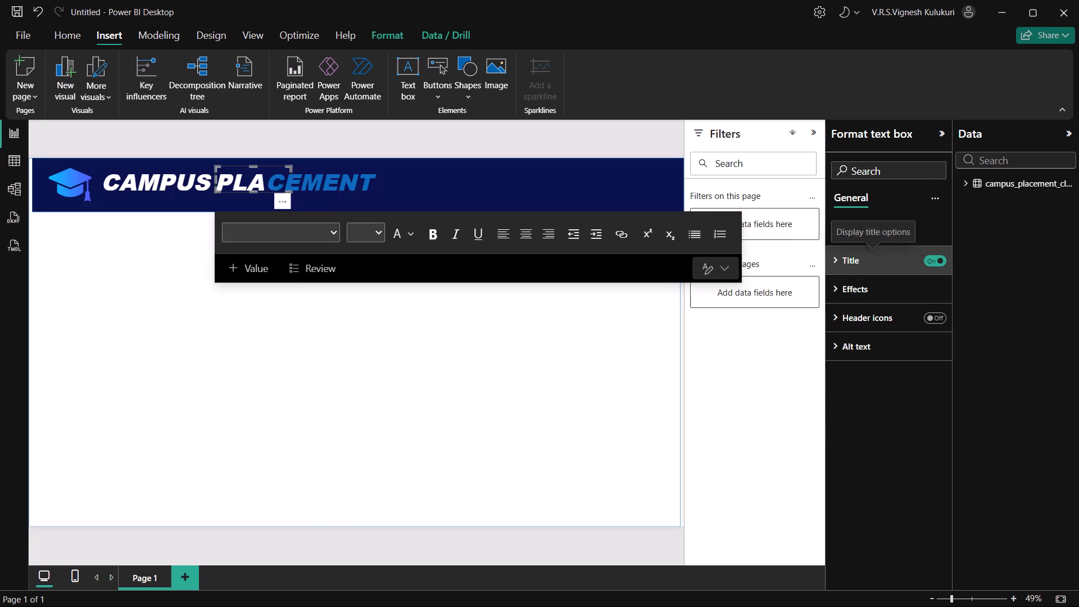
{"action": "left_click", "coordinate": [873, 265]}
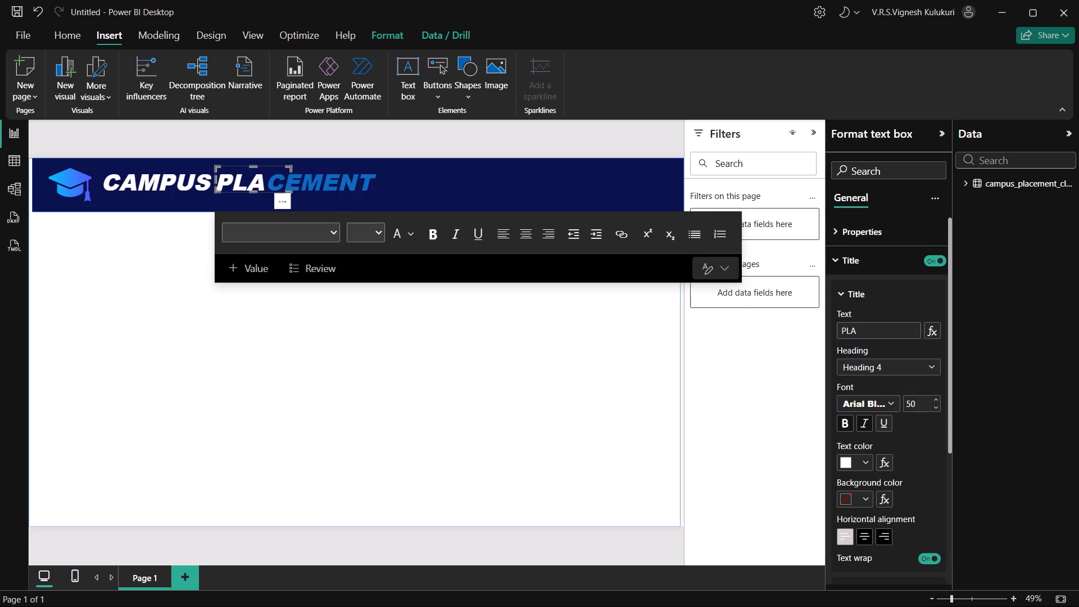
{"action": "left_click", "coordinate": [323, 173]}
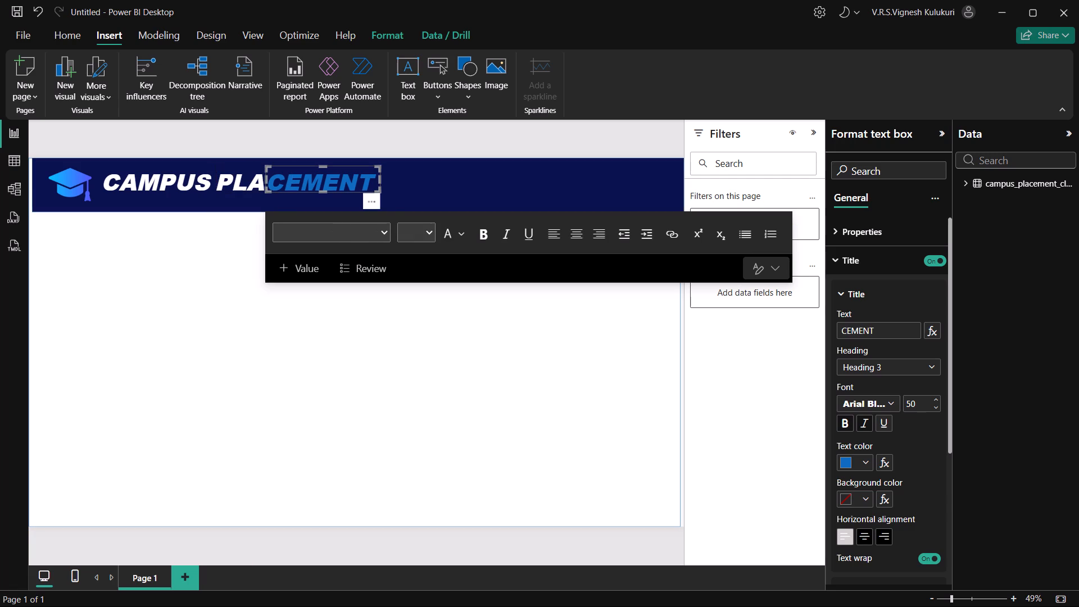
{"action": "left_click", "coordinate": [887, 362]}
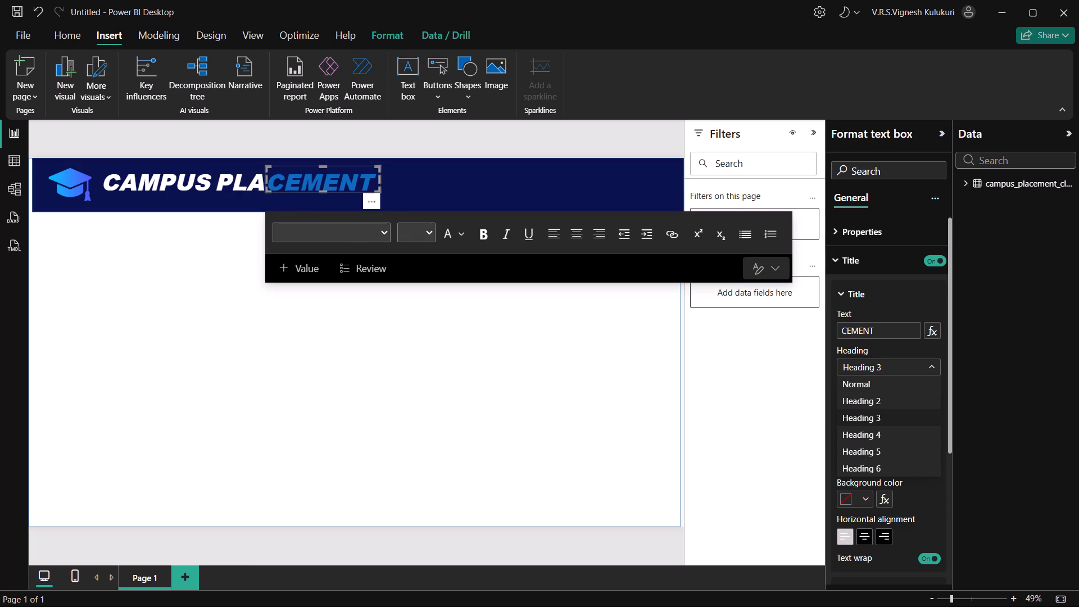
{"action": "left_click", "coordinate": [862, 432]}
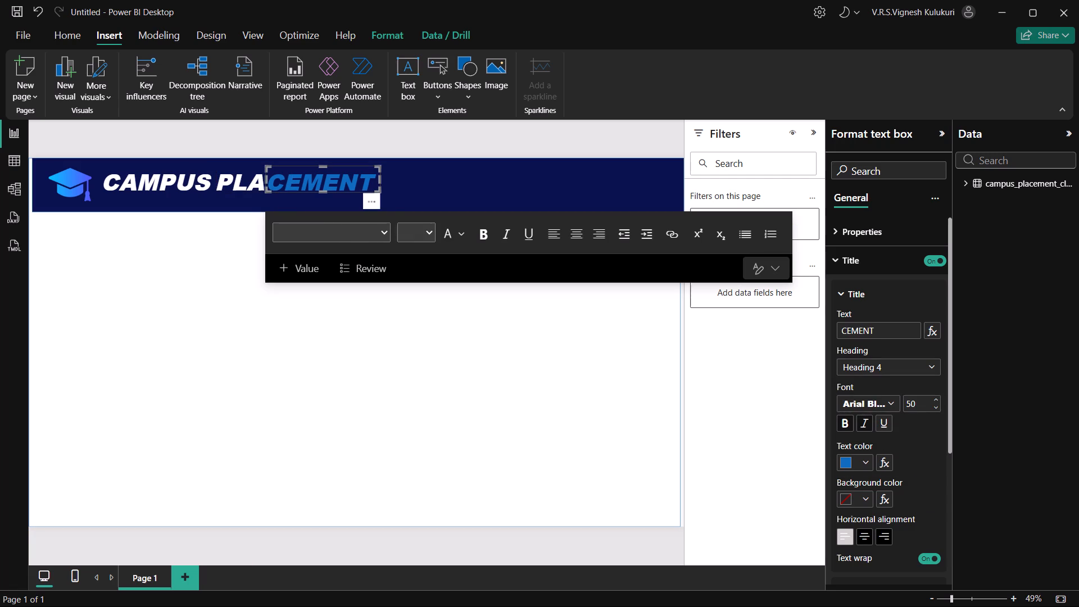
{"action": "left_click", "coordinate": [598, 560]}
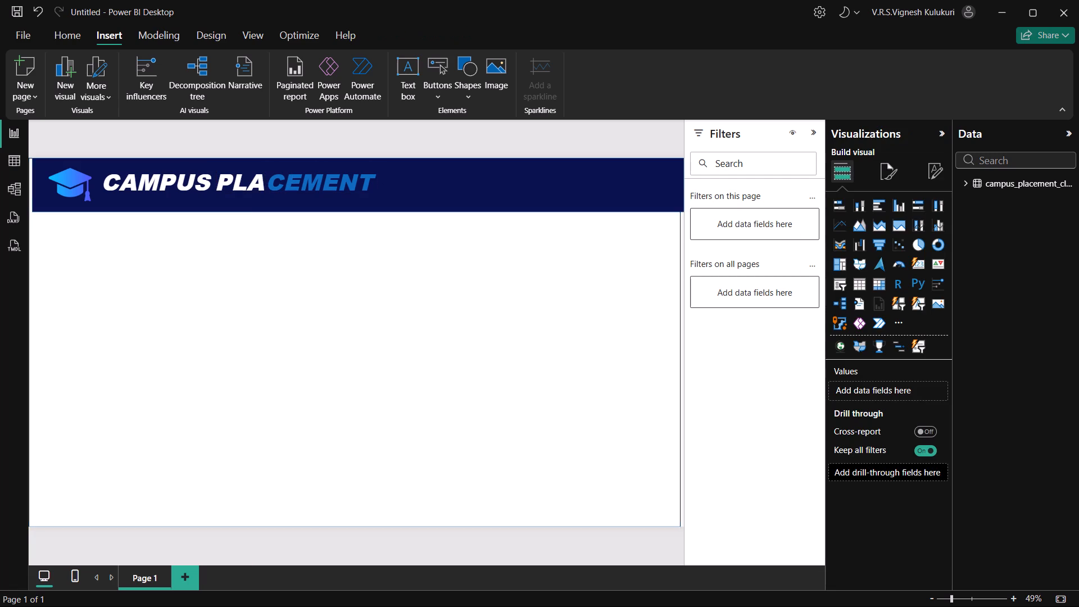
Align the "CEMENT" text box level with "PLA" and close up the space between the two words.
{"action": "left_click", "coordinate": [300, 184]}
{"action": "left_click", "coordinate": [300, 184]}
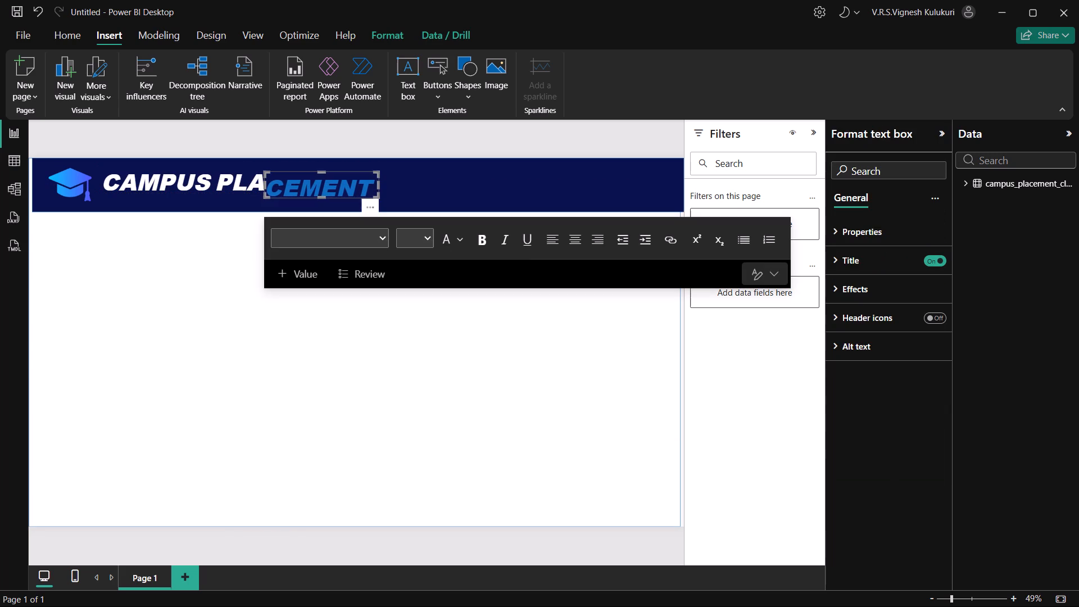
{"action": "left_click_drag", "start_coordinate": [298, 188], "coordinate": [298, 183]}
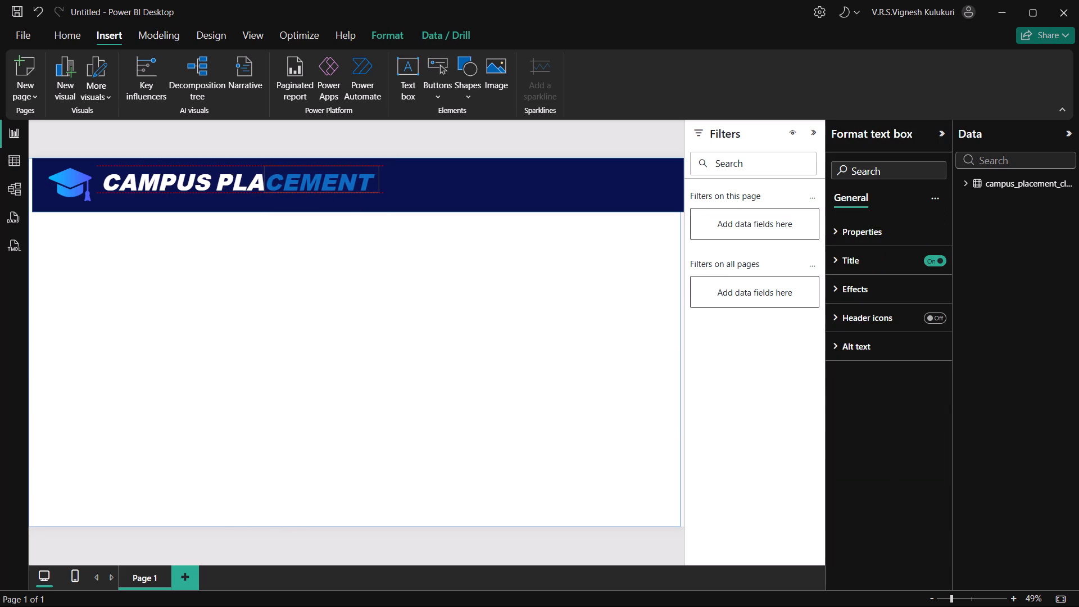
{"action": "left_click_drag", "start_coordinate": [298, 183], "coordinate": [298, 183]}
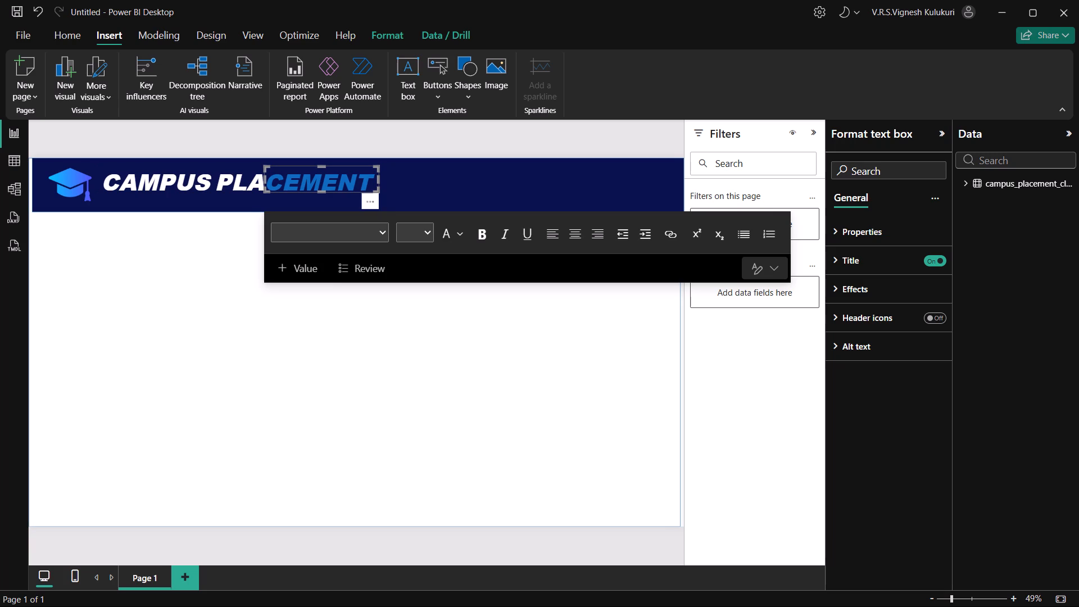
{"action": "left_click", "coordinate": [321, 167]}
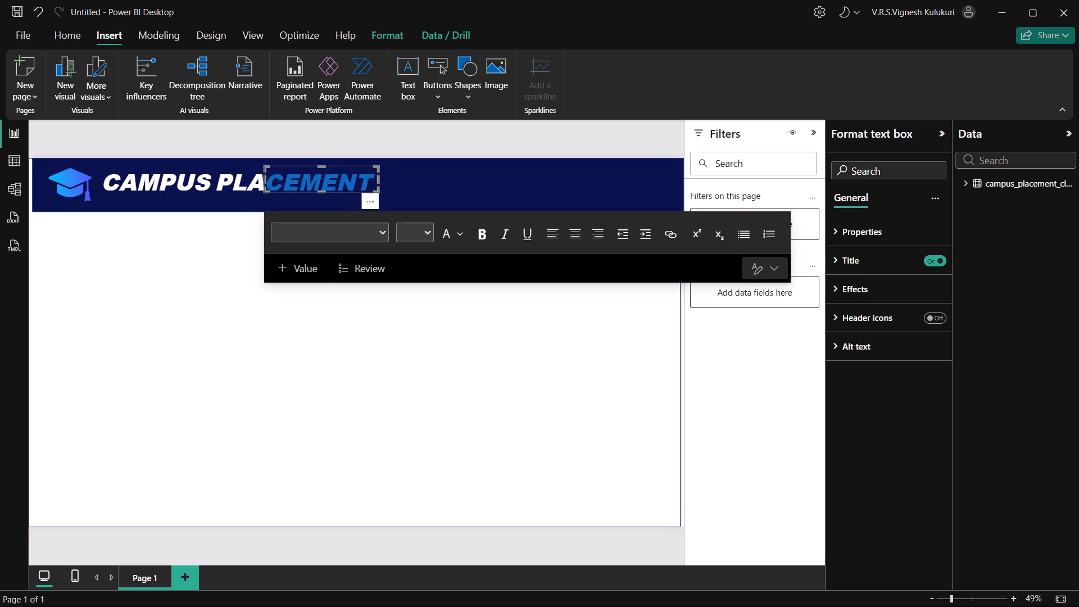
{"action": "left_click", "coordinate": [153, 543]}
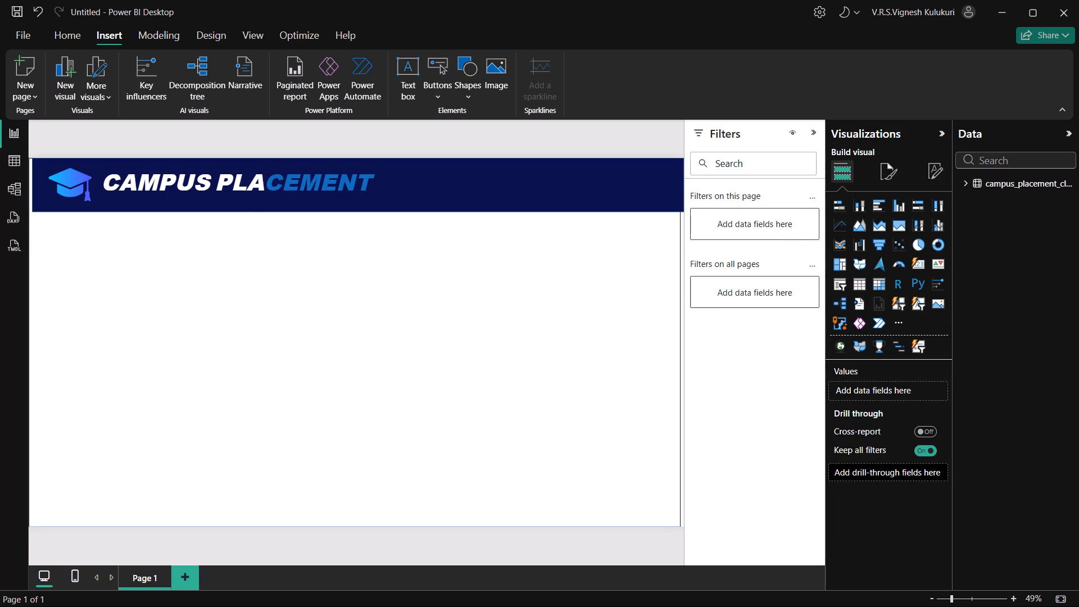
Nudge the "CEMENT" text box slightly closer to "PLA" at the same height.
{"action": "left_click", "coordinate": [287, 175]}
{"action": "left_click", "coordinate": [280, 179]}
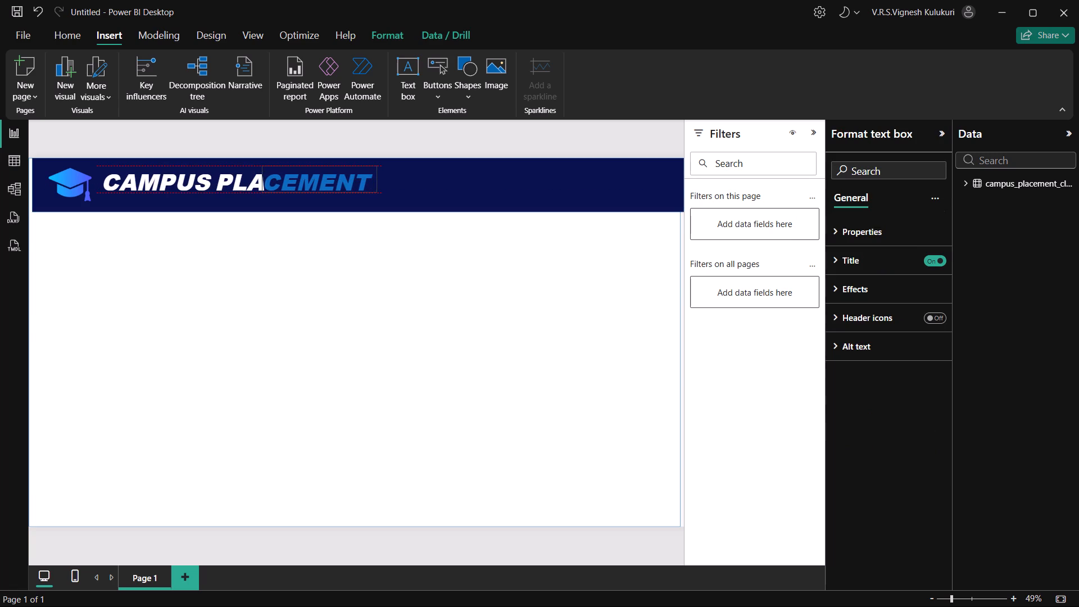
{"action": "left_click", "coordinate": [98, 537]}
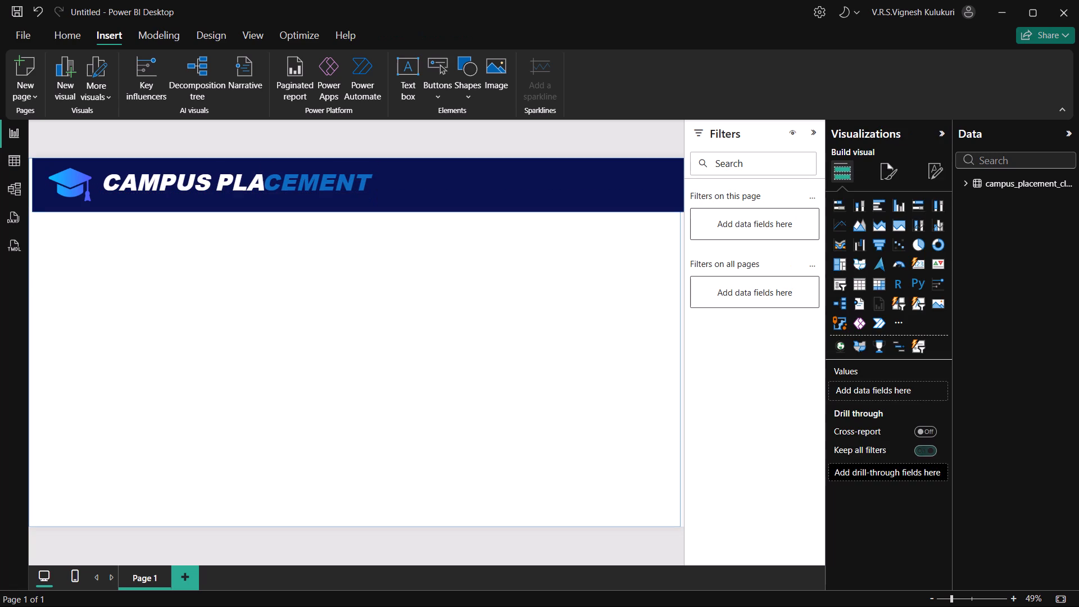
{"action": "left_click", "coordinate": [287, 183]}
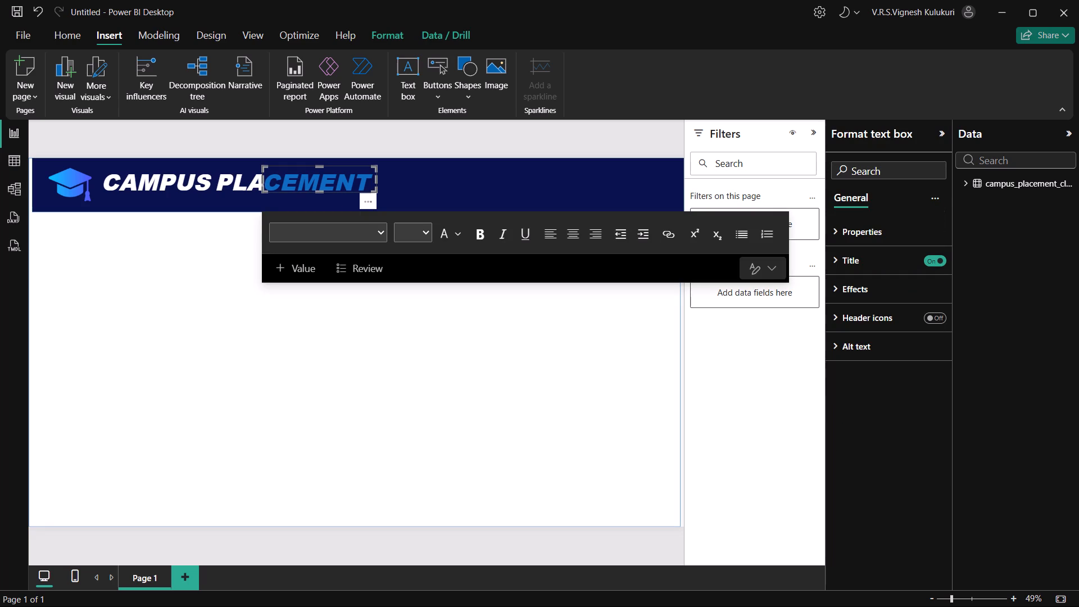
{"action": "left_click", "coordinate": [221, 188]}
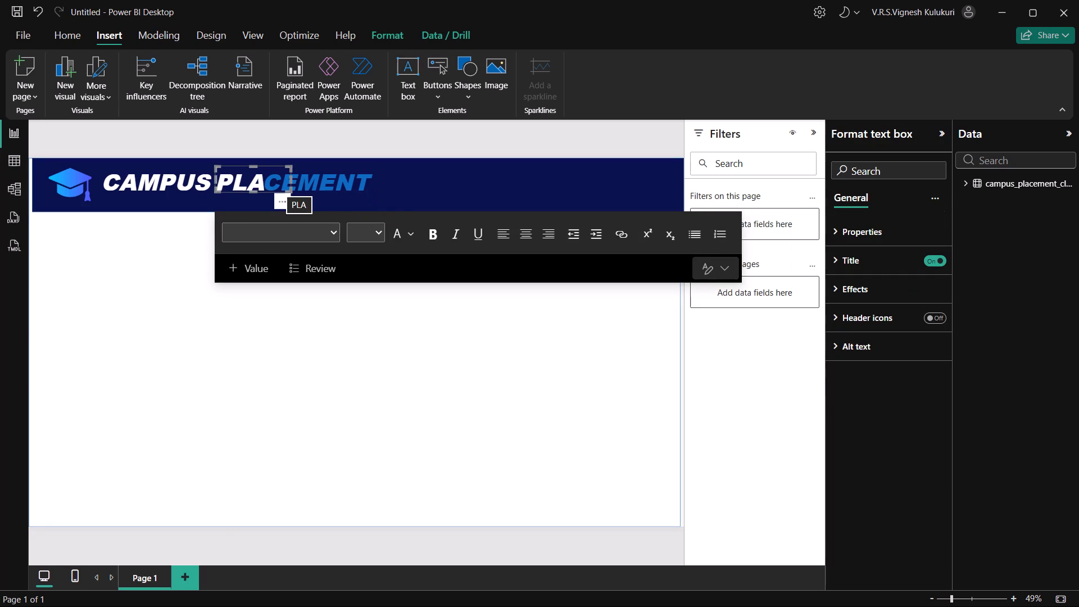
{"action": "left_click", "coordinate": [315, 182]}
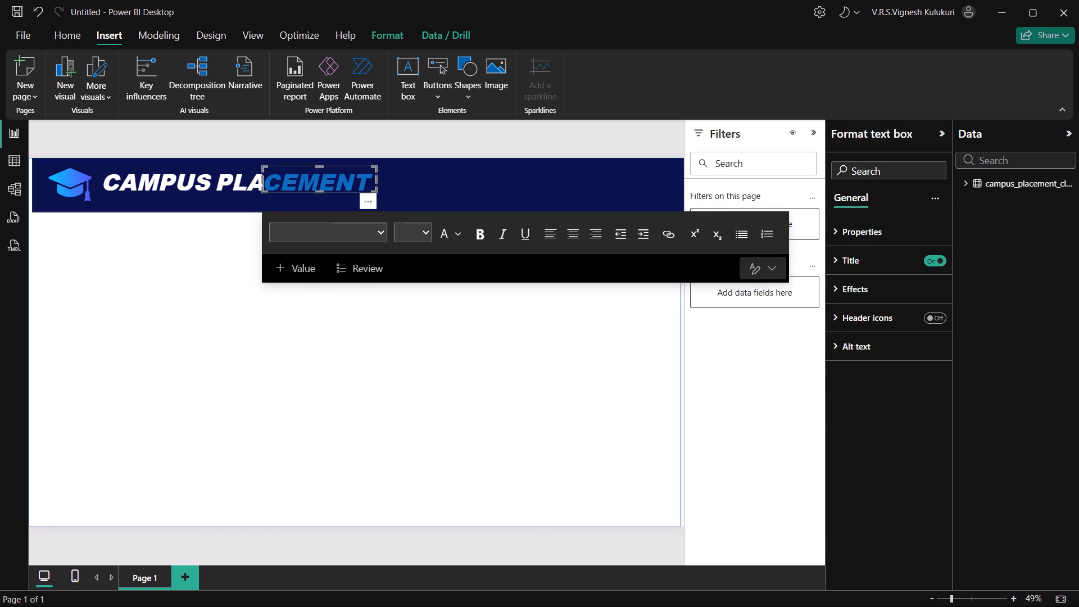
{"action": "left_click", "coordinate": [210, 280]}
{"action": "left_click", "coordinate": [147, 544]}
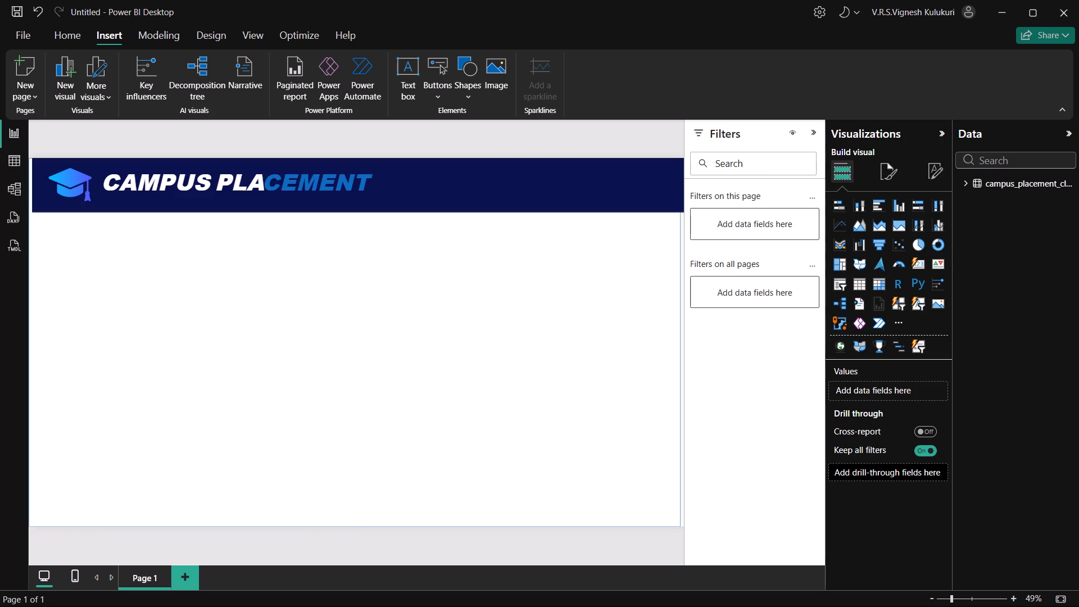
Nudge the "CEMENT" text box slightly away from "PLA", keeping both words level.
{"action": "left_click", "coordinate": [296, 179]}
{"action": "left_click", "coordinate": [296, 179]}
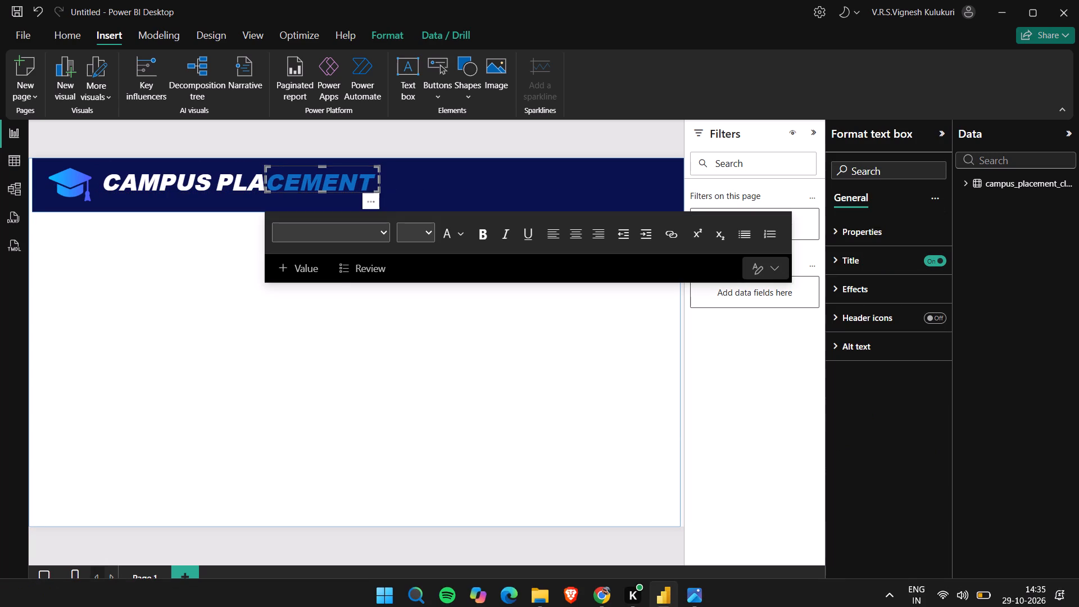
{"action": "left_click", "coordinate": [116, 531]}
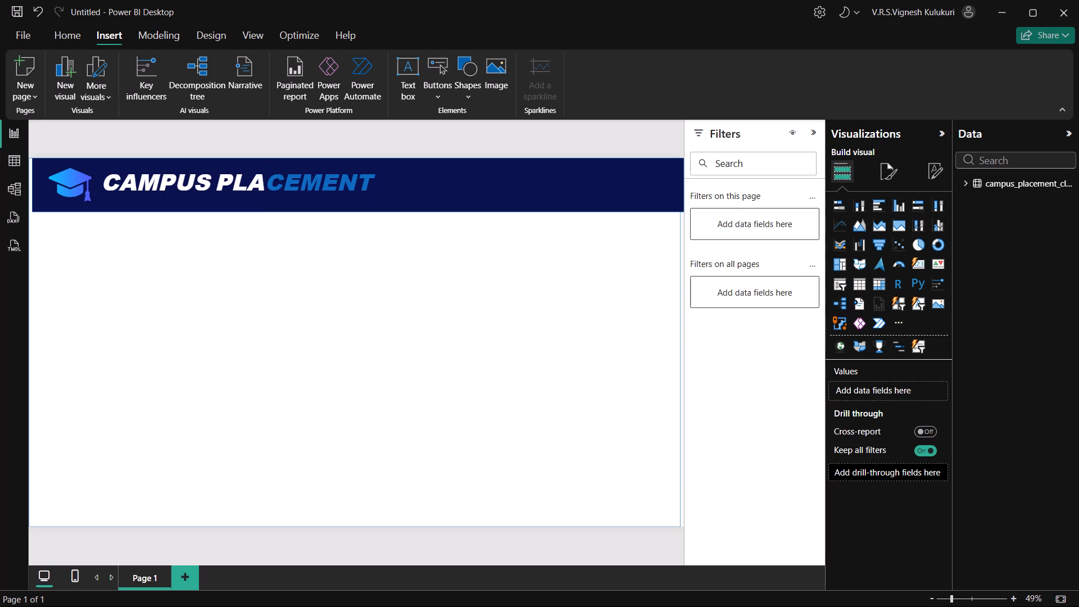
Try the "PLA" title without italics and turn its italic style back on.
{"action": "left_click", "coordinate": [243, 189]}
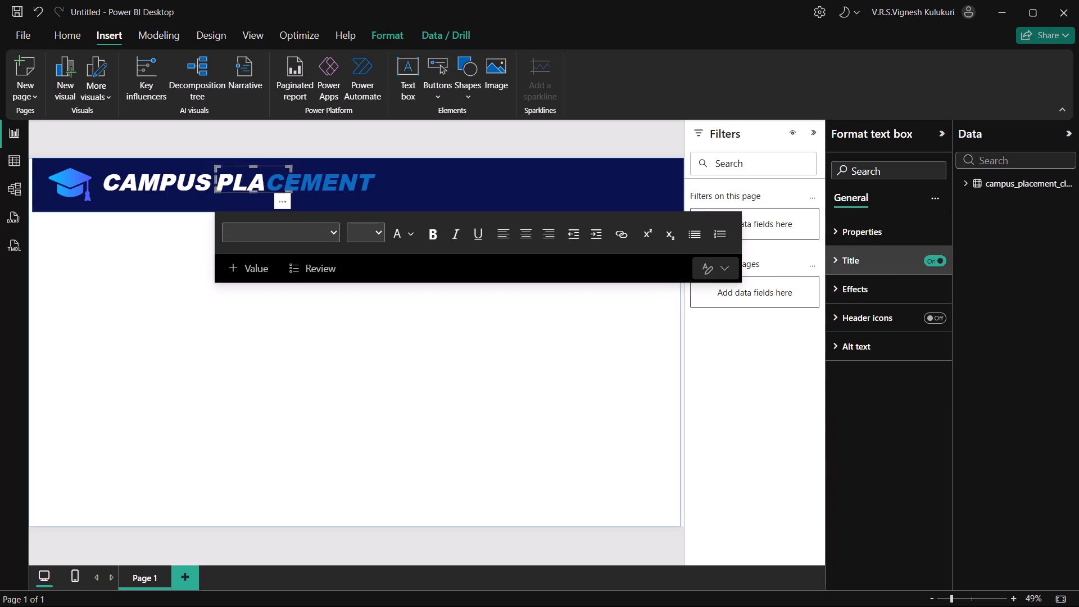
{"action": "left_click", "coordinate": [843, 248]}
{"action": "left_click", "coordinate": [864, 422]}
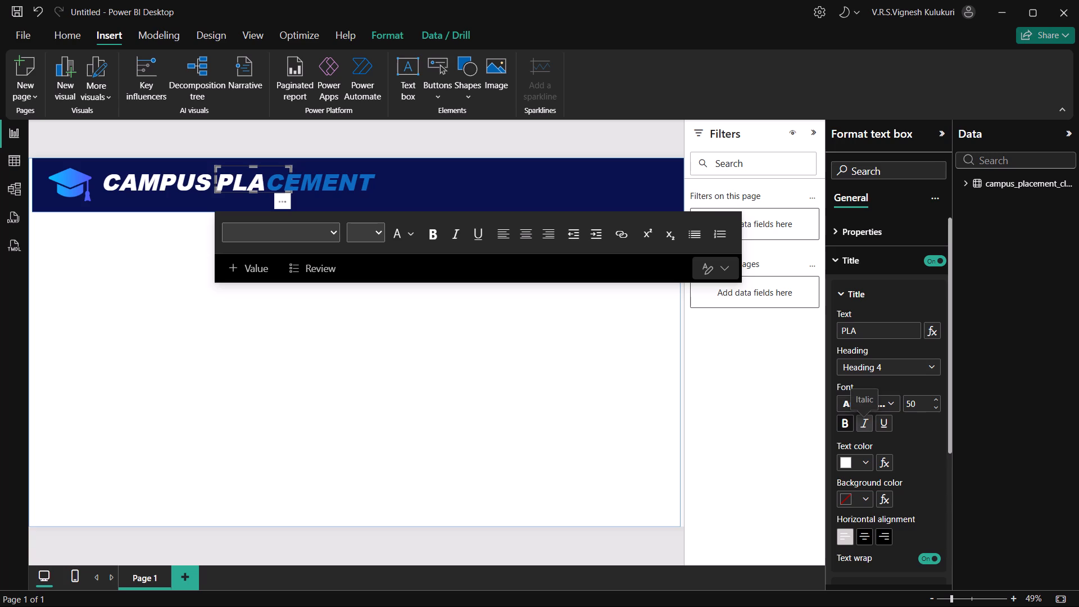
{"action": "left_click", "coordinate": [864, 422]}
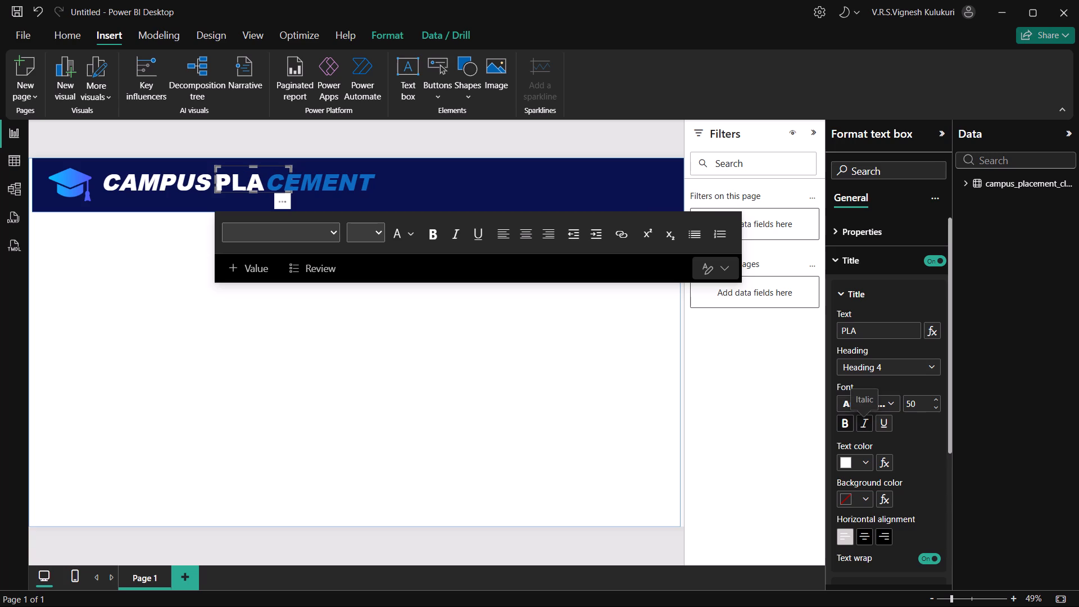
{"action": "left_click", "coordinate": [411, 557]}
Move the "CEMENT" text box marginally closer to "PLA" so the header reads as one word, "PLACEMENT".
{"action": "left_click", "coordinate": [291, 186]}
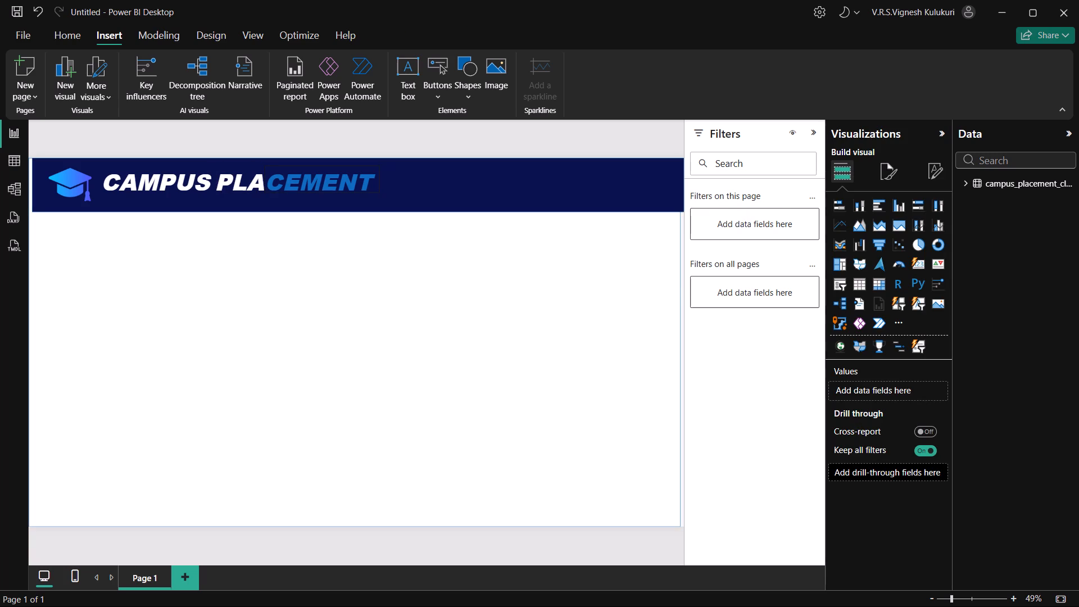
{"action": "left_click", "coordinate": [291, 186]}
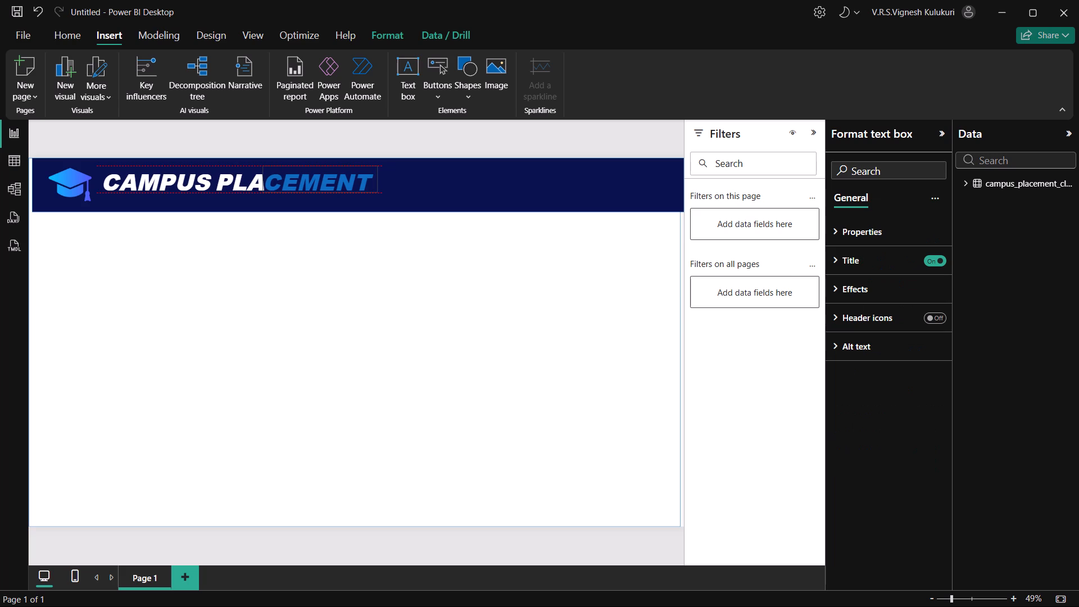
{"action": "left_click", "coordinate": [148, 536]}
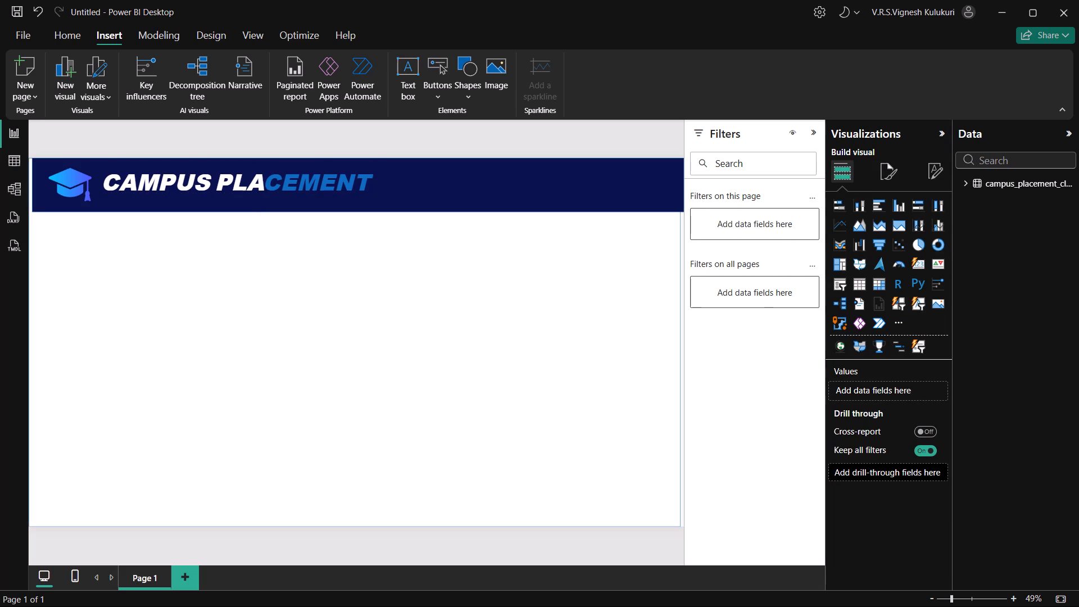
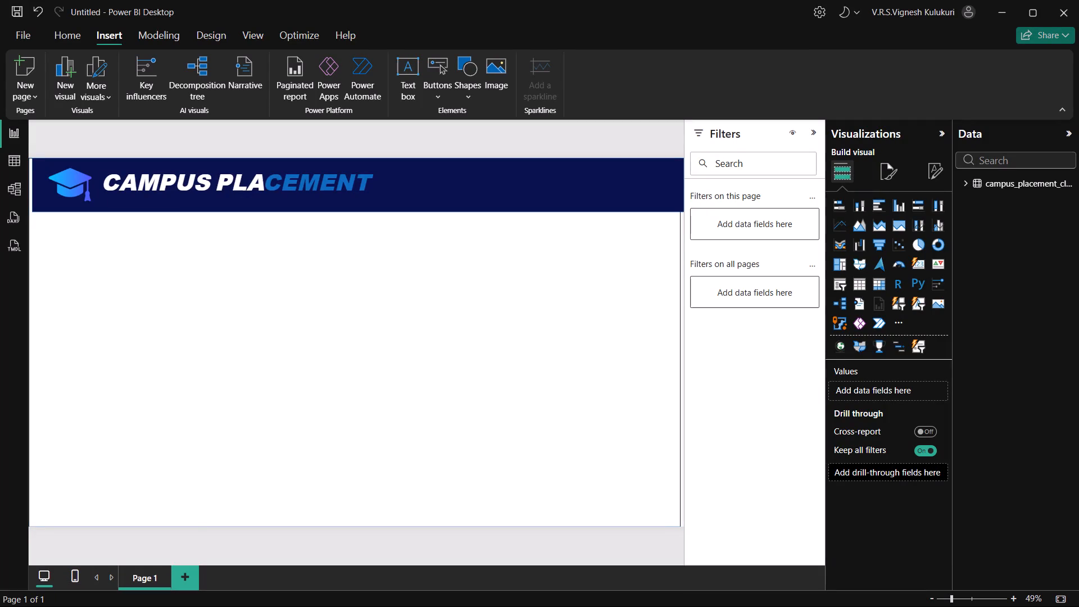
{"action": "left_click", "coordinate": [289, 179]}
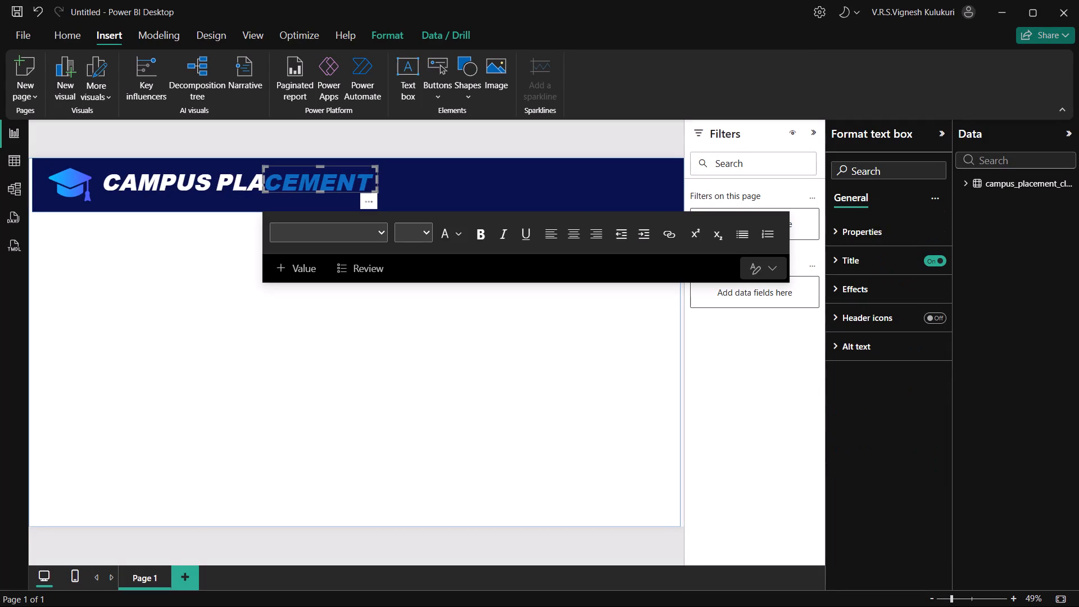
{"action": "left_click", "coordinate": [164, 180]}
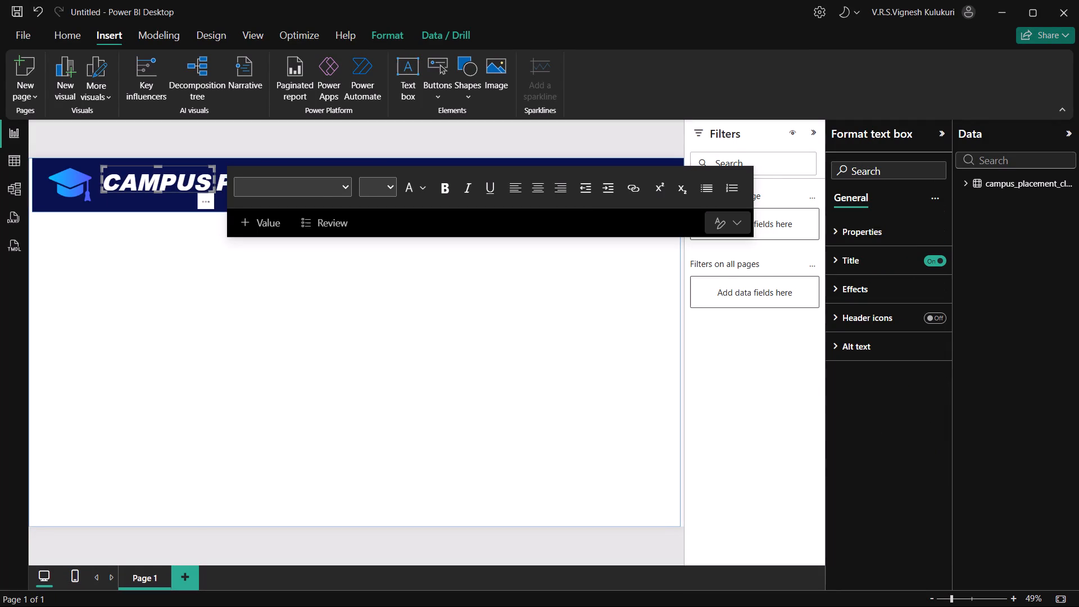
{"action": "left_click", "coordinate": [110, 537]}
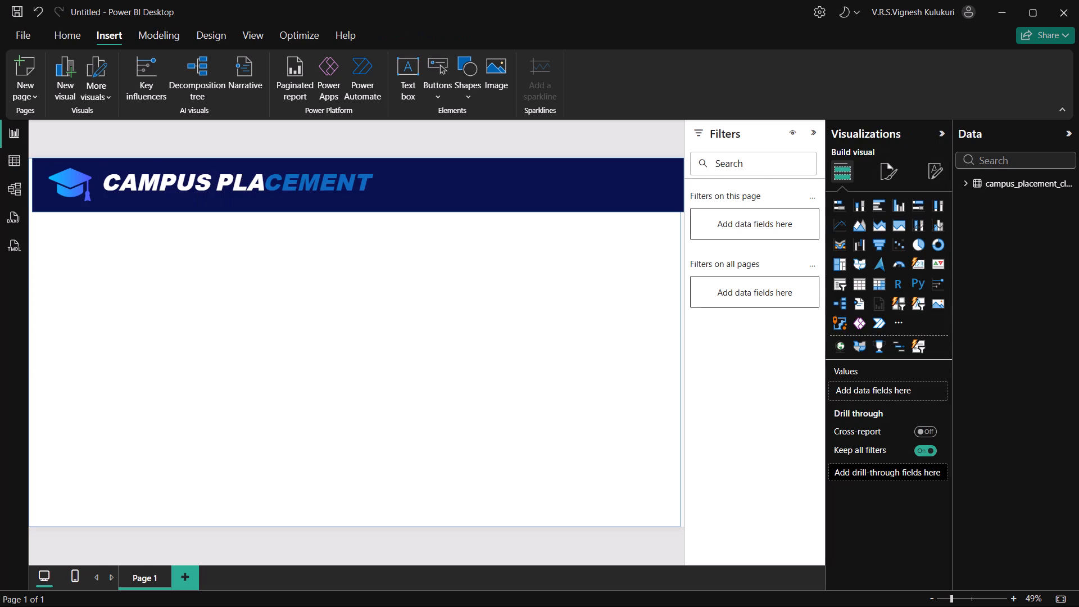
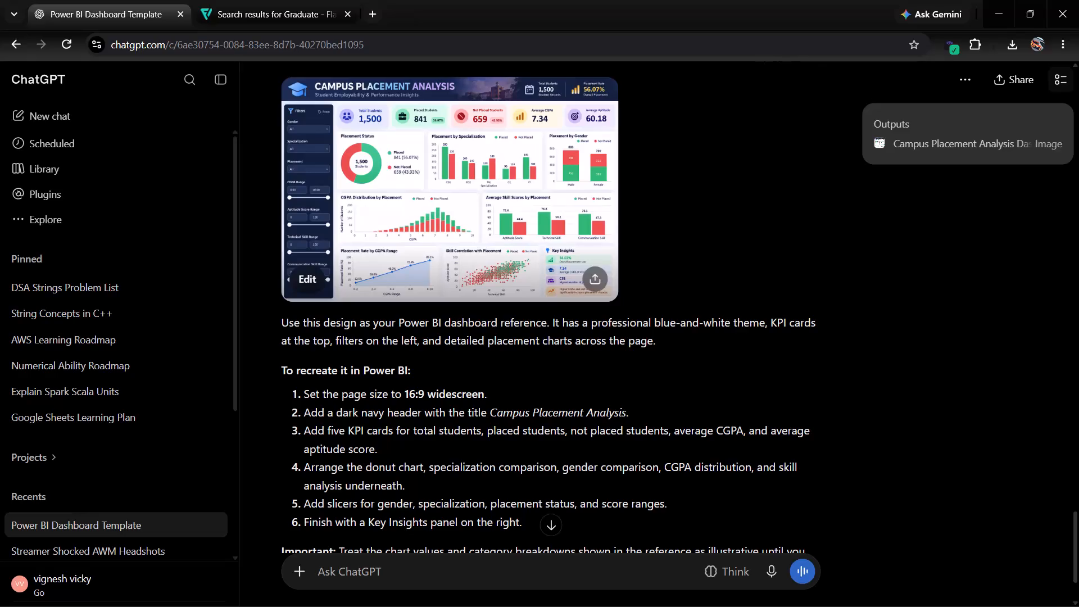
Open the Campus Placement Analysis reference image in the chat to examine the dashboard design up close.
{"action": "left_click", "coordinate": [420, 125]}
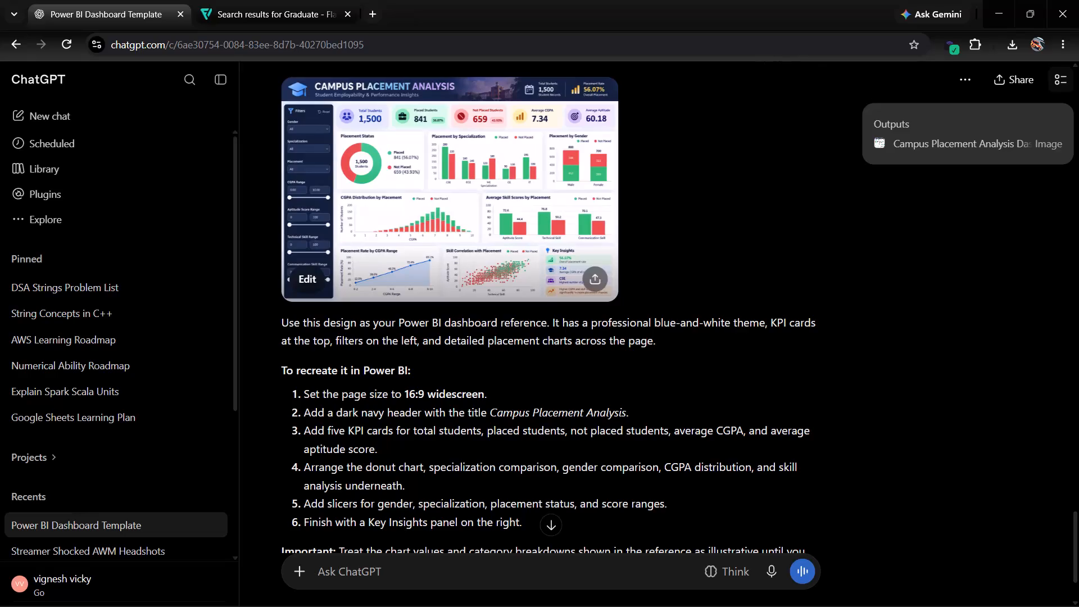
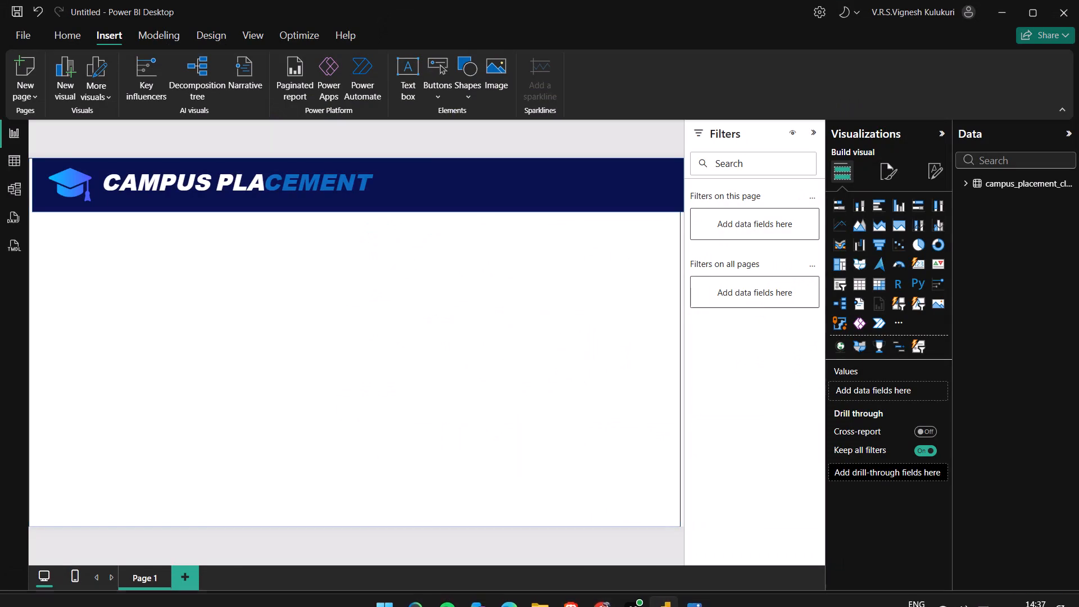
Set the title font size of the CAMPUS text box in the header to 35.
{"action": "left_click", "coordinate": [134, 178]}
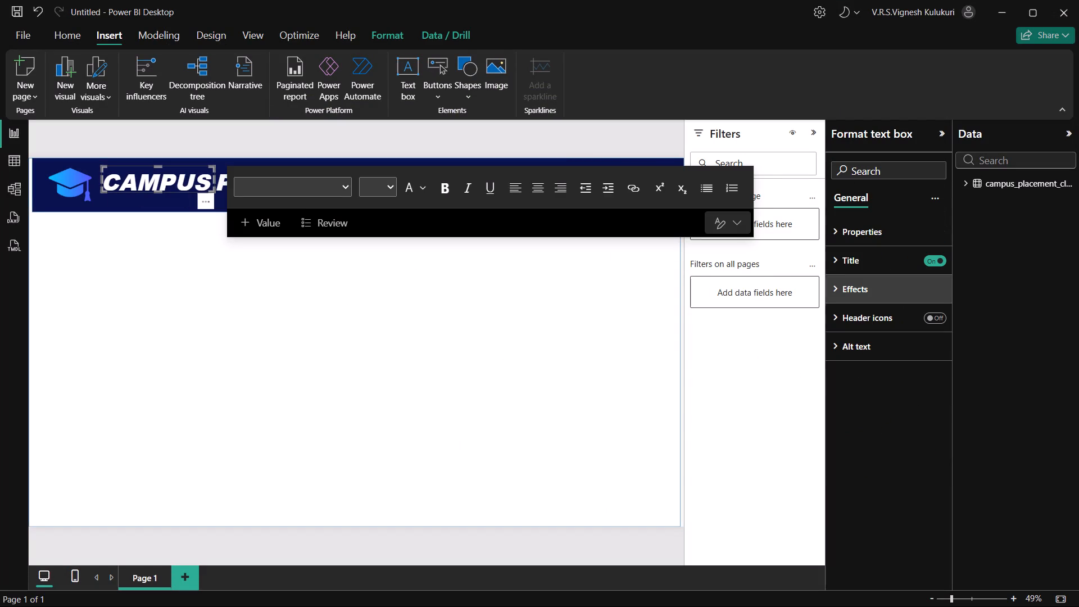
{"action": "left_click", "coordinate": [852, 268]}
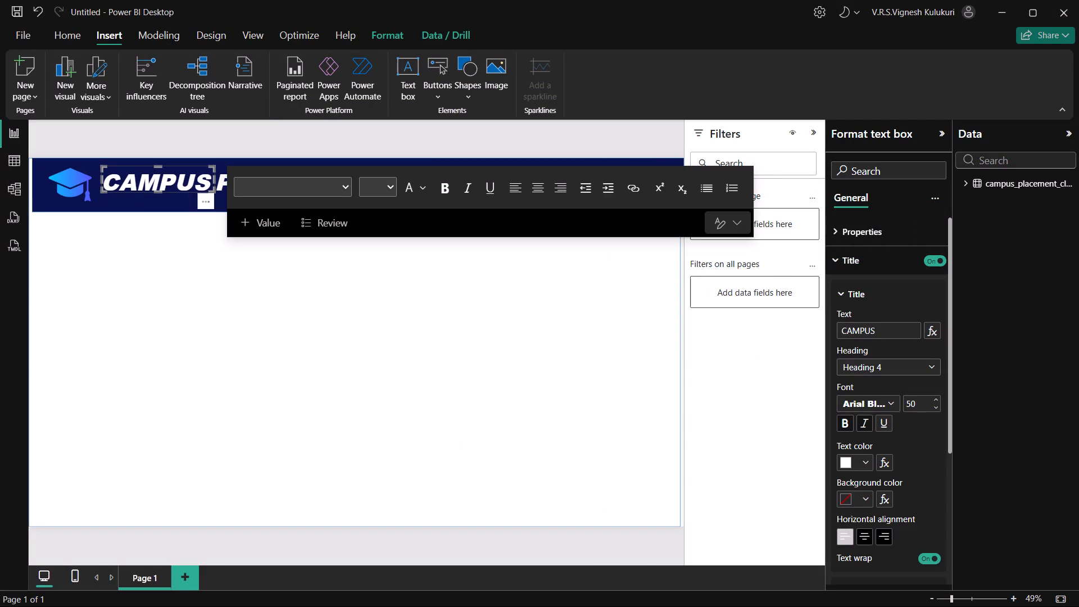
{"action": "left_click", "coordinate": [921, 408]}
{"action": "key", "text": "BackSpace"}
{"action": "type", "text": "30"}
{"action": "key", "text": "Return"}
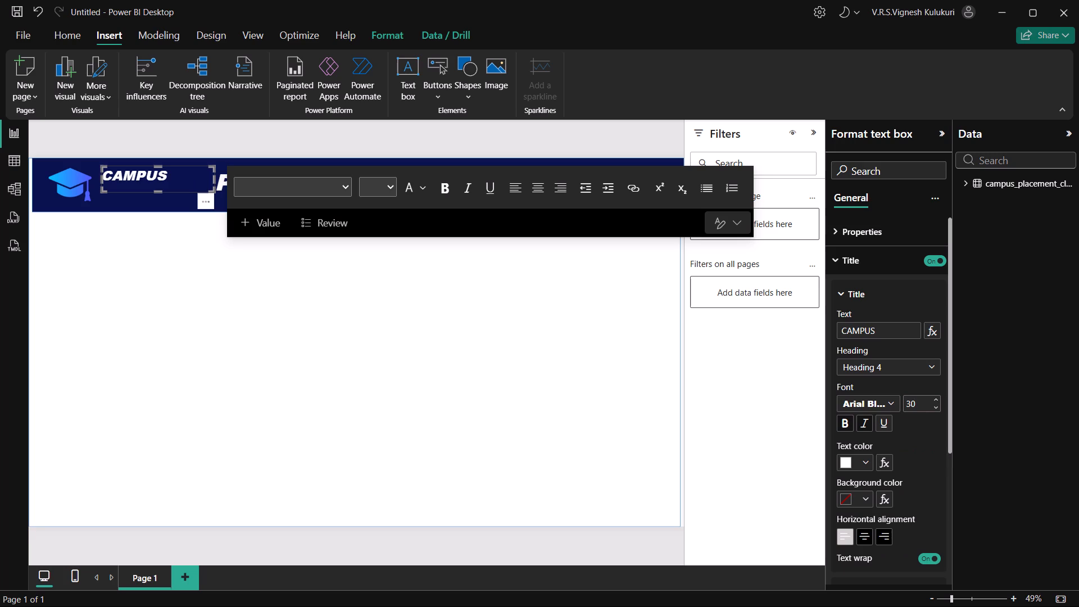
{"action": "key", "text": "BackSpace"}
{"action": "key", "text": "5"}
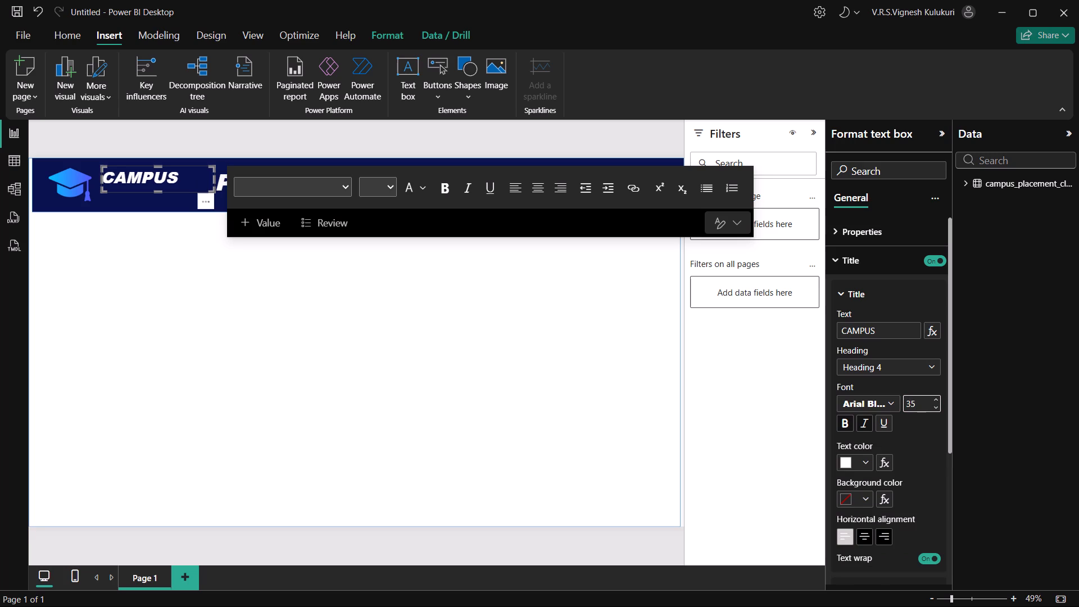
{"action": "left_click", "coordinate": [580, 547]}
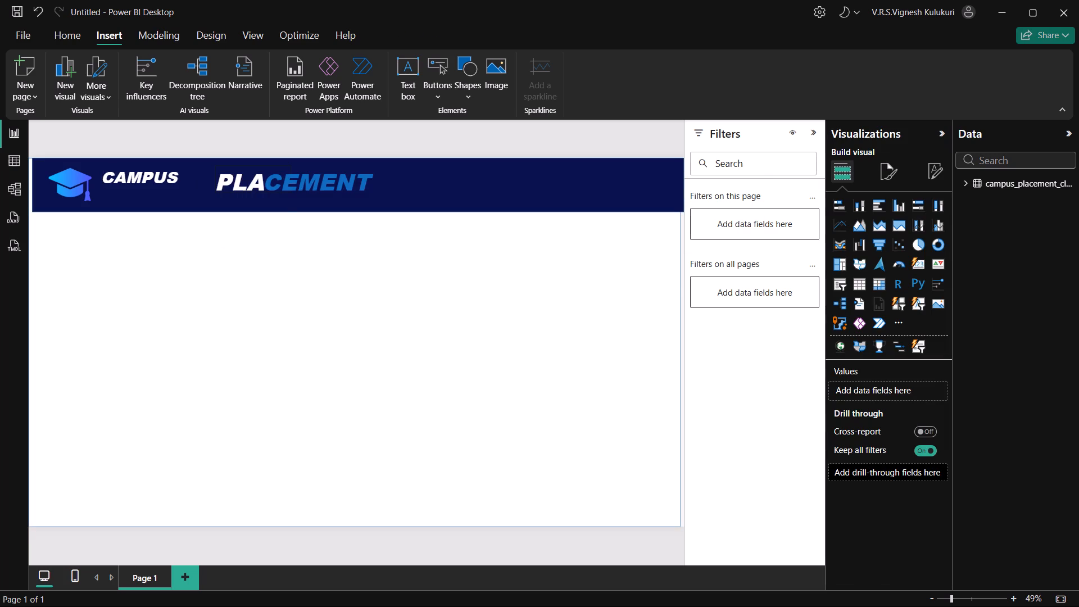
Set the title font size of the PLA text box to 35.
{"action": "left_click", "coordinate": [242, 187]}
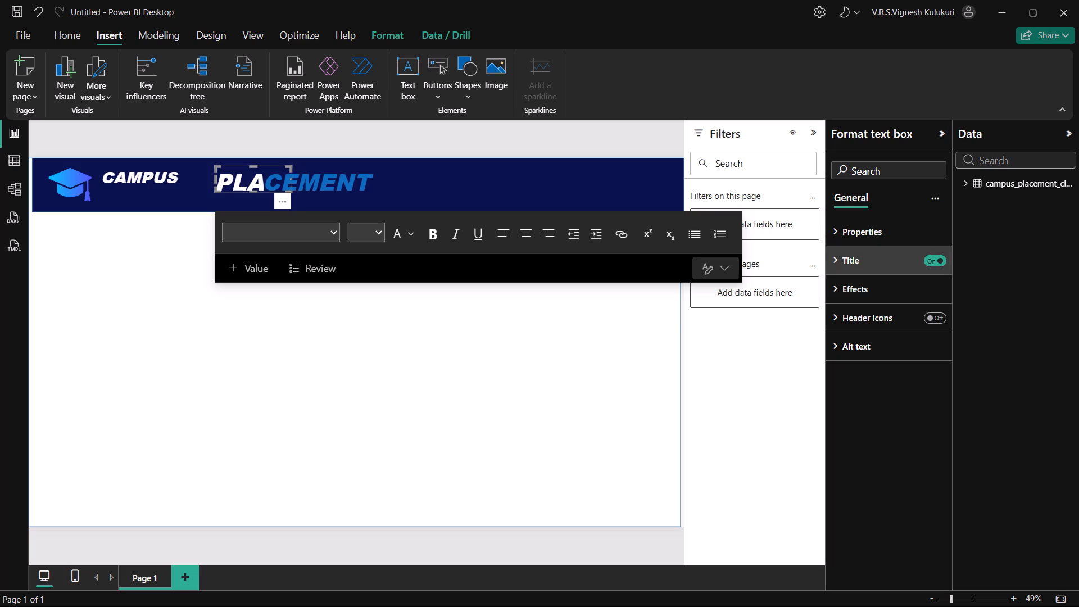
{"action": "left_click", "coordinate": [883, 264]}
{"action": "left_click", "coordinate": [919, 405]}
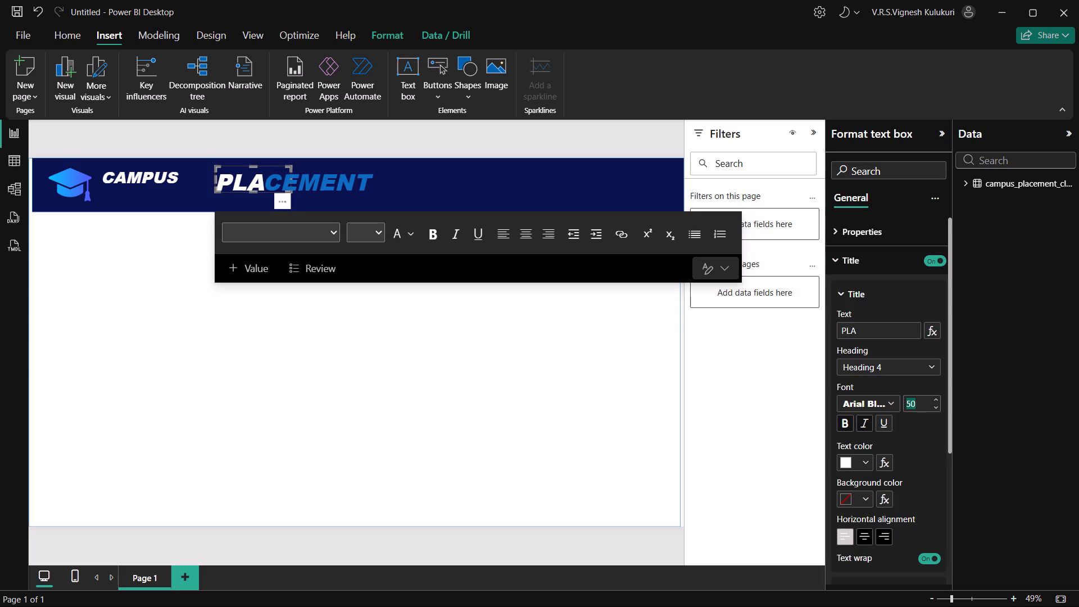
{"action": "key", "text": "BackSpace"}
{"action": "type", "text": "35"}
{"action": "key", "text": "Return"}
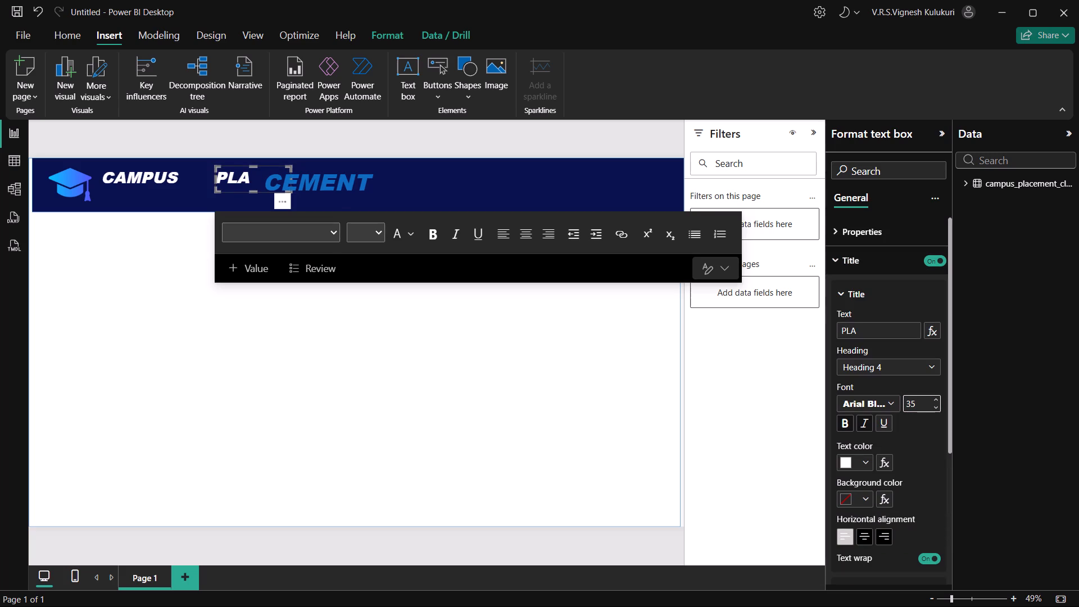
Set the title font size of the blue CEMENT text box to 35.
{"action": "scroll", "coordinate": [554, 234], "scroll_direction": "left", "scroll_amount": 1}
{"action": "left_click", "coordinate": [324, 185]}
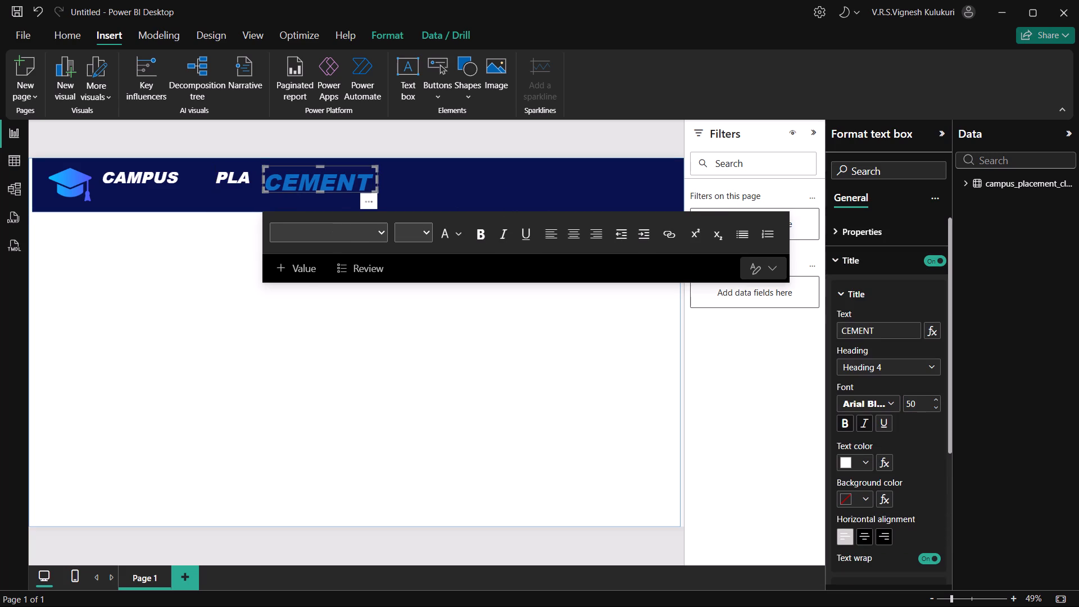
{"action": "left_click", "coordinate": [924, 404]}
{"action": "key", "text": "BackSpace"}
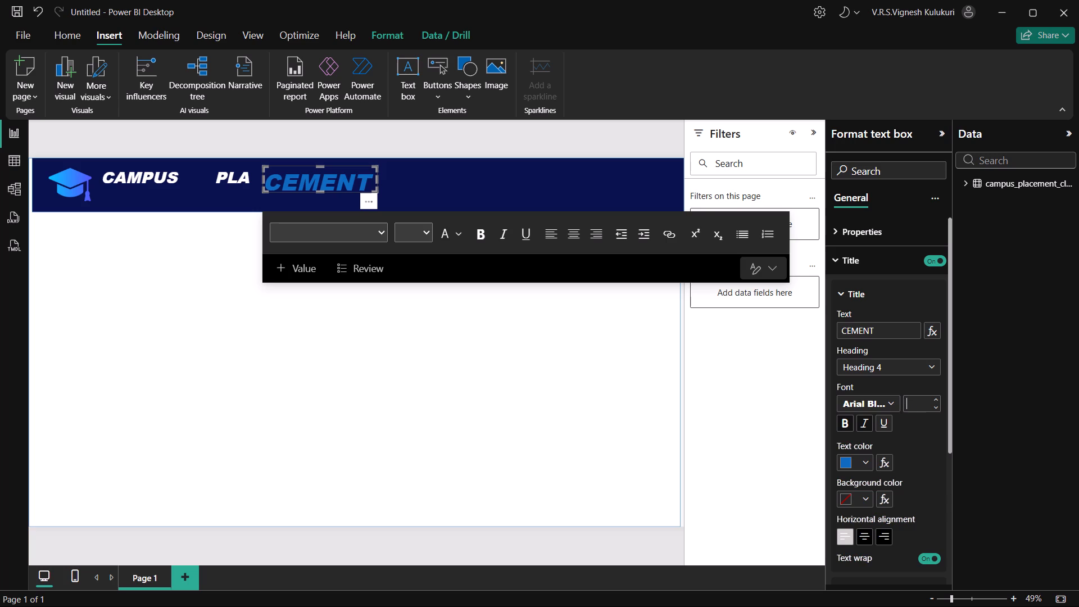
{"action": "type", "text": "35"}
{"action": "key", "text": "Return"}
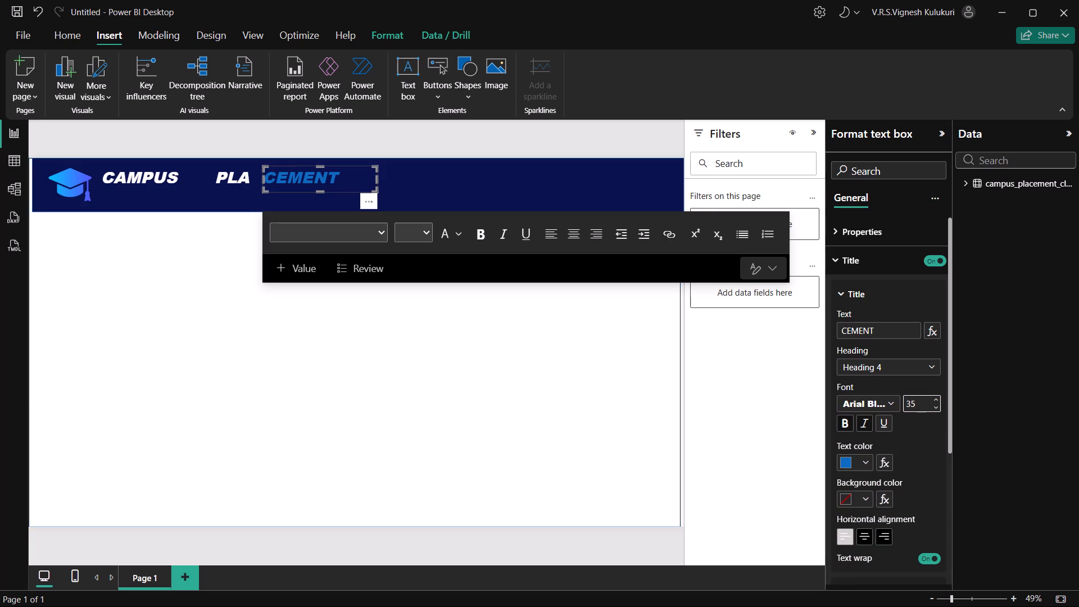
{"action": "left_click", "coordinate": [396, 547]}
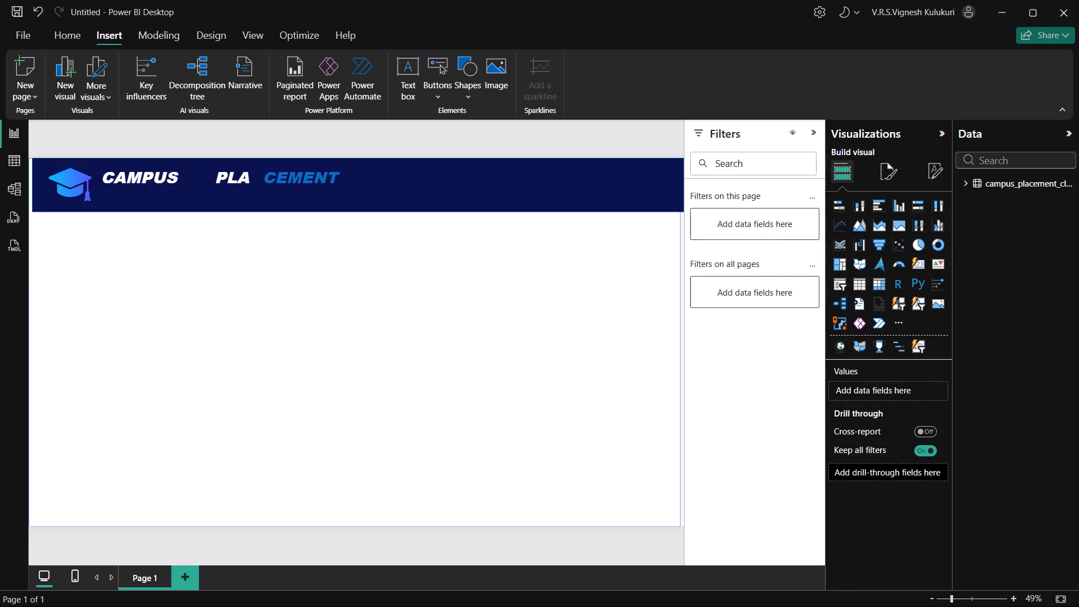
Move the PLA text box close behind CAMPUS in the header banner, level with the CAMPUS text.
{"action": "left_click_drag", "start_coordinate": [231, 189], "coordinate": [238, 181]}
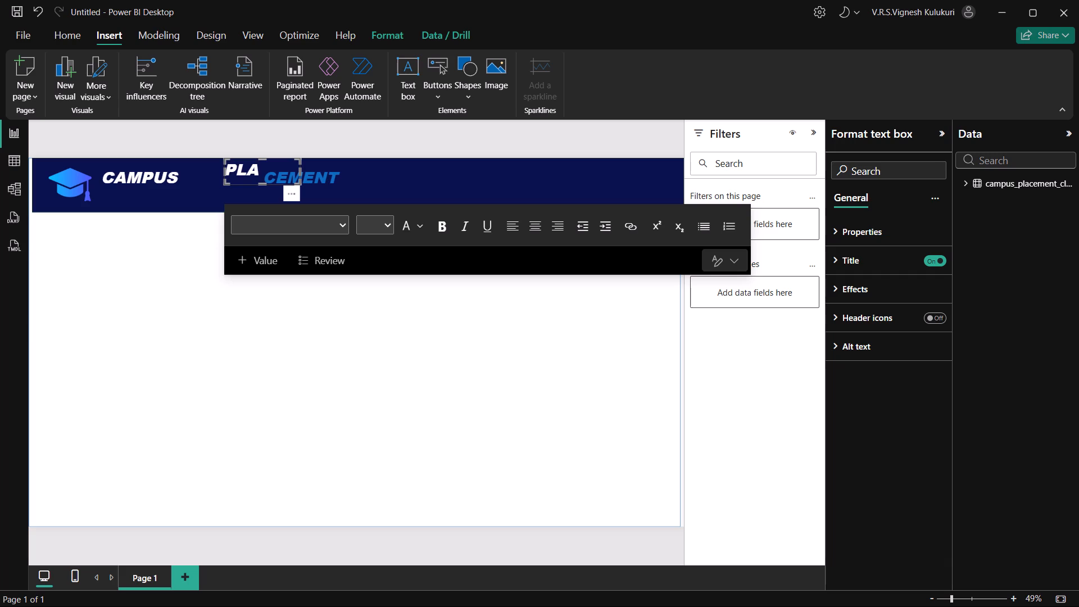
{"action": "double_click", "coordinate": [241, 171]}
{"action": "left_click", "coordinate": [146, 428]}
{"action": "left_click", "coordinate": [123, 558]}
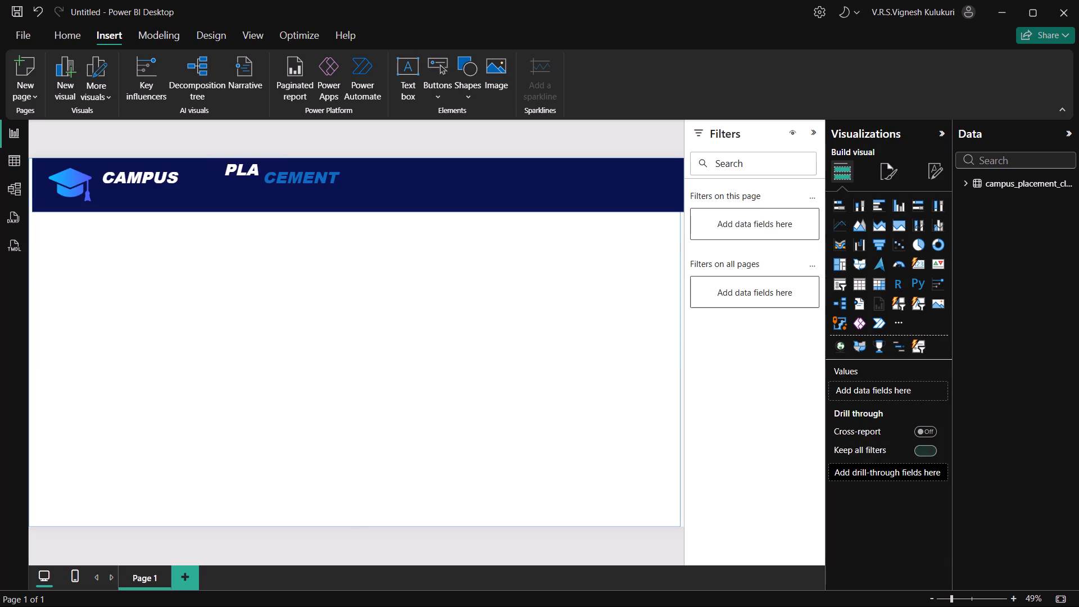
{"action": "left_click", "coordinate": [232, 175]}
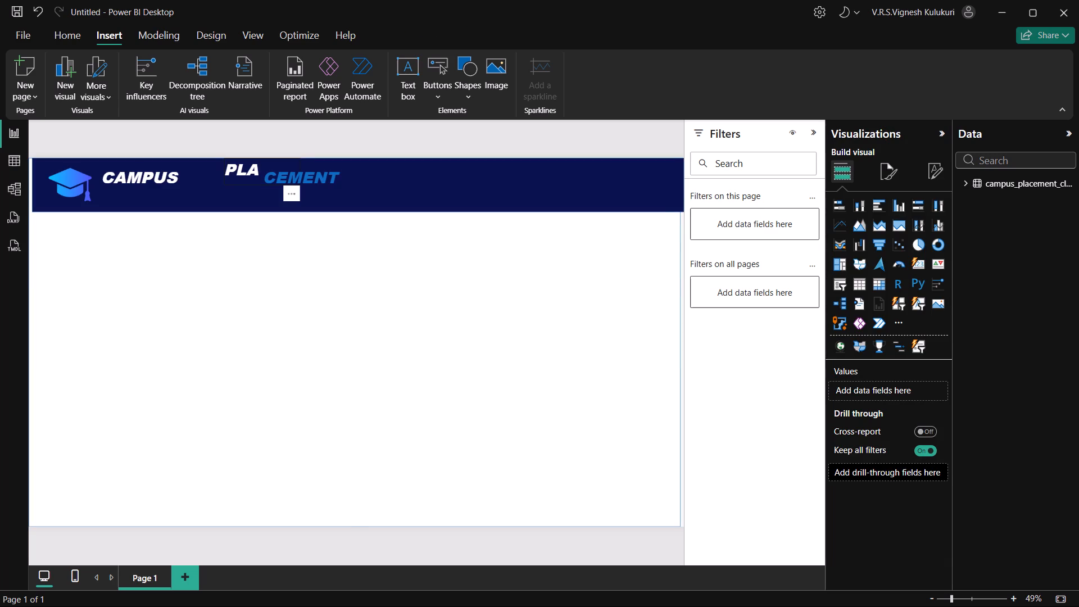
{"action": "left_click_drag", "start_coordinate": [243, 170], "coordinate": [197, 183]}
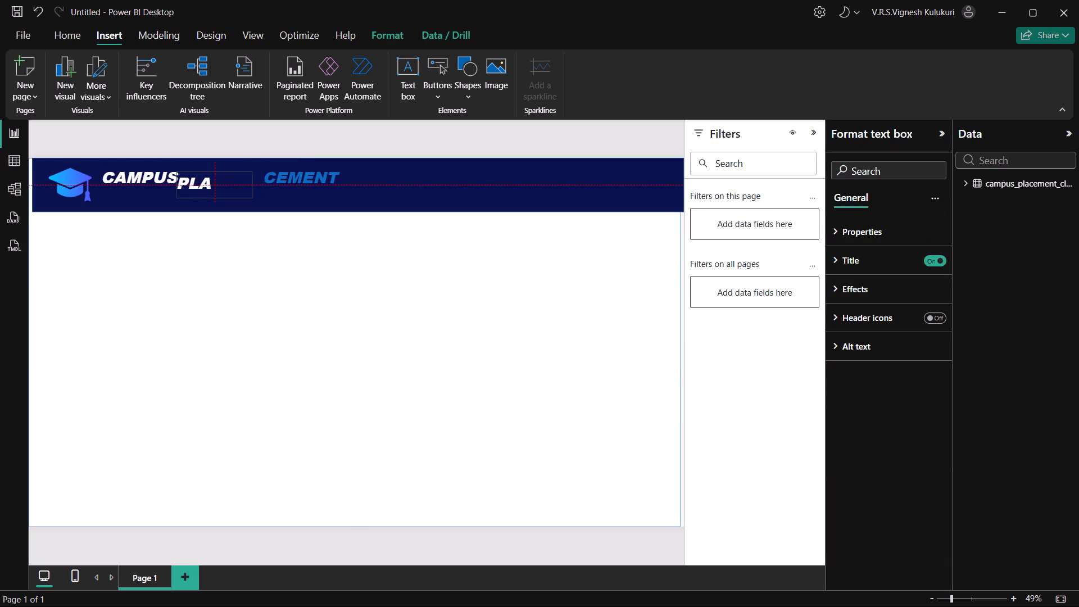
{"action": "left_click_drag", "start_coordinate": [197, 183], "coordinate": [203, 182]}
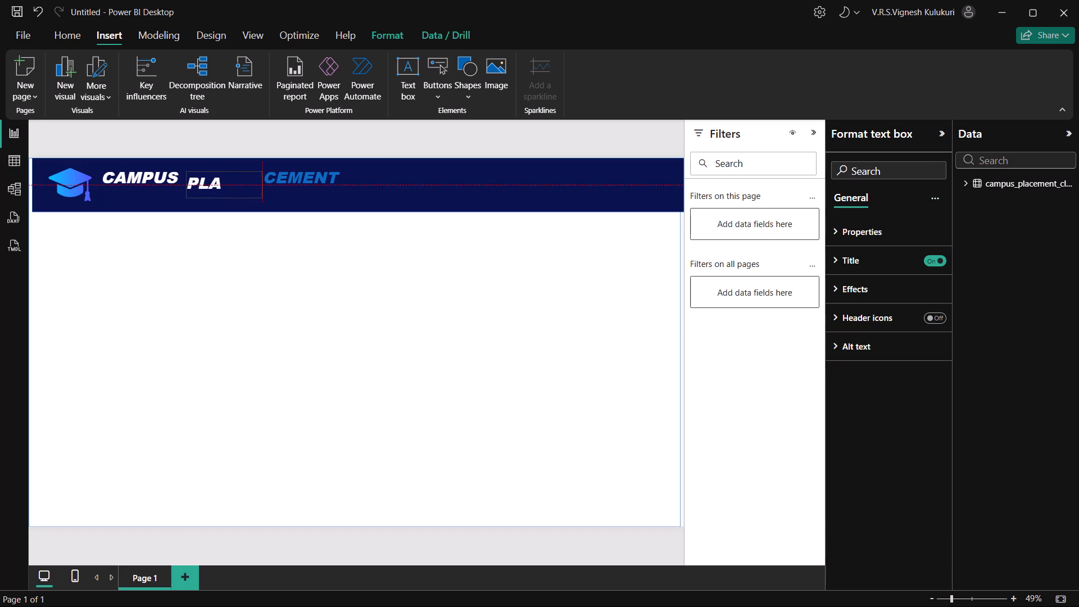
{"action": "left_click_drag", "start_coordinate": [203, 182], "coordinate": [201, 181]}
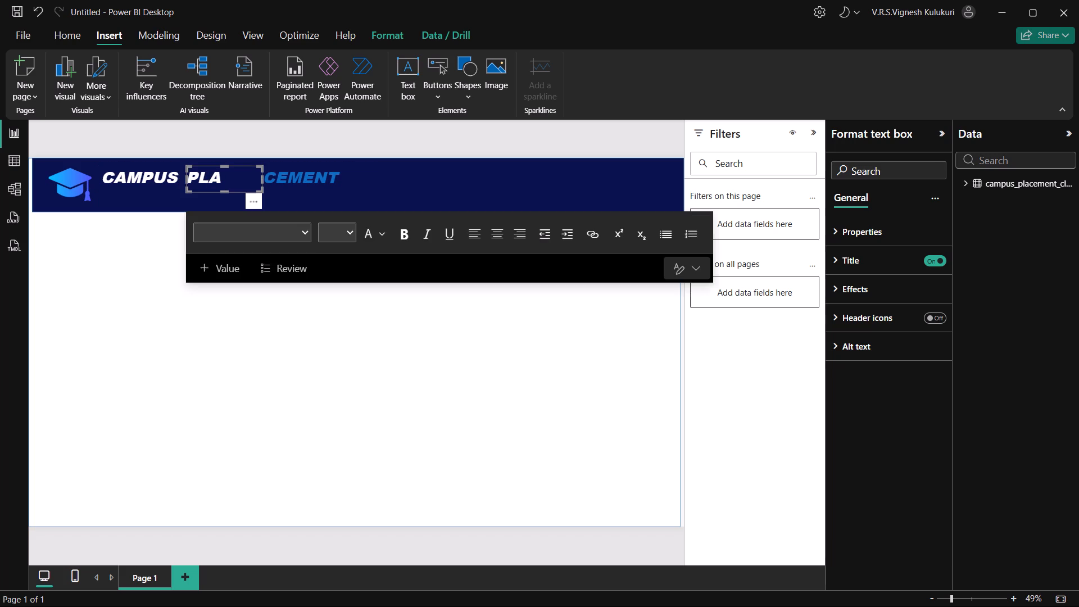
Move the CEMENT text box directly against PLA on the same line so the word reads PLACEMENT.
{"action": "left_click", "coordinate": [284, 178]}
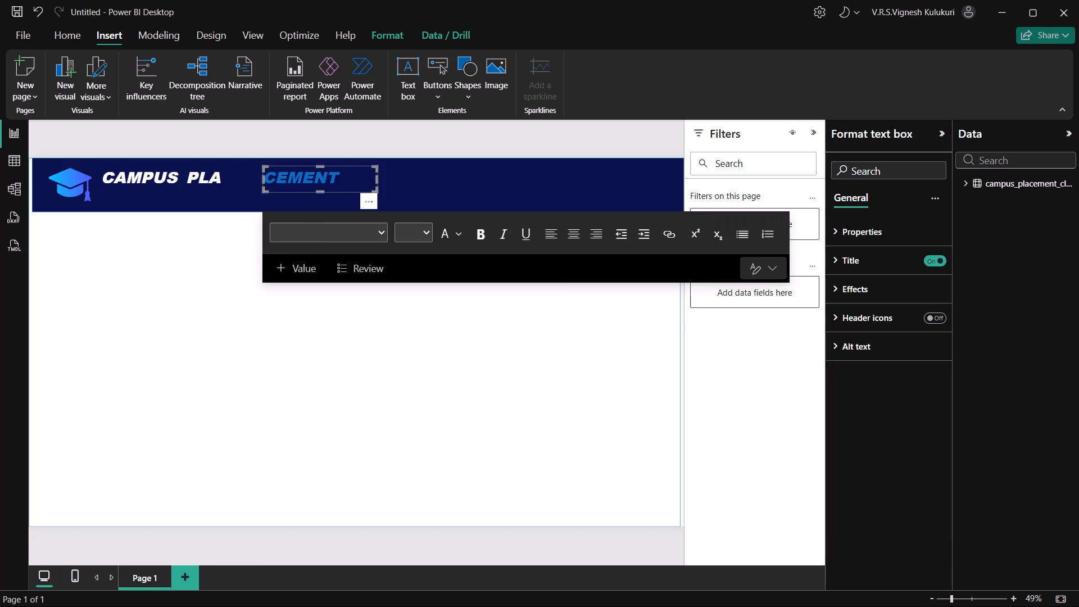
{"action": "left_click_drag", "start_coordinate": [284, 178], "coordinate": [243, 180]}
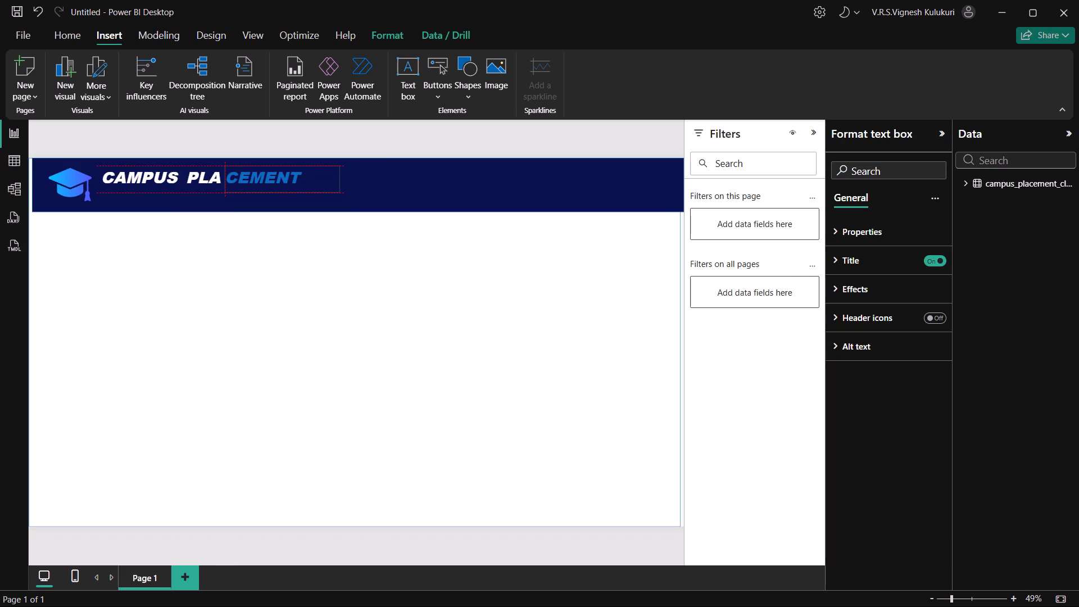
{"action": "left_click_drag", "start_coordinate": [243, 180], "coordinate": [239, 181]}
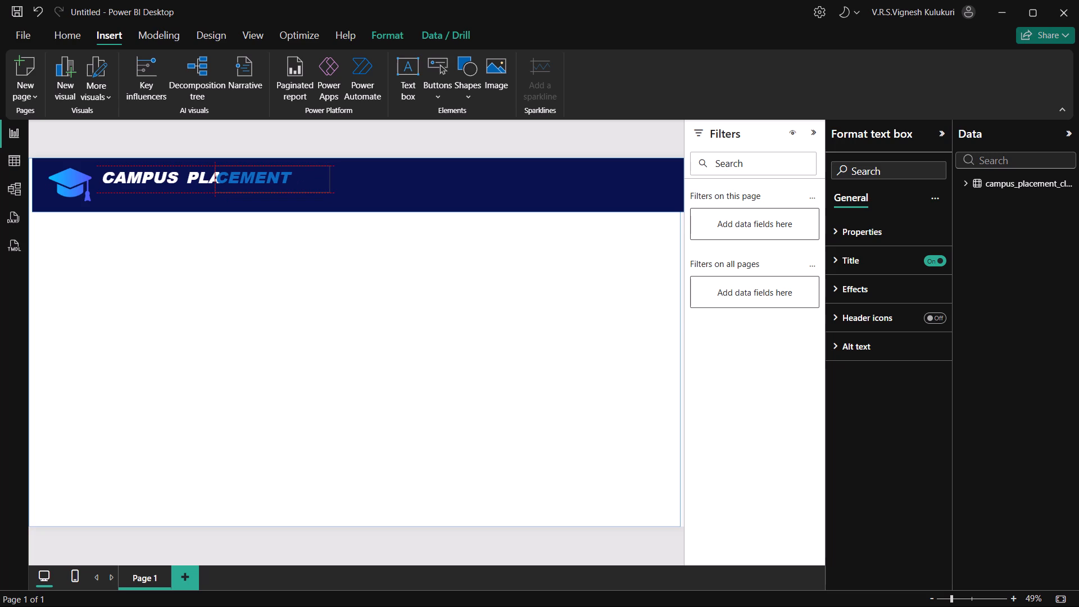
{"action": "left_click_drag", "start_coordinate": [239, 181], "coordinate": [242, 180]}
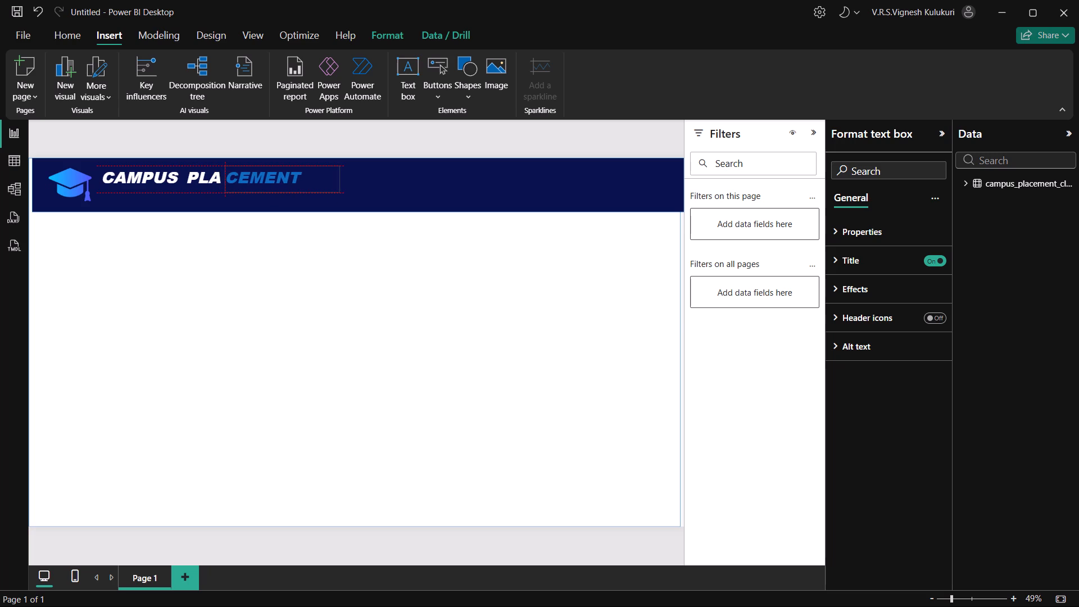
{"action": "left_click_drag", "start_coordinate": [242, 180], "coordinate": [241, 181]}
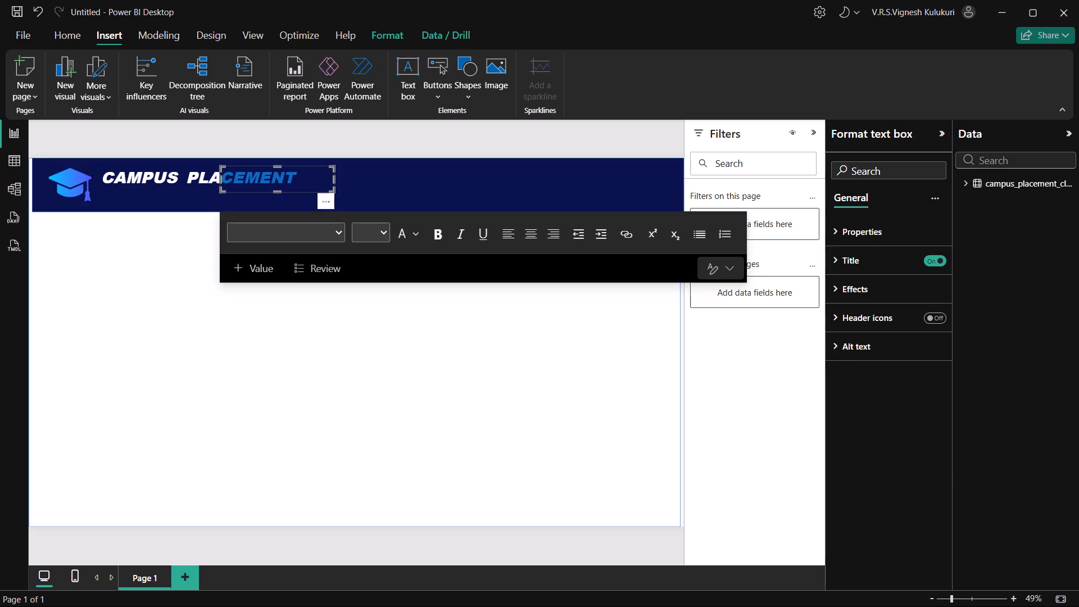
{"action": "left_click", "coordinate": [92, 548]}
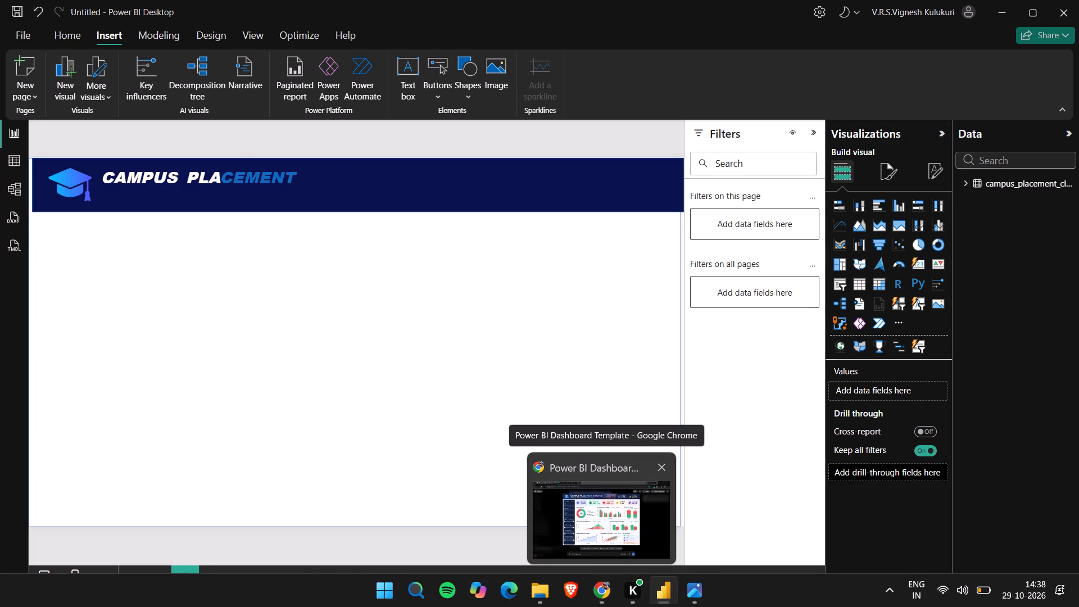
Check the header colours in the Chrome reference image, and recolour the CEMENT title in Power BI to the lightest theme blue.
{"action": "left_click", "coordinate": [607, 528]}
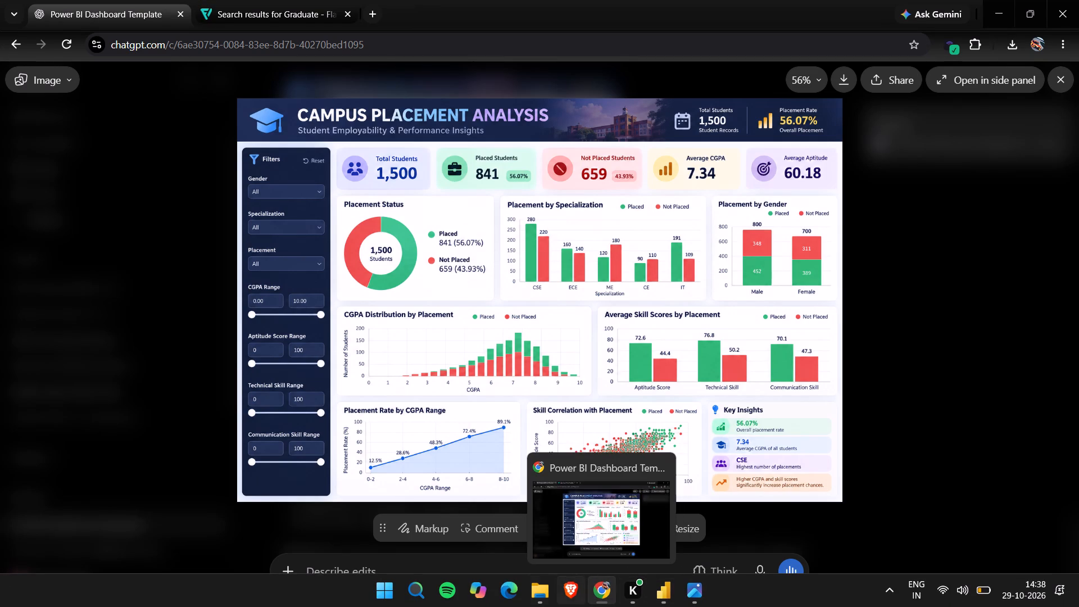
{"action": "left_click", "coordinate": [660, 585]}
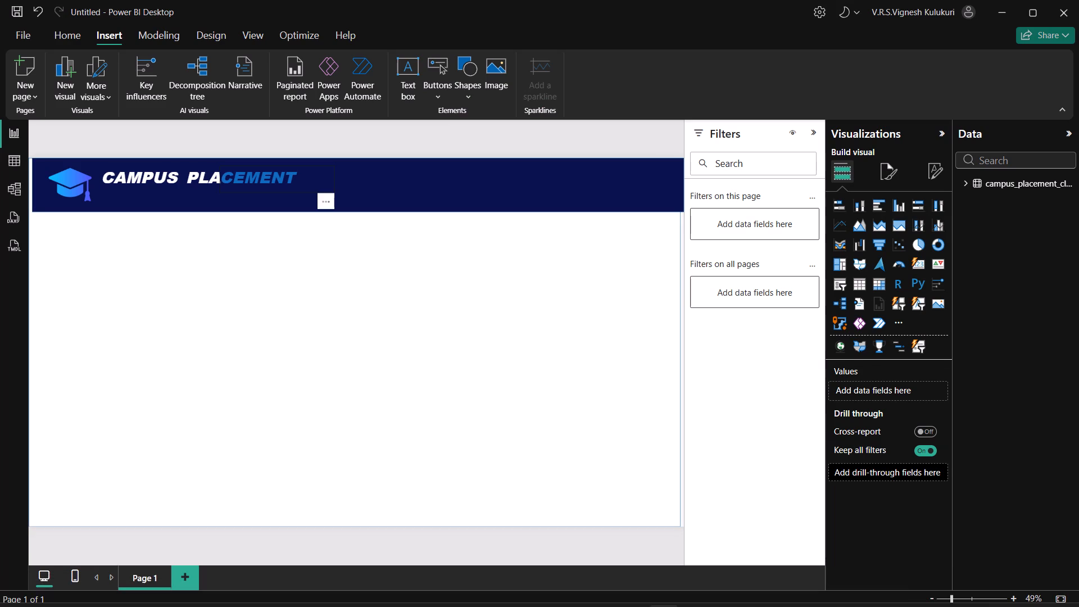
{"action": "left_click", "coordinate": [254, 177]}
{"action": "left_click", "coordinate": [859, 253]}
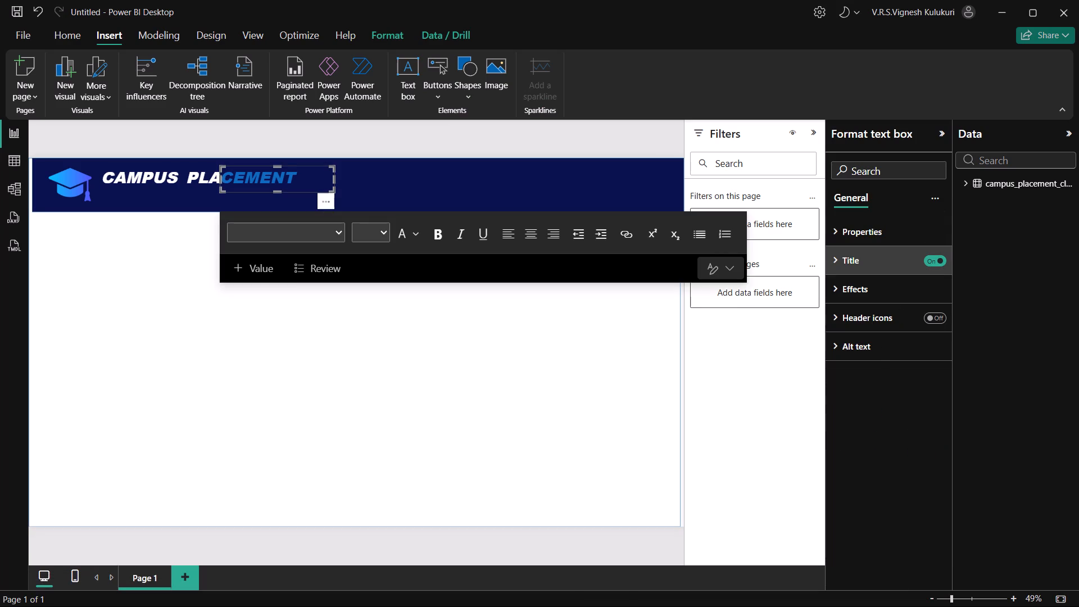
{"action": "left_click", "coordinate": [866, 456]}
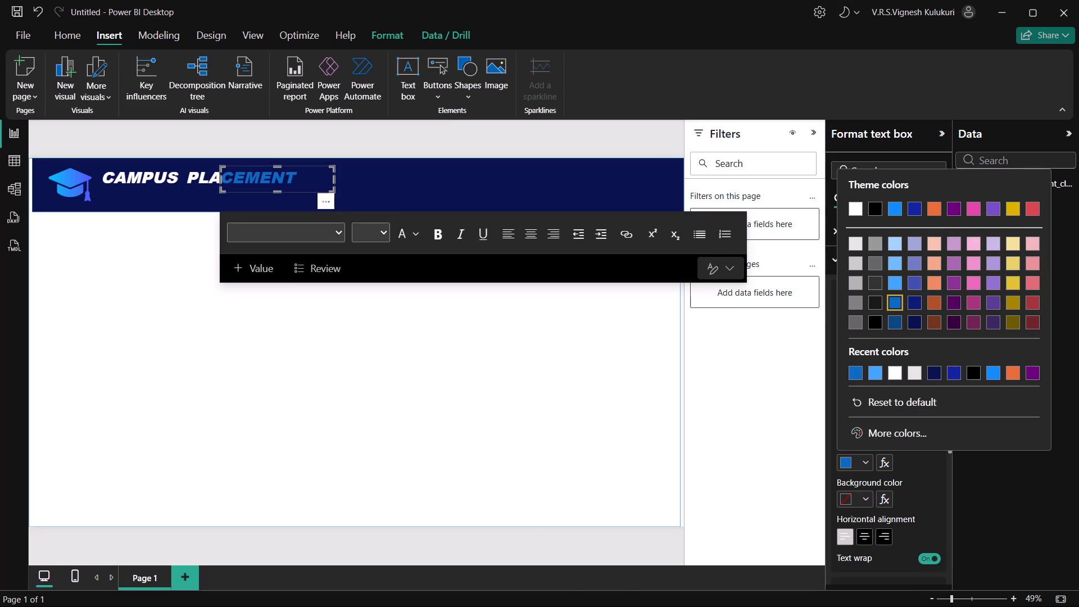
{"action": "left_click", "coordinate": [894, 242]}
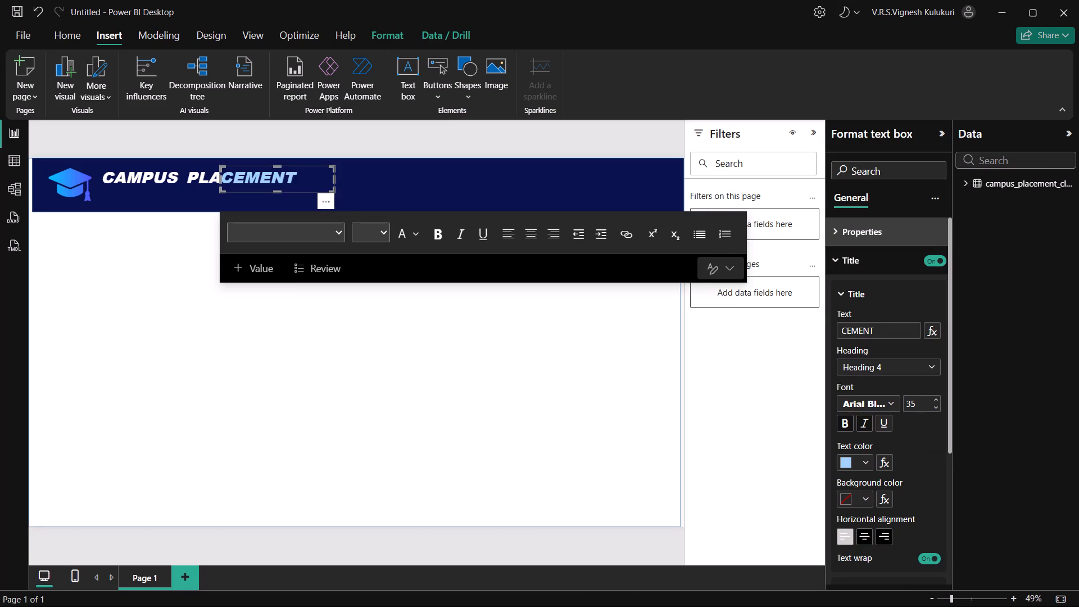
{"action": "left_click", "coordinate": [401, 547]}
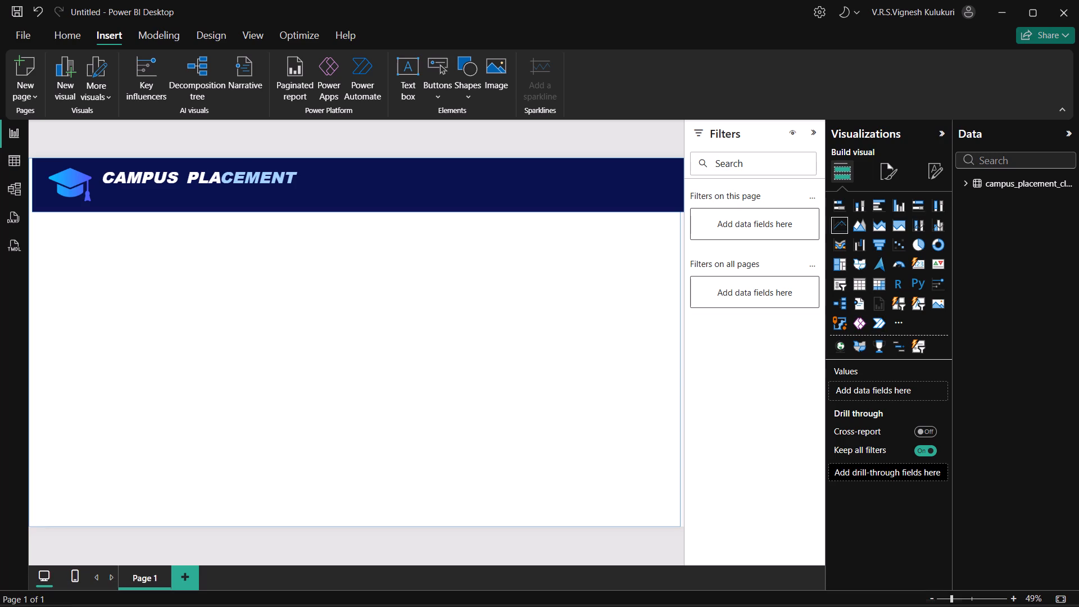
Insert a new text box with its title turned on and the title text ANALYSIS.
{"action": "left_click", "coordinate": [404, 72]}
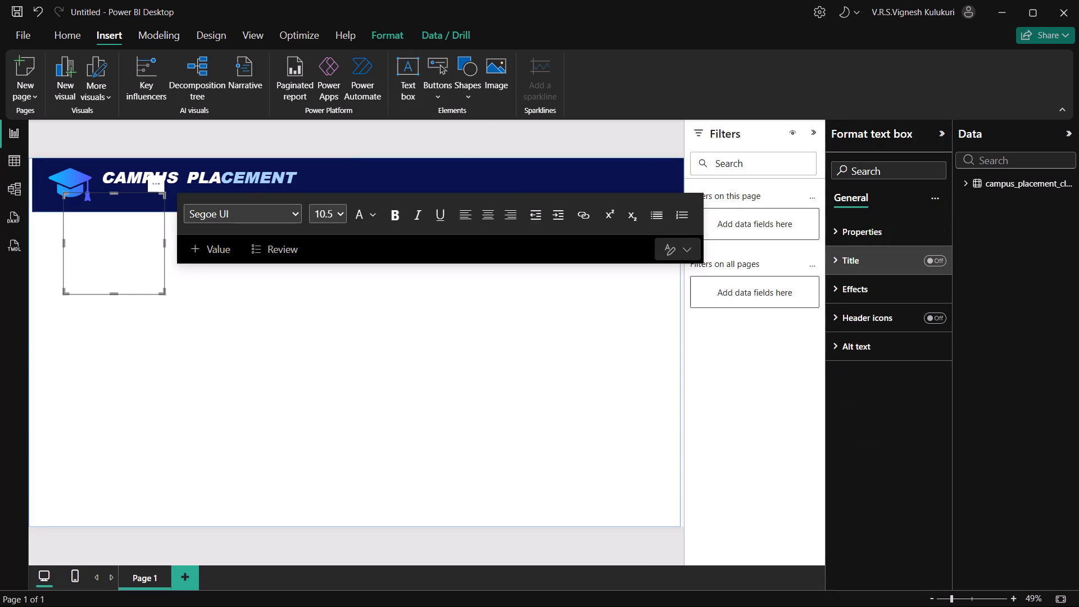
{"action": "left_click", "coordinate": [942, 259]}
{"action": "left_click", "coordinate": [862, 256]}
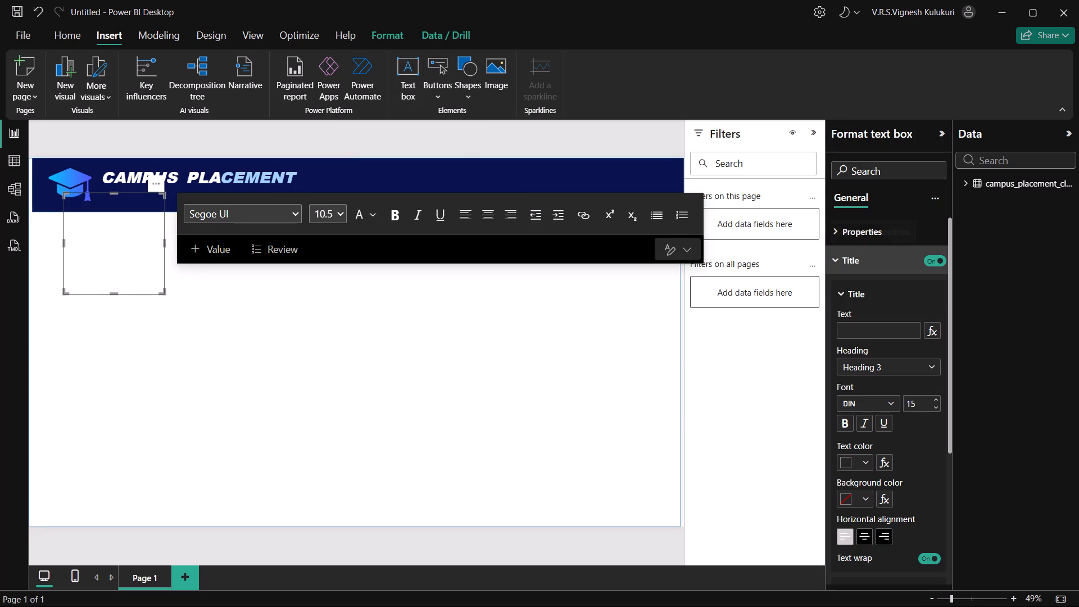
{"action": "left_click", "coordinate": [856, 334]}
{"action": "key", "text": "shift+a"}
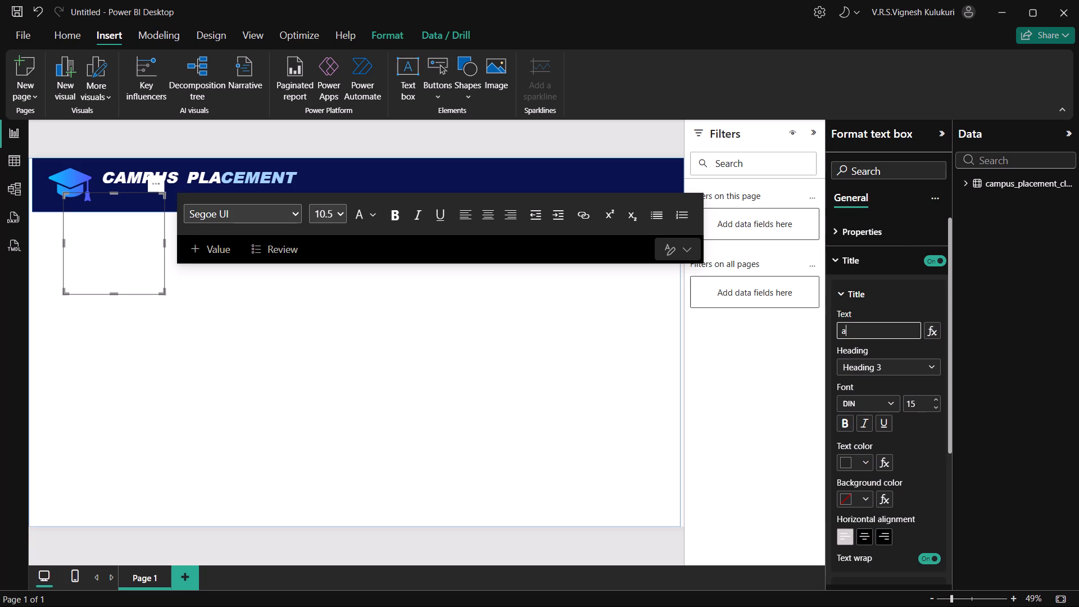
{"action": "key", "text": "BackSpace"}
{"action": "type", "text": "ANALYSIS"}
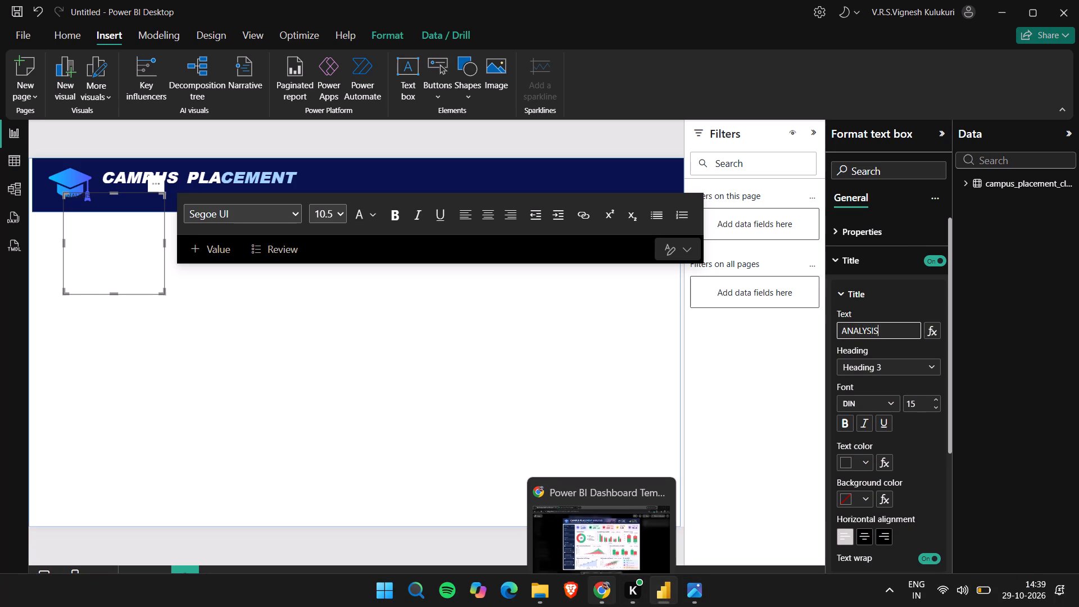
Check the header in the Chrome reference image, and set the ANALYSIS title in Power BI to Heading 4, Arial Black, size 35.
{"action": "left_click", "coordinate": [601, 591]}
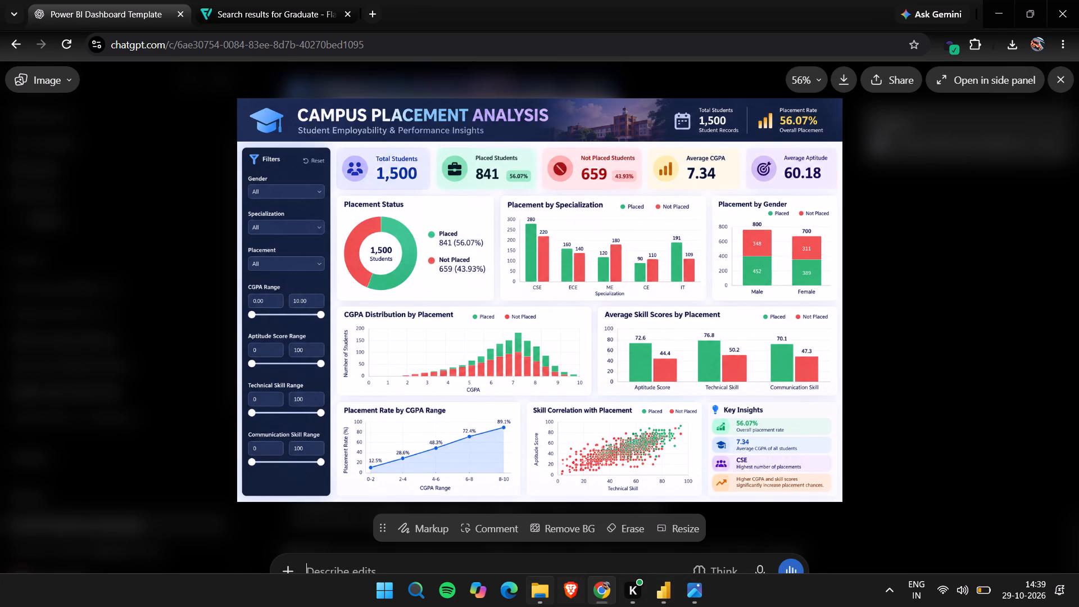
{"action": "left_click", "coordinate": [663, 590]}
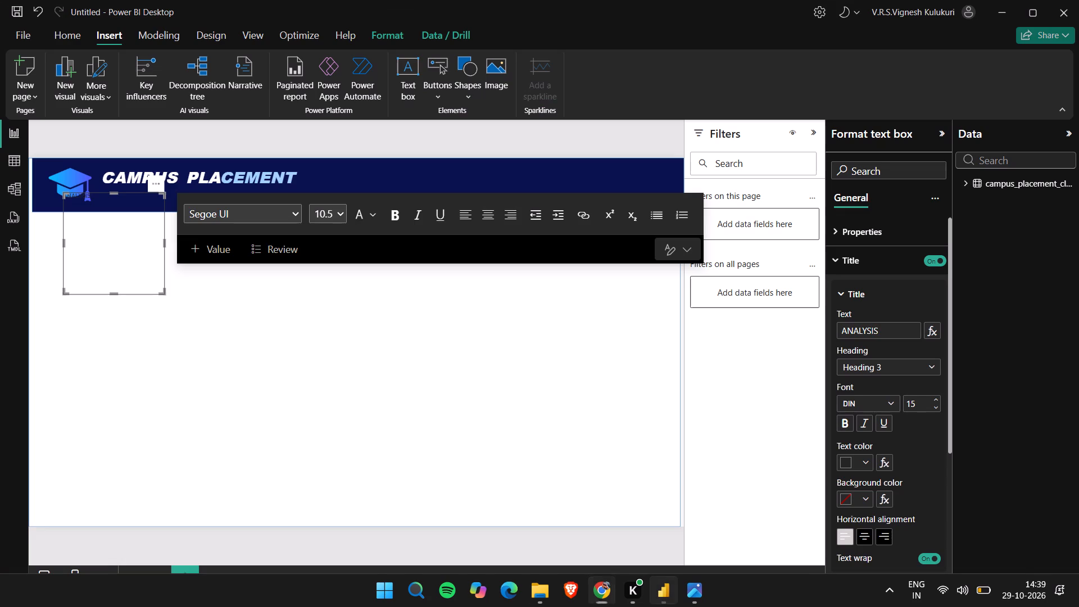
{"action": "left_click", "coordinate": [921, 409]}
{"action": "key", "text": "BackSpace"}
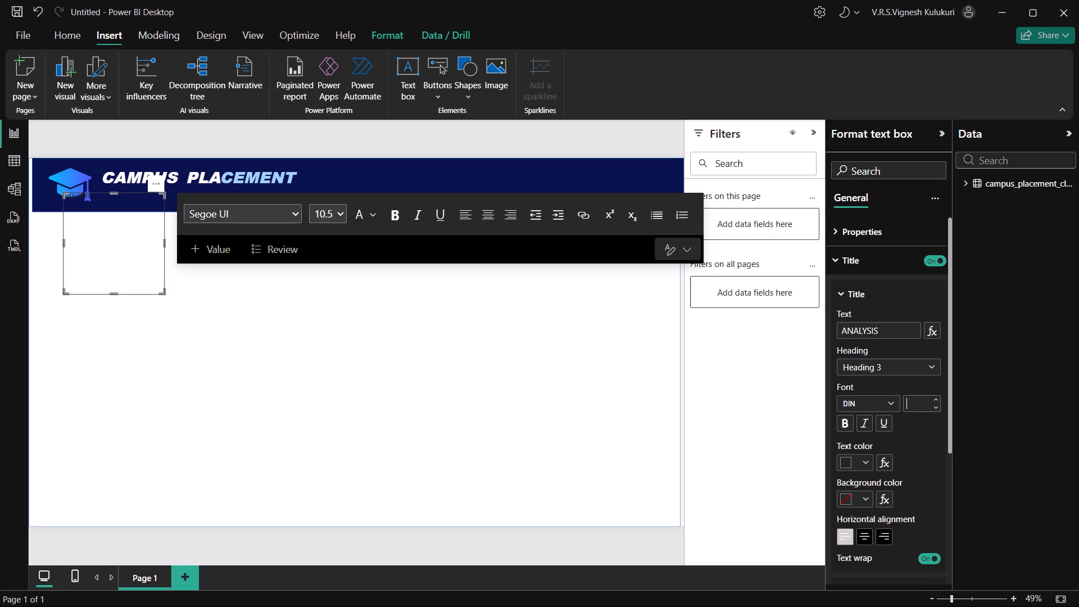
{"action": "type", "text": "35"}
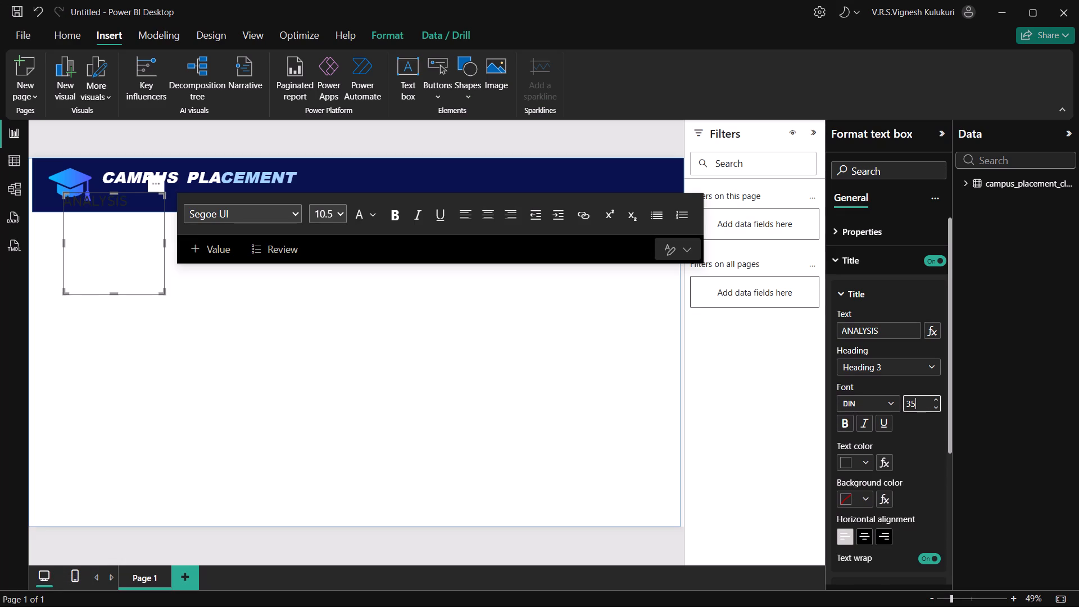
{"action": "left_click", "coordinate": [905, 365]}
{"action": "left_click", "coordinate": [862, 432]}
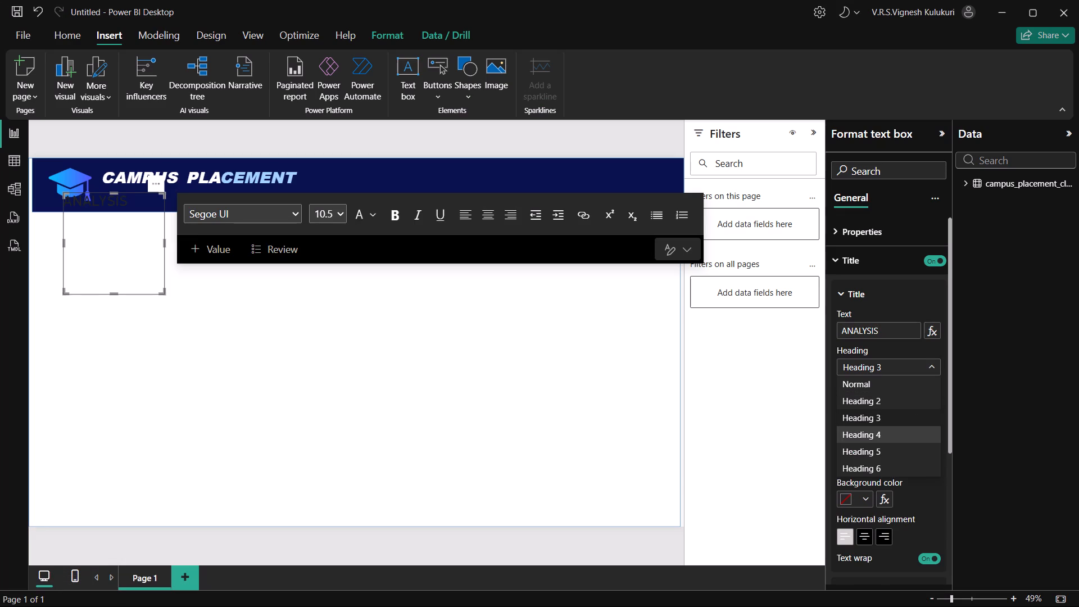
{"action": "left_click", "coordinate": [849, 397]}
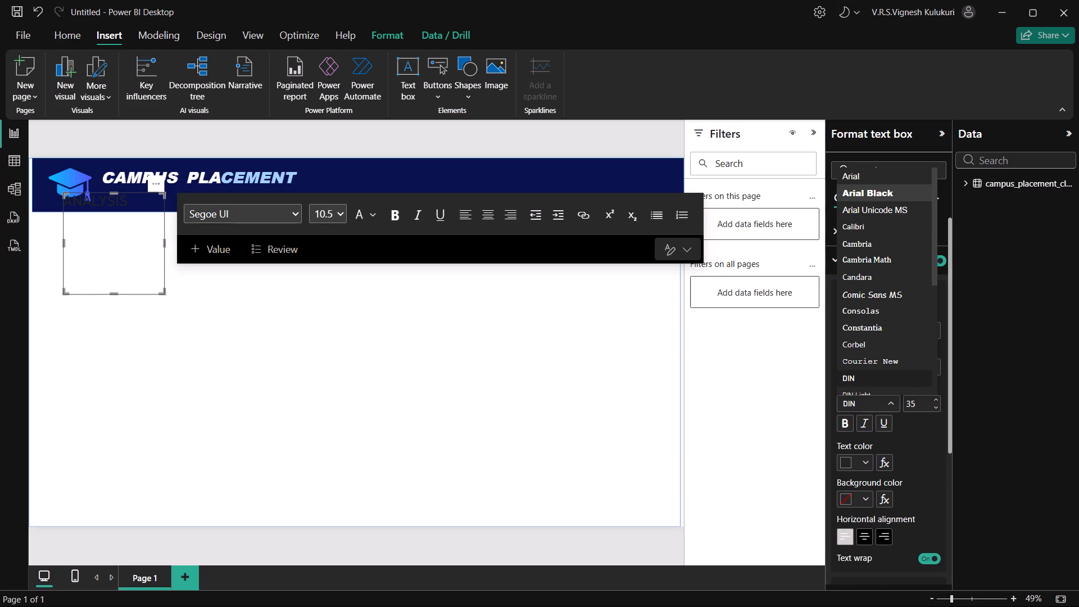
{"action": "left_click", "coordinate": [867, 190]}
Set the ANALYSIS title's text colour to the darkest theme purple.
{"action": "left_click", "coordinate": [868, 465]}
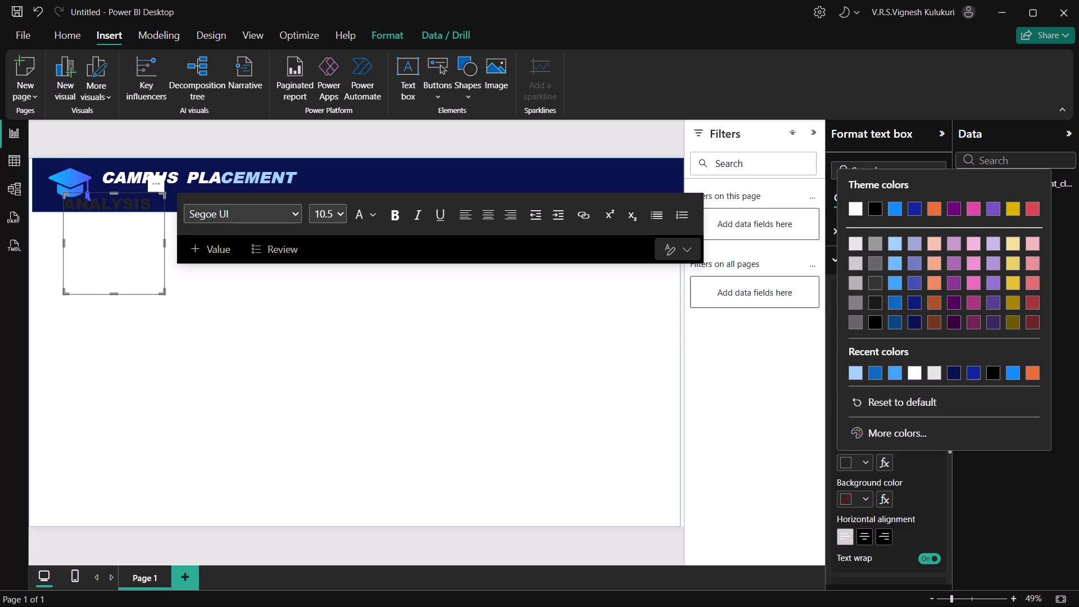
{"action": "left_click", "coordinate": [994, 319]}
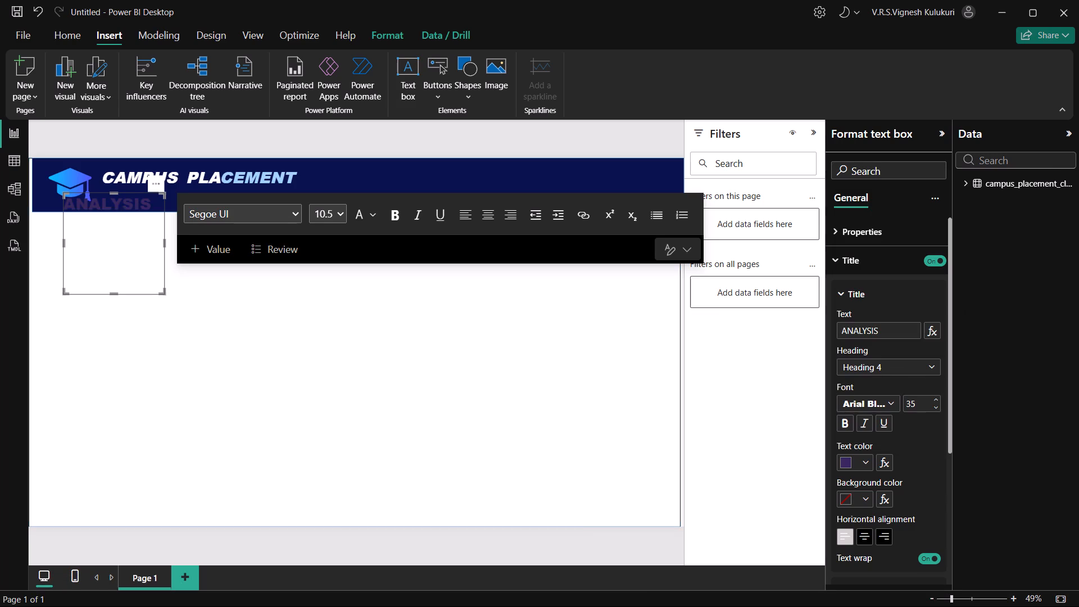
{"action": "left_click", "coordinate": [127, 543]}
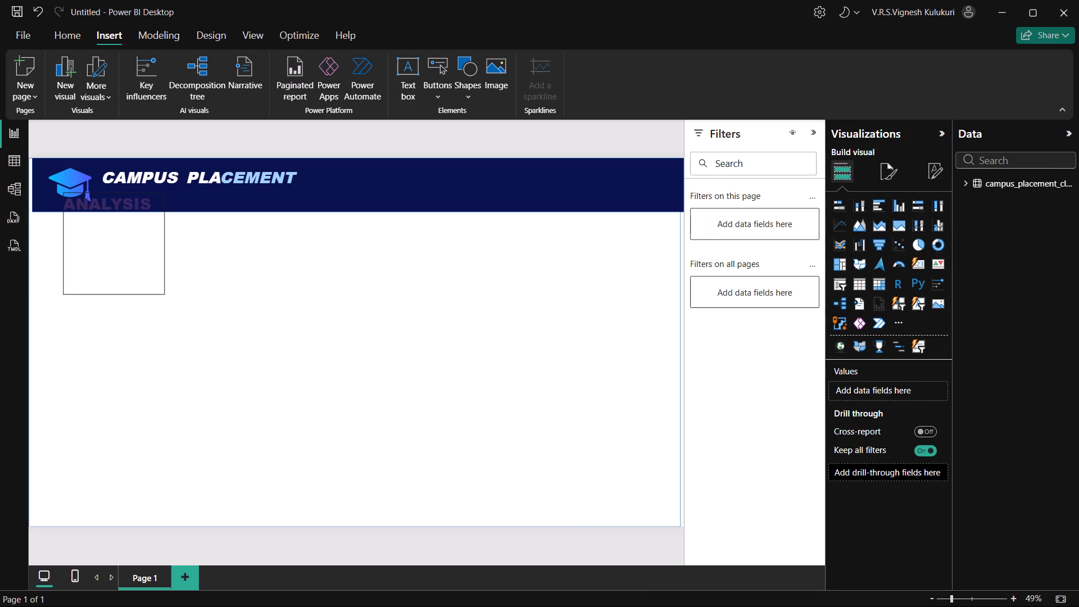
Move the ANALYSIS text box into the header banner just after CEMENT, level with the rest of the title.
{"action": "left_click", "coordinate": [98, 201]}
{"action": "left_click_drag", "start_coordinate": [98, 201], "coordinate": [328, 178]}
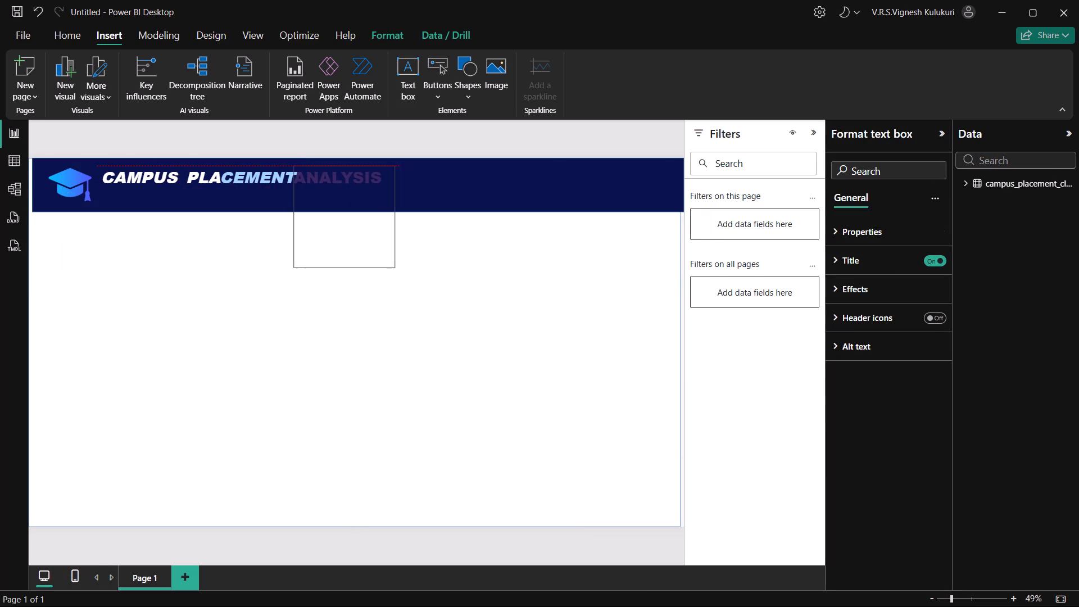
{"action": "left_click_drag", "start_coordinate": [328, 178], "coordinate": [333, 175]}
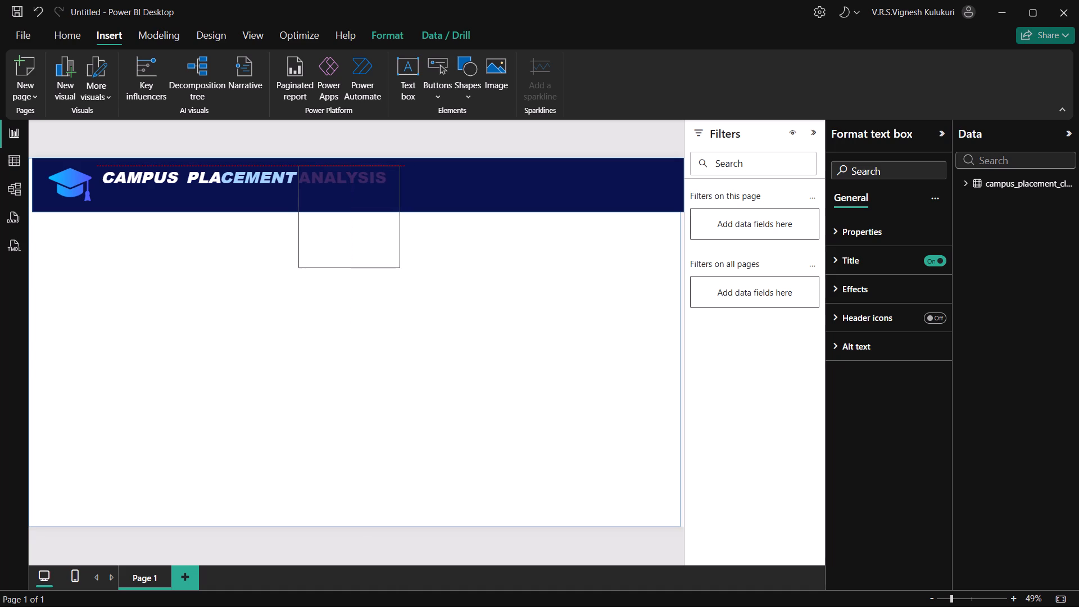
{"action": "left_click_drag", "start_coordinate": [333, 175], "coordinate": [334, 179]}
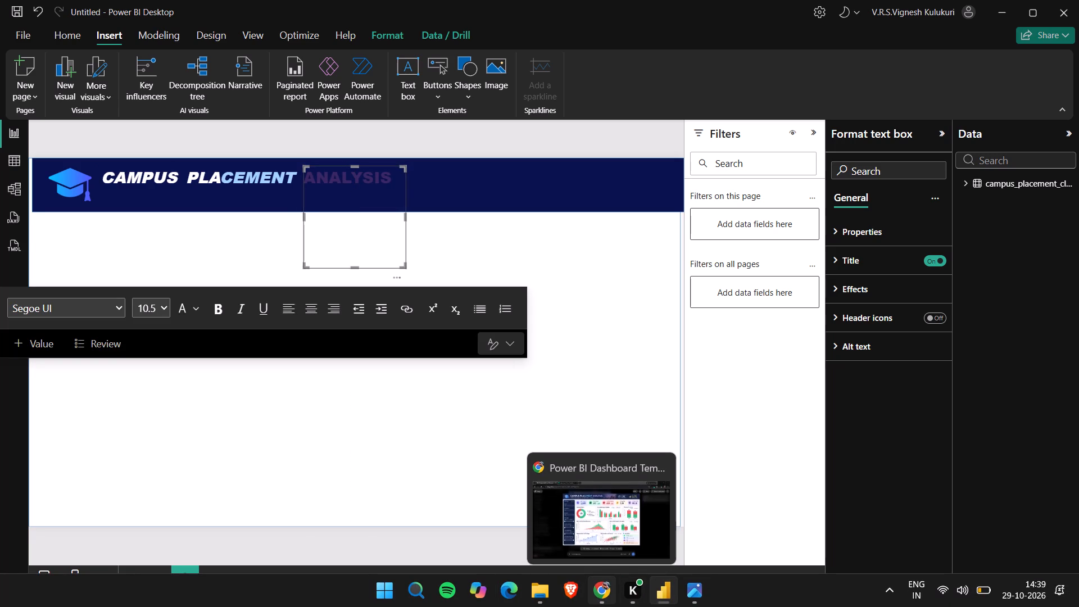
Check the title colour in the Chrome reference image, and recolour the ANALYSIS title in Power BI to the second-lightest theme purple.
{"action": "left_click", "coordinate": [612, 592]}
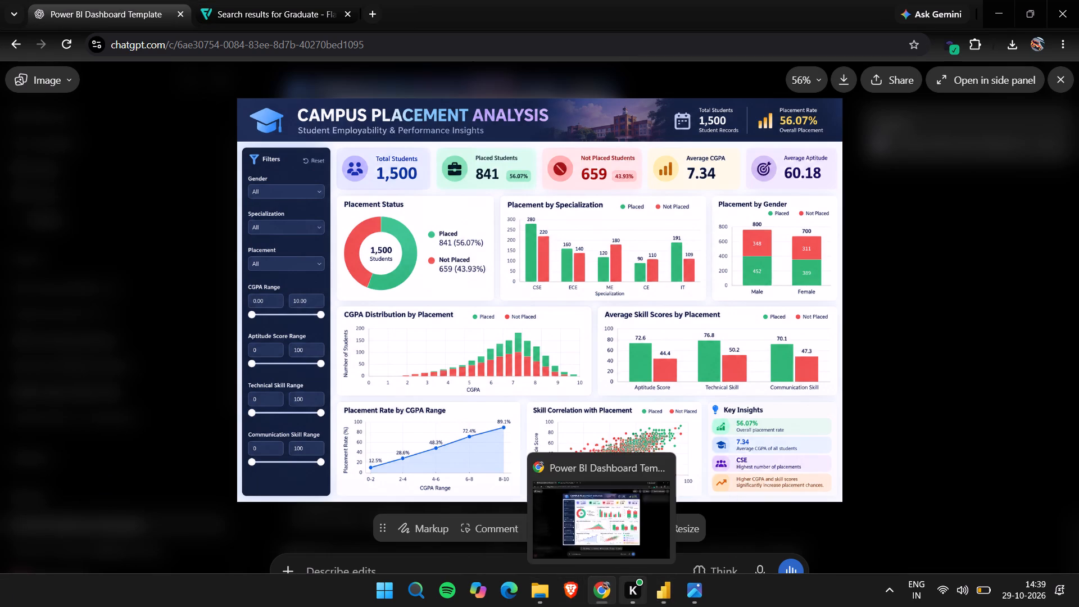
{"action": "left_click", "coordinate": [658, 588]}
{"action": "left_click", "coordinate": [343, 182]}
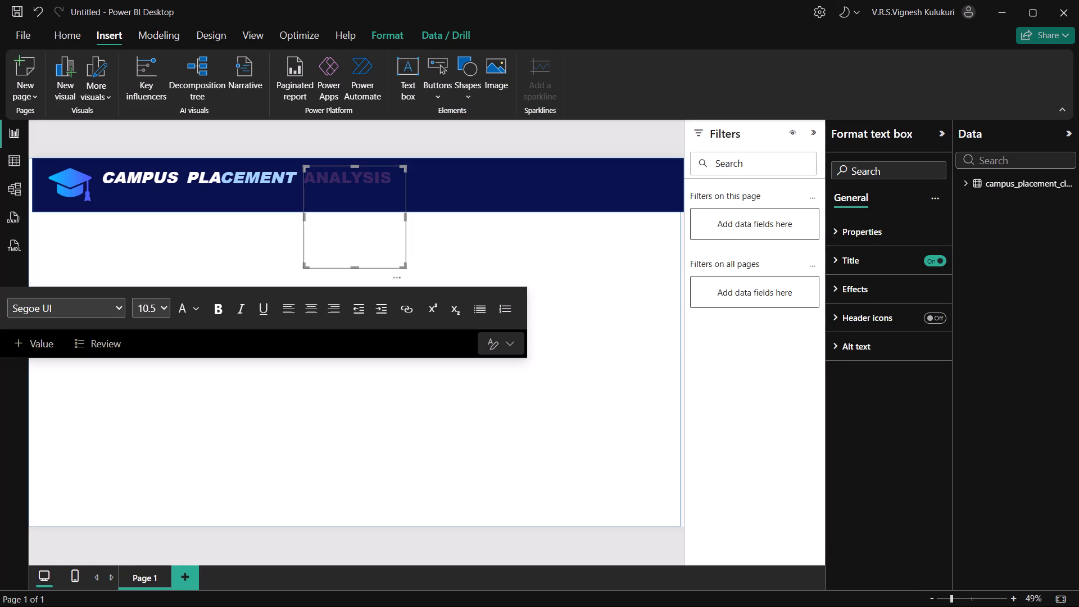
{"action": "left_click", "coordinate": [846, 260]}
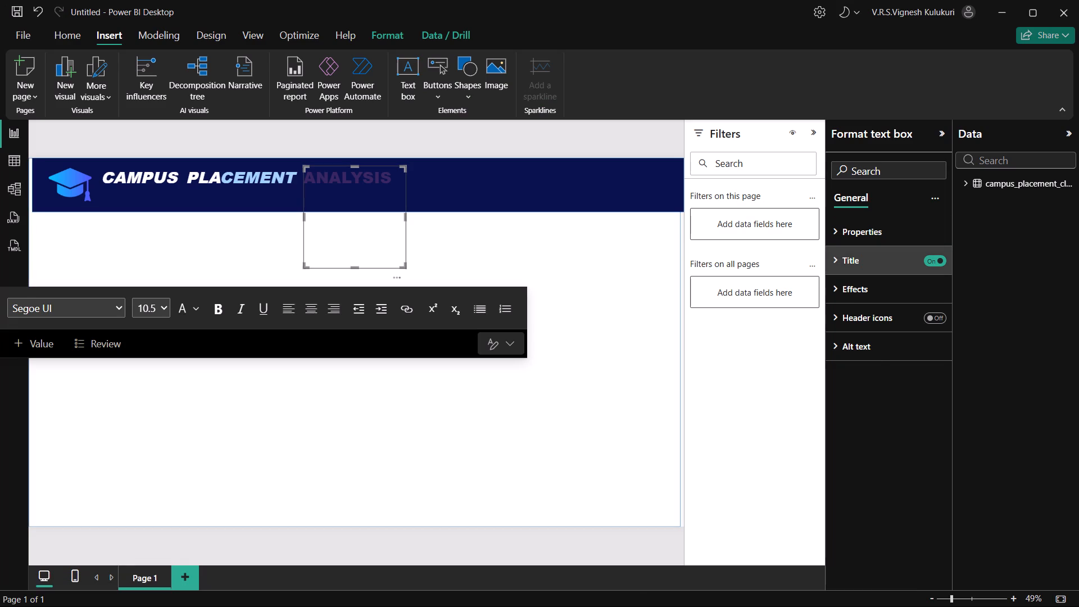
{"action": "left_click", "coordinate": [864, 460]}
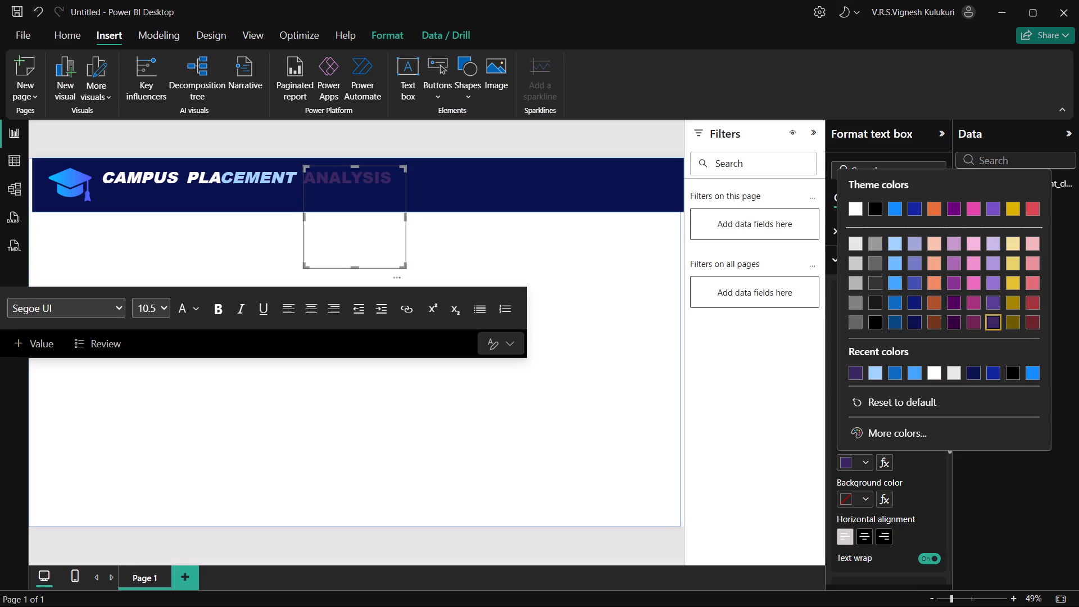
{"action": "left_click", "coordinate": [988, 265]}
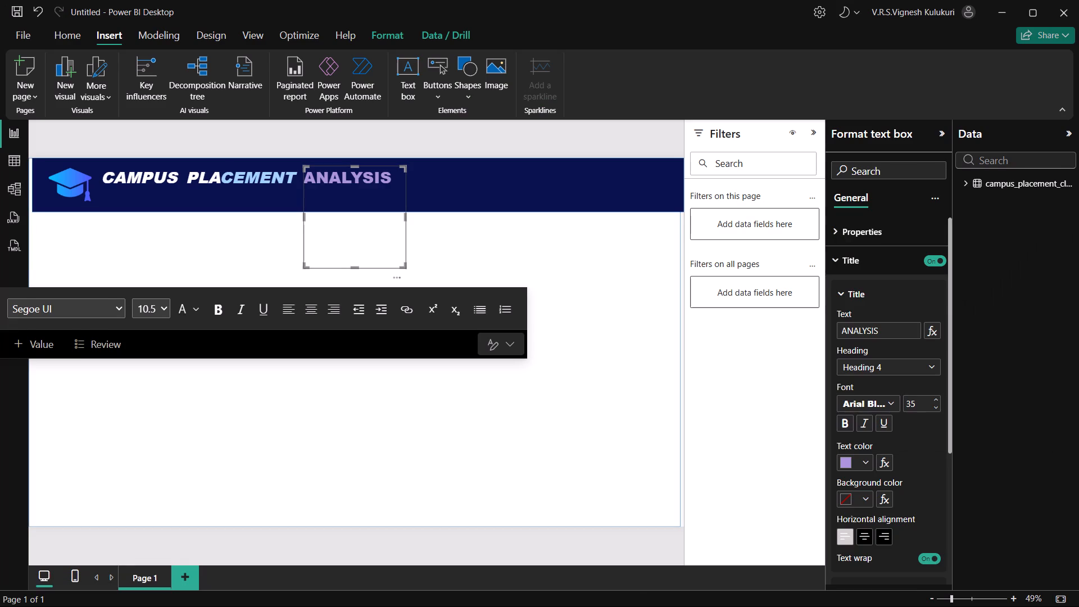
{"action": "left_click", "coordinate": [333, 540]}
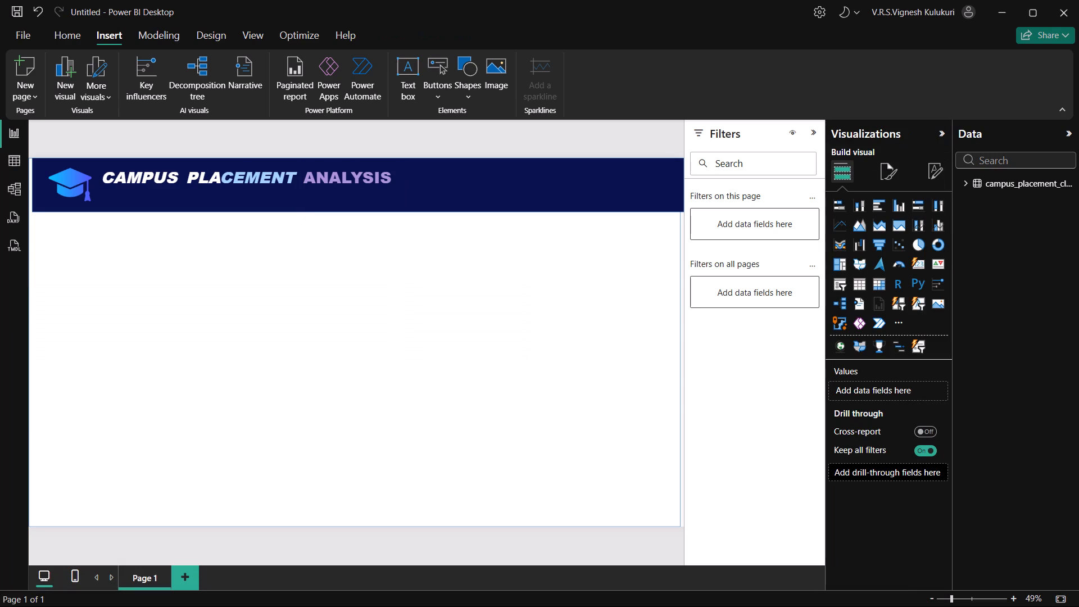
Make the ANALYSIS title italic and bold to match the other header words.
{"action": "left_click", "coordinate": [353, 184]}
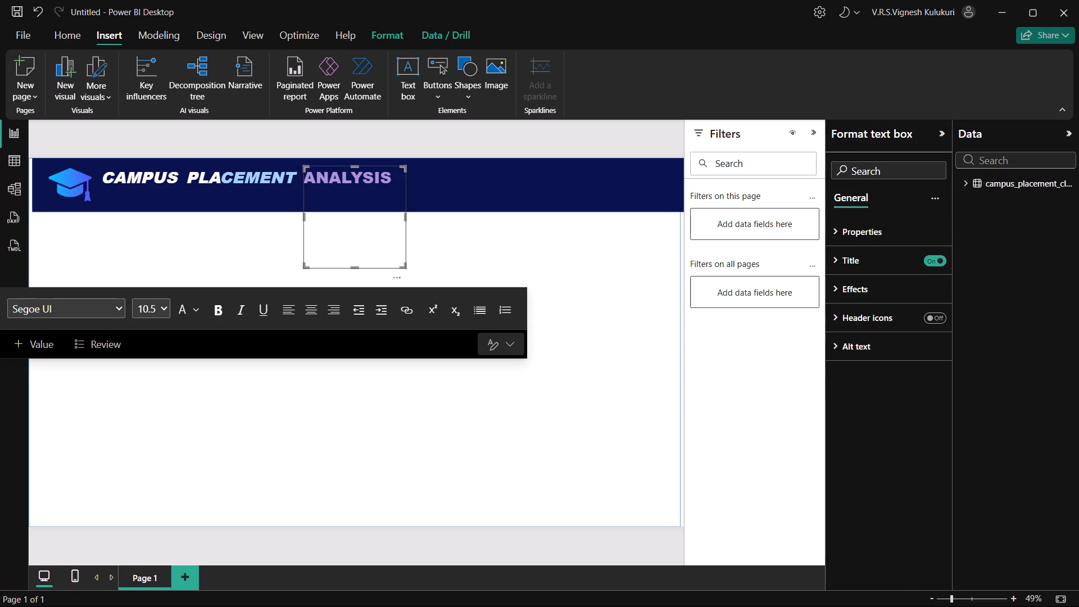
{"action": "left_click", "coordinate": [857, 256]}
{"action": "left_click", "coordinate": [857, 427]}
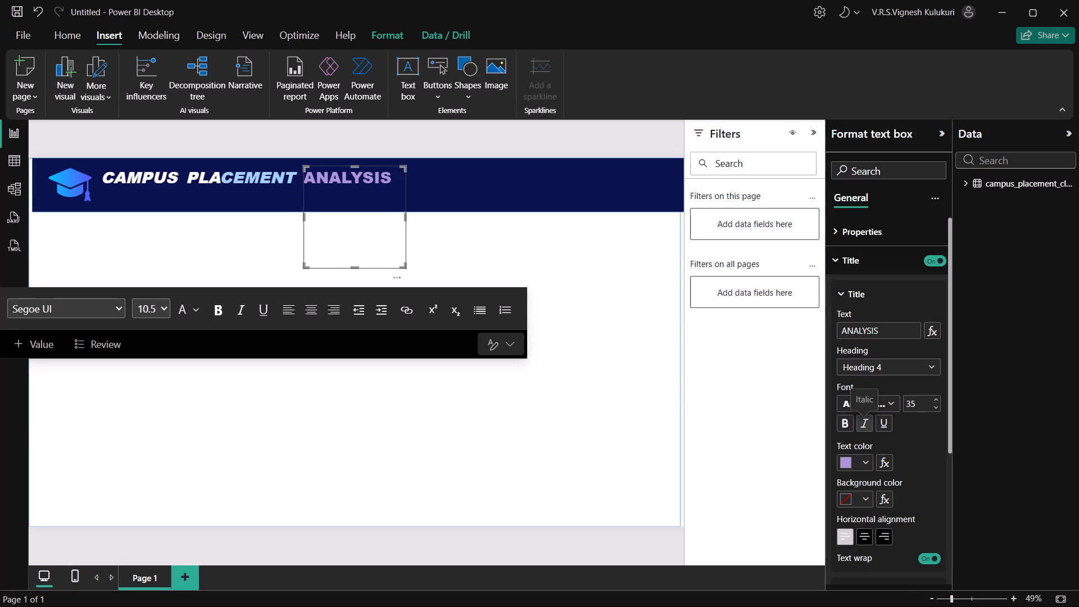
{"action": "left_click", "coordinate": [844, 425]}
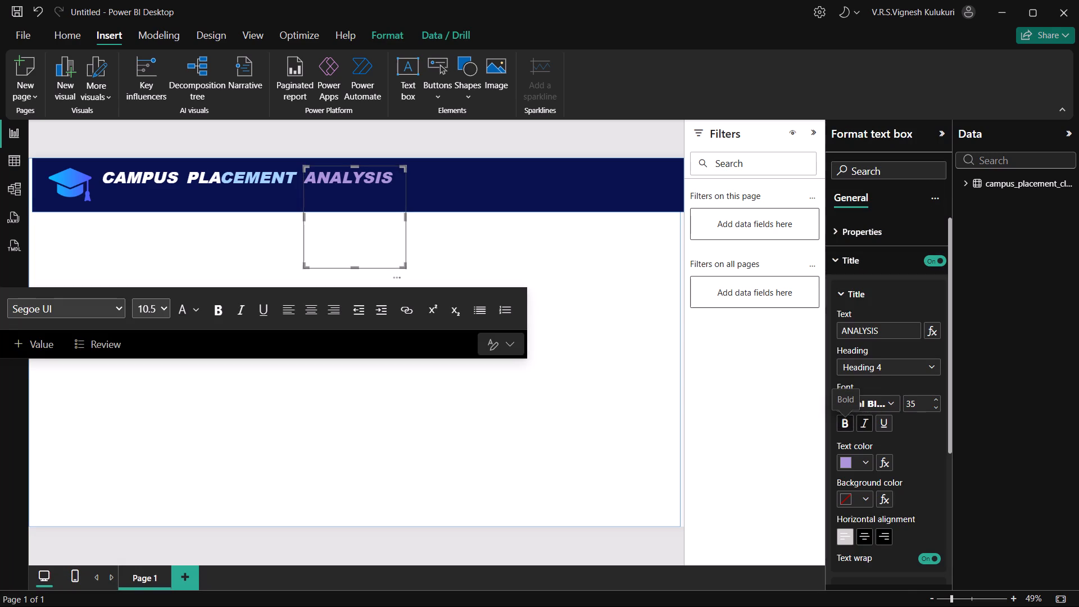
{"action": "left_click", "coordinate": [510, 542]}
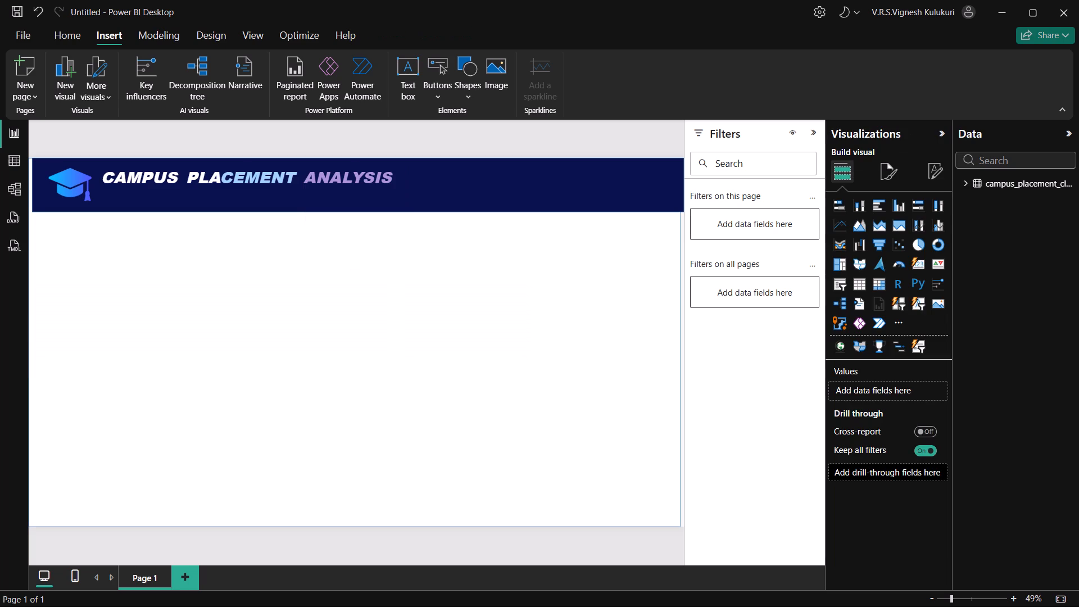
Move the ANALYSIS text box slightly closer to CEMENT, leaving a small word gap on the same line.
{"action": "left_click", "coordinate": [342, 173]}
{"action": "left_click_drag", "start_coordinate": [342, 173], "coordinate": [334, 176]}
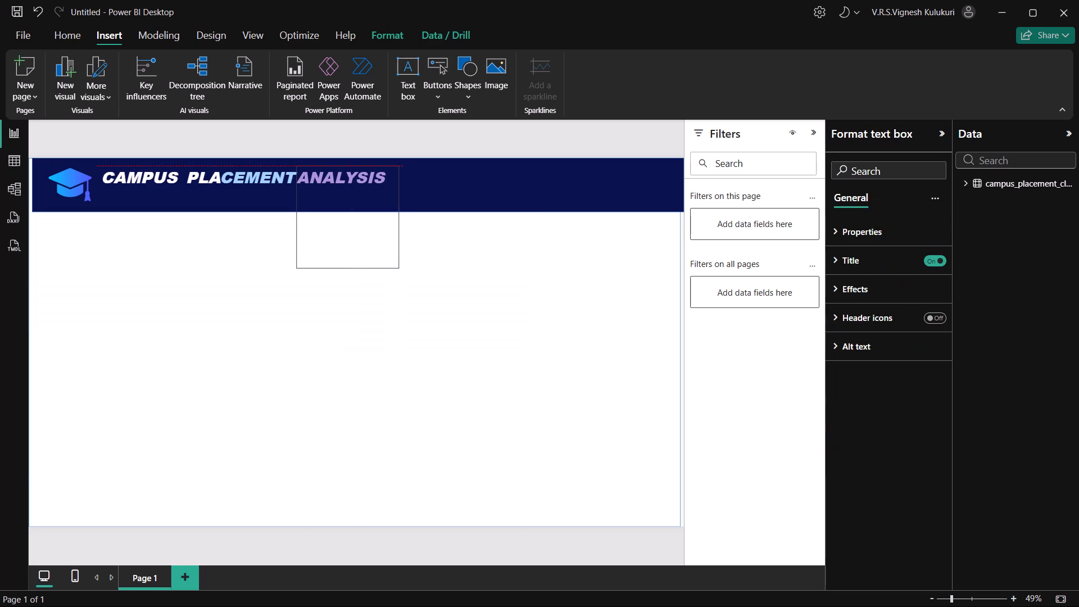
{"action": "left_click_drag", "start_coordinate": [334, 176], "coordinate": [337, 177]}
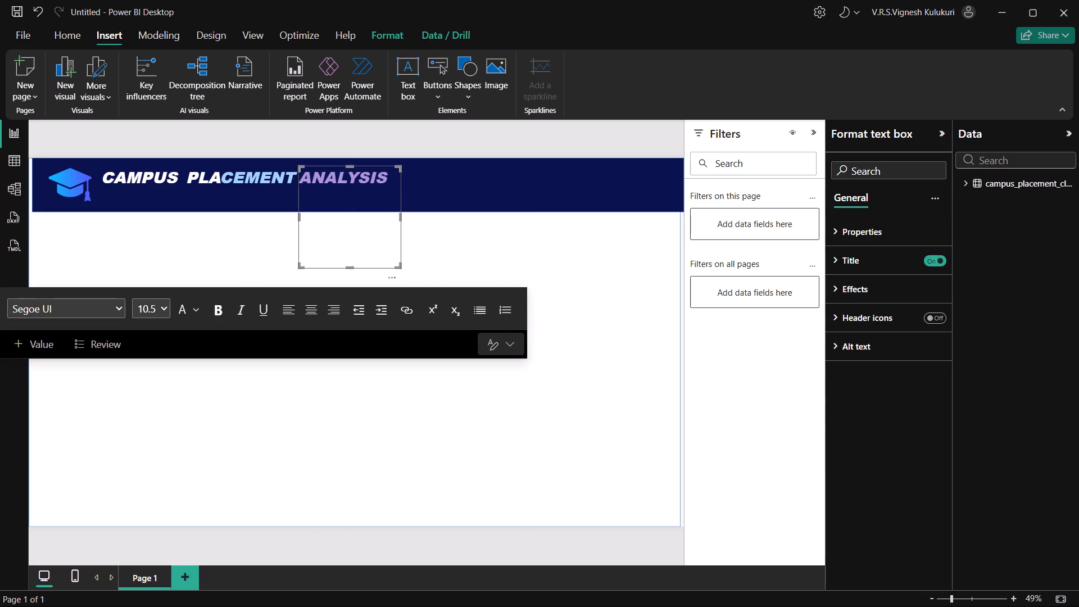
Reduce the ANALYSIS text box's height so it fits closely around its title inside the banner.
{"action": "left_click_drag", "start_coordinate": [347, 263], "coordinate": [344, 186]}
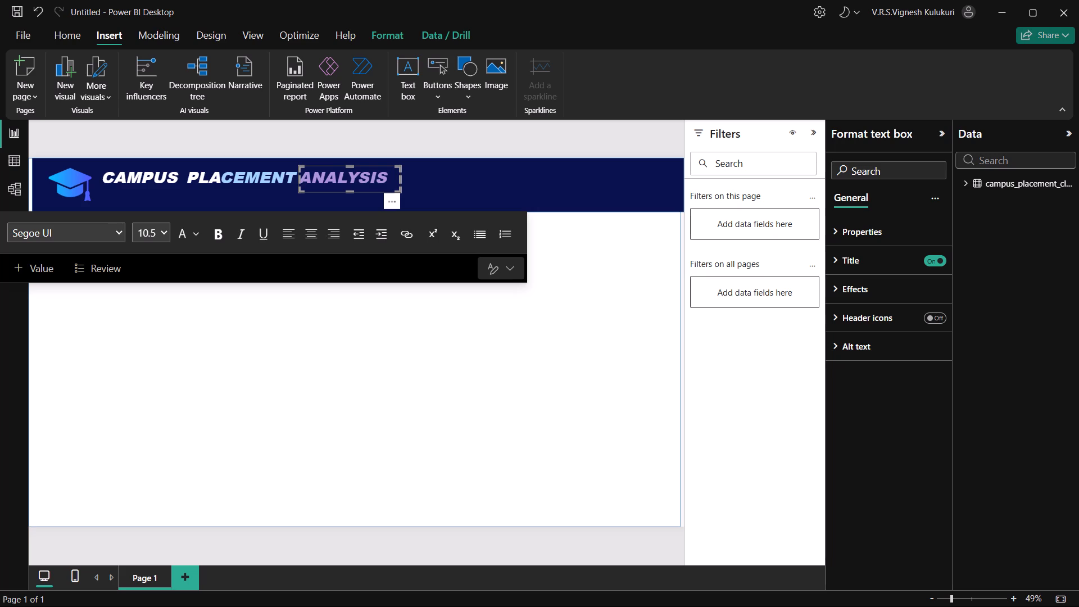
{"action": "left_click", "coordinate": [233, 536]}
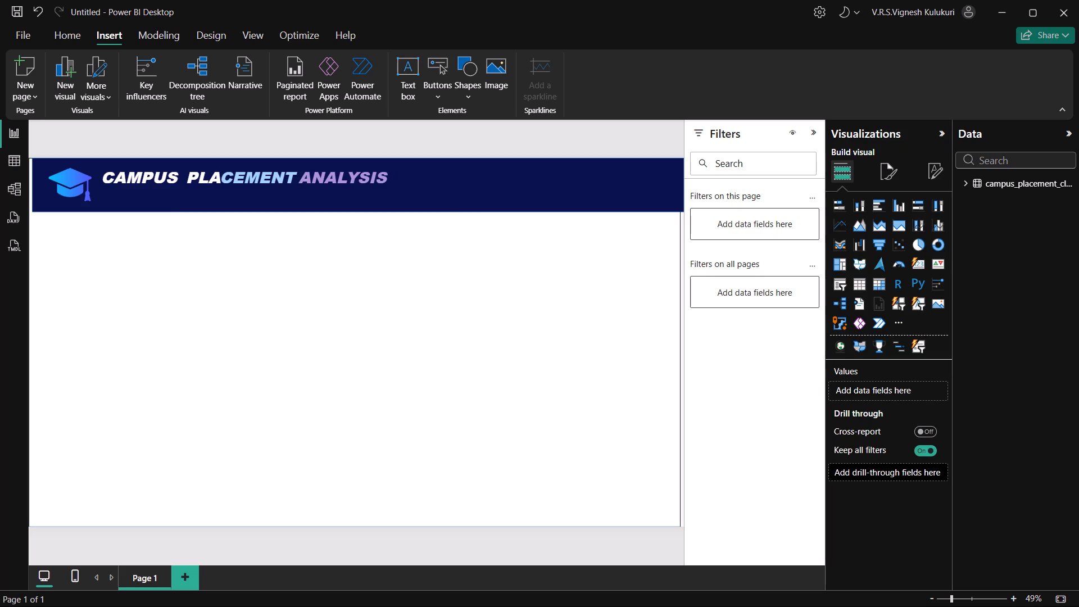
Check the header subtitle in the Chrome reference image, and insert a new text box in Power BI with its title turned on.
{"action": "key", "text": "alt+Tab"}
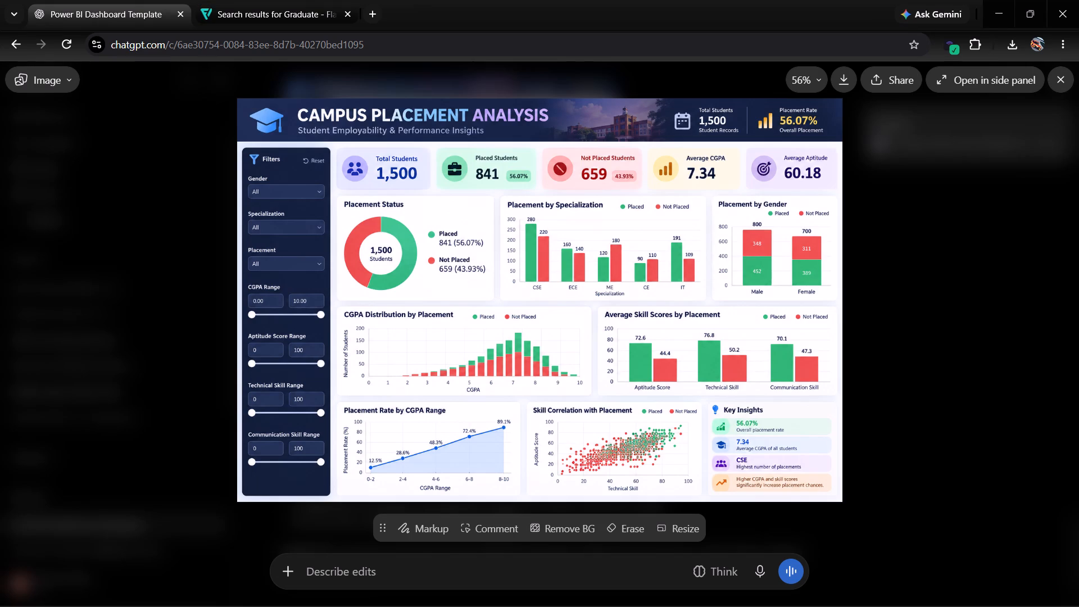
{"action": "key", "text": "alt+Tab"}
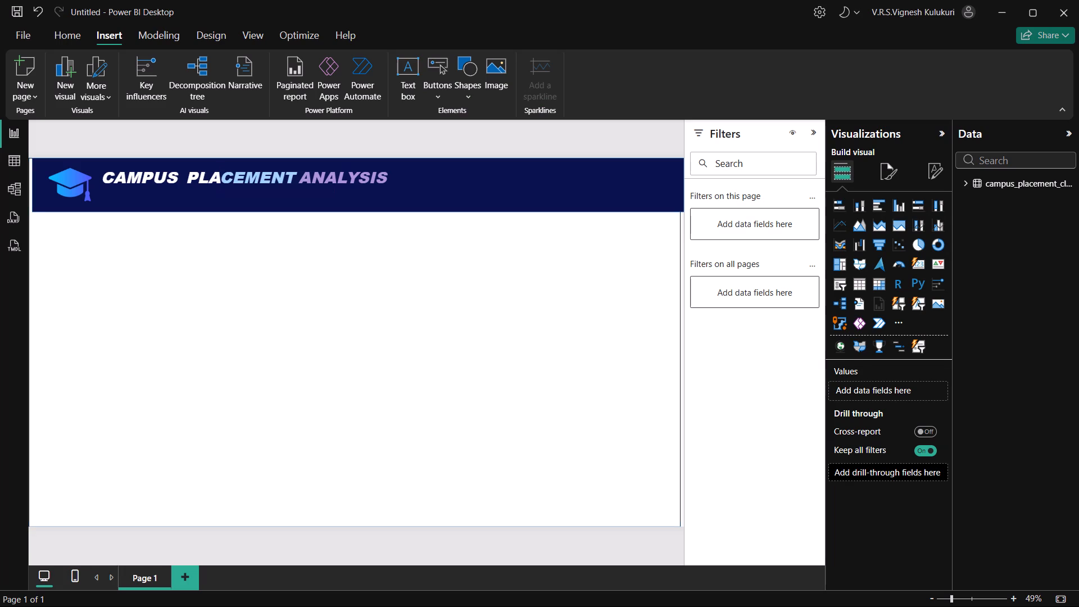
{"action": "left_click", "coordinate": [413, 81]}
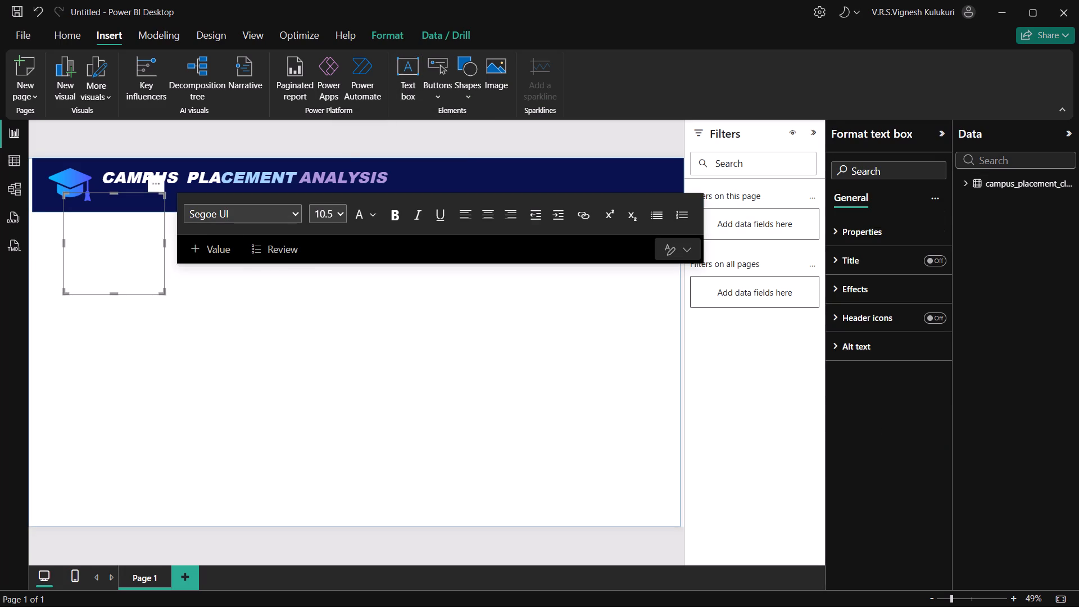
{"action": "left_click", "coordinate": [845, 264]}
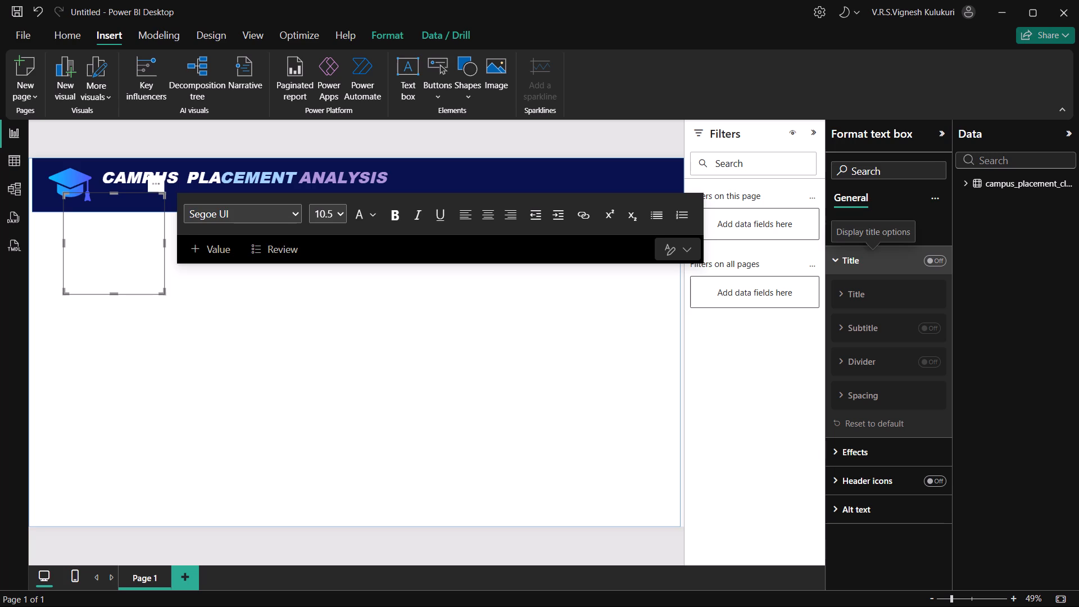
{"action": "left_click", "coordinate": [845, 264]}
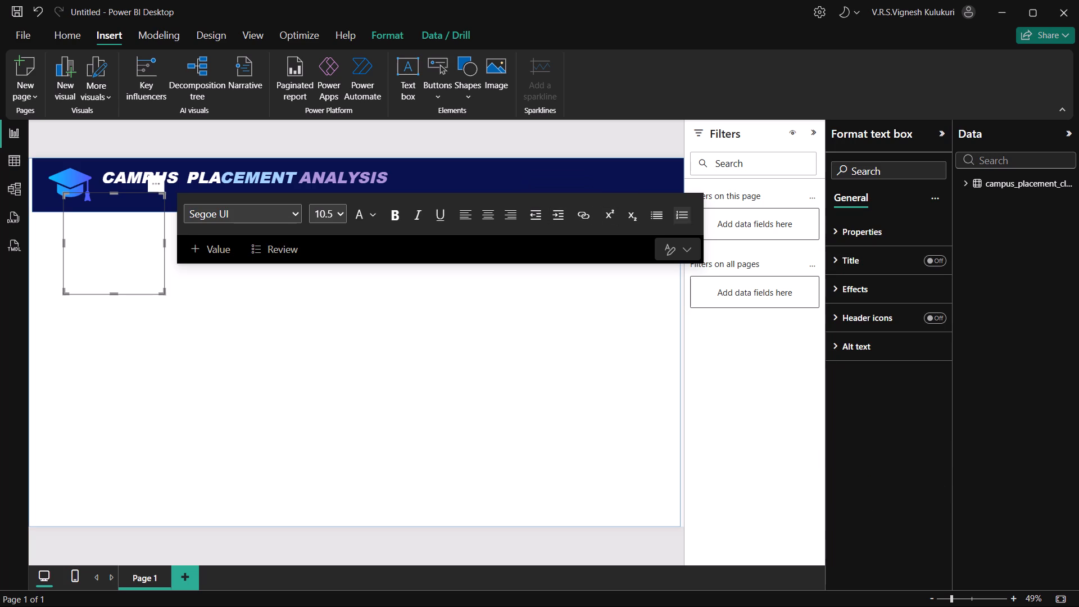
{"action": "left_click", "coordinate": [681, 250]}
{"action": "left_click", "coordinate": [681, 250]}
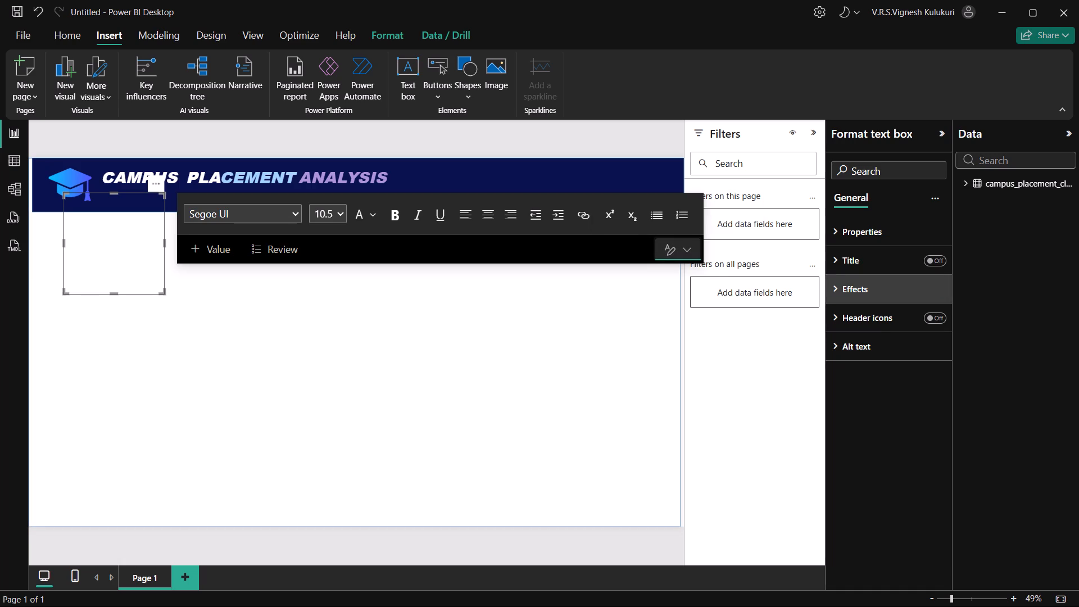
{"action": "left_click", "coordinate": [946, 262]}
{"action": "left_click", "coordinate": [873, 257]}
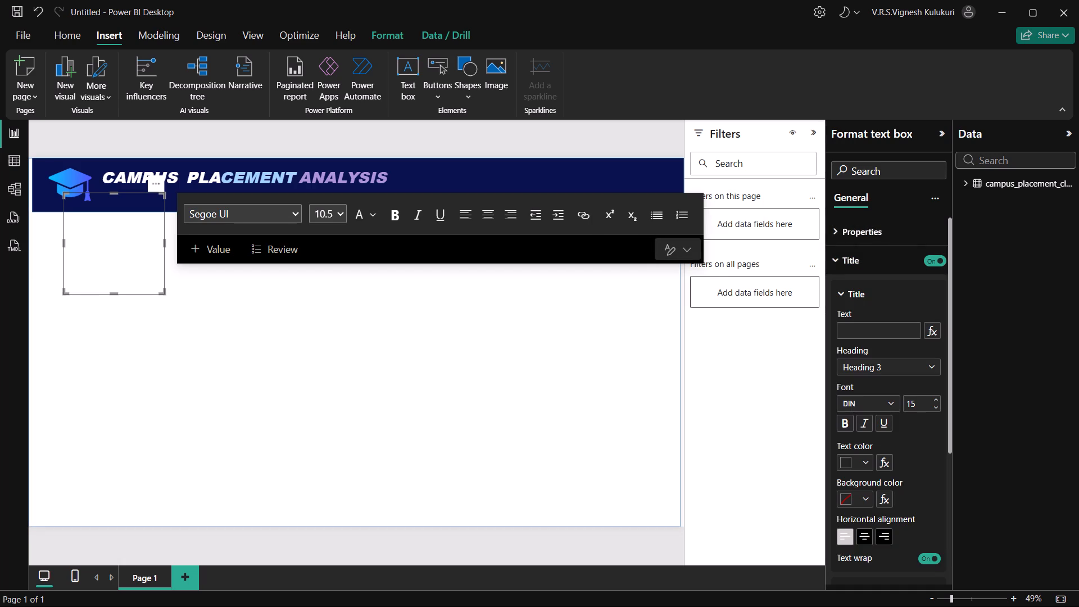
Turn on the subtitle for the new text box, keeping its title section enabled.
{"action": "scroll", "coordinate": [858, 331], "scroll_direction": "down", "scroll_amount": 3}
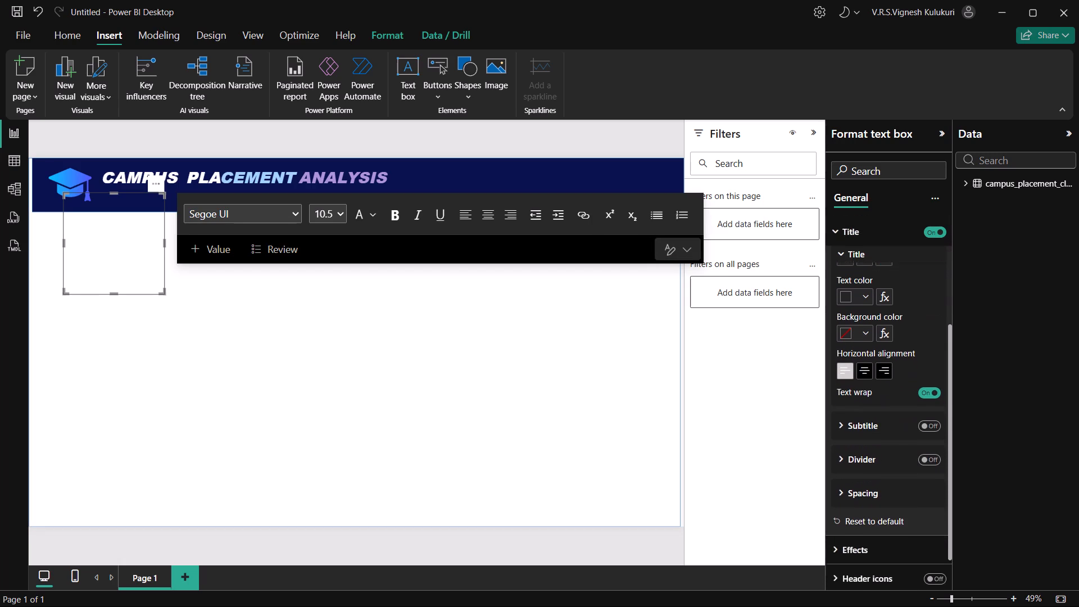
{"action": "scroll", "coordinate": [858, 331], "scroll_direction": "down", "scroll_amount": 1}
{"action": "left_click", "coordinate": [854, 419]}
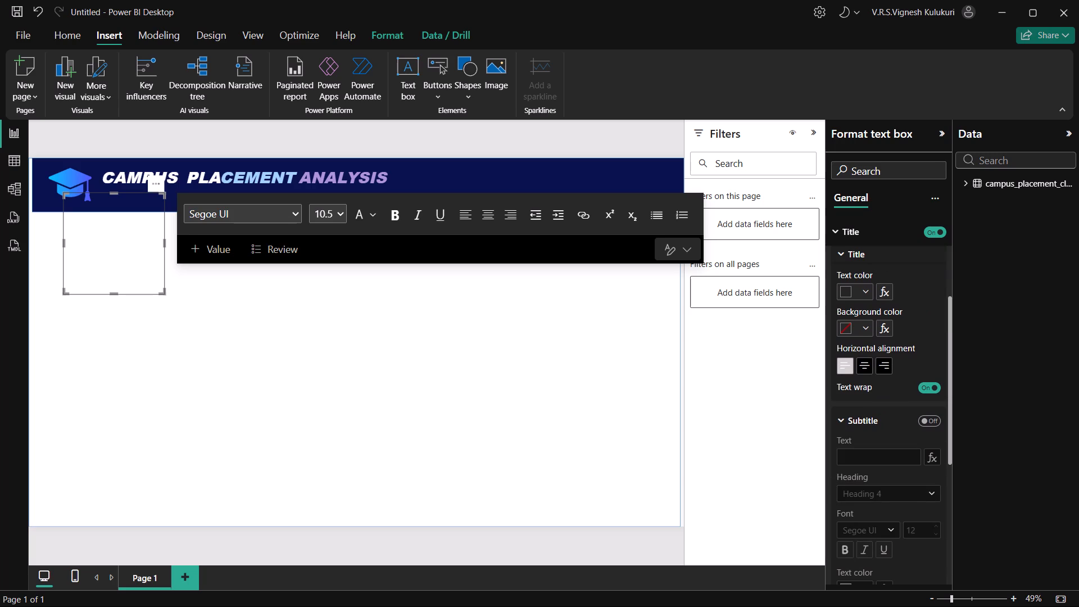
{"action": "scroll", "coordinate": [893, 329], "scroll_direction": "up", "scroll_amount": 2}
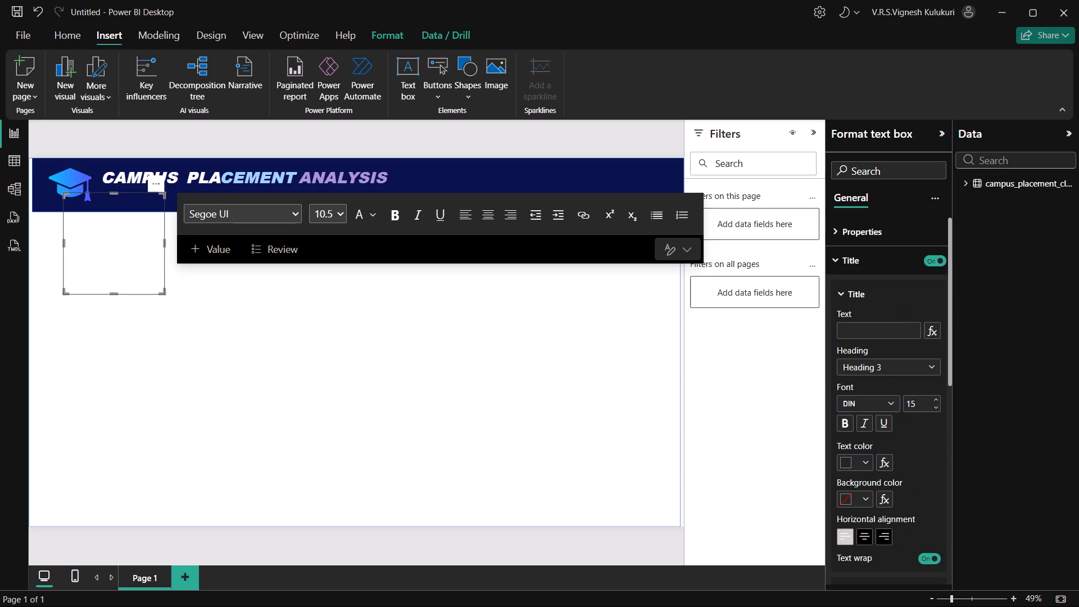
{"action": "left_click", "coordinate": [926, 260]}
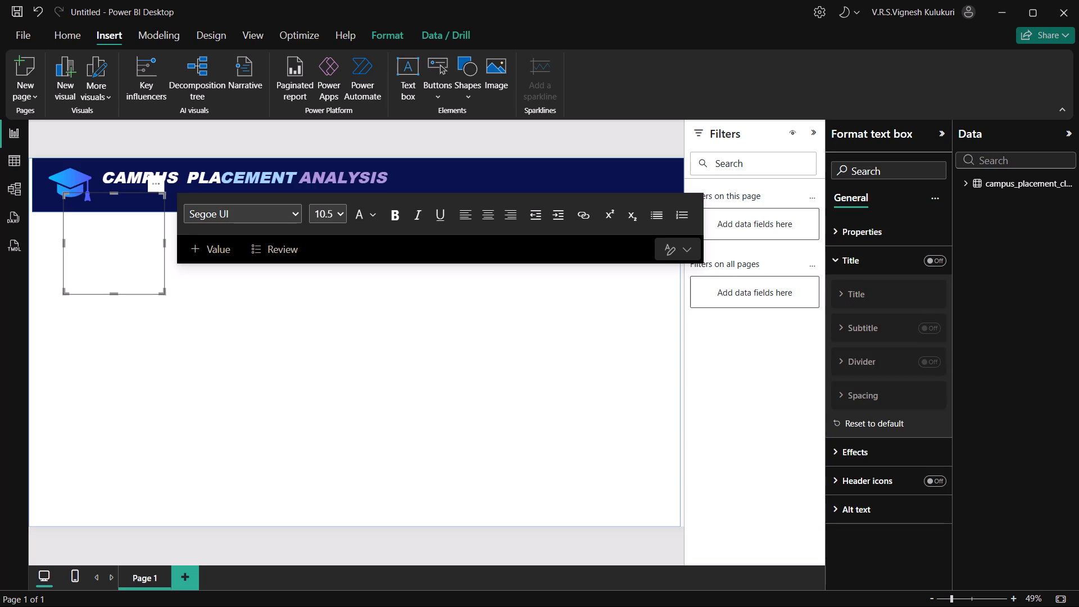
{"action": "left_click", "coordinate": [928, 328]}
{"action": "left_click", "coordinate": [937, 260]}
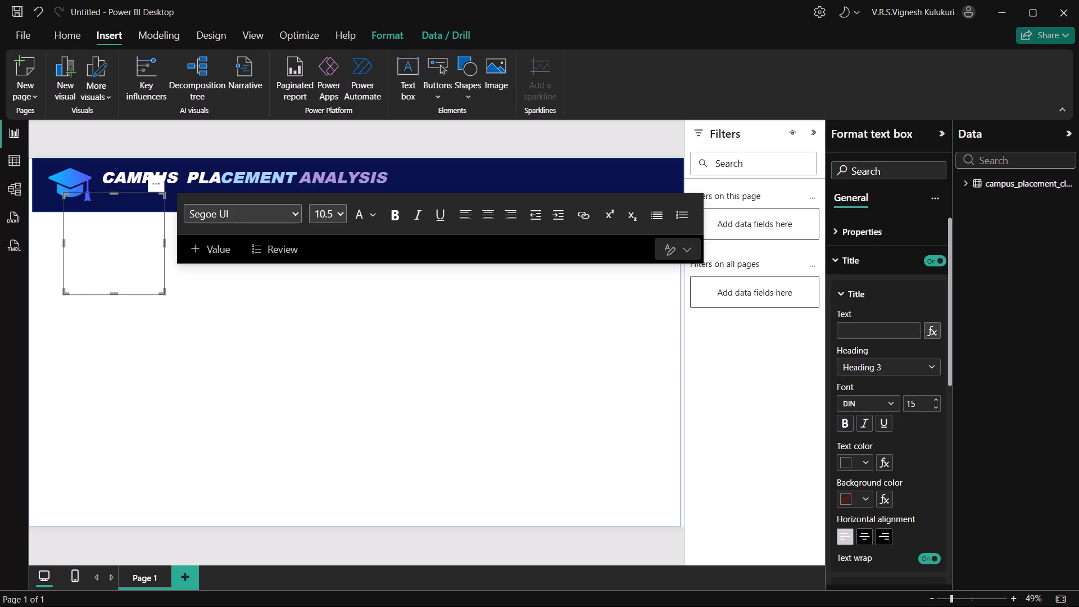
{"action": "scroll", "coordinate": [884, 376], "scroll_direction": "down", "scroll_amount": 2}
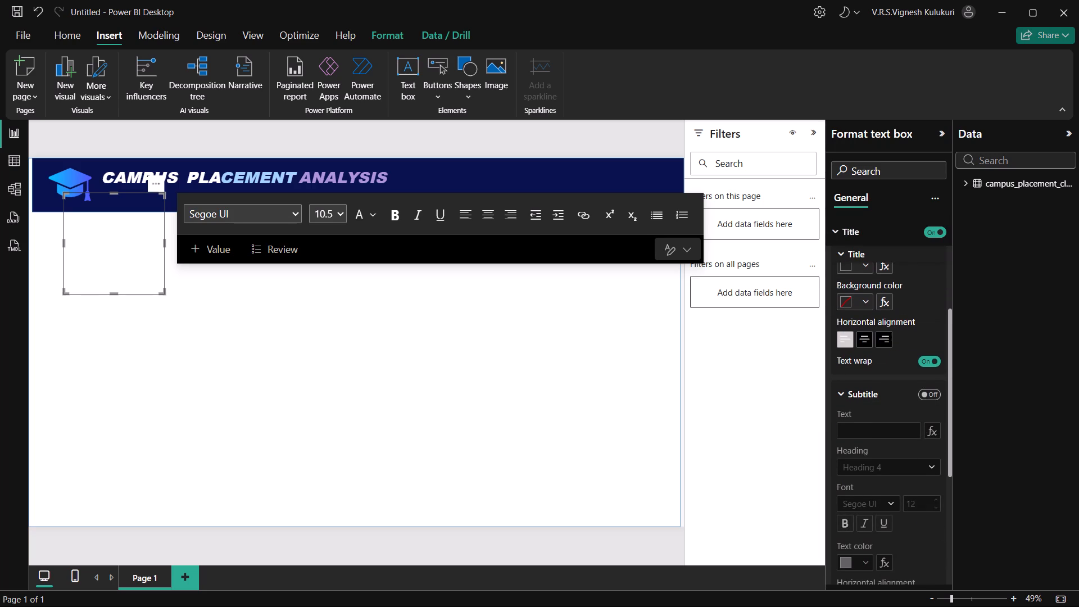
{"action": "left_click", "coordinate": [931, 389]}
Enter "Student Employablity" as the start of the subtitle text, checking the wording against the Chrome reference image.
{"action": "left_click", "coordinate": [851, 432]}
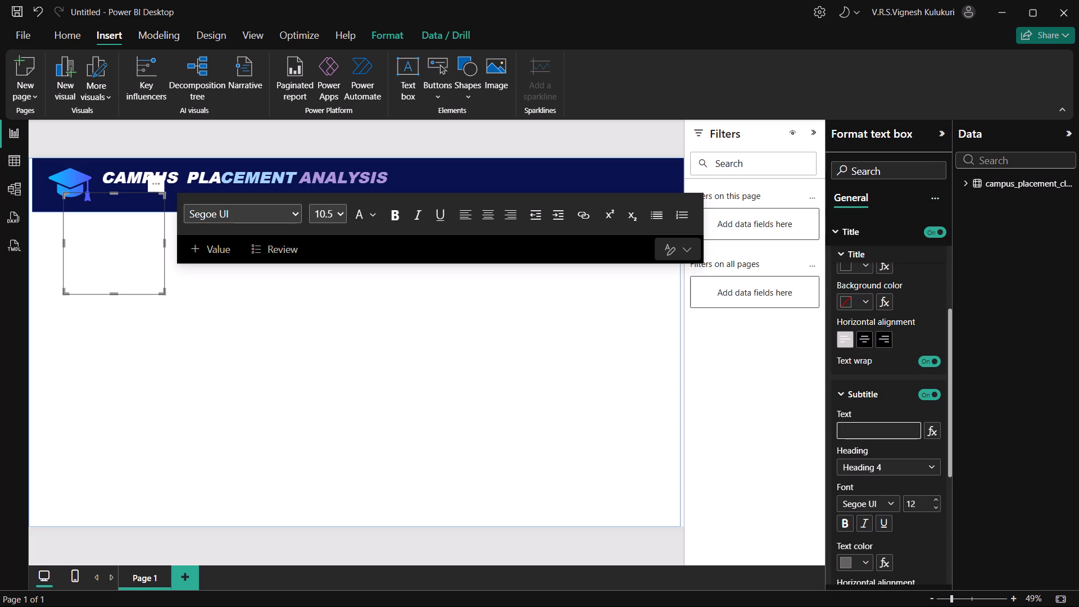
{"action": "key", "text": "alt+Tab"}
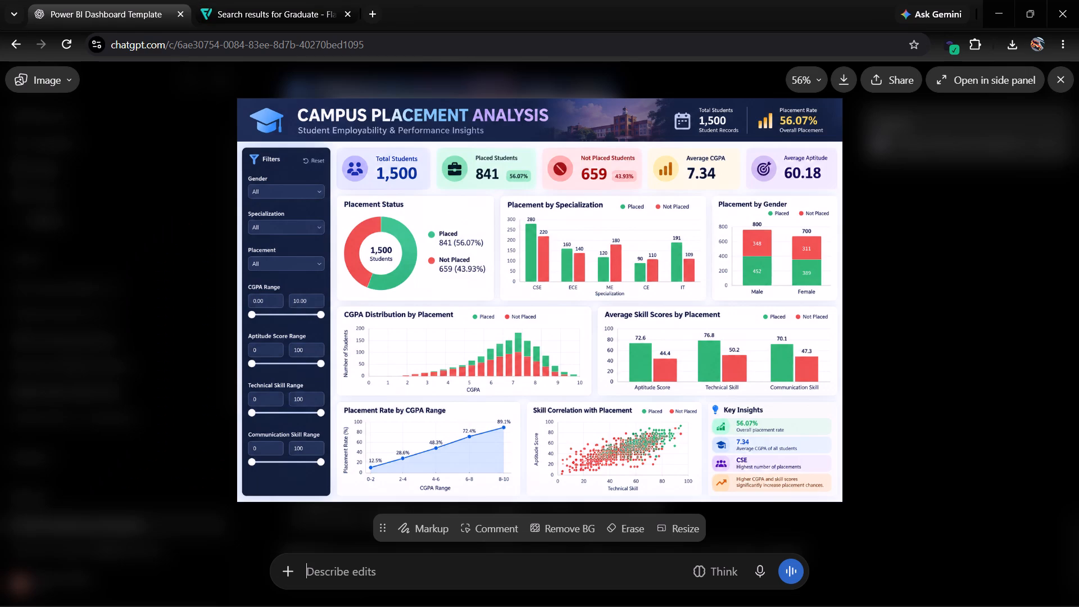
{"action": "key", "text": "alt+Tab"}
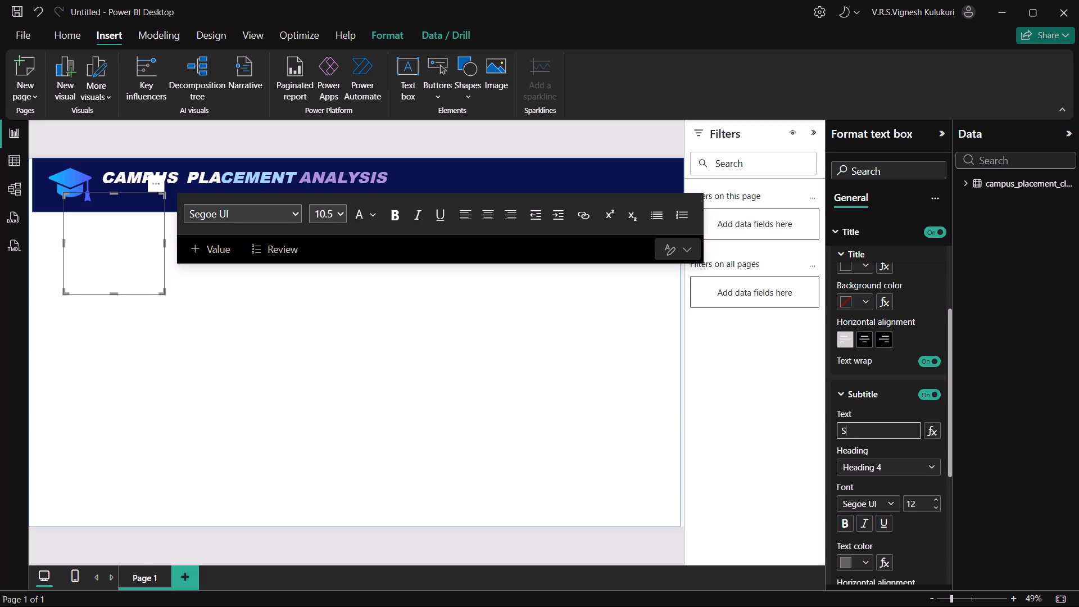
{"action": "type", "text": "tudent"}
{"action": "key", "text": "space"}
{"action": "key", "text": "alt+Tab"}
{"action": "key", "text": "alt+Tab"}
{"action": "key", "text": "alt+Tab"}
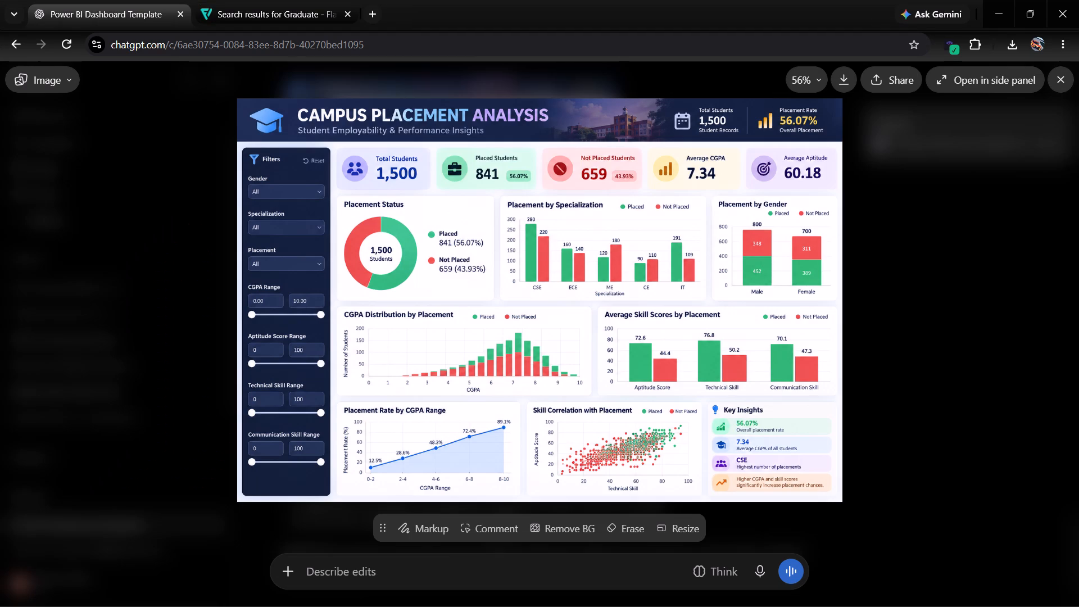
{"action": "key", "text": "alt+Tab"}
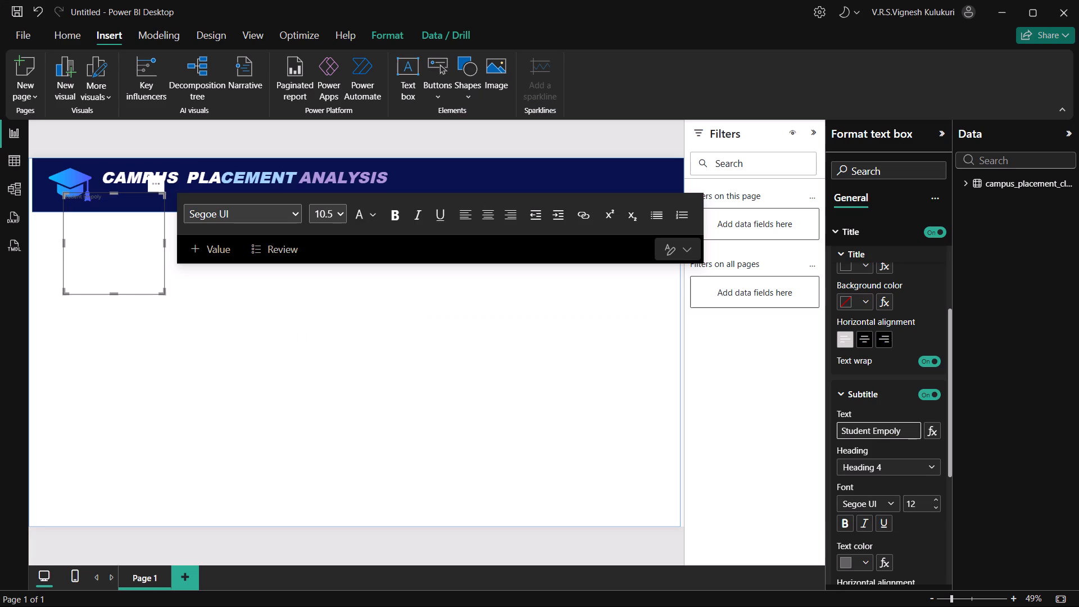
{"action": "key", "text": "BackSpace"}
{"action": "key", "text": "BackSpace"}
{"action": "key", "text": "BackSpace"}
{"action": "key", "text": "alt+Tab"}
{"action": "key", "text": "alt+Tab"}
{"action": "type", "text": "loy"}
{"action": "key", "text": "alt+Tab"}
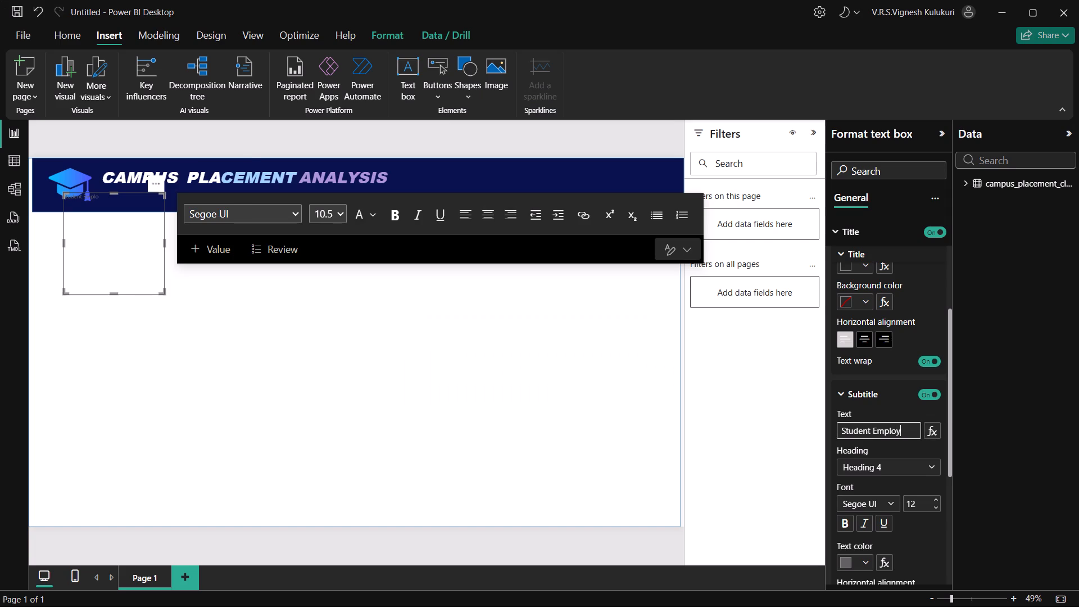
{"action": "key", "text": "alt+Tab"}
{"action": "type", "text": "abliti"}
{"action": "key", "text": "BackSpace"}
{"action": "type", "text": "y"}
{"action": "key", "text": "space"}
Complete the subtitle text with "& Performance Insights", comparing it with the header in the Chrome reference image.
{"action": "key", "text": "alt+Tab"}
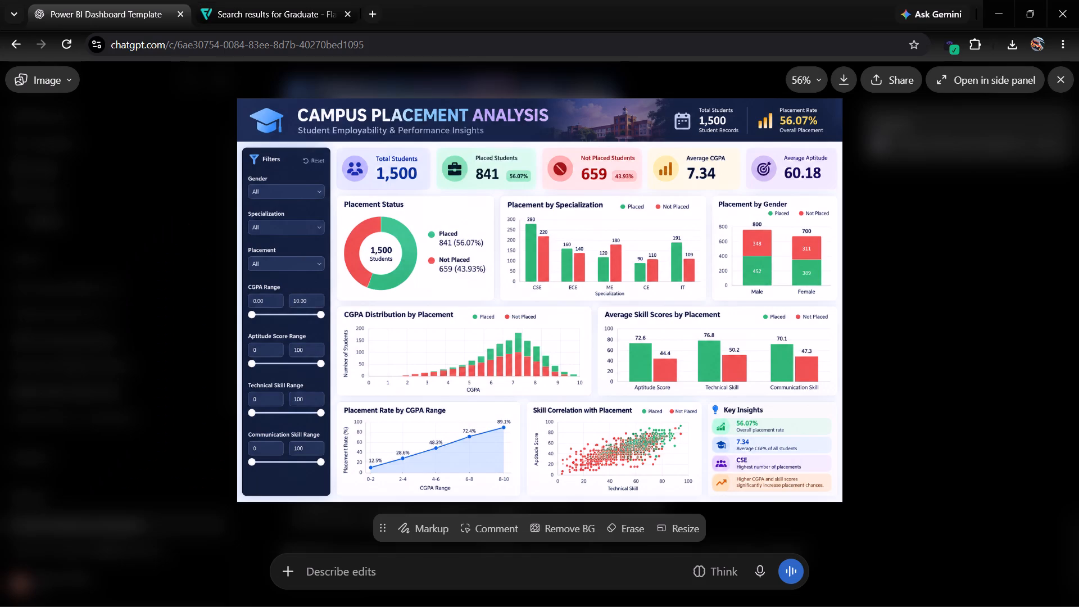
{"action": "key", "text": "alt+Tab"}
{"action": "key", "text": "shift+ampersand"}
{"action": "key", "text": "alt+Tab"}
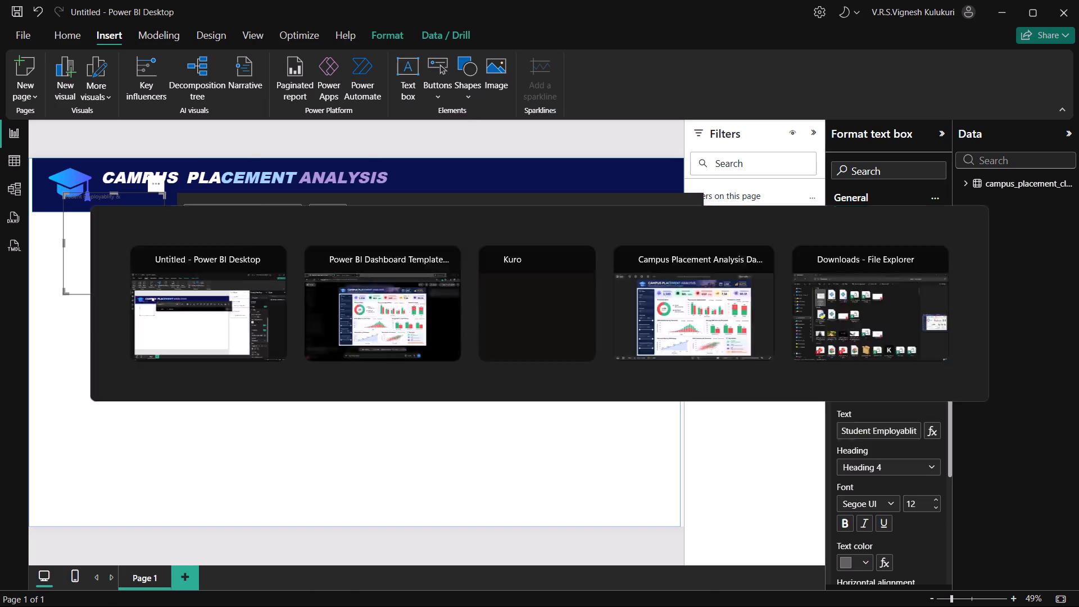
{"action": "key", "text": "alt+Tab"}
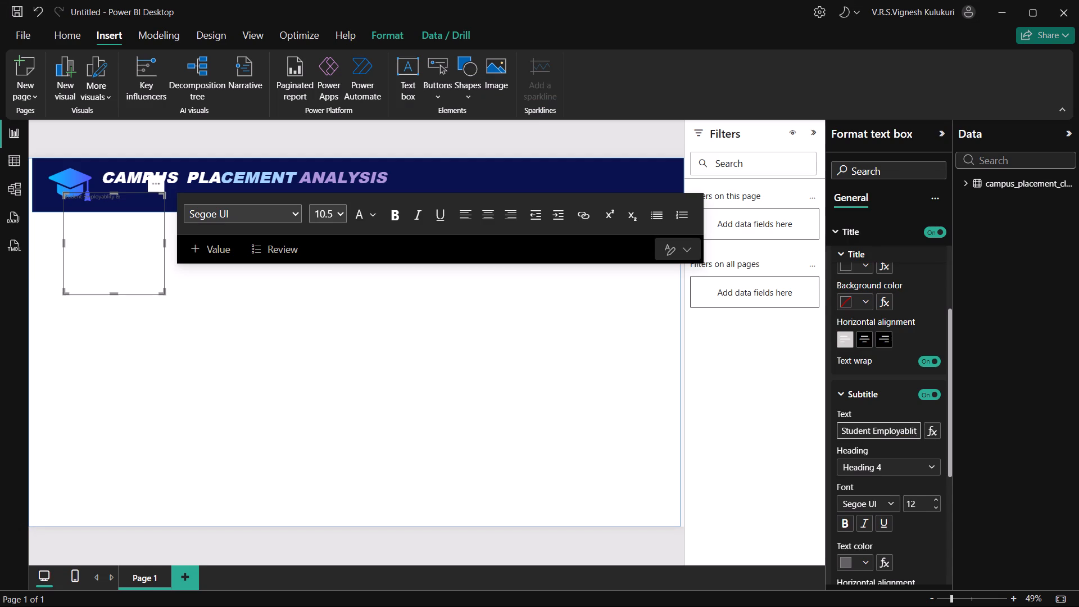
{"action": "key", "text": "space"}
{"action": "key", "text": "shift+p"}
{"action": "type", "text": "erformance"}
{"action": "key", "text": "space"}
{"action": "key", "text": "alt+Tab"}
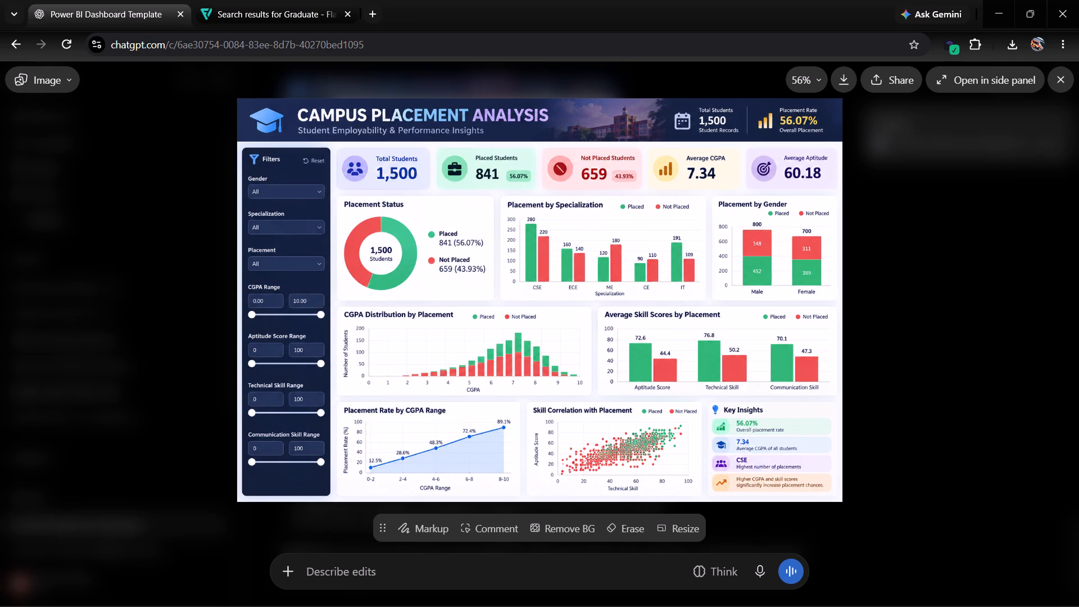
{"action": "key", "text": "alt+Tab"}
{"action": "type", "text": "Insights"}
{"action": "key", "text": "alt+Tab"}
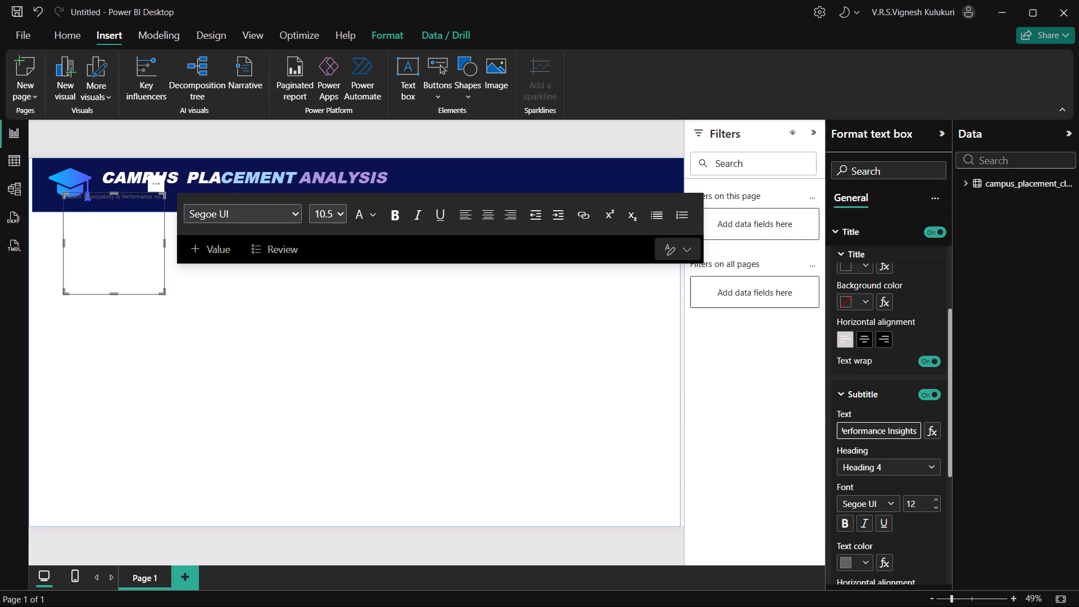
{"action": "key", "text": "alt+Tab"}
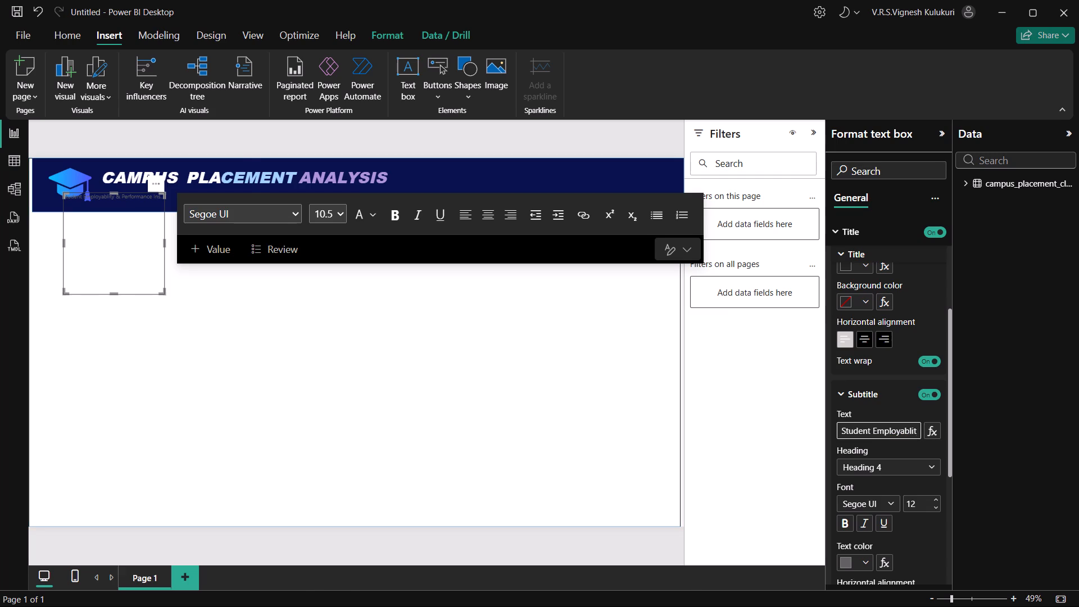
{"action": "key", "text": "alt+Tab"}
{"action": "key", "text": "alt+Tab"}
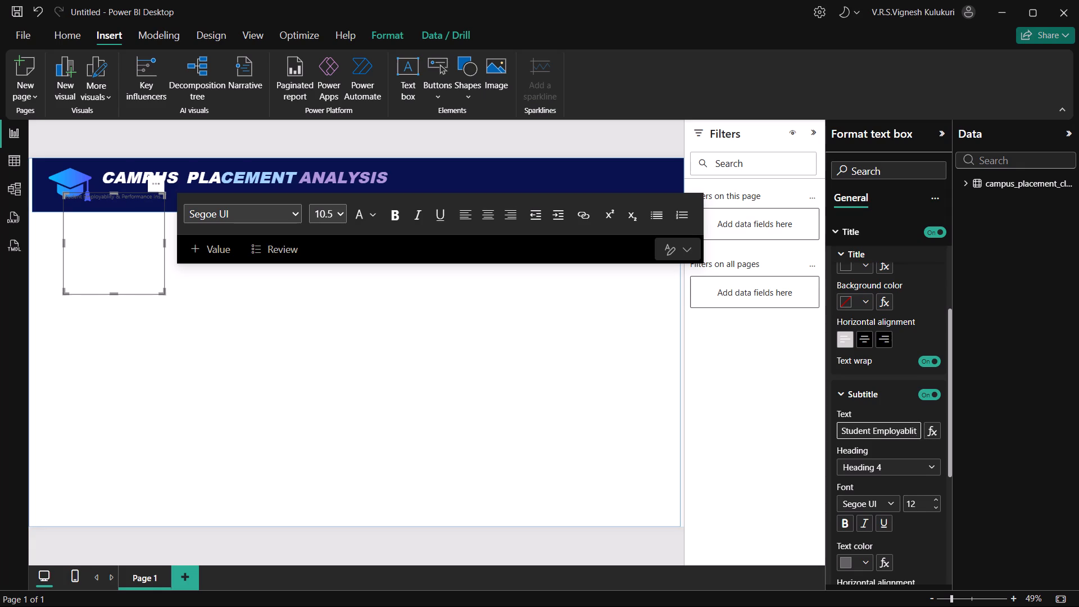
Set the subtitle's font size to 20 and make it italic.
{"action": "left_click", "coordinate": [915, 508]}
{"action": "key", "text": "BackSpace"}
{"action": "type", "text": "20"}
{"action": "key", "text": "Return"}
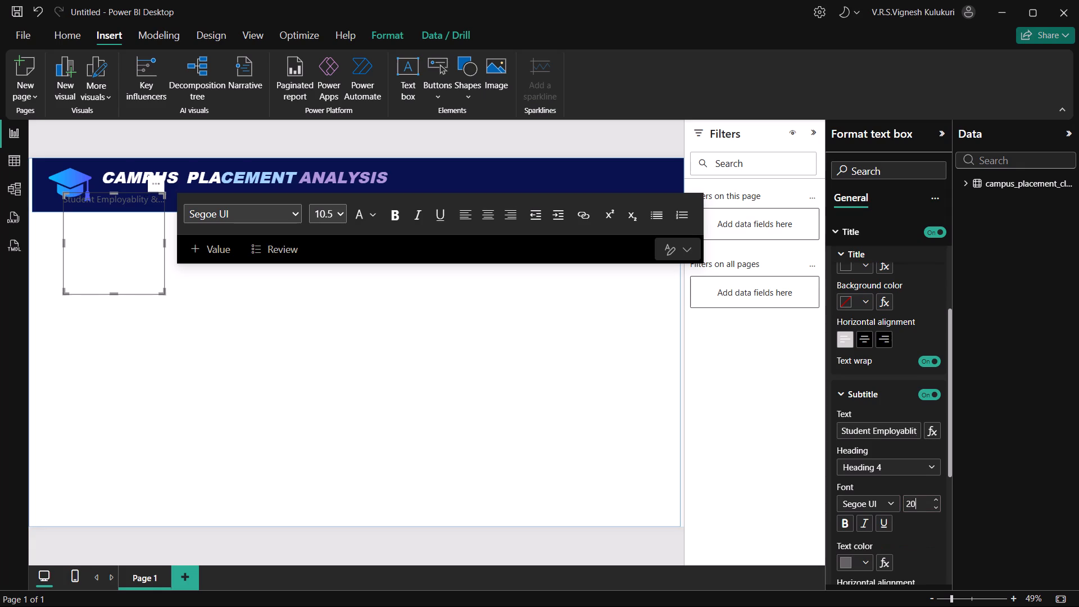
{"action": "left_click", "coordinate": [859, 524]}
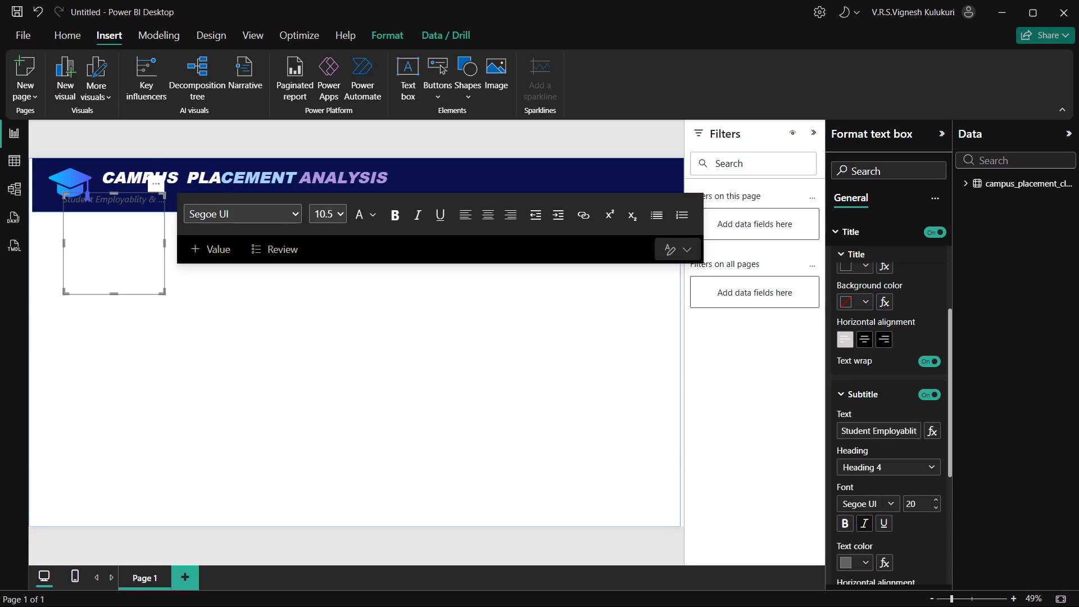
Widen the subtitle text box so its full line fits, and place it inside the banner just beneath CAMPUS PLACEMENT ANALYSIS.
{"action": "left_click_drag", "start_coordinate": [164, 242], "coordinate": [341, 251]}
{"action": "left_click_drag", "start_coordinate": [158, 198], "coordinate": [207, 196]}
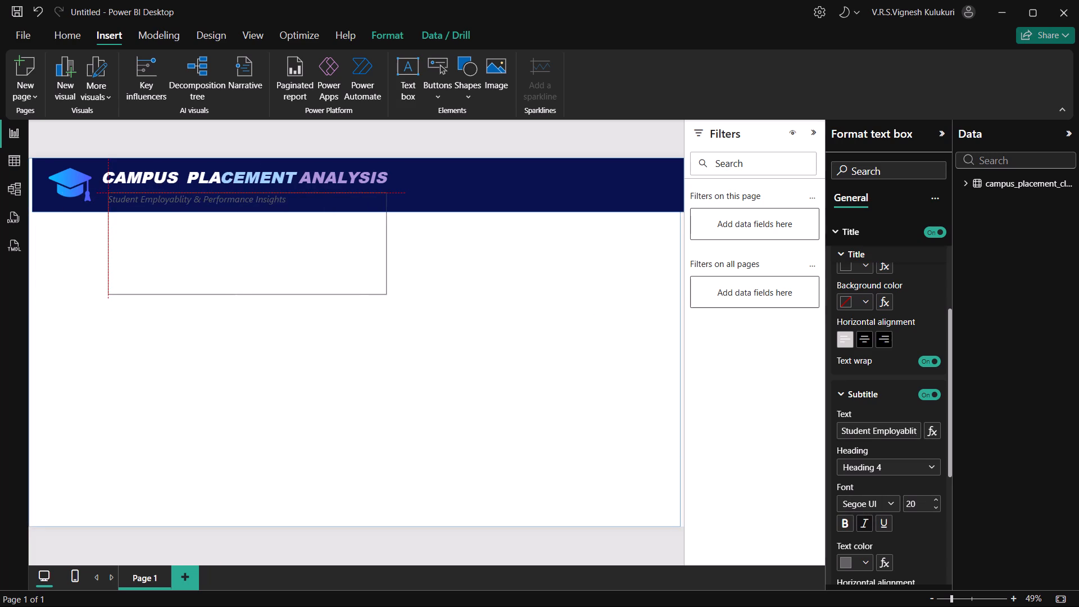
{"action": "left_click_drag", "start_coordinate": [207, 196], "coordinate": [204, 193]}
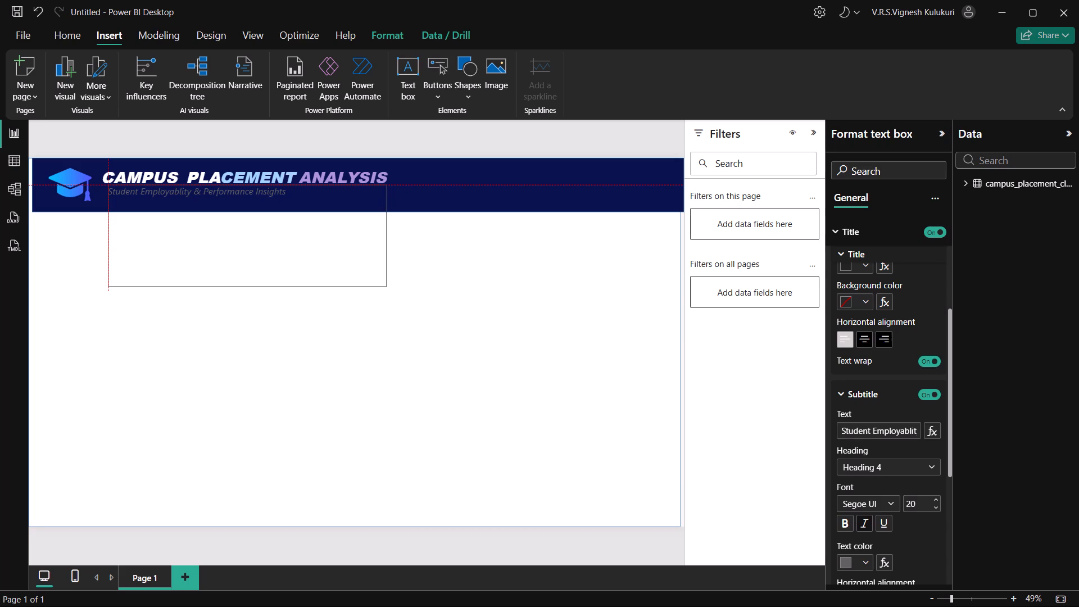
{"action": "left_click_drag", "start_coordinate": [204, 193], "coordinate": [204, 192]}
{"action": "left_click_drag", "start_coordinate": [204, 192], "coordinate": [204, 194]}
Compare the subtitle with the Chrome reference image and set its font size to 22 in Power BI.
{"action": "key", "text": "alt+Tab"}
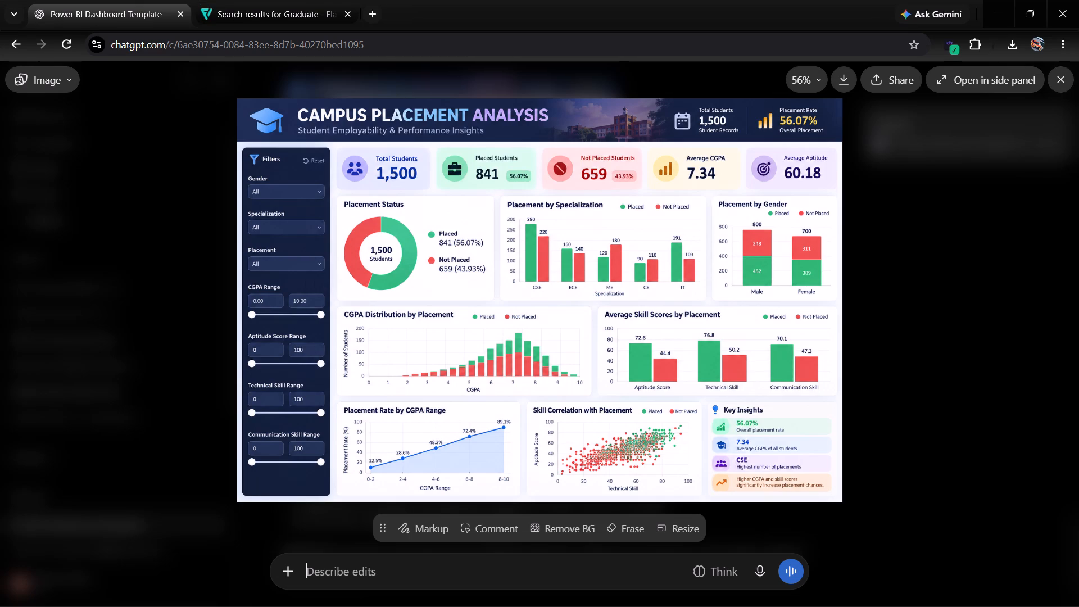
{"action": "key", "text": "alt+Tab"}
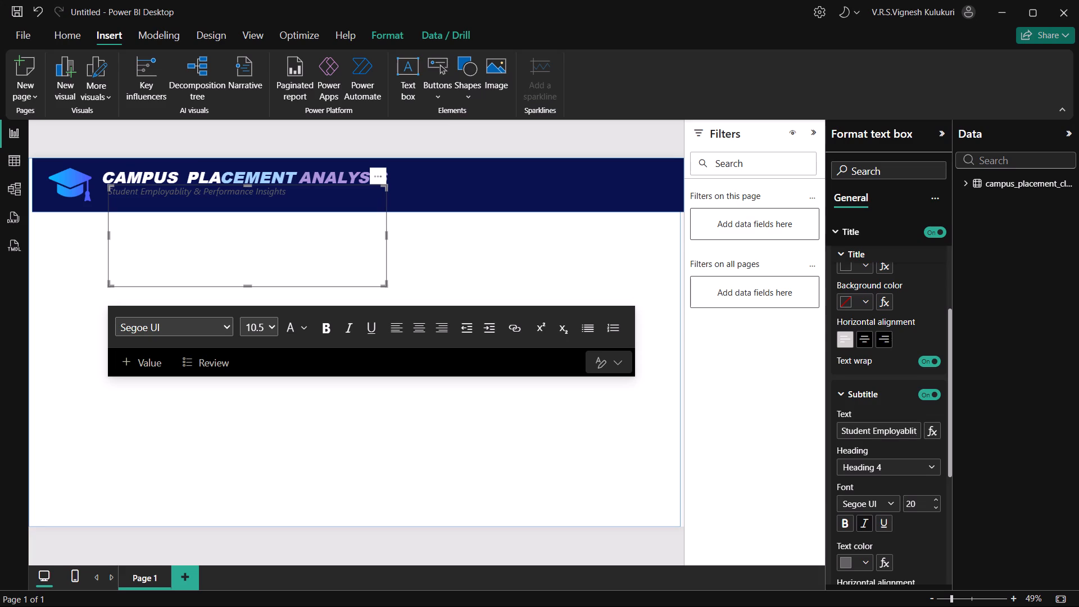
{"action": "left_click", "coordinate": [926, 503]}
{"action": "key", "text": "backslash"}
{"action": "key", "text": "BackSpace"}
{"action": "type", "text": "22"}
{"action": "key", "text": "Return"}
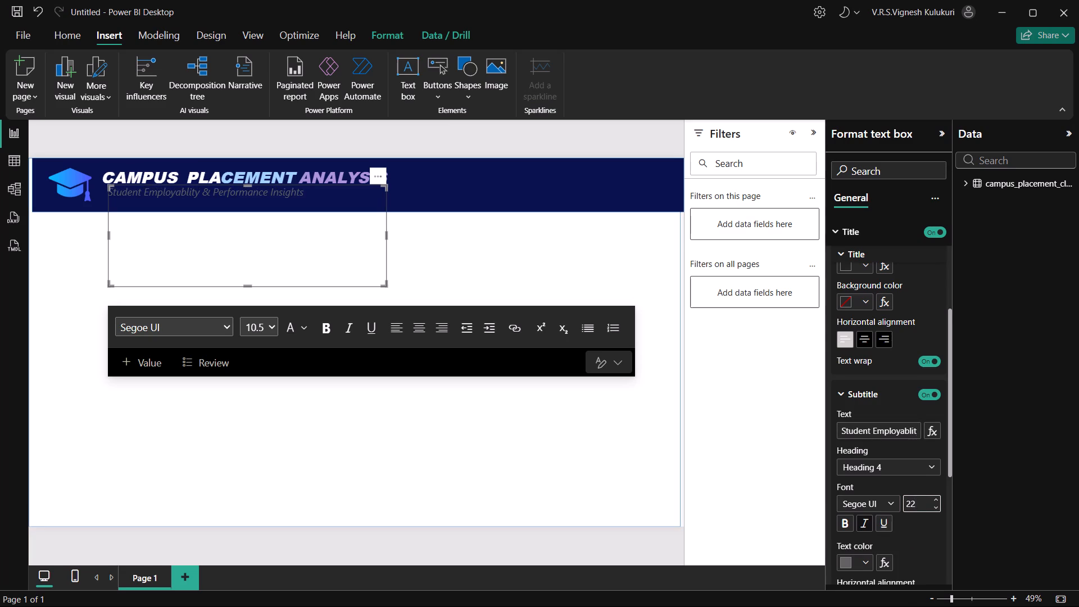
Set the subtitle's font size to 25.
{"action": "key", "text": "BackSpace"}
{"action": "key", "text": "BackSpace"}
{"action": "key", "text": "5"}
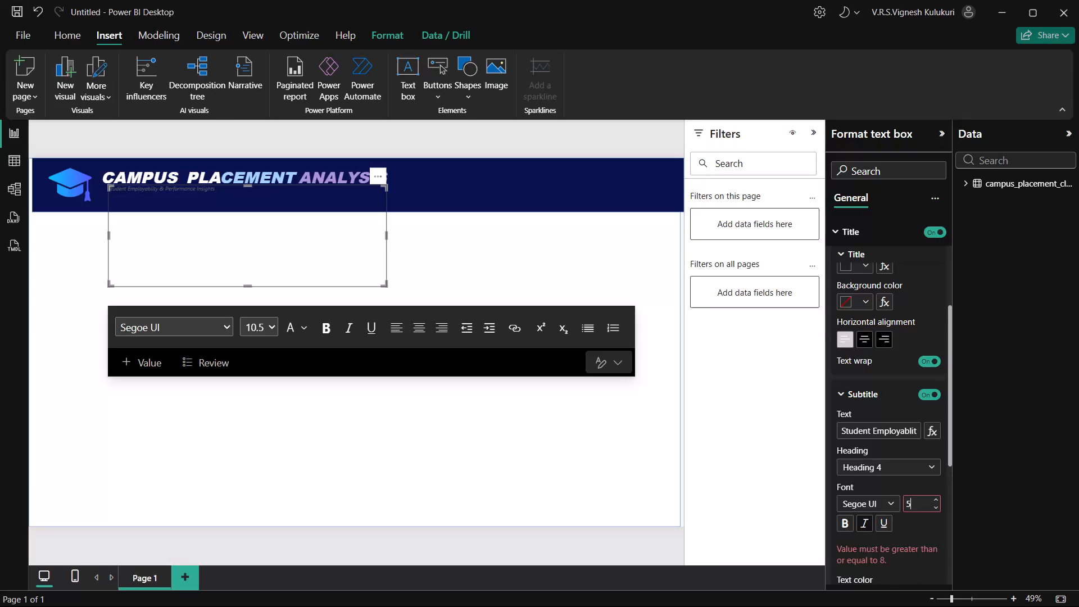
{"action": "key", "text": "BackSpace"}
{"action": "type", "text": "25"}
{"action": "key", "text": "Return"}
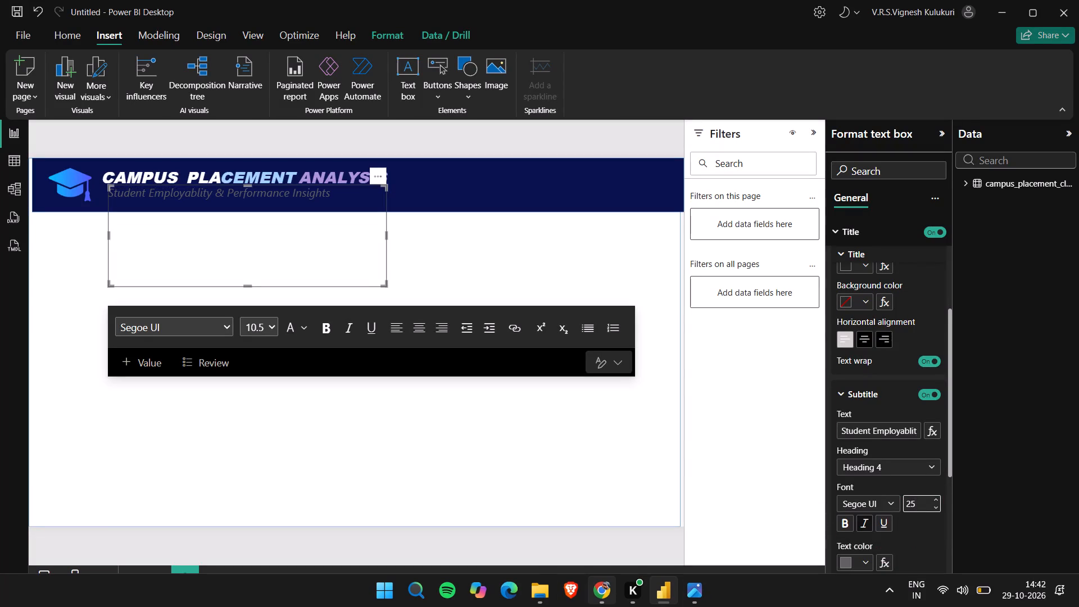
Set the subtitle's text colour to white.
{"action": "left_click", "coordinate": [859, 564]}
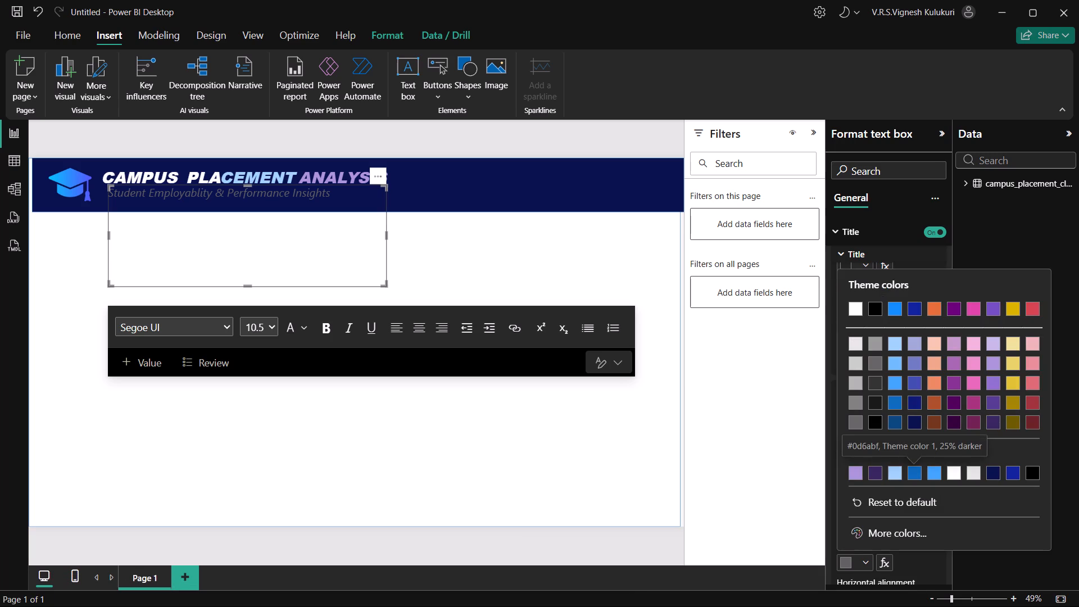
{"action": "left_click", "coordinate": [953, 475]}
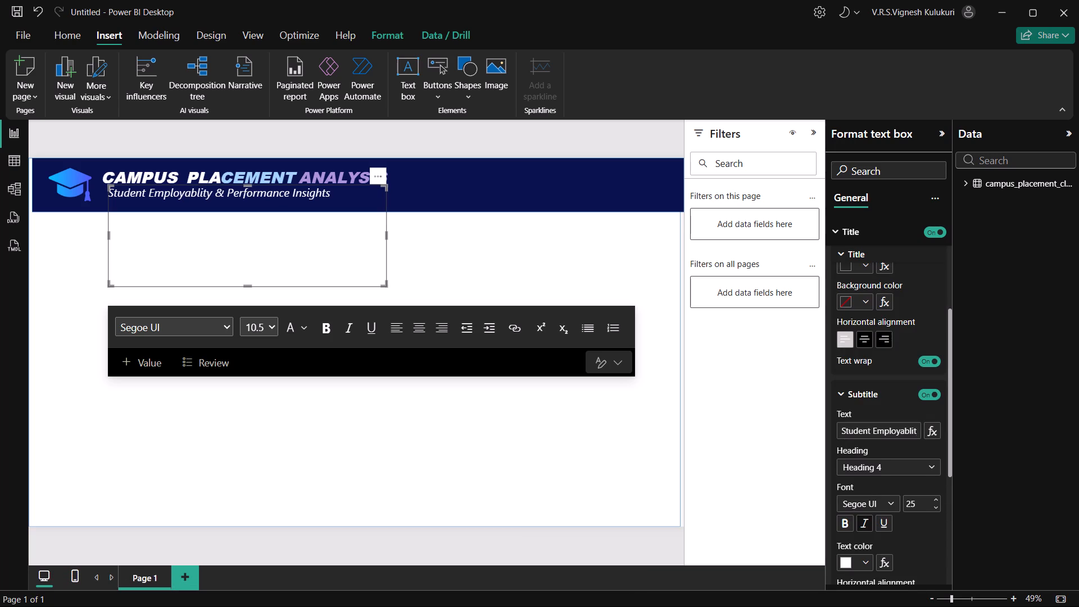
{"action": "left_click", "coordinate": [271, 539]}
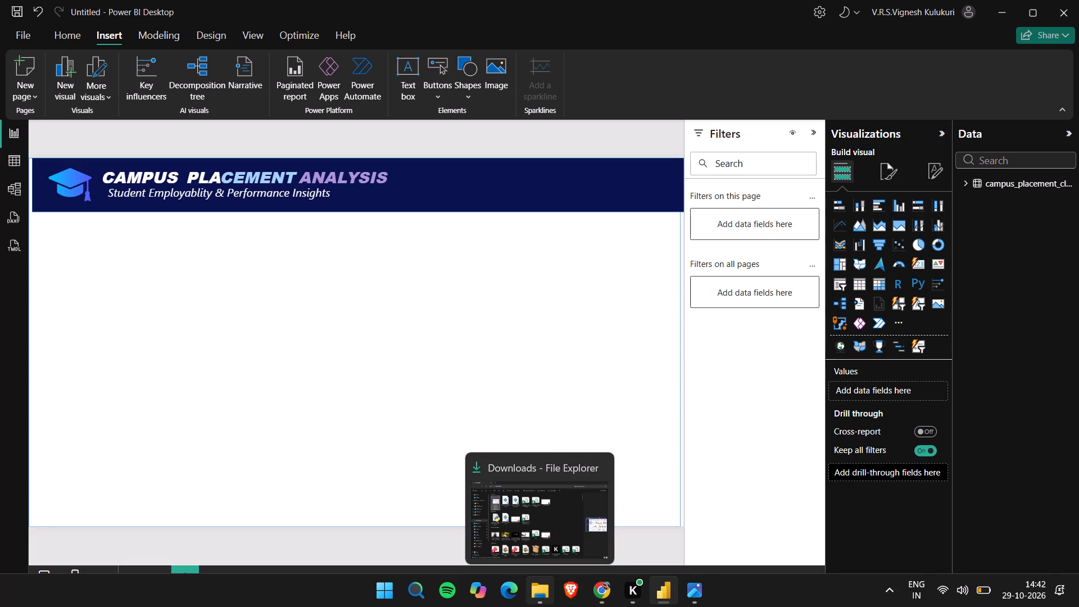
Compare the subtitle with the Chrome reference image, and in Power BI change its text colour to the third grey shade beneath white.
{"action": "left_click", "coordinate": [600, 590]}
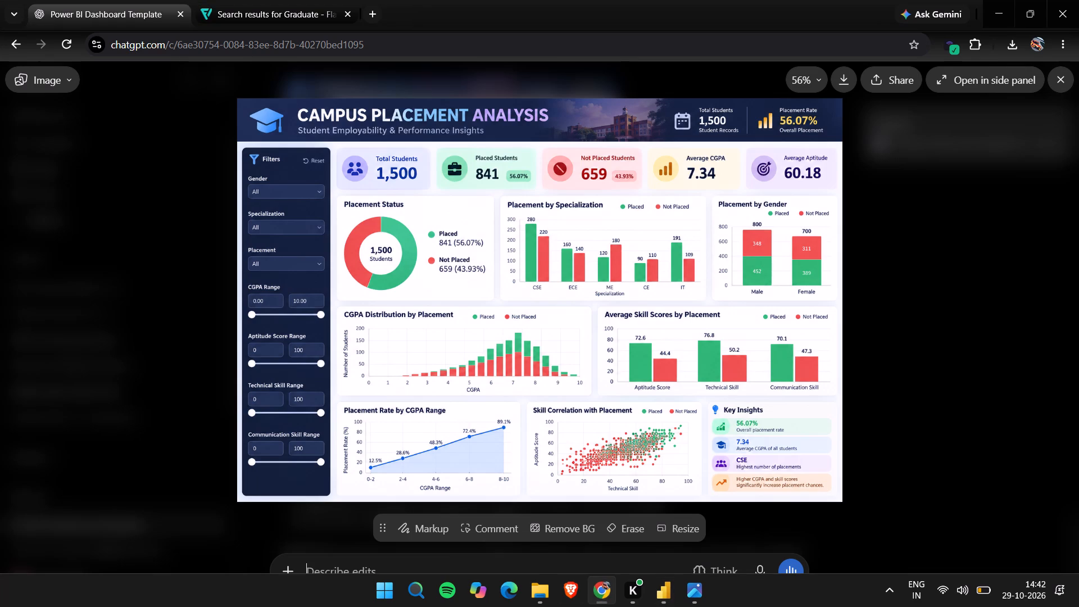
{"action": "left_click", "coordinate": [537, 593]}
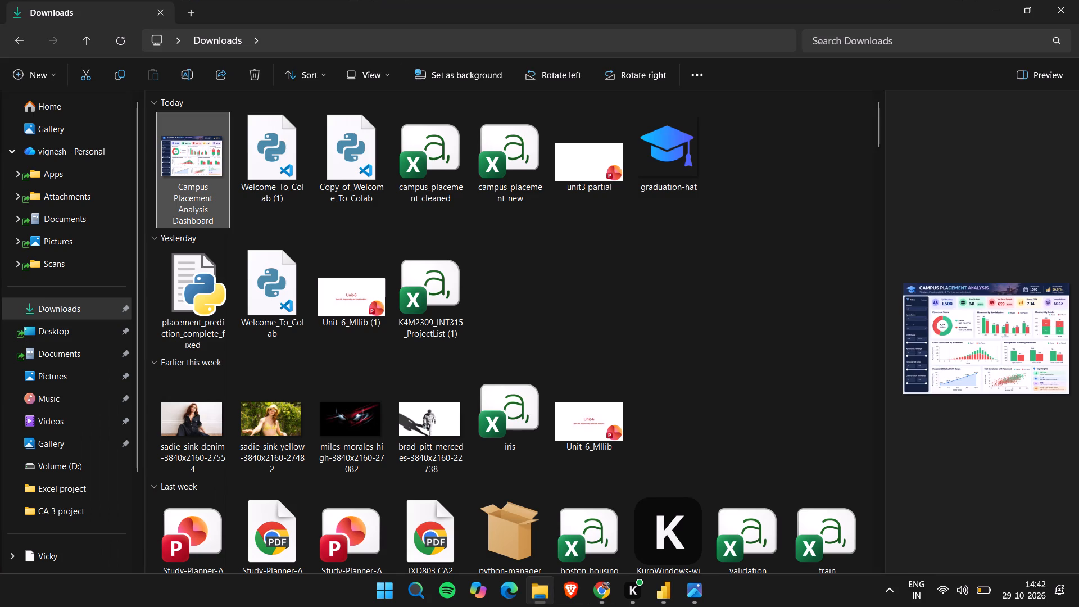
{"action": "key", "text": "alt+Tab"}
{"action": "key", "text": "alt+Tab"}
{"action": "key", "text": "alt+Tab"}
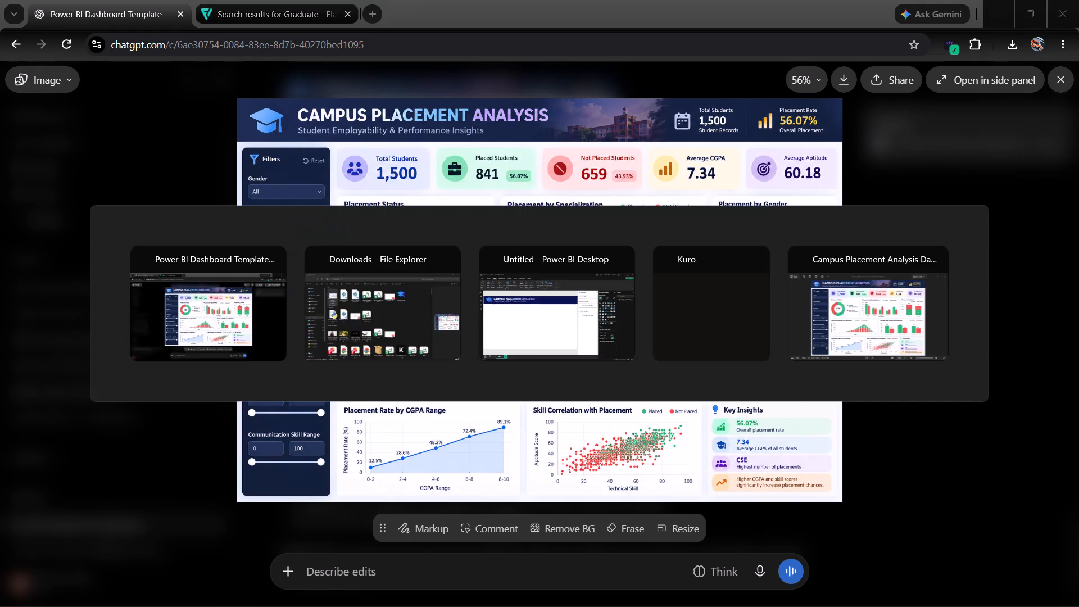
{"action": "left_click", "coordinate": [239, 193]}
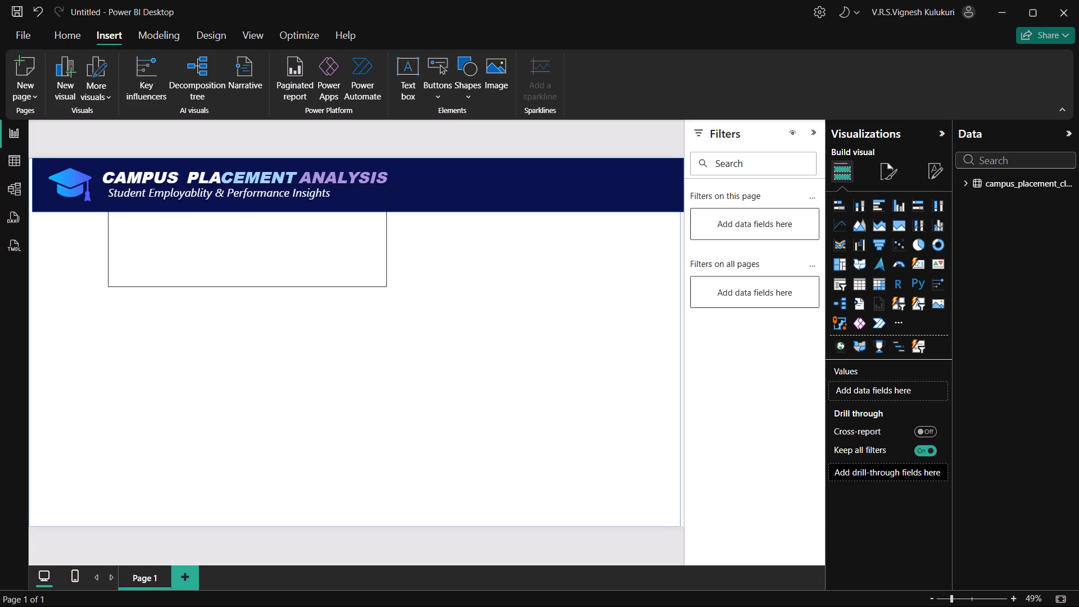
{"action": "left_click", "coordinate": [846, 263]}
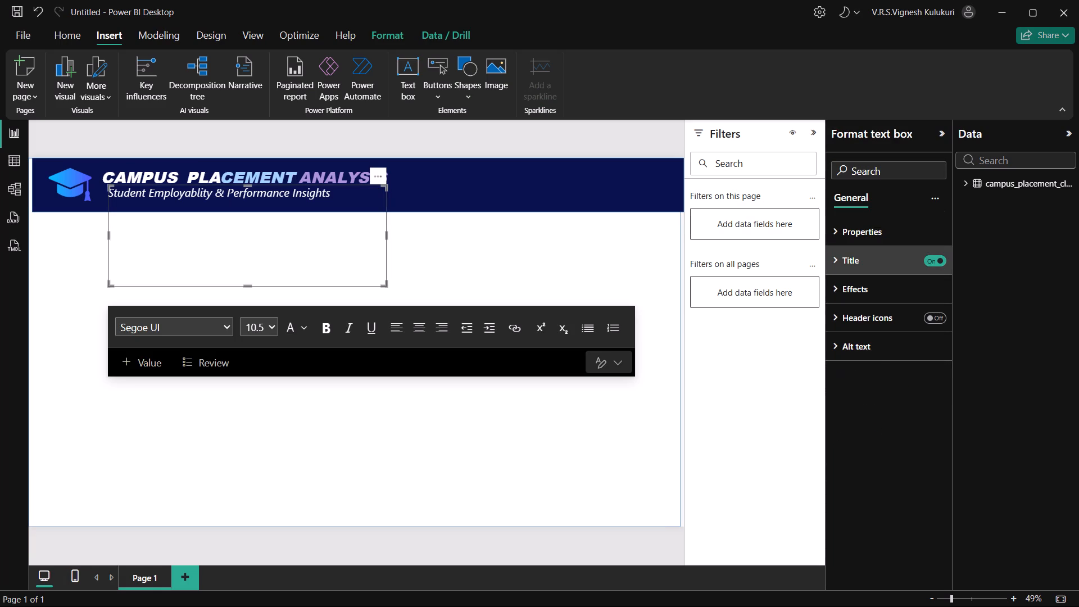
{"action": "scroll", "coordinate": [886, 522], "scroll_direction": "down", "scroll_amount": 2}
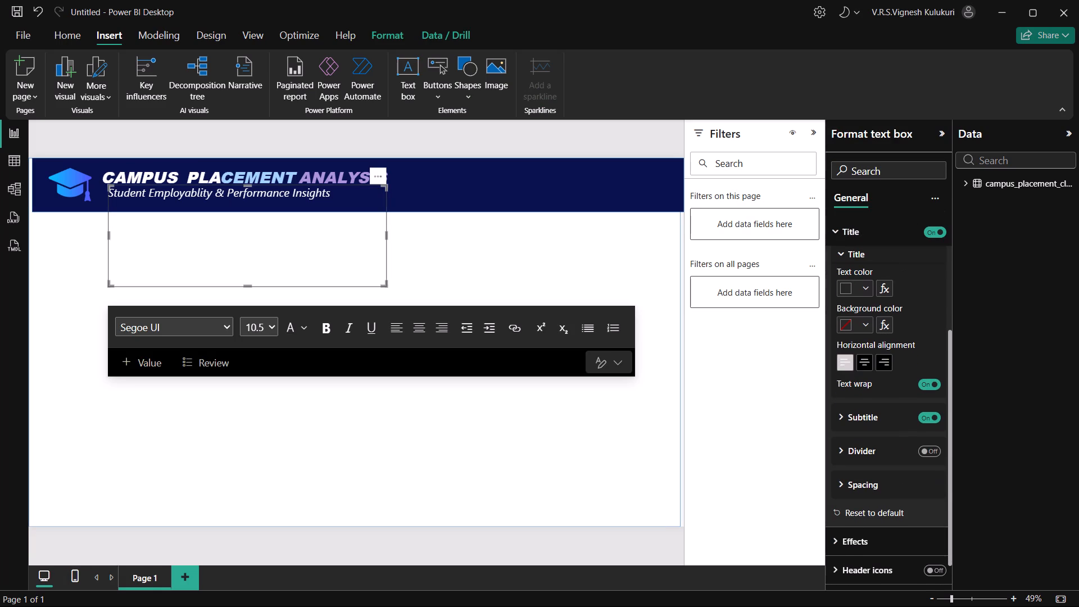
{"action": "left_click", "coordinate": [847, 411]}
{"action": "scroll", "coordinate": [872, 510], "scroll_direction": "down", "scroll_amount": 1}
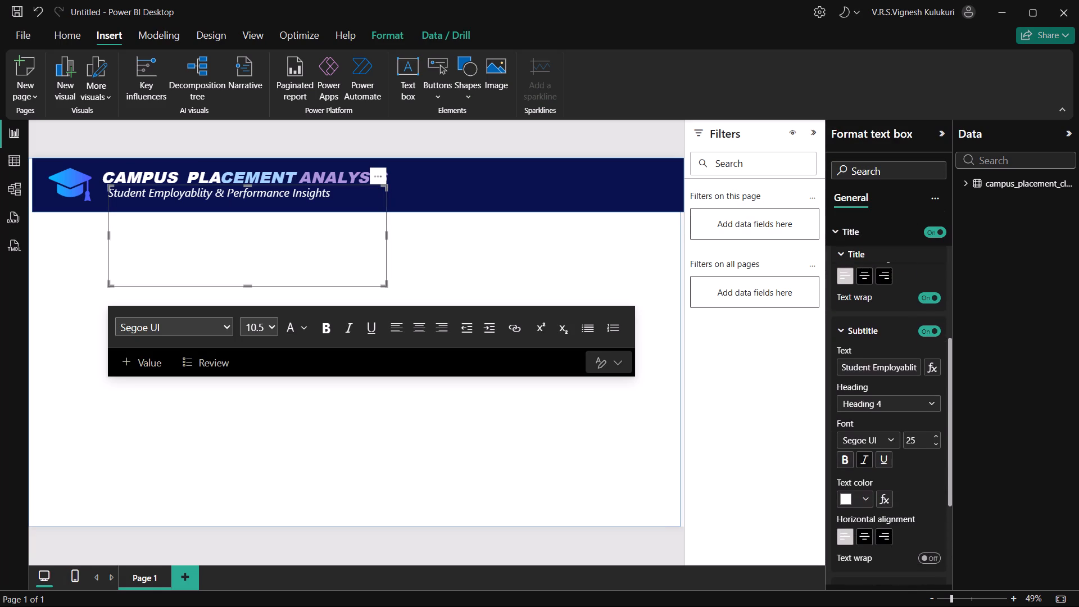
{"action": "scroll", "coordinate": [872, 510], "scroll_direction": "down", "scroll_amount": 2}
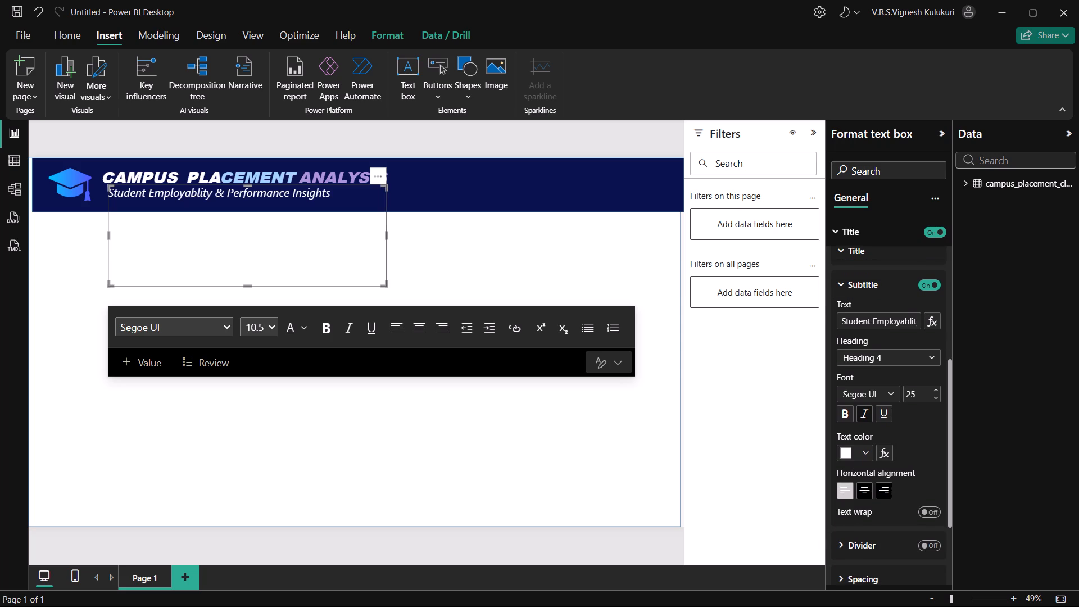
{"action": "left_click", "coordinate": [861, 453]}
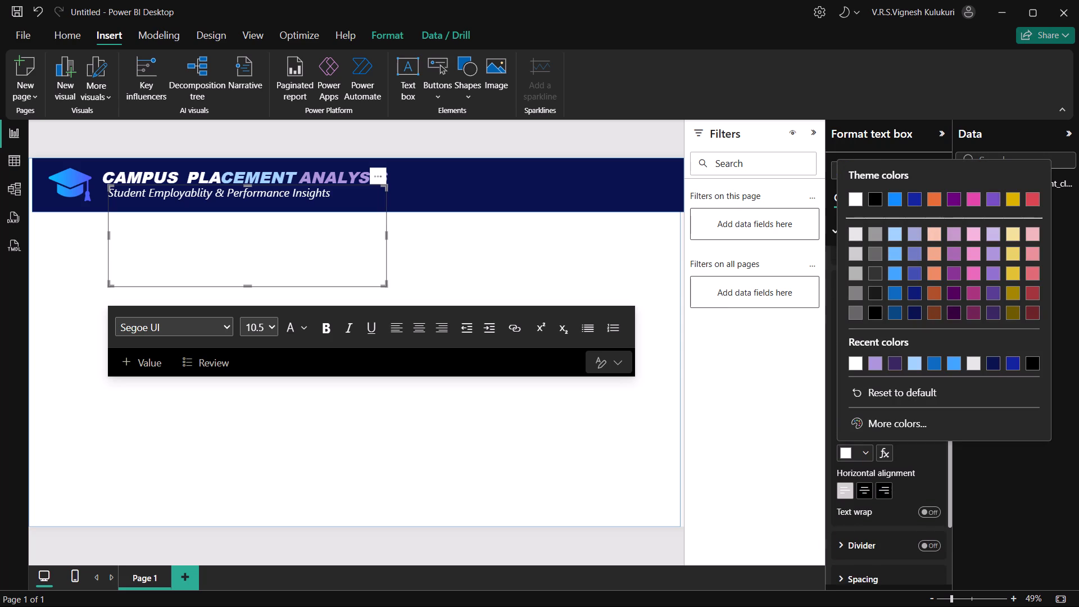
{"action": "left_click", "coordinate": [855, 257]}
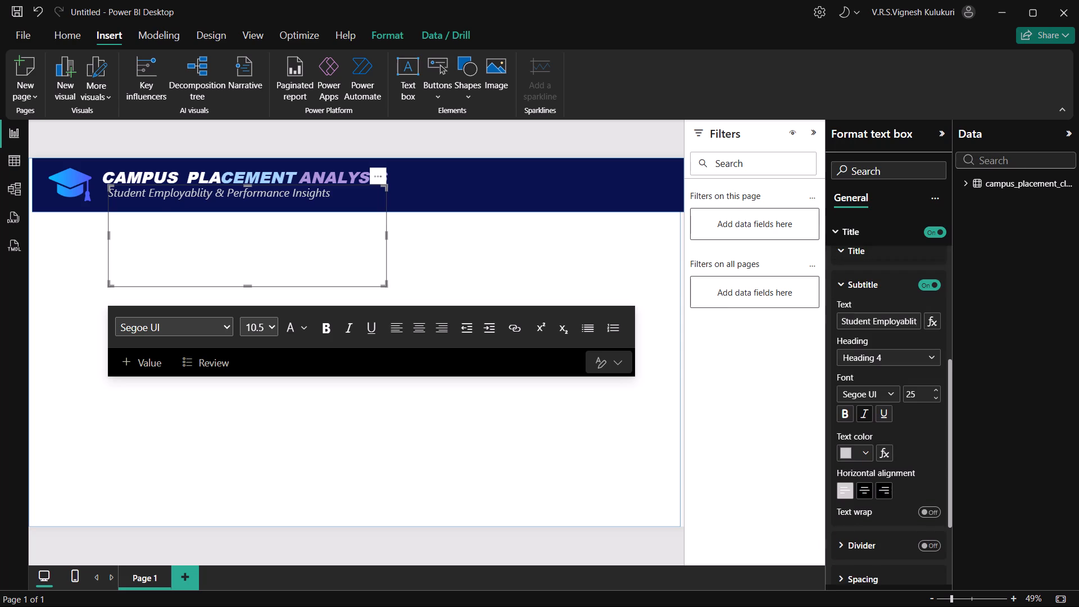
{"action": "left_click", "coordinate": [864, 449]}
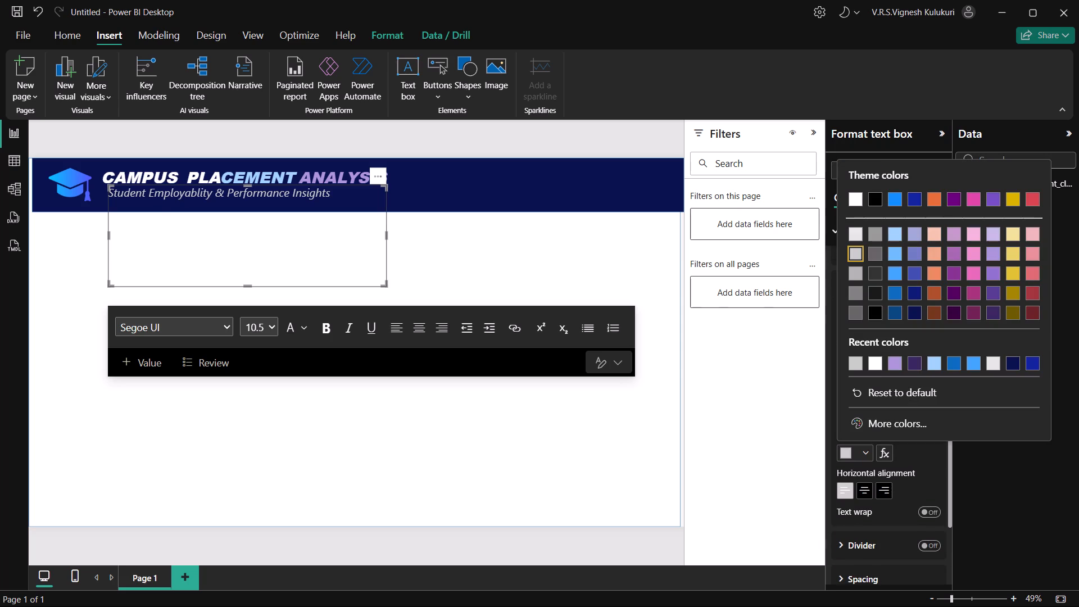
{"action": "left_click", "coordinate": [854, 273]}
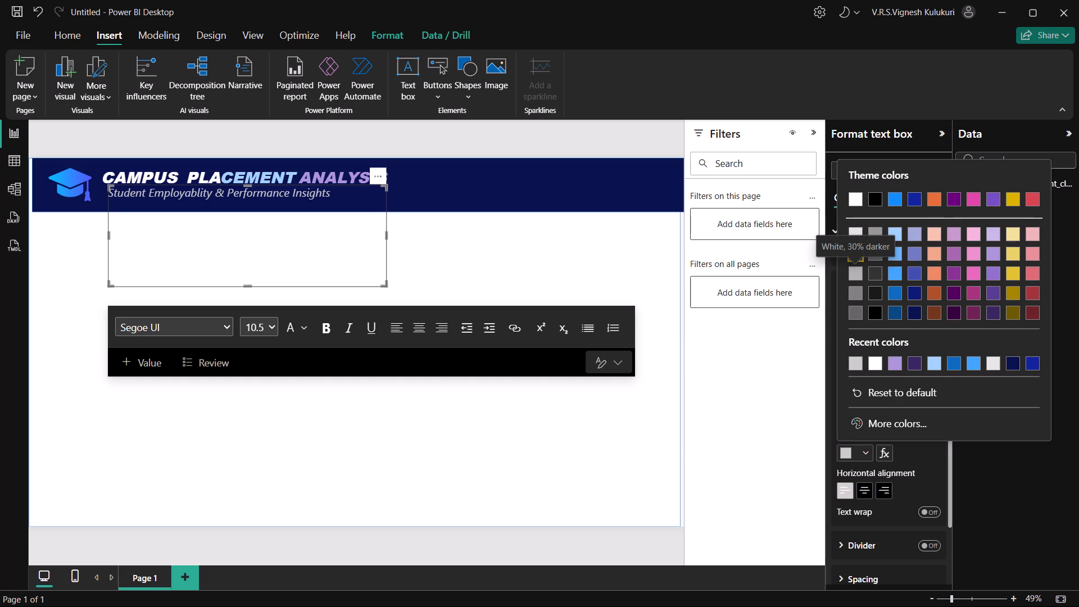
{"action": "left_click", "coordinate": [286, 542]}
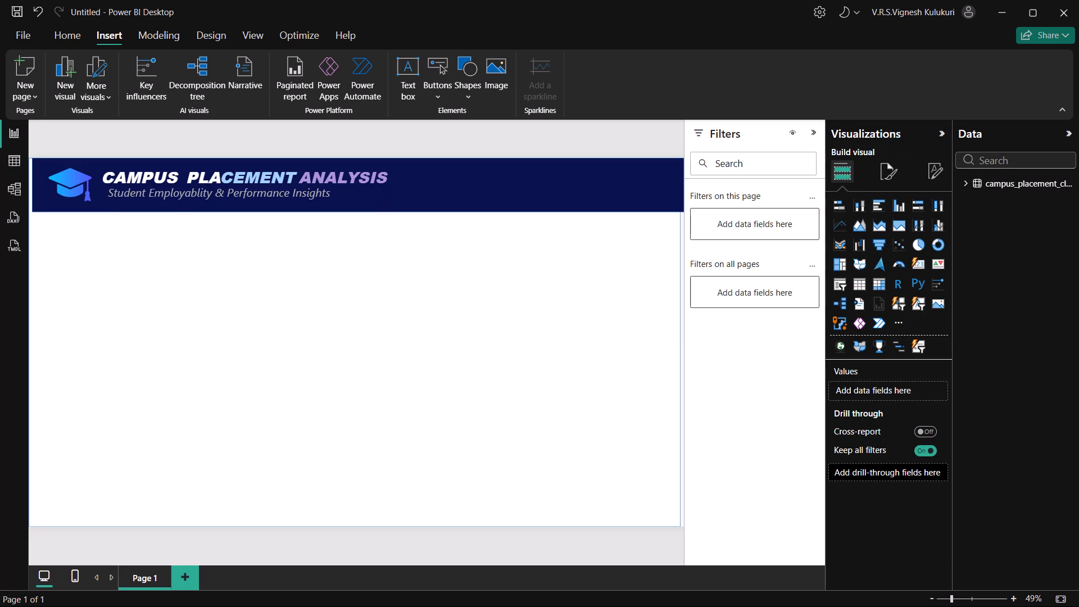
Check the banner against the Chrome reference image and search Google Images in a new tab for "collage images".
{"action": "key", "text": "alt+Tab"}
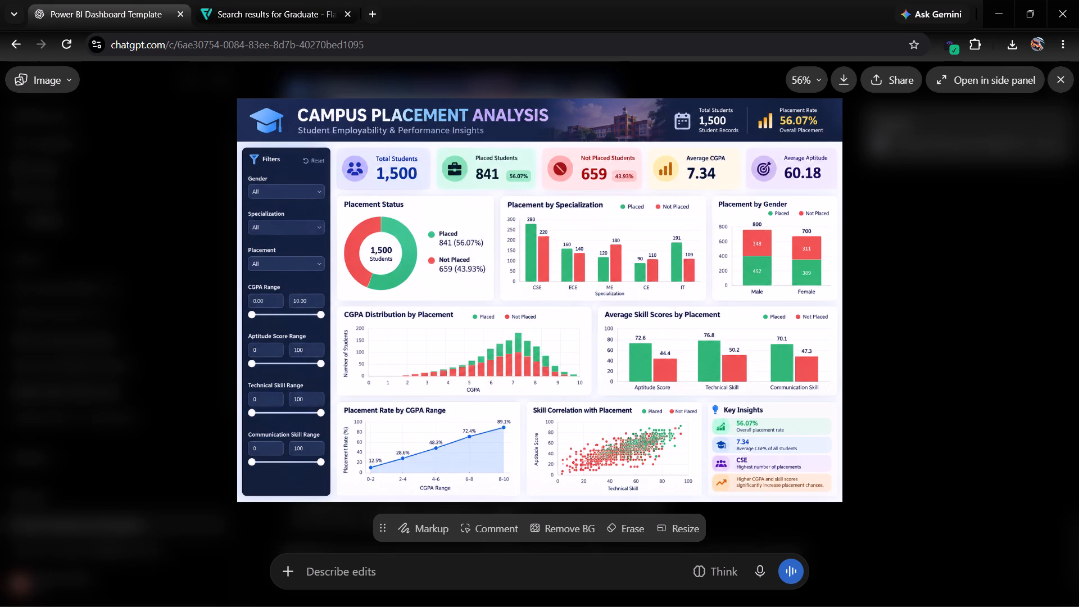
{"action": "key", "text": "alt+Tab"}
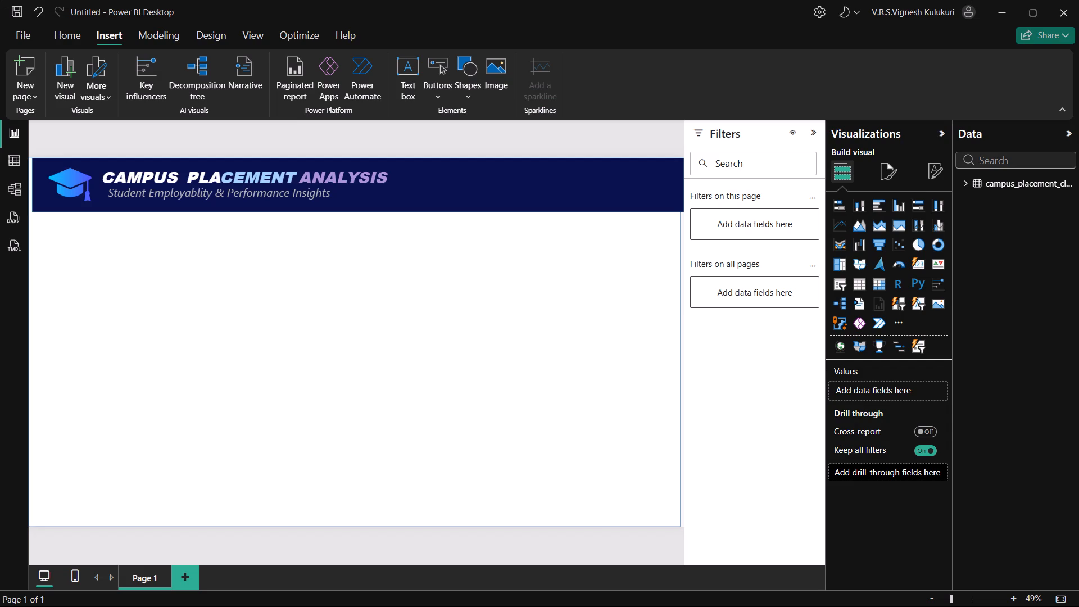
{"action": "key", "text": "alt+Tab"}
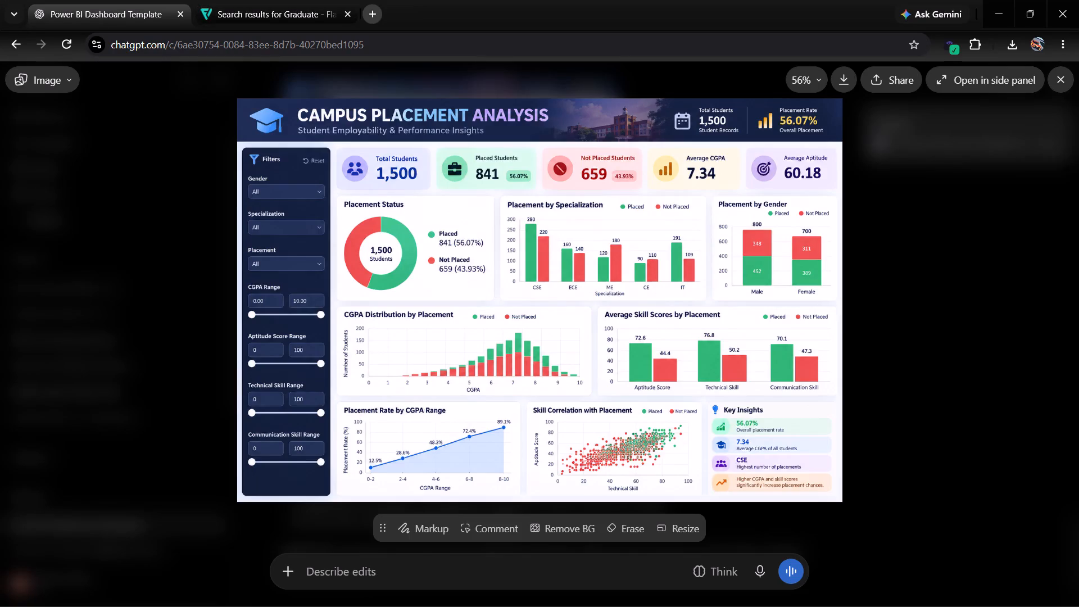
{"action": "left_click", "coordinate": [372, 0]}
{"action": "type", "text": "collage"}
{"action": "key", "text": "space"}
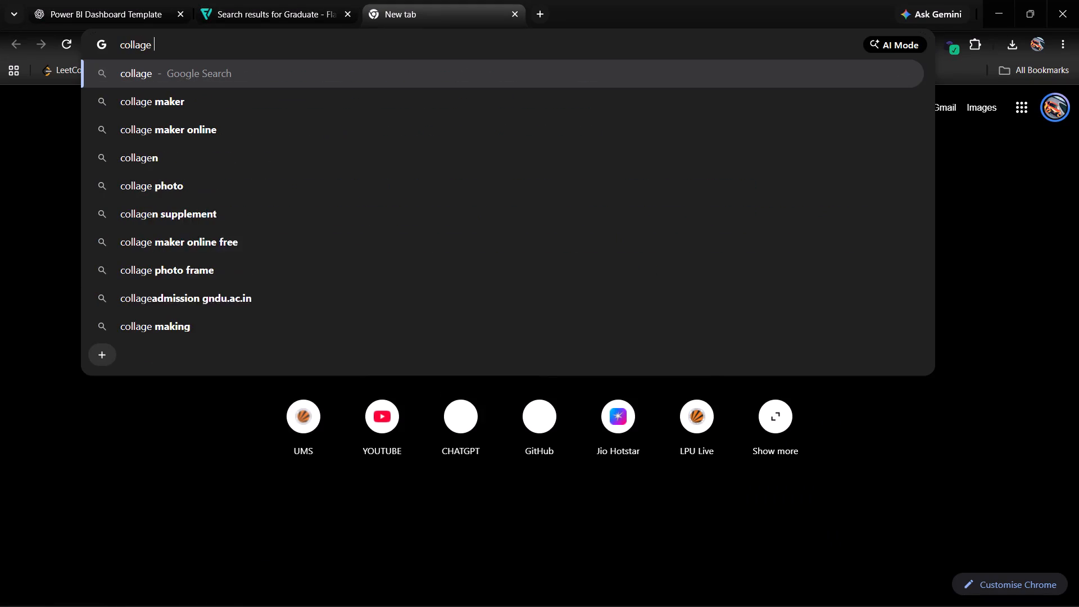
{"action": "type", "text": "l"}
{"action": "key", "text": "BackSpace"}
{"action": "type", "text": "images"}
{"action": "key", "text": "Return"}
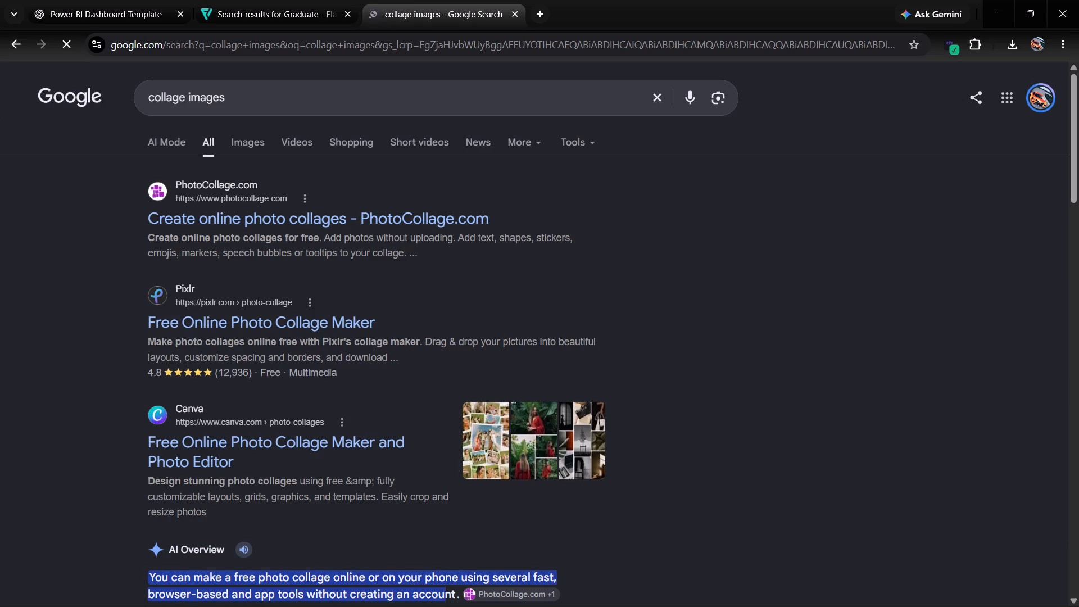
{"action": "left_click", "coordinate": [242, 148]}
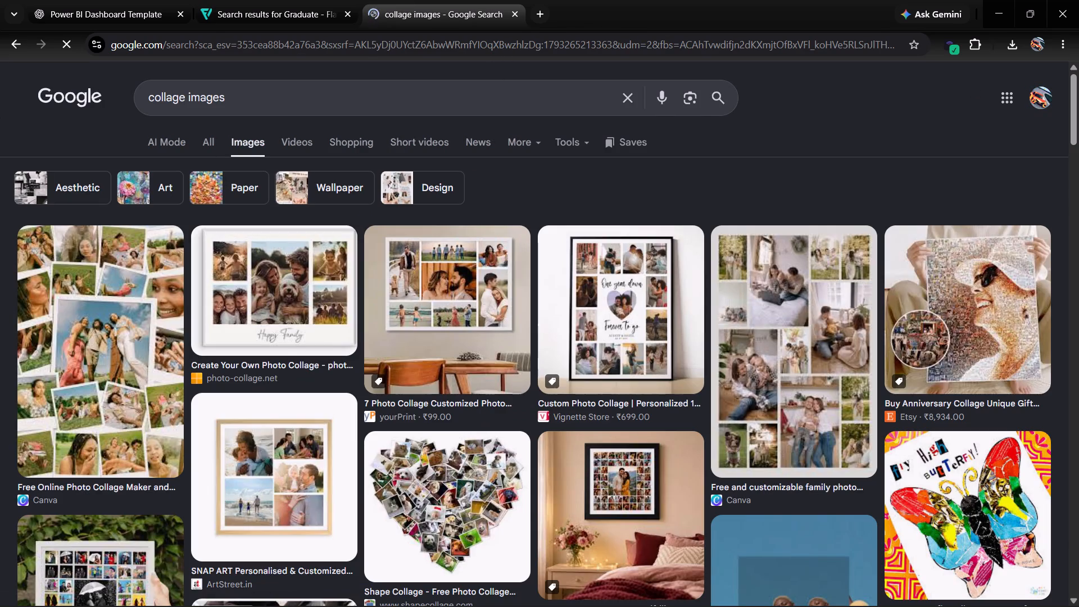
Change the image search to "university images" and browse the results for a campus building picture for the banner.
{"action": "left_click", "coordinate": [184, 98]}
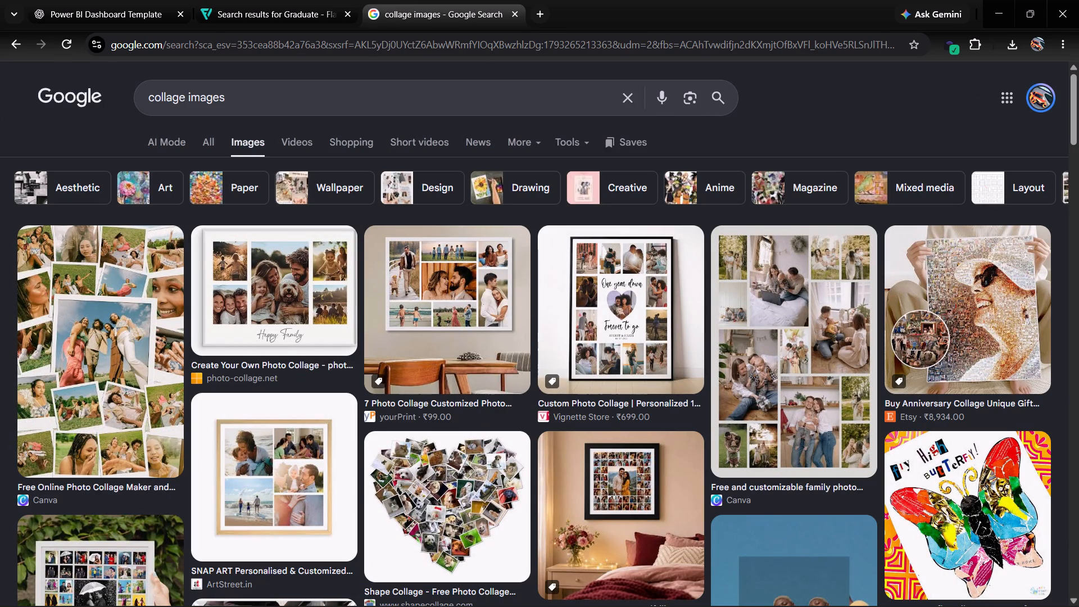
{"action": "key", "text": "BackSpace"}
{"action": "key", "text": "BackSpace"}
{"action": "key", "text": "BackSpace"}
{"action": "key", "text": "BackSpace"}
{"action": "key", "text": "BackSpace"}
{"action": "key", "text": "BackSpace"}
{"action": "key", "text": "BackSpace"}
{"action": "key", "text": "BackSpace"}
{"action": "key", "text": "BackSpace"}
{"action": "key", "text": "BackSpace"}
{"action": "key", "text": "BackSpace"}
{"action": "key", "text": "BackSpace"}
{"action": "key", "text": "BackSpace"}
{"action": "key", "text": "BackSpace"}
{"action": "type", "text": "university"}
{"action": "key", "text": "Return"}
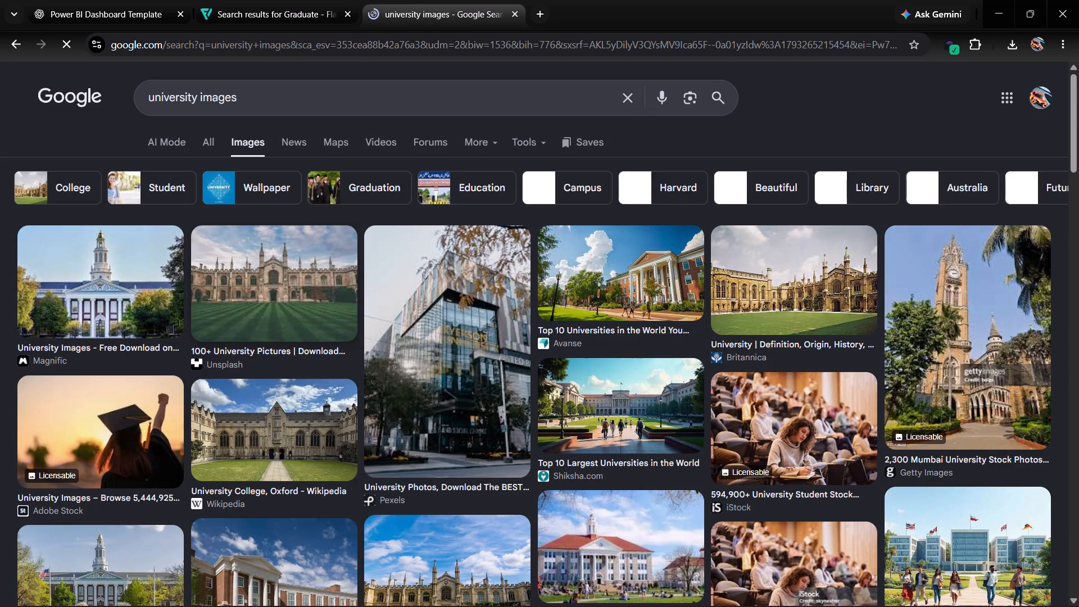
{"action": "scroll", "coordinate": [228, 401], "scroll_direction": "down", "scroll_amount": 1}
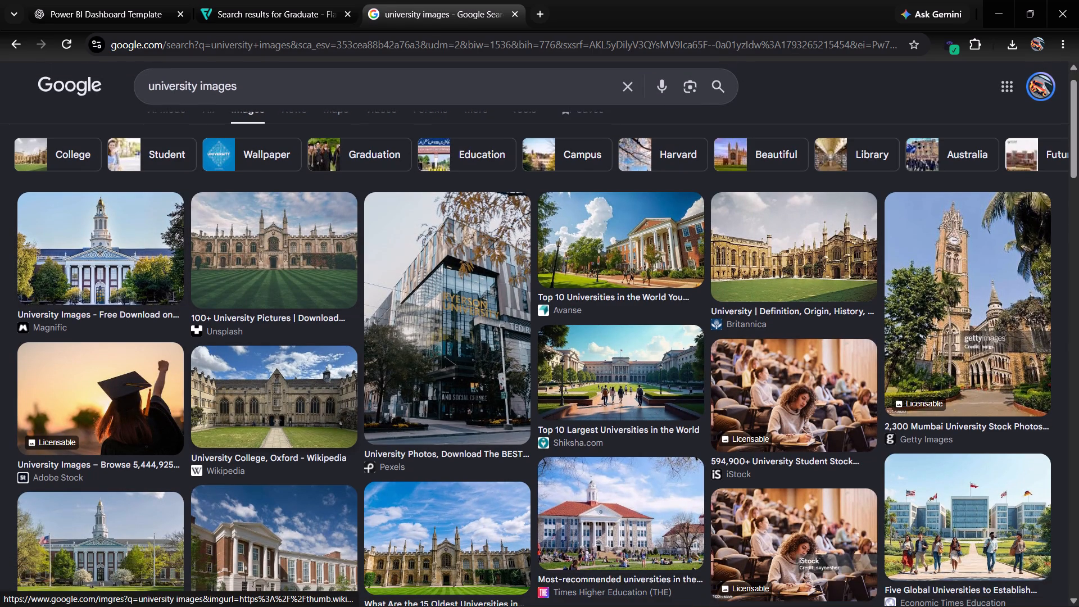
{"action": "scroll", "coordinate": [228, 401], "scroll_direction": "down", "scroll_amount": 2}
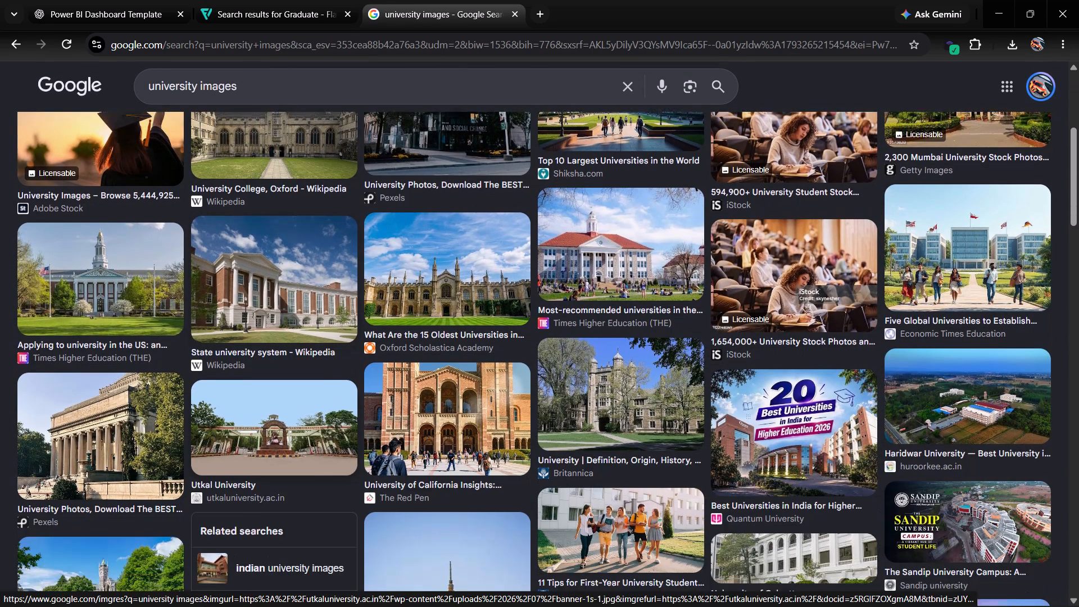
{"action": "scroll", "coordinate": [228, 401], "scroll_direction": "down", "scroll_amount": 3}
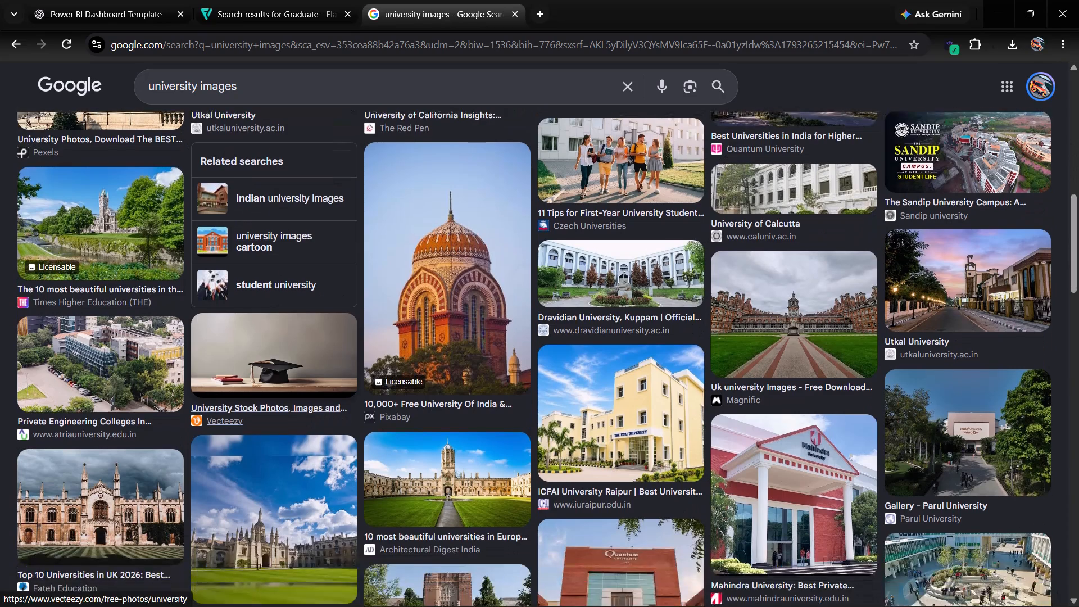
{"action": "scroll", "coordinate": [228, 401], "scroll_direction": "down", "scroll_amount": 4}
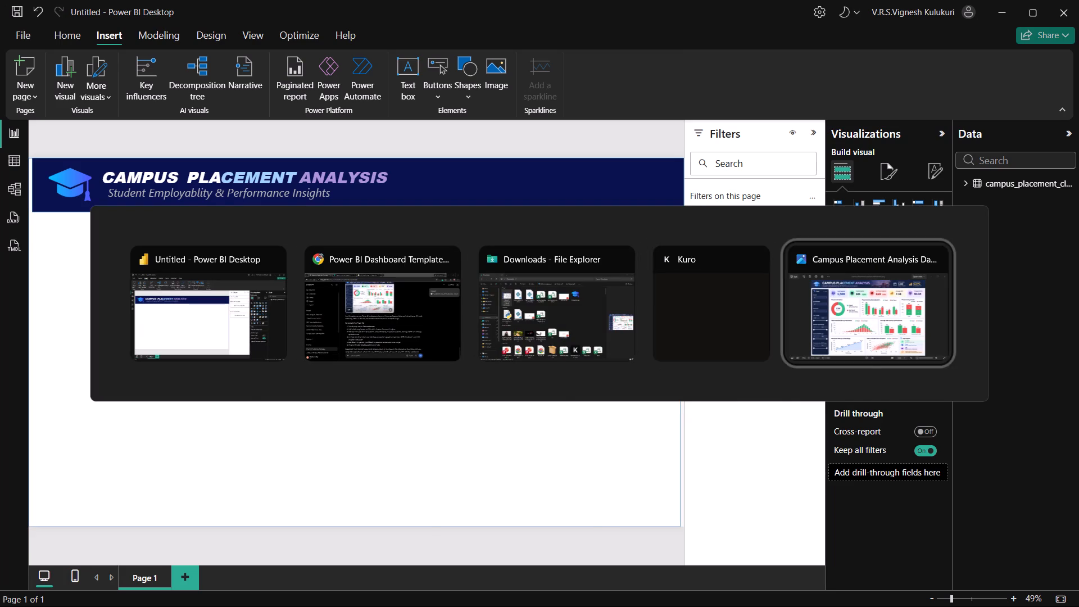
{"action": "key", "text": "alt+Tab"}
{"action": "key", "text": "alt+Tab"}
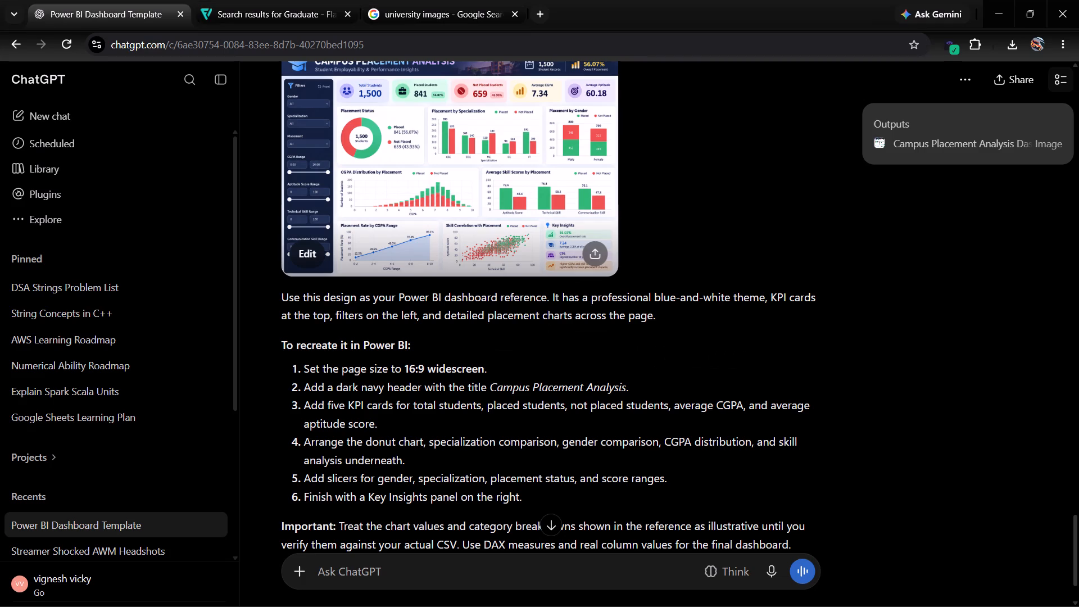
Return to the Google Images results for "university images" and browse back through them for a campus building picture.
{"action": "left_click", "coordinate": [288, 0]}
{"action": "left_click", "coordinate": [414, 0]}
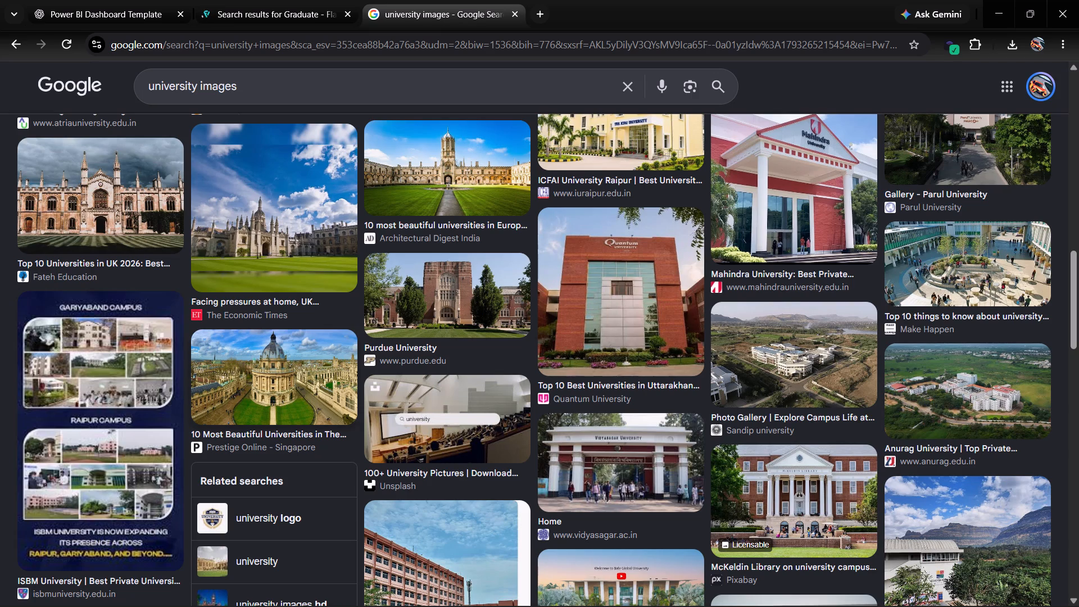
{"action": "scroll", "coordinate": [351, 407], "scroll_direction": "up", "scroll_amount": 3}
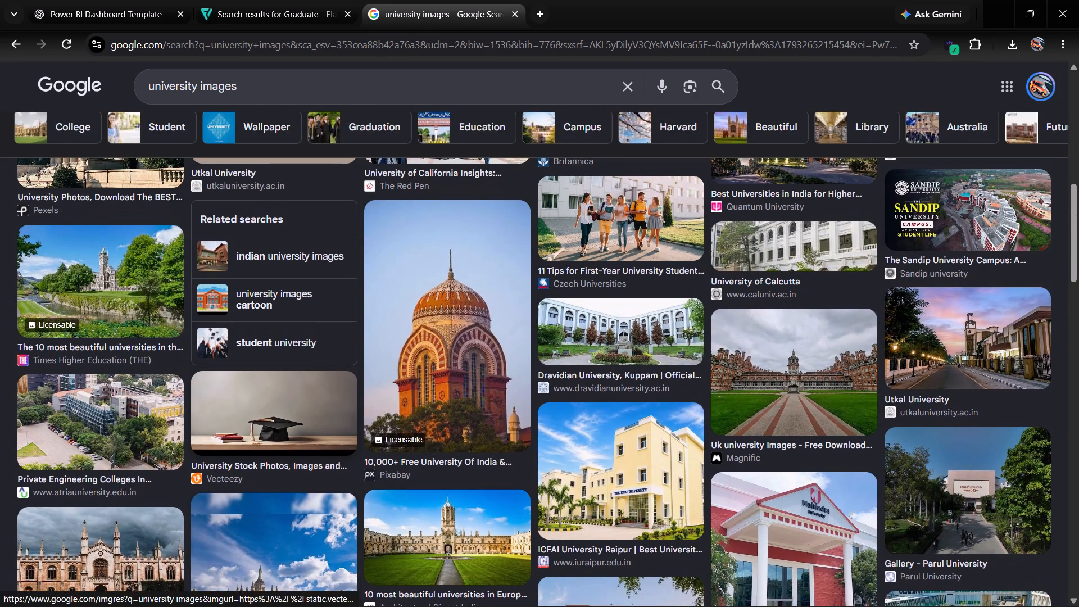
{"action": "scroll", "coordinate": [351, 407], "scroll_direction": "up", "scroll_amount": 3}
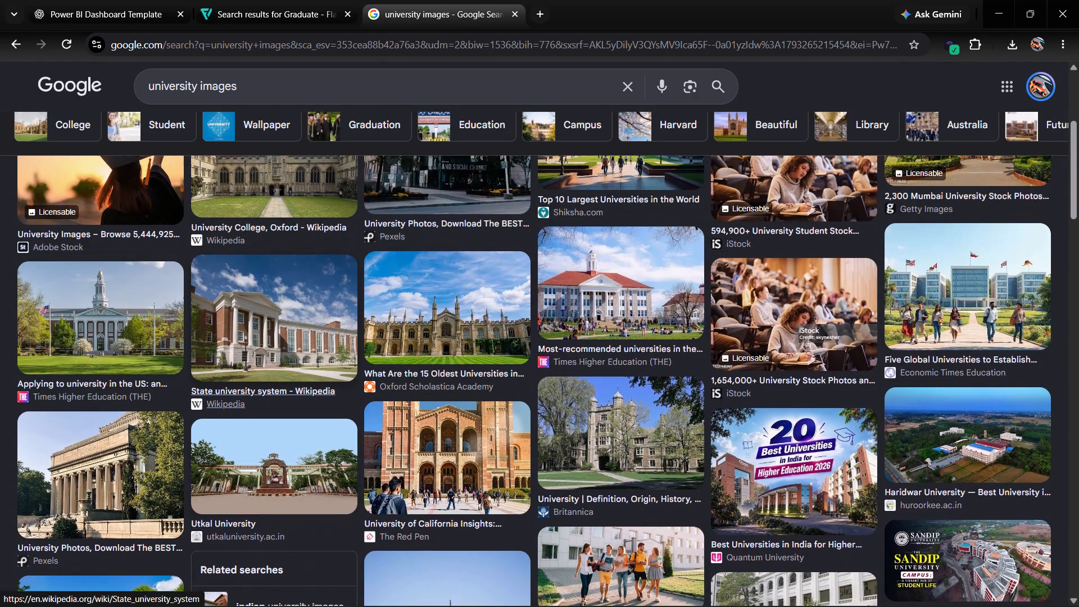
{"action": "scroll", "coordinate": [351, 407], "scroll_direction": "up", "scroll_amount": 2}
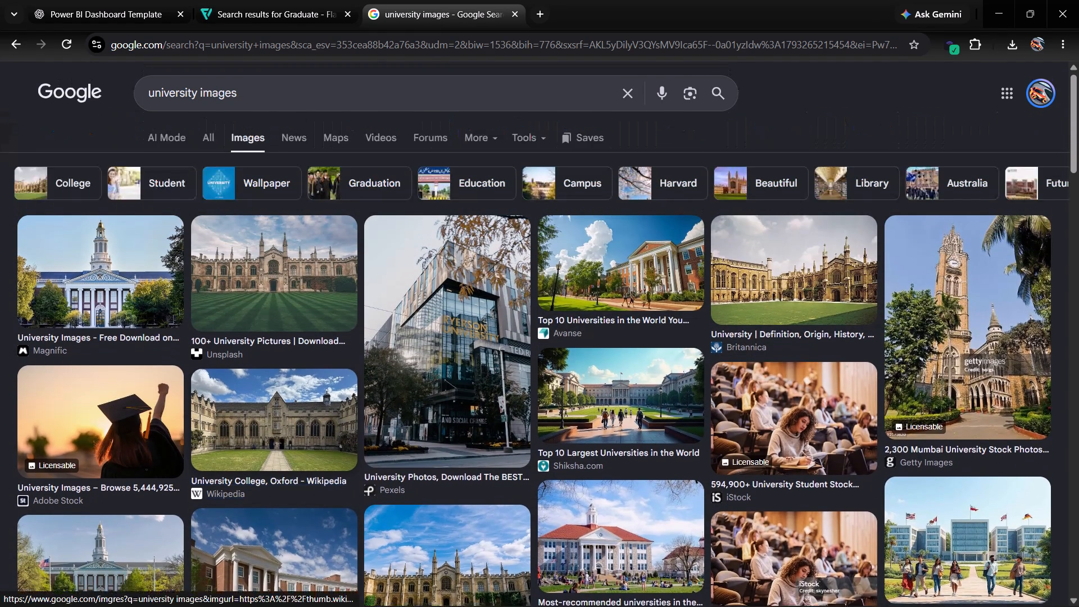
{"action": "scroll", "coordinate": [351, 407], "scroll_direction": "up", "scroll_amount": 3}
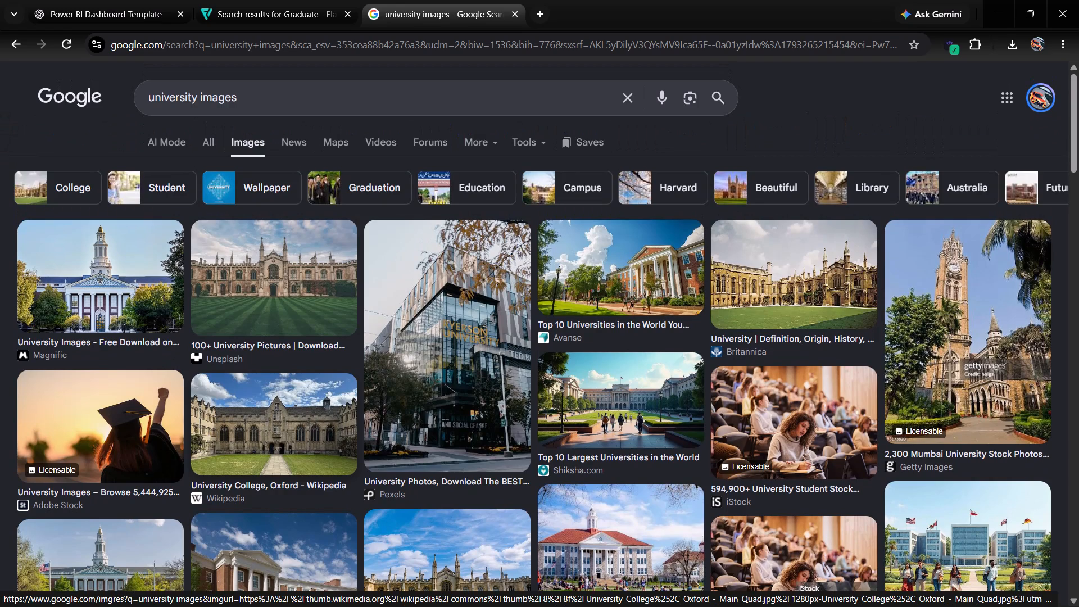
{"action": "scroll", "coordinate": [351, 407], "scroll_direction": "up", "scroll_amount": 1}
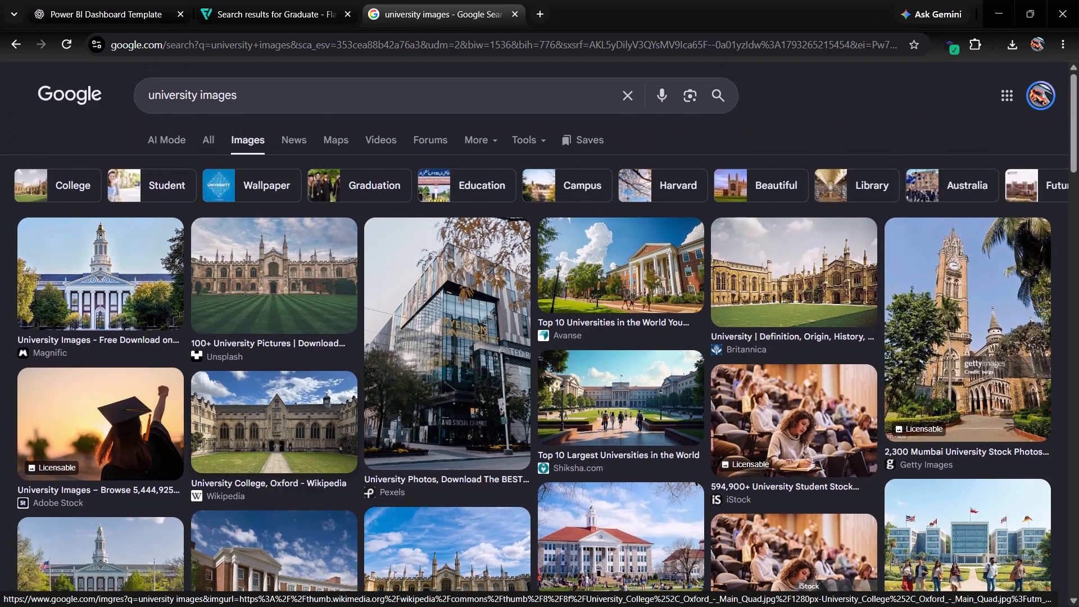
Preview the Avanse red-brick campus image and open its source article, "Top 10 Universities in the World You Need to Know".
{"action": "left_click", "coordinate": [598, 279]}
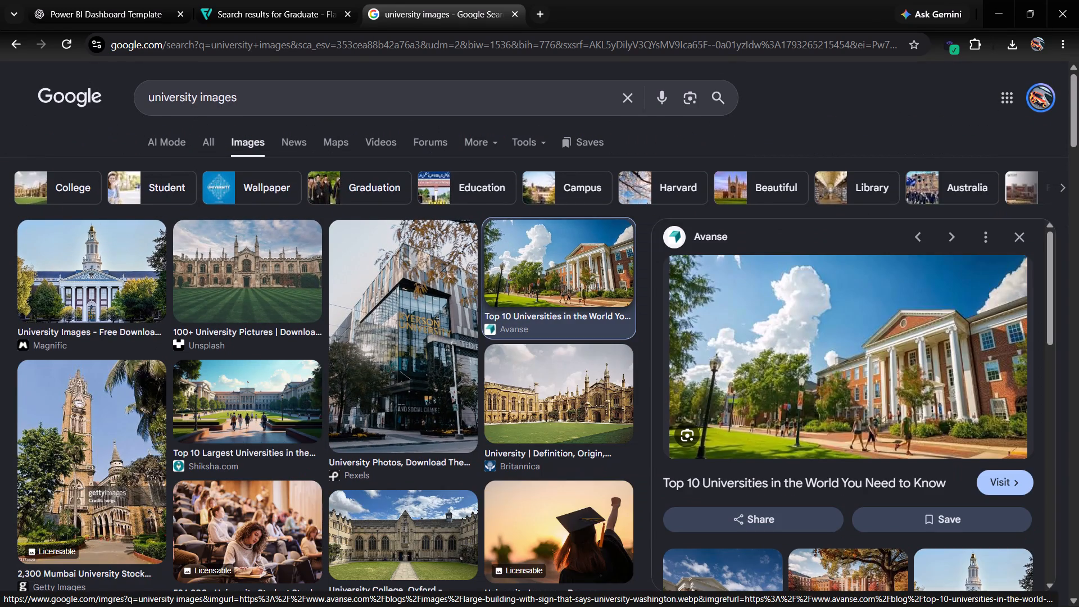
{"action": "left_click", "coordinate": [989, 237]}
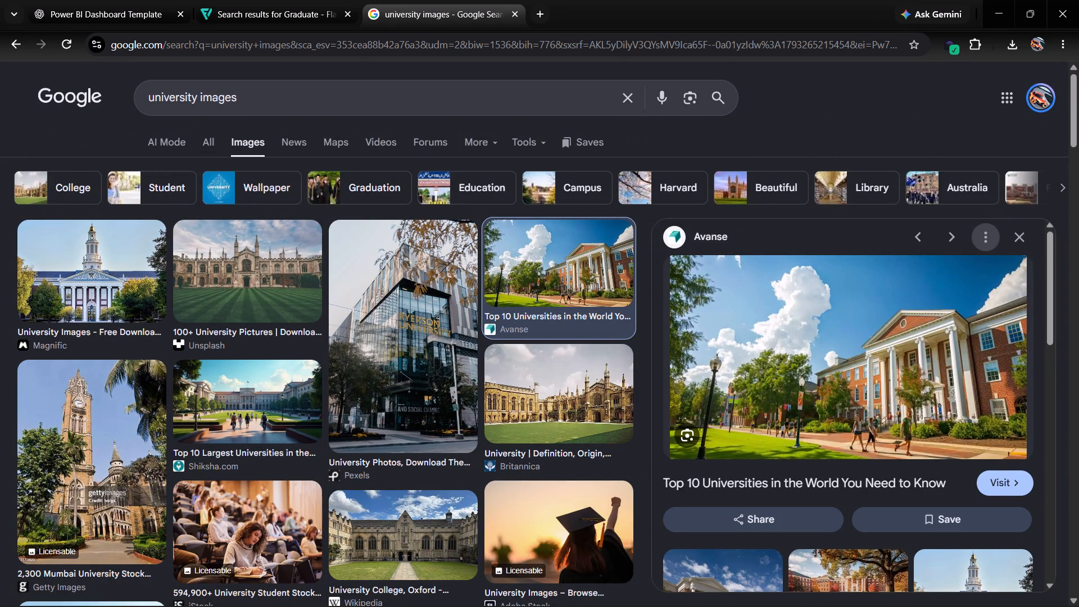
{"action": "left_click", "coordinate": [799, 373]}
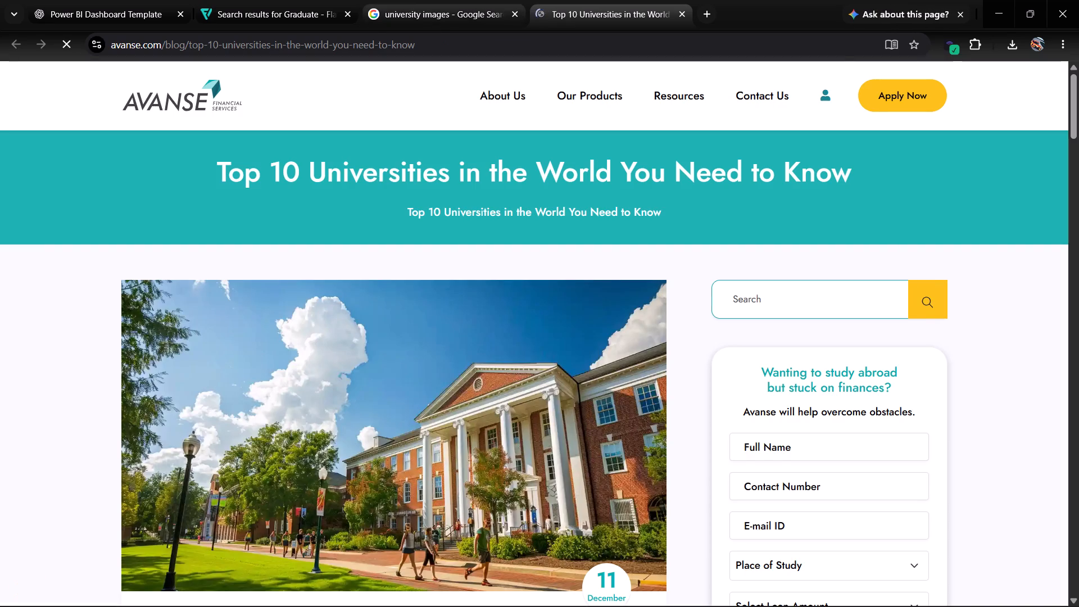
{"action": "left_click", "coordinate": [445, 379]}
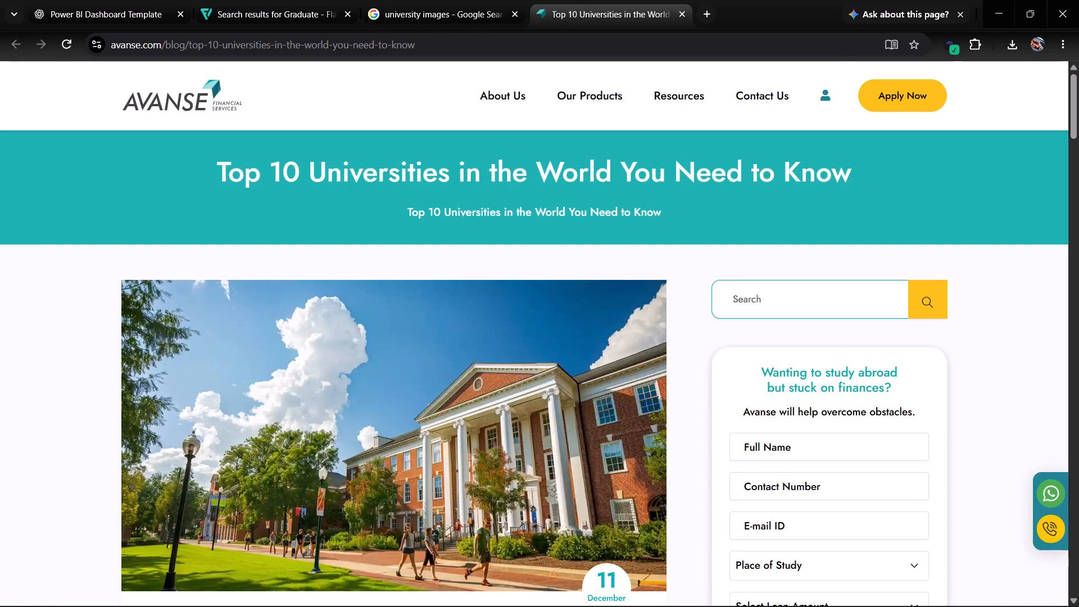
Go back to the image results and save the previewed Avanse campus image to the Downloads folder as "collage".
{"action": "left_click", "coordinate": [427, 0]}
{"action": "right_click", "coordinate": [812, 372]}
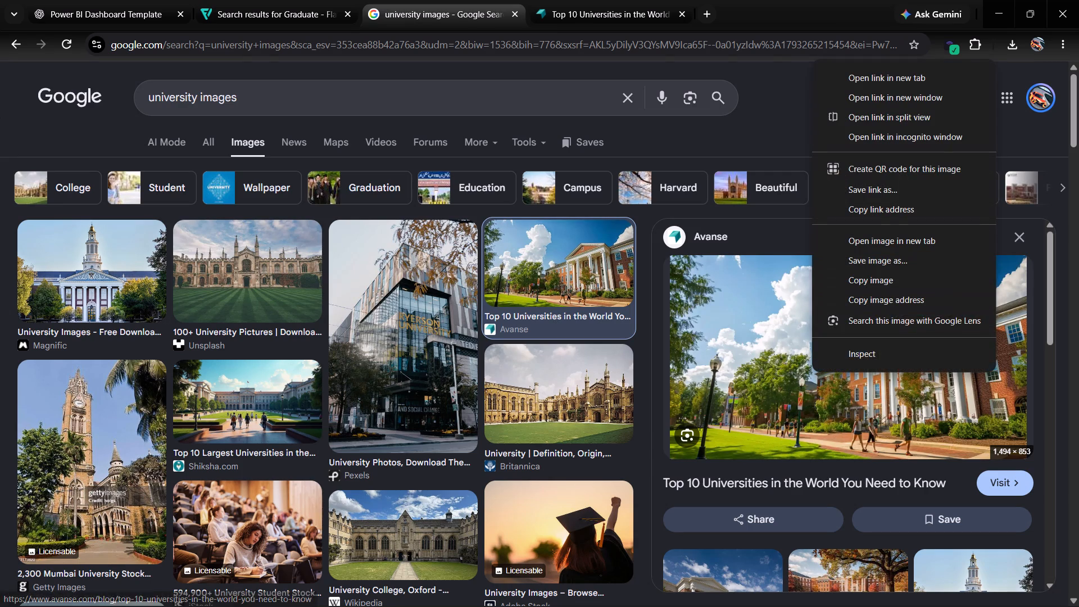
{"action": "left_click", "coordinate": [871, 259]}
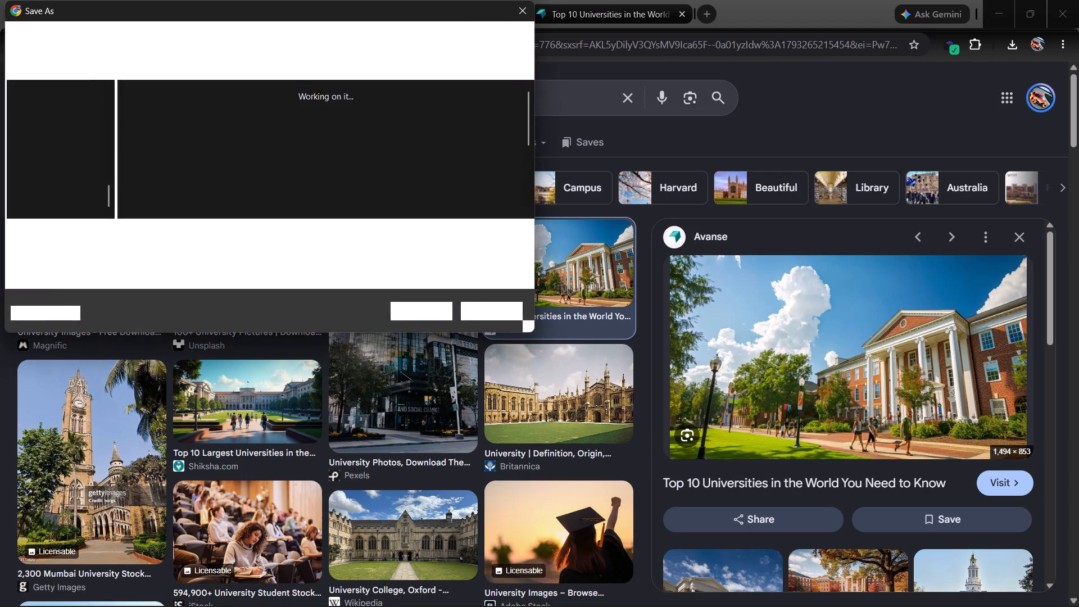
{"action": "key", "text": "BackSpace"}
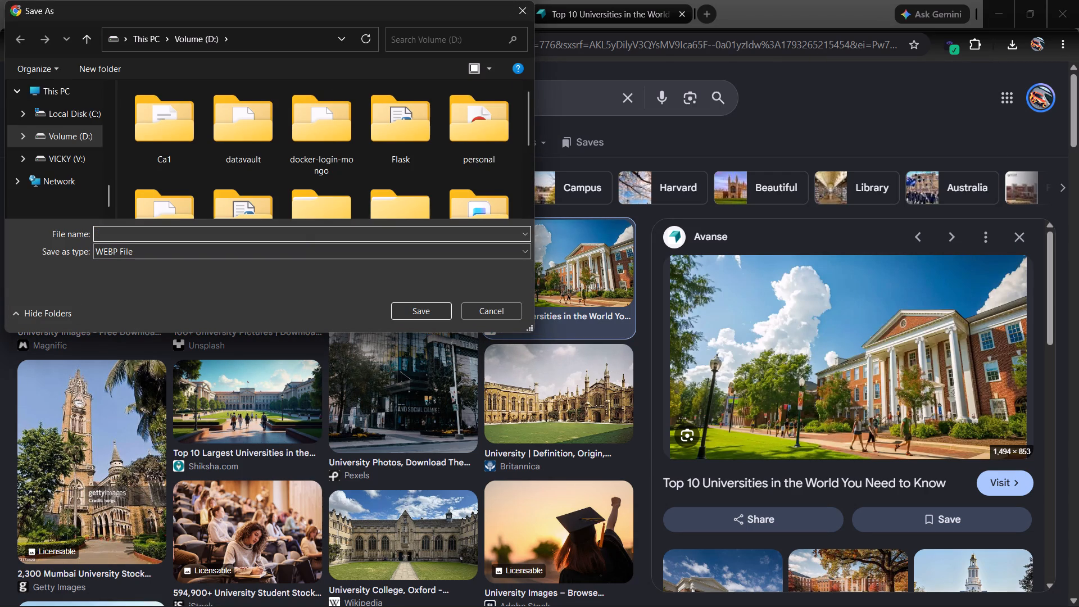
{"action": "left_click", "coordinate": [320, 248]}
{"action": "left_click", "coordinate": [320, 248]}
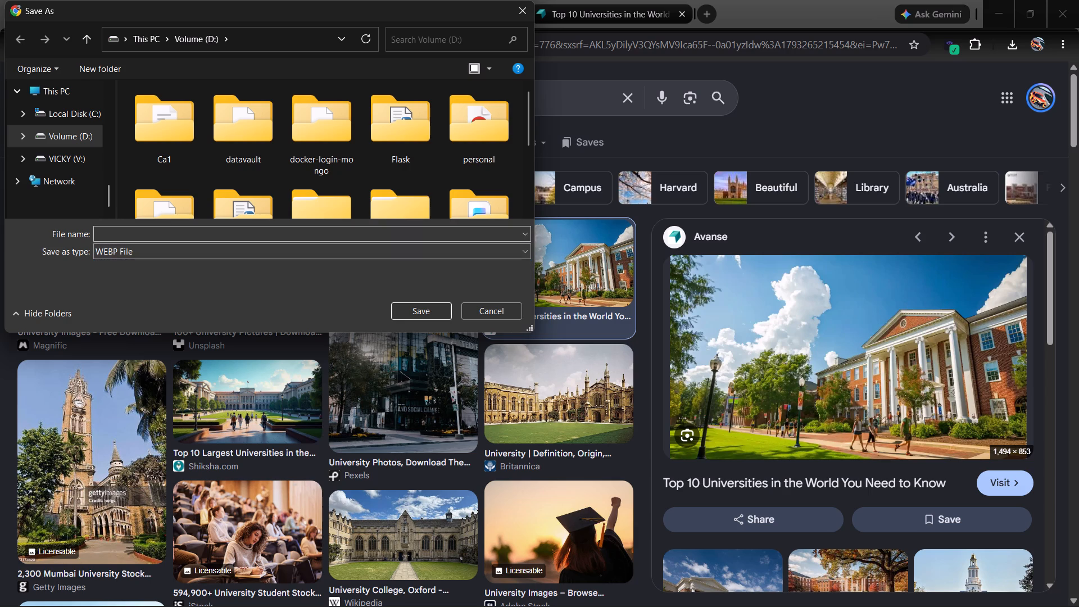
{"action": "left_click", "coordinate": [282, 235]}
{"action": "type", "text": "collage"}
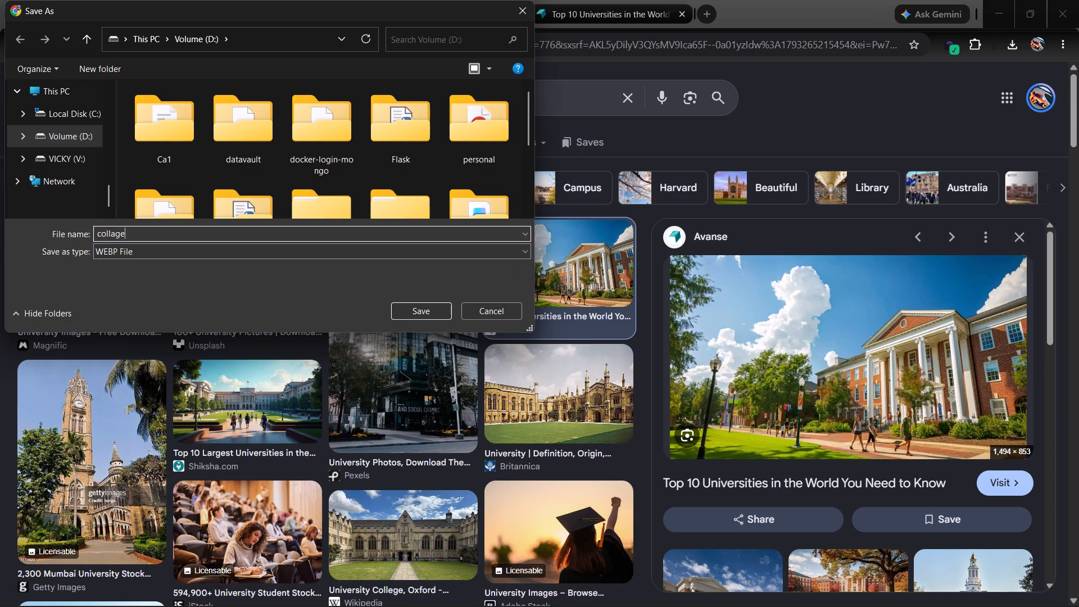
{"action": "left_click_drag", "start_coordinate": [108, 186], "coordinate": [106, 120]}
{"action": "left_click", "coordinate": [61, 158]}
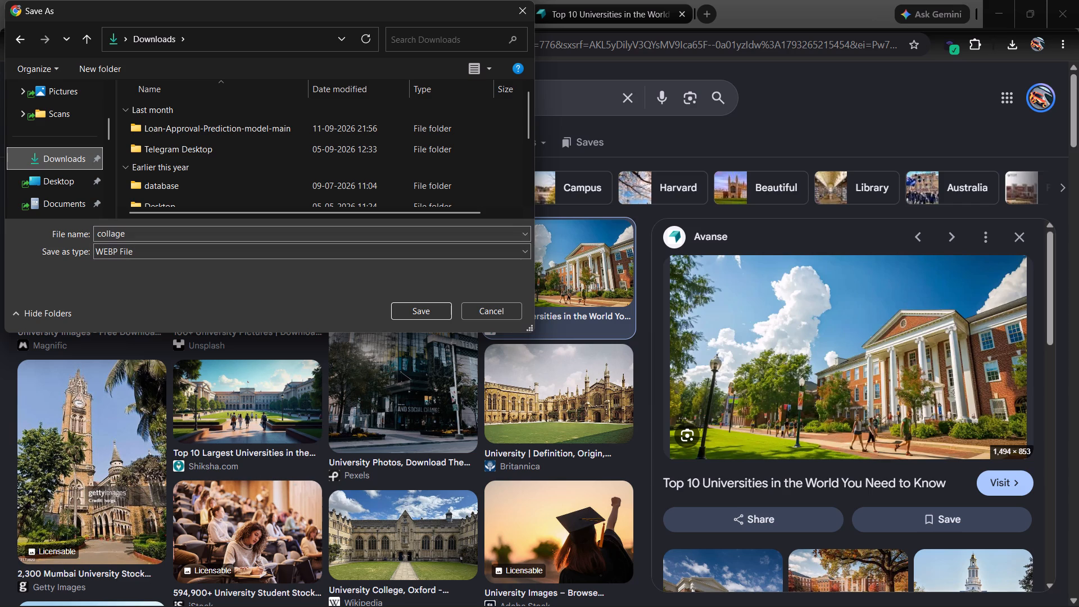
{"action": "left_click", "coordinate": [418, 302]}
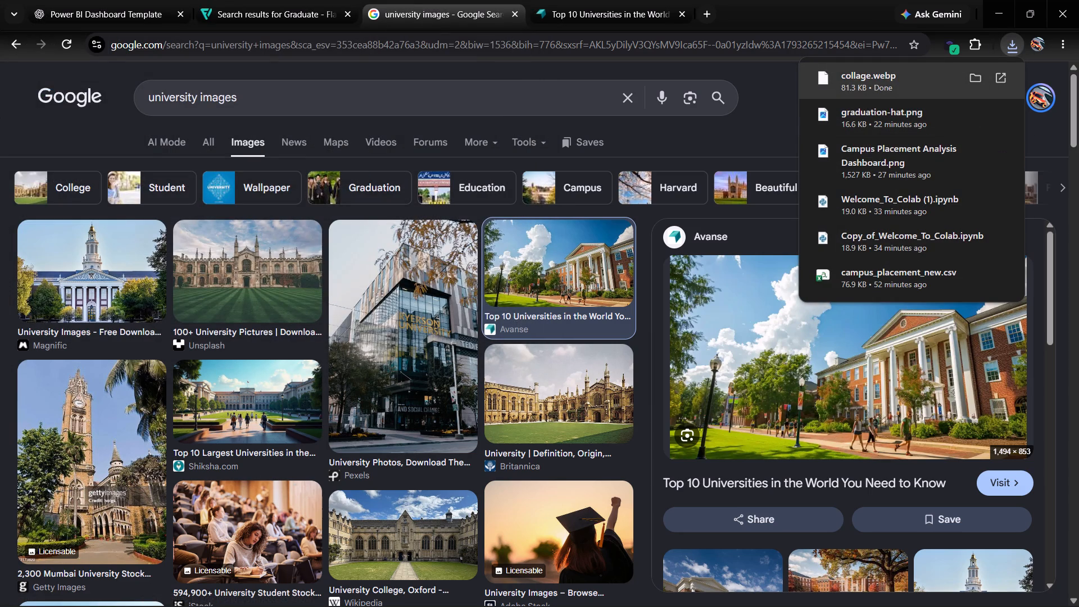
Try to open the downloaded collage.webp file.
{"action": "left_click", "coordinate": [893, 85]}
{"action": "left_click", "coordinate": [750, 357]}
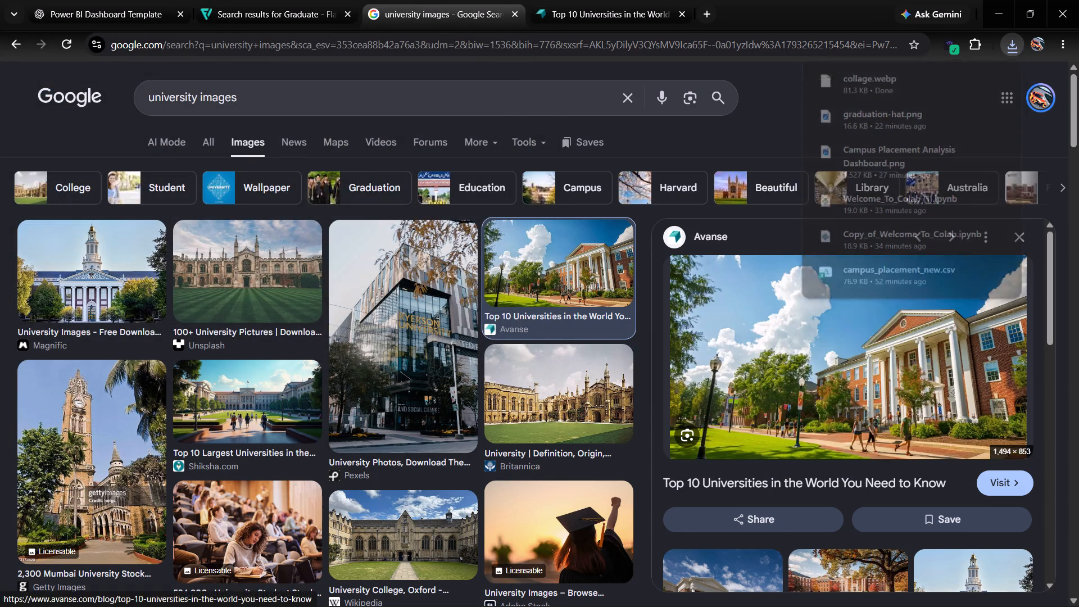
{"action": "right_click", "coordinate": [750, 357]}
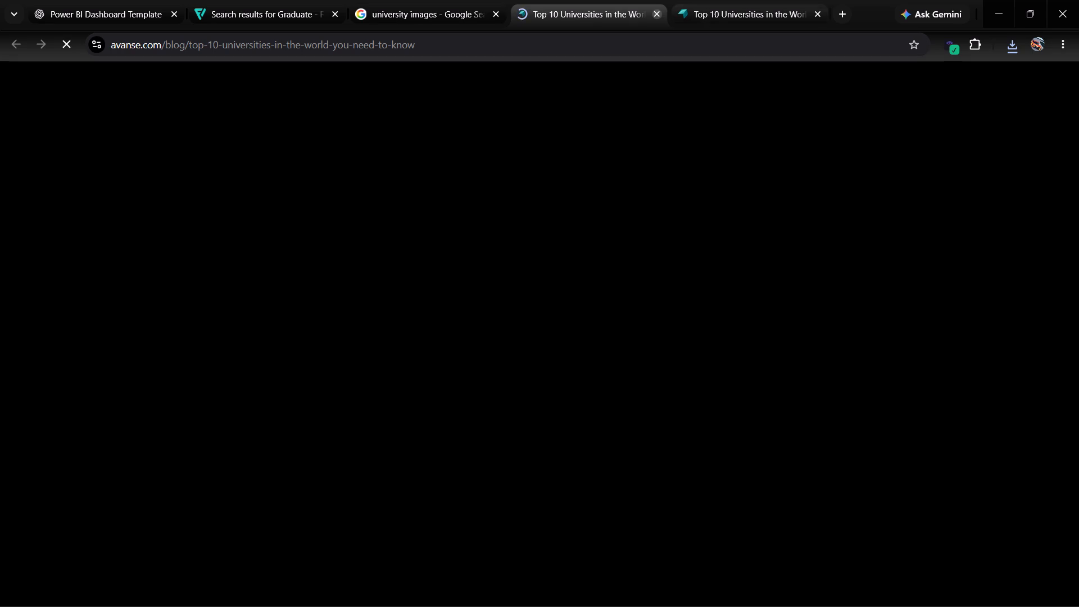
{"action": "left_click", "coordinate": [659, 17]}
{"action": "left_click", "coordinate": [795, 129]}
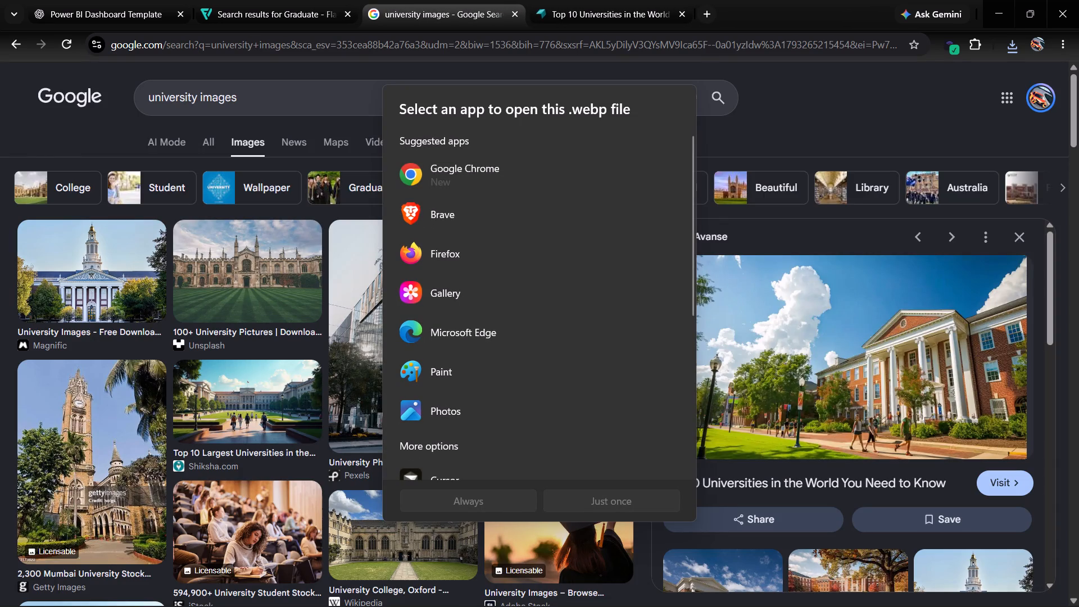
Reopen the Avanse source article and examine its campus building picture and the page around it.
{"action": "left_click", "coordinate": [785, 287]}
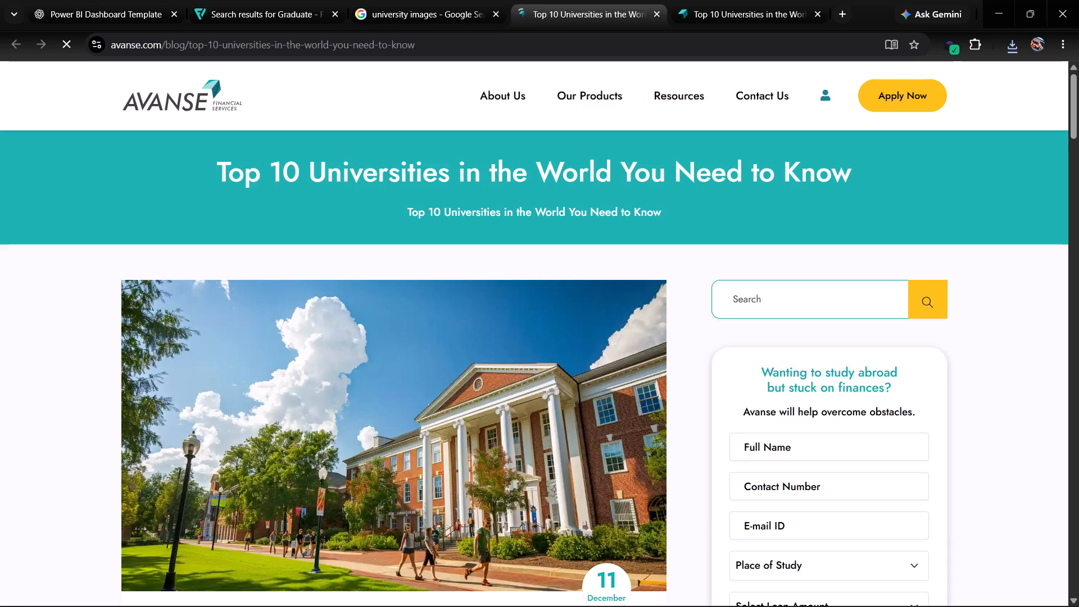
{"action": "scroll", "coordinate": [392, 356], "scroll_direction": "down", "scroll_amount": 2}
{"action": "scroll", "coordinate": [392, 356], "scroll_direction": "up", "scroll_amount": 2}
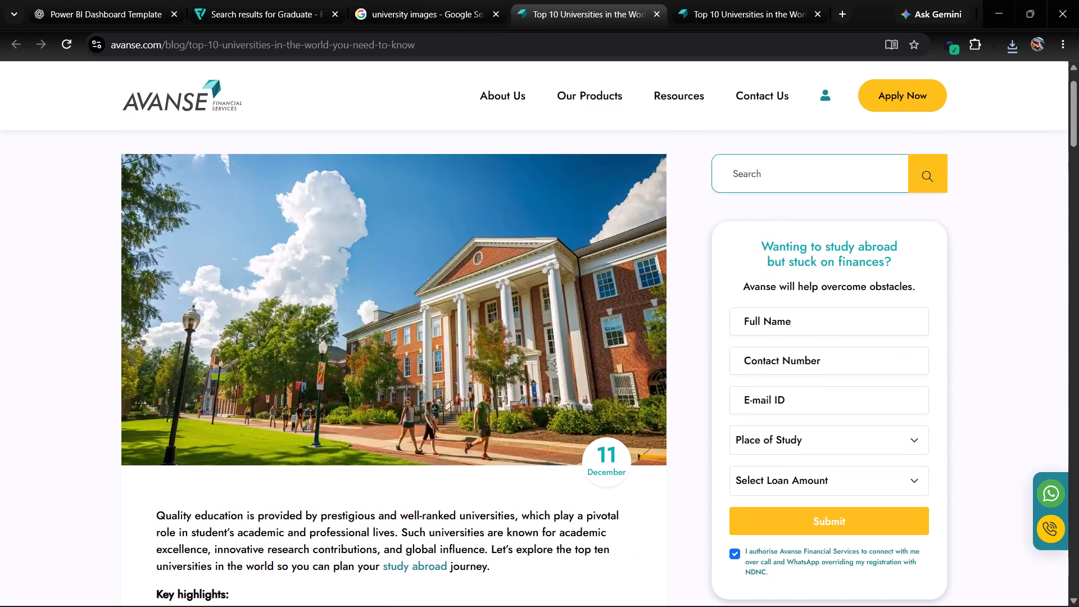
{"action": "left_click", "coordinate": [392, 356]}
{"action": "right_click", "coordinate": [392, 356]}
{"action": "left_click", "coordinate": [375, 379]}
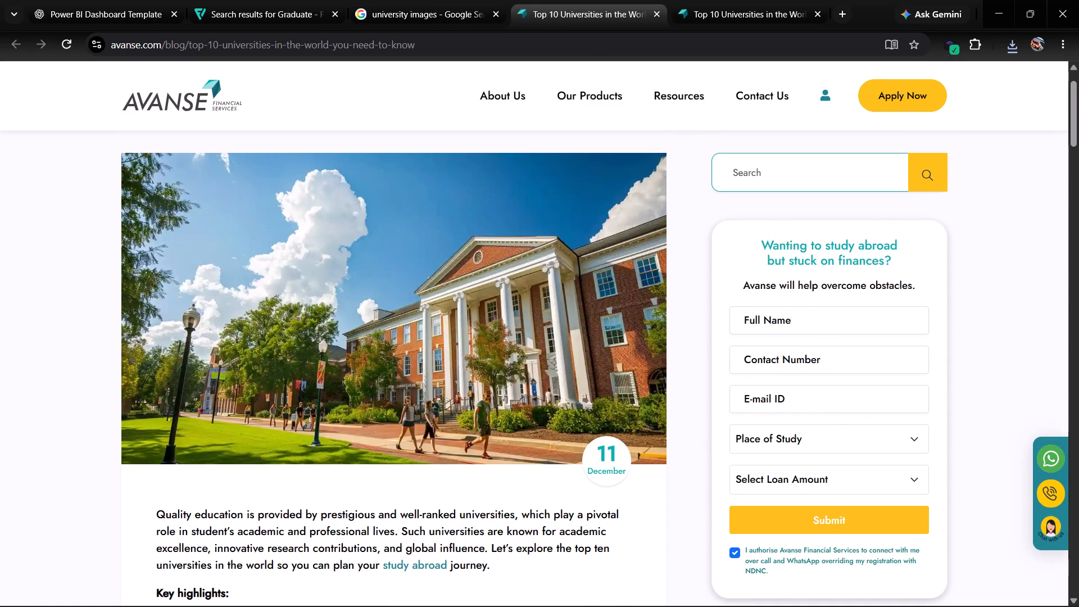
{"action": "scroll", "coordinate": [375, 379], "scroll_direction": "down", "scroll_amount": 10}
{"action": "scroll", "coordinate": [375, 379], "scroll_direction": "up", "scroll_amount": 1}
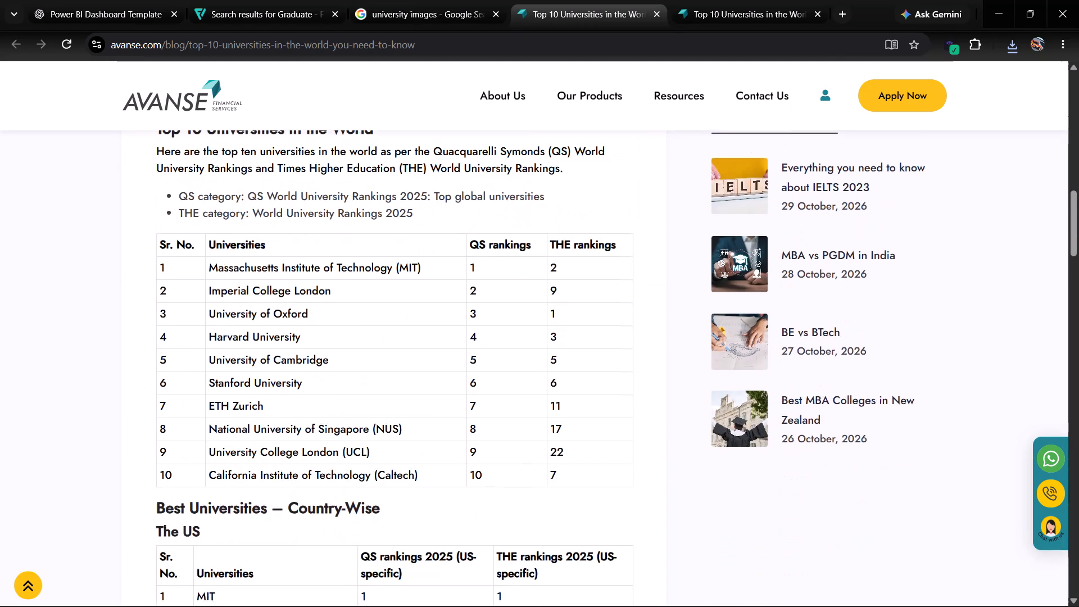
{"action": "scroll", "coordinate": [375, 379], "scroll_direction": "up", "scroll_amount": 2}
{"action": "scroll", "coordinate": [375, 379], "scroll_direction": "down", "scroll_amount": 1}
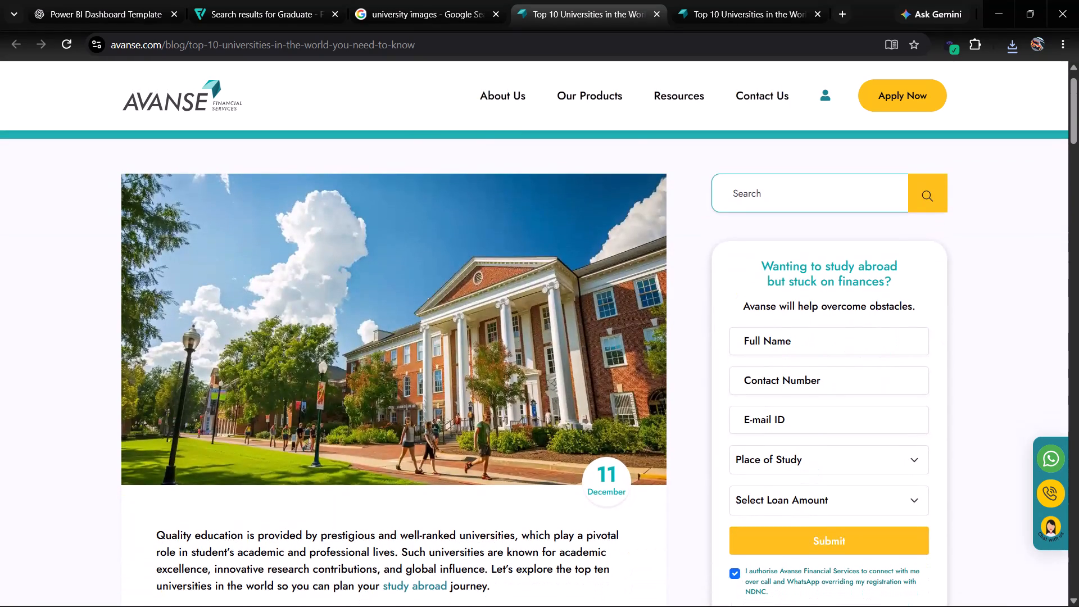
{"action": "scroll", "coordinate": [375, 379], "scroll_direction": "down", "scroll_amount": 1}
{"action": "left_click", "coordinate": [630, 483]}
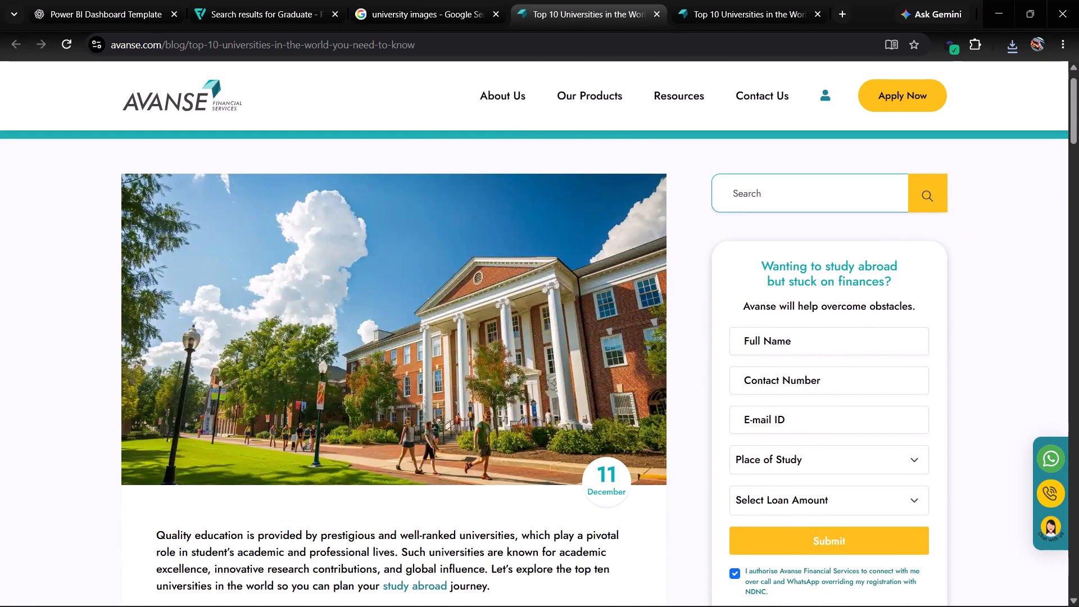
{"action": "left_click", "coordinate": [483, 312]}
{"action": "right_click", "coordinate": [483, 312]}
{"action": "left_click", "coordinate": [455, 372]}
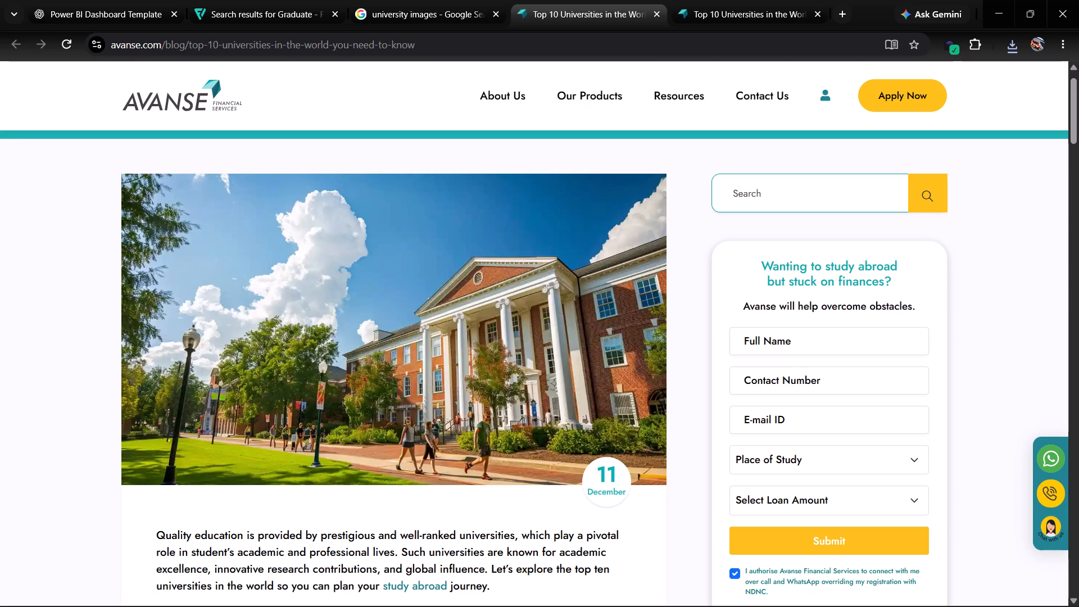
Capture a rectangular screenshot of the article's campus picture, spanning its full width and ending just above the date badge.
{"action": "key", "text": "Print"}
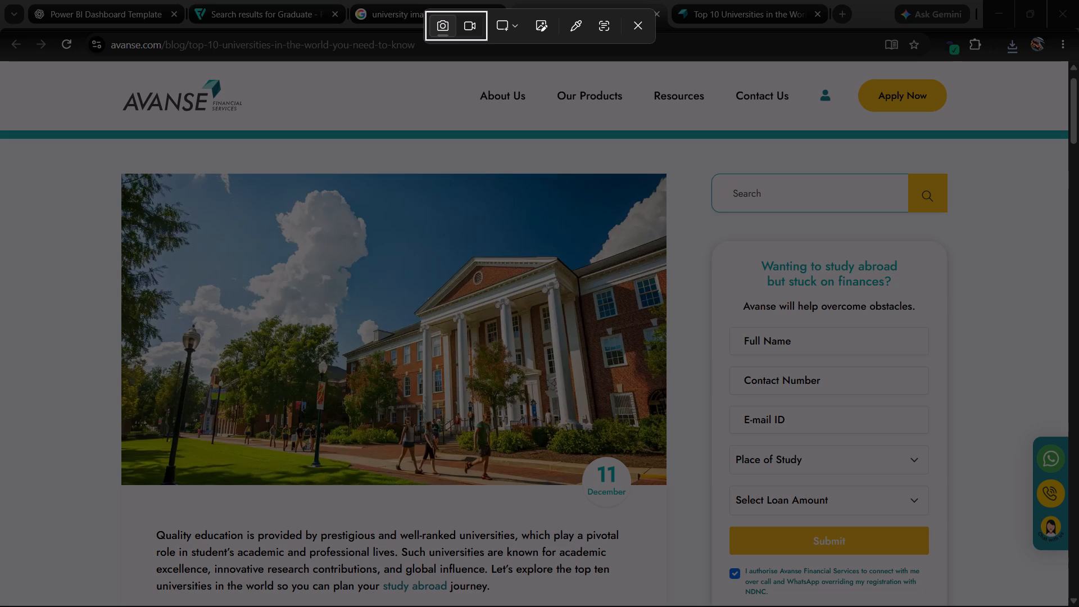
{"action": "left_click_drag", "start_coordinate": [122, 173], "coordinate": [642, 460]}
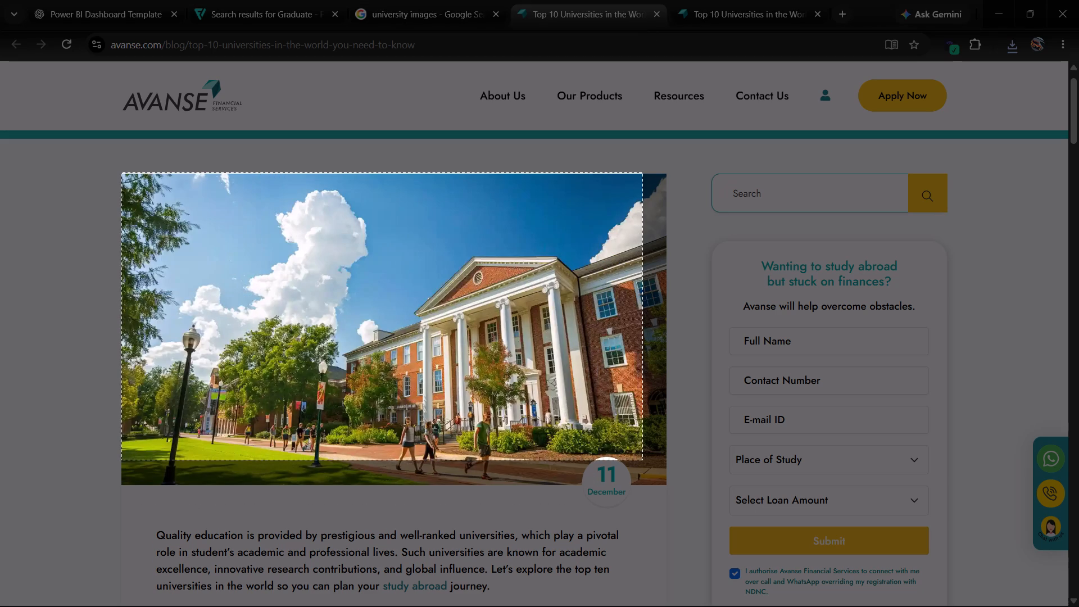
{"action": "left_click_drag", "start_coordinate": [642, 460], "coordinate": [664, 456]}
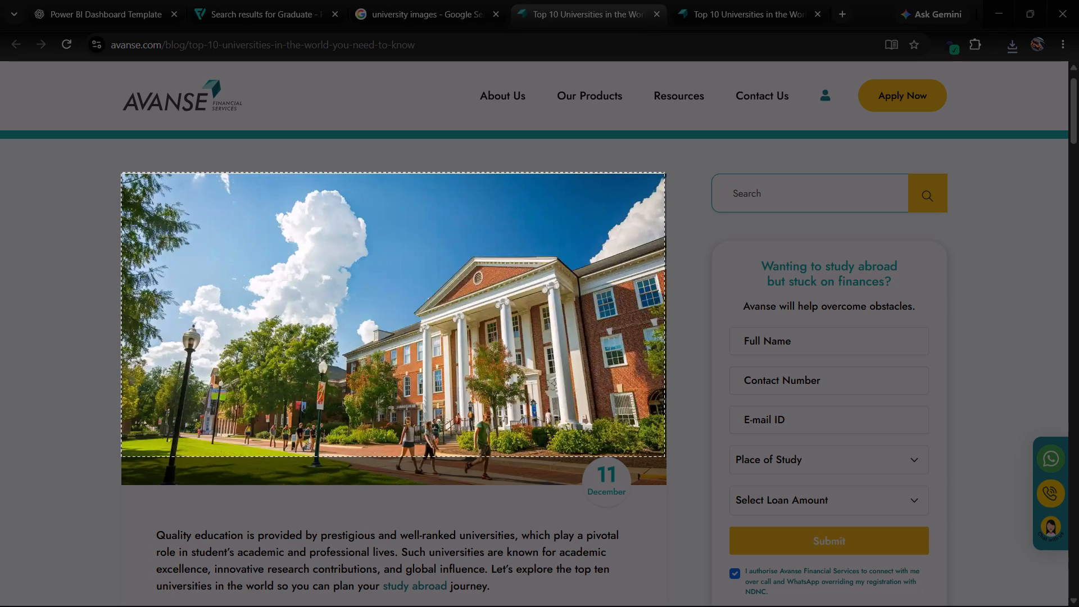
{"action": "left_click_drag", "start_coordinate": [664, 456], "coordinate": [667, 457]}
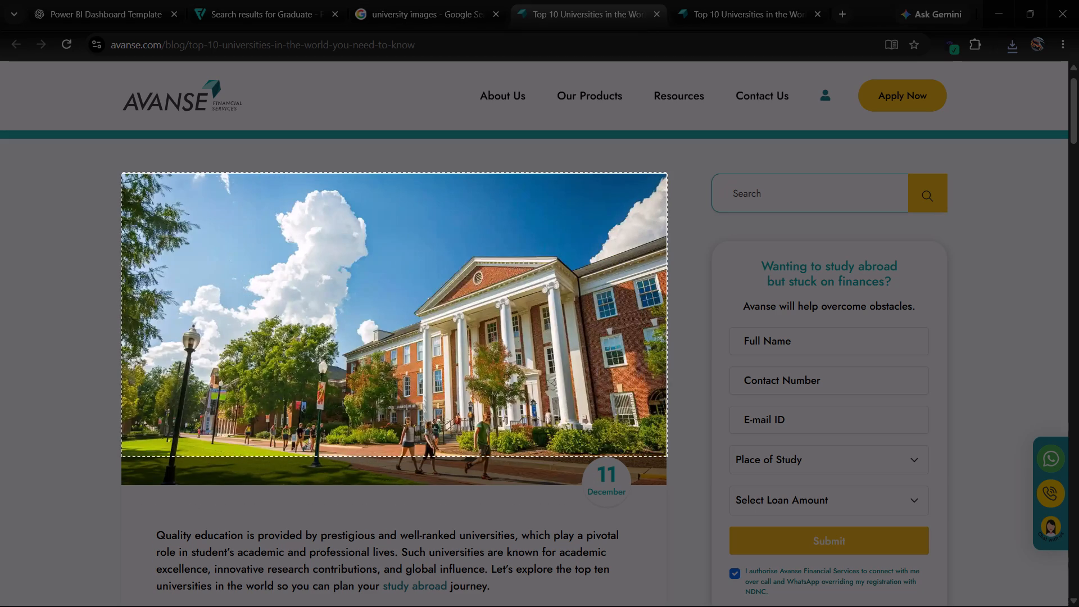
{"action": "left_click_drag", "start_coordinate": [667, 457], "coordinate": [666, 457]}
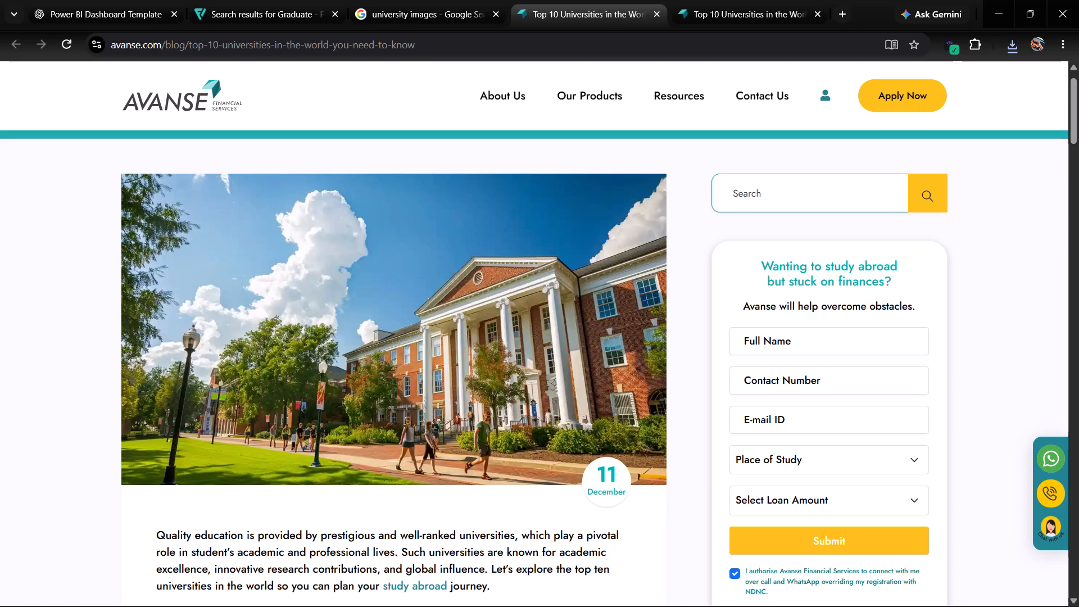
Switch to Power BI Desktop and insert an image placeholder, fitted to the banner's height and placed just after the title.
{"action": "key", "text": "alt+Tab"}
{"action": "key", "text": "alt+Tab"}
{"action": "key", "text": "alt+Tab"}
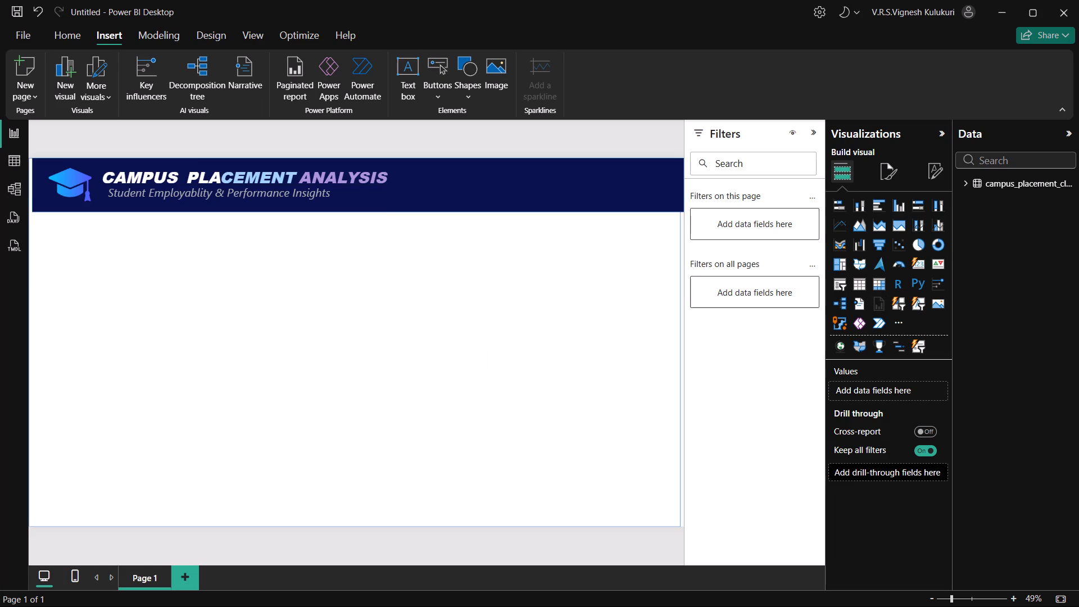
{"action": "left_click", "coordinate": [492, 84]}
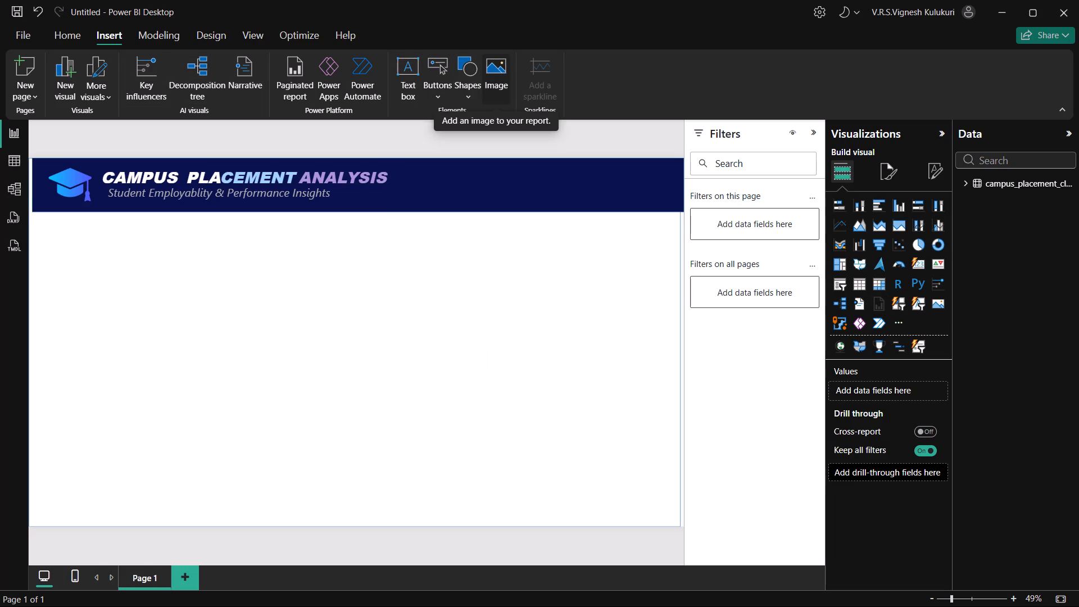
{"action": "left_click_drag", "start_coordinate": [114, 258], "coordinate": [353, 225]}
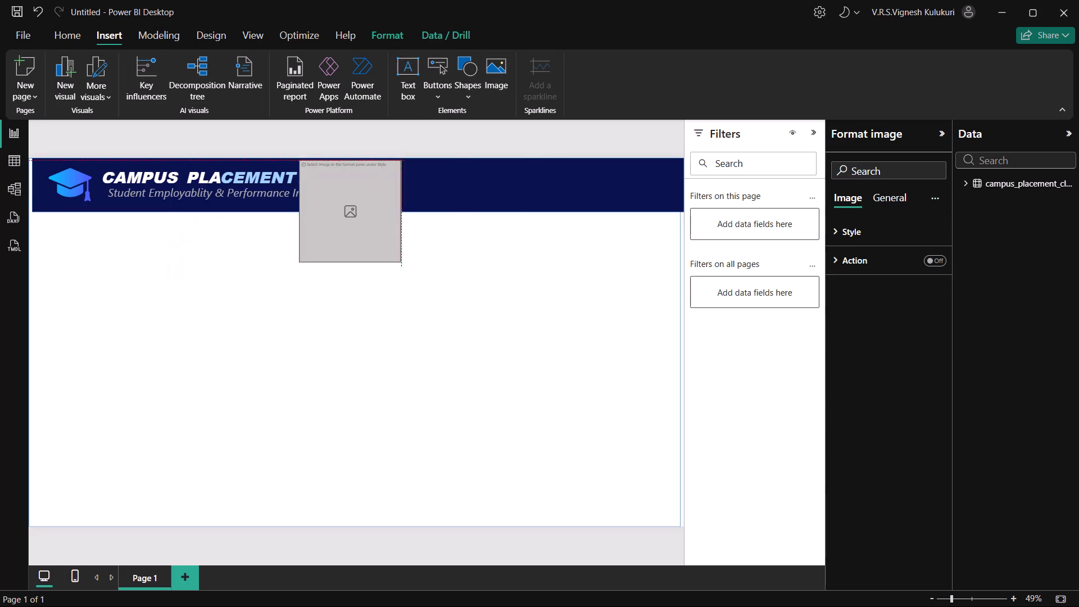
{"action": "left_click_drag", "start_coordinate": [353, 225], "coordinate": [440, 220]}
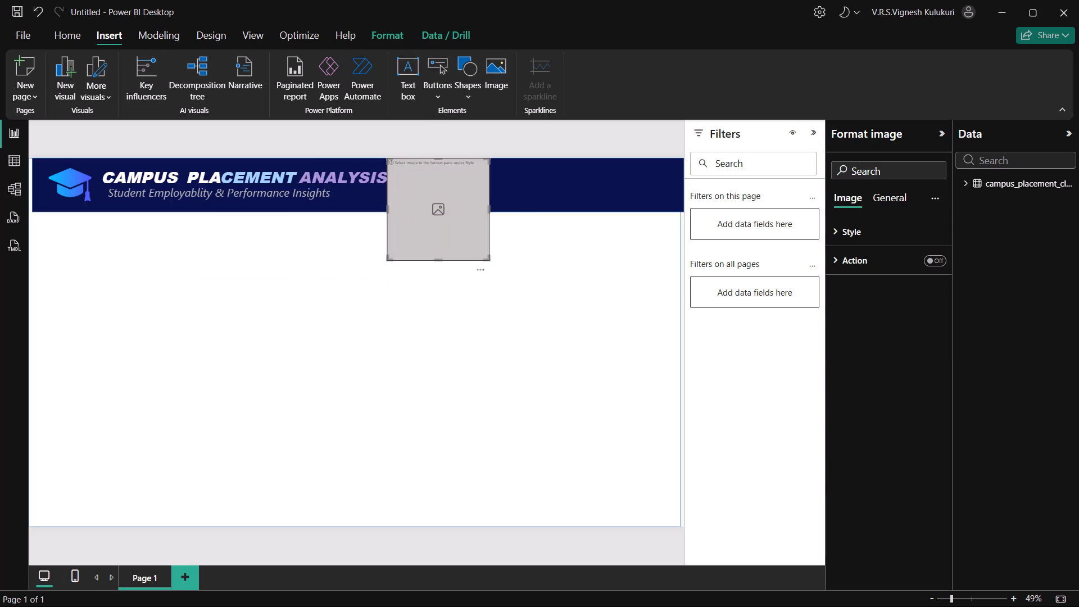
{"action": "left_click_drag", "start_coordinate": [488, 211], "coordinate": [552, 198]}
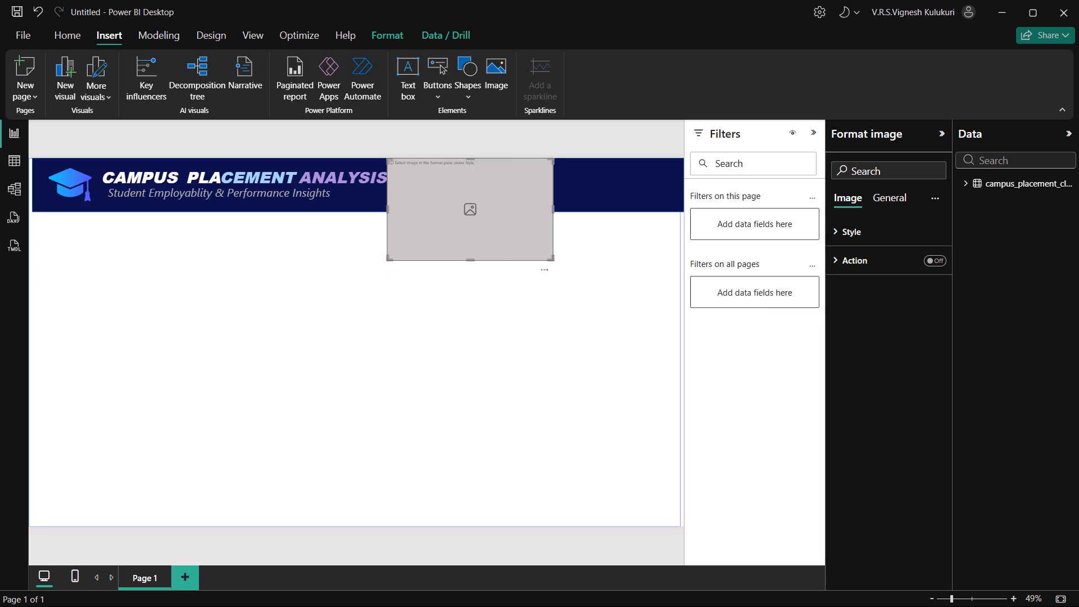
{"action": "left_click_drag", "start_coordinate": [468, 259], "coordinate": [466, 216]}
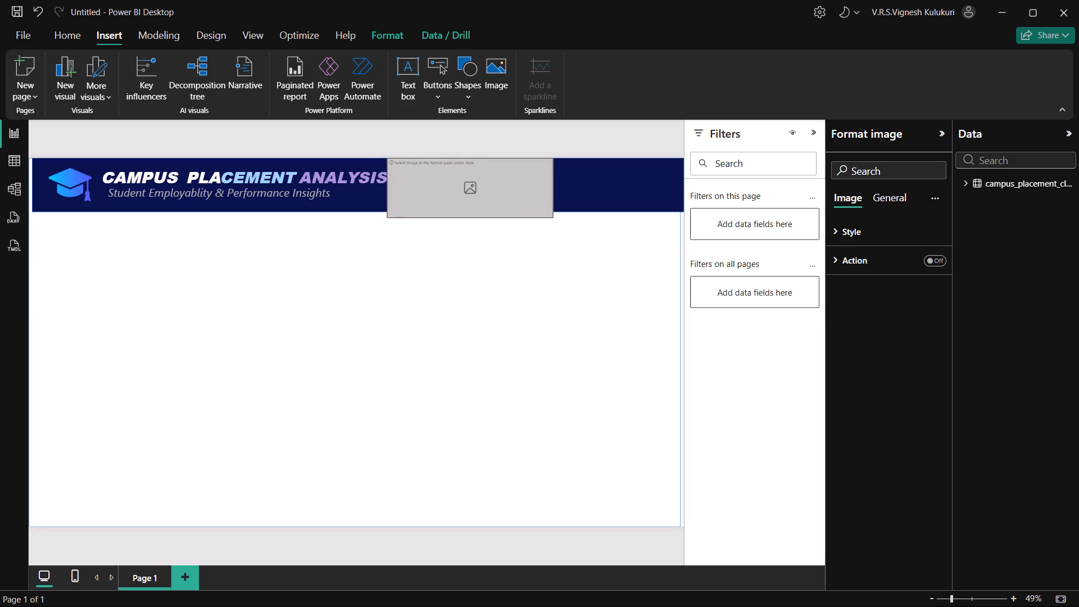
{"action": "left_click_drag", "start_coordinate": [466, 216], "coordinate": [464, 212]}
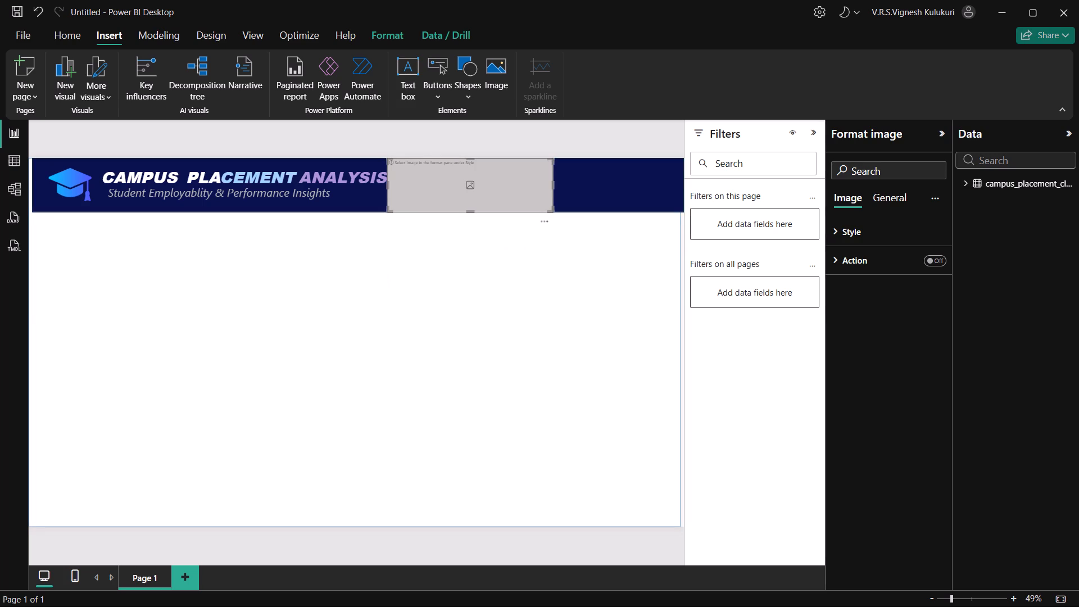
{"action": "left_click_drag", "start_coordinate": [552, 186], "coordinate": [523, 189]}
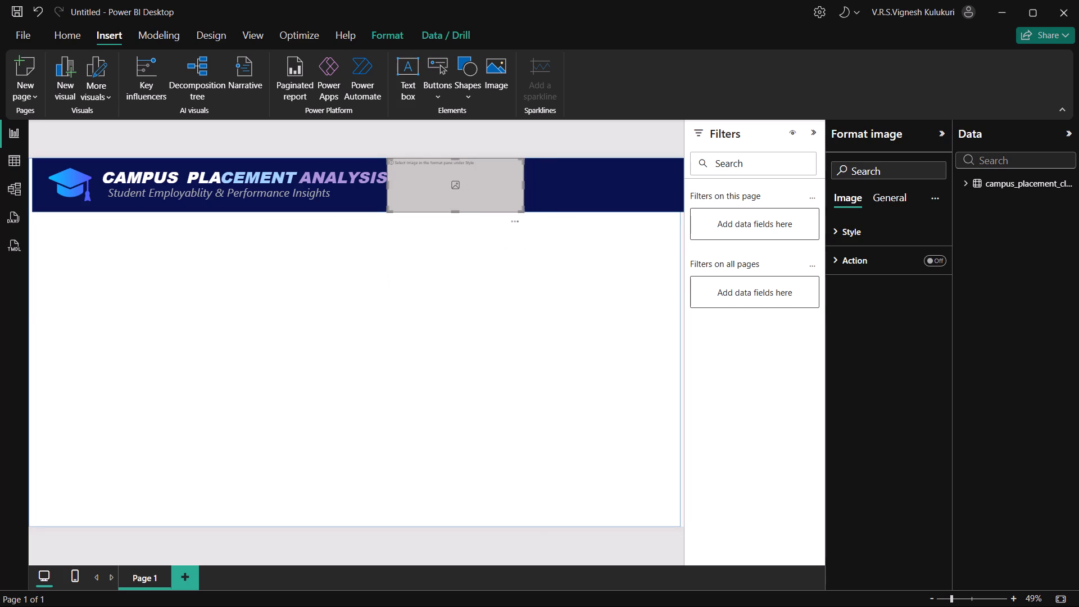
{"action": "left_click", "coordinate": [437, 192]}
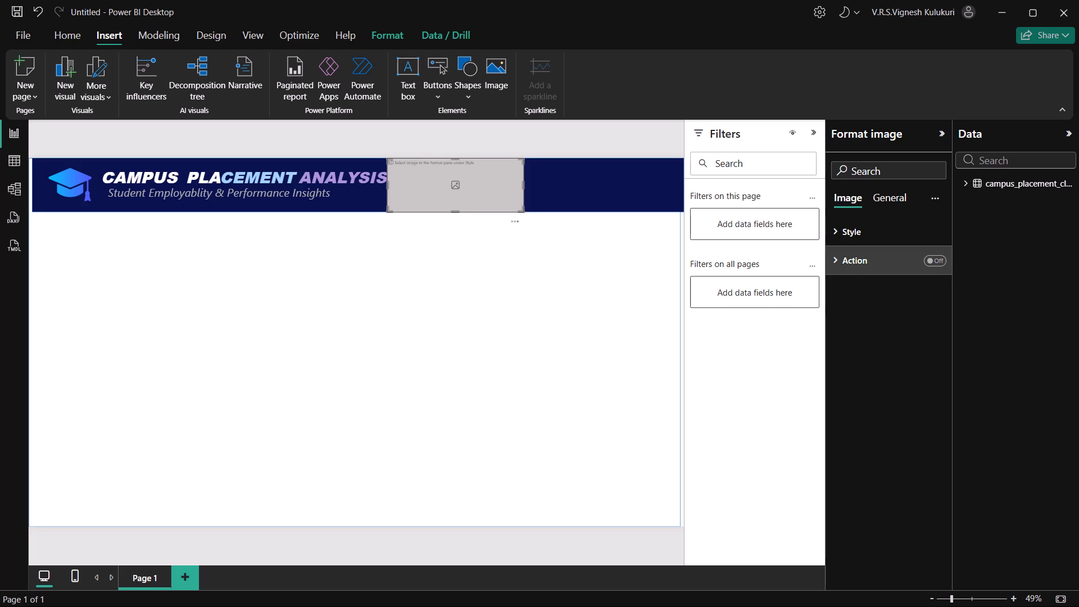
Start uploading a picture for the image placeholder and look through the Pictures Screenshots folder for the captured campus picture.
{"action": "left_click", "coordinate": [835, 235]}
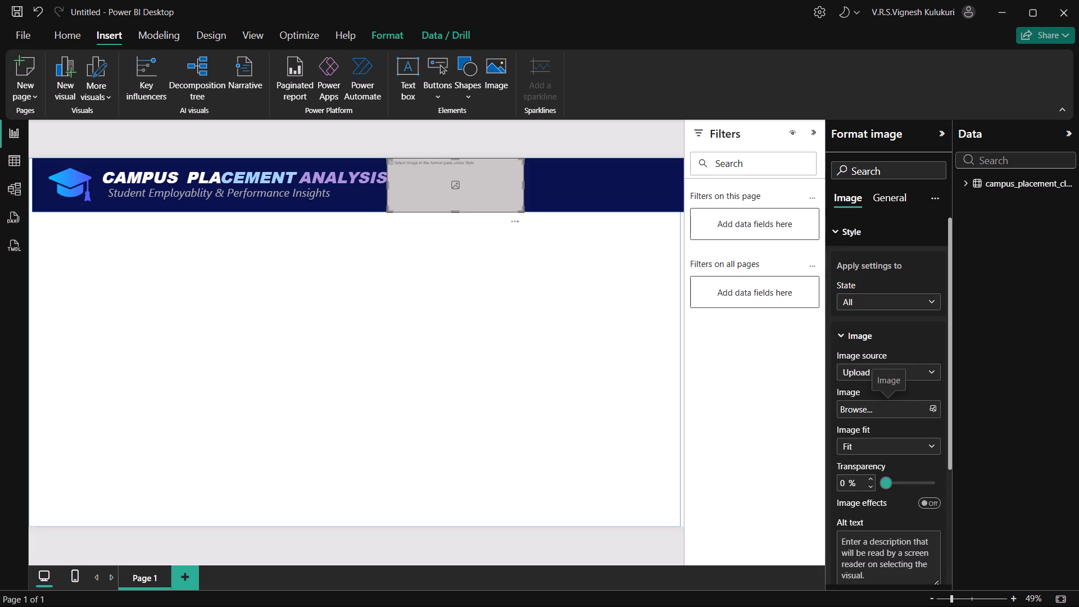
{"action": "left_click", "coordinate": [928, 409]}
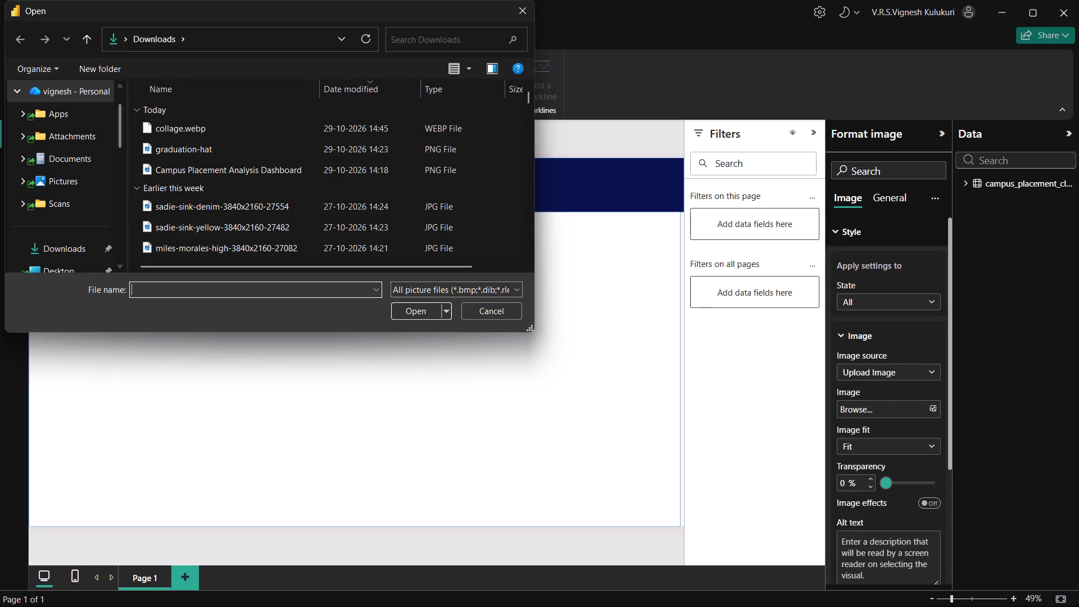
{"action": "left_click", "coordinate": [84, 187]}
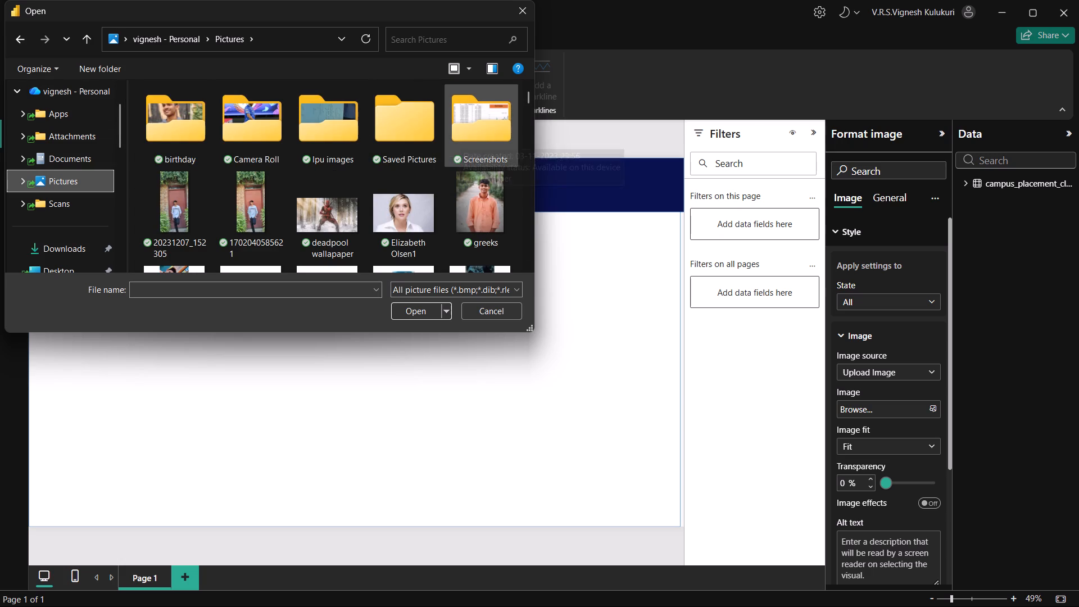
{"action": "triple_click", "coordinate": [460, 139]}
{"action": "left_click", "coordinate": [460, 139]}
{"action": "scroll", "coordinate": [263, 197], "scroll_direction": "down", "scroll_amount": 12}
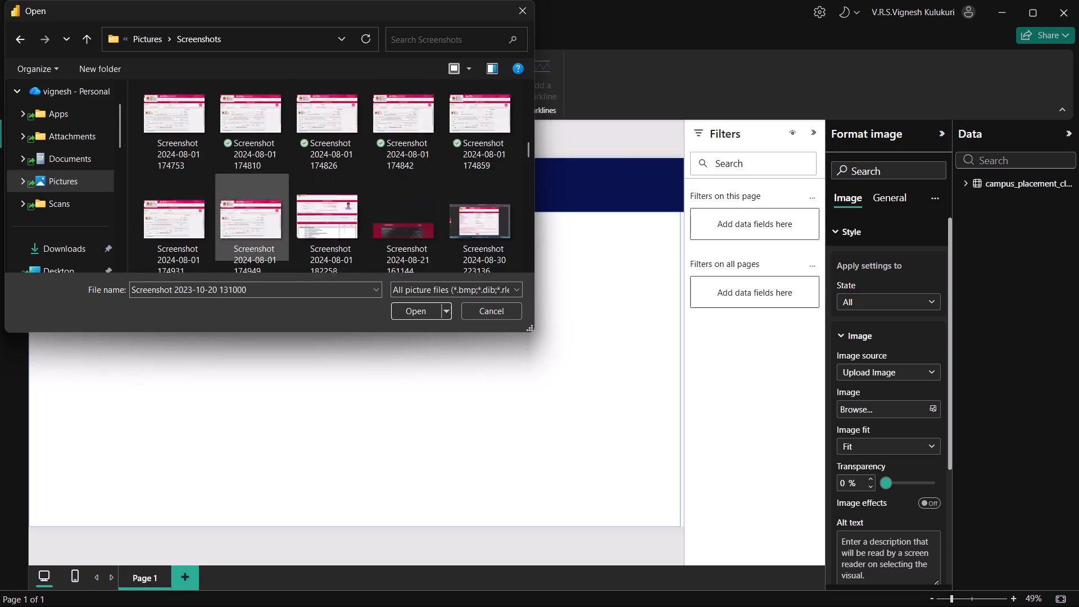
{"action": "scroll", "coordinate": [263, 197], "scroll_direction": "down", "scroll_amount": 20}
{"action": "scroll", "coordinate": [263, 197], "scroll_direction": "down", "scroll_amount": 5}
{"action": "scroll", "coordinate": [381, 183], "scroll_direction": "up", "scroll_amount": 1}
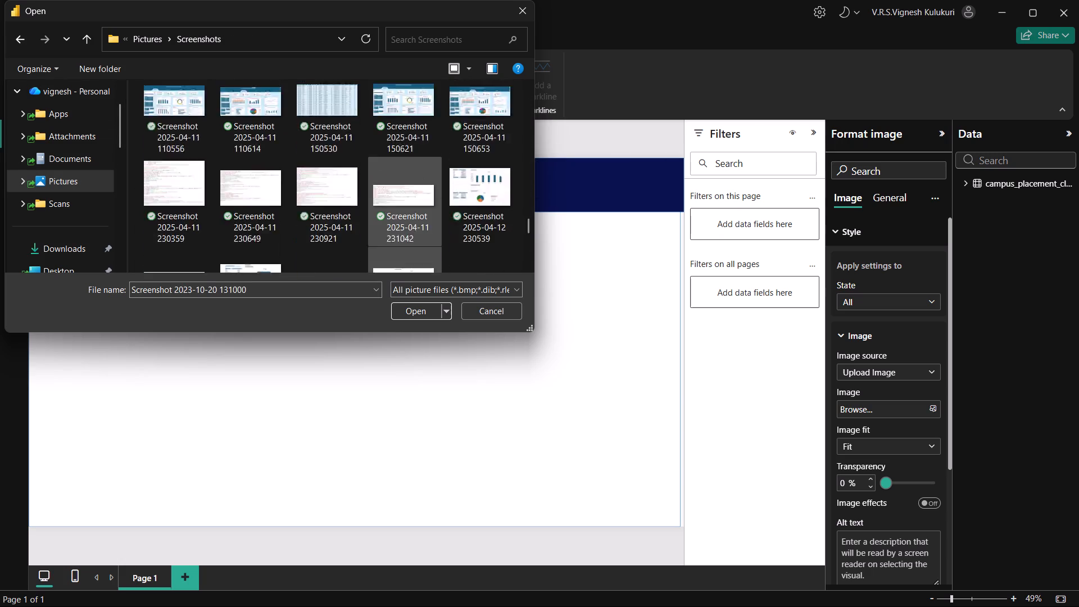
{"action": "scroll", "coordinate": [381, 183], "scroll_direction": "up", "scroll_amount": 1}
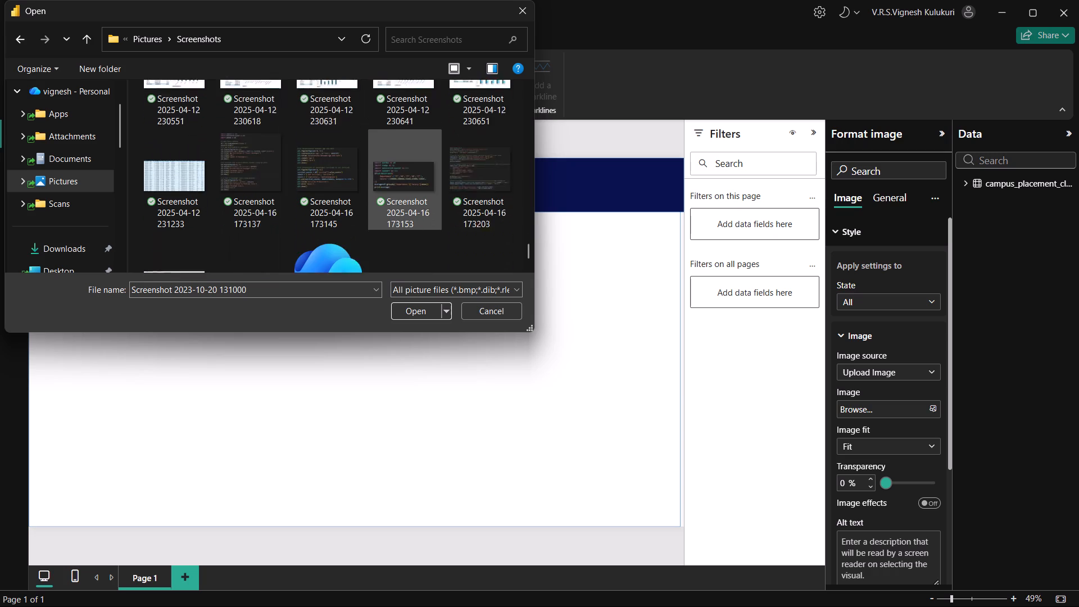
{"action": "scroll", "coordinate": [381, 183], "scroll_direction": "up", "scroll_amount": 1}
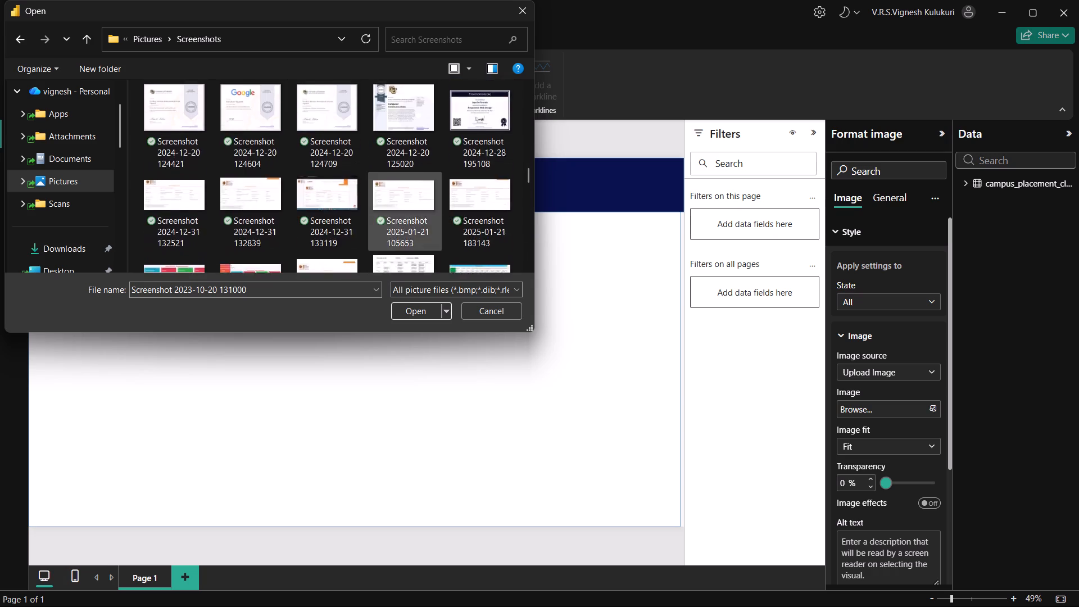
{"action": "scroll", "coordinate": [381, 183], "scroll_direction": "up", "scroll_amount": 2}
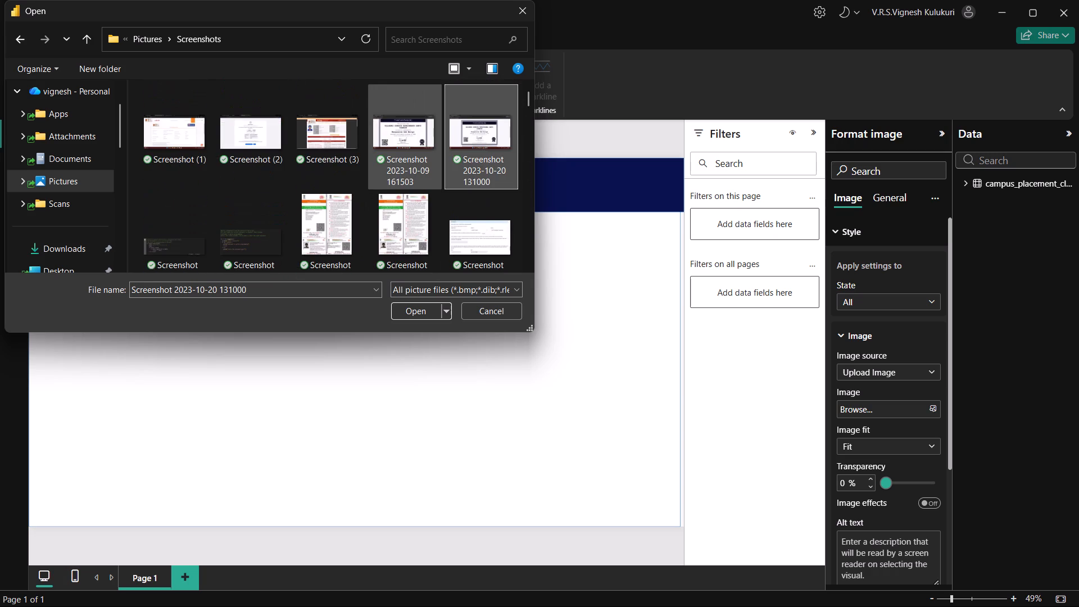
{"action": "scroll", "coordinate": [381, 183], "scroll_direction": "up", "scroll_amount": 2}
{"action": "scroll", "coordinate": [381, 183], "scroll_direction": "down", "scroll_amount": 4}
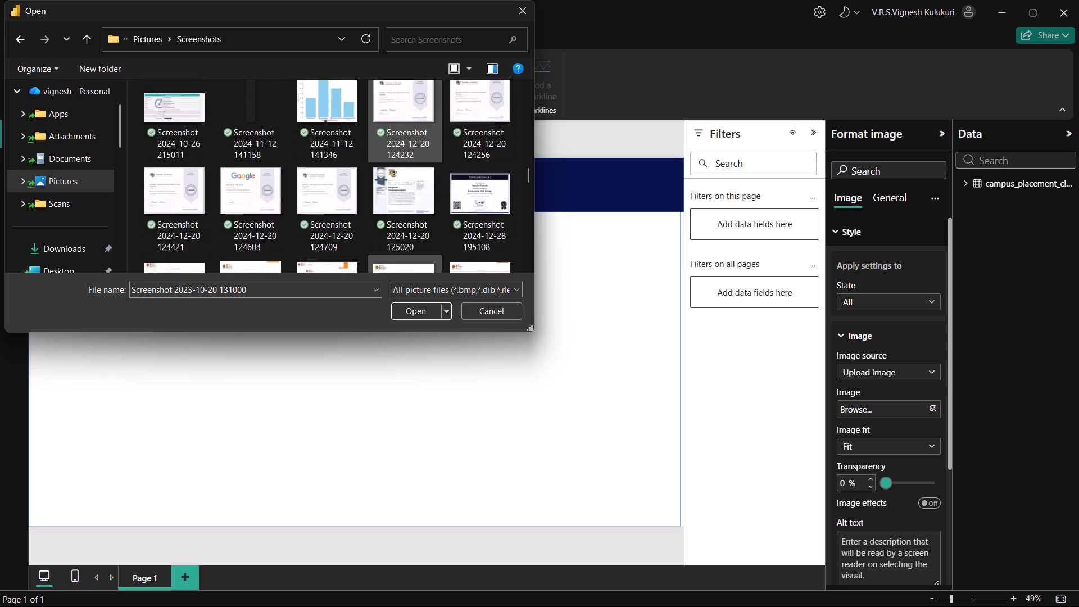
{"action": "scroll", "coordinate": [381, 183], "scroll_direction": "down", "scroll_amount": 2}
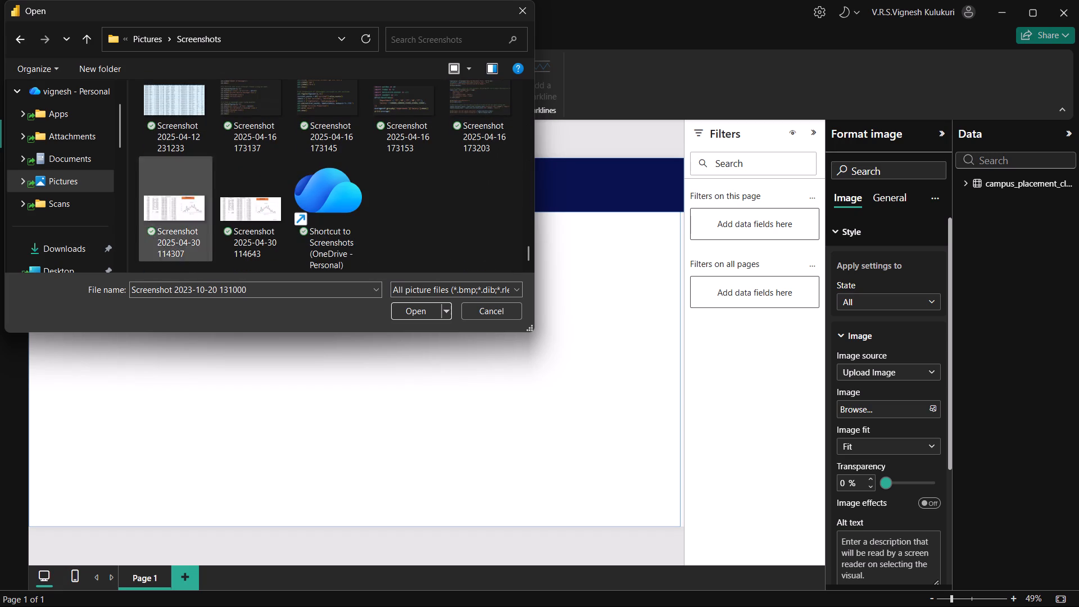
Load the captured campus building screenshot from the Gallery into the banner's image placeholder.
{"action": "left_click", "coordinate": [63, 262]}
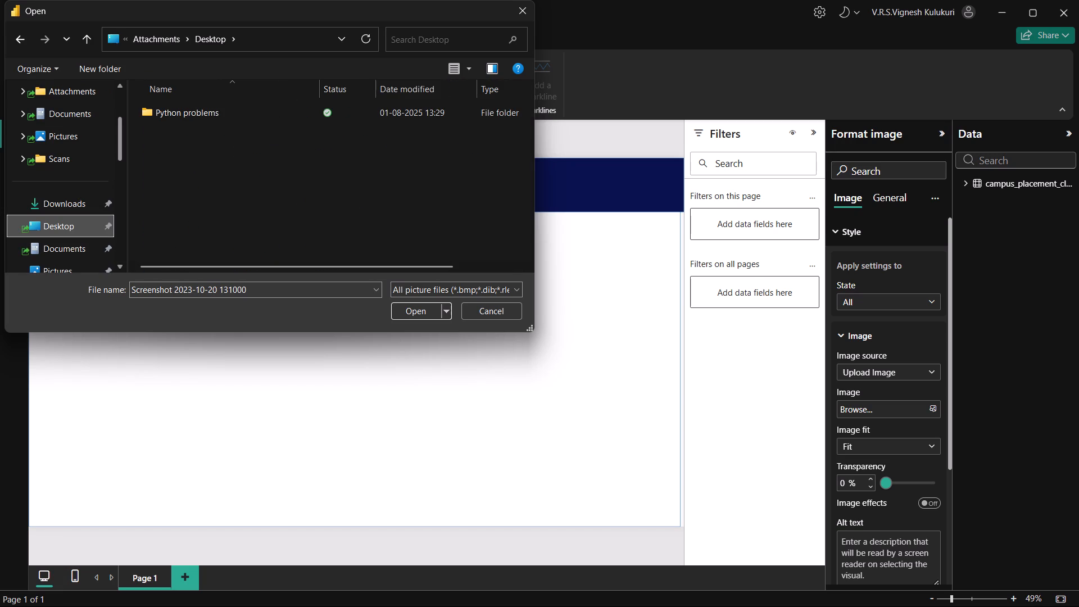
{"action": "left_click_drag", "start_coordinate": [123, 132], "coordinate": [122, 106]}
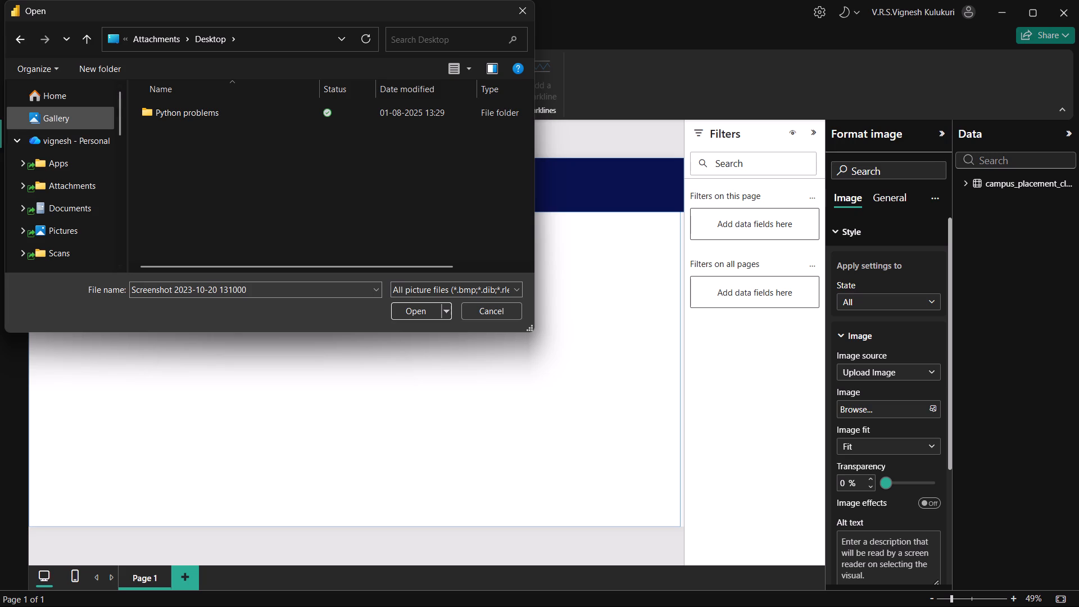
{"action": "left_click", "coordinate": [79, 118]}
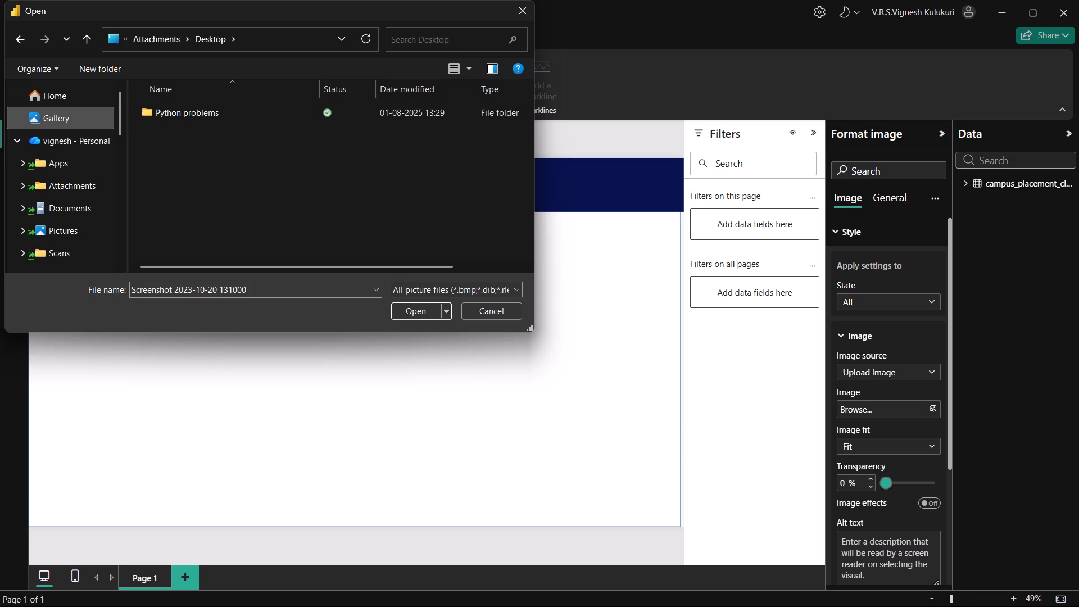
{"action": "left_click", "coordinate": [49, 120]}
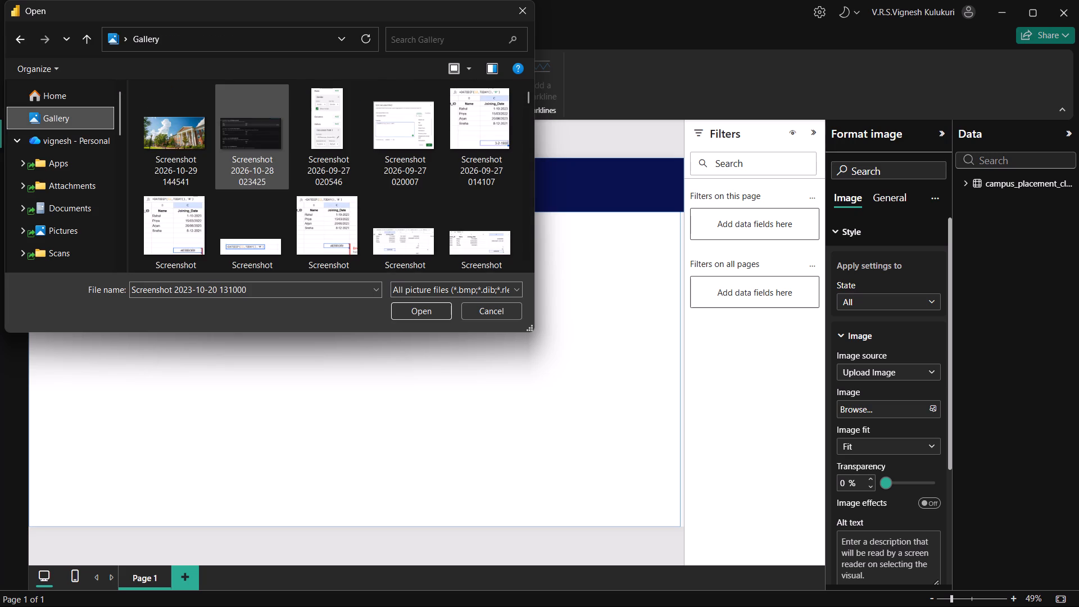
{"action": "left_click", "coordinate": [182, 132]}
{"action": "left_click", "coordinate": [411, 305]}
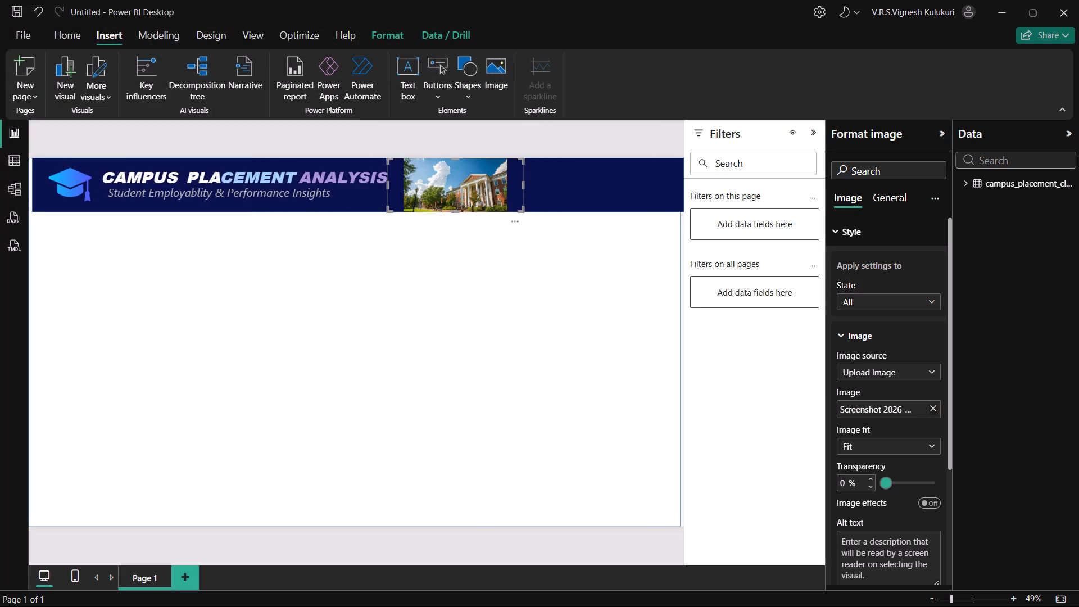
Move the campus image slightly closer to the banner title.
{"action": "left_click", "coordinate": [446, 194]}
{"action": "left_click_drag", "start_coordinate": [446, 194], "coordinate": [434, 194]}
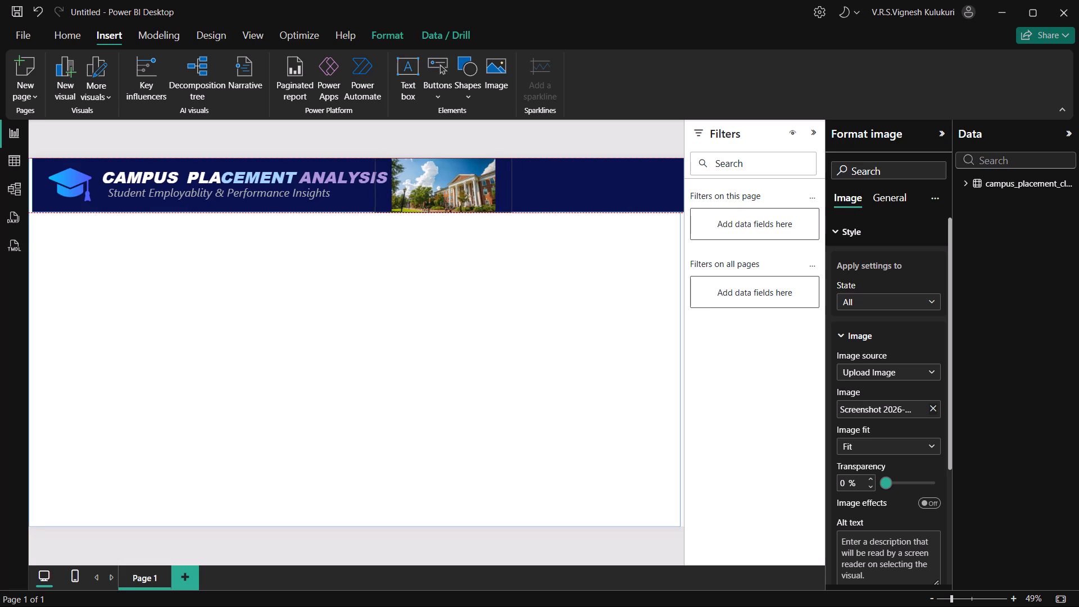
{"action": "left_click_drag", "start_coordinate": [434, 194], "coordinate": [434, 195]}
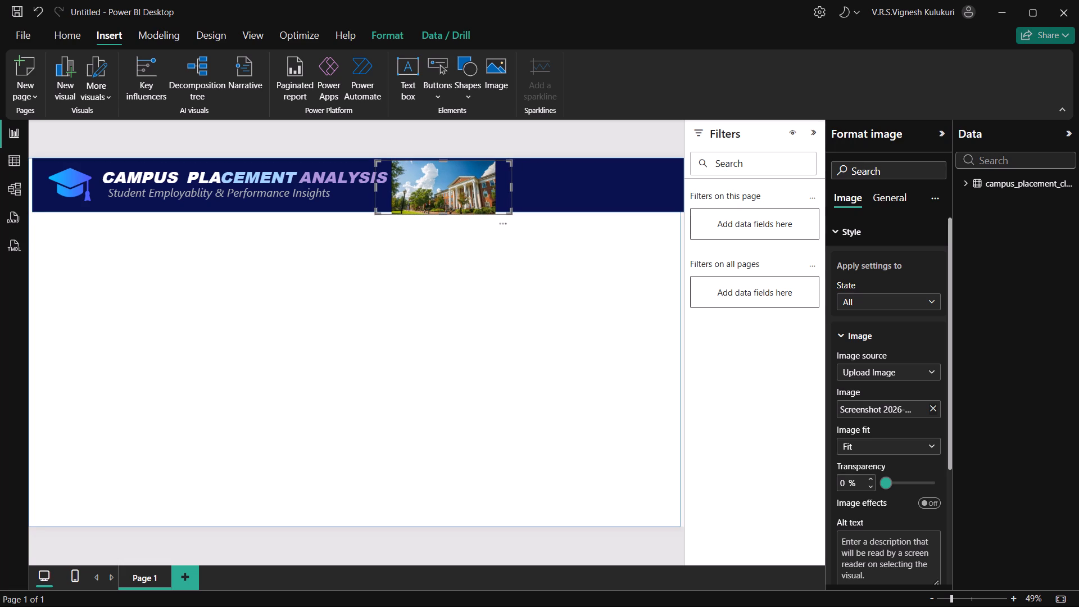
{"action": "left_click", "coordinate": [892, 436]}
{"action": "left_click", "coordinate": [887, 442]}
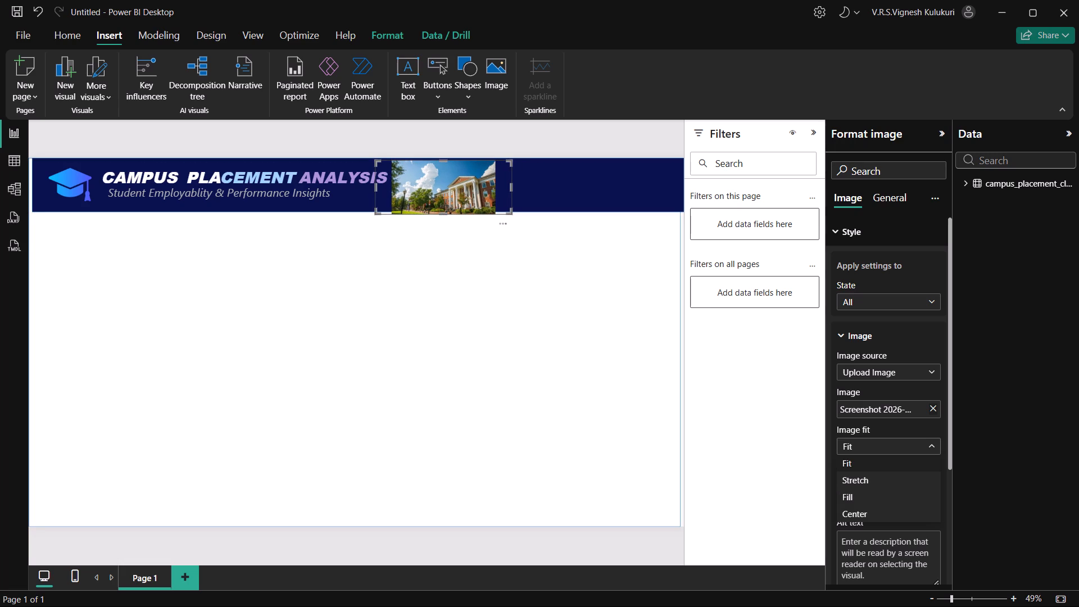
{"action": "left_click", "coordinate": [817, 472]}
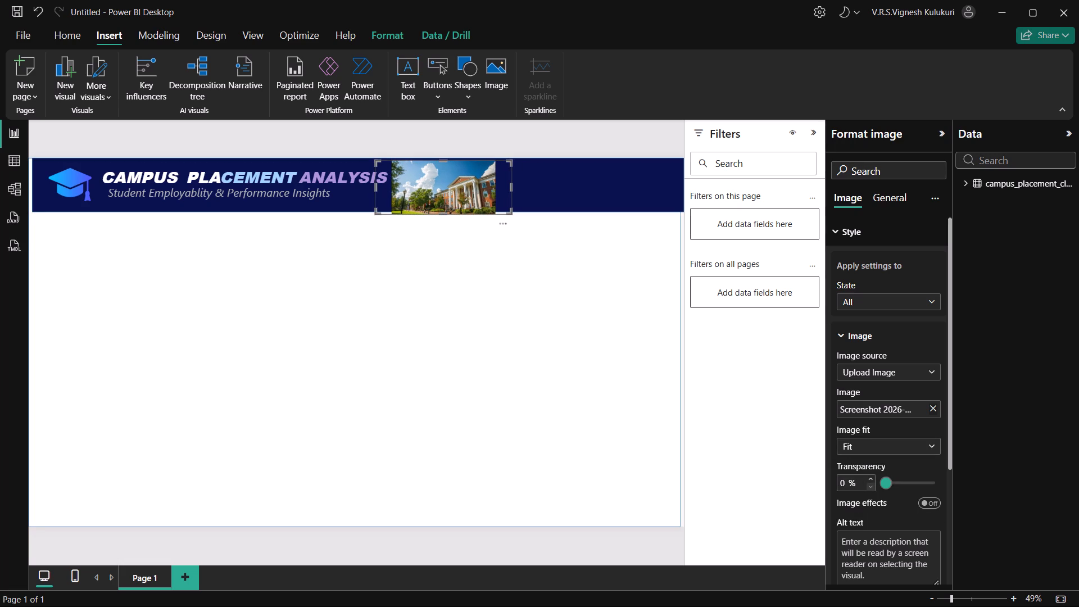
Set the campus image's transparency to 45%.
{"action": "left_click_drag", "start_coordinate": [885, 484], "coordinate": [901, 483]}
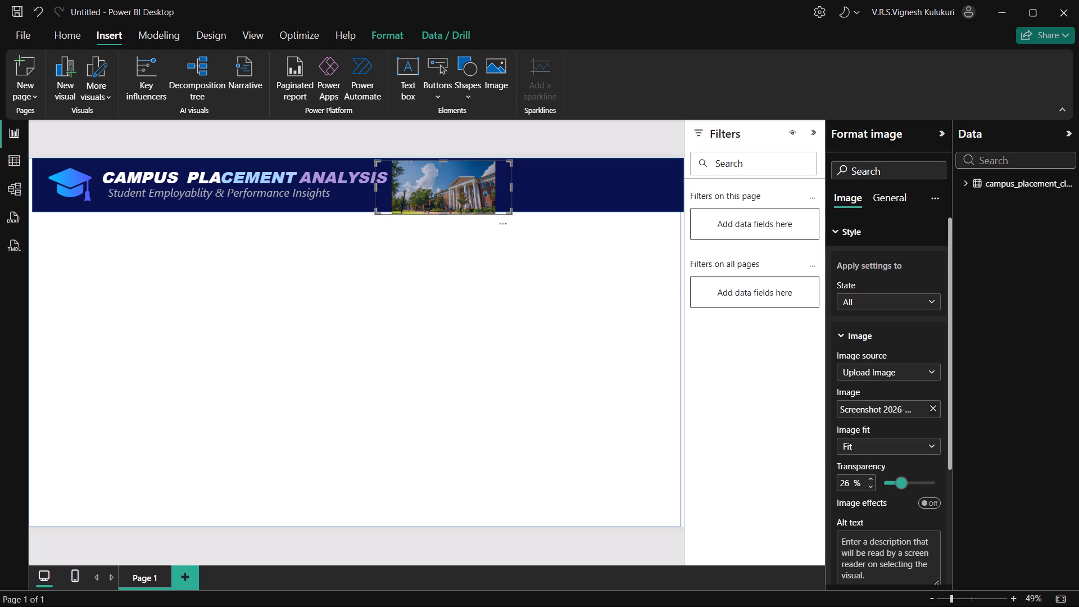
{"action": "left_click_drag", "start_coordinate": [901, 483], "coordinate": [907, 483]}
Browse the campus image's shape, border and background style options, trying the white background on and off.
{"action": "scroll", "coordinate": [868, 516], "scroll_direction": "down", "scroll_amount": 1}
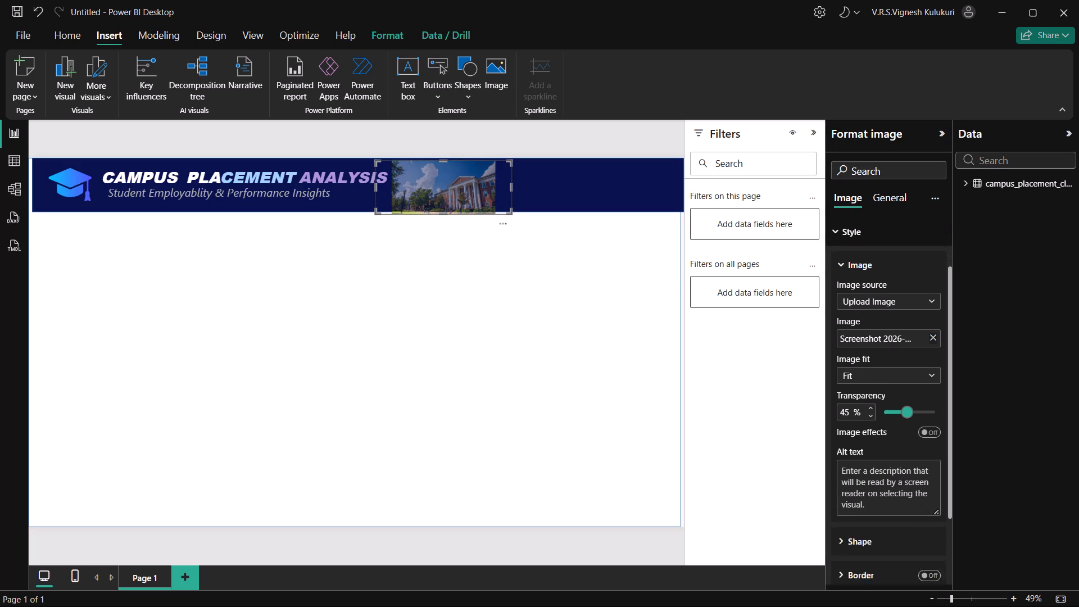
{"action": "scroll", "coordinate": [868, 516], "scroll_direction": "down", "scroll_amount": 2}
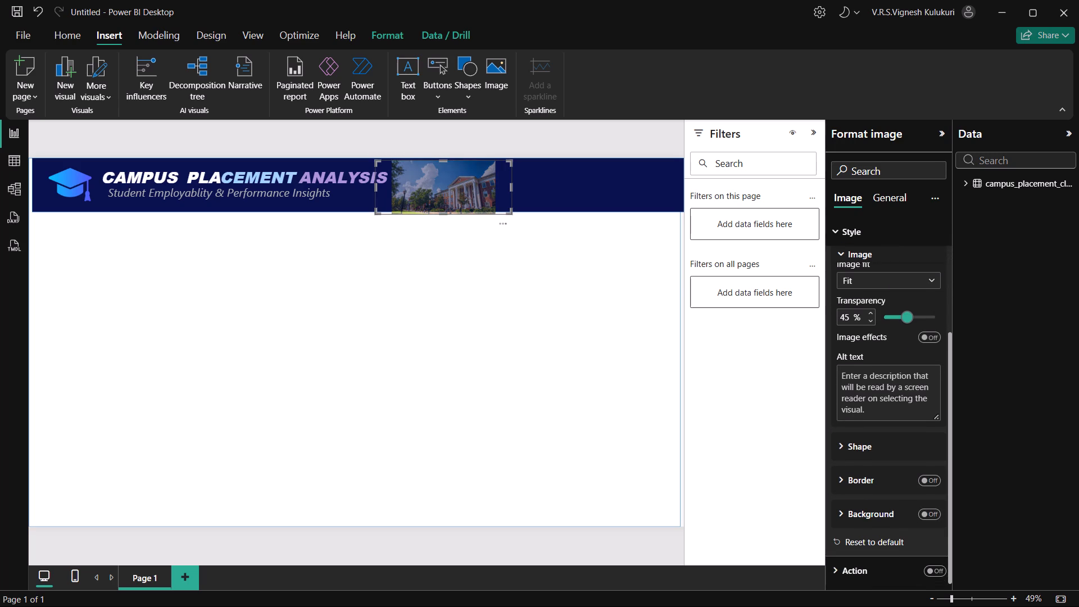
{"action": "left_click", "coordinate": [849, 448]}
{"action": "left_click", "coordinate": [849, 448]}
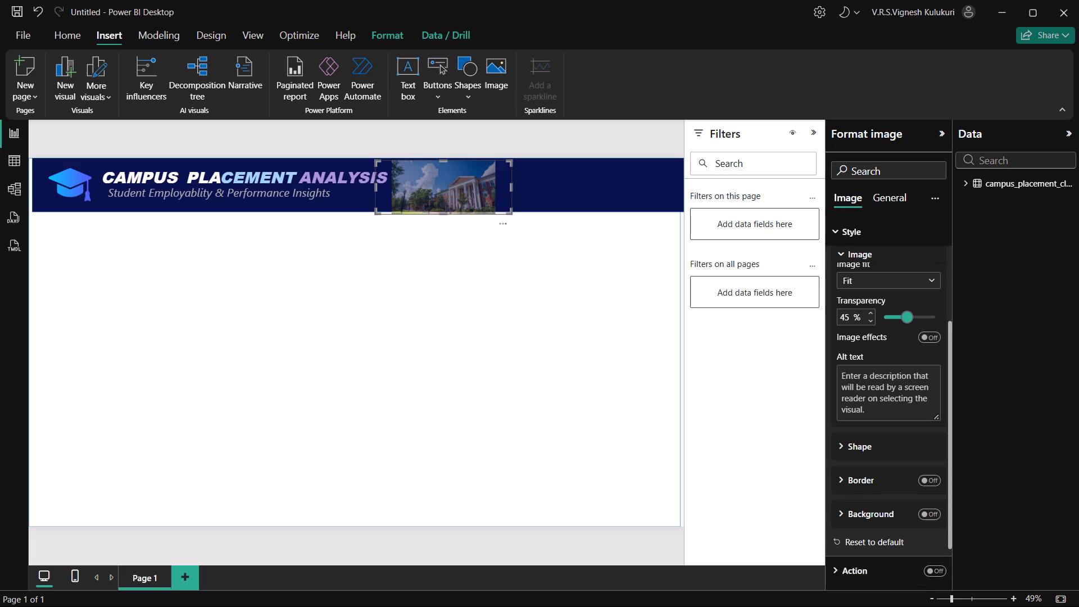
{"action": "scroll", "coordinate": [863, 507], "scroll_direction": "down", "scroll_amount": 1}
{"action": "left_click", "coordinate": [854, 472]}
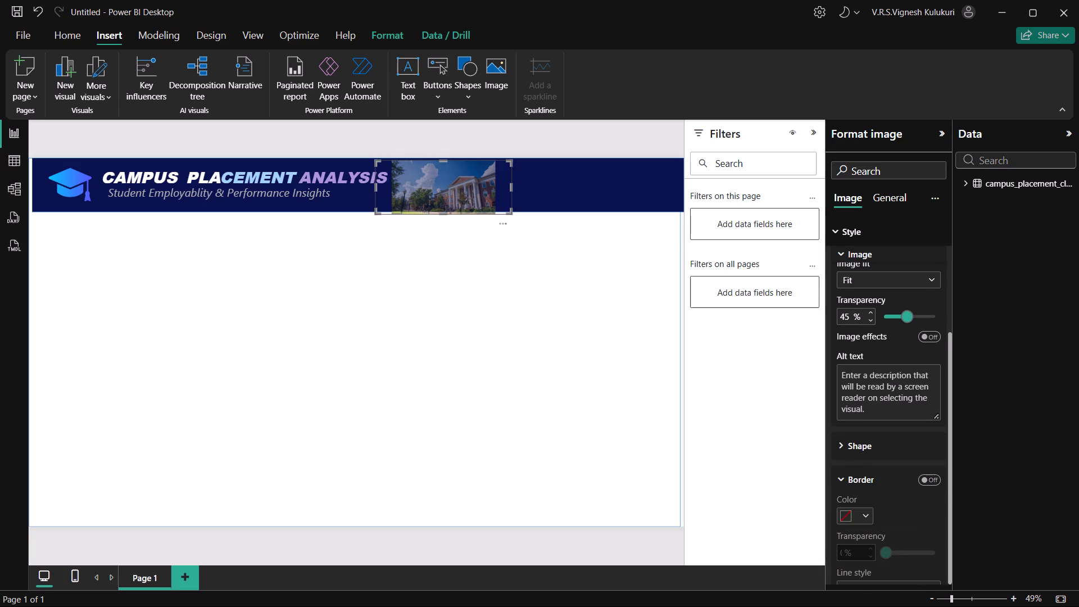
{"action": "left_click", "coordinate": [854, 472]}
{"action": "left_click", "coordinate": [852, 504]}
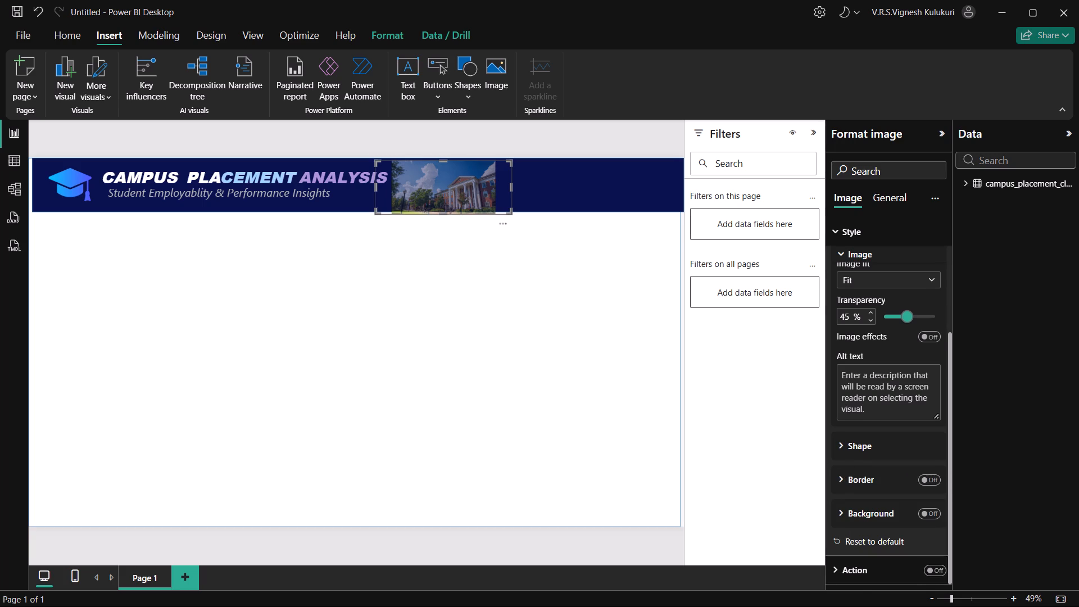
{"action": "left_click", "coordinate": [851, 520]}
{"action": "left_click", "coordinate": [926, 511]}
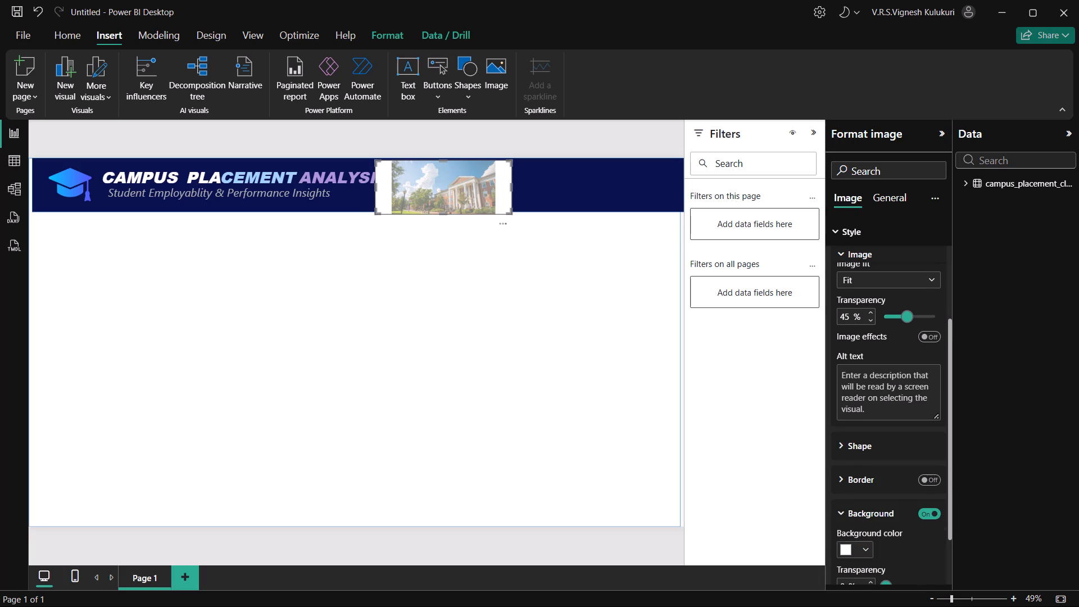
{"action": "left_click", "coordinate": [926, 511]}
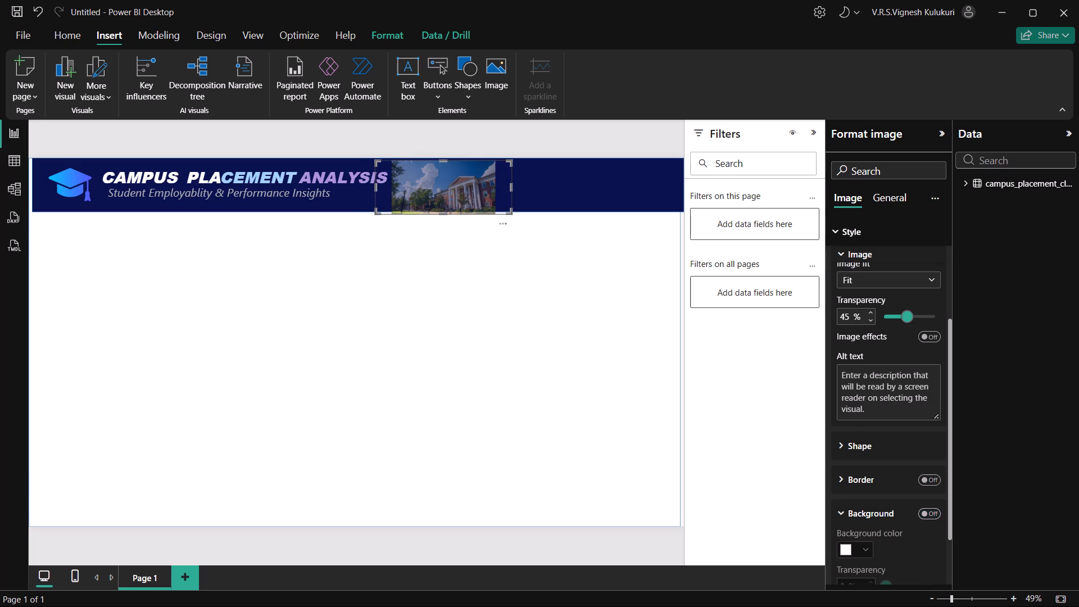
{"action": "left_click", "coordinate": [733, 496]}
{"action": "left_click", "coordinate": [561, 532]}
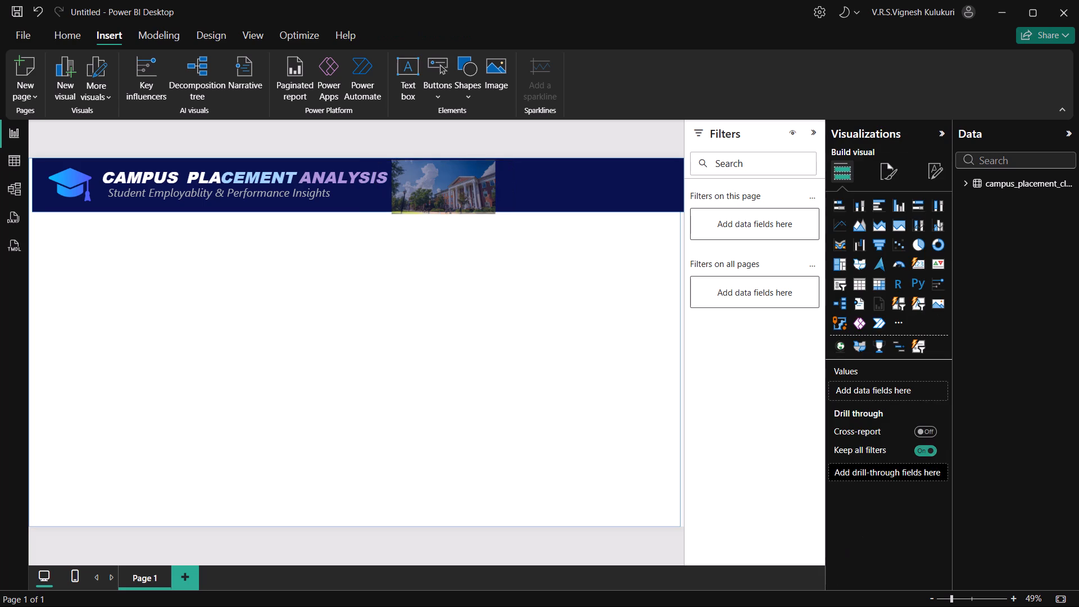
Shorten the campus image so its lower edge lines up with the banner's bottom edge.
{"action": "left_click", "coordinate": [452, 190]}
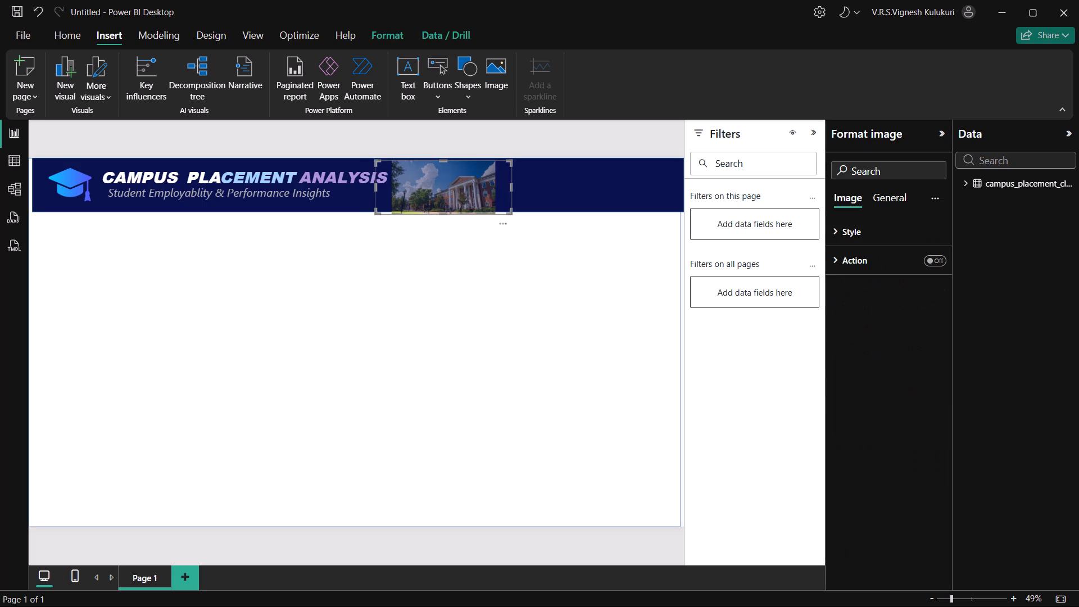
{"action": "left_click", "coordinate": [444, 212]}
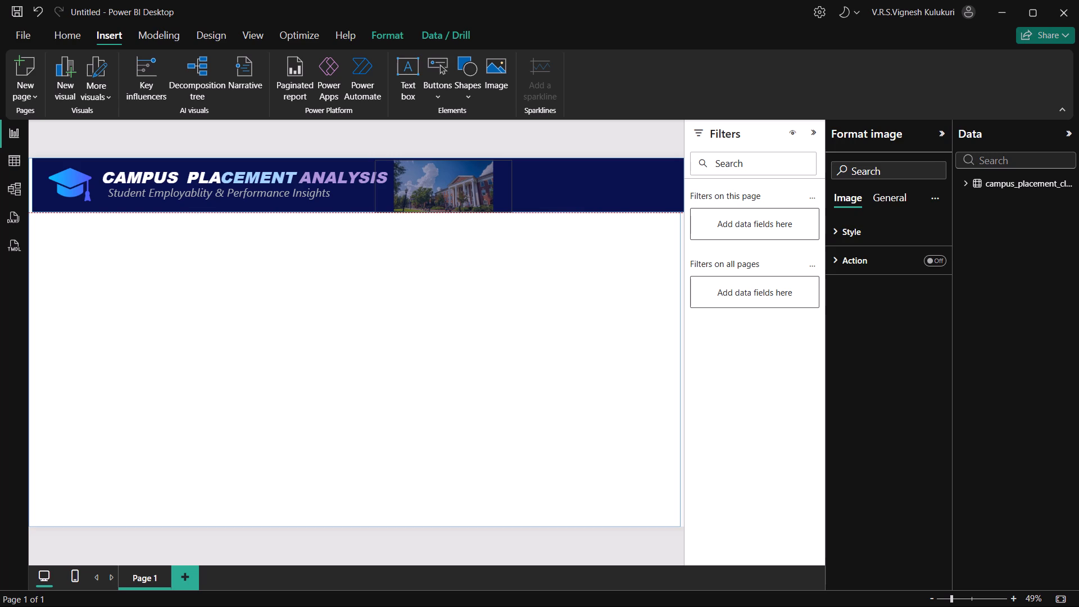
Set the campus image's fit to Stretch so it fills its whole frame.
{"action": "left_click", "coordinate": [859, 239]}
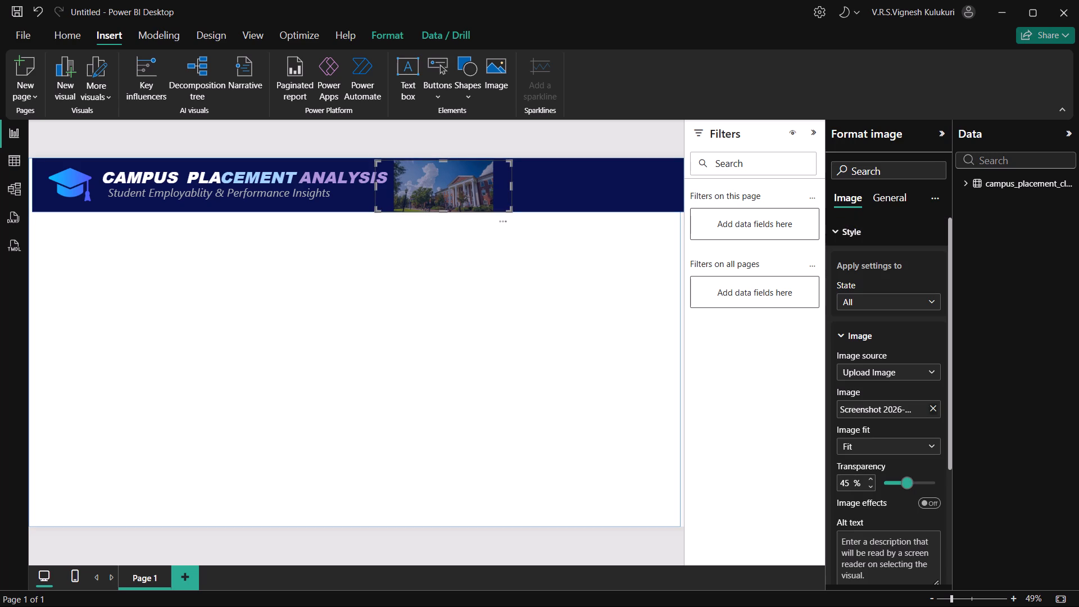
{"action": "left_click", "coordinate": [903, 445]}
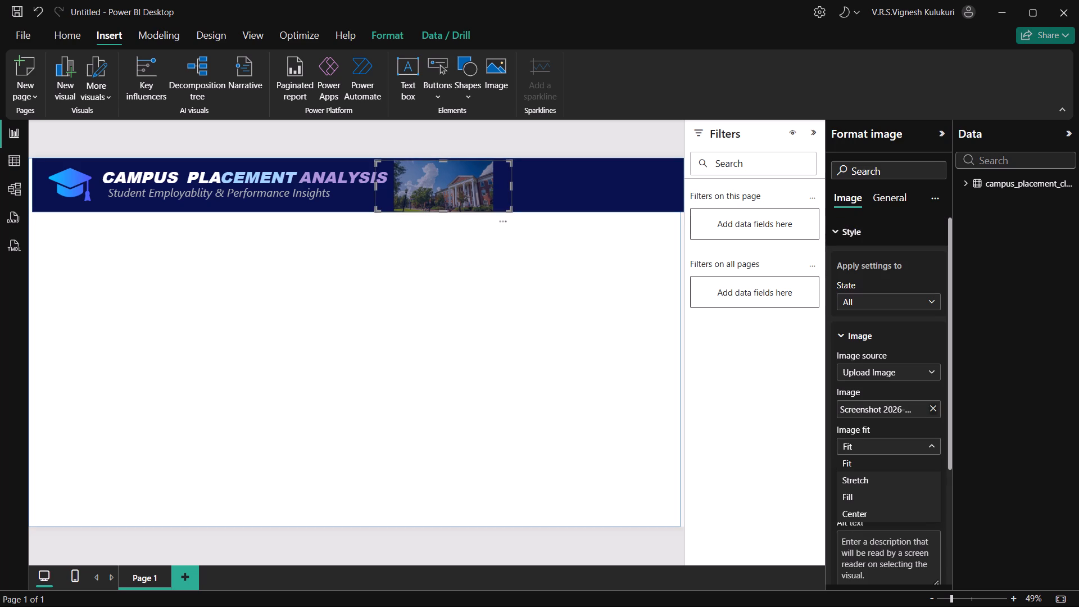
{"action": "left_click", "coordinate": [864, 478]}
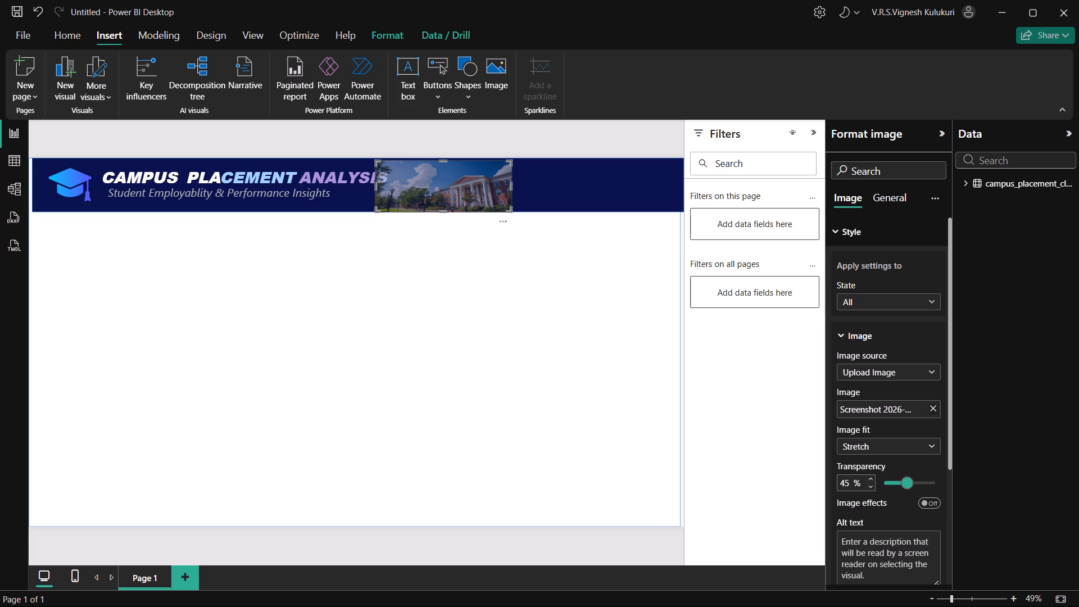
Move the ANALYSIS text box slightly closer to the word PLACEMENT in the banner title.
{"action": "left_click", "coordinate": [336, 181]}
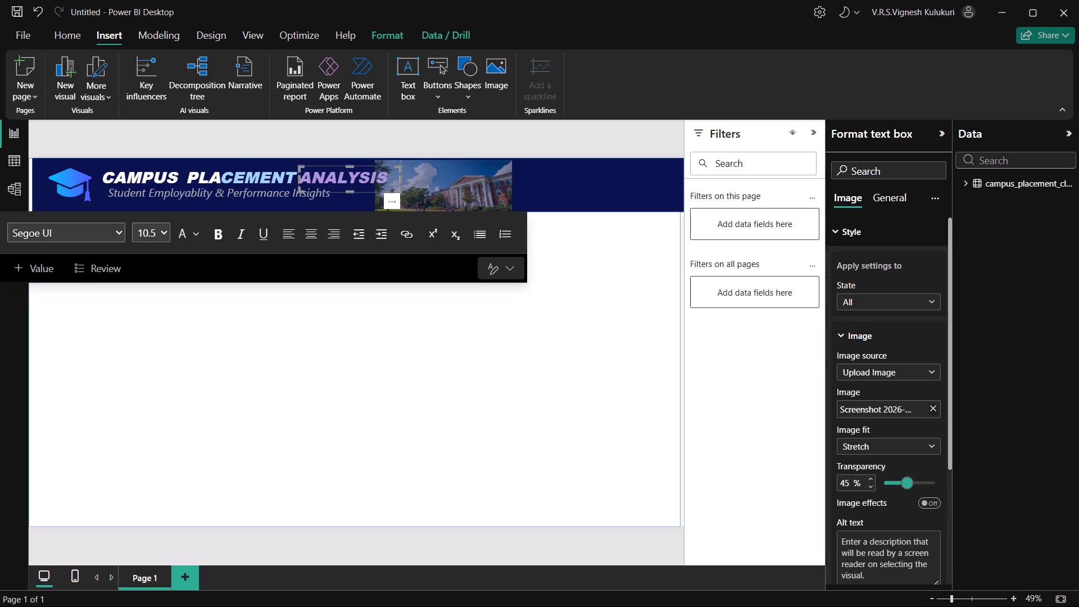
{"action": "left_click", "coordinate": [336, 181]}
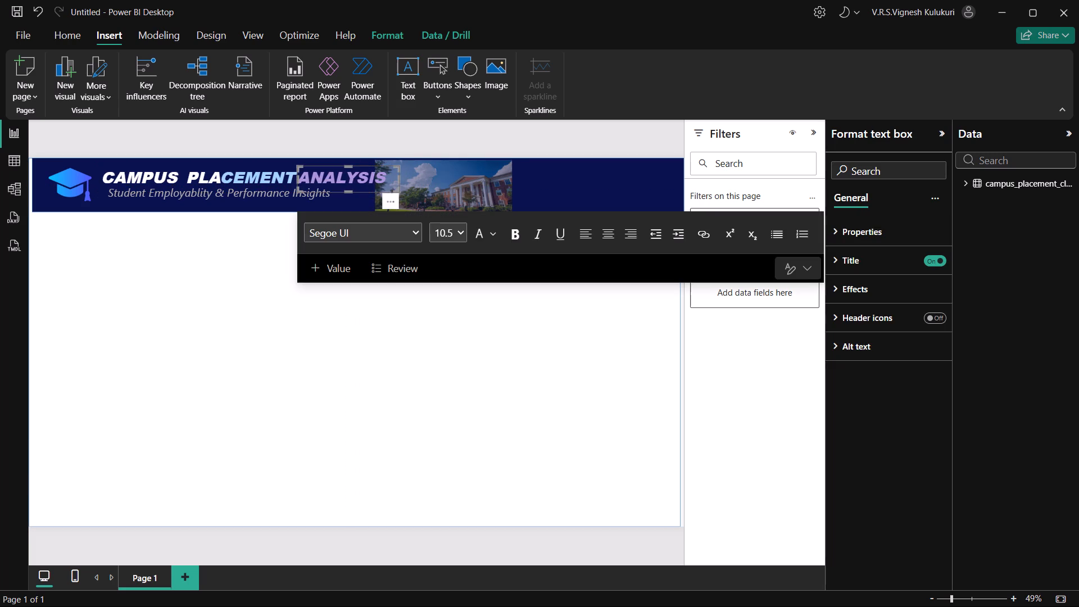
{"action": "left_click", "coordinate": [253, 543]}
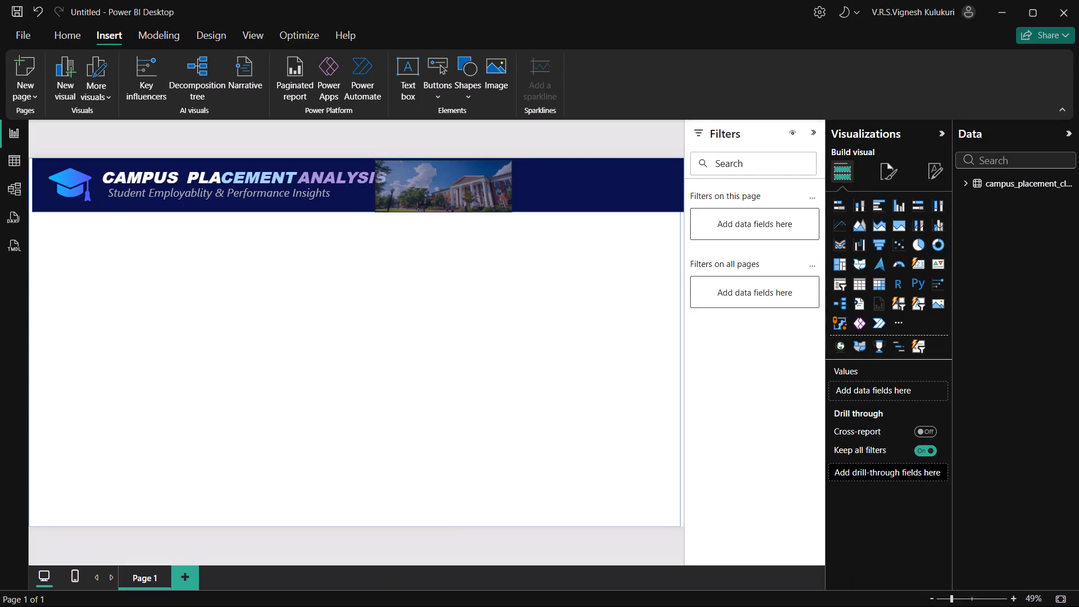
Move the campus image away from the title so it no longer overlaps the word ANALYSIS.
{"action": "left_click", "coordinate": [438, 184]}
{"action": "left_click_drag", "start_coordinate": [438, 184], "coordinate": [441, 184]}
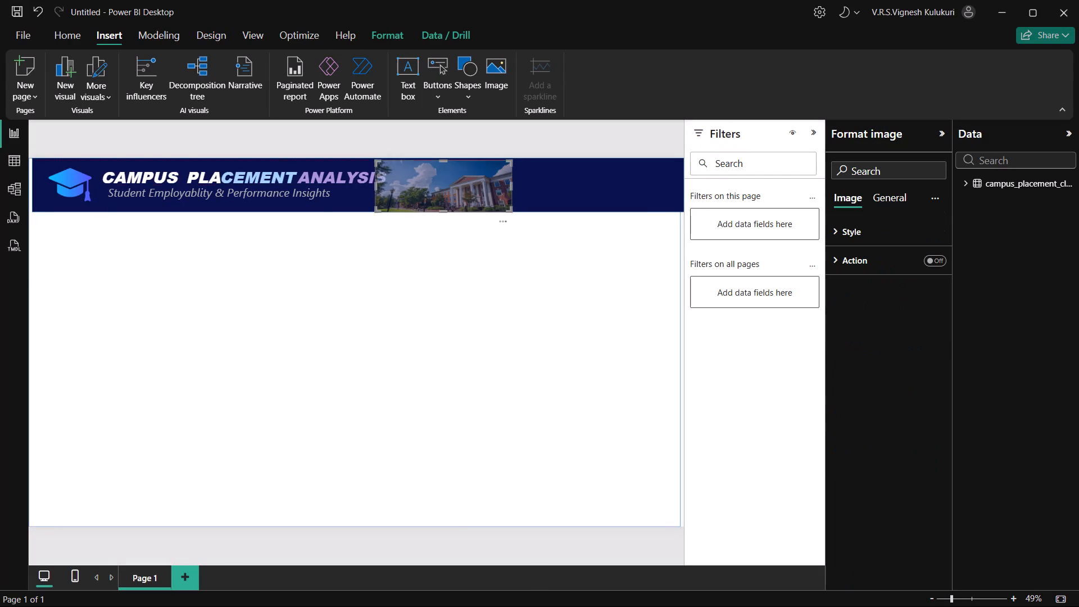
{"action": "left_click_drag", "start_coordinate": [441, 184], "coordinate": [448, 187]}
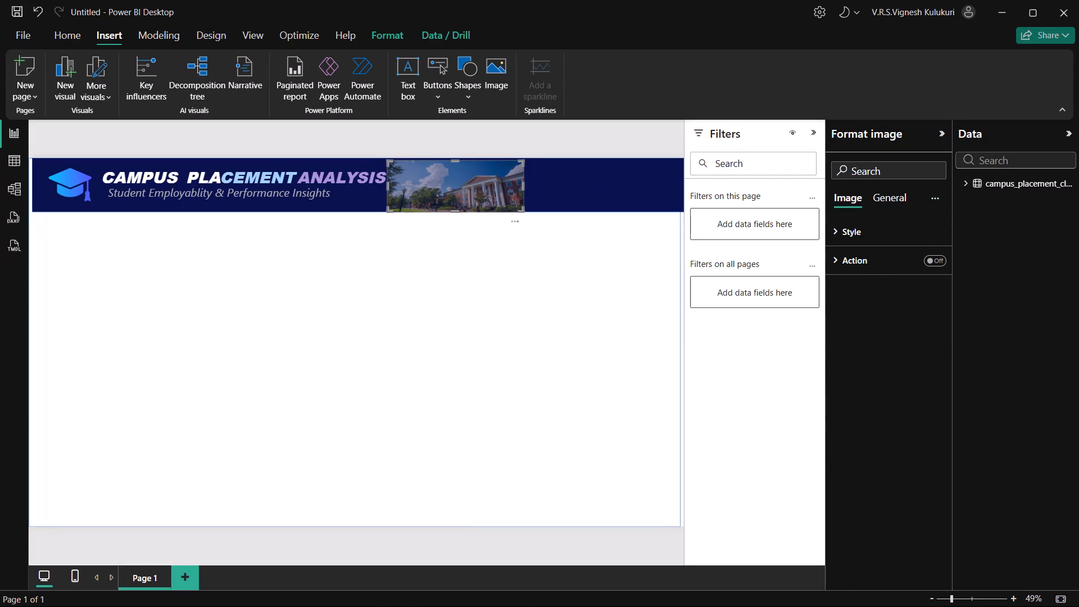
Set the campus image's transparency to 22%.
{"action": "left_click", "coordinate": [841, 234]}
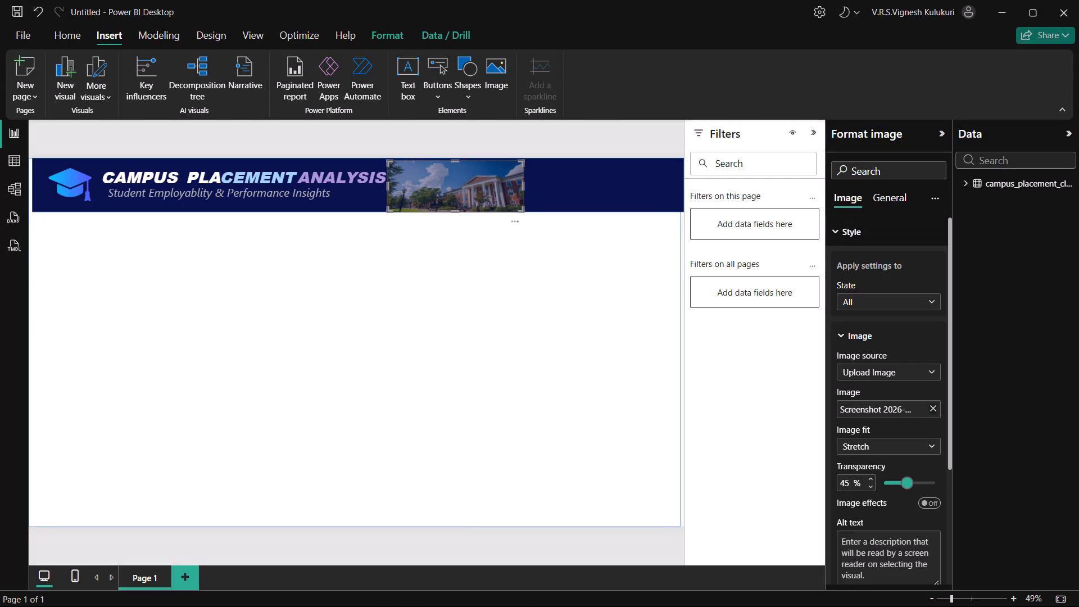
{"action": "left_click_drag", "start_coordinate": [901, 480], "coordinate": [896, 482]}
{"action": "left_click_drag", "start_coordinate": [896, 482], "coordinate": [898, 482]}
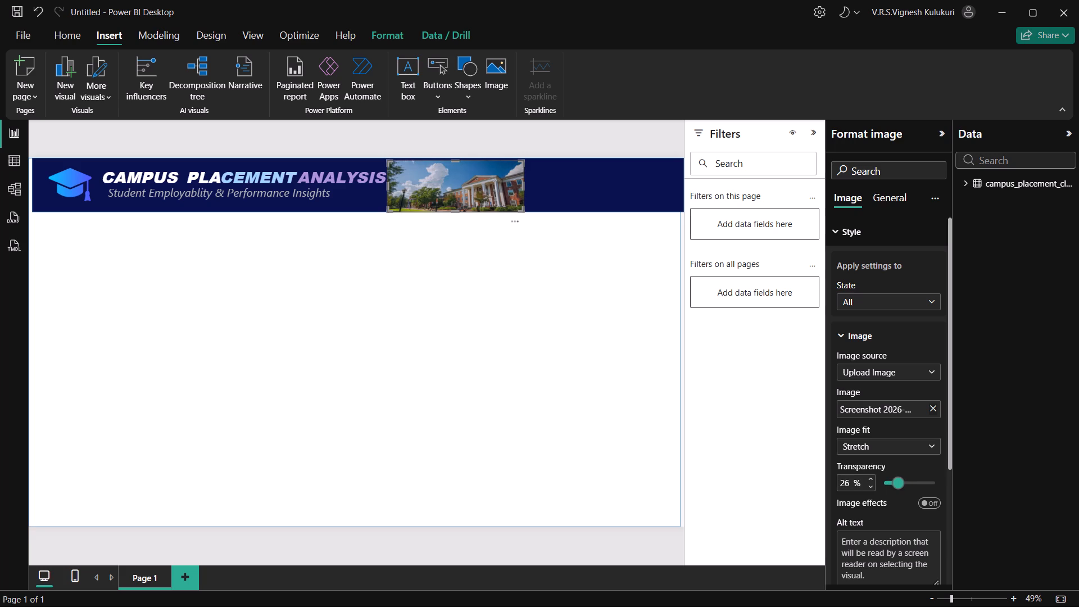
{"action": "left_click_drag", "start_coordinate": [898, 482], "coordinate": [896, 484]}
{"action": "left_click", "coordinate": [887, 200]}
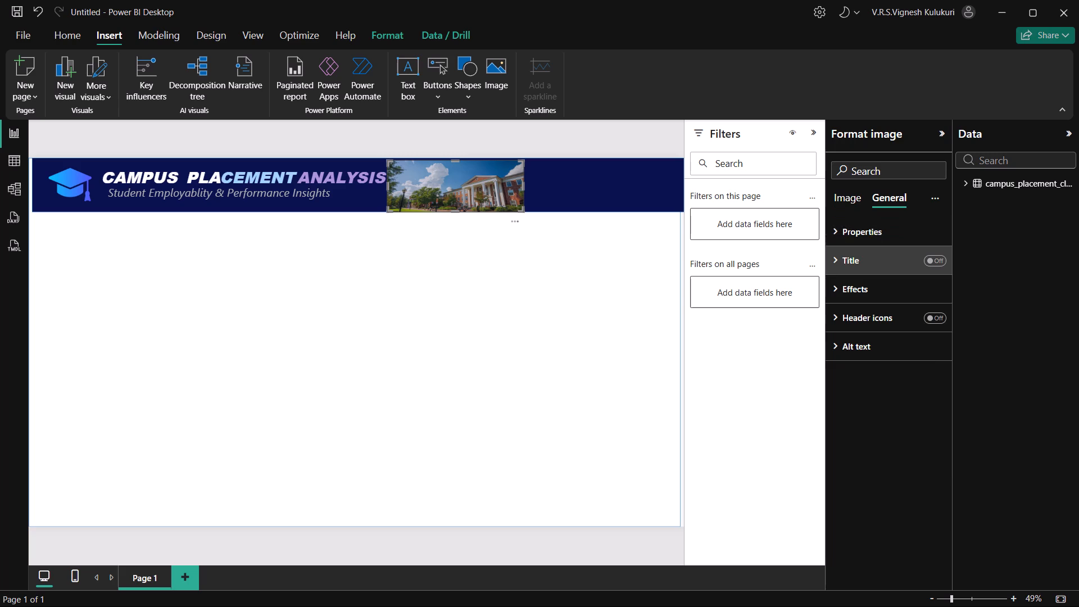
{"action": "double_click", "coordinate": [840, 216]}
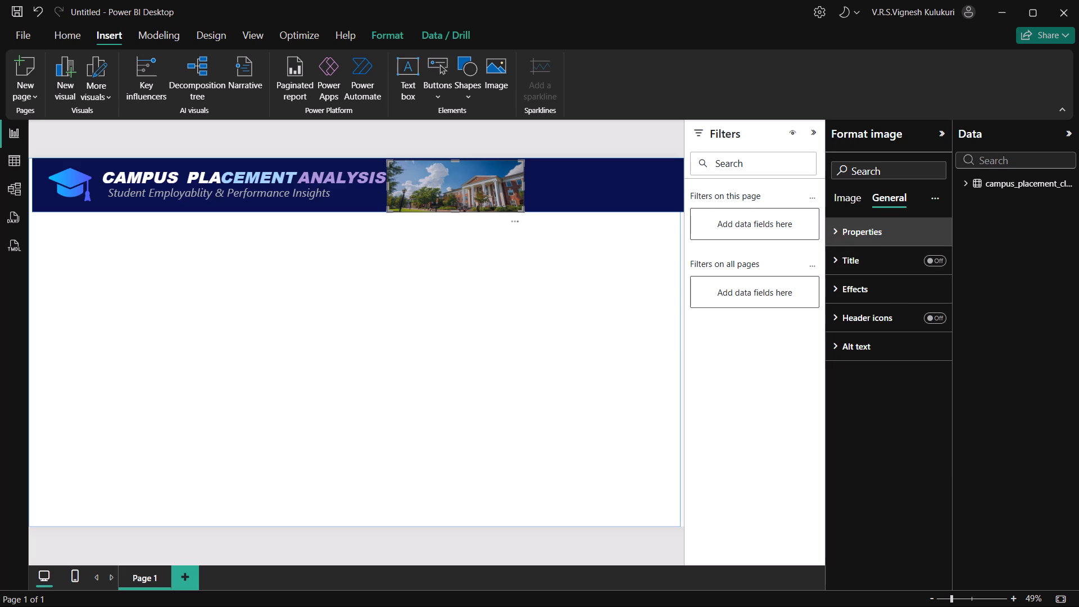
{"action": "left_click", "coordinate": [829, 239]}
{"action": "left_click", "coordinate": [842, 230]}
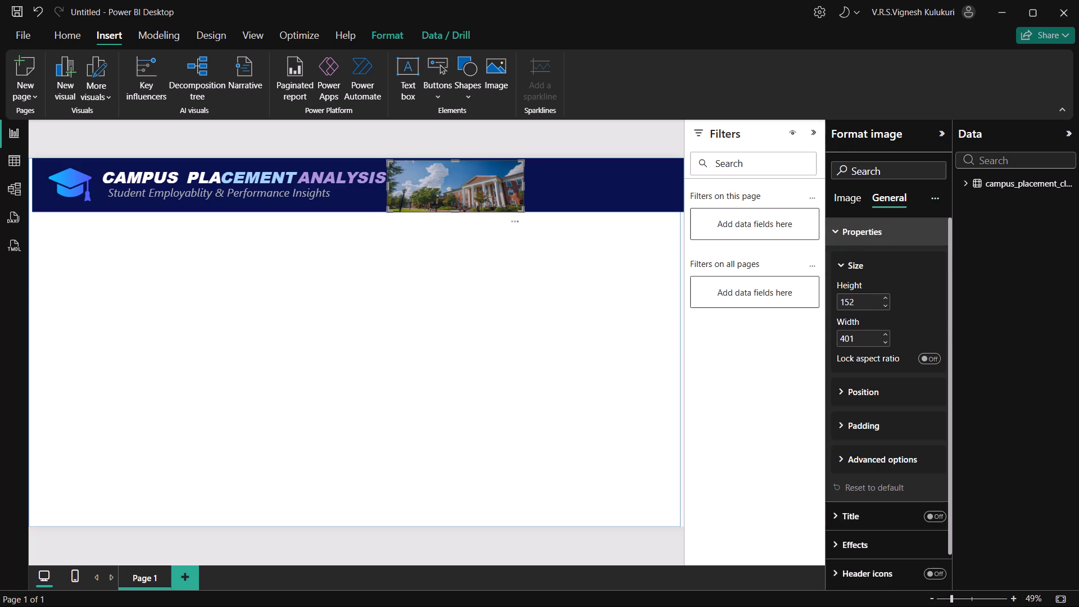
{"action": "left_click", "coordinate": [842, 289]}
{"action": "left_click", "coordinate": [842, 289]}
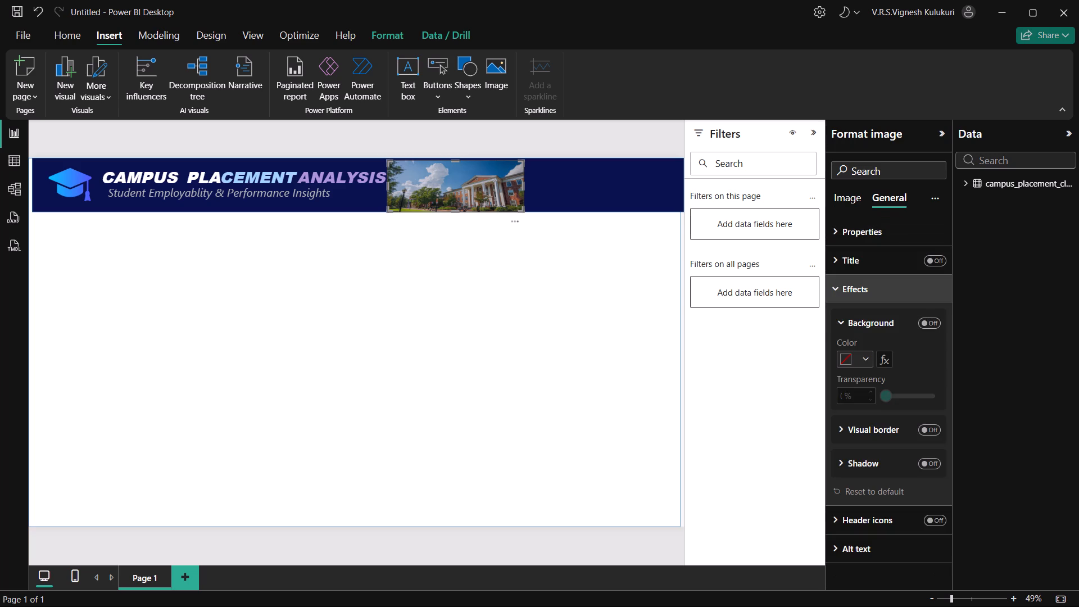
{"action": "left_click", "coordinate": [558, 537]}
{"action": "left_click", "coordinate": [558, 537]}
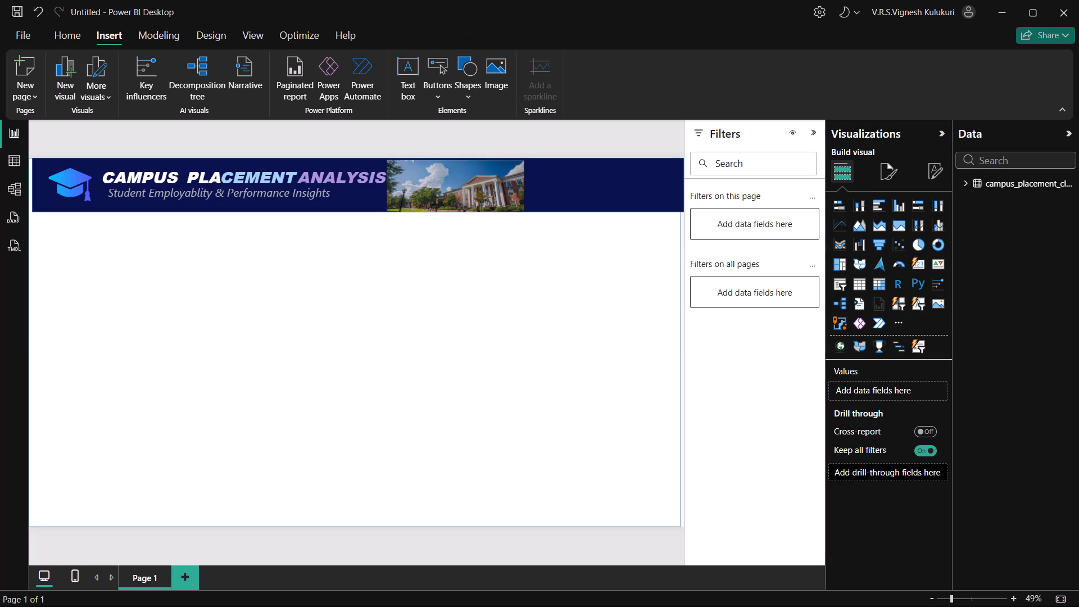
Extend the campus image's top and bottom edges to cover the banner's full height.
{"action": "left_click", "coordinate": [459, 165]}
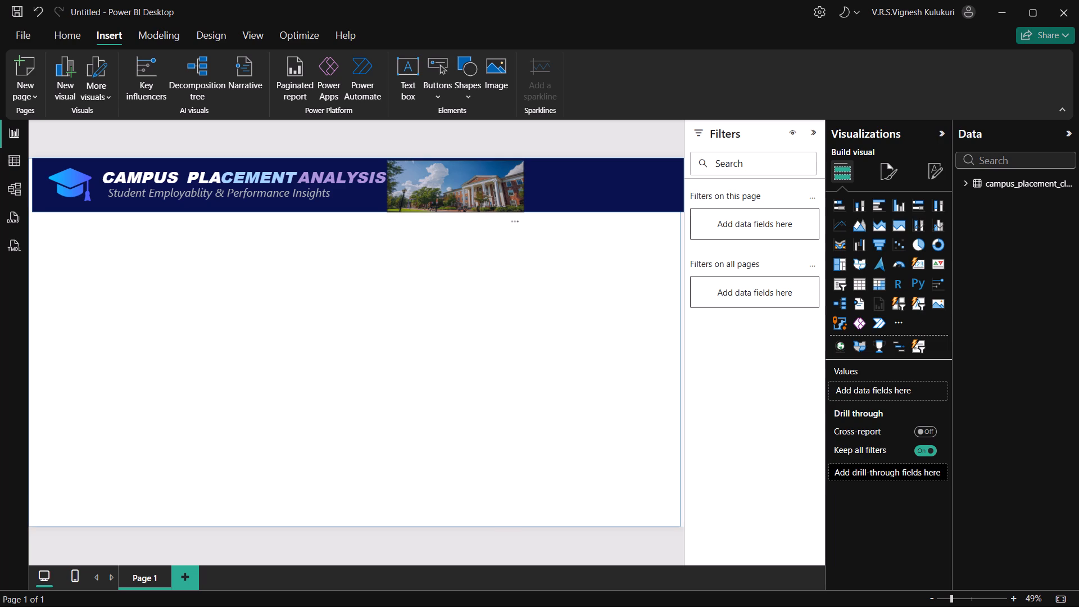
{"action": "left_click", "coordinate": [459, 165]}
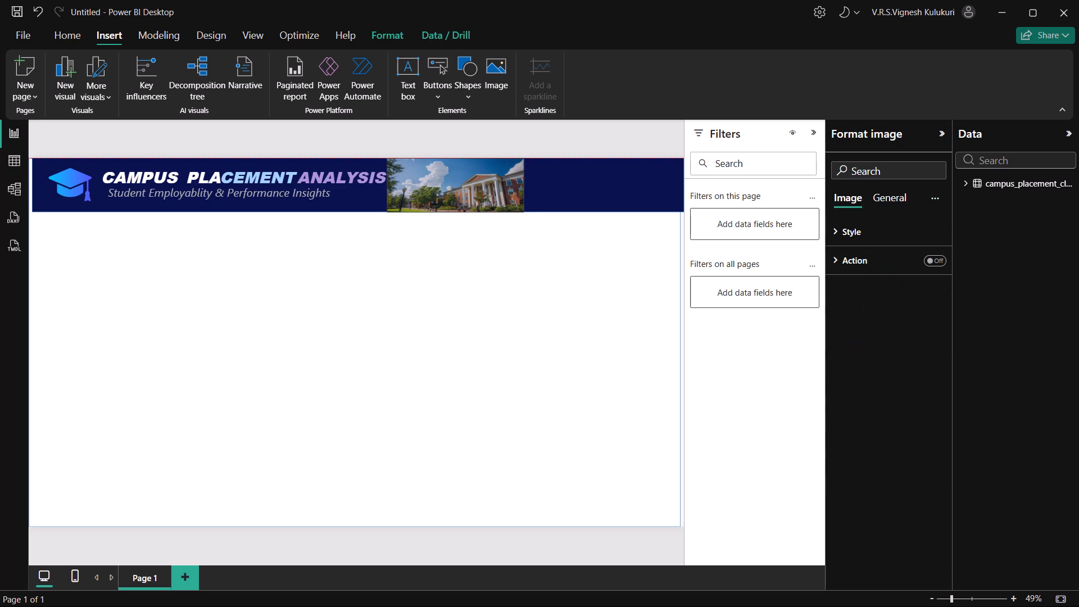
{"action": "left_click", "coordinate": [452, 211]}
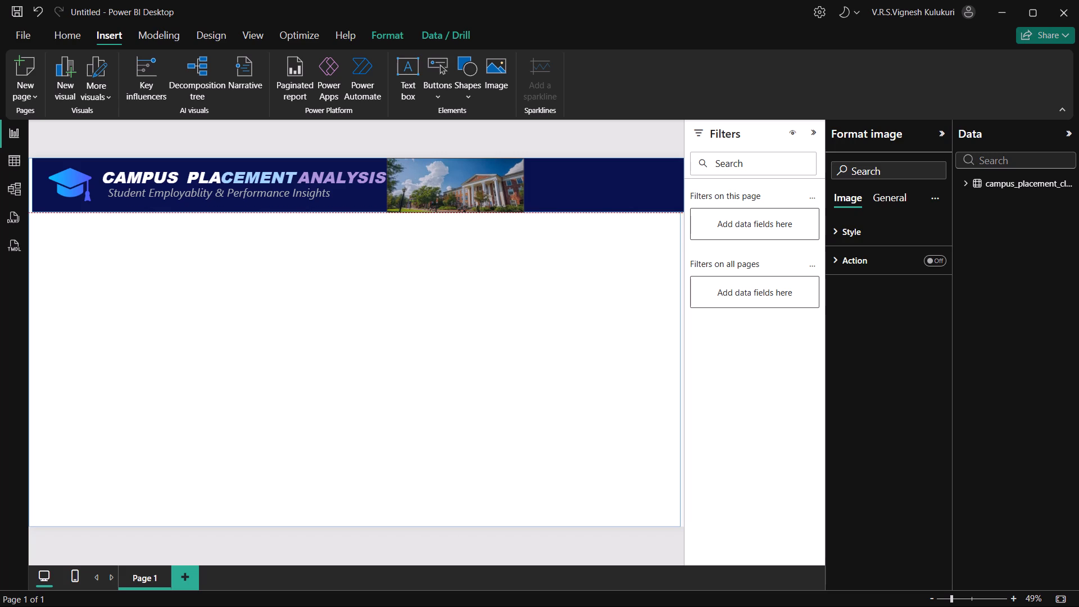
{"action": "left_click", "coordinate": [339, 537]}
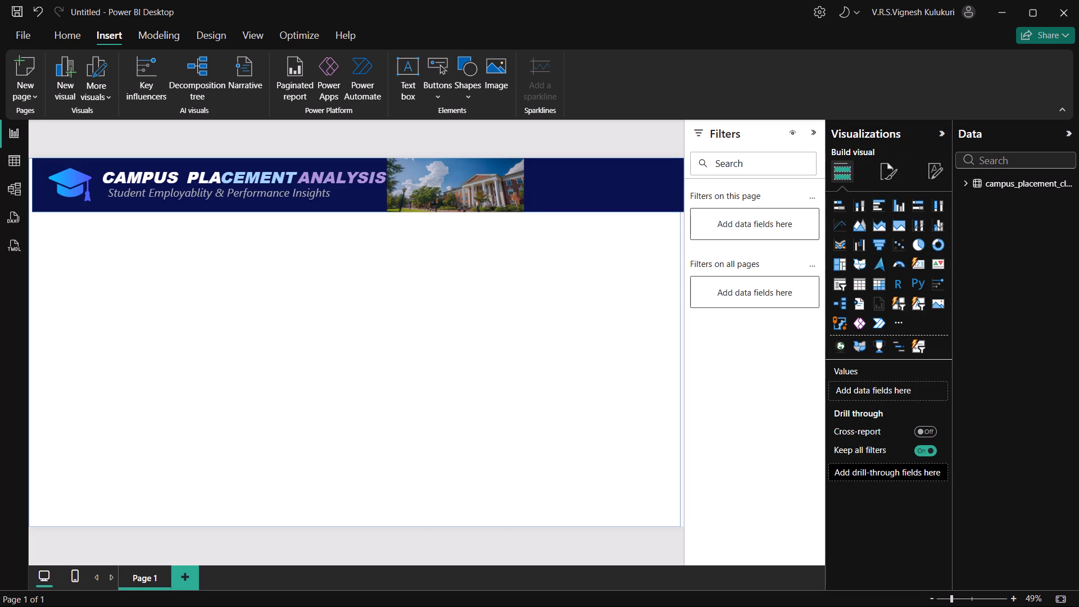
Switch to the reference dashboard picture in Photos and examine how the campus image blends into its header.
{"action": "key", "text": "alt+Tab"}
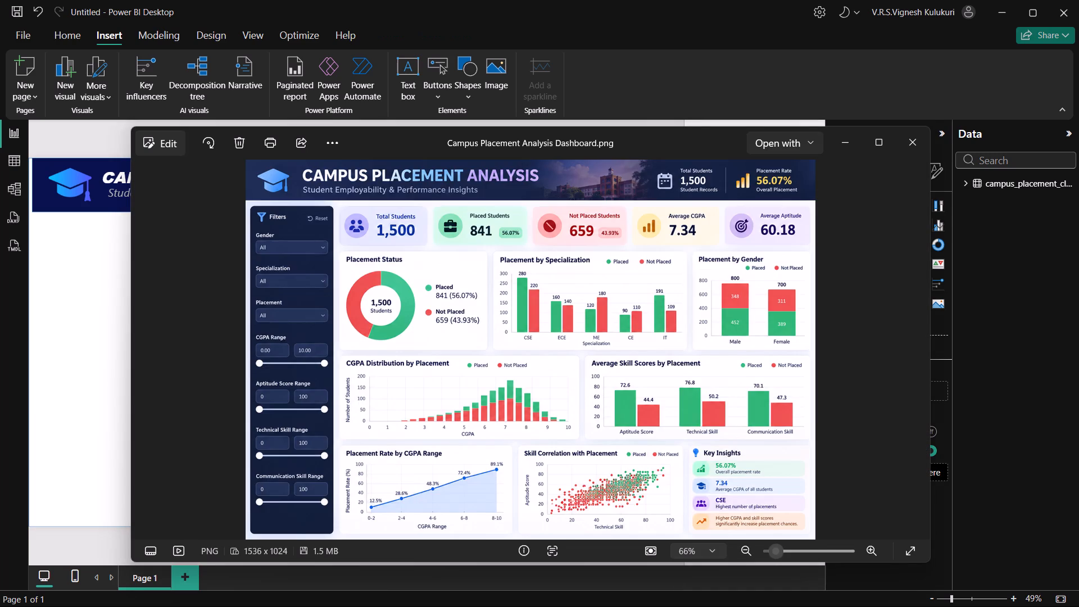
{"action": "scroll", "coordinate": [561, 197], "scroll_direction": "up", "scroll_amount": 5, "text": "ctrl"}
{"action": "left_click", "coordinate": [561, 197]}
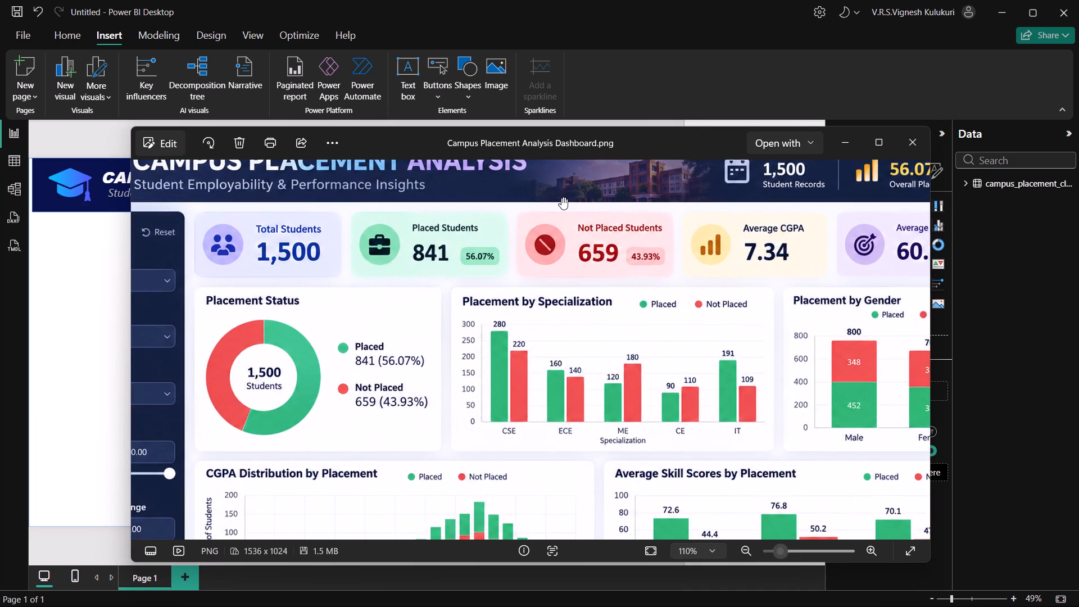
{"action": "scroll", "coordinate": [561, 197], "scroll_direction": "down", "scroll_amount": 1}
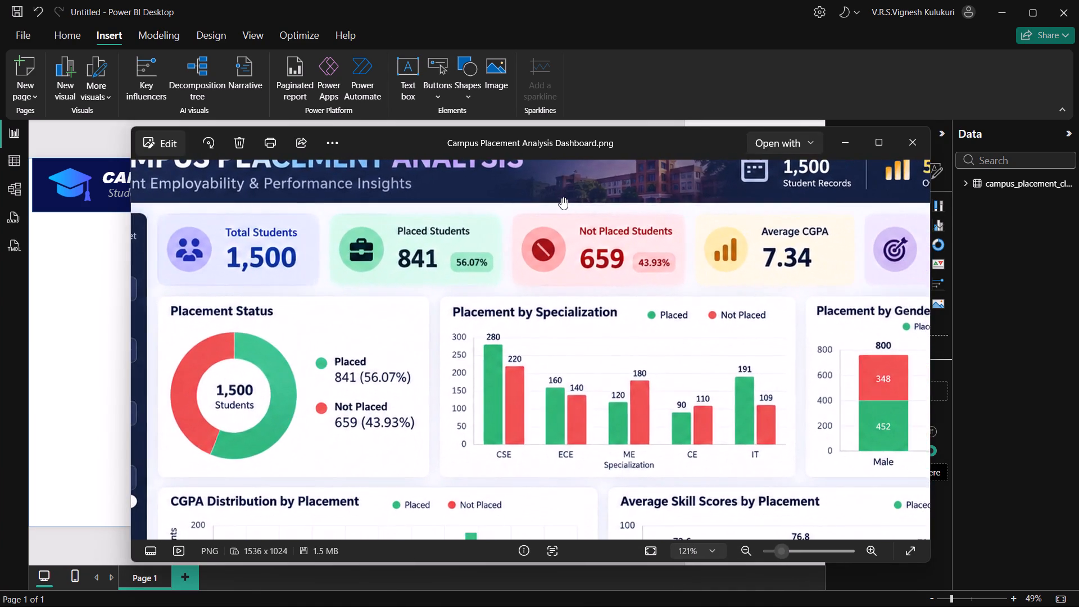
Switch back to the Power BI report and inspect the campus image and background shape in the header banner.
{"action": "key", "text": "alt+Tab"}
{"action": "left_click", "coordinate": [479, 179]}
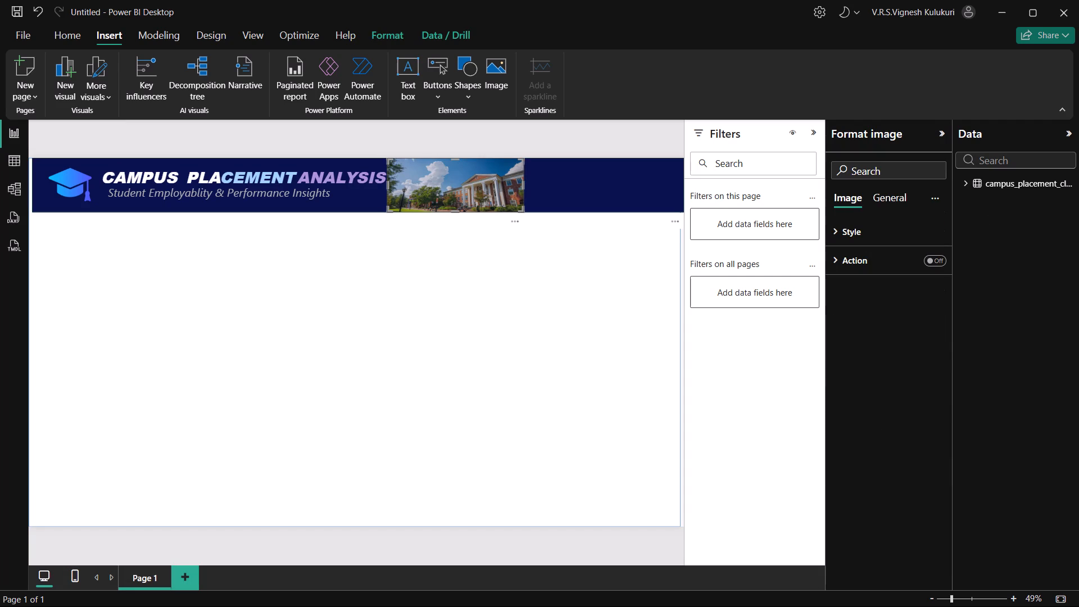
{"action": "left_click", "coordinate": [572, 197]}
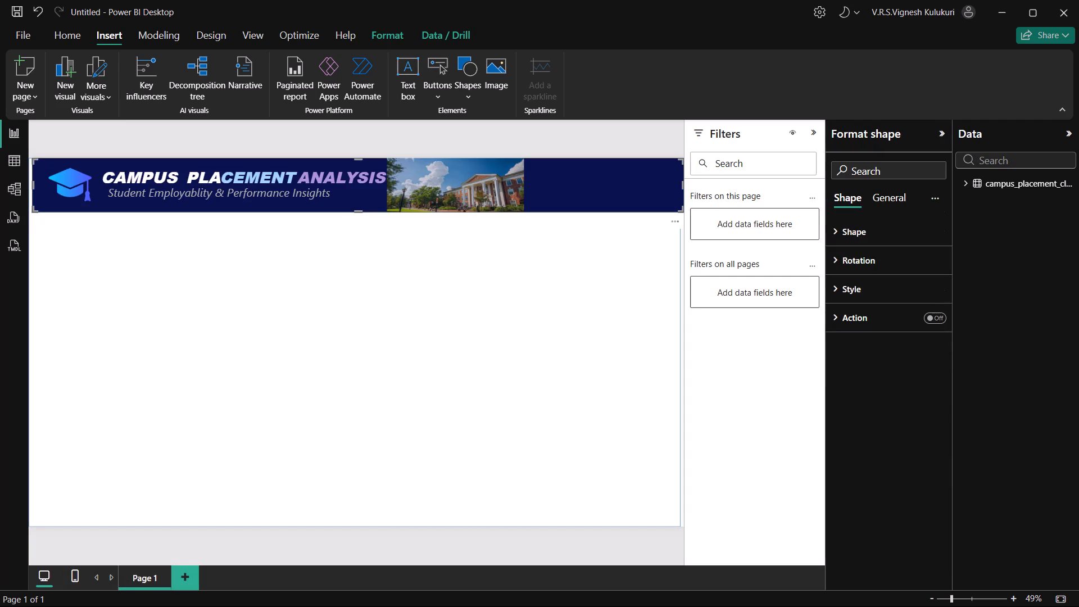
{"action": "left_click", "coordinate": [447, 551]}
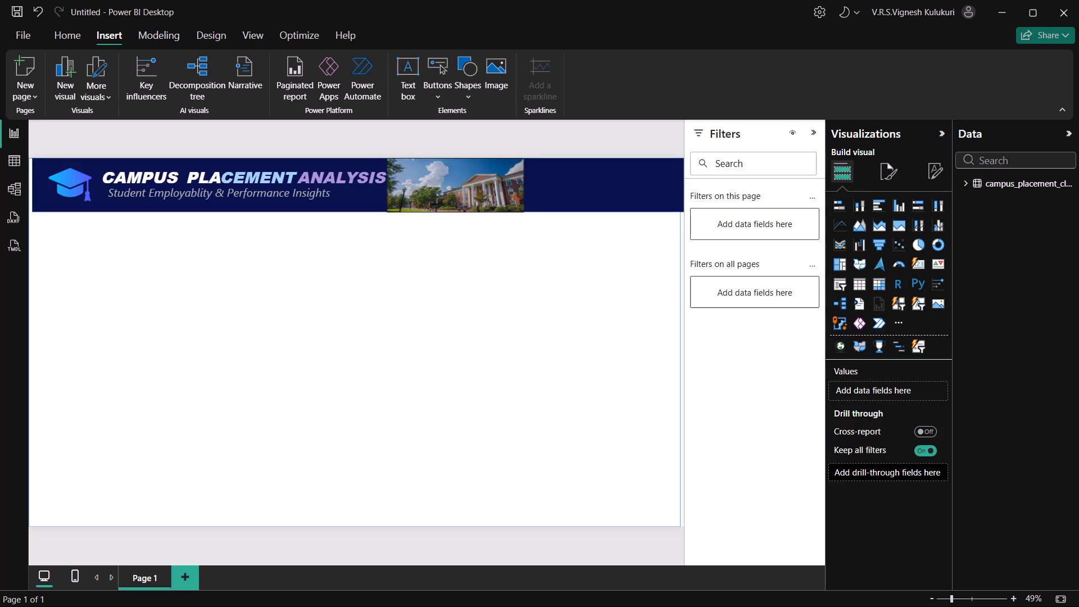
{"action": "left_click", "coordinate": [423, 184]}
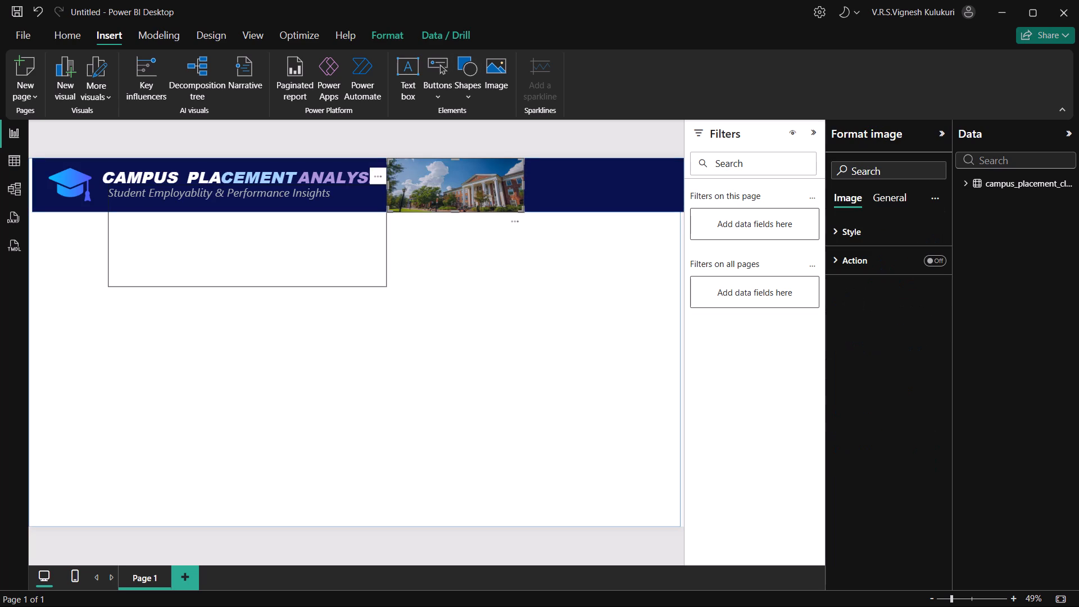
{"action": "left_click", "coordinate": [321, 547]}
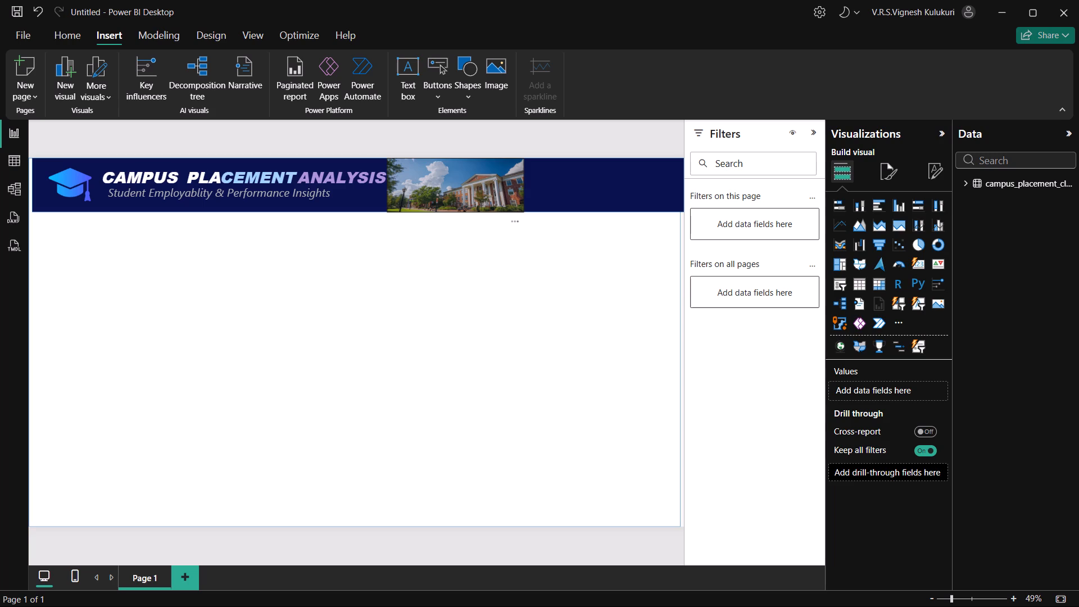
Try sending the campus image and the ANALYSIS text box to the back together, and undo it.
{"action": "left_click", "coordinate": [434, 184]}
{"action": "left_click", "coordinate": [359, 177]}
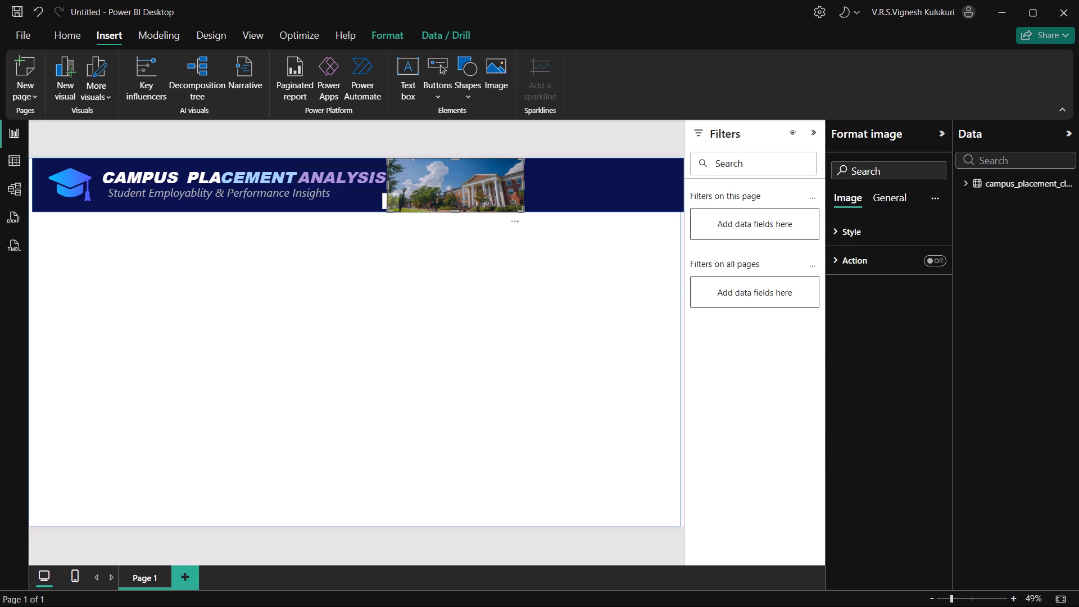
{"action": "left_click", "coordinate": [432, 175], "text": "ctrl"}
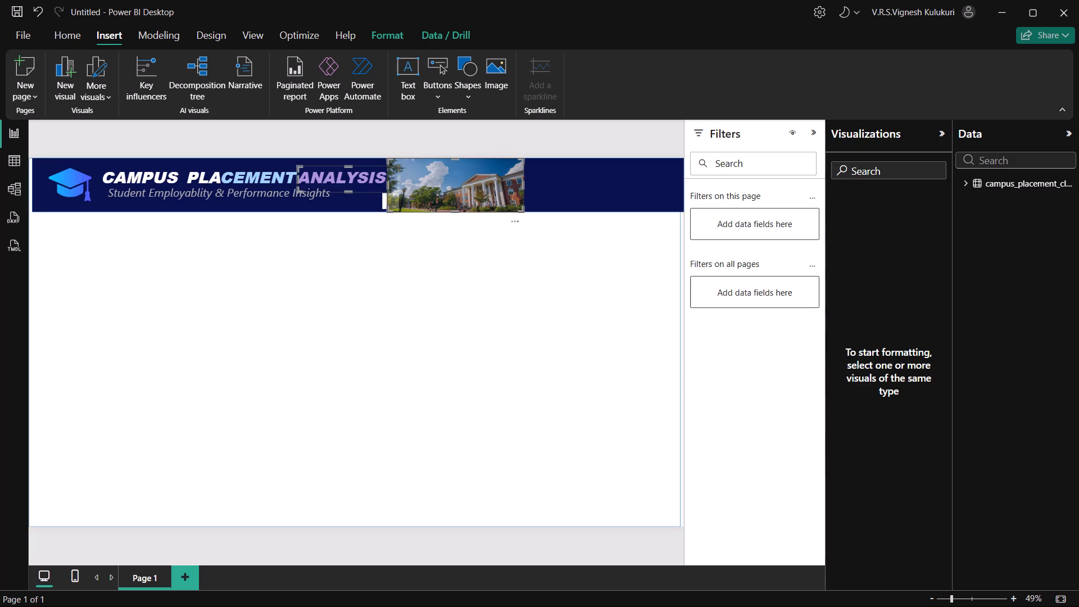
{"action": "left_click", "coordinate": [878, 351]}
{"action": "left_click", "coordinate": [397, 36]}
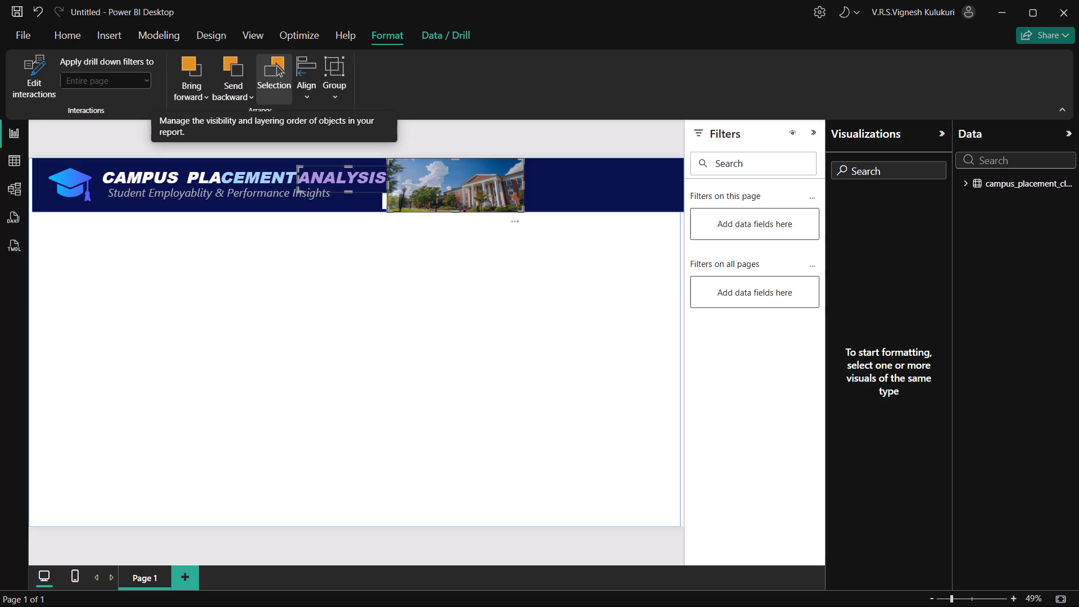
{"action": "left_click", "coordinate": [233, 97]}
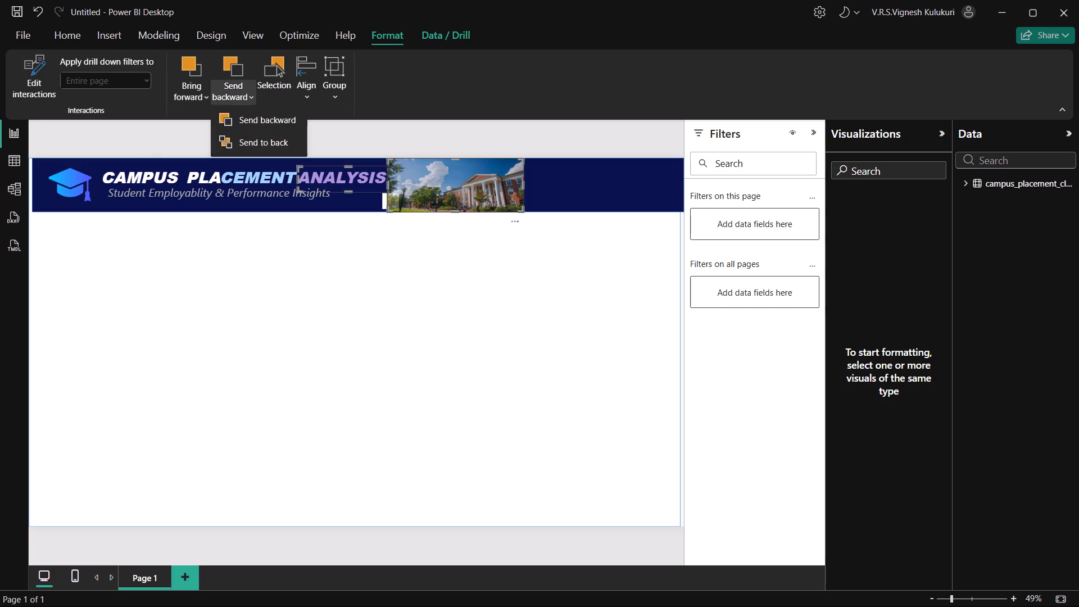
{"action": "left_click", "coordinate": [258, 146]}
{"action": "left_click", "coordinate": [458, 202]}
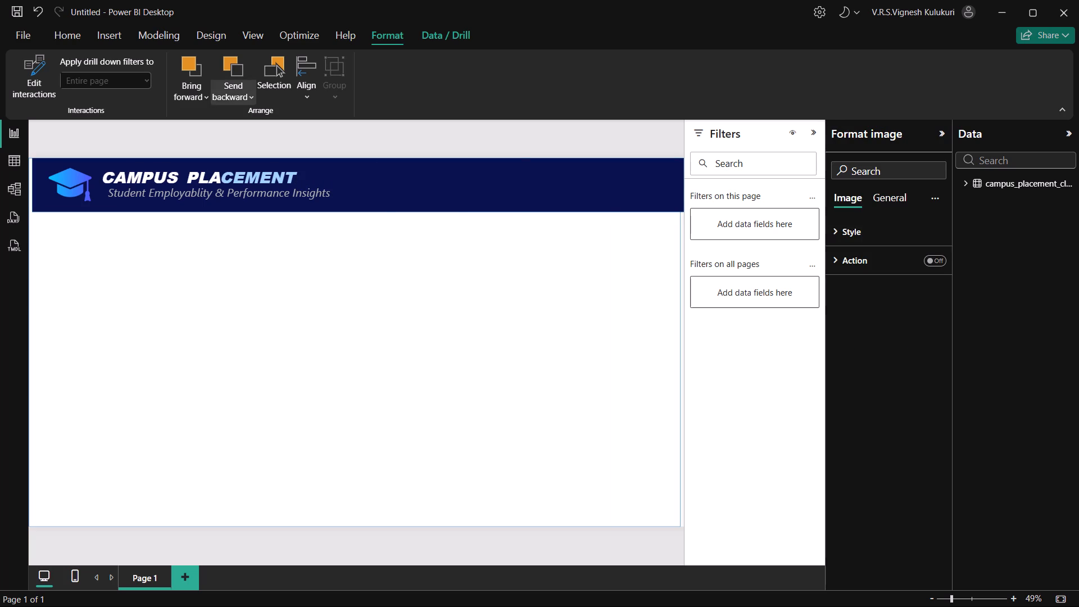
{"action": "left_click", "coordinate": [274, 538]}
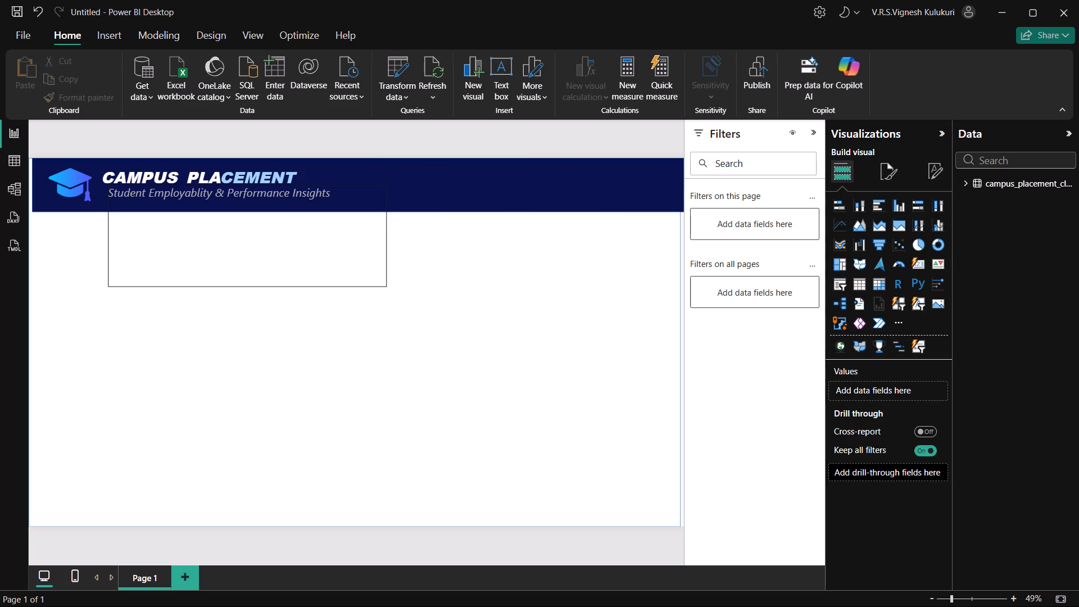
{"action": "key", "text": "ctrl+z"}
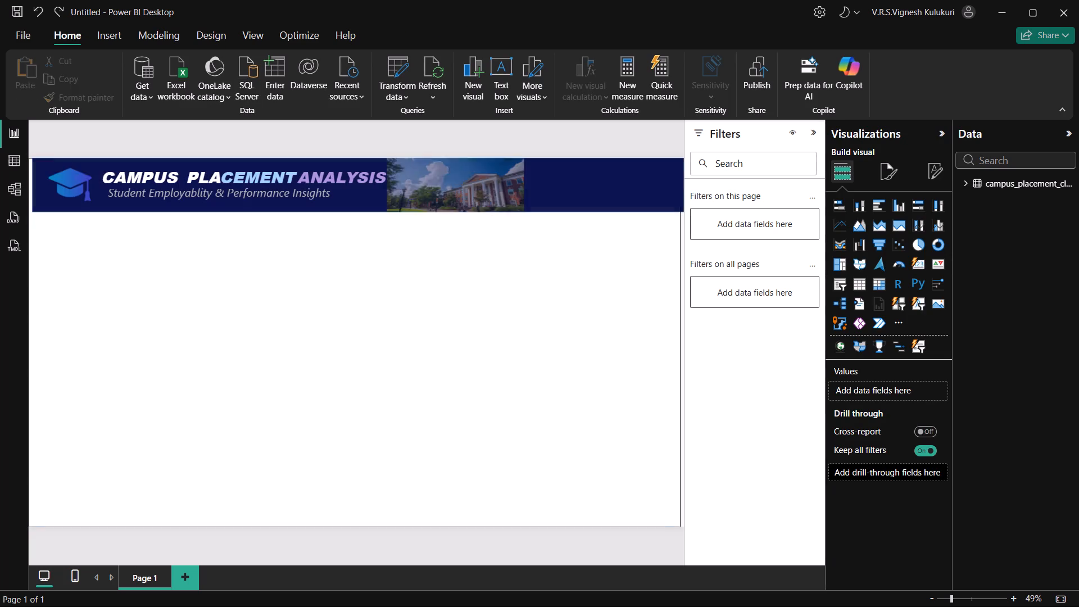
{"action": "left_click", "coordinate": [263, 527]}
Move the campus image toward the title so it overlaps the end of ANALYSIS, keeping it level with the banner.
{"action": "left_click", "coordinate": [416, 195]}
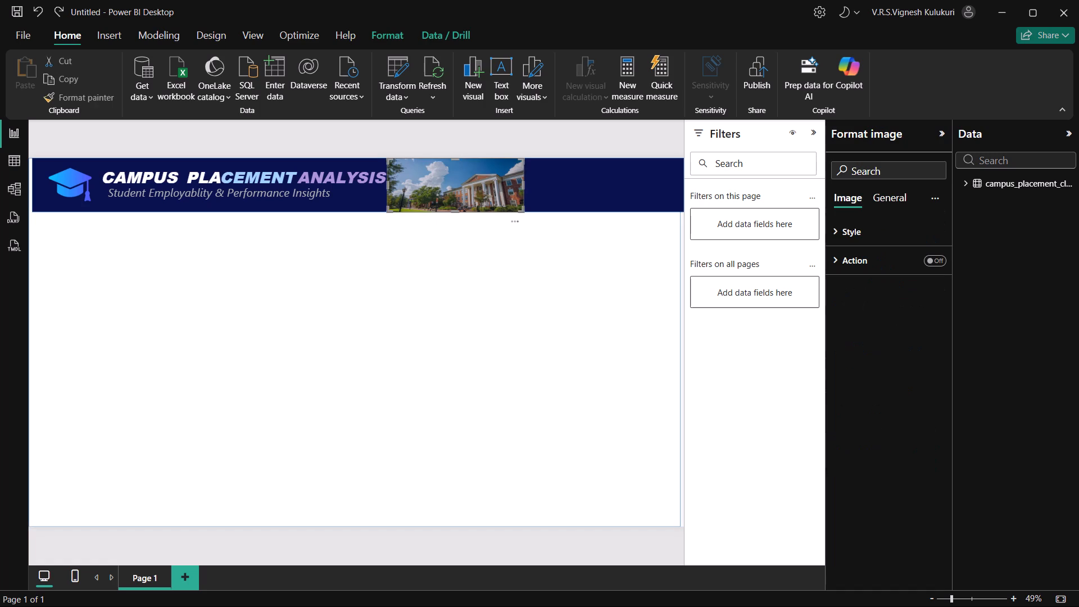
{"action": "left_click", "coordinate": [416, 195]}
{"action": "left_click_drag", "start_coordinate": [416, 195], "coordinate": [382, 193]}
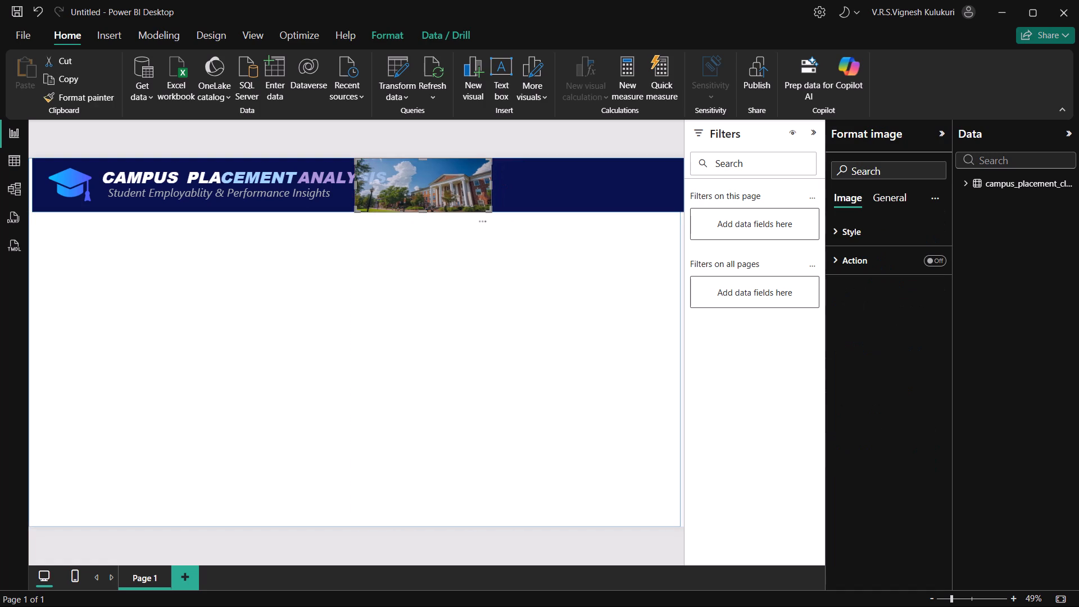
{"action": "left_click_drag", "start_coordinate": [384, 183], "coordinate": [394, 185]}
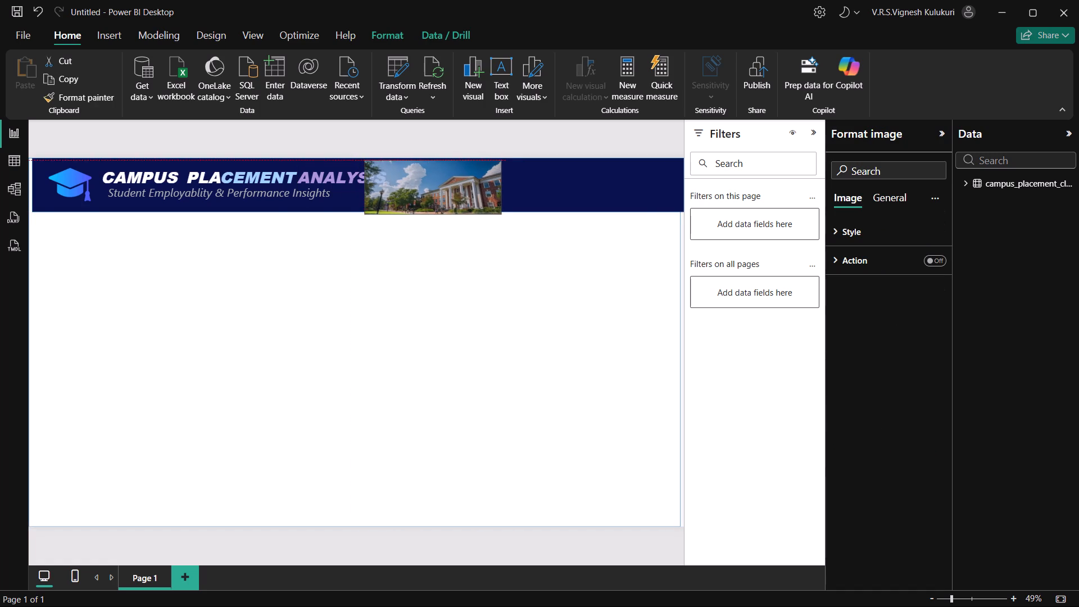
{"action": "left_click_drag", "start_coordinate": [394, 185], "coordinate": [398, 185]}
{"action": "left_click_drag", "start_coordinate": [398, 185], "coordinate": [398, 183]}
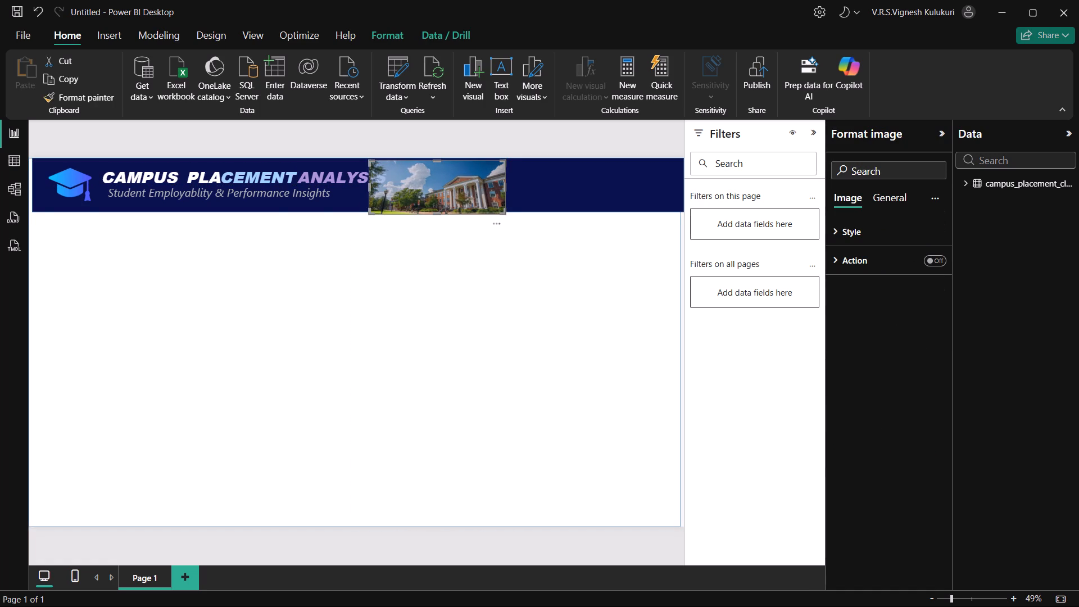
{"action": "left_click_drag", "start_coordinate": [398, 183], "coordinate": [396, 179]}
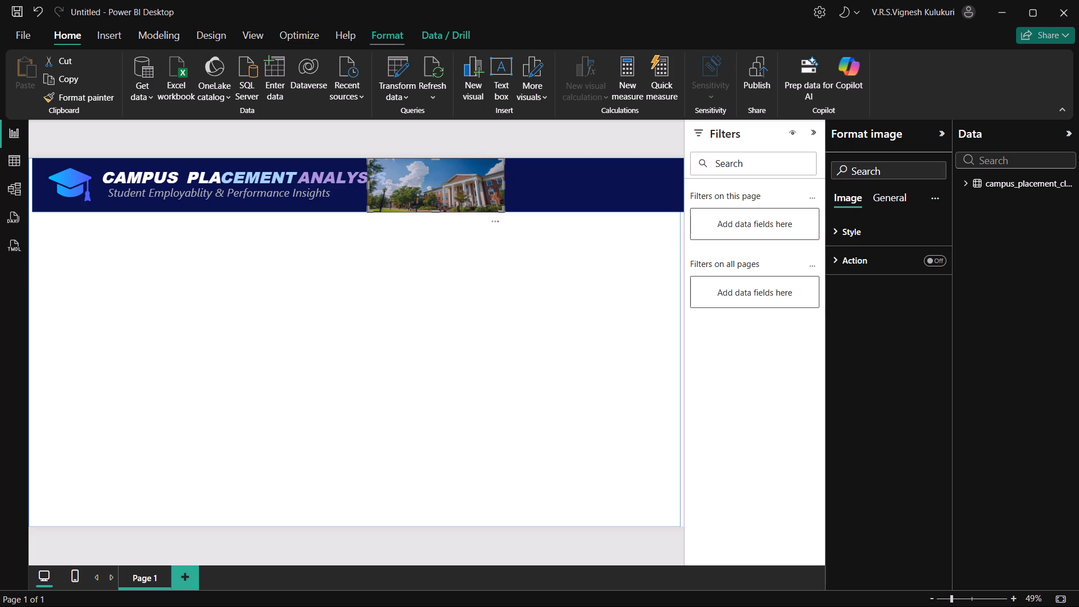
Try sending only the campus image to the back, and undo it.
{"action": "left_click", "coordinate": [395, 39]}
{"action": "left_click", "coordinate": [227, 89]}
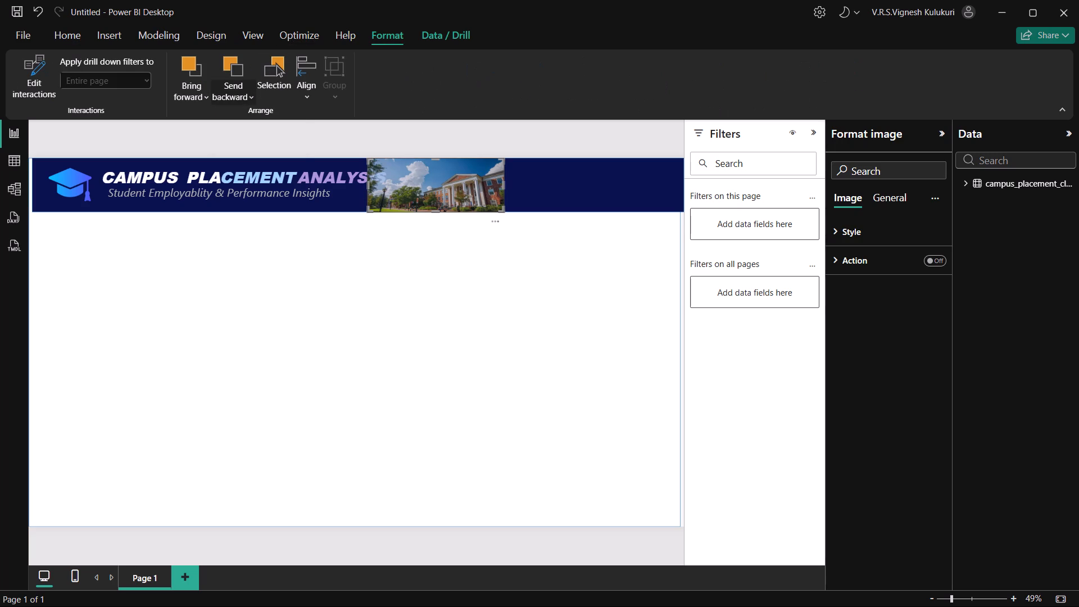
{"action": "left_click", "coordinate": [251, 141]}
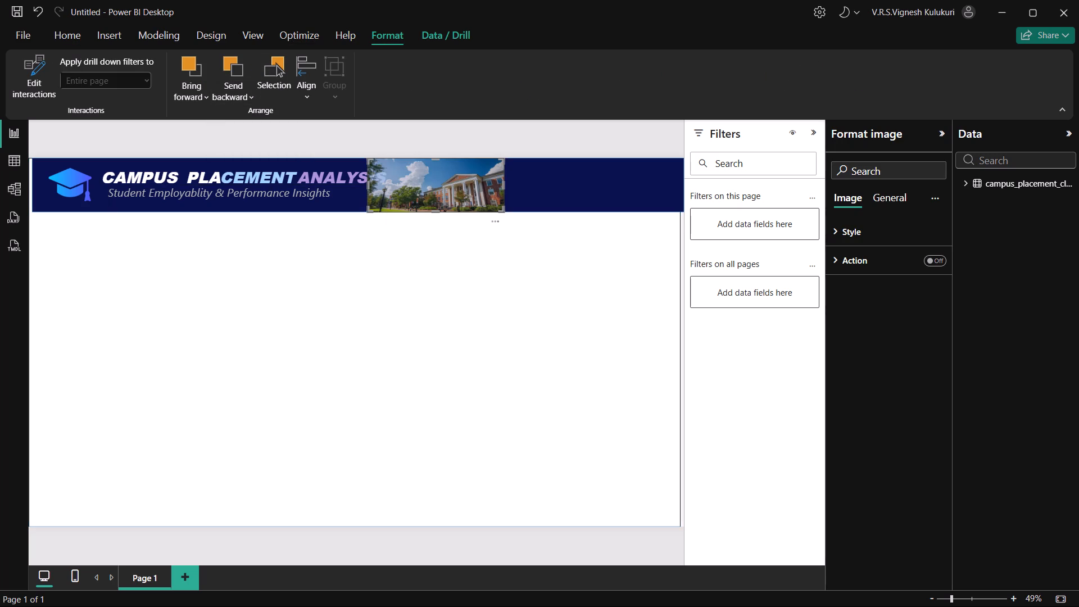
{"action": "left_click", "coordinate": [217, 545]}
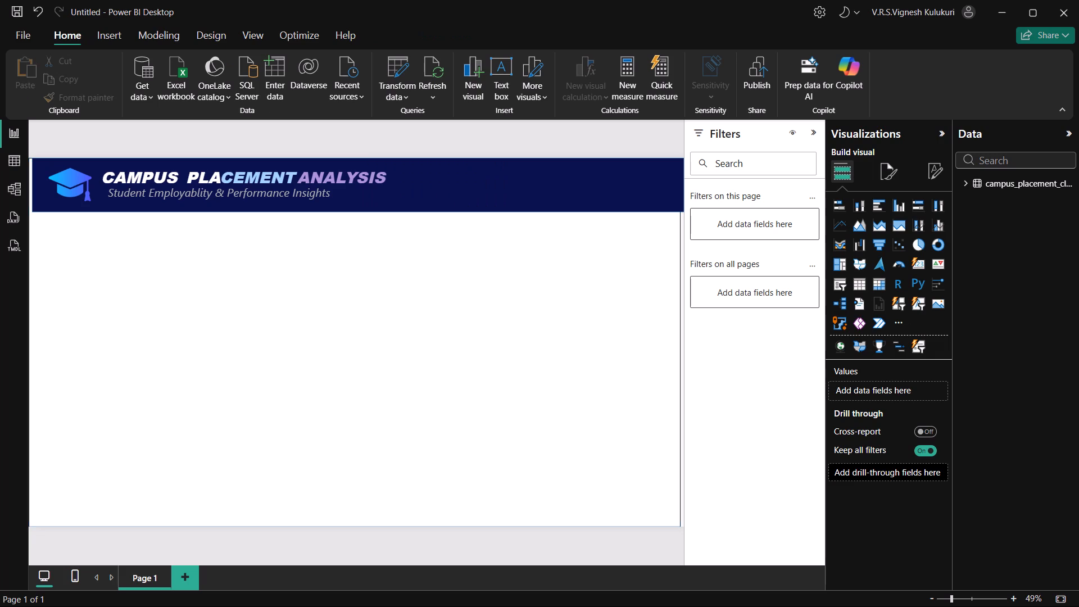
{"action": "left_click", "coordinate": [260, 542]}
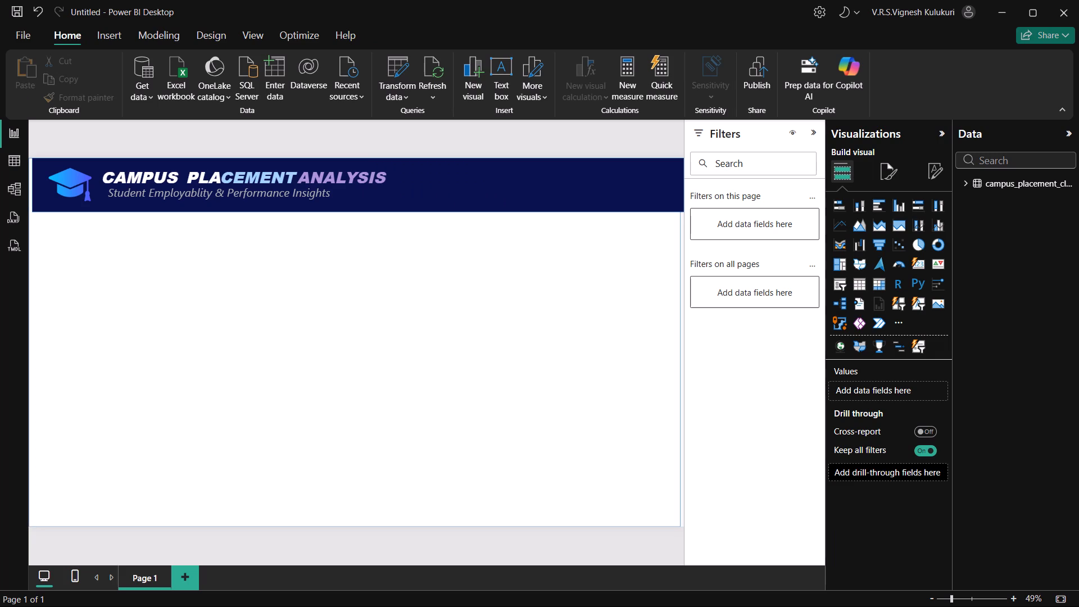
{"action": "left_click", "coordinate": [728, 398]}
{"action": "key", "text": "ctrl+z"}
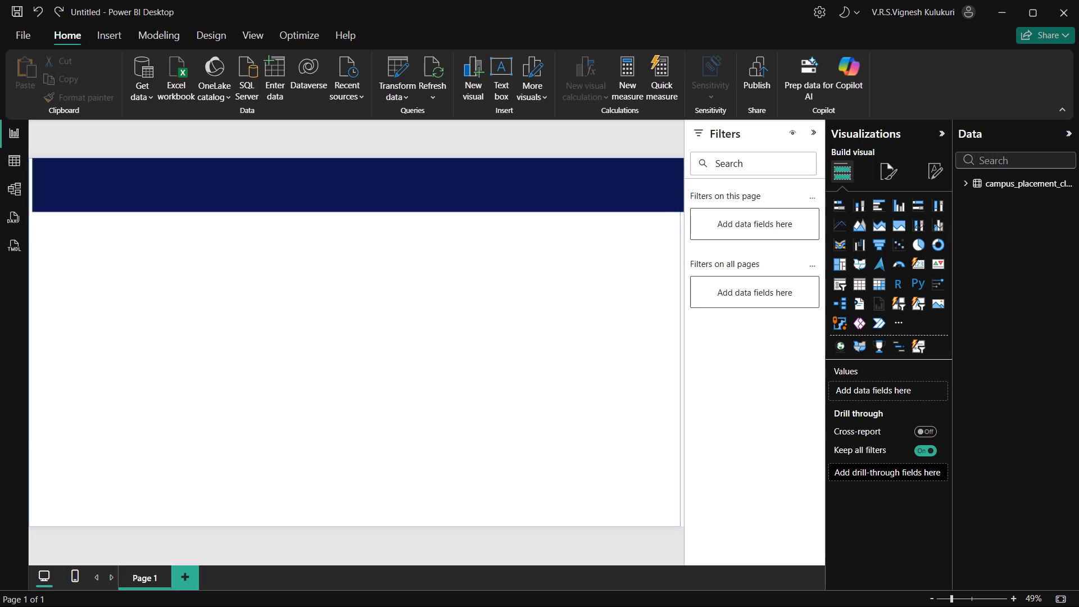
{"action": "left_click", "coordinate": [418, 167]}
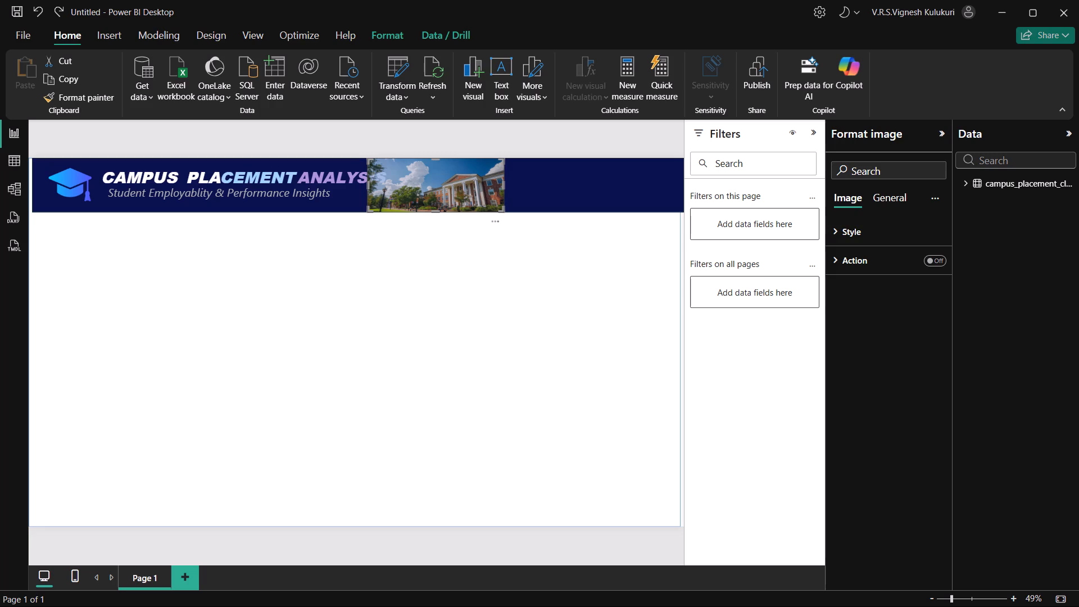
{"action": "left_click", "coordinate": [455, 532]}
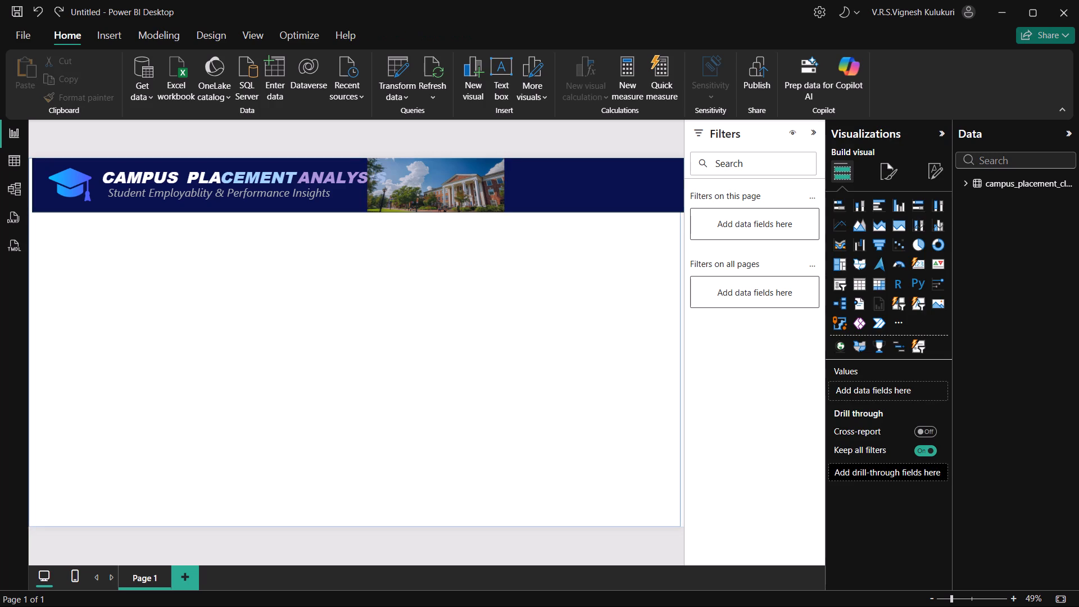
Bring the ANALYSIS text box forward one level and check its layering against the campus image.
{"action": "left_click", "coordinate": [341, 181]}
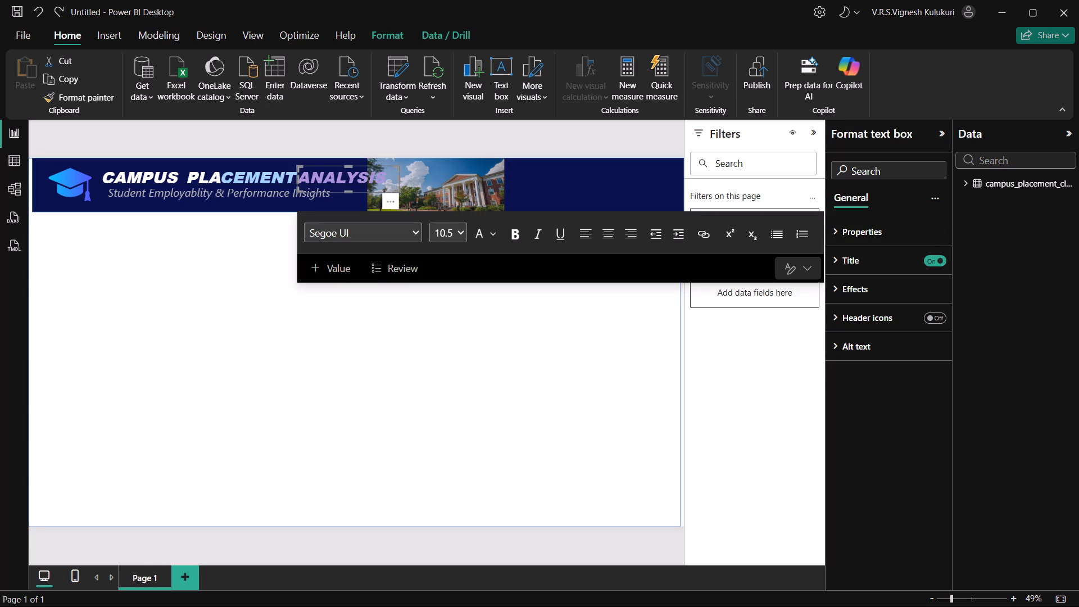
{"action": "left_click", "coordinate": [389, 35]}
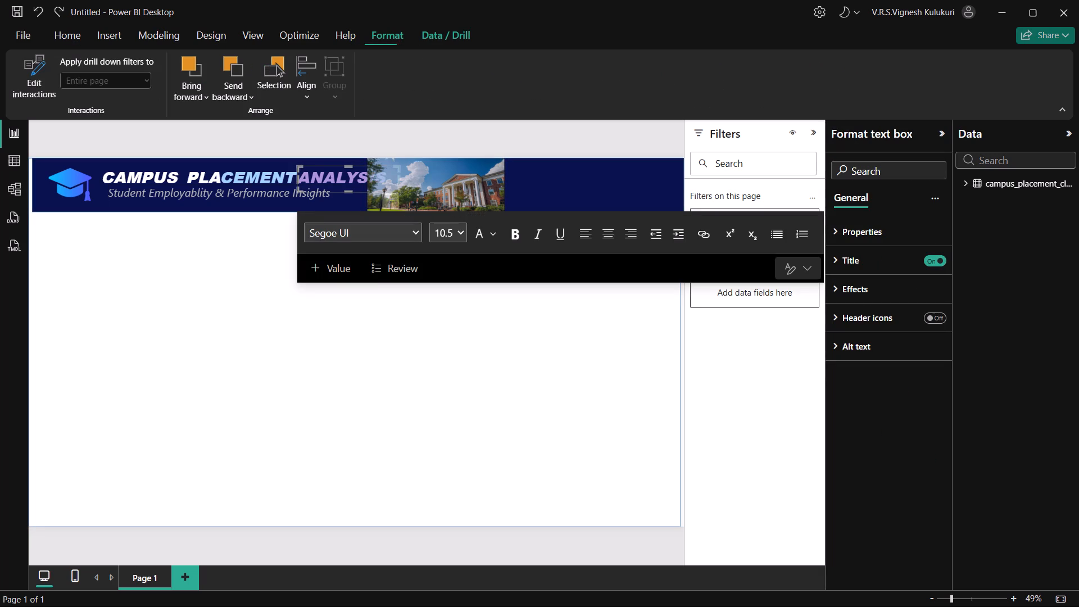
{"action": "left_click", "coordinate": [192, 90]}
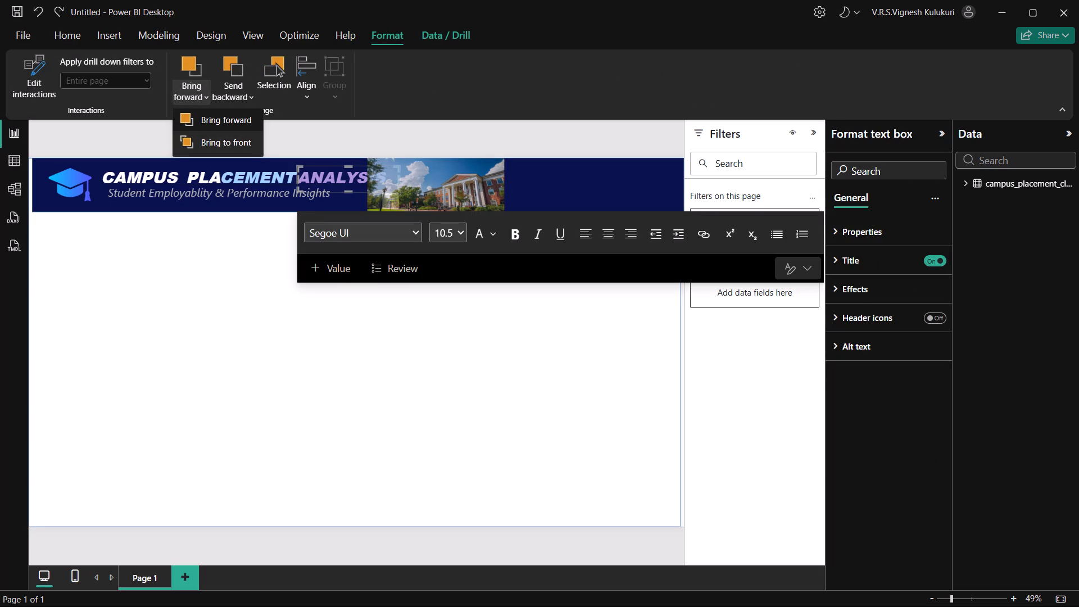
{"action": "left_click", "coordinate": [207, 120]}
{"action": "left_click", "coordinate": [201, 546]}
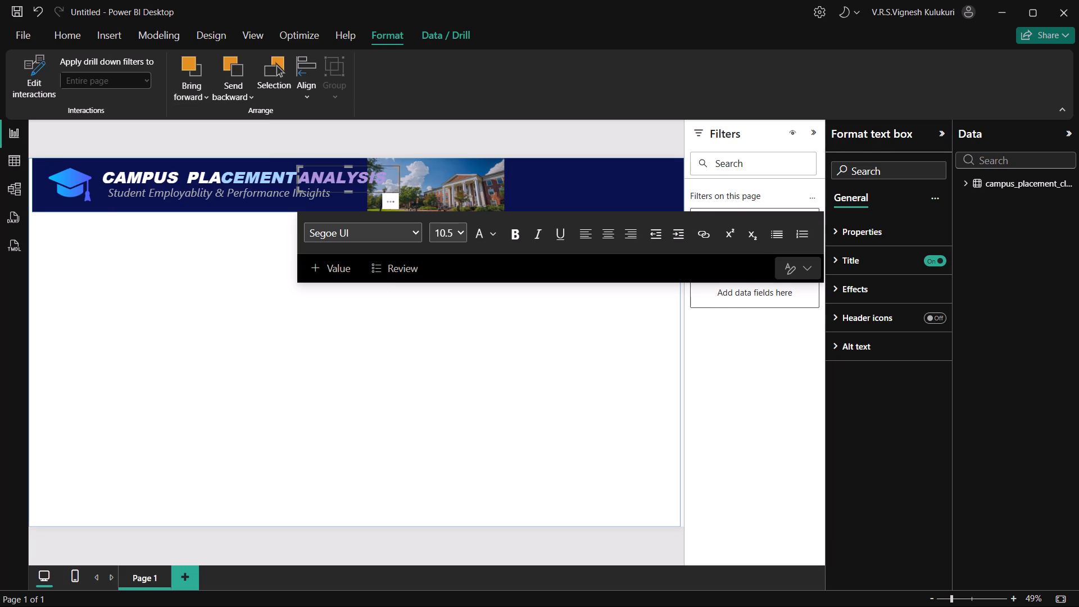
{"action": "left_click", "coordinate": [327, 173]}
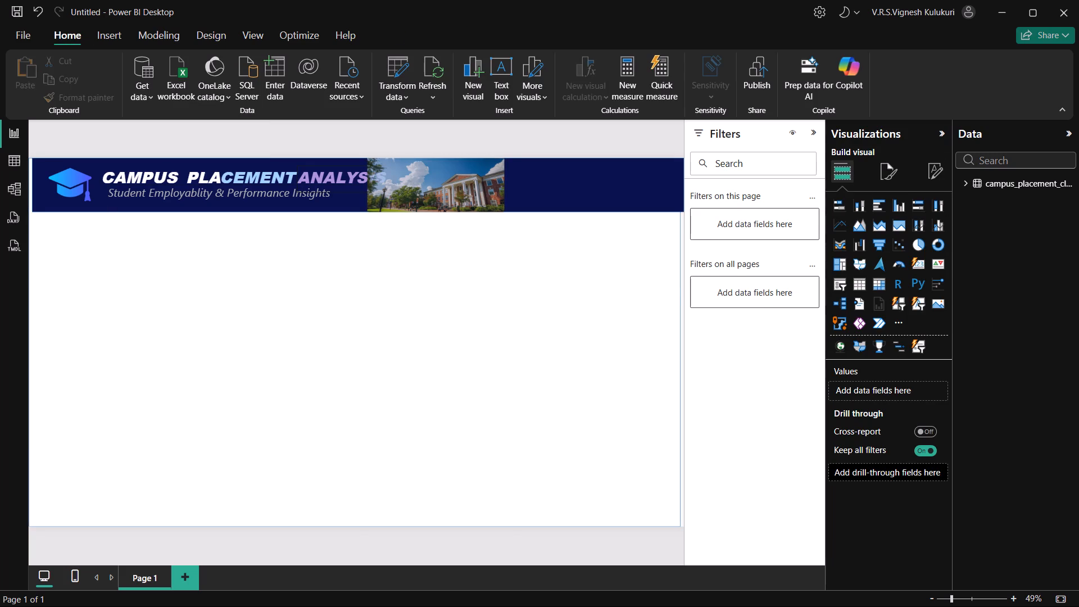
{"action": "left_click", "coordinate": [463, 169]}
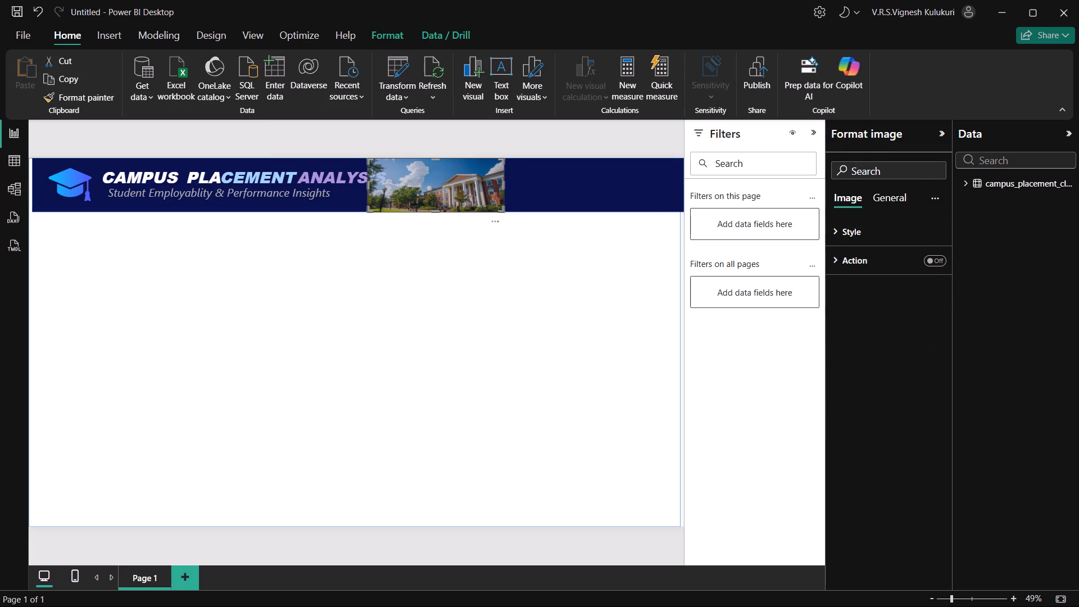
{"action": "left_click", "coordinate": [278, 544]}
Display the page's layer order list and check the ANALYSIS text box and its available options there.
{"action": "left_click", "coordinate": [327, 175]}
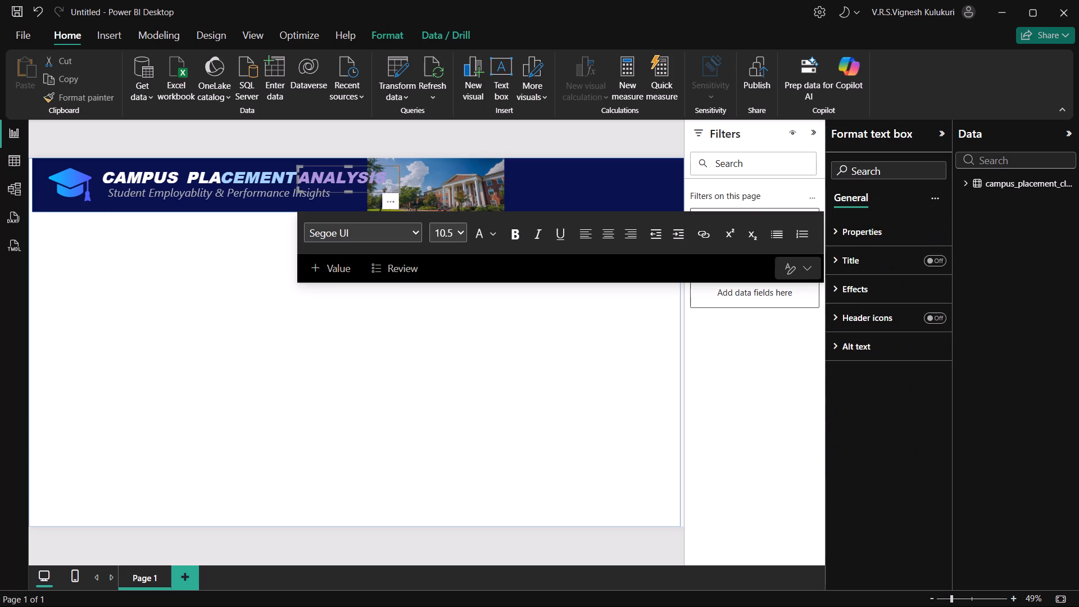
{"action": "left_click", "coordinate": [327, 175]}
{"action": "left_click", "coordinate": [388, 35]}
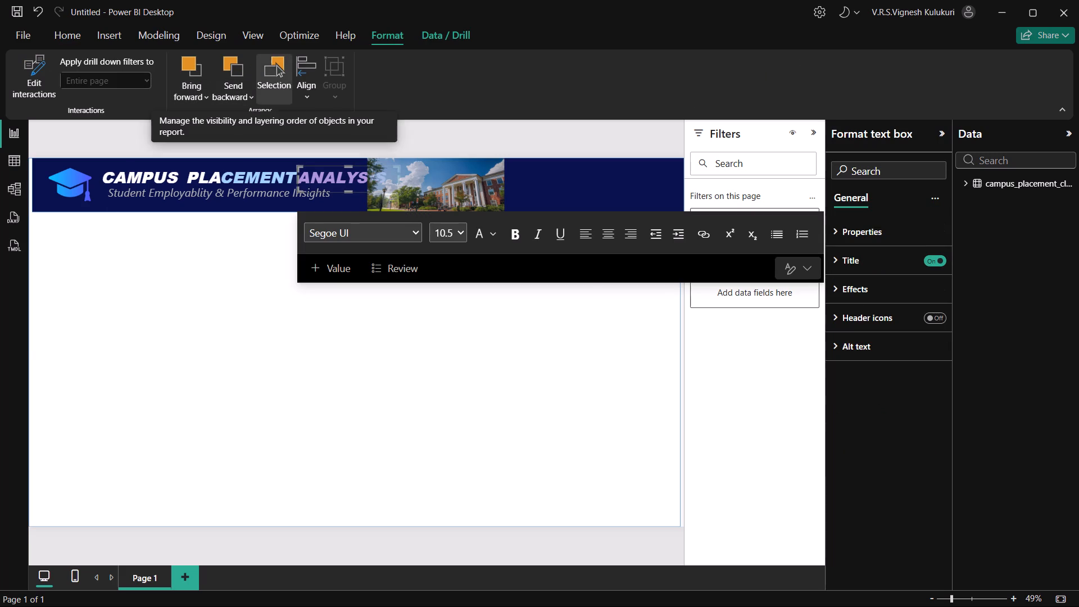
{"action": "left_click", "coordinate": [276, 83]}
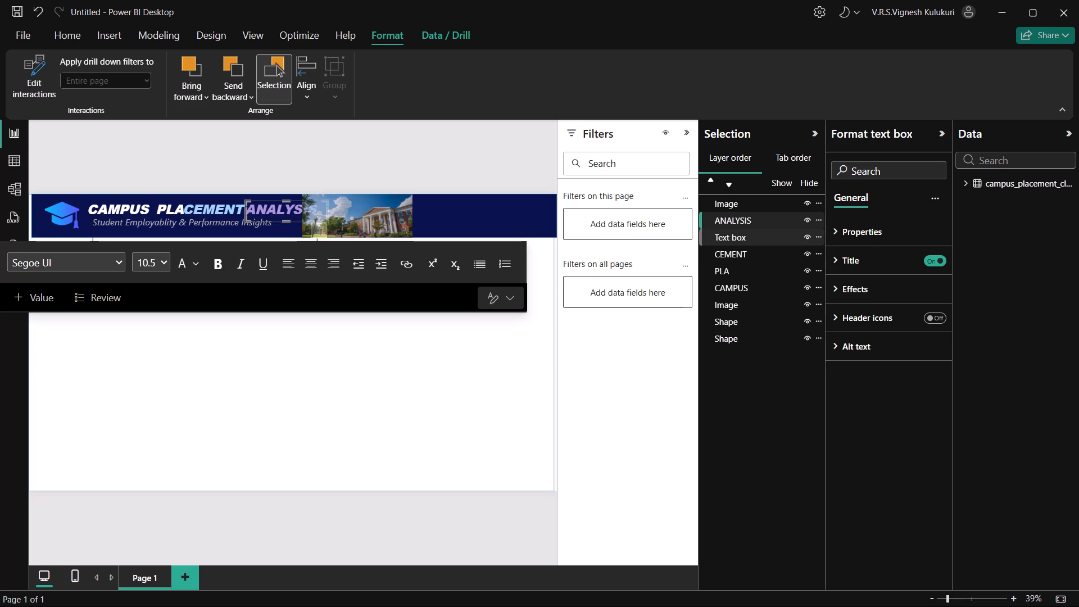
{"action": "left_click", "coordinate": [725, 306]}
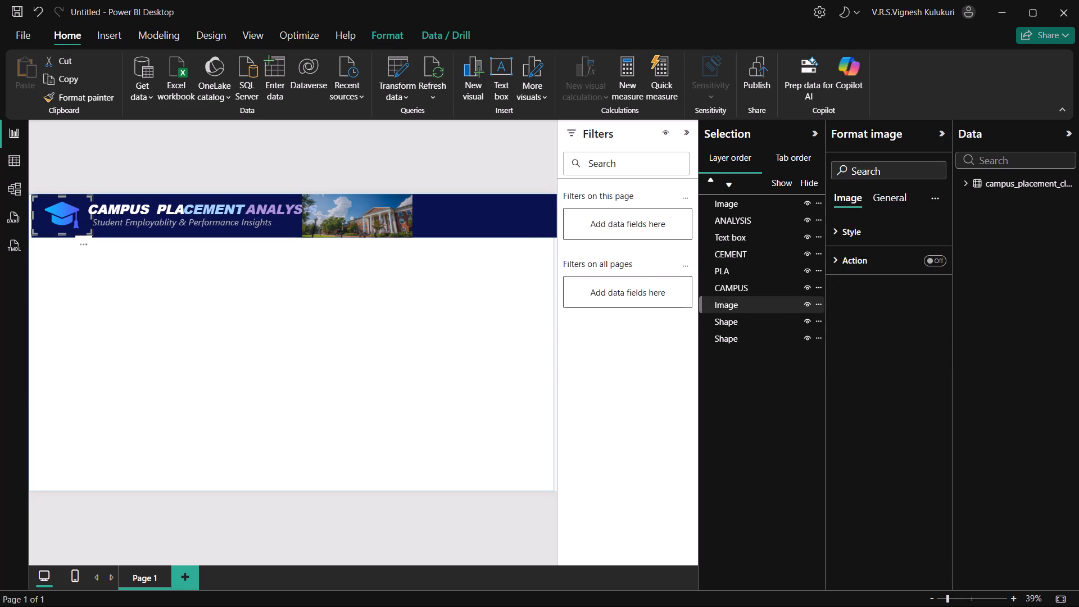
{"action": "left_click", "coordinate": [727, 219]}
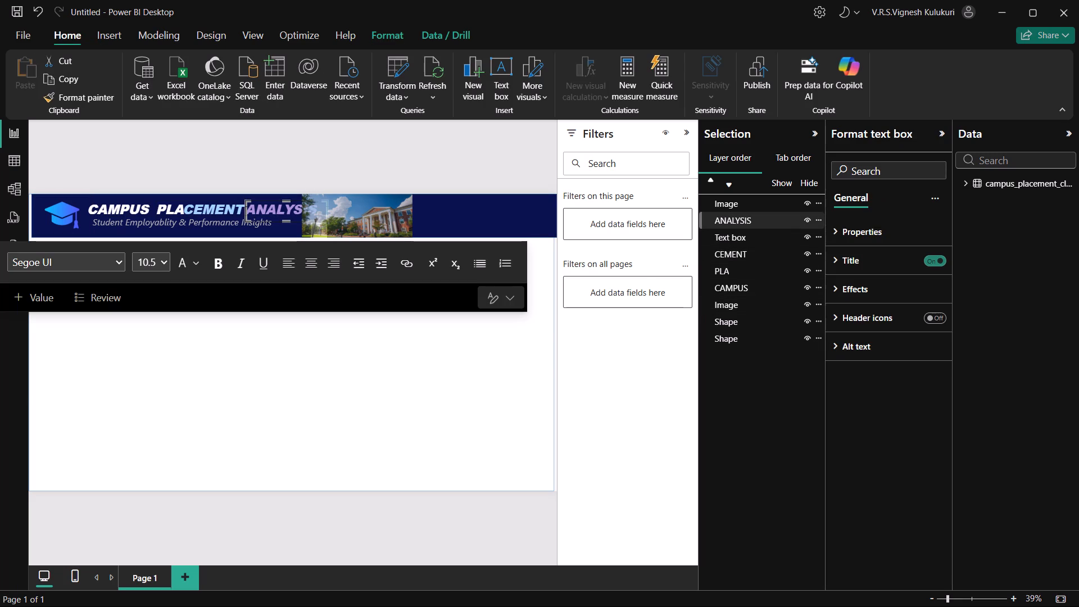
{"action": "left_click", "coordinate": [821, 221]}
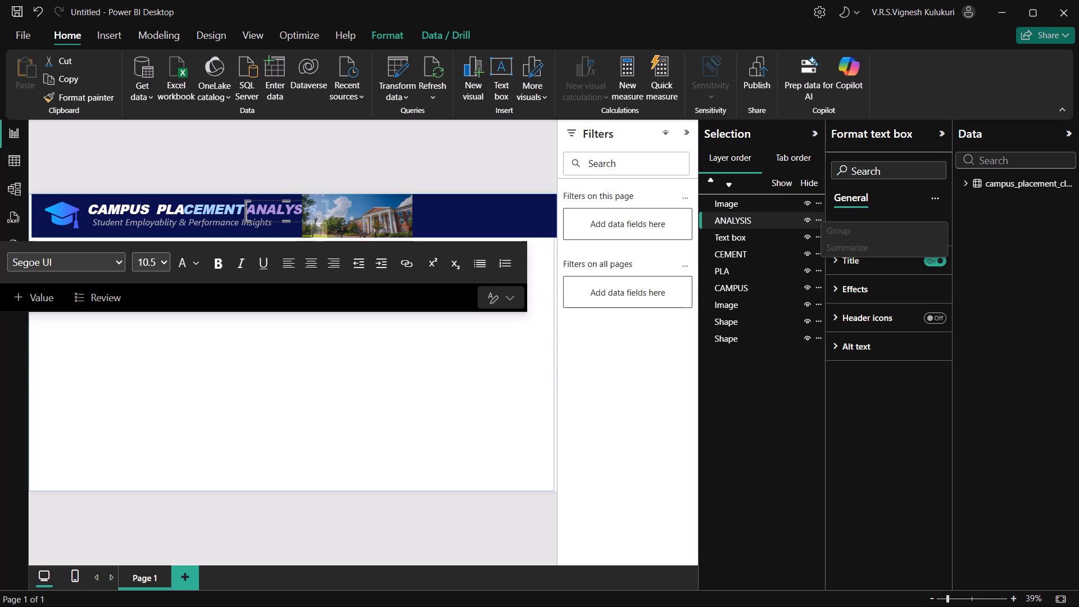
{"action": "left_click", "coordinate": [351, 203]}
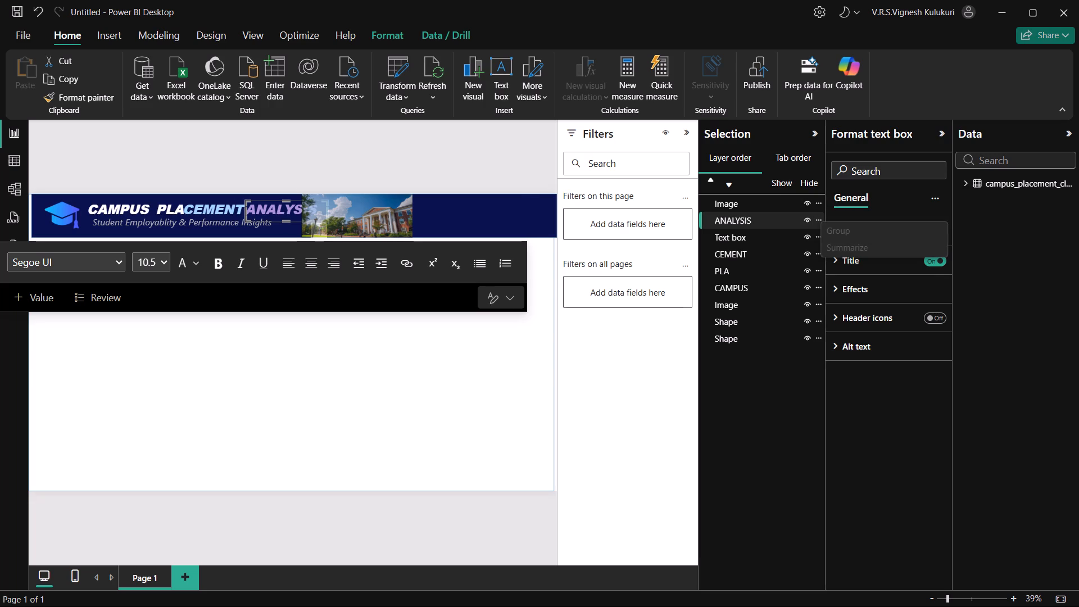
Group the campus image with the ANALYSIS text box.
{"action": "left_click", "coordinate": [351, 203], "text": "ctrl"}
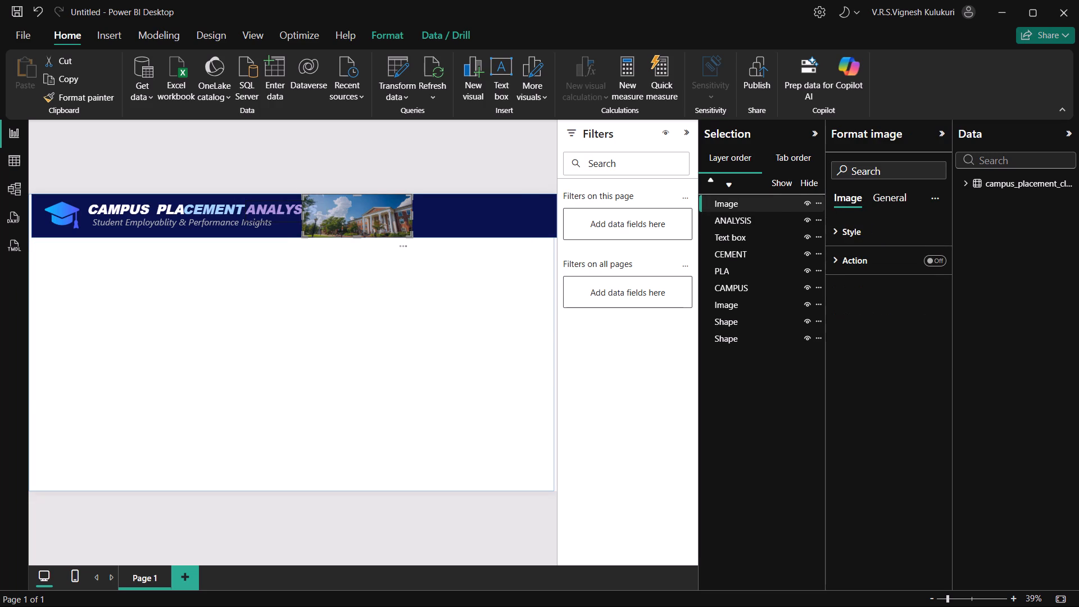
{"action": "left_click", "coordinate": [269, 208], "text": "ctrl"}
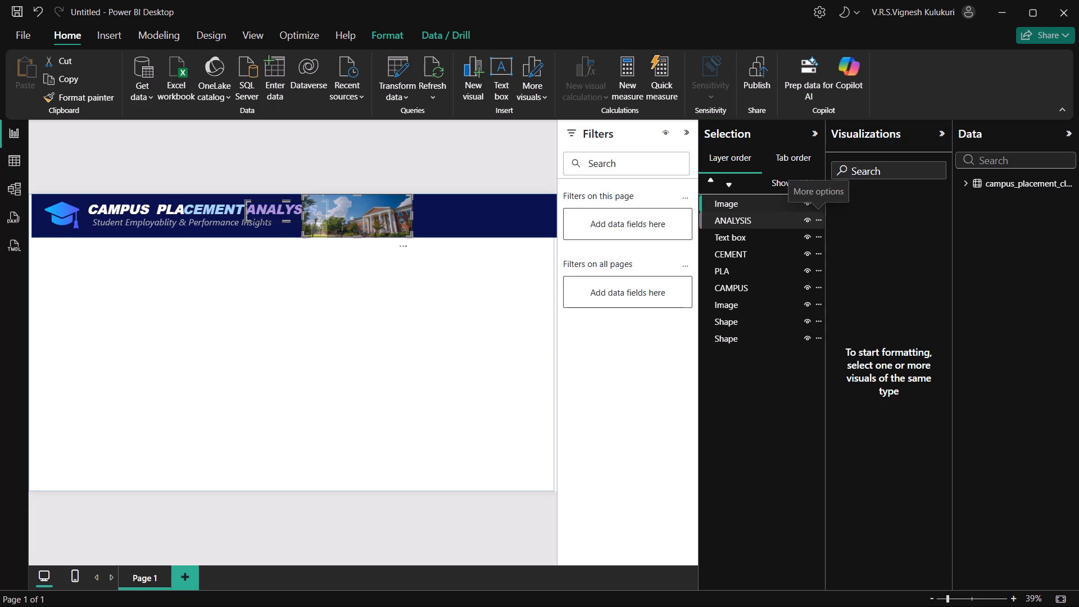
{"action": "left_click", "coordinate": [815, 221]}
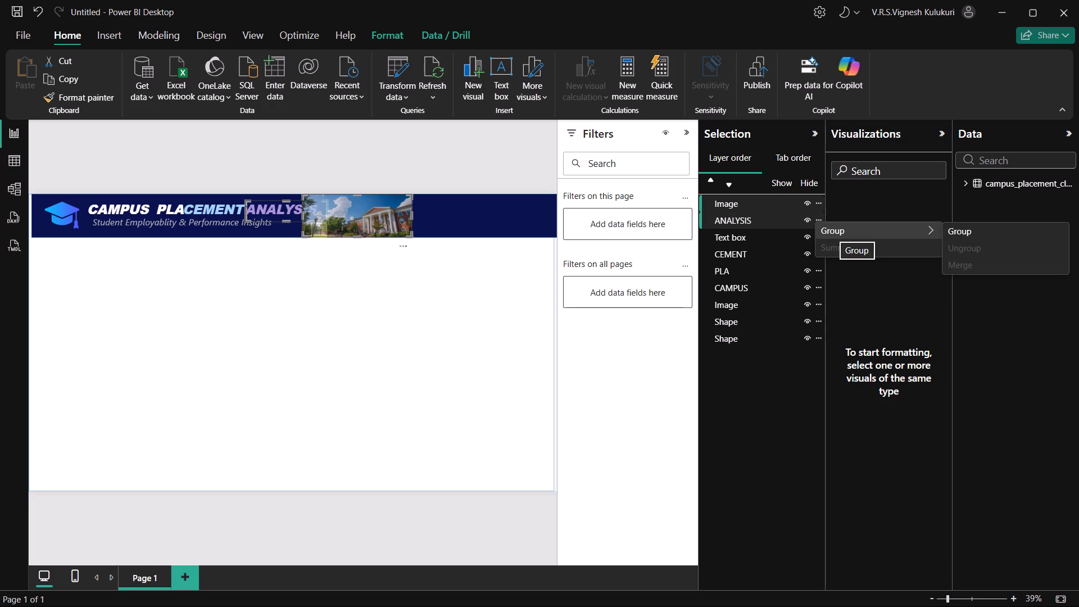
{"action": "left_click", "coordinate": [966, 228]}
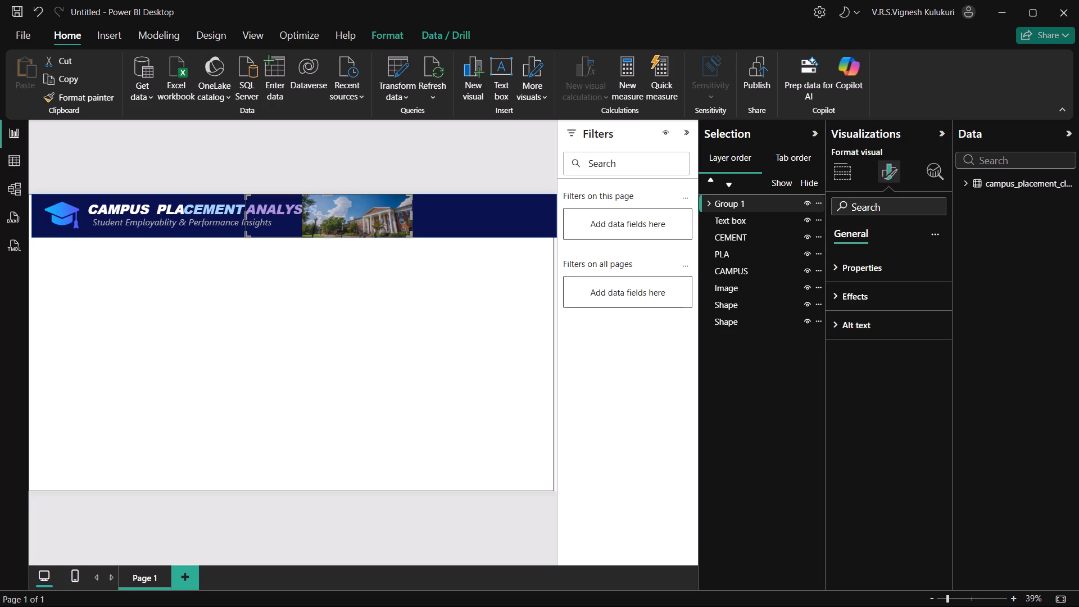
{"action": "left_click", "coordinate": [273, 514]}
Bring the ANALYSIS text box forward one level within its group so it sits above the campus image.
{"action": "left_click", "coordinate": [281, 210]}
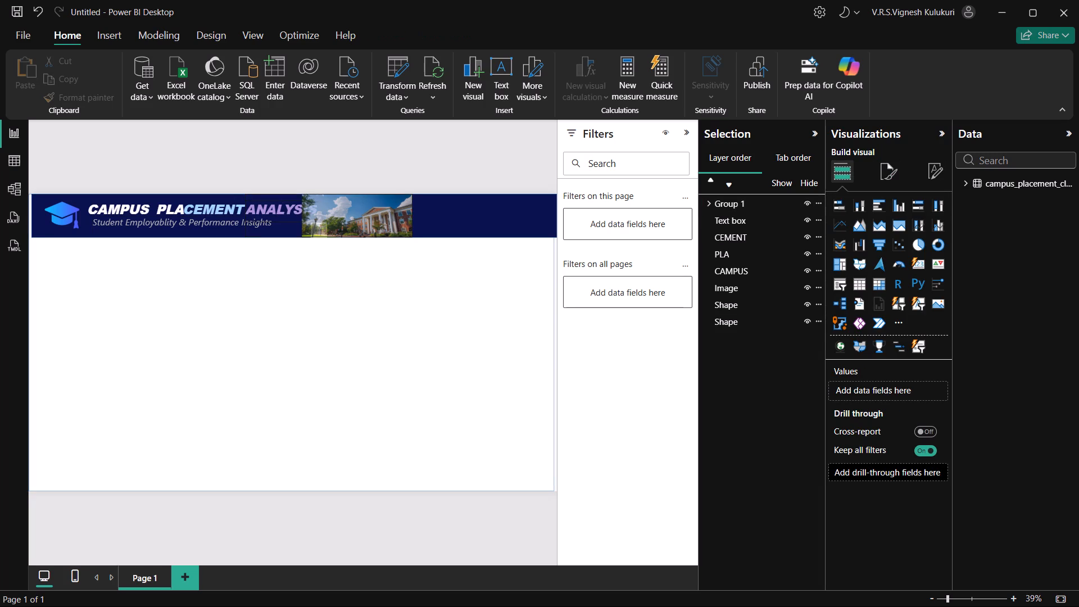
{"action": "left_click", "coordinate": [281, 210]}
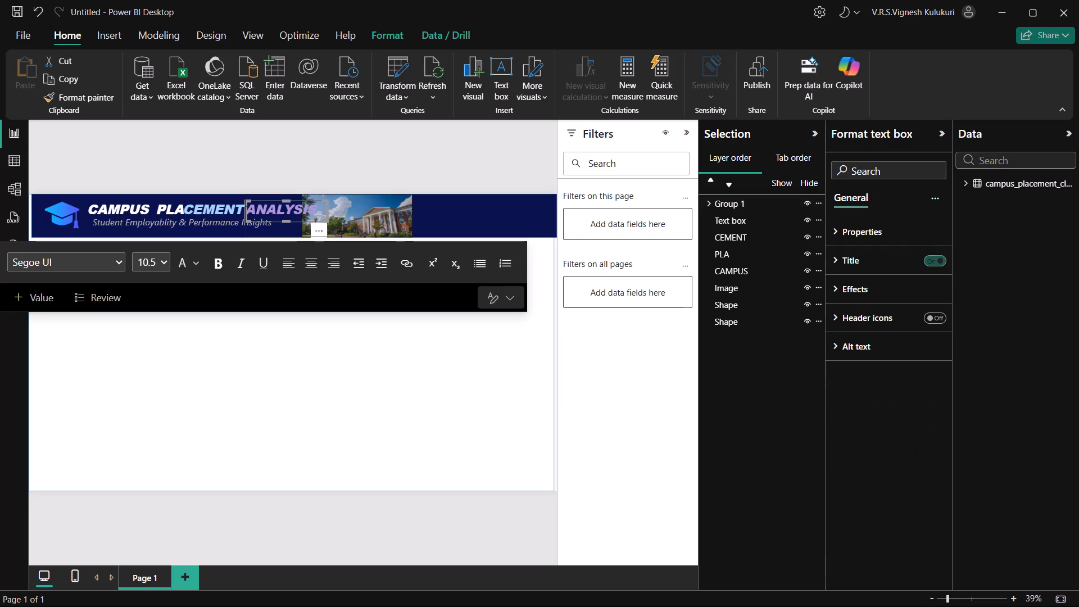
{"action": "left_click", "coordinate": [820, 203]}
{"action": "left_click", "coordinate": [820, 203]}
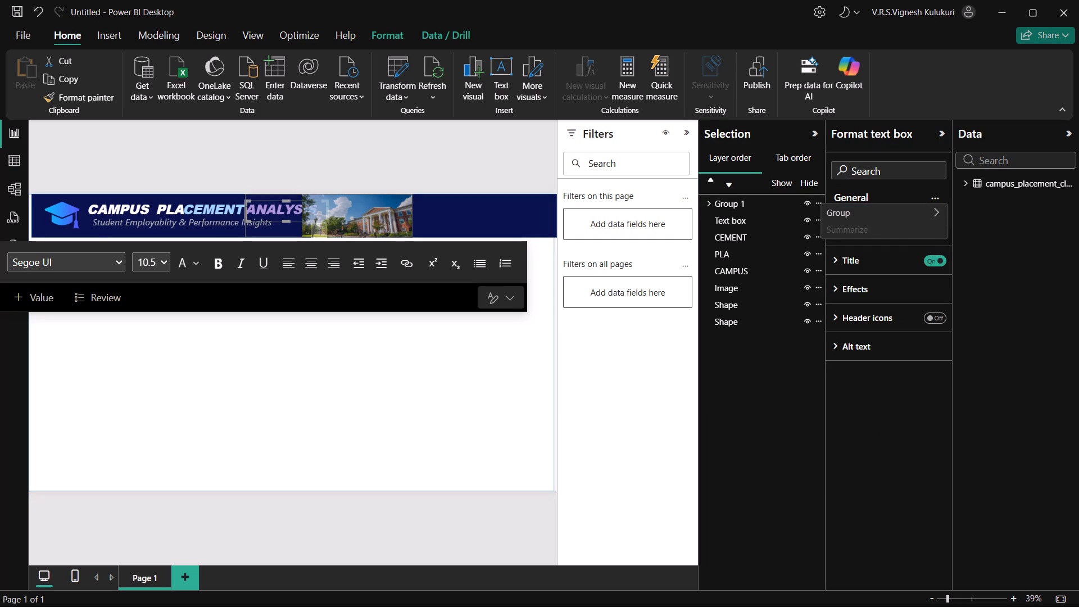
{"action": "left_click", "coordinate": [714, 205]}
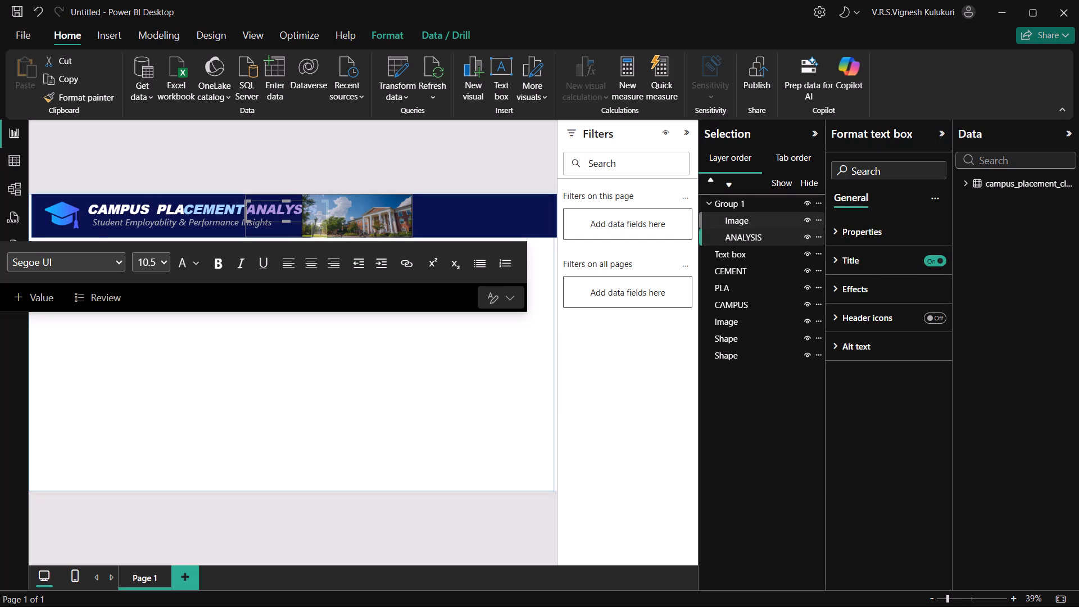
{"action": "left_click", "coordinate": [815, 235]}
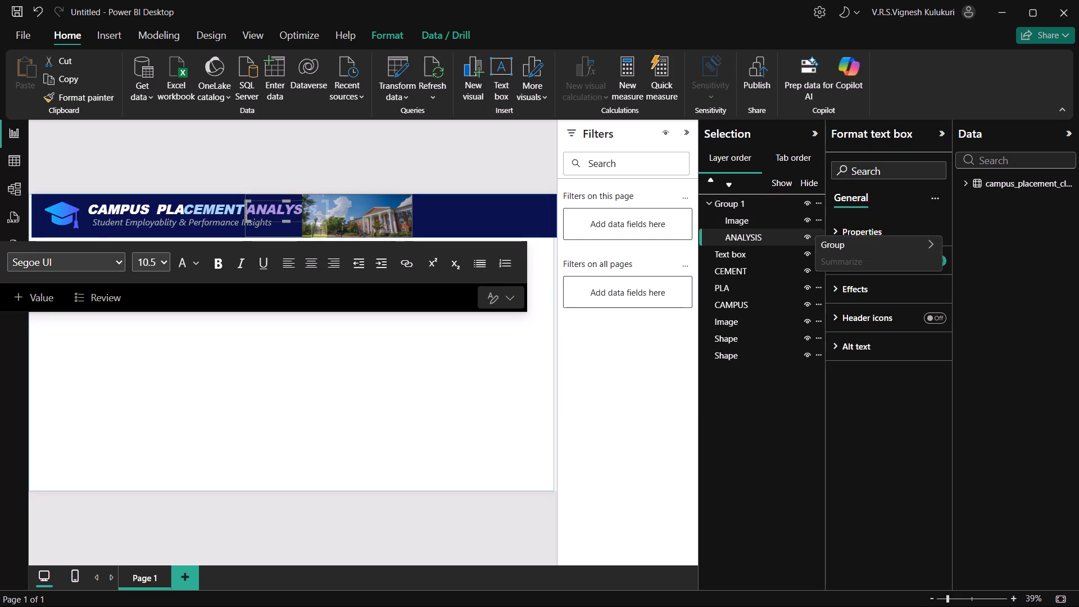
{"action": "left_click", "coordinate": [387, 42]}
{"action": "left_click", "coordinate": [192, 94]}
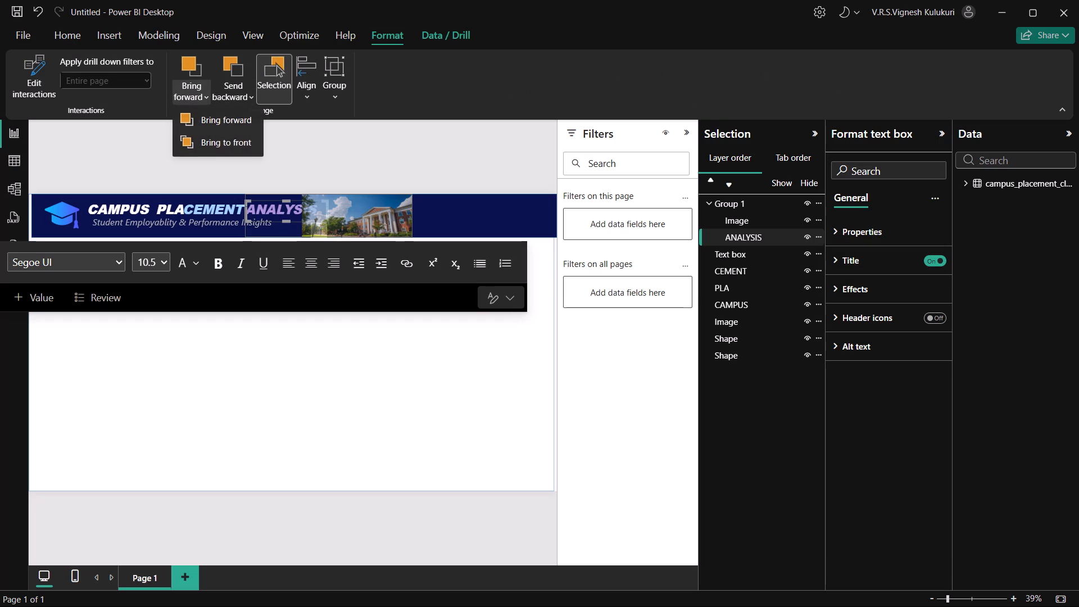
{"action": "left_click", "coordinate": [207, 123]}
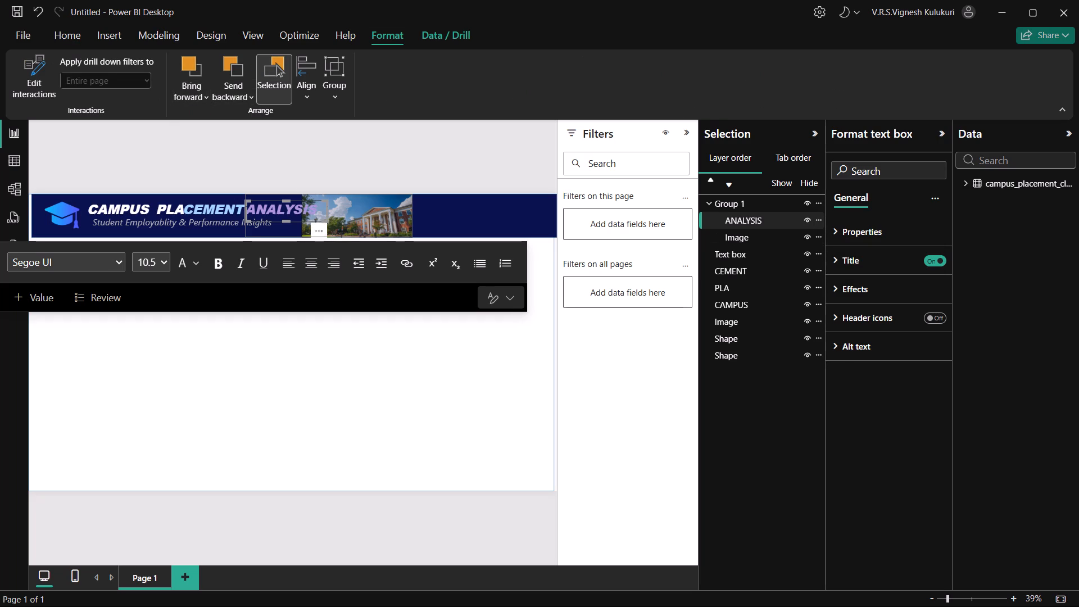
{"action": "left_click", "coordinate": [248, 532]}
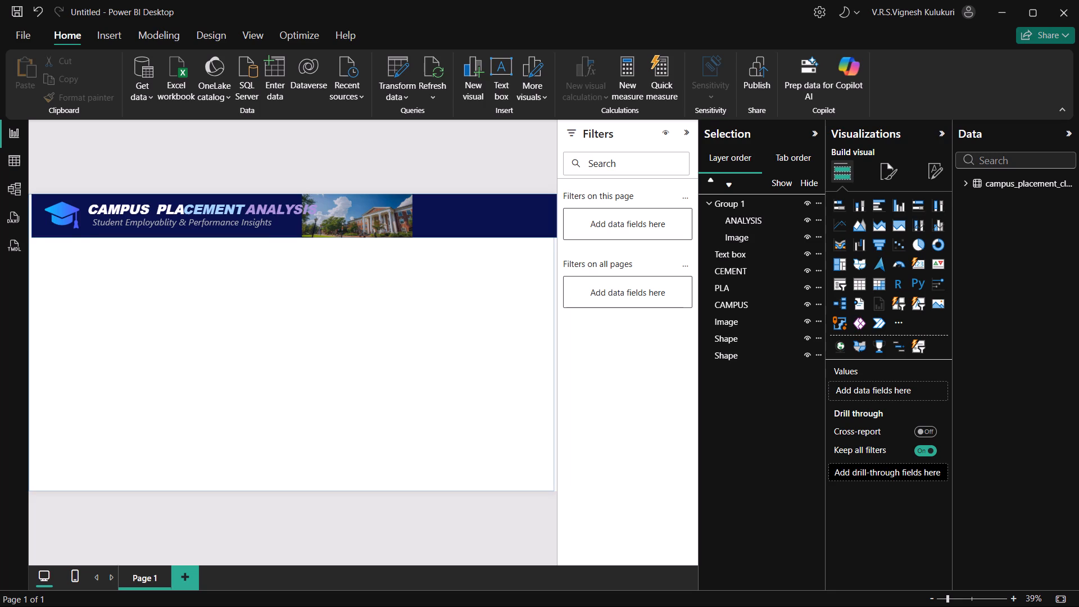
Collapse the Filters pane to give the report canvas more room.
{"action": "left_click", "coordinate": [683, 134]}
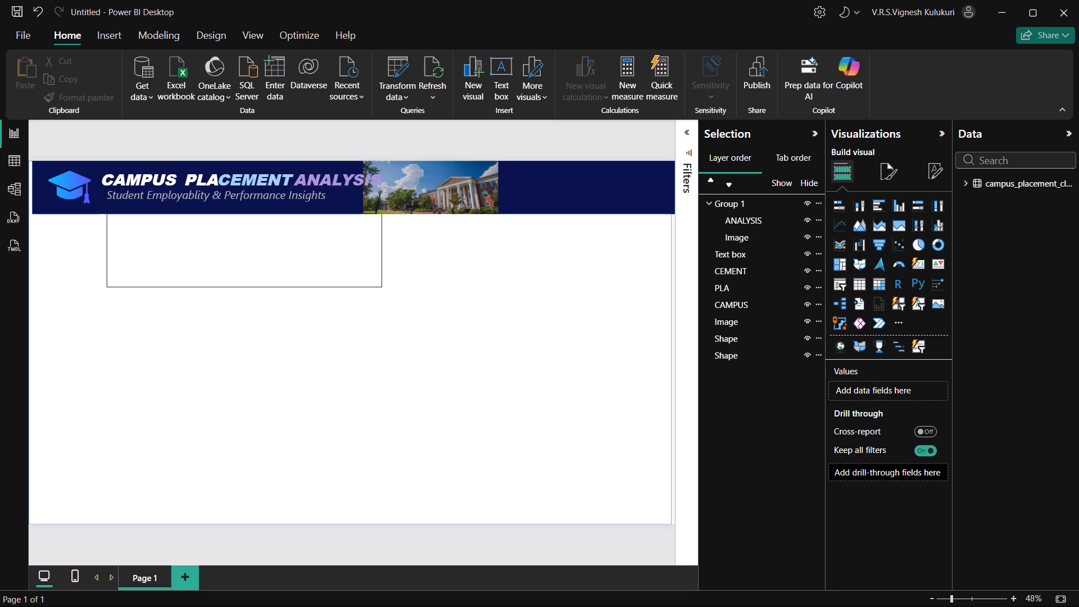
{"action": "left_click", "coordinate": [350, 542]}
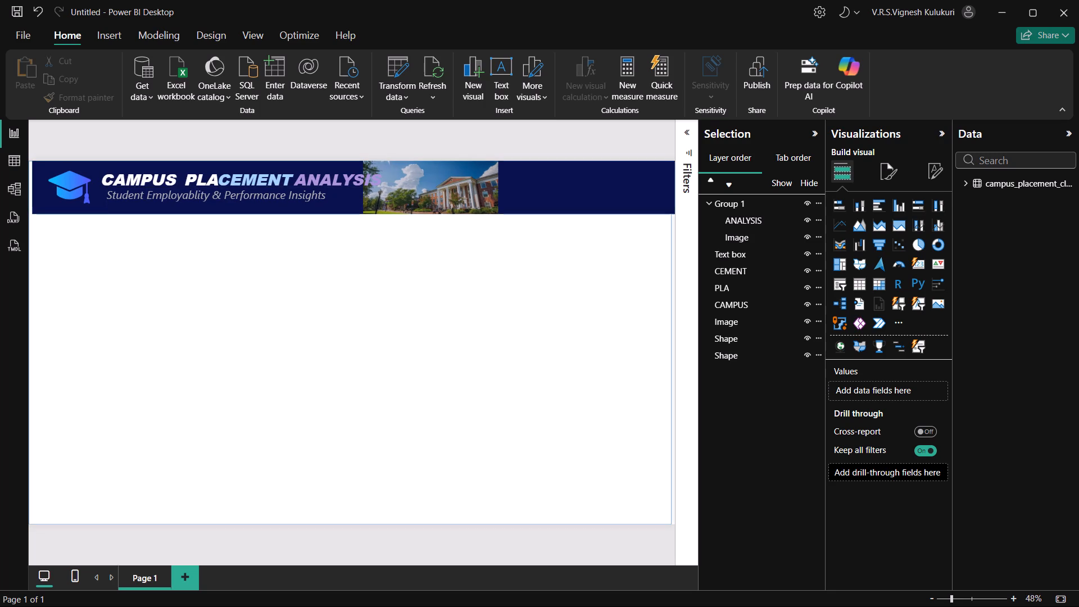
{"action": "left_click", "coordinate": [525, 184]}
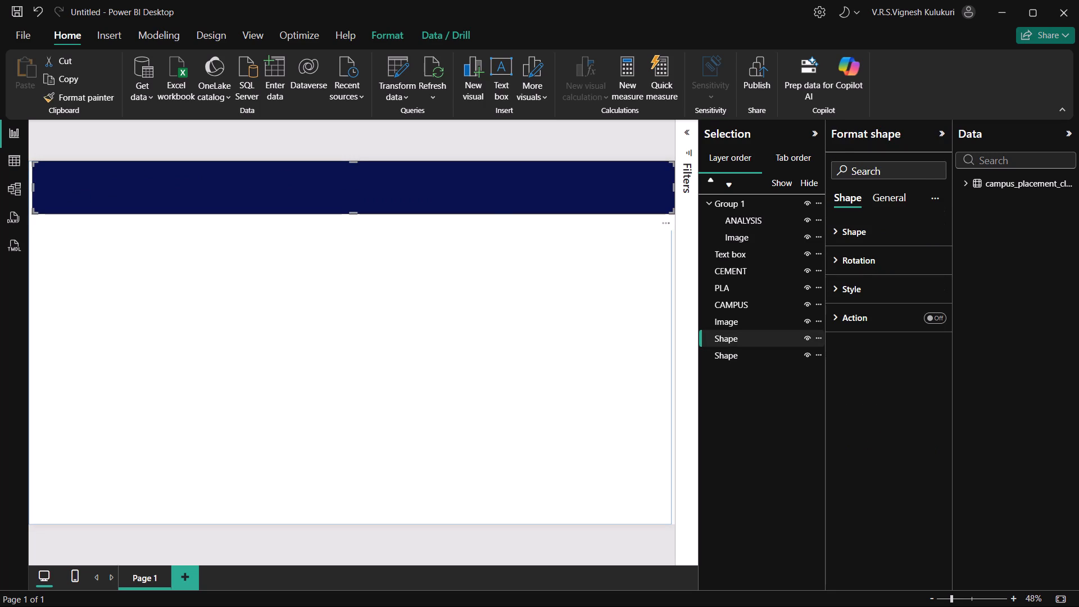
{"action": "left_click", "coordinate": [265, 557]}
Set the transparency of the campus image inside the group to 53%.
{"action": "left_click", "coordinate": [424, 200]}
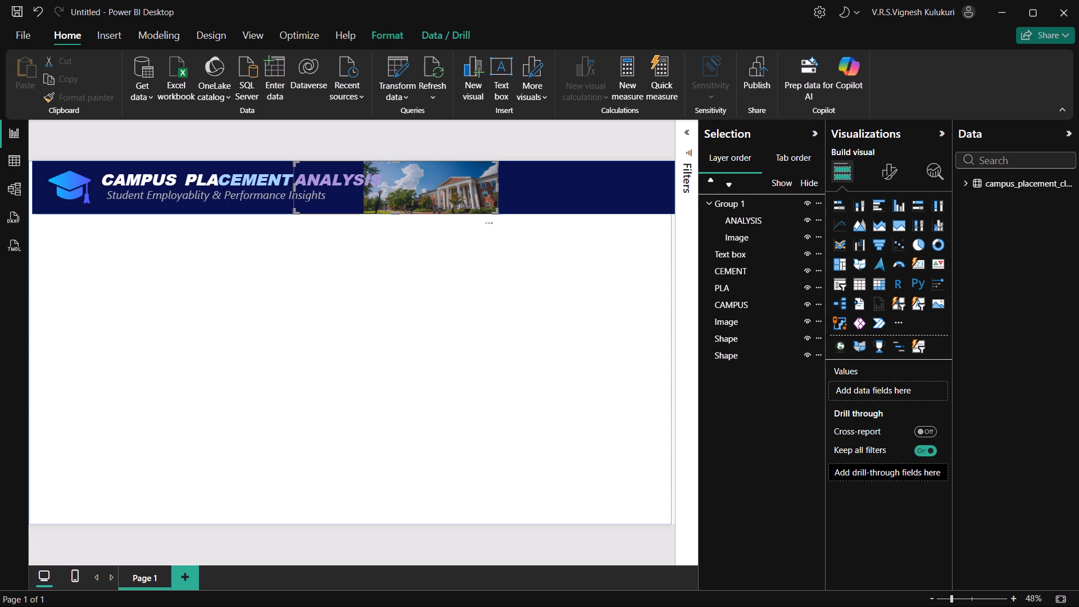
{"action": "left_click", "coordinate": [747, 233]}
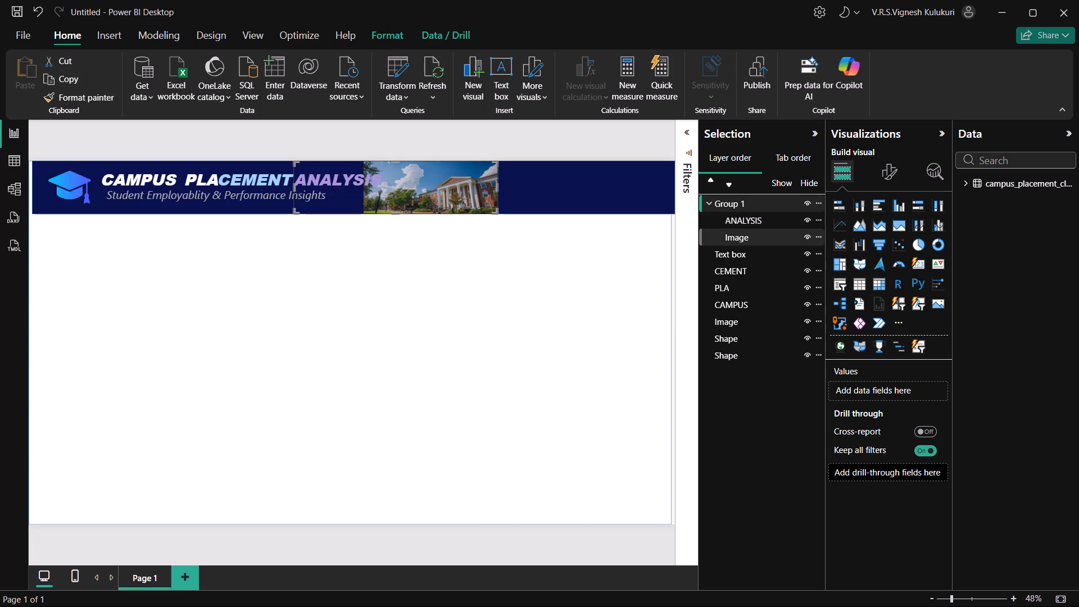
{"action": "left_click", "coordinate": [853, 229]}
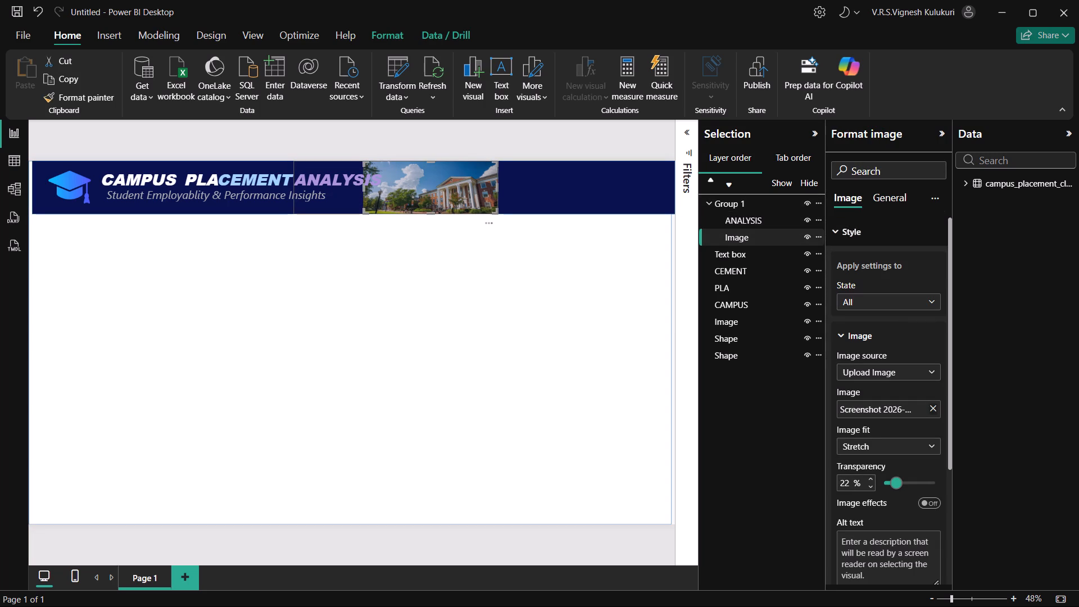
{"action": "left_click_drag", "start_coordinate": [895, 482], "coordinate": [904, 483]}
{"action": "left_click_drag", "start_coordinate": [904, 483], "coordinate": [904, 483]}
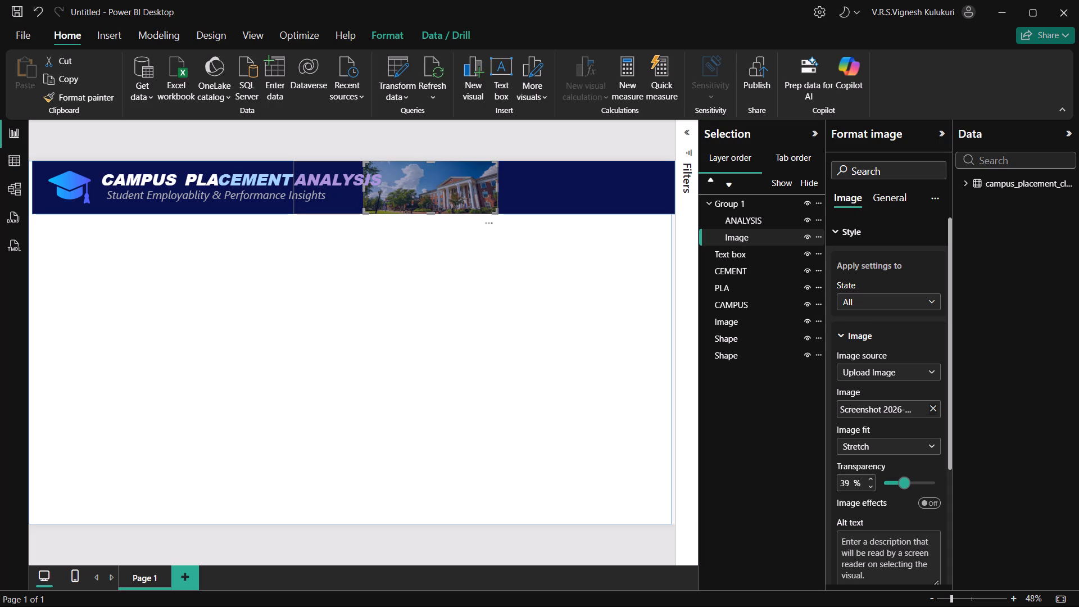
{"action": "left_click", "coordinate": [904, 483]}
{"action": "left_click_drag", "start_coordinate": [904, 483], "coordinate": [911, 484]}
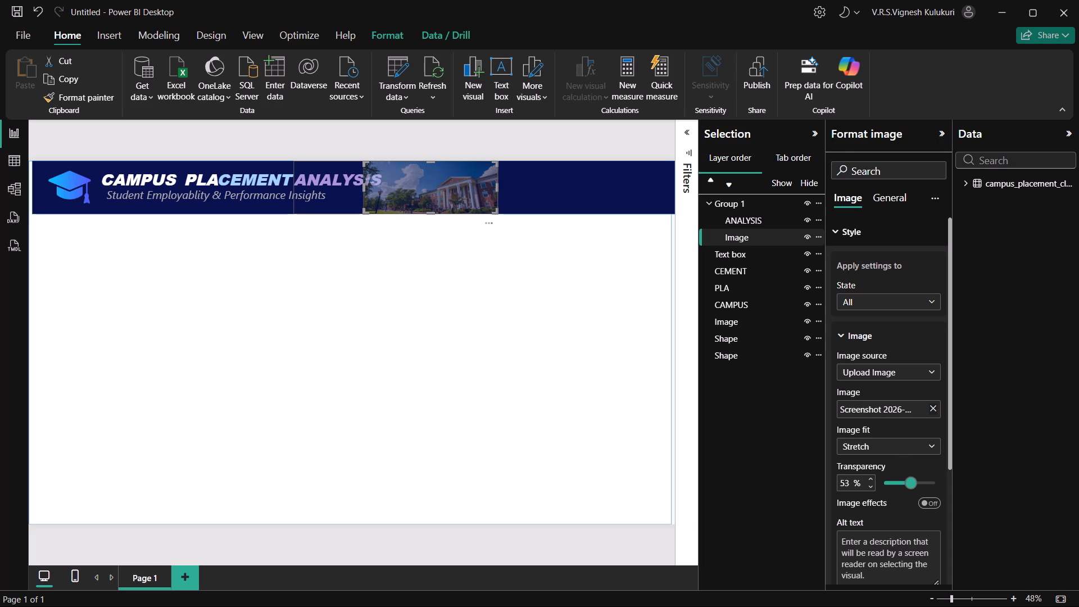
{"action": "left_click", "coordinate": [478, 554]}
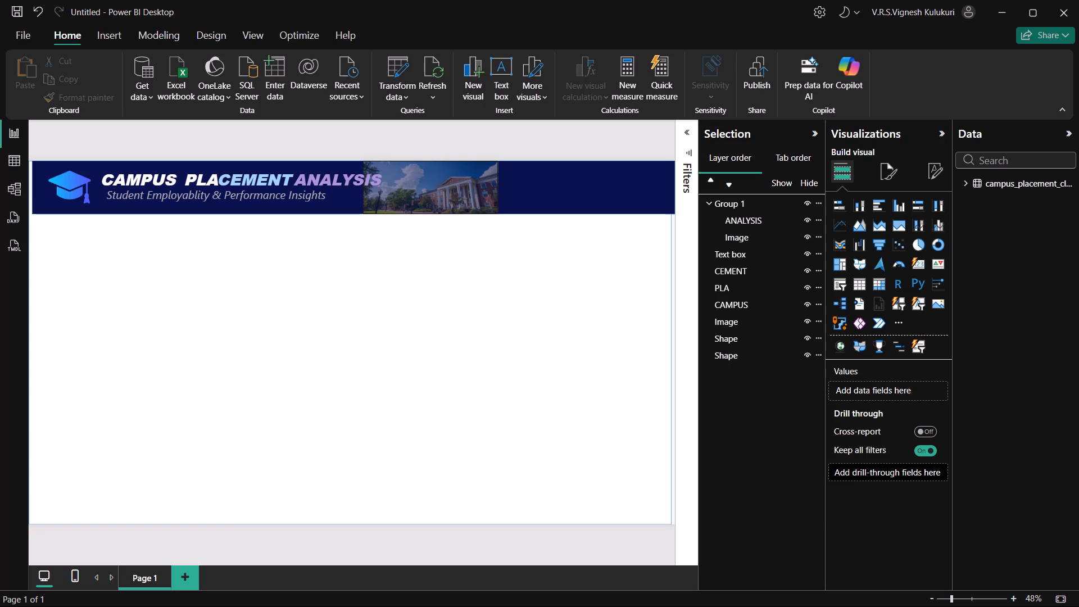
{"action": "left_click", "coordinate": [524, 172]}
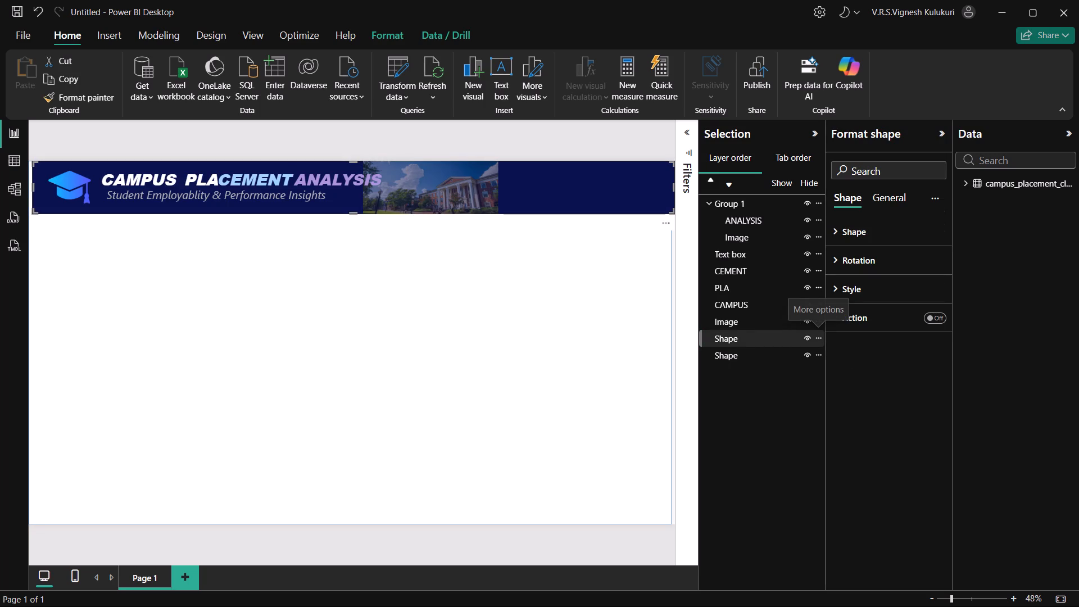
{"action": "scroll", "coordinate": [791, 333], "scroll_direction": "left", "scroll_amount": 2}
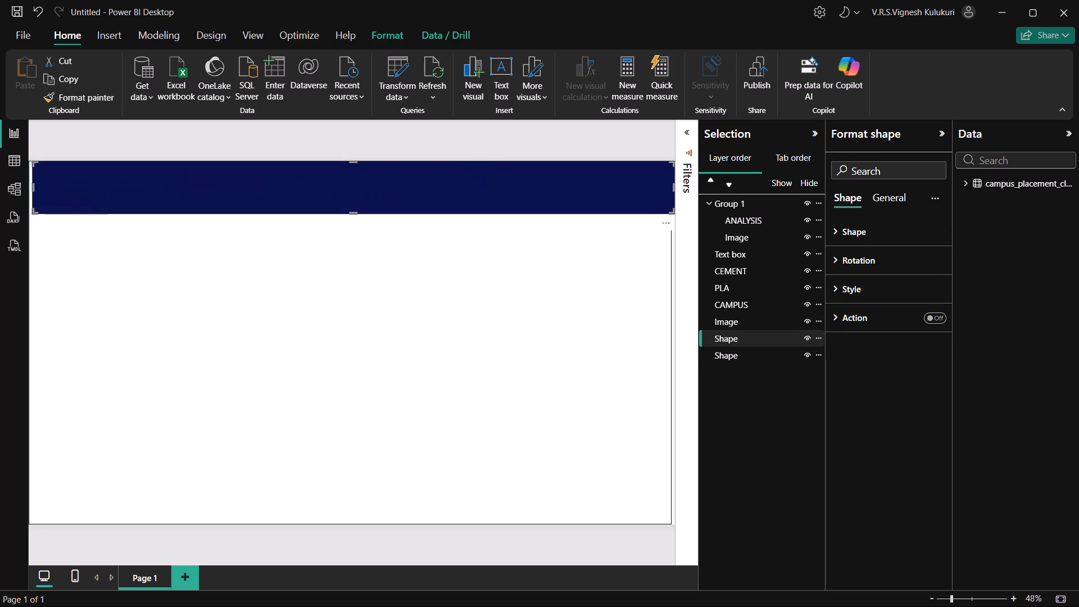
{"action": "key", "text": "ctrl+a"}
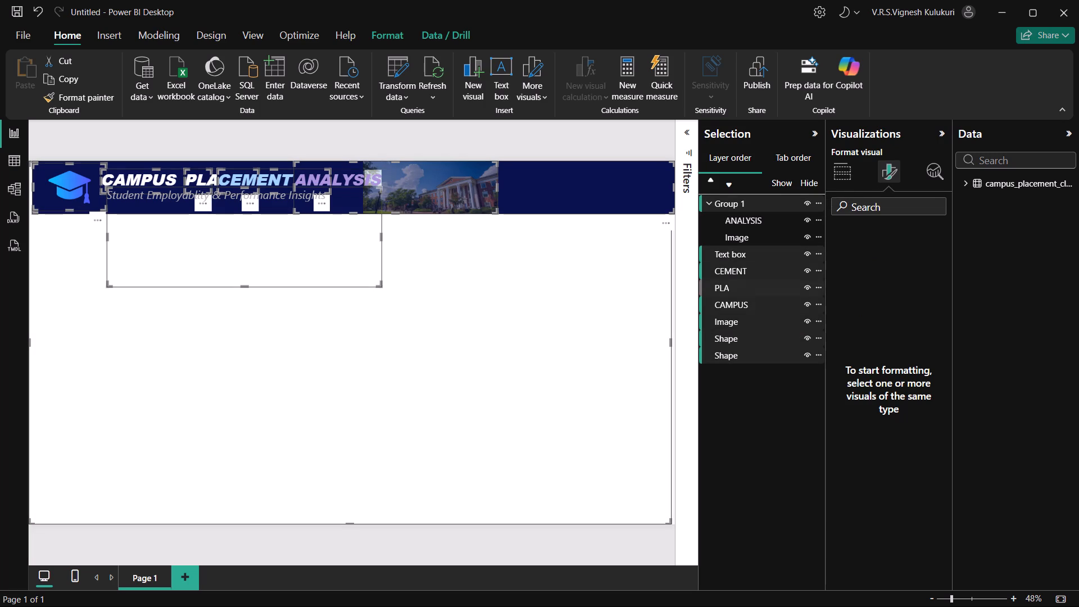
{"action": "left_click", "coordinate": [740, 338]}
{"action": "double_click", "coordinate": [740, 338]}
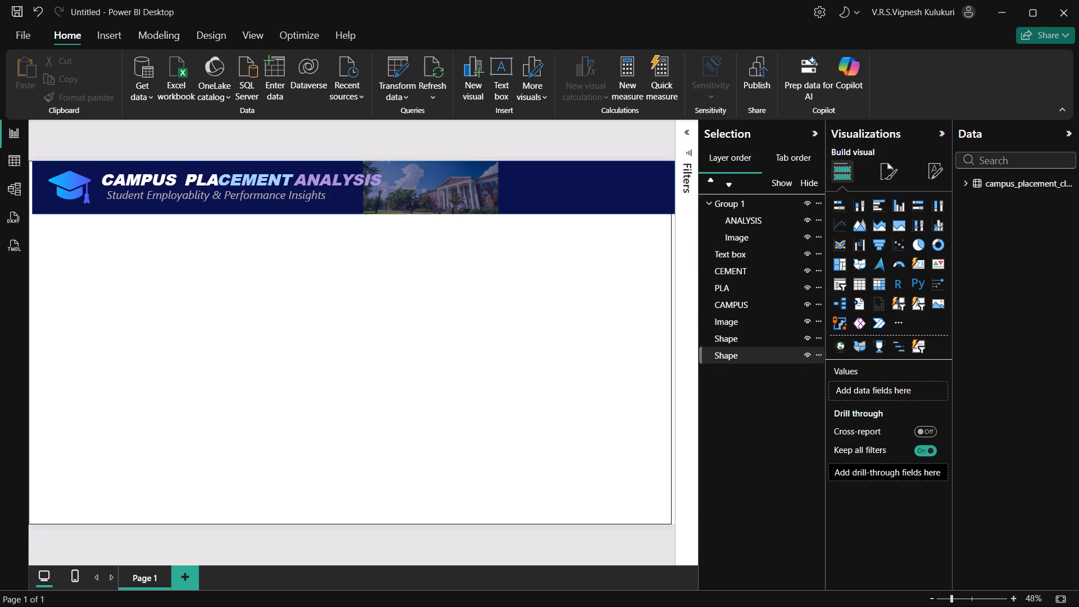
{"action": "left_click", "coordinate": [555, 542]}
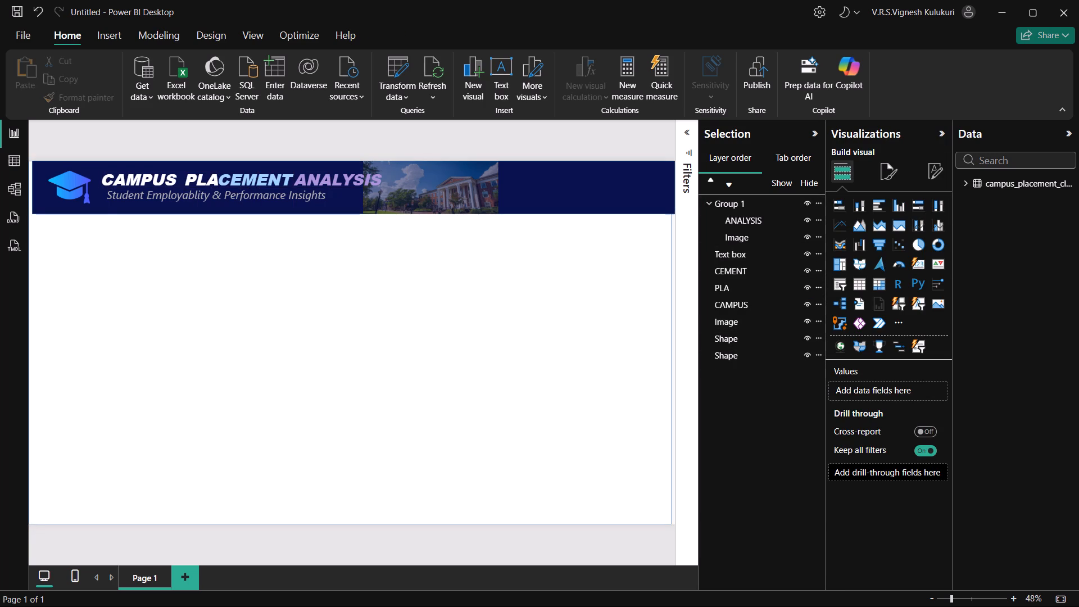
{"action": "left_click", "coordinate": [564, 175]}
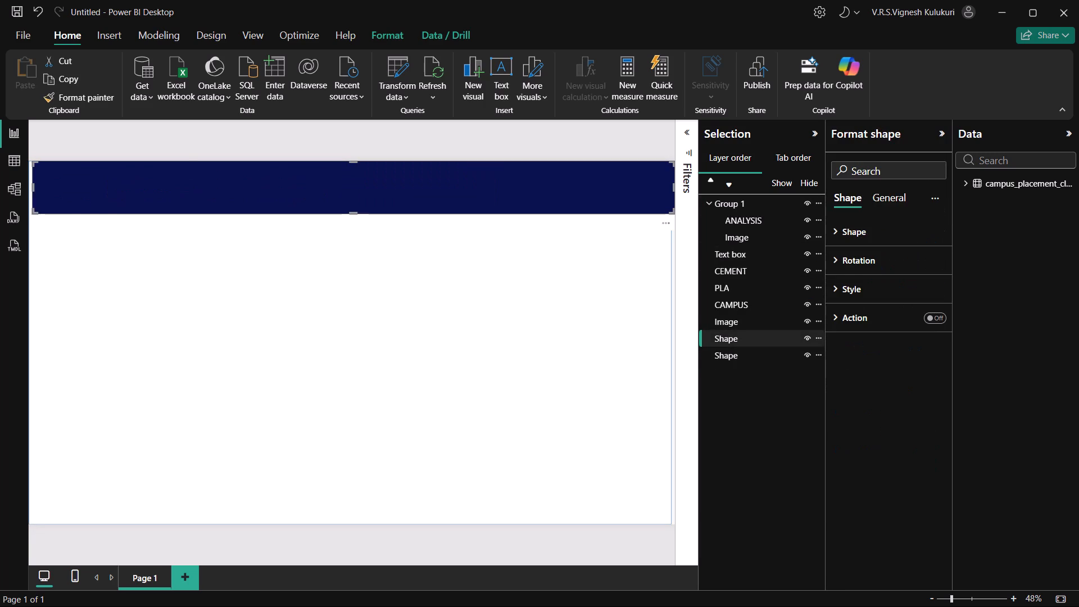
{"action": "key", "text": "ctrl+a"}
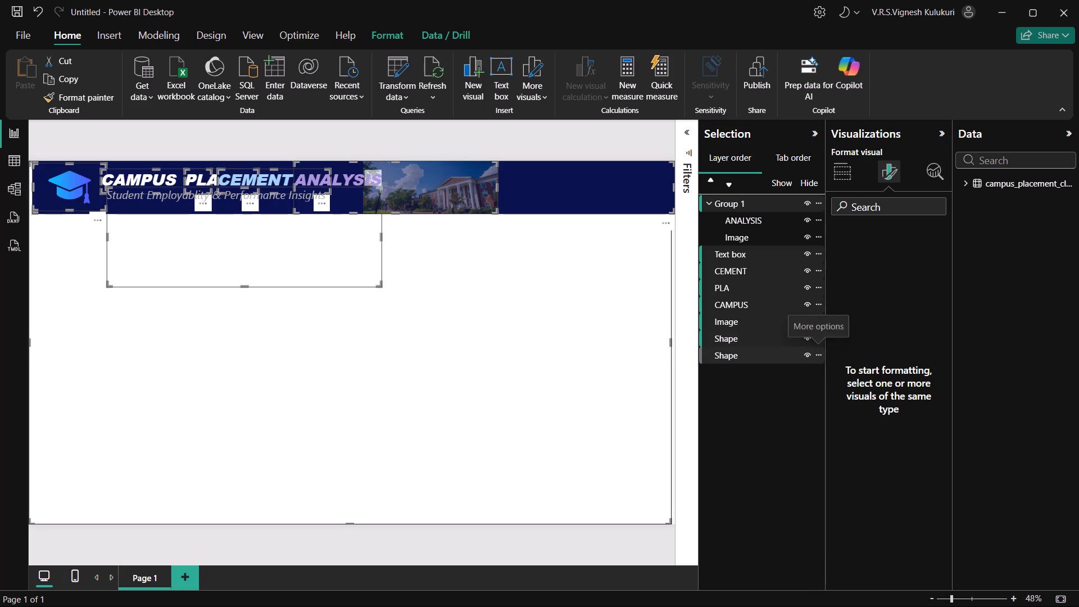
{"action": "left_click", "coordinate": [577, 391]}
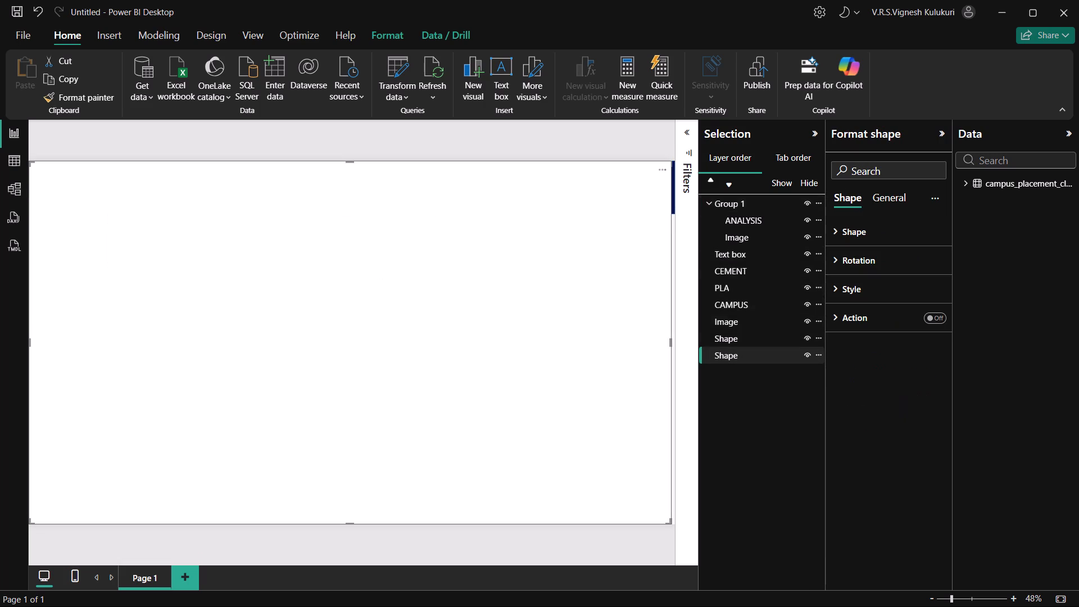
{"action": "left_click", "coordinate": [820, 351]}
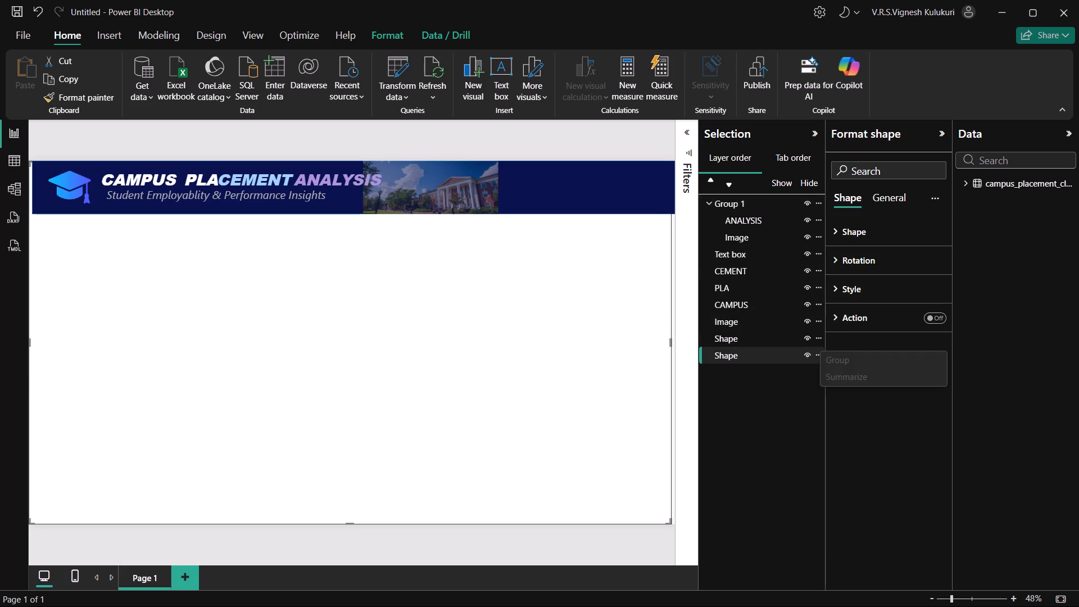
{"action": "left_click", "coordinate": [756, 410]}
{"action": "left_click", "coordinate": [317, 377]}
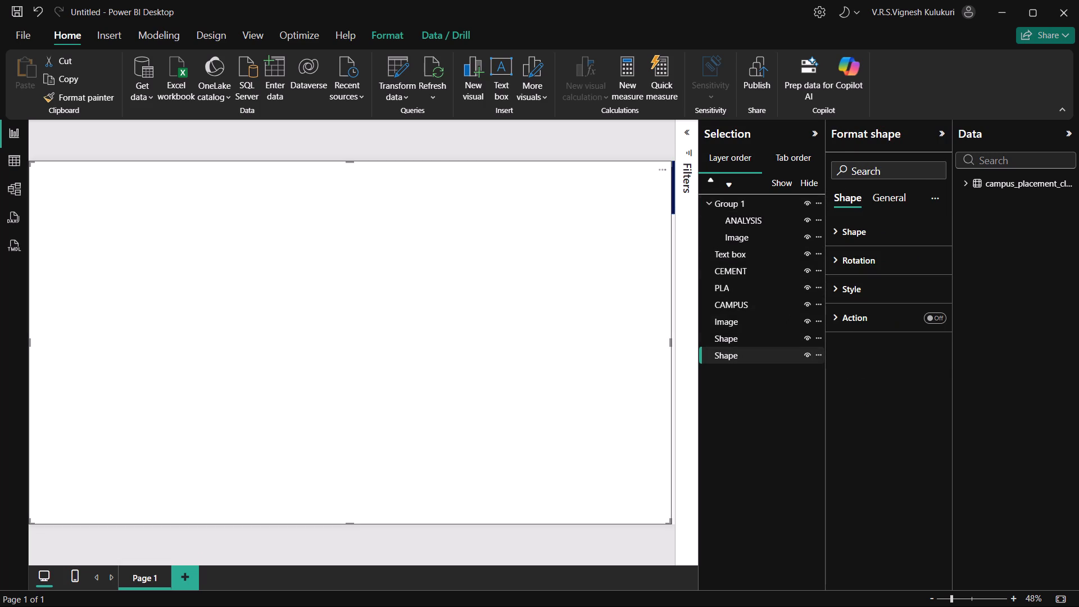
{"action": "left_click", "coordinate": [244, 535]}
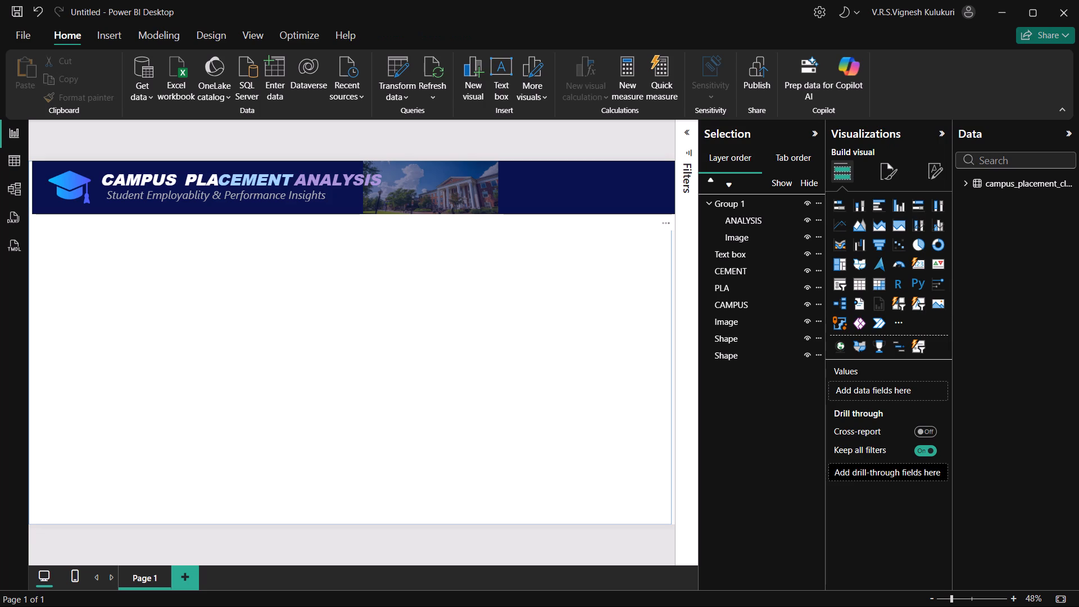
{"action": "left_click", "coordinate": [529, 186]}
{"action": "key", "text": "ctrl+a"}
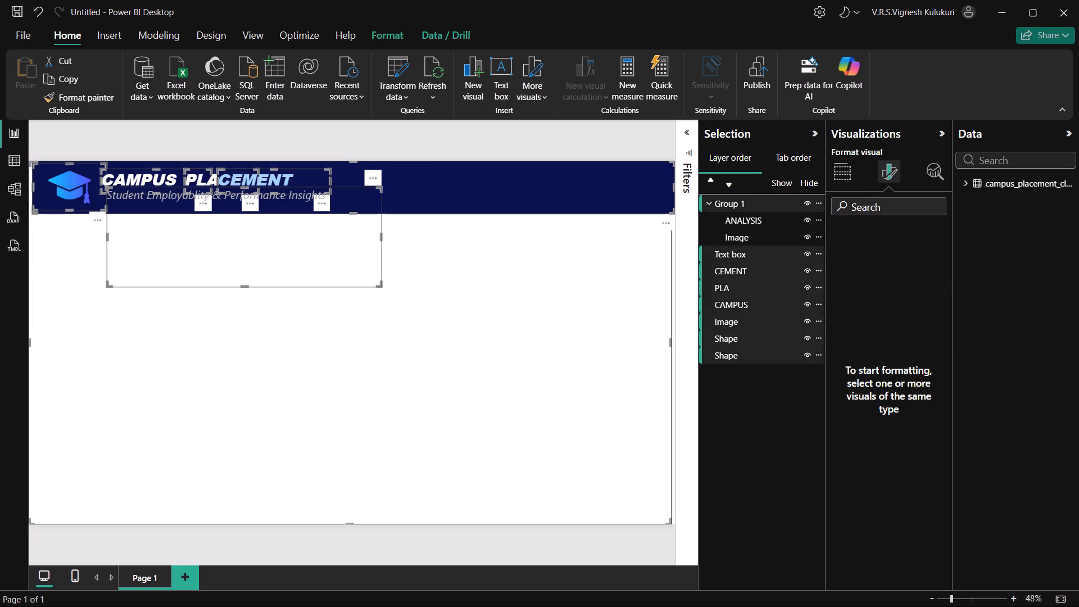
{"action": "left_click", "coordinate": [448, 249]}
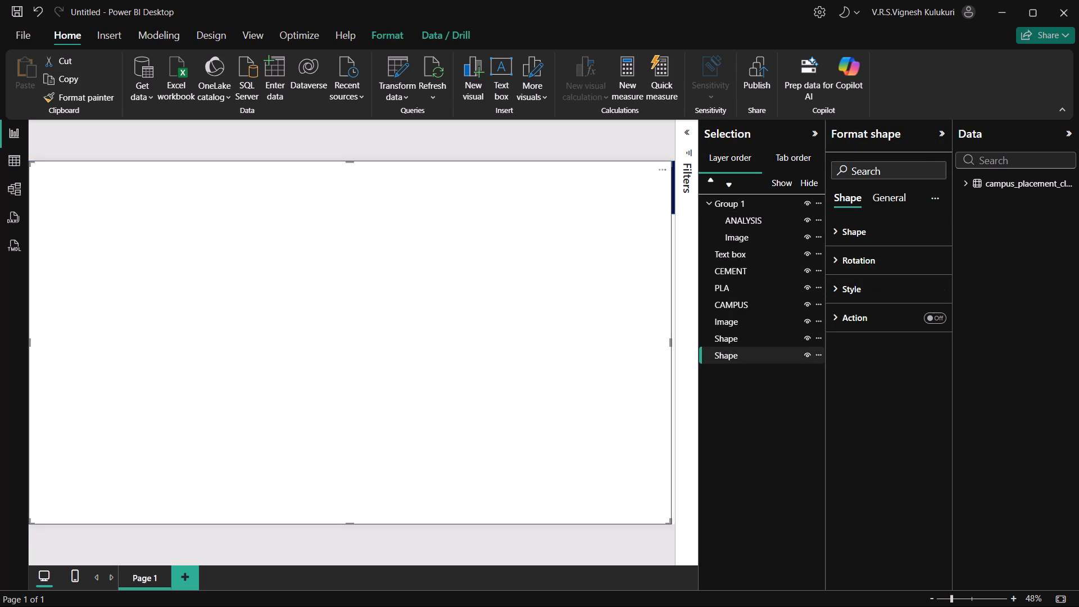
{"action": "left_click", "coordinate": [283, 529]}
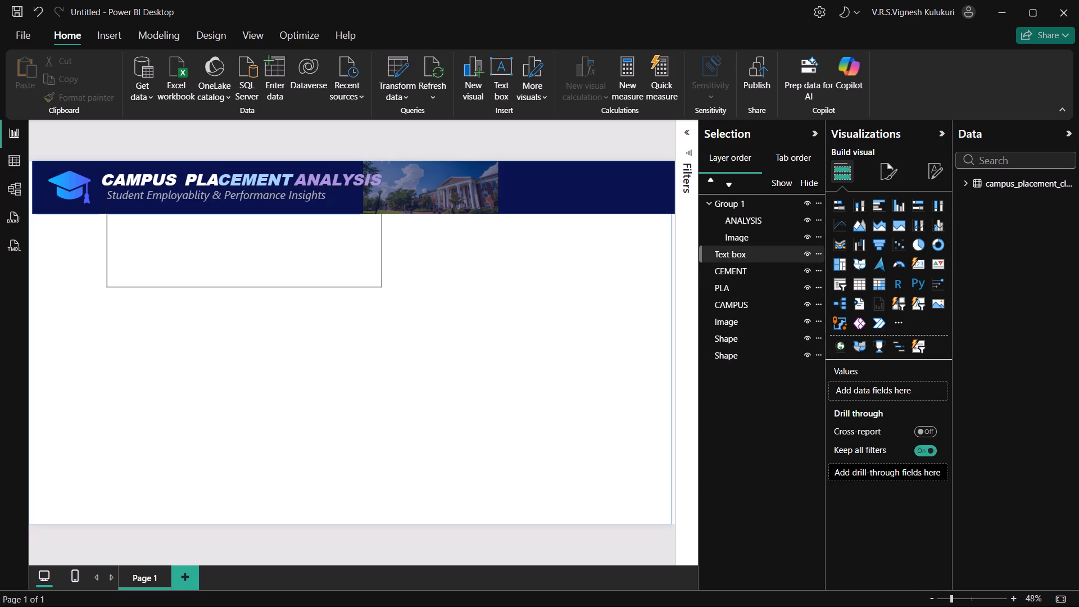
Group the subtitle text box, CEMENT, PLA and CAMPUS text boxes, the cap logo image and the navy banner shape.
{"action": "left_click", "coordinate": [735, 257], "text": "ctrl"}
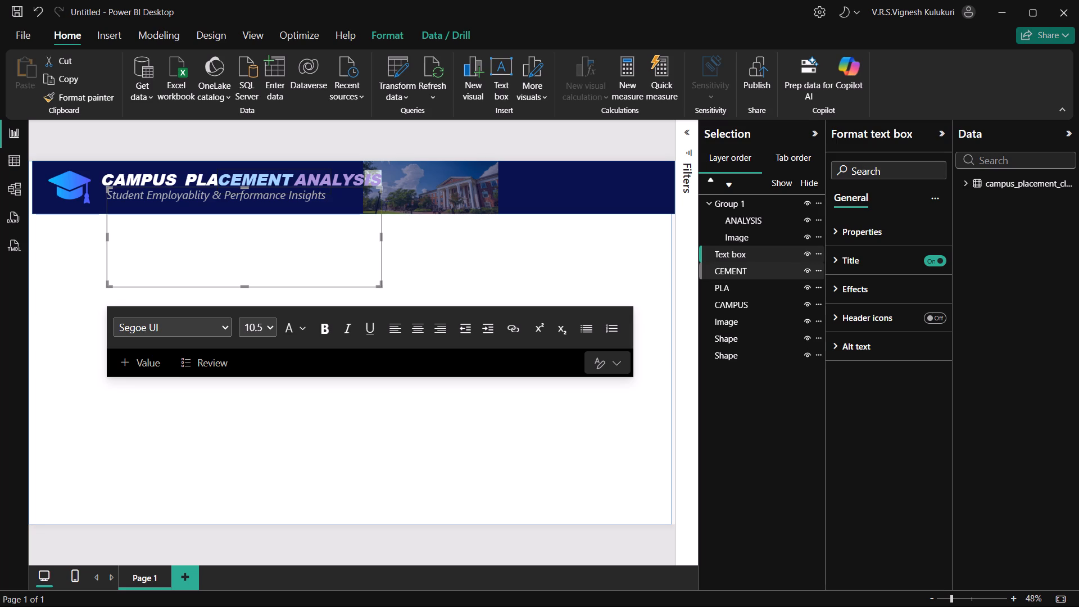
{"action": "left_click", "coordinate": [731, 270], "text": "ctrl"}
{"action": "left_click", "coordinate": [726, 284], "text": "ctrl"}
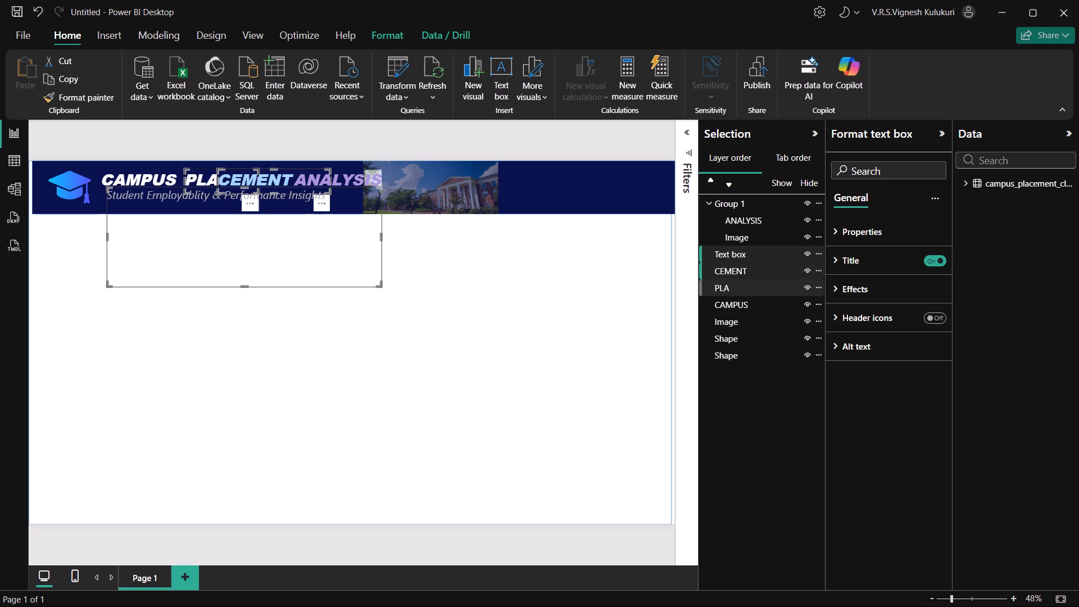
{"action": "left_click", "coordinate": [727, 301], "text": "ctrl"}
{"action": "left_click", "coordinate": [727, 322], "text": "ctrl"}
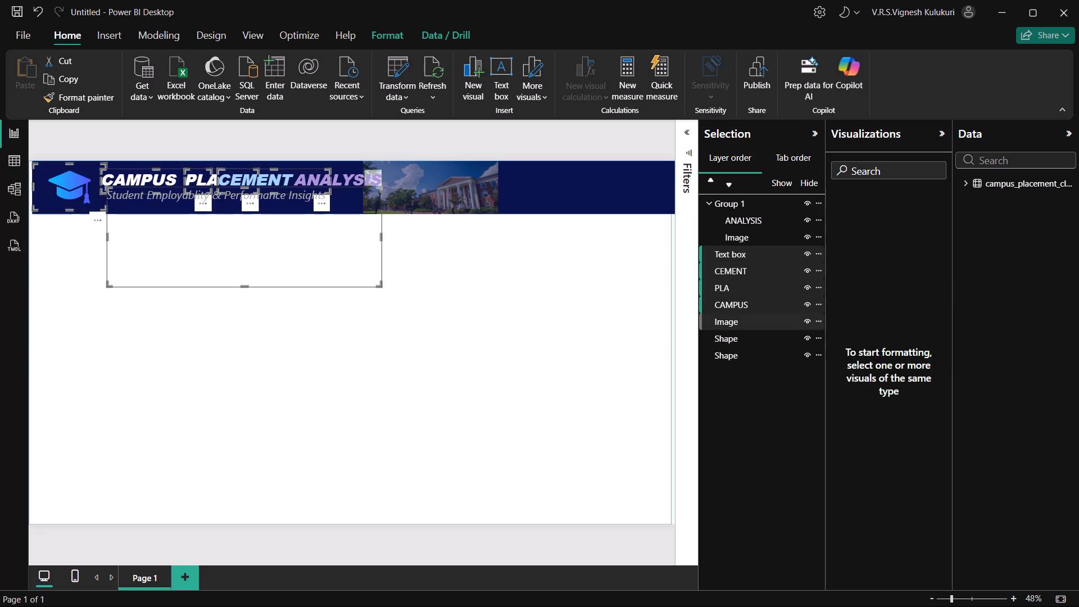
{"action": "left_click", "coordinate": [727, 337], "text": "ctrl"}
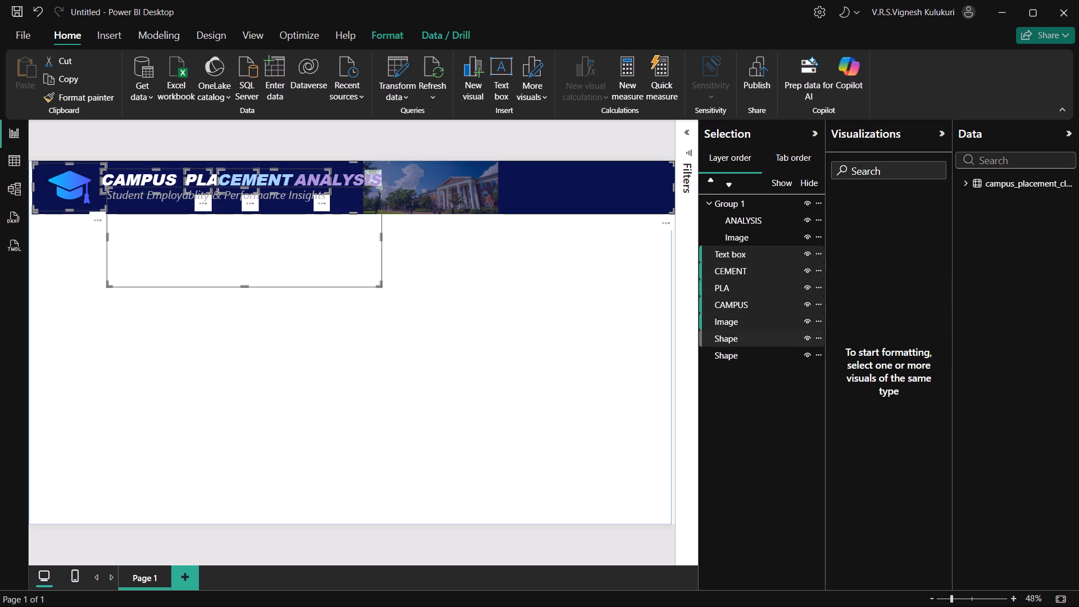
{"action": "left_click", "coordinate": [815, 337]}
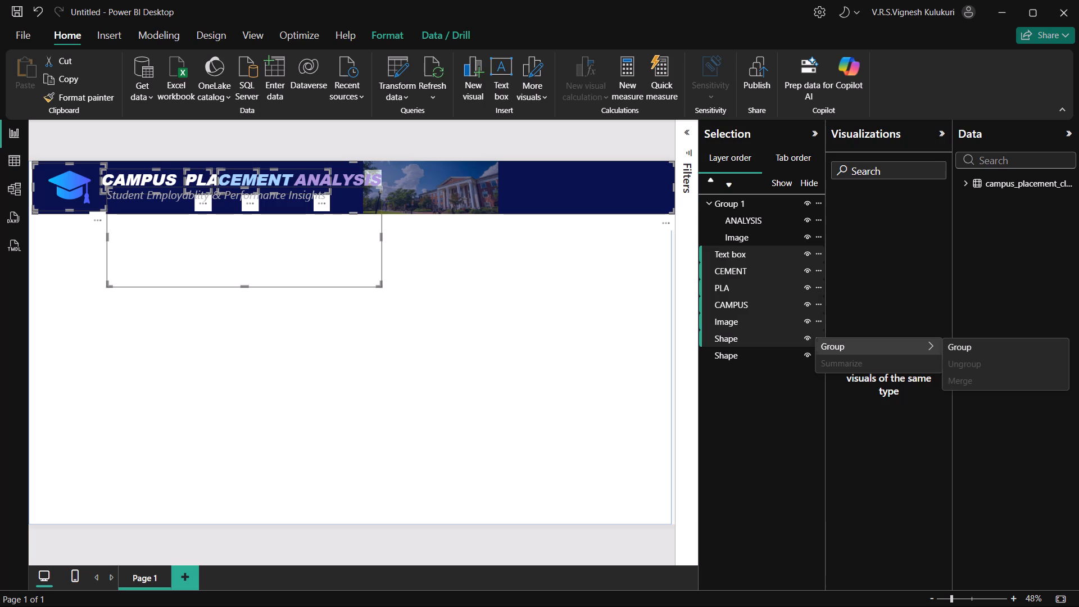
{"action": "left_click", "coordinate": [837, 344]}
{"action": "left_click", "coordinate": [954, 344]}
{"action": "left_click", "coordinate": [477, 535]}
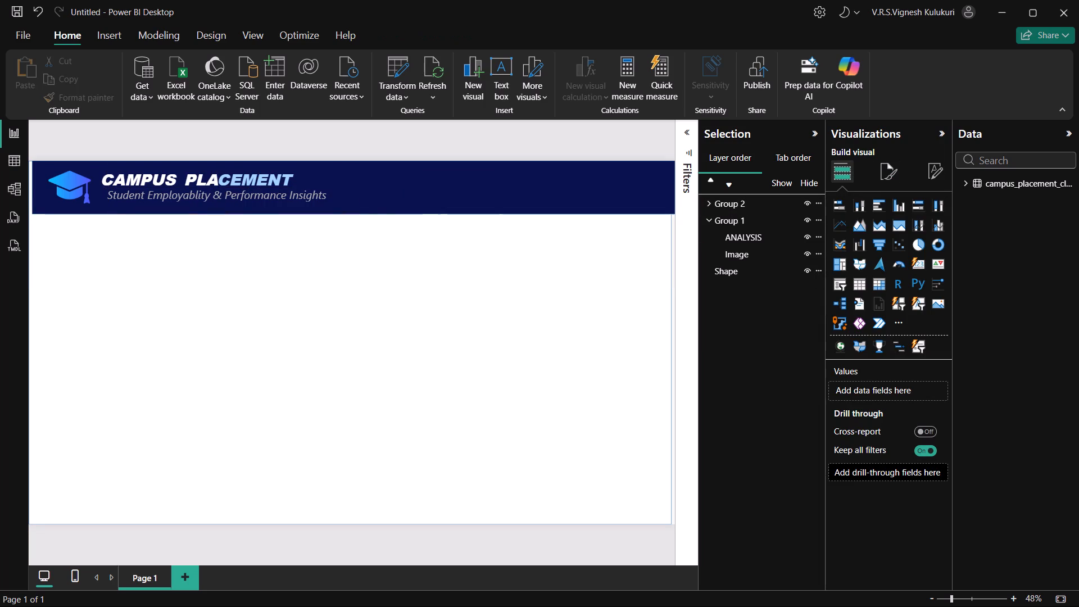
Collapse Group 1 in the layer order list.
{"action": "left_click", "coordinate": [710, 218]}
{"action": "left_click", "coordinate": [323, 541]}
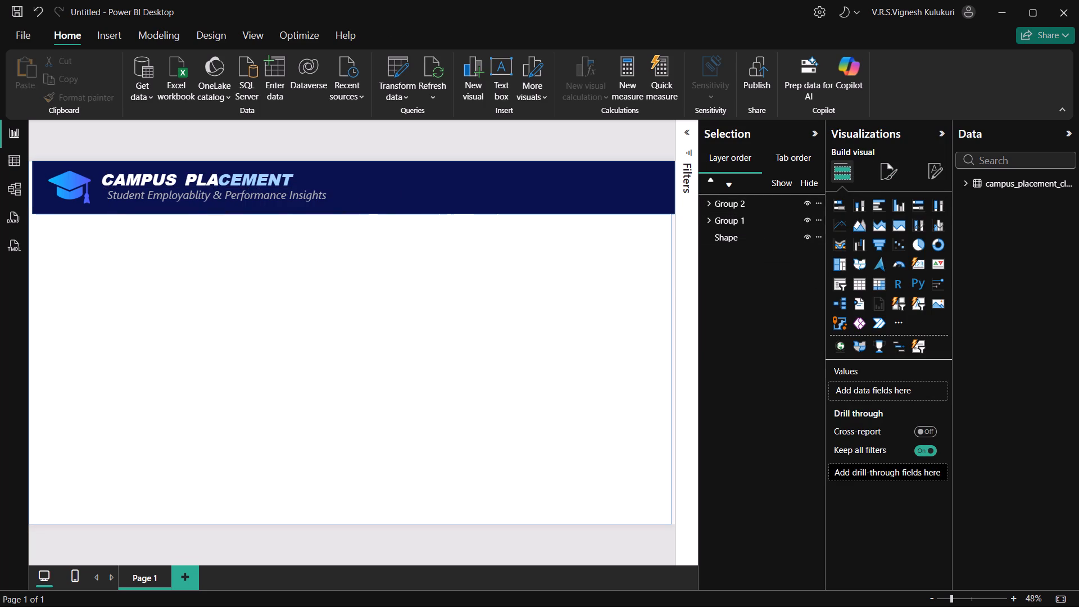
{"action": "left_click", "coordinate": [323, 541]}
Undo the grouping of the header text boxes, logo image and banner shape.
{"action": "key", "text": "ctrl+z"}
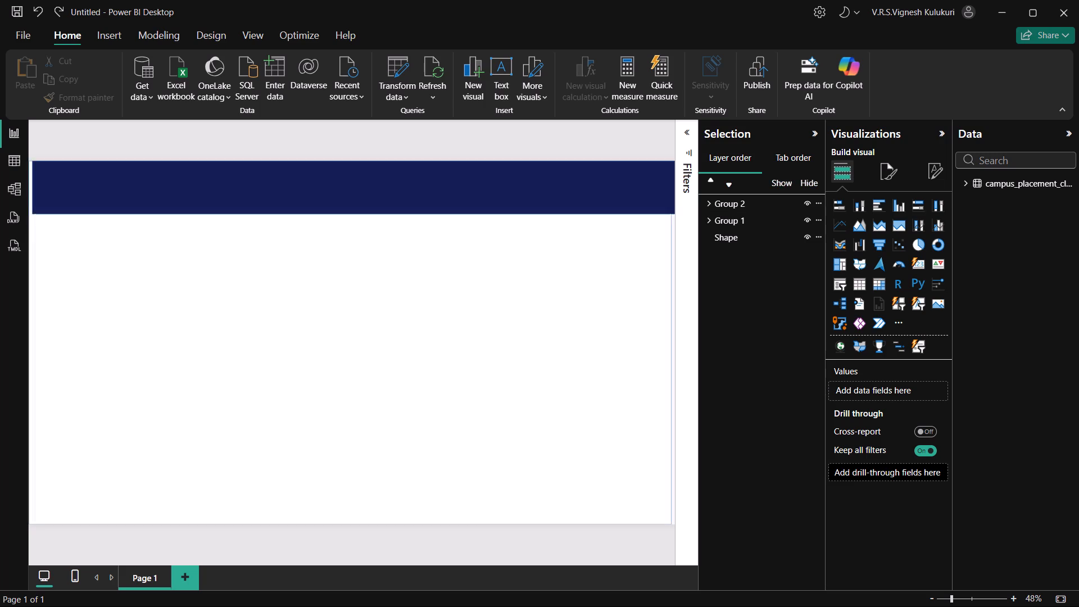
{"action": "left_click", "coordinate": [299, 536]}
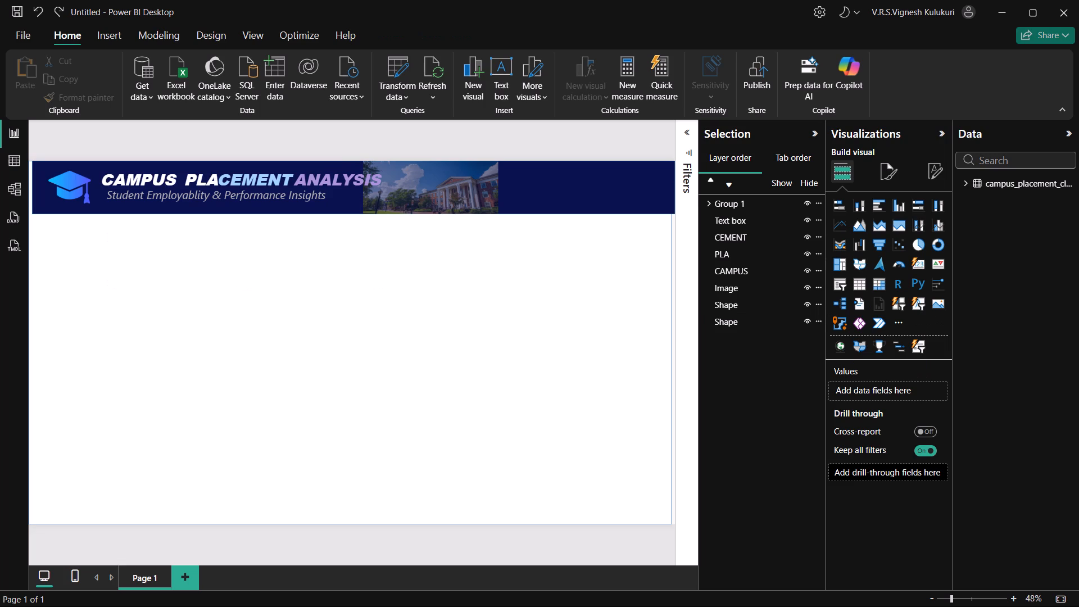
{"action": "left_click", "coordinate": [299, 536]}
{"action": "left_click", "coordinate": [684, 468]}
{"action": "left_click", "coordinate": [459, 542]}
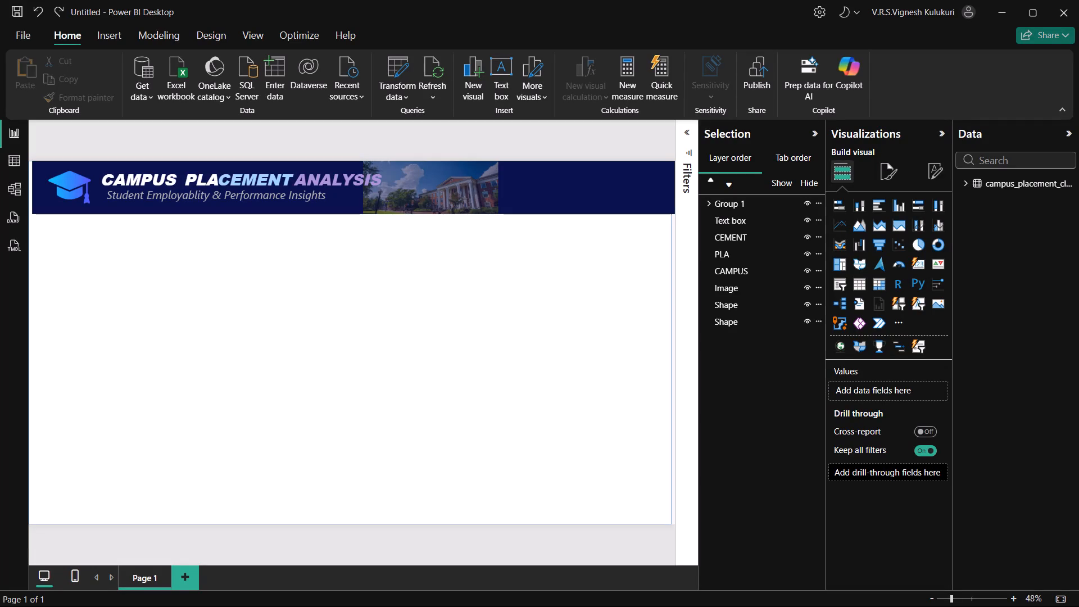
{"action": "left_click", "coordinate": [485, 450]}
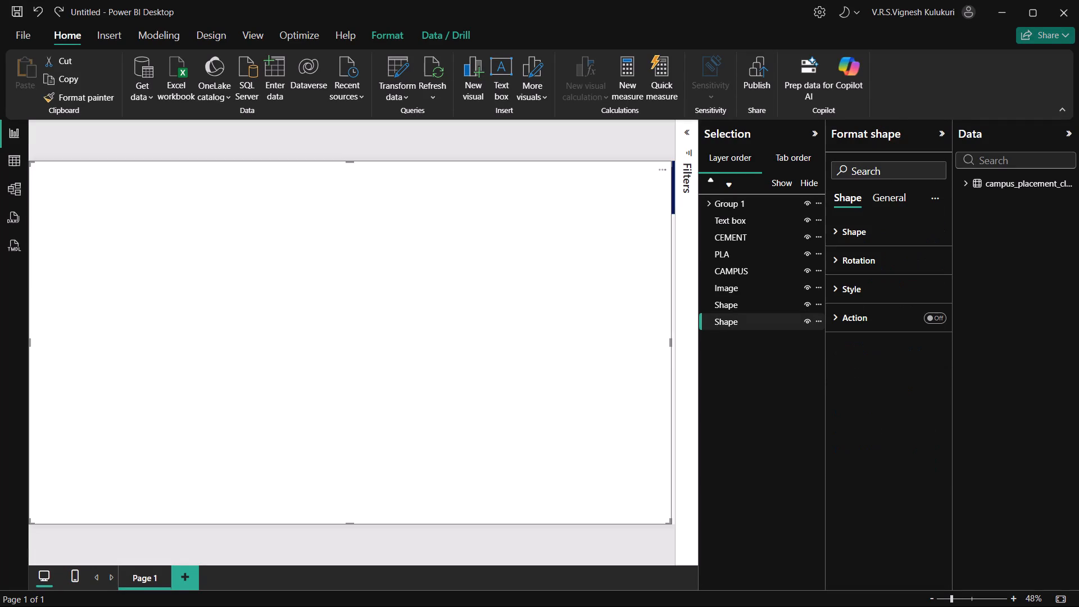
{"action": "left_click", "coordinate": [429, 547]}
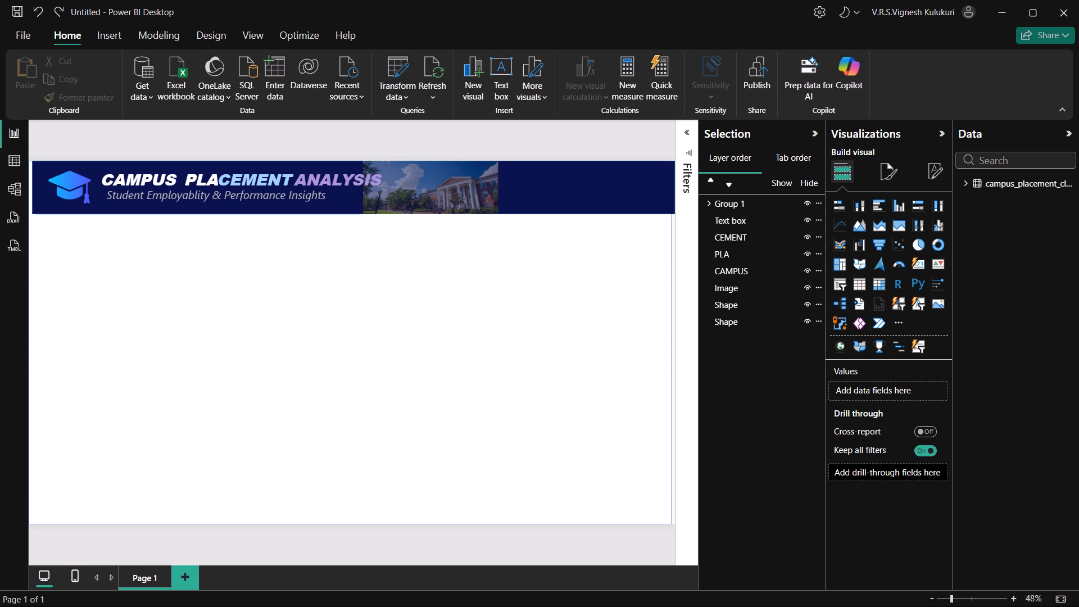
Examine the whole reference dashboard image in Photos, comparing its header and summary cards with the report, and return to Power BI.
{"action": "key", "text": "alt+Tab"}
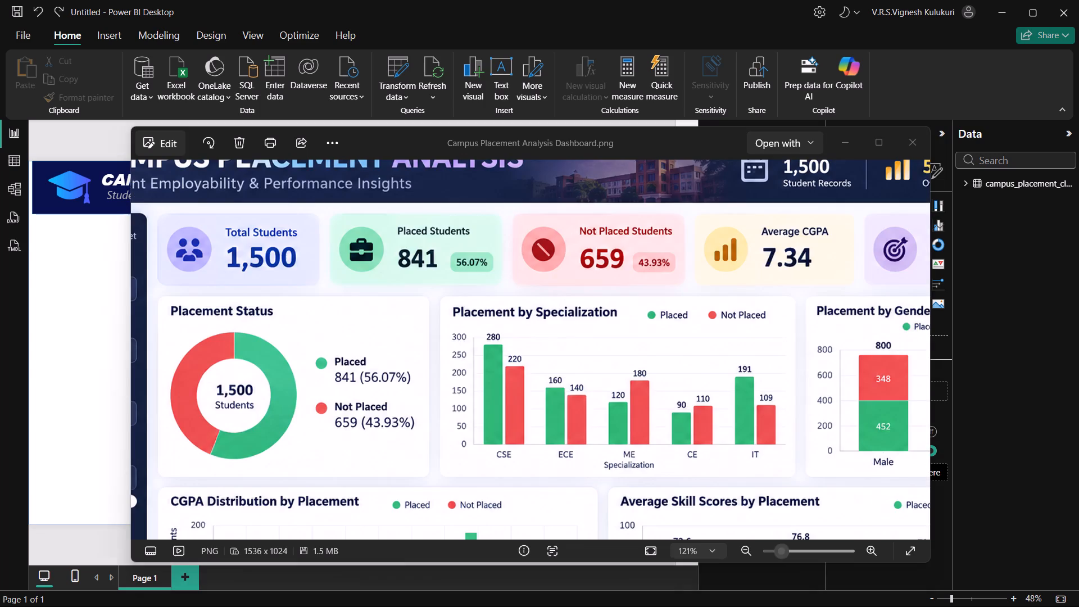
{"action": "scroll", "coordinate": [639, 542], "scroll_direction": "down", "scroll_amount": 4, "text": "ctrl"}
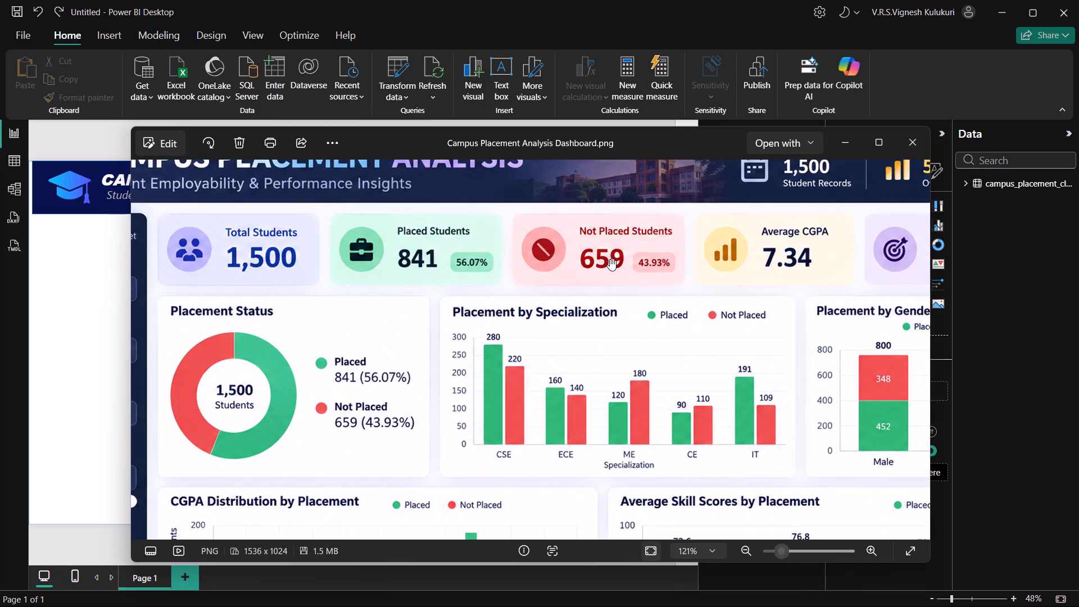
{"action": "scroll", "coordinate": [610, 259], "scroll_direction": "down", "scroll_amount": 5, "text": "ctrl"}
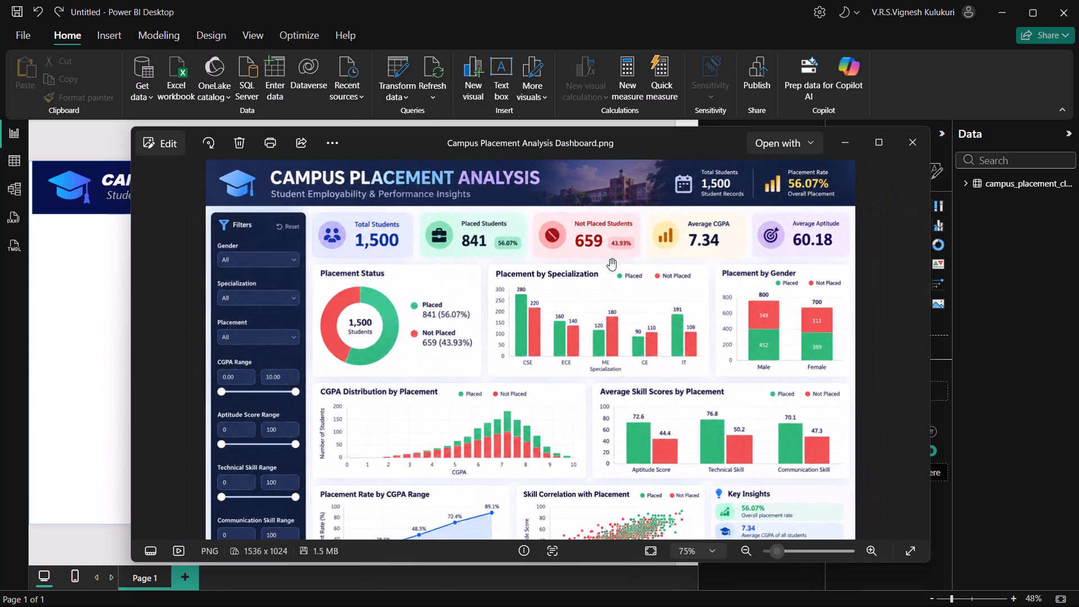
{"action": "key", "text": "alt+Tab"}
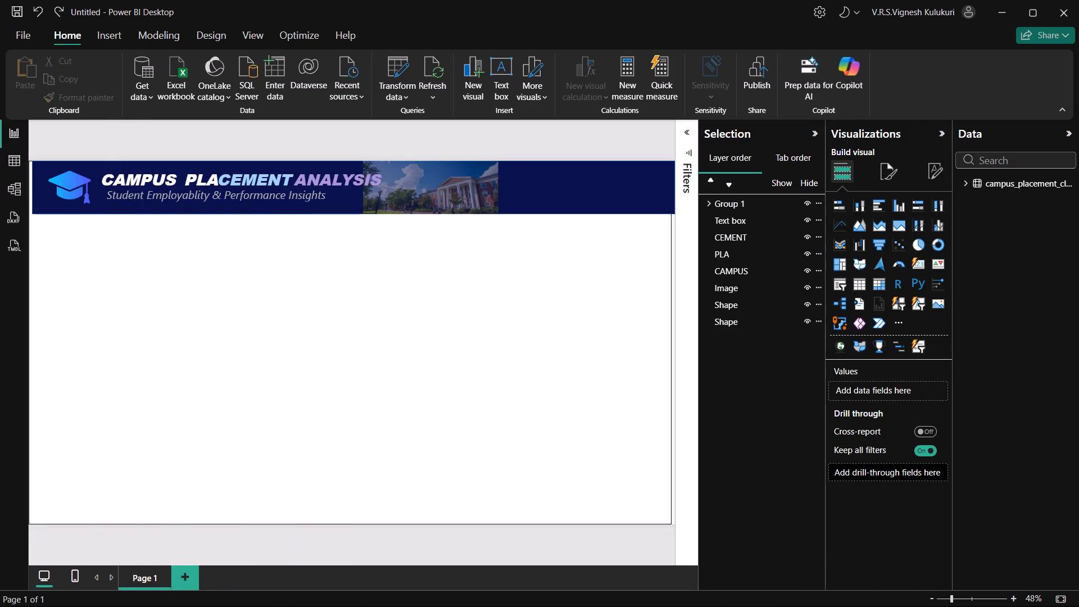
{"action": "left_click", "coordinate": [447, 533]}
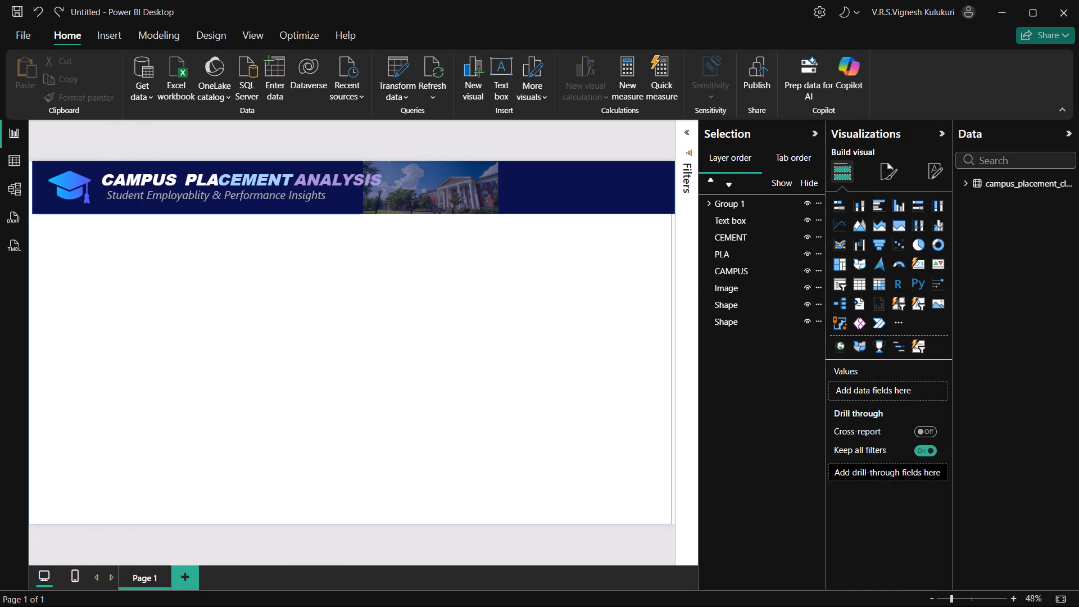
{"action": "key", "text": "alt+Tab"}
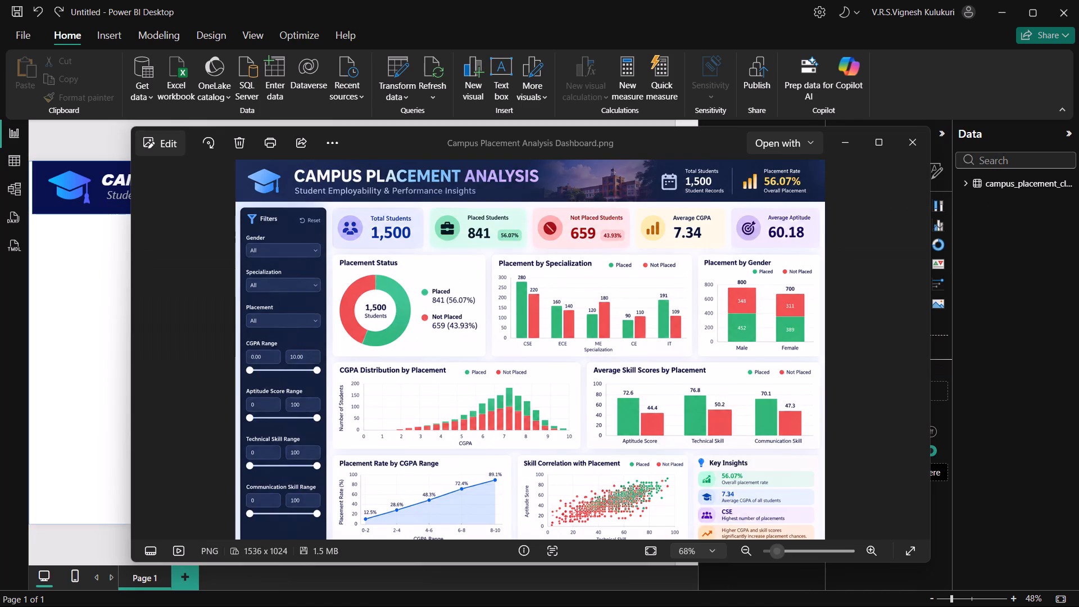
{"action": "key", "text": "alt+Tab"}
{"action": "left_click", "coordinate": [462, 549]}
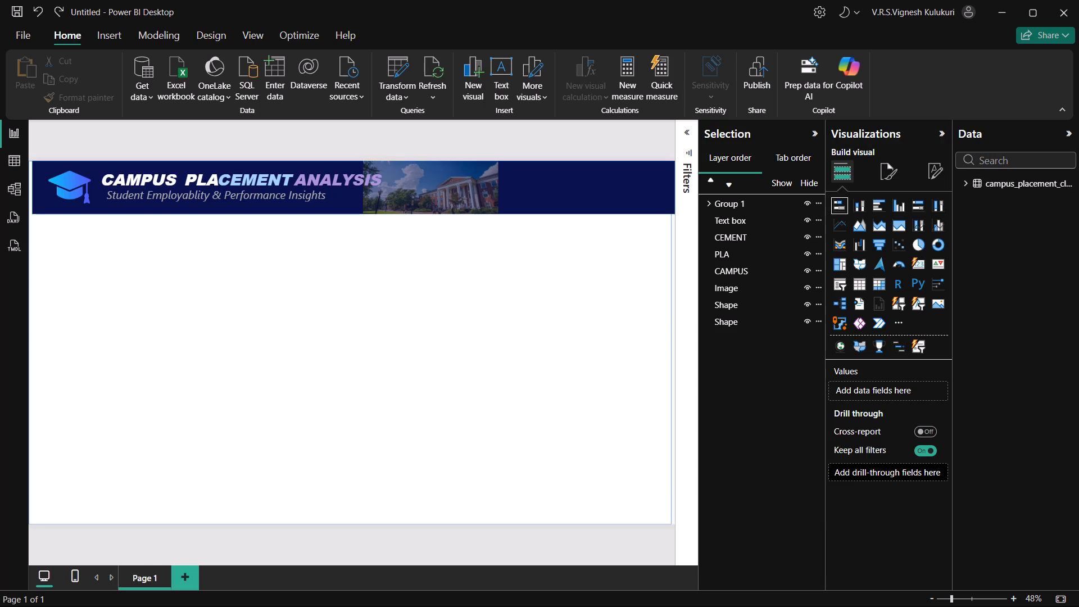
Create a measure named Count of students as COUNT(campus_placement_cleaned[Student_ID]).
{"action": "left_click", "coordinate": [635, 56]}
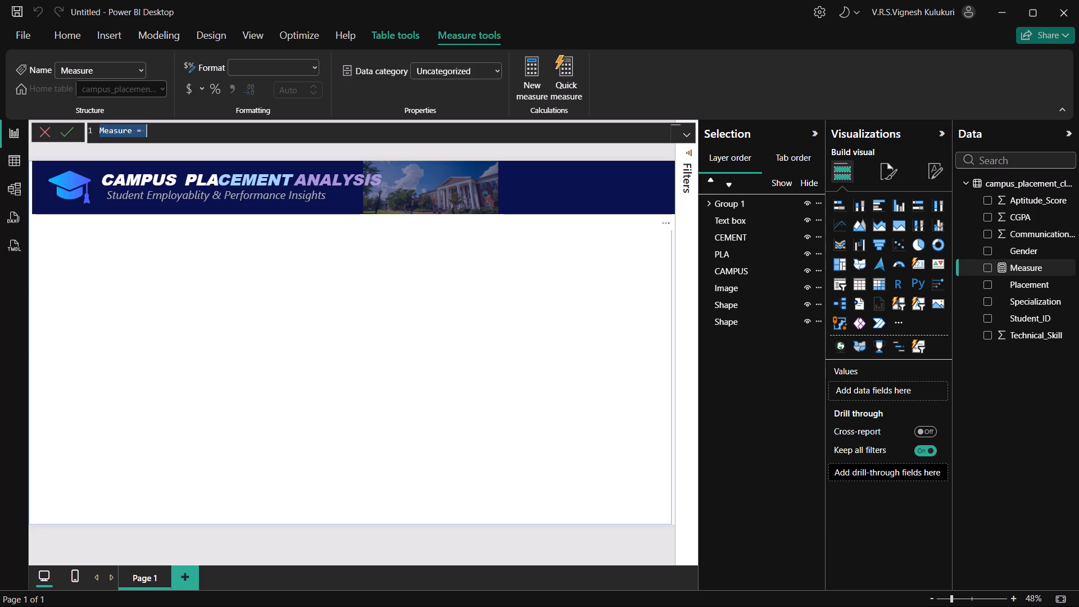
{"action": "key", "text": "BackSpace"}
{"action": "type", "text": "Count of students"}
{"action": "key", "text": "equal"}
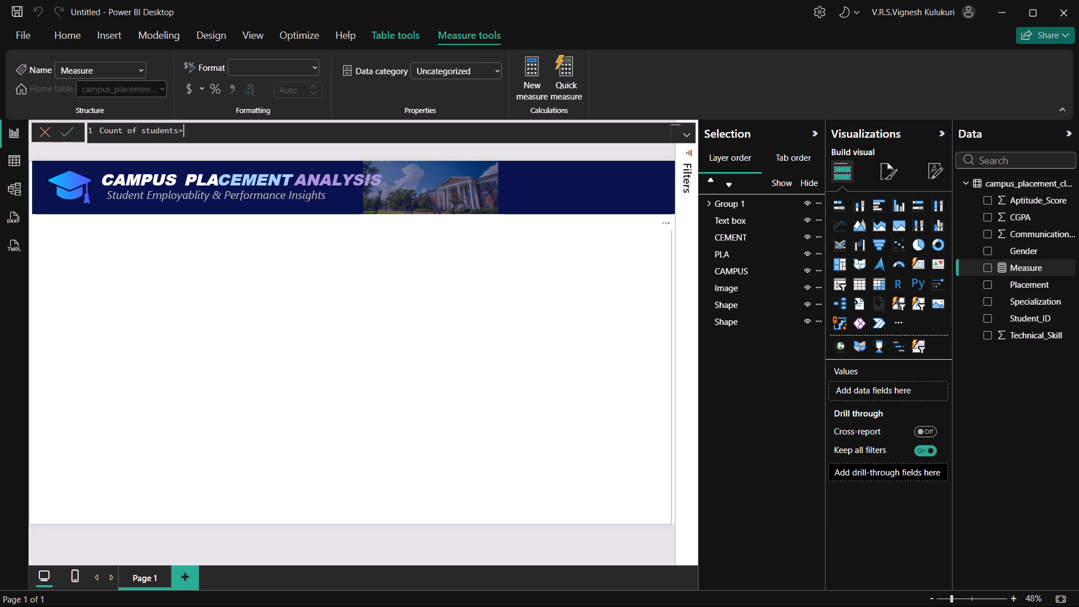
{"action": "key", "text": "BackSpace"}
{"action": "key", "text": "equal"}
{"action": "type", "text": "cou"}
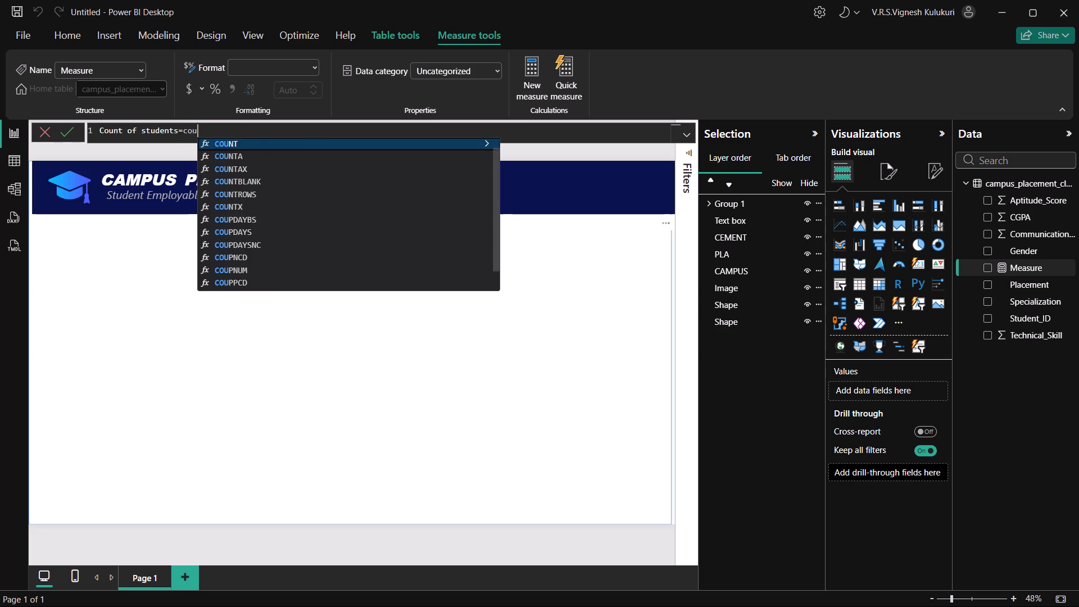
{"action": "key", "text": "Tab"}
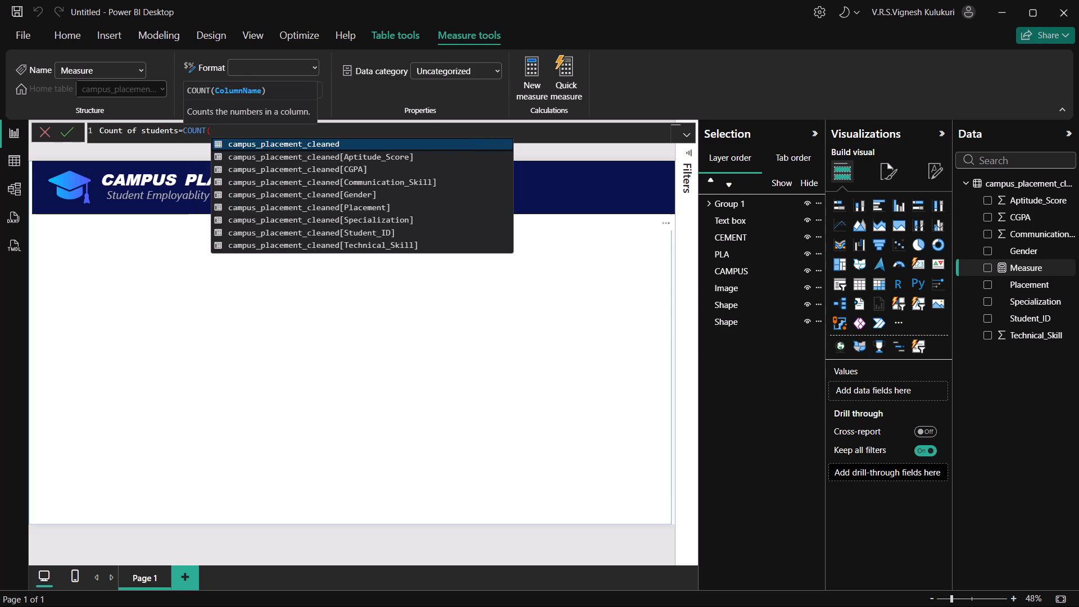
{"action": "key", "text": "Down"}
{"action": "key", "text": "Down"}
{"action": "key", "text": "Down"}
{"action": "key", "text": "Down"}
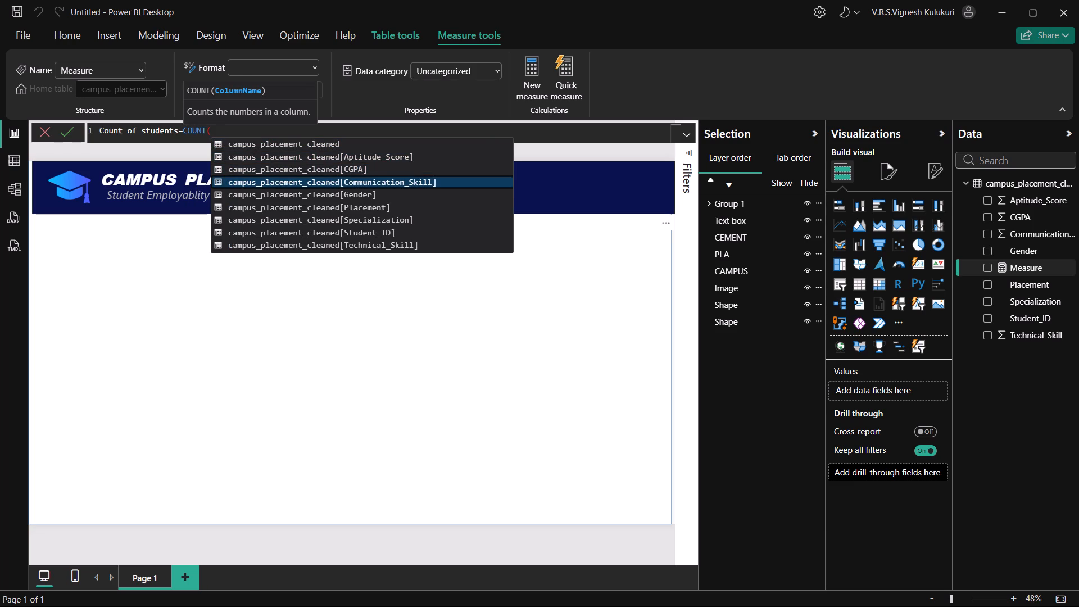
{"action": "key", "text": "Down"}
{"action": "key", "text": "Down"}
{"action": "key", "text": "Down"}
{"action": "key", "text": "Tab"}
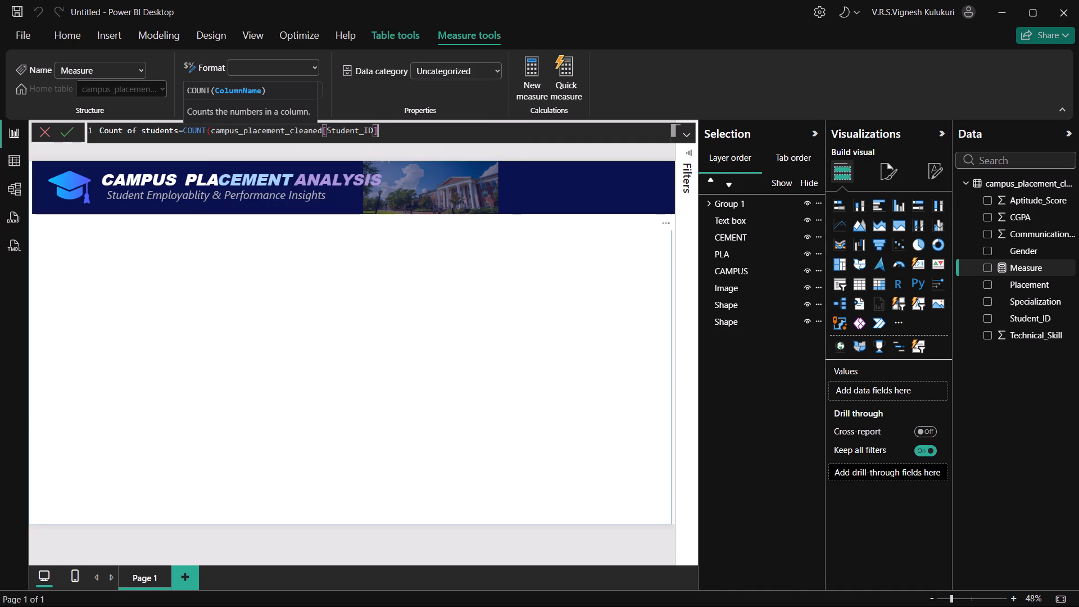
{"action": "key", "text": "shift+parenright"}
{"action": "key", "text": "Return"}
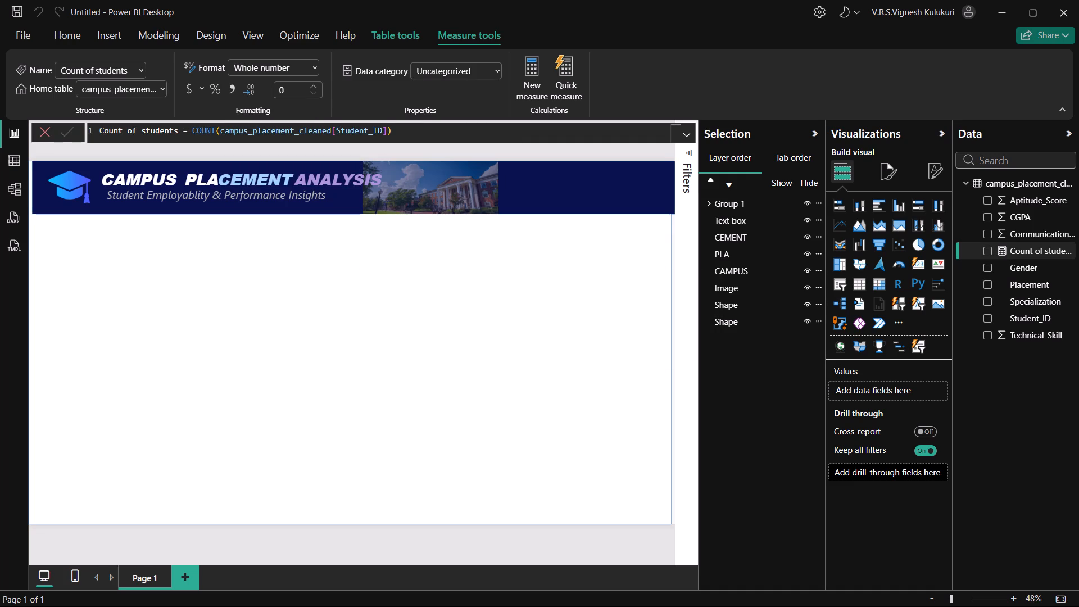
{"action": "left_click", "coordinate": [323, 538]}
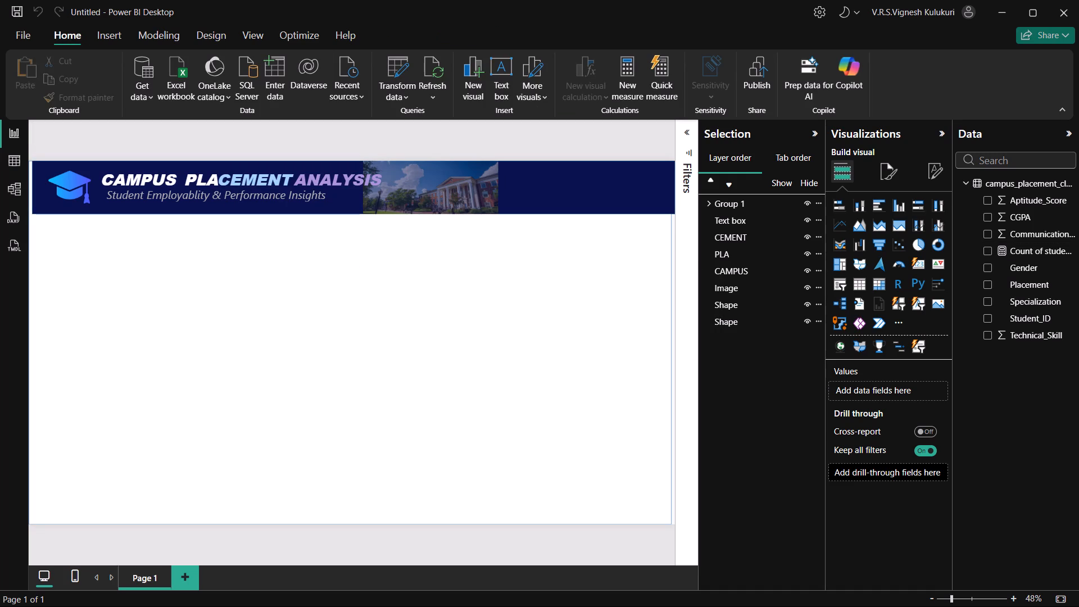
Check the reference dashboard's summary cards in Photos, return to Power BI and start a new measure named Placed students.
{"action": "key", "text": "alt+Tab"}
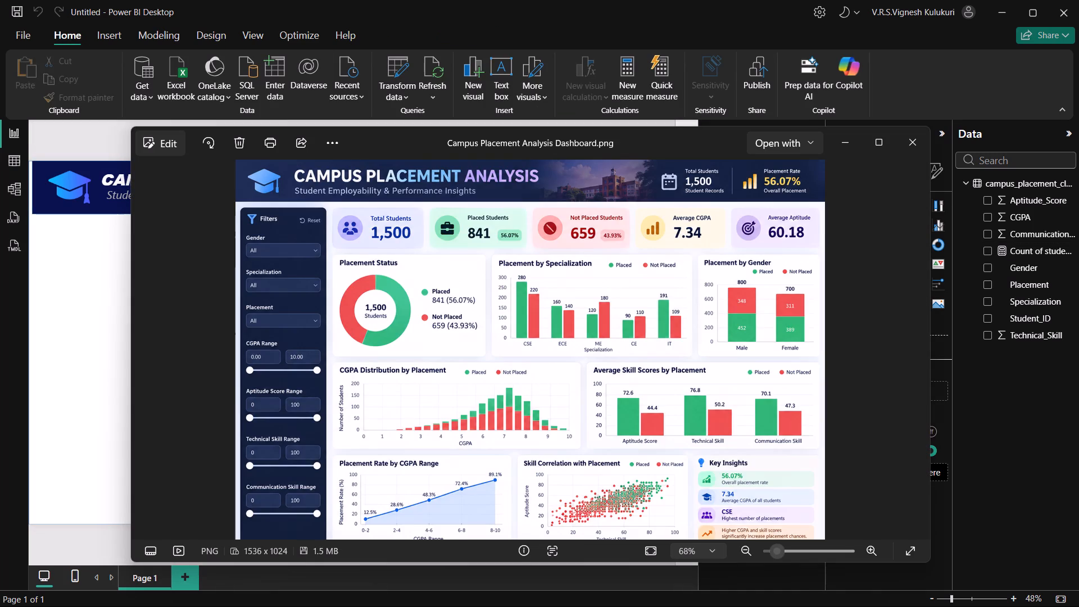
{"action": "key", "text": "alt+Tab"}
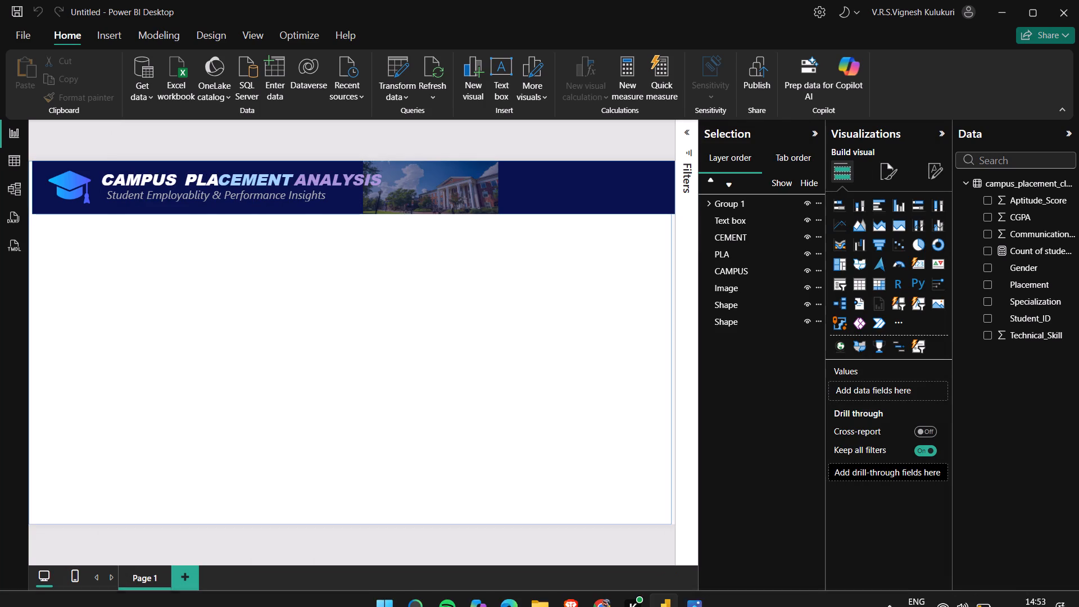
{"action": "key", "text": "alt+Tab"}
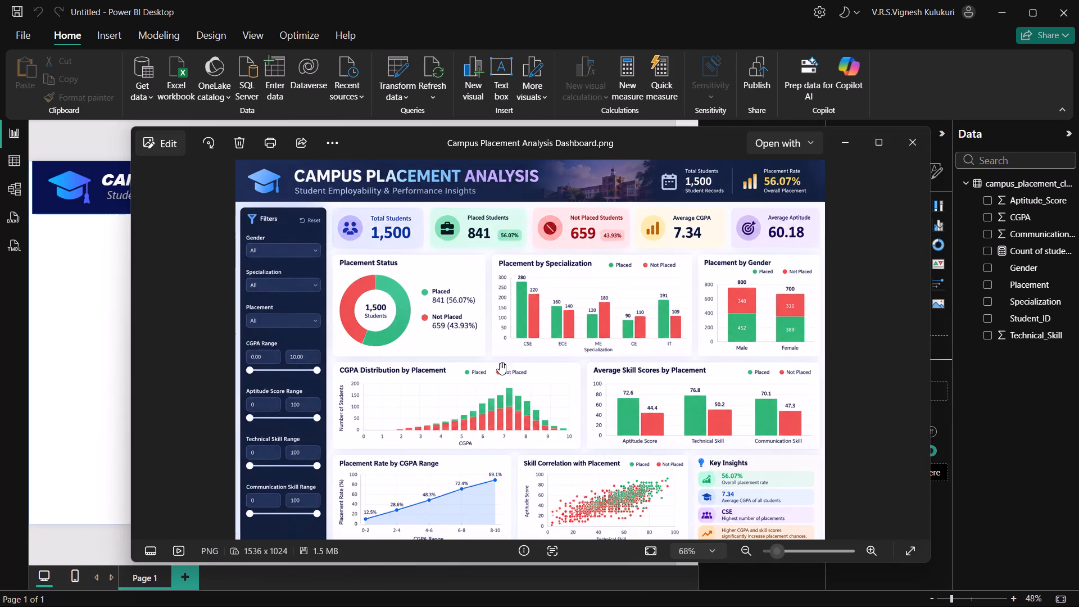
{"action": "key", "text": "alt+Tab"}
{"action": "left_click", "coordinate": [327, 545]}
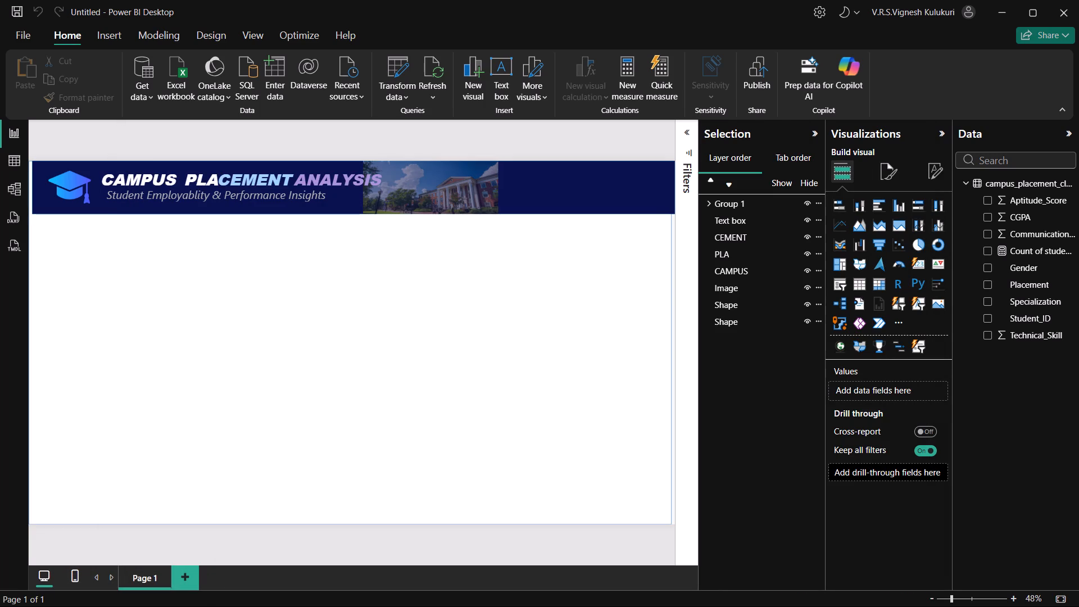
{"action": "left_click", "coordinate": [625, 75]}
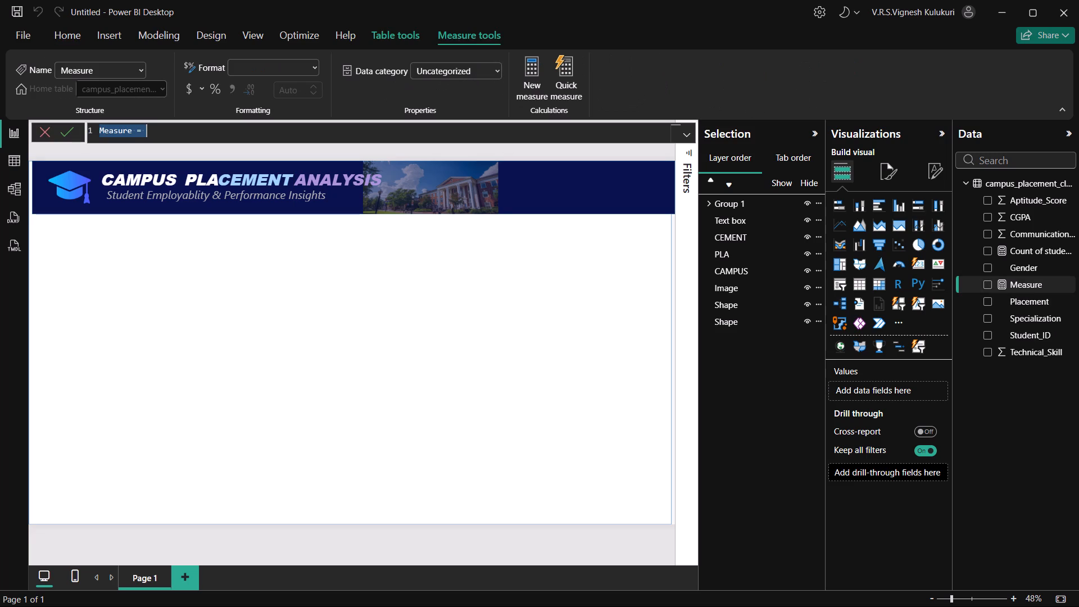
{"action": "key", "text": "BackSpace"}
{"action": "type", "text": "Placed students="}
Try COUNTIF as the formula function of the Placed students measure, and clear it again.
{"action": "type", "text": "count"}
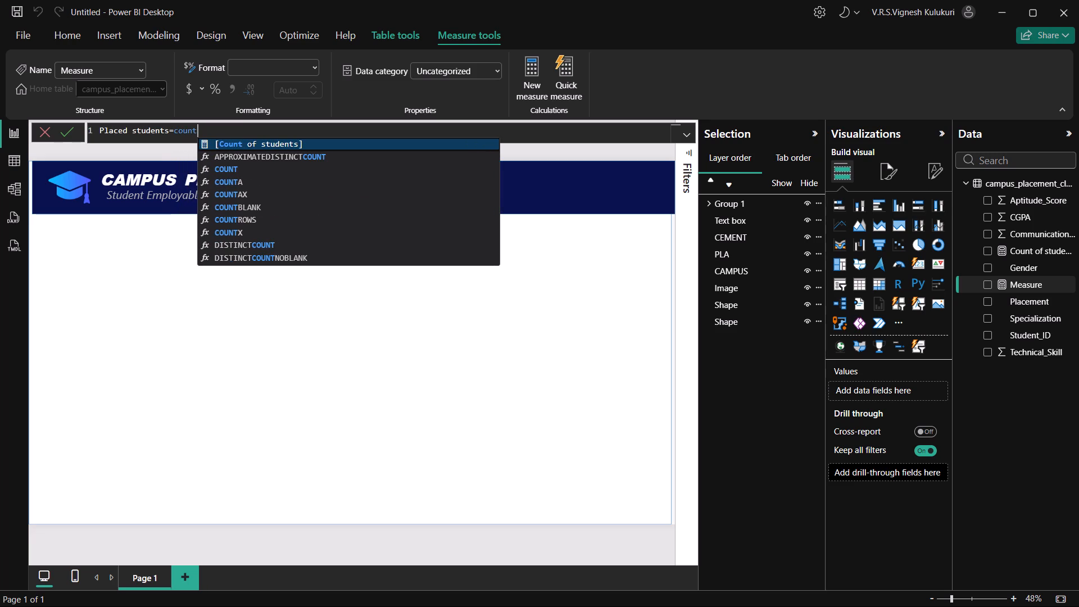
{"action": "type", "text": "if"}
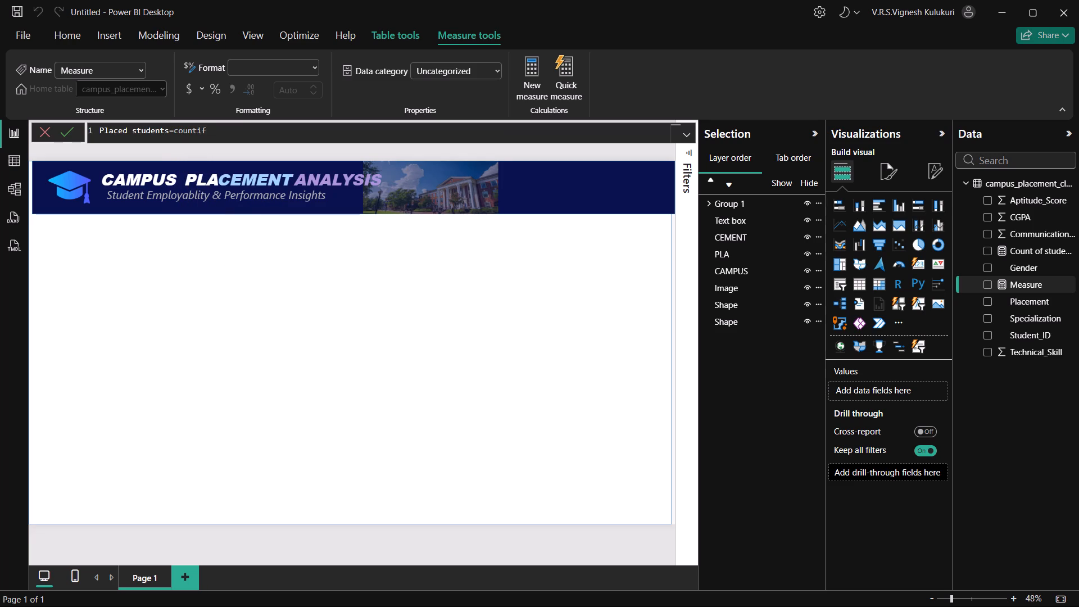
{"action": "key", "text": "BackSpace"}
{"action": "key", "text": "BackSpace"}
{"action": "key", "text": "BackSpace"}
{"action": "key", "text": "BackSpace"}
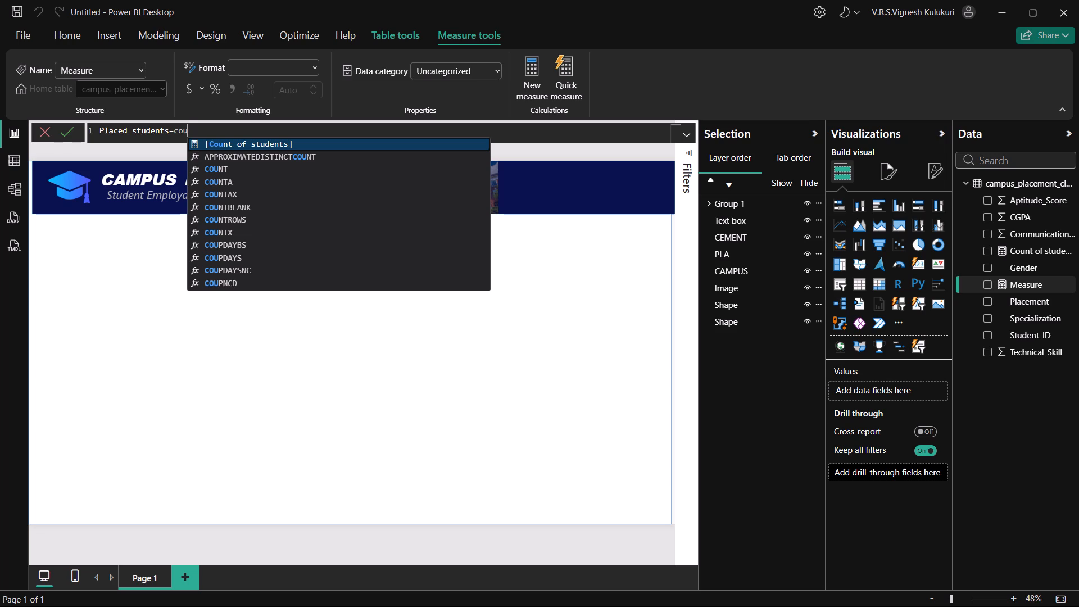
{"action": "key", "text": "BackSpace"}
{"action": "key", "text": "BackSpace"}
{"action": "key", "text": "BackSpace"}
{"action": "key", "text": "alt+Tab"}
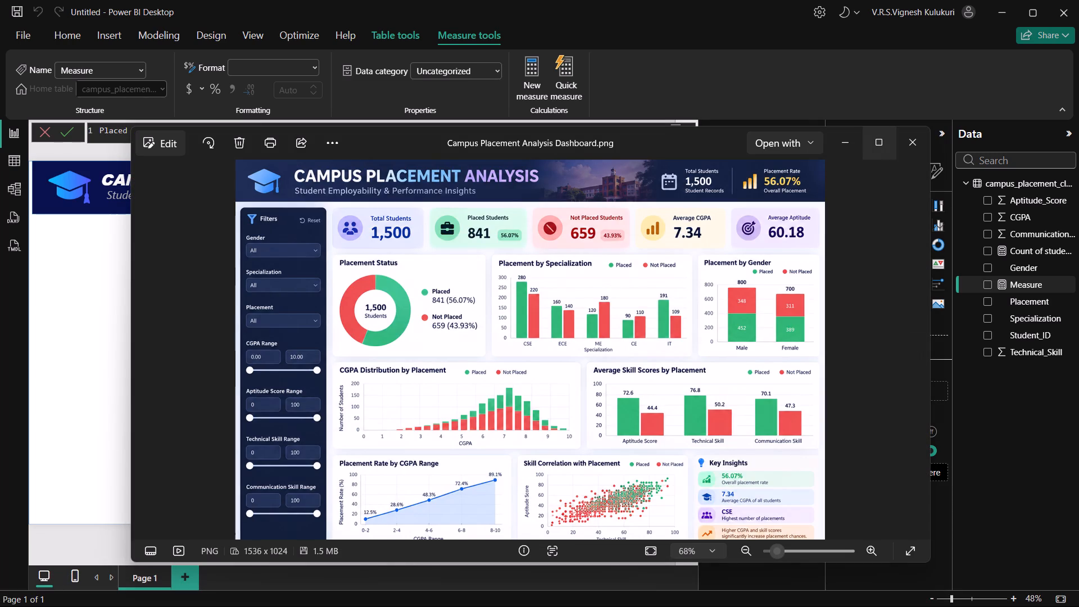
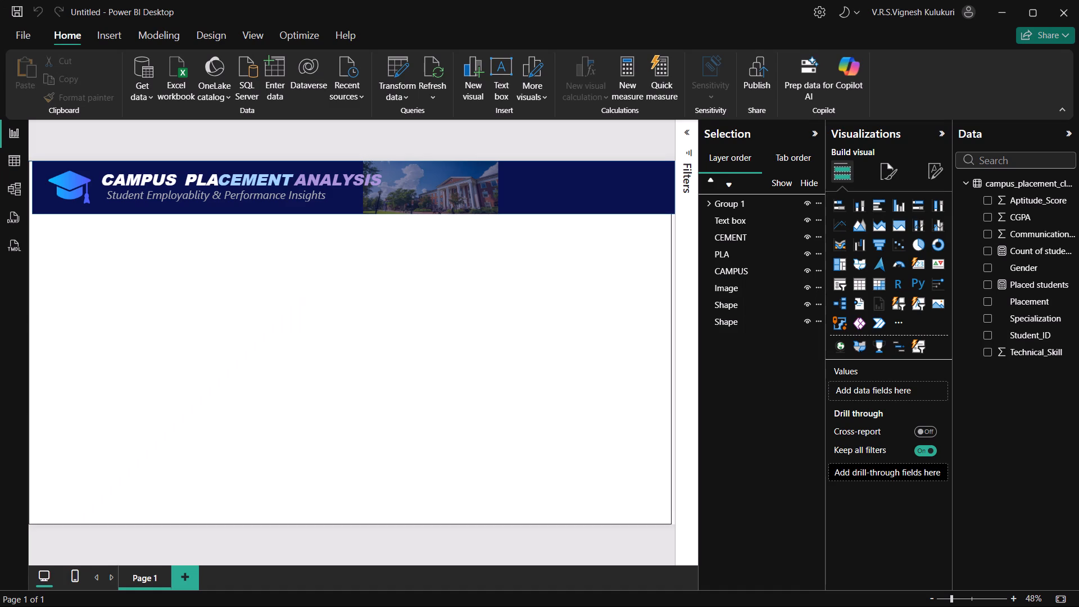
Create a new measure named Avg placement score whose formula starts with campus_placement_cleaned[Placed students].
{"action": "left_click", "coordinate": [619, 74]}
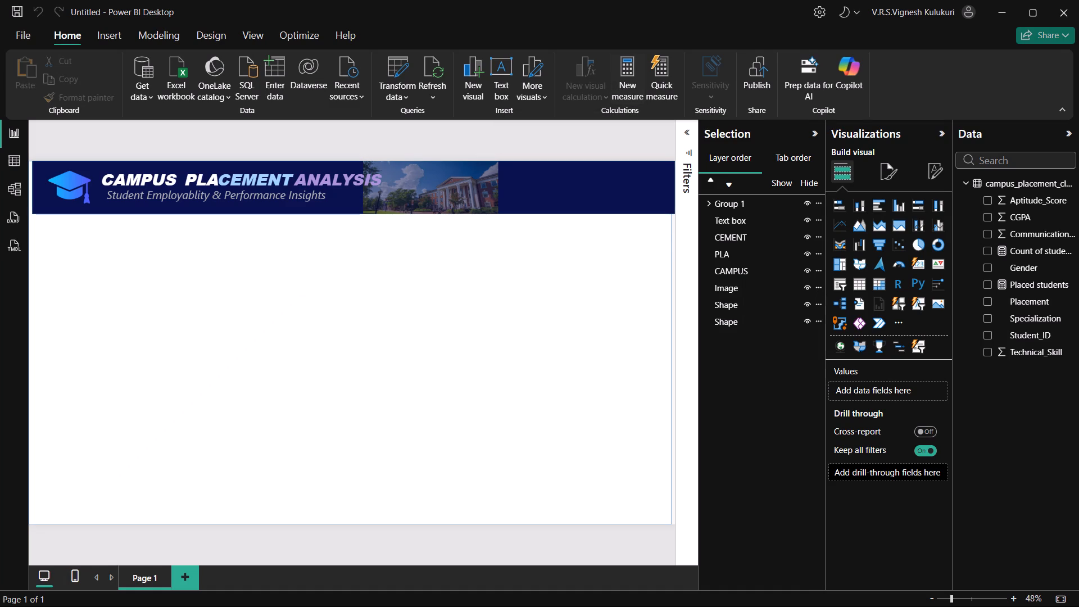
{"action": "key", "text": "BackSpace"}
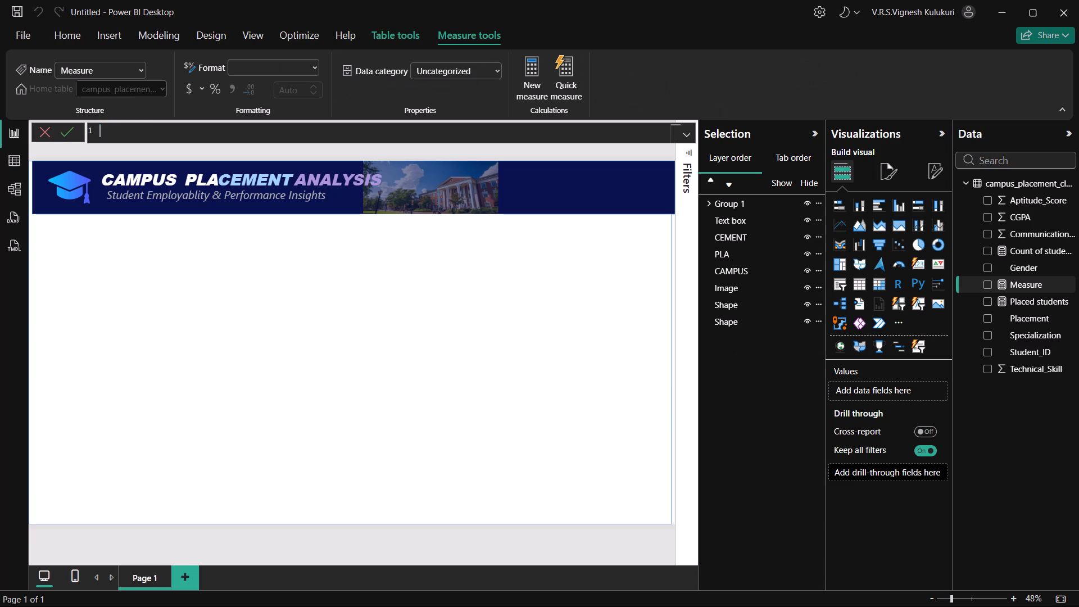
{"action": "type", "text": "Avg placement"}
{"action": "key", "text": "space"}
{"action": "type", "text": "score="}
{"action": "type", "text": "pl"}
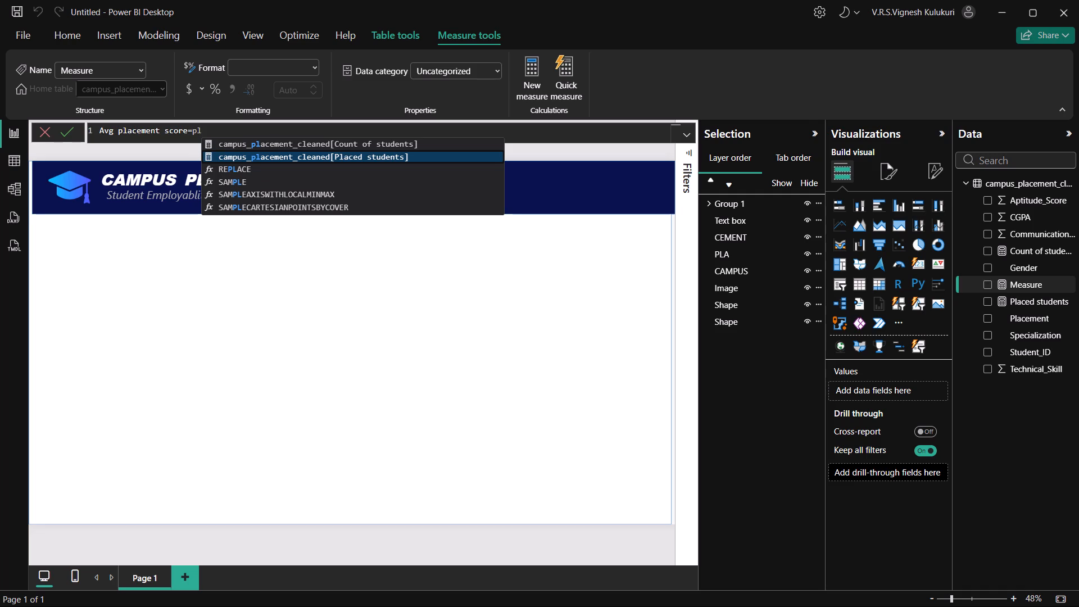
{"action": "key", "text": "Tab"}
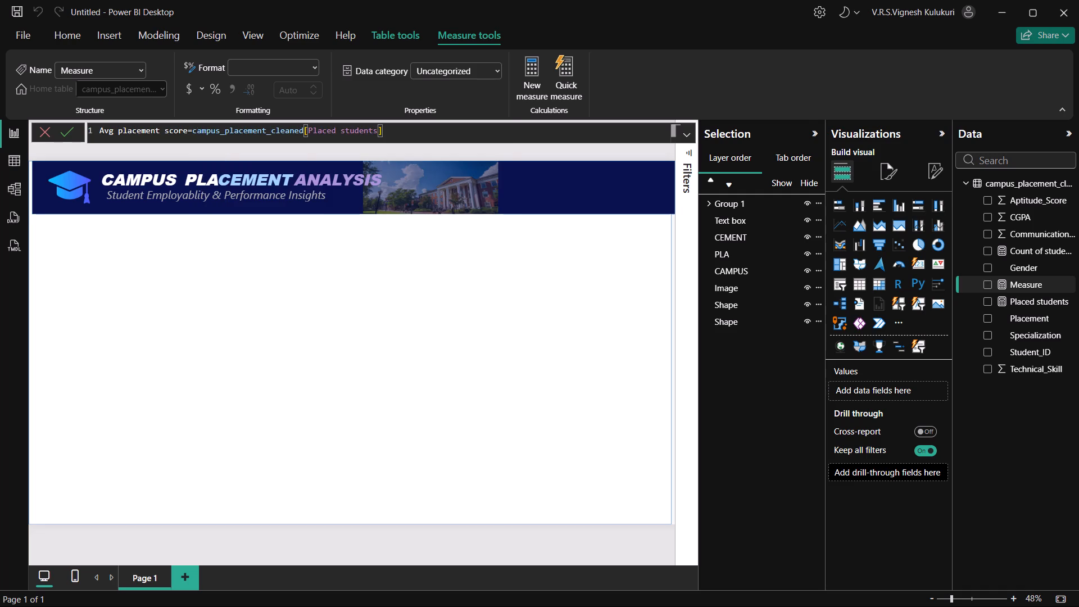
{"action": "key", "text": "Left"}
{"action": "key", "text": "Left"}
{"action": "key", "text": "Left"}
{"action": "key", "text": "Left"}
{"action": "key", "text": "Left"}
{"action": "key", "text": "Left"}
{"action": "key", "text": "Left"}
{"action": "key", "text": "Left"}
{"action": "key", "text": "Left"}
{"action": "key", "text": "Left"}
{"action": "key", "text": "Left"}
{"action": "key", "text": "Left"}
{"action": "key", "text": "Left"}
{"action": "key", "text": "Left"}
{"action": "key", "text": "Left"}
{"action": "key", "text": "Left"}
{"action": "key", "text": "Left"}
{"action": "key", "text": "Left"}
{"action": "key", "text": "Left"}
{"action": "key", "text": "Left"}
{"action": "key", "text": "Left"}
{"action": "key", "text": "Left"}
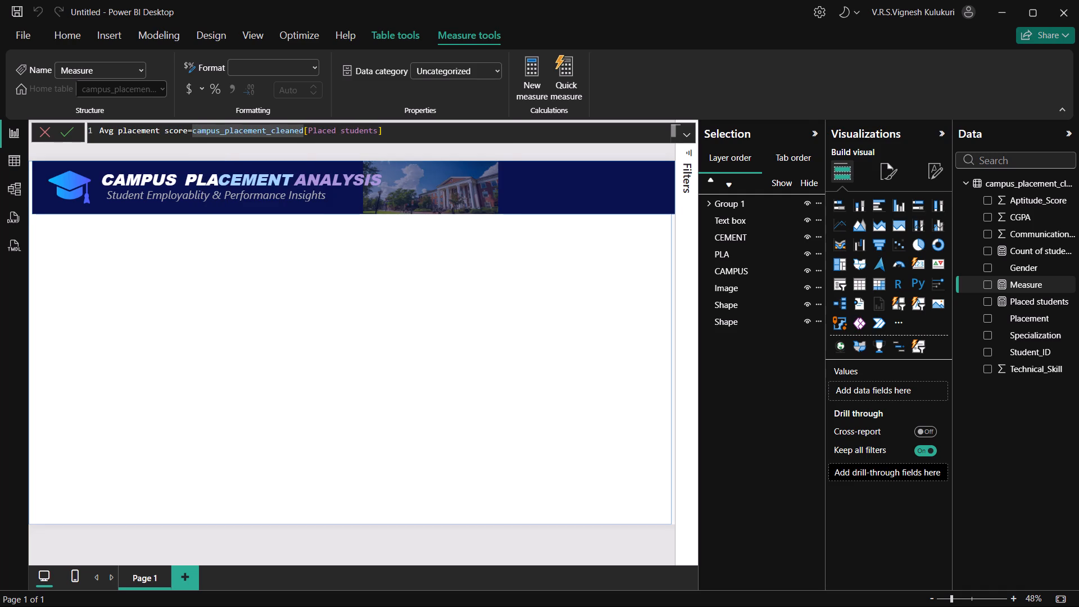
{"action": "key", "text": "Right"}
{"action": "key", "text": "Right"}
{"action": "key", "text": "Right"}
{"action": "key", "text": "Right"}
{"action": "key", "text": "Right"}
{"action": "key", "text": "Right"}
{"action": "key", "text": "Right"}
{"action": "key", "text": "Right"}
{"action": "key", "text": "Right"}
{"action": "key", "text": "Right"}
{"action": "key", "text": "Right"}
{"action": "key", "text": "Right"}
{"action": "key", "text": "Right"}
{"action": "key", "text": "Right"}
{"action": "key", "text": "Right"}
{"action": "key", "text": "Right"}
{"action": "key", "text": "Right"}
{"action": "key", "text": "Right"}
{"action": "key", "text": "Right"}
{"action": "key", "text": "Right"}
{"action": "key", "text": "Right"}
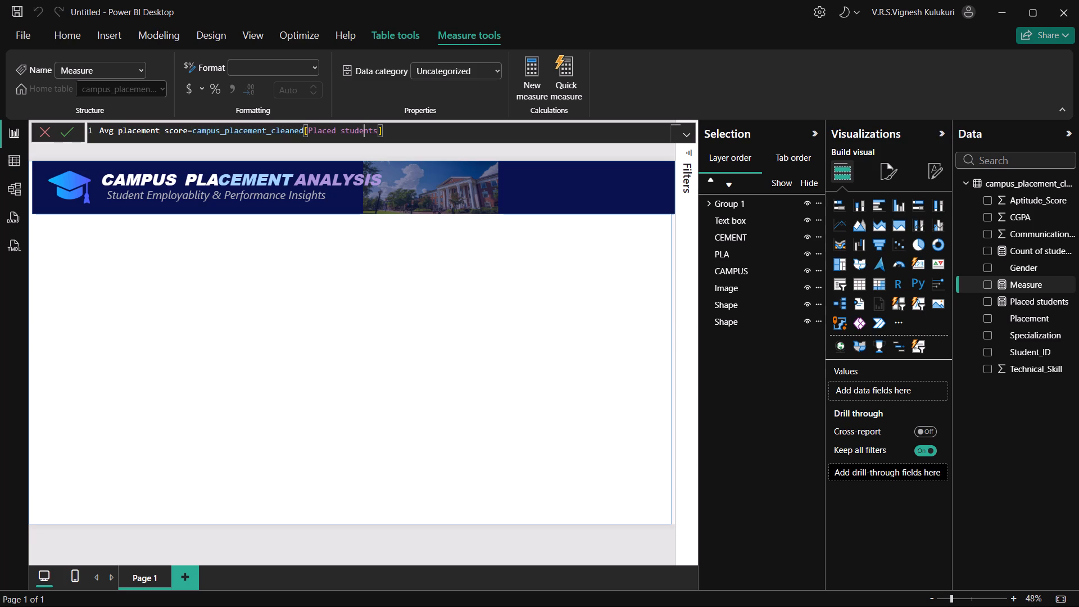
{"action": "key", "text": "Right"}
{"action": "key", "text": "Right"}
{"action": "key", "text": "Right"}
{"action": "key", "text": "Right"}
Divide the Placed students reference by COUNTROWS of the campus_placement_cleaned table.
{"action": "key", "text": "slash"}
{"action": "key", "text": "c"}
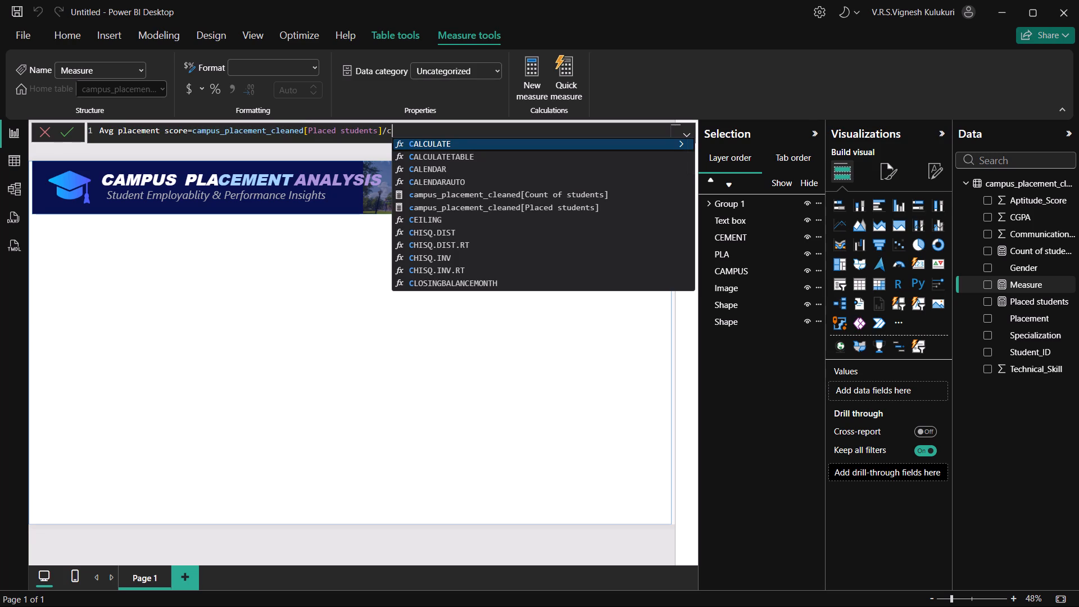
{"action": "type", "text": "ou"}
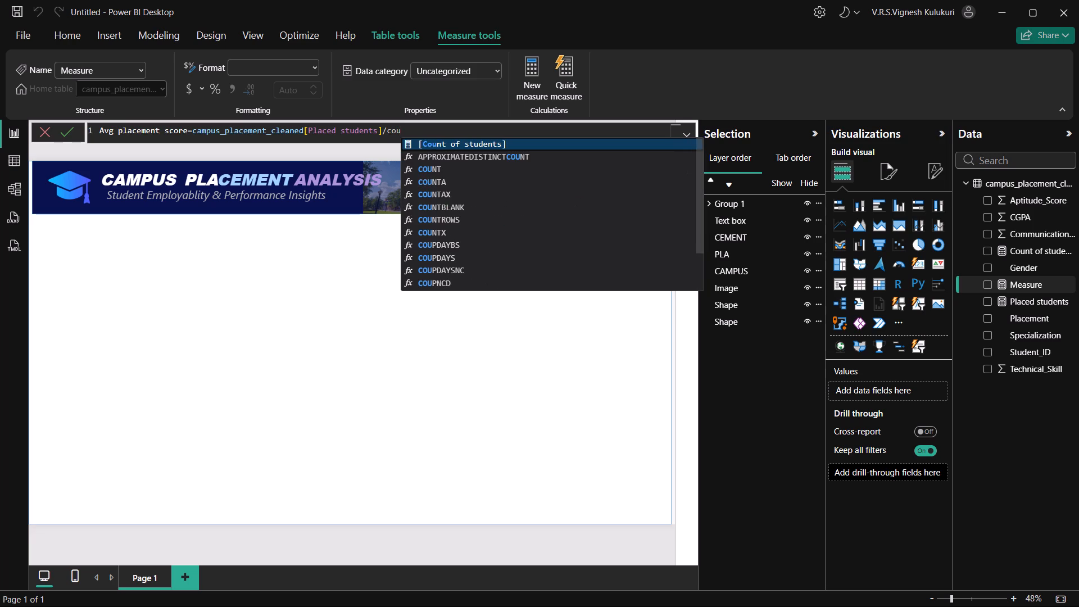
{"action": "key", "text": "Down"}
{"action": "key", "text": "Down"}
{"action": "key", "text": "Down"}
{"action": "key", "text": "Down"}
{"action": "key", "text": "Down"}
{"action": "key", "text": "Down"}
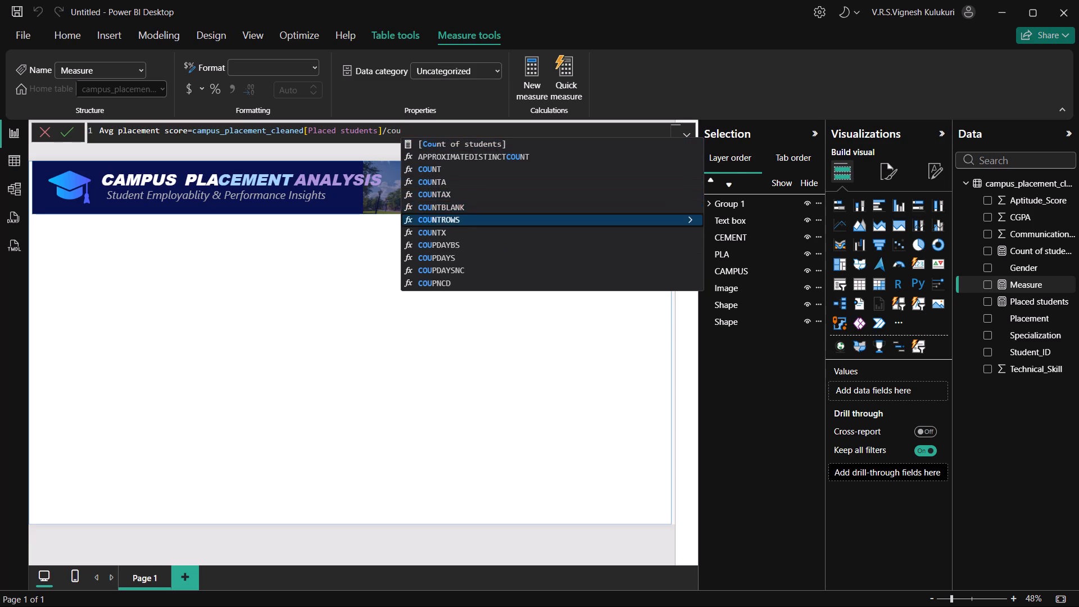
{"action": "key", "text": "Tab"}
{"action": "key", "text": "Down"}
{"action": "key", "text": "Down"}
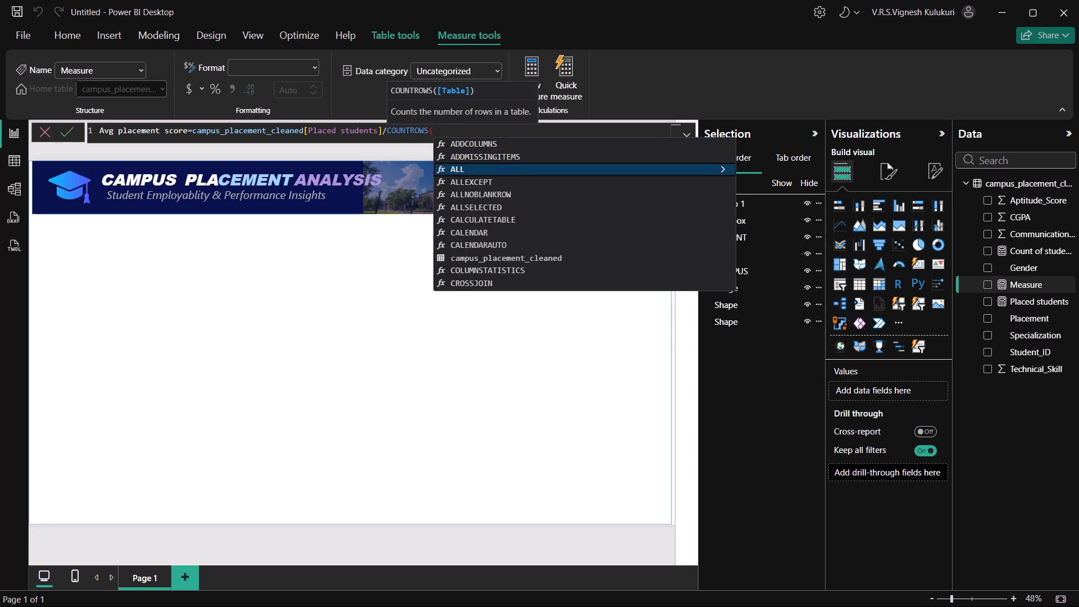
{"action": "key", "text": "Down"}
{"action": "key", "text": "Down"}
{"action": "key", "text": "Down"}
{"action": "key", "text": "Down"}
{"action": "key", "text": "Down"}
{"action": "key", "text": "Down"}
{"action": "key", "text": "Down"}
{"action": "key", "text": "Tab"}
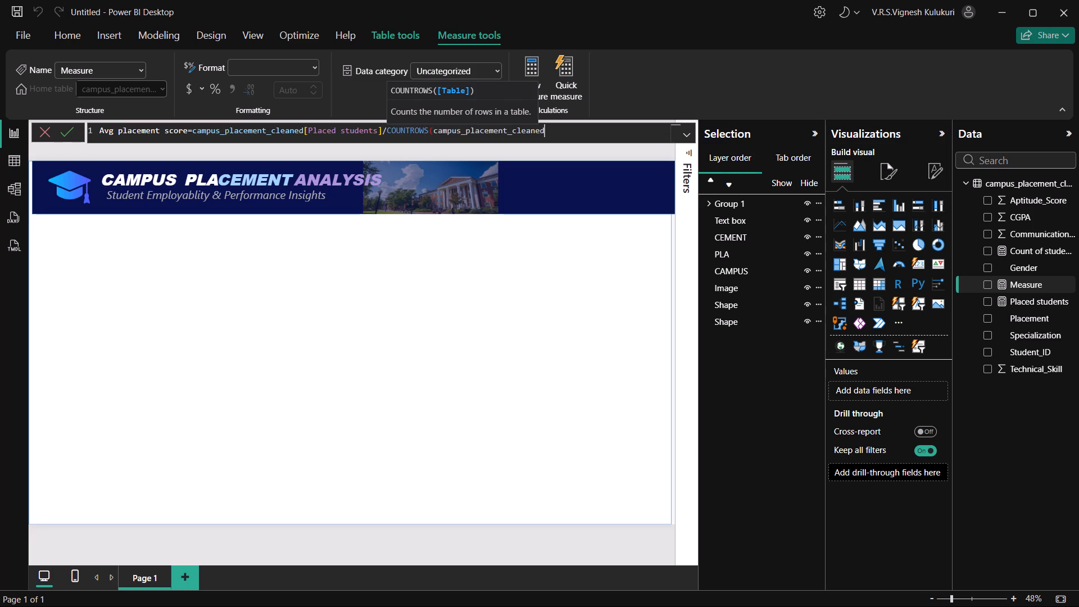
Enclose the table name inside COUNTROWS in single quotes, close the parenthesis and commit the Avg placement score measure.
{"action": "key", "text": "apostrophe"}
{"action": "key", "text": "Left"}
{"action": "key", "text": "Left"}
{"action": "key", "text": "Left"}
{"action": "key", "text": "Left"}
{"action": "key", "text": "Left"}
{"action": "key", "text": "Left"}
{"action": "key", "text": "Left"}
{"action": "key", "text": "Left"}
{"action": "key", "text": "Left"}
{"action": "key", "text": "Left"}
{"action": "key", "text": "Left"}
{"action": "key", "text": "Left"}
{"action": "key", "text": "Left"}
{"action": "key", "text": "Left"}
{"action": "key", "text": "Left"}
{"action": "key", "text": "Left"}
{"action": "key", "text": "Left"}
{"action": "key", "text": "Left"}
{"action": "key", "text": "Left"}
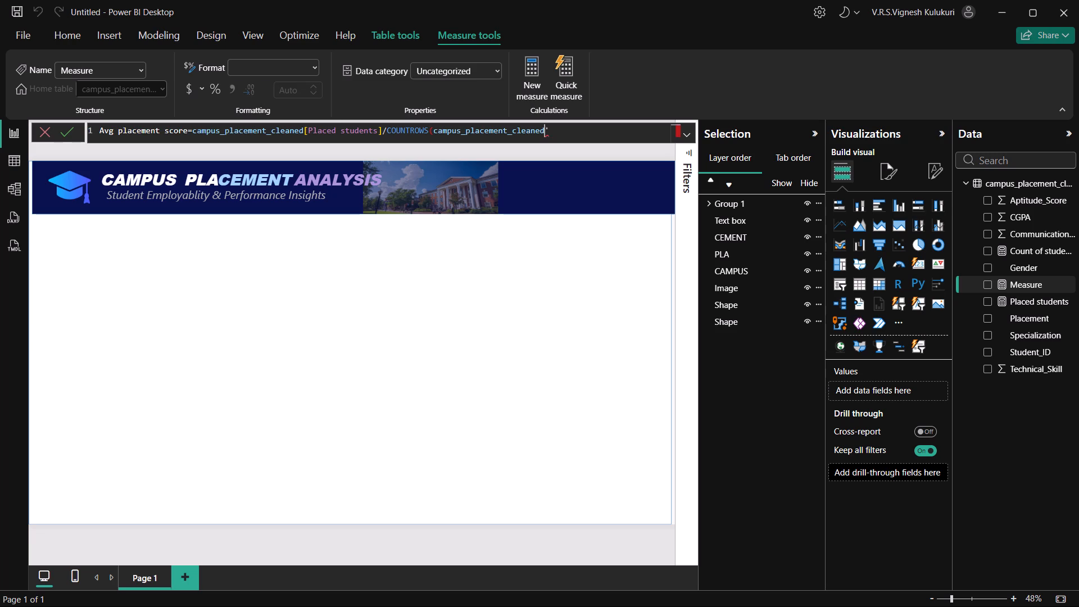
{"action": "key", "text": "Left"}
{"action": "key", "text": "Left"}
{"action": "key", "text": "Left"}
{"action": "key", "text": "Left"}
{"action": "key", "text": "Left"}
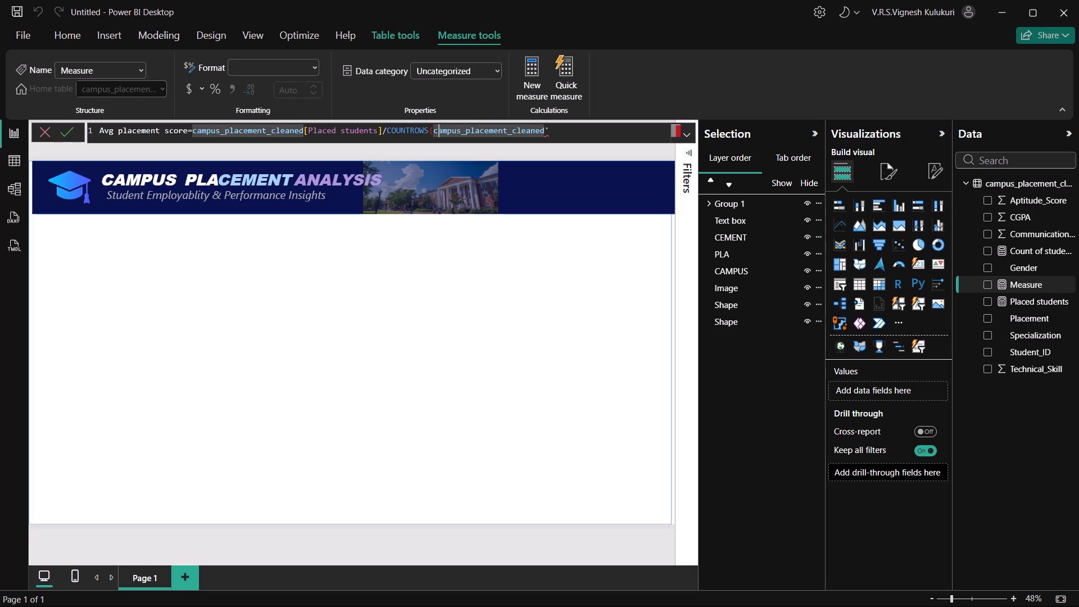
{"action": "key", "text": "Left"}
{"action": "key", "text": "apostrophe"}
{"action": "key", "text": "Right"}
{"action": "key", "text": "Right"}
{"action": "key", "text": "Right"}
{"action": "key", "text": "Right"}
{"action": "key", "text": "Right"}
{"action": "key", "text": "Right"}
{"action": "key", "text": "Right"}
{"action": "key", "text": "Right"}
{"action": "key", "text": "Right"}
{"action": "key", "text": "Right"}
{"action": "key", "text": "Right"}
{"action": "key", "text": "Right"}
{"action": "key", "text": "Right"}
{"action": "key", "text": "Right"}
{"action": "key", "text": "Right"}
{"action": "key", "text": "Right"}
{"action": "key", "text": "Right"}
{"action": "key", "text": "Right"}
{"action": "key", "text": "Right"}
{"action": "key", "text": "Right"}
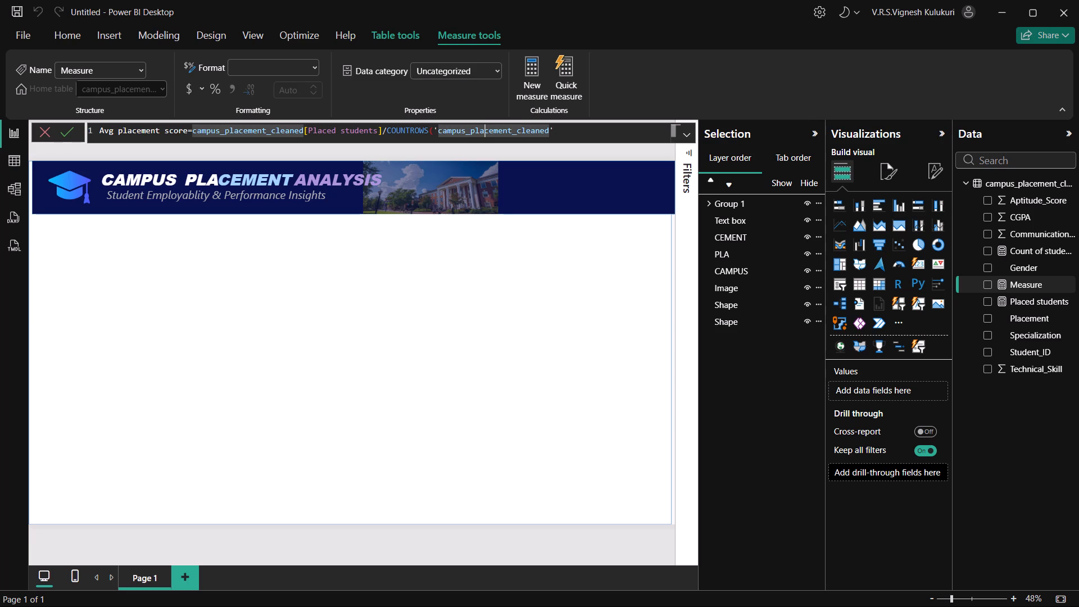
{"action": "key", "text": "Right"}
{"action": "key", "text": "Right"}
{"action": "key", "text": "Right"}
{"action": "key", "text": "Right"}
{"action": "key", "text": "Right"}
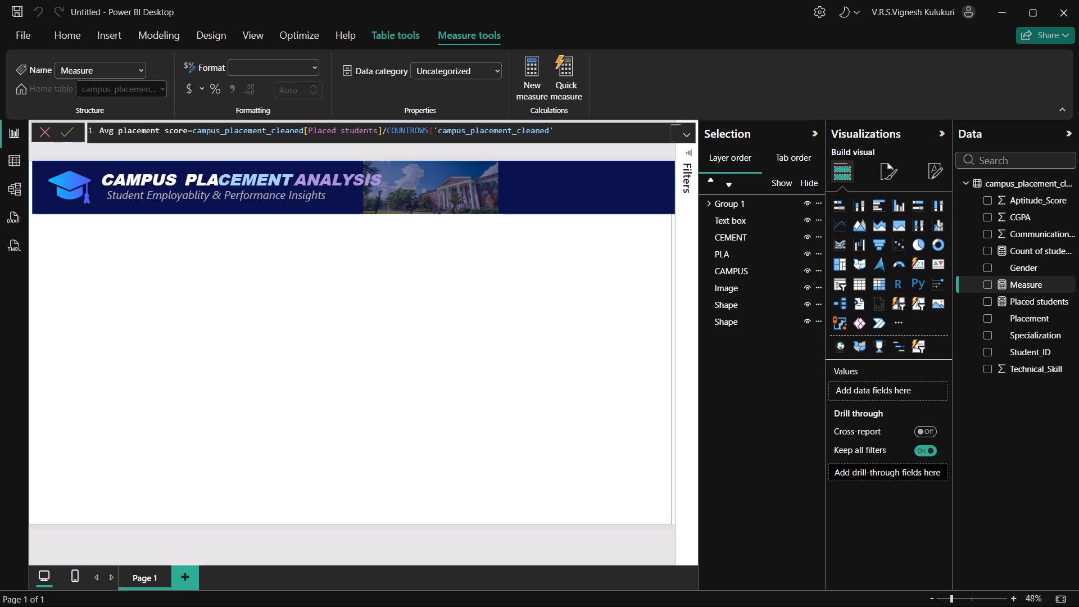
{"action": "key", "text": "shift+parenright"}
{"action": "key", "text": "Return"}
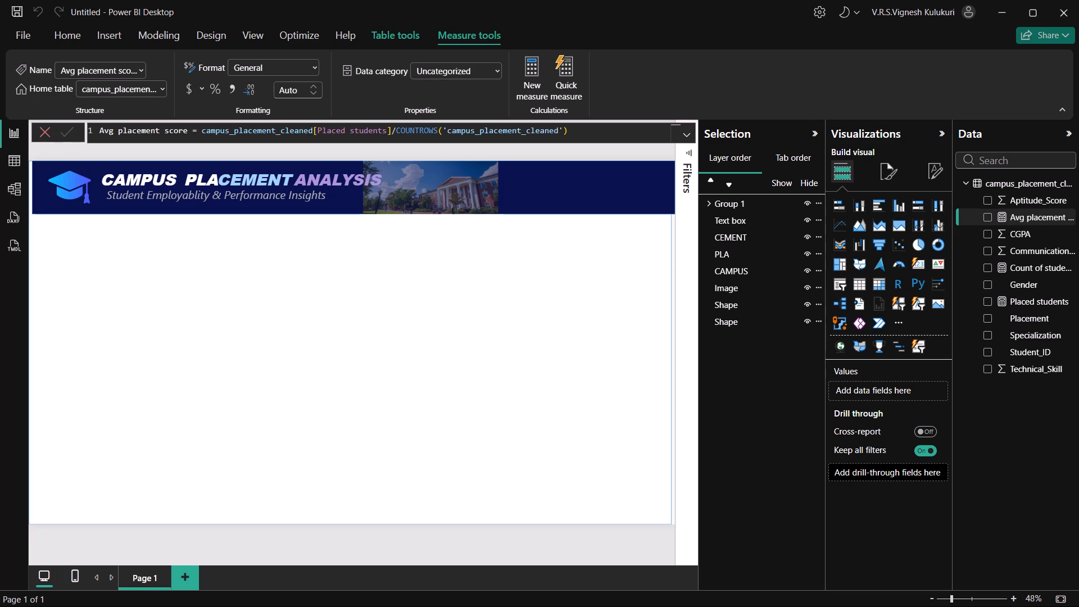
Add a card visual below the banner, populate it with the Count of students measure and enlarge it slightly.
{"action": "left_click", "coordinate": [406, 534]}
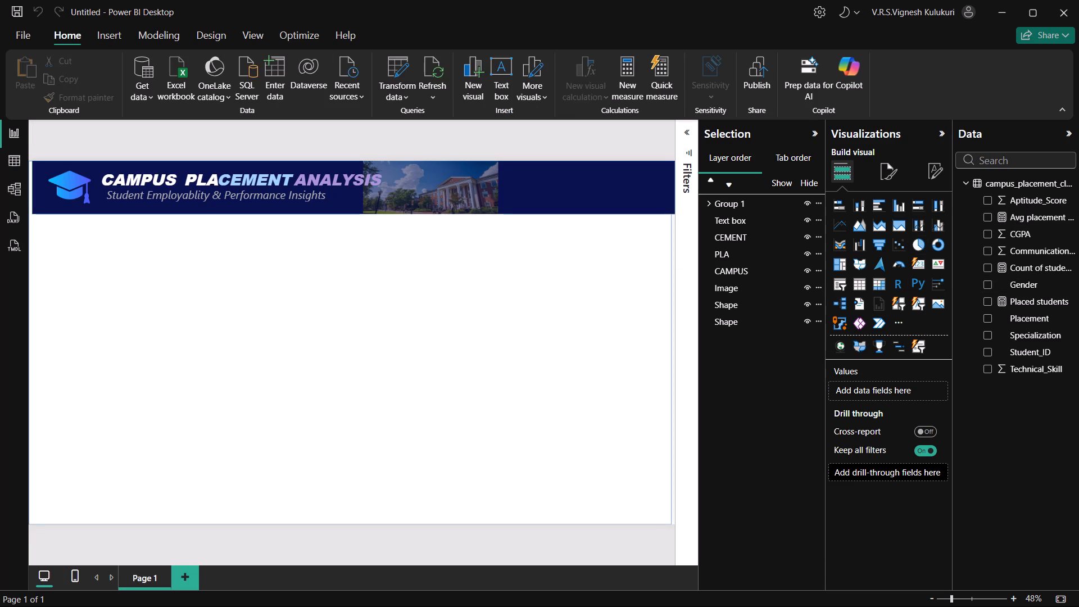
{"action": "left_click", "coordinate": [911, 264]}
{"action": "left_click_drag", "start_coordinate": [94, 250], "coordinate": [159, 334]}
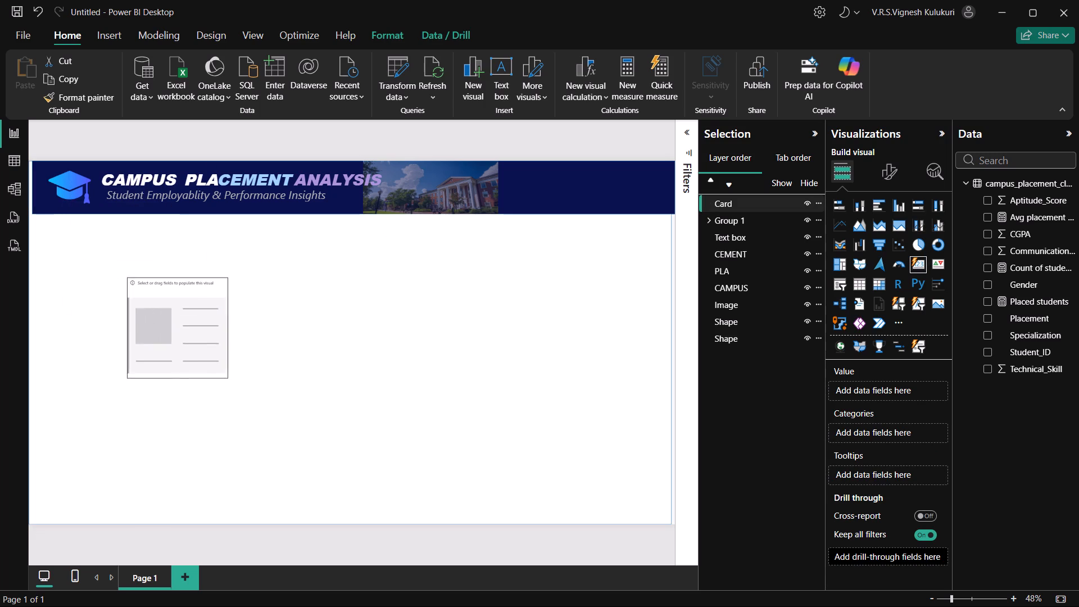
{"action": "left_click_drag", "start_coordinate": [159, 334], "coordinate": [158, 334]}
{"action": "left_click_drag", "start_coordinate": [1026, 265], "coordinate": [42, 320]}
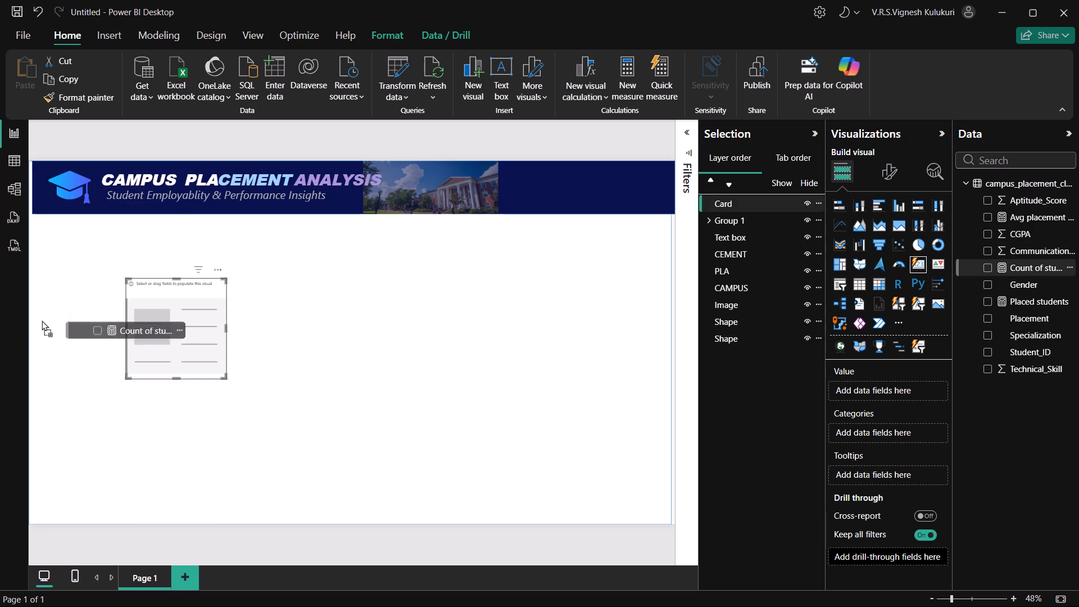
{"action": "left_click_drag", "start_coordinate": [42, 320], "coordinate": [151, 327]}
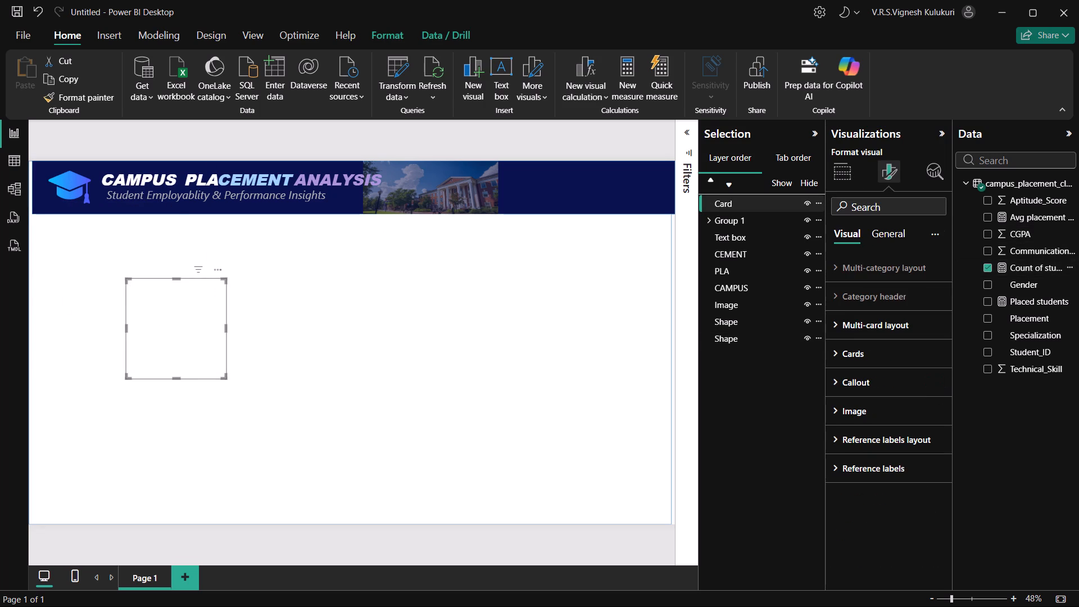
{"action": "left_click_drag", "start_coordinate": [225, 374], "coordinate": [259, 383]}
Examine the campus_placement_cleaned rows through to the end of the table in the data view, and return to the report canvas.
{"action": "left_click", "coordinate": [8, 146]}
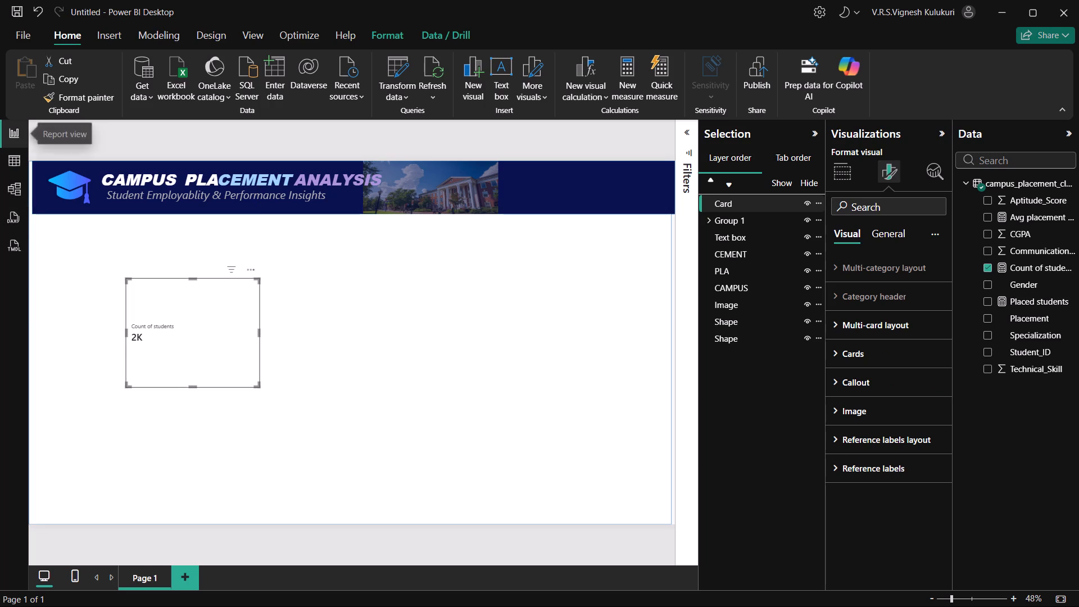
{"action": "left_click", "coordinate": [10, 158]}
{"action": "scroll", "coordinate": [201, 416], "scroll_direction": "down", "scroll_amount": 3}
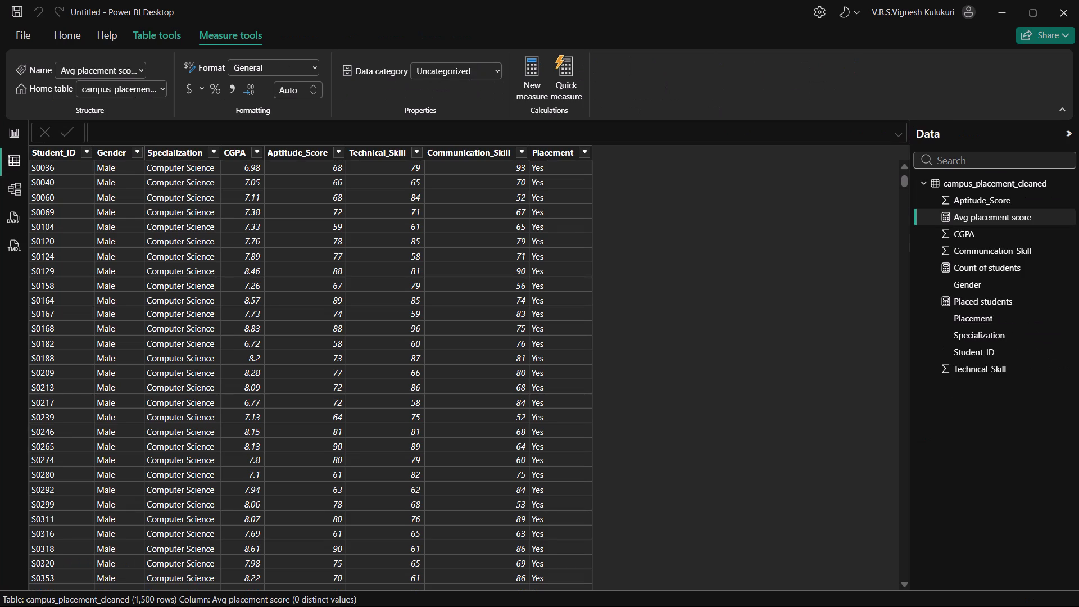
{"action": "scroll", "coordinate": [201, 416], "scroll_direction": "down", "scroll_amount": 20}
{"action": "scroll", "coordinate": [201, 416], "scroll_direction": "down", "scroll_amount": 20}
{"action": "scroll", "coordinate": [201, 416], "scroll_direction": "down", "scroll_amount": 2}
{"action": "scroll", "coordinate": [201, 416], "scroll_direction": "up", "scroll_amount": 9}
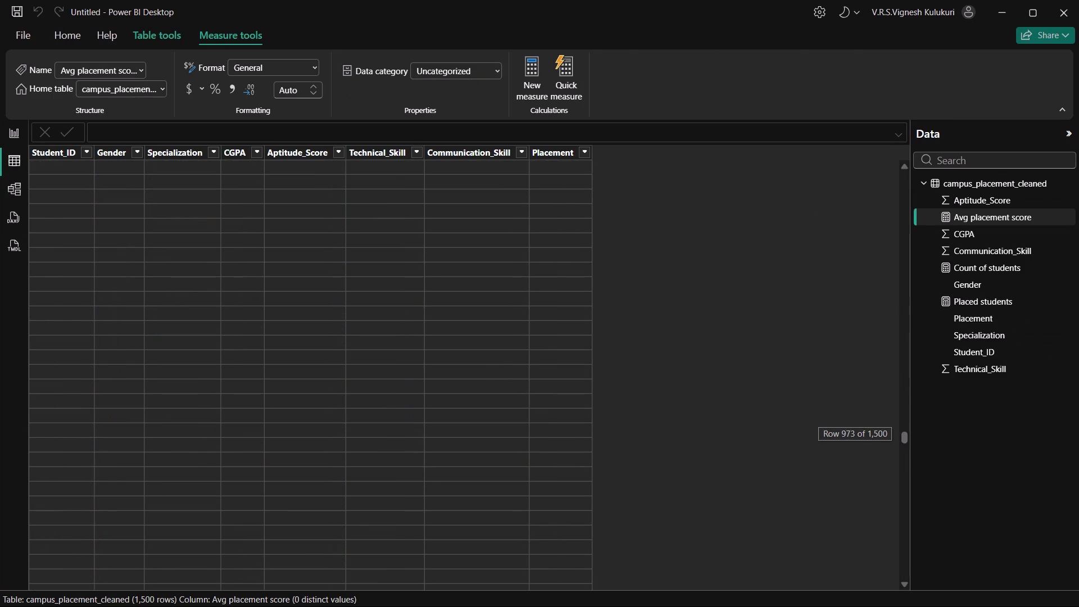
{"action": "scroll", "coordinate": [201, 416], "scroll_direction": "up", "scroll_amount": 15}
{"action": "scroll", "coordinate": [201, 416], "scroll_direction": "up", "scroll_amount": 10}
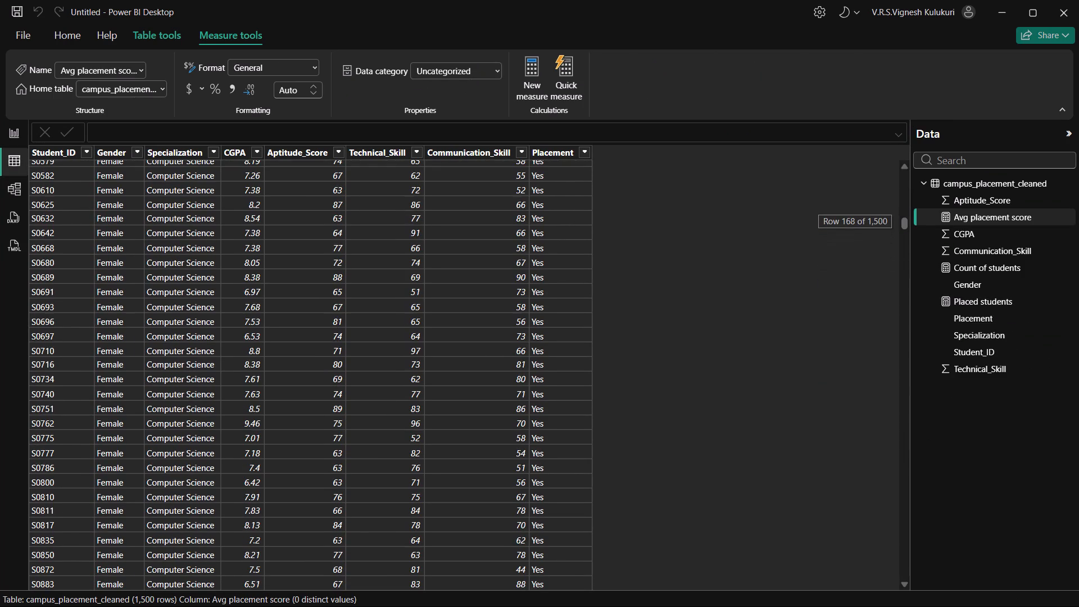
{"action": "scroll", "coordinate": [210, 449], "scroll_direction": "down", "scroll_amount": 20}
{"action": "scroll", "coordinate": [210, 449], "scroll_direction": "down", "scroll_amount": 20}
{"action": "scroll", "coordinate": [210, 449], "scroll_direction": "down", "scroll_amount": 12}
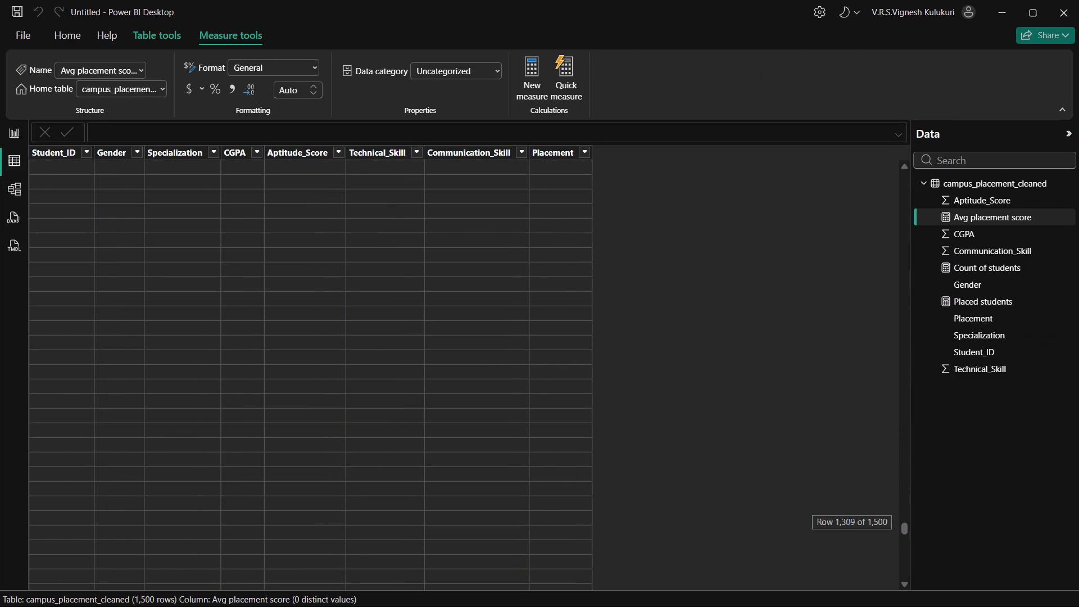
{"action": "scroll", "coordinate": [210, 449], "scroll_direction": "down", "scroll_amount": 18}
{"action": "scroll", "coordinate": [210, 449], "scroll_direction": "down", "scroll_amount": 15}
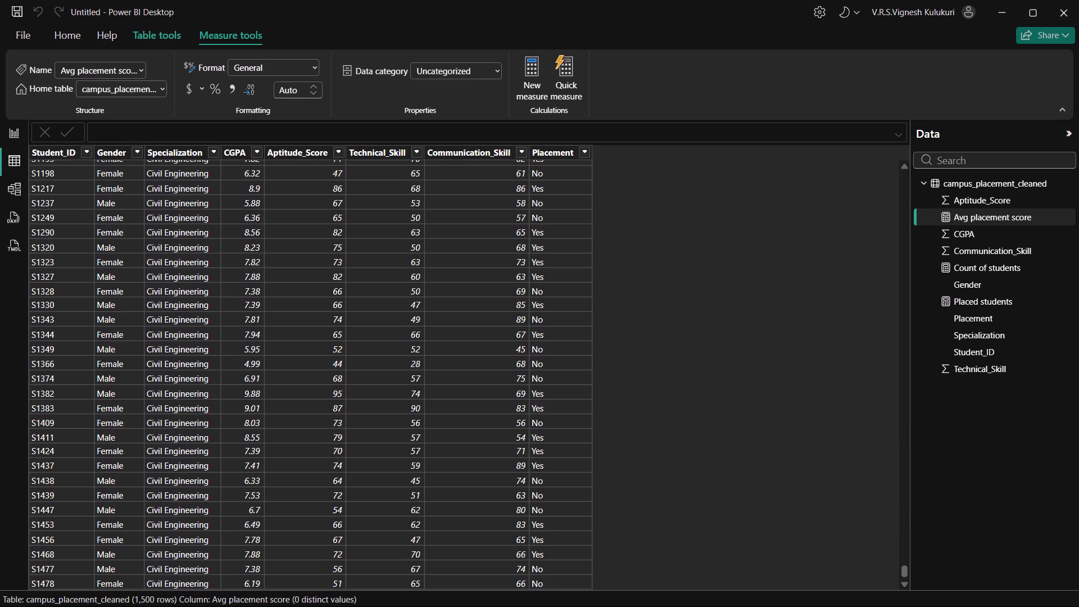
{"action": "scroll", "coordinate": [210, 449], "scroll_direction": "down", "scroll_amount": 4}
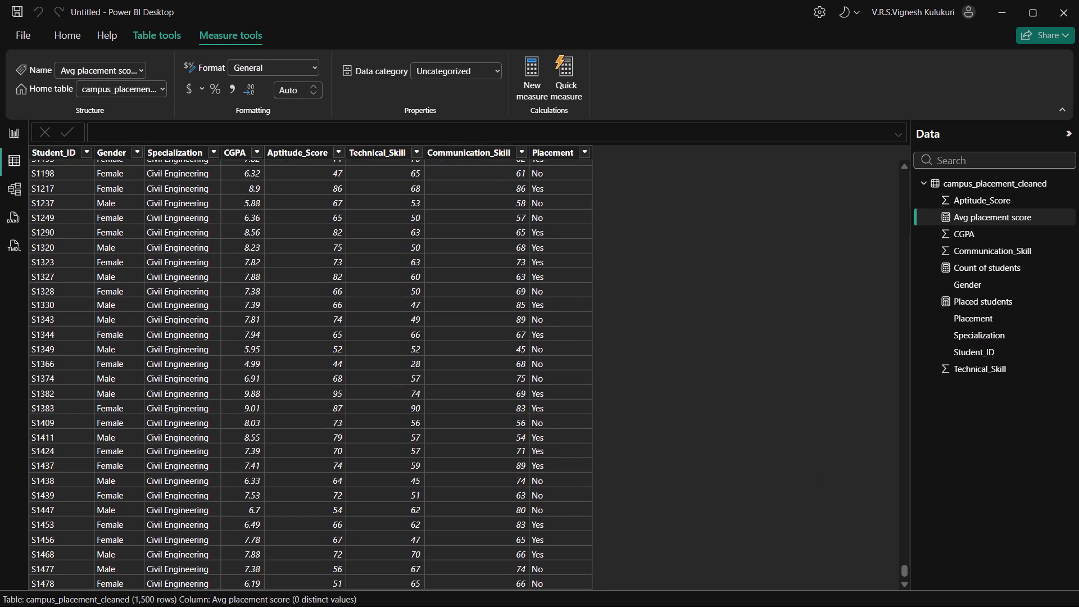
{"action": "scroll", "coordinate": [210, 449], "scroll_direction": "down", "scroll_amount": 3}
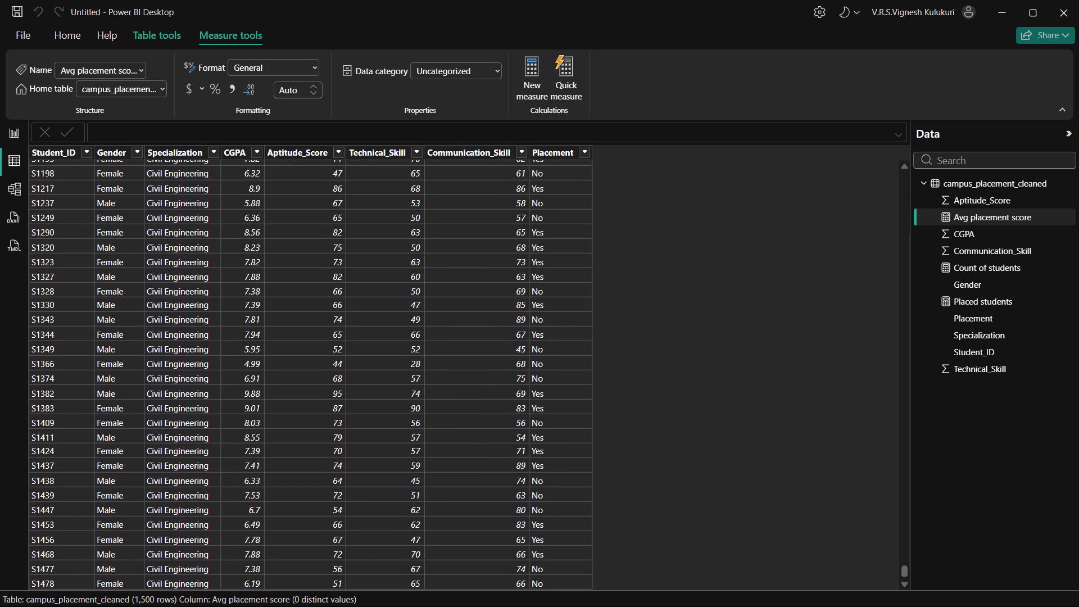
{"action": "left_click_drag", "start_coordinate": [905, 565], "coordinate": [903, 536]}
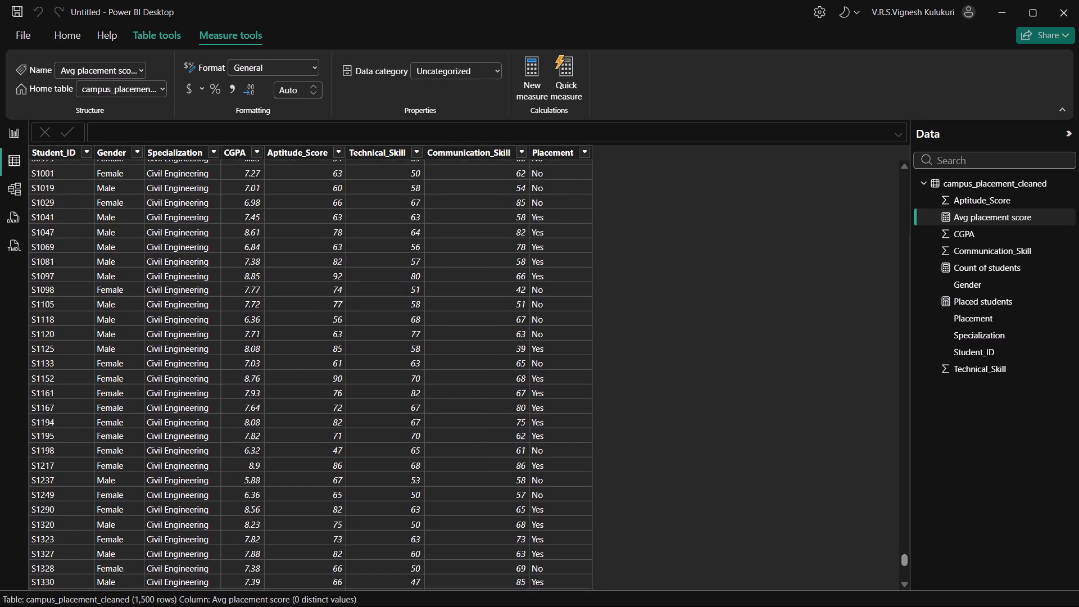
{"action": "left_click_drag", "start_coordinate": [903, 536], "coordinate": [905, 603]}
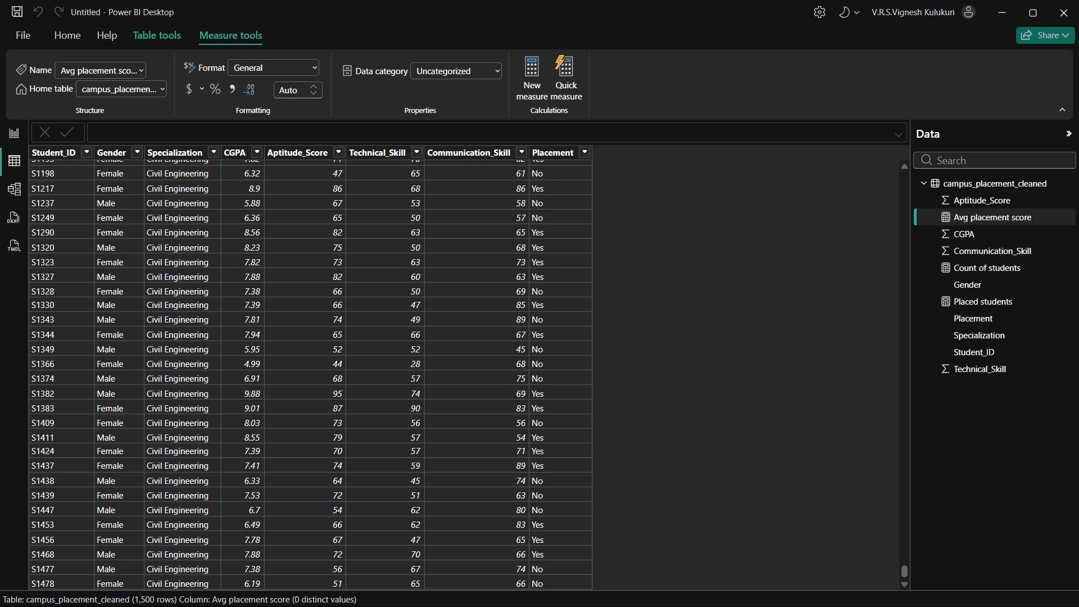
{"action": "scroll", "coordinate": [345, 480], "scroll_direction": "down", "scroll_amount": 1}
{"action": "left_click", "coordinate": [5, 132]}
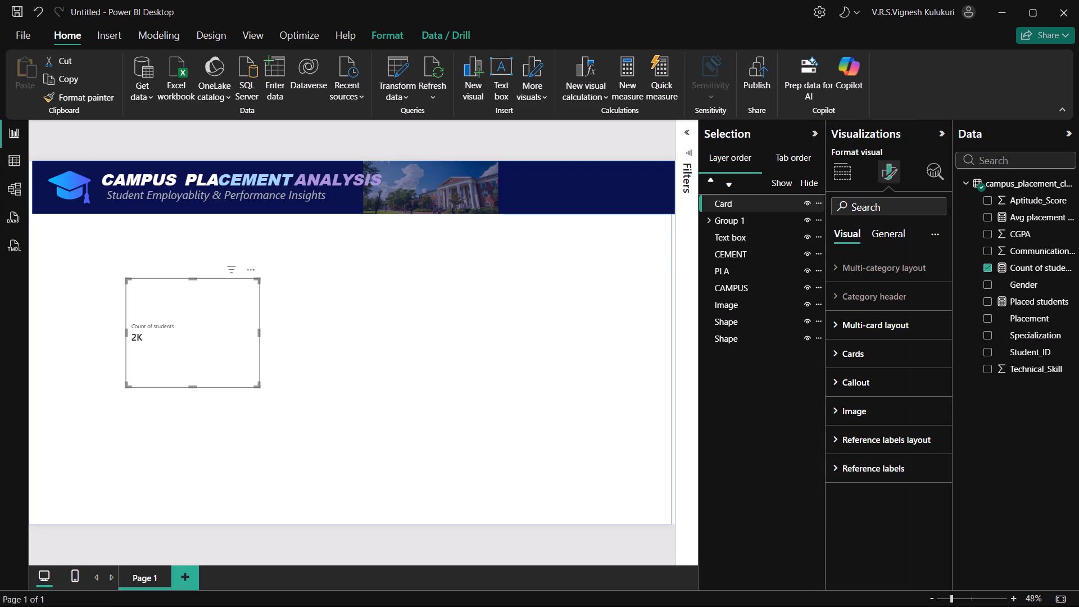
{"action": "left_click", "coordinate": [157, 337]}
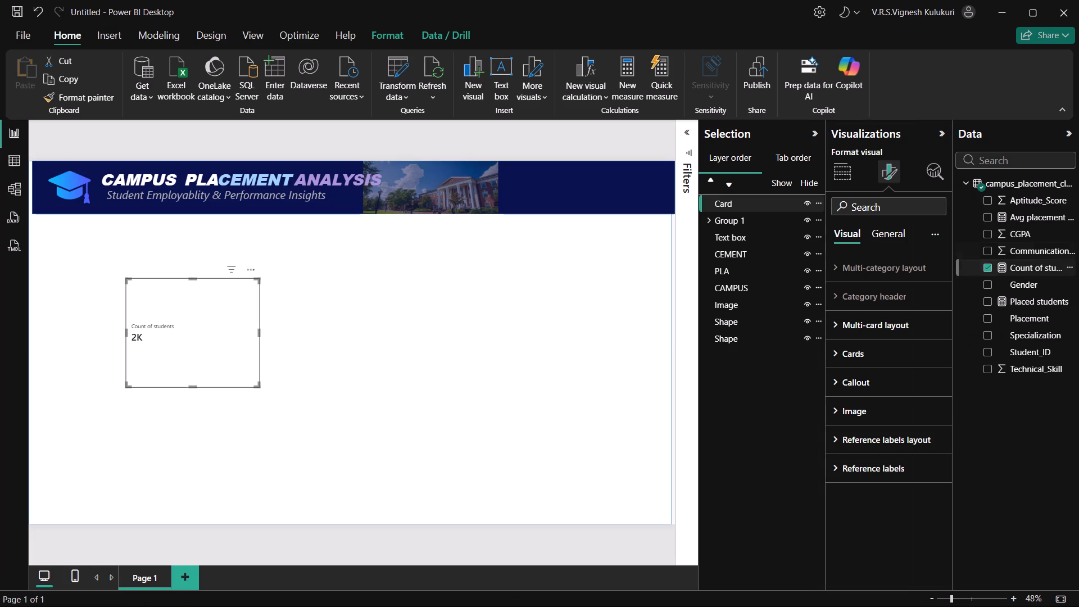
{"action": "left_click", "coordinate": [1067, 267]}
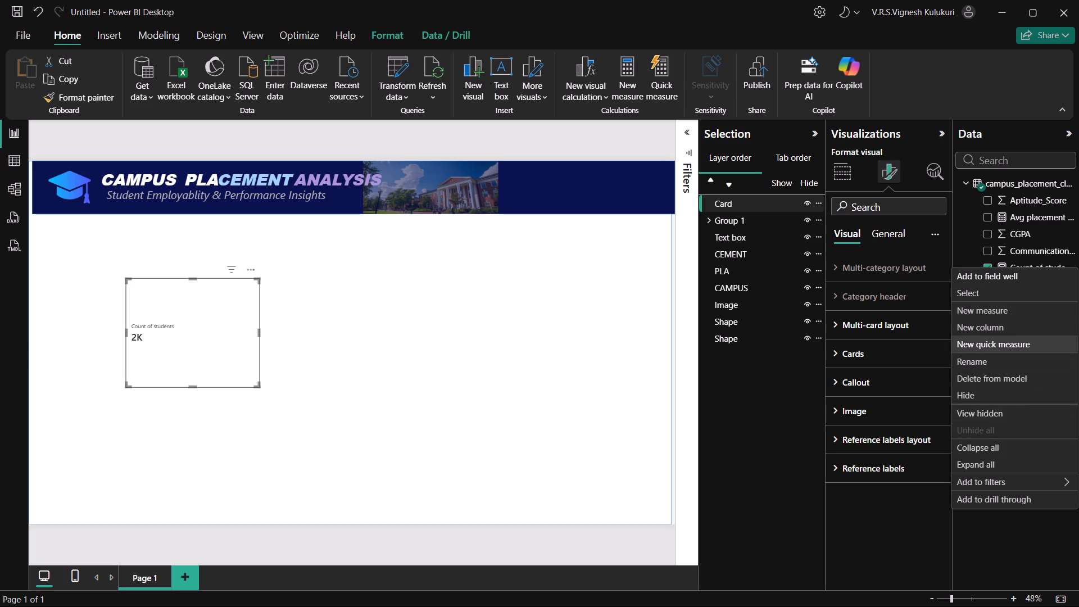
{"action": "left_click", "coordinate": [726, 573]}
Open the Count of students measure formula and remove the [Student_ID] column reference from its COUNT argument.
{"action": "left_click", "coordinate": [1047, 264]}
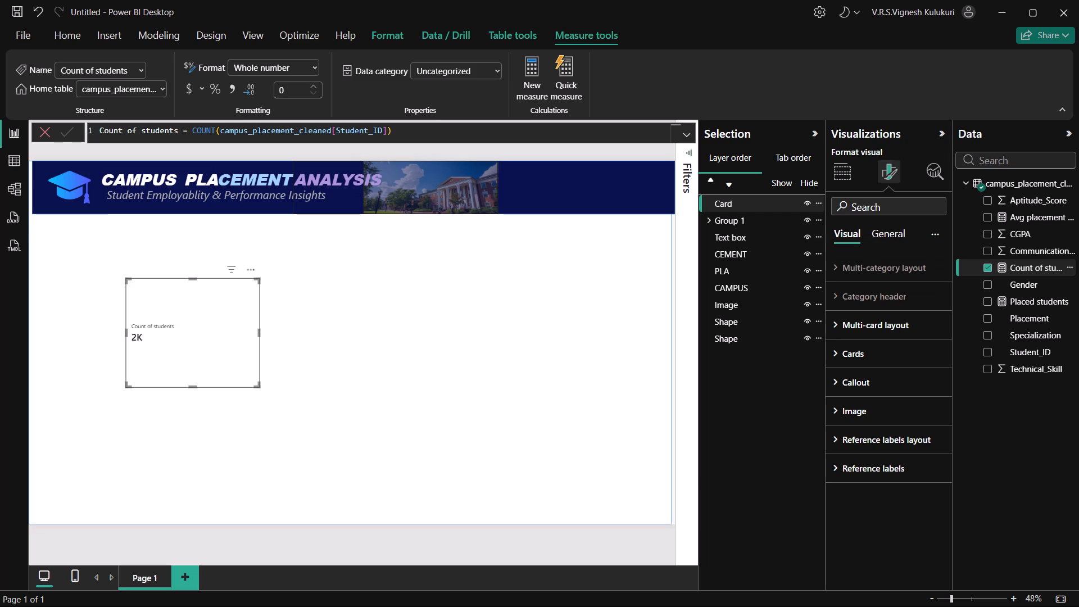
{"action": "left_click", "coordinate": [387, 132]}
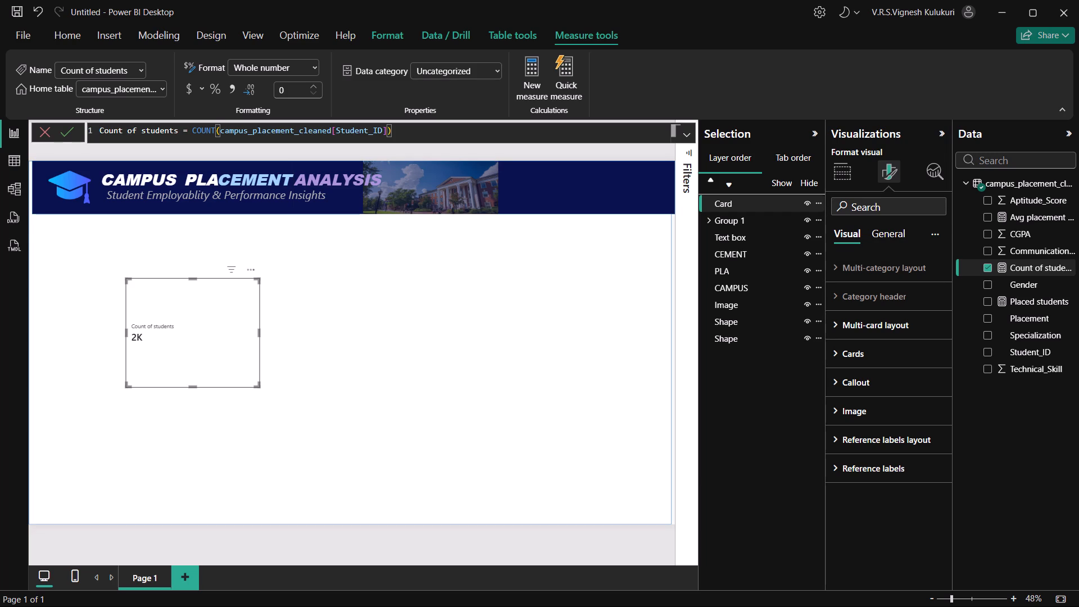
{"action": "key", "text": "BackSpace"}
{"action": "key", "text": "BackSpace"}
{"action": "key", "text": "BackSpace"}
{"action": "key", "text": "BackSpace"}
{"action": "key", "text": "BackSpace"}
{"action": "key", "text": "BackSpace"}
{"action": "key", "text": "BackSpace"}
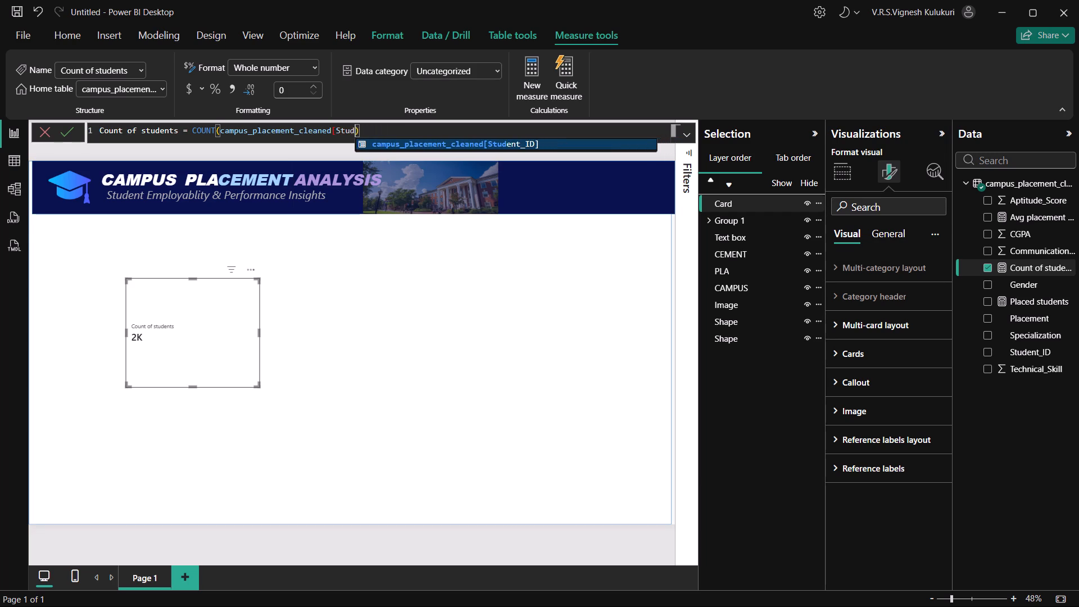
{"action": "key", "text": "BackSpace"}
{"action": "key", "text": "BackSpace"}
{"action": "key", "text": "BackSpace"}
{"action": "key", "text": "BackSpace"}
{"action": "key", "text": "BackSpace"}
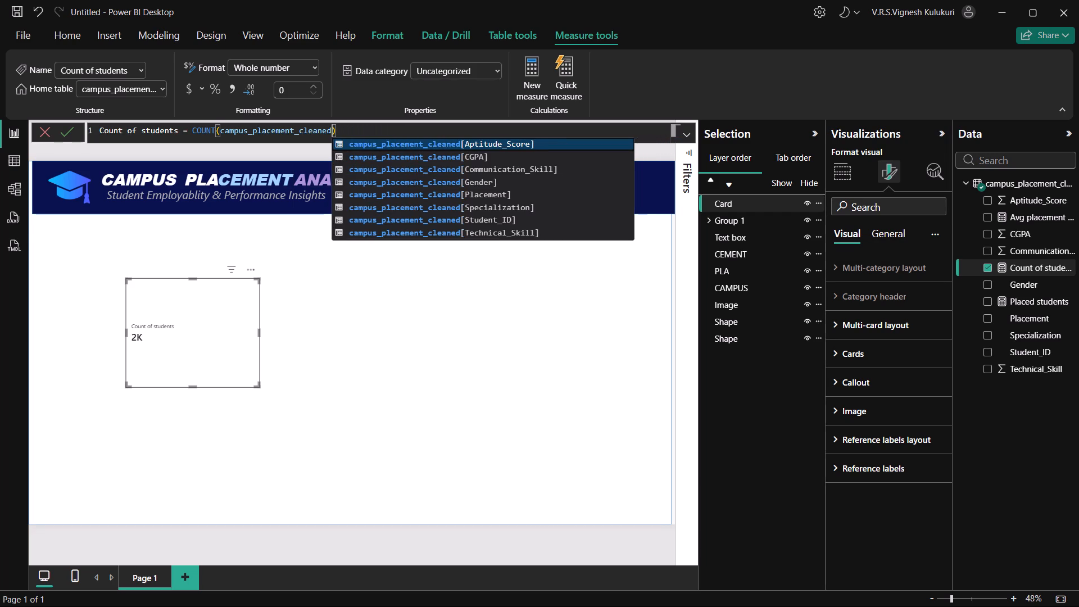
Enclose the campus_placement_cleaned table name in the Count of students formula in single quotes.
{"action": "key", "text": "apostrophe"}
{"action": "key", "text": "Left"}
{"action": "key", "text": "Left"}
{"action": "key", "text": "Left"}
{"action": "key", "text": "Left"}
{"action": "key", "text": "Left"}
{"action": "key", "text": "Left"}
{"action": "key", "text": "Left"}
{"action": "key", "text": "Left"}
{"action": "key", "text": "Left"}
{"action": "key", "text": "Left"}
{"action": "key", "text": "Left"}
{"action": "key", "text": "Left"}
{"action": "key", "text": "Left"}
{"action": "key", "text": "Left"}
{"action": "key", "text": "Left"}
{"action": "key", "text": "Left"}
{"action": "key", "text": "Left"}
{"action": "key", "text": "Left"}
{"action": "key", "text": "Left"}
{"action": "key", "text": "Left"}
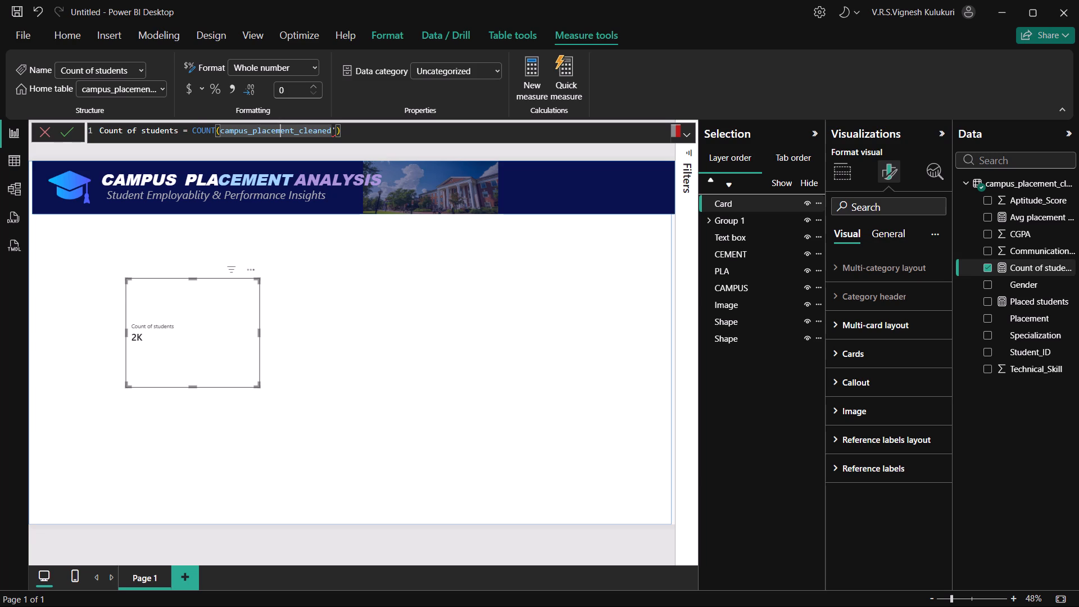
{"action": "key", "text": "Left"}
{"action": "key", "text": "apostrophe"}
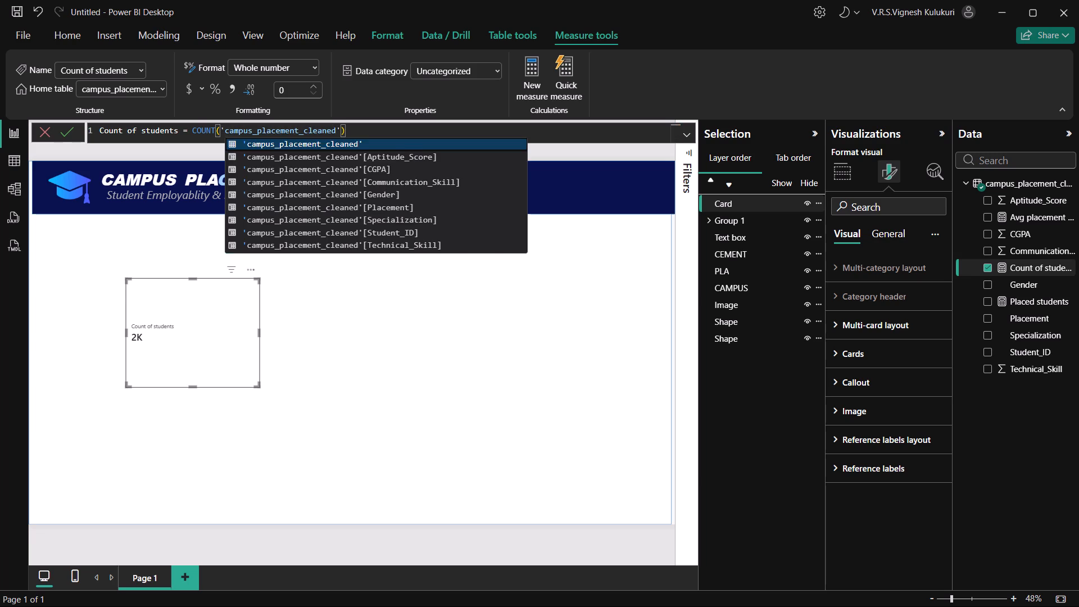
Change the COUNT function in the Count of students formula to COUNTROWS.
{"action": "key", "text": "Left"}
{"action": "key", "text": "Left"}
{"action": "key", "text": "Left"}
{"action": "key", "text": "Right"}
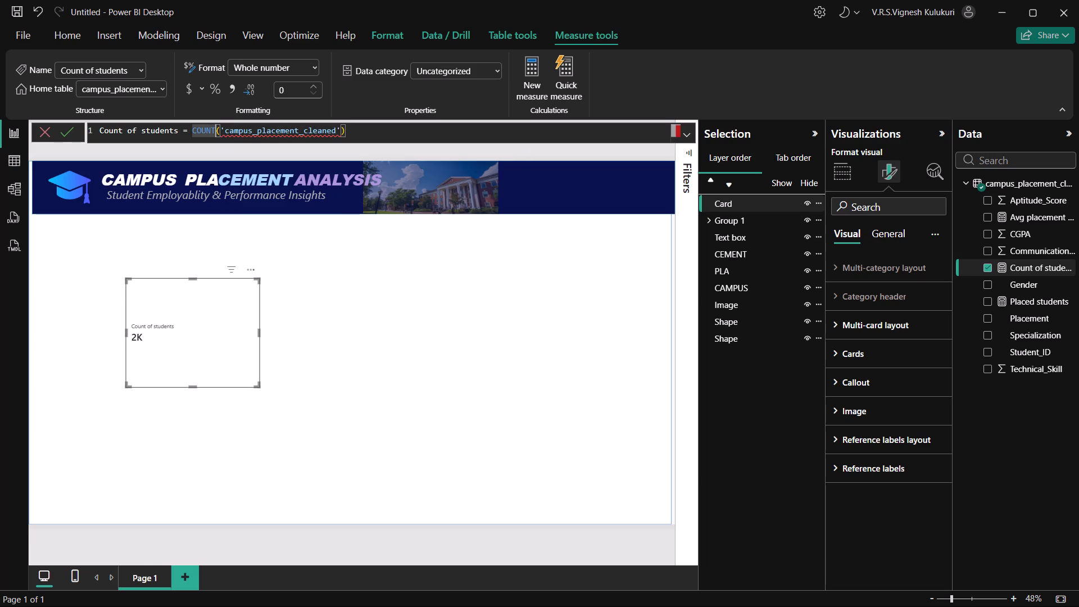
{"action": "type", "text": "ro"}
{"action": "key", "text": "Tab"}
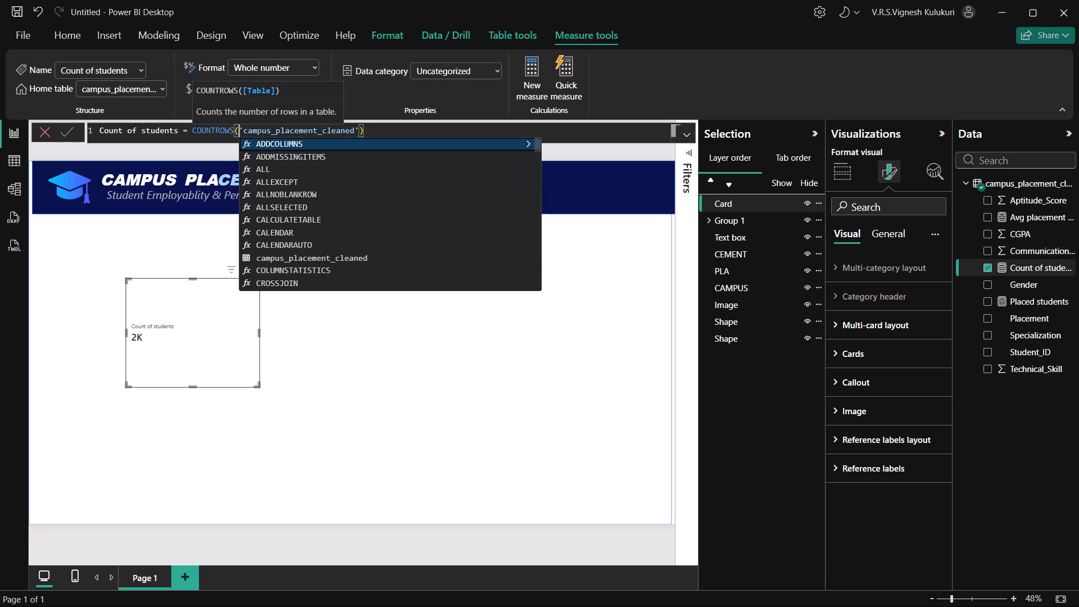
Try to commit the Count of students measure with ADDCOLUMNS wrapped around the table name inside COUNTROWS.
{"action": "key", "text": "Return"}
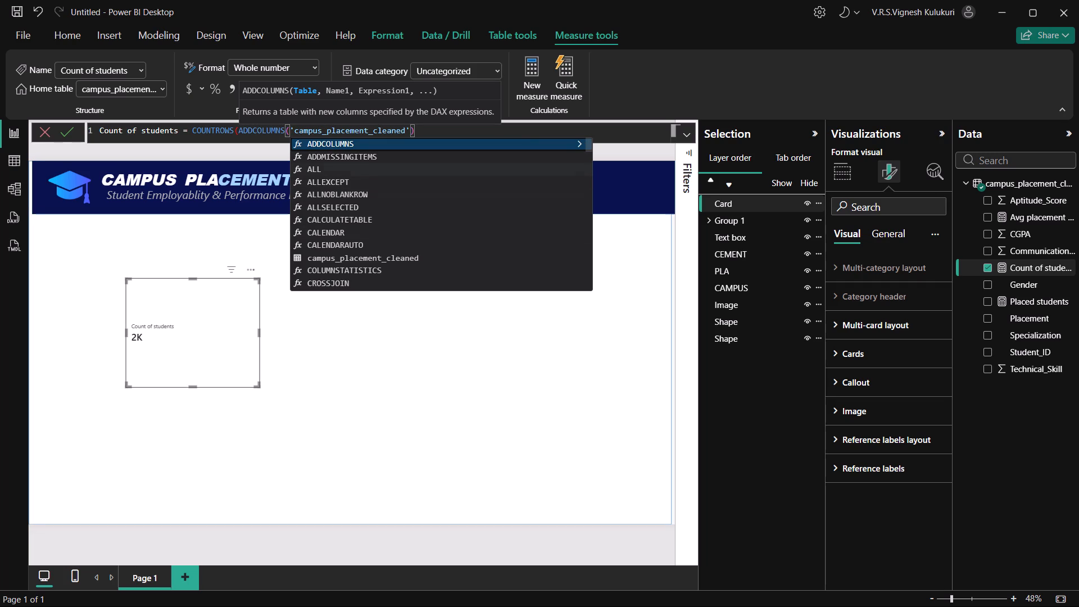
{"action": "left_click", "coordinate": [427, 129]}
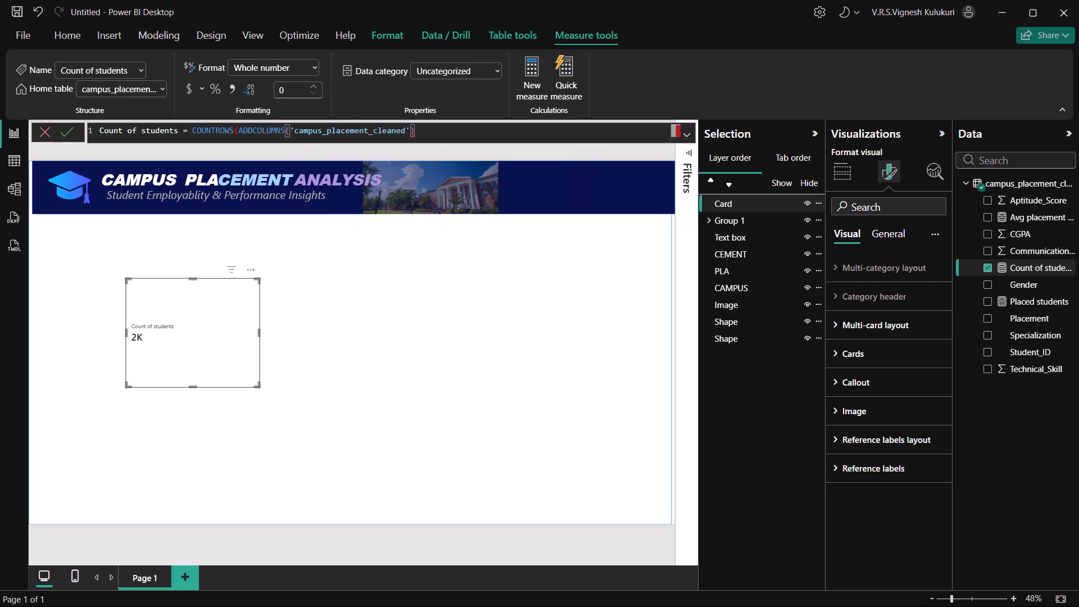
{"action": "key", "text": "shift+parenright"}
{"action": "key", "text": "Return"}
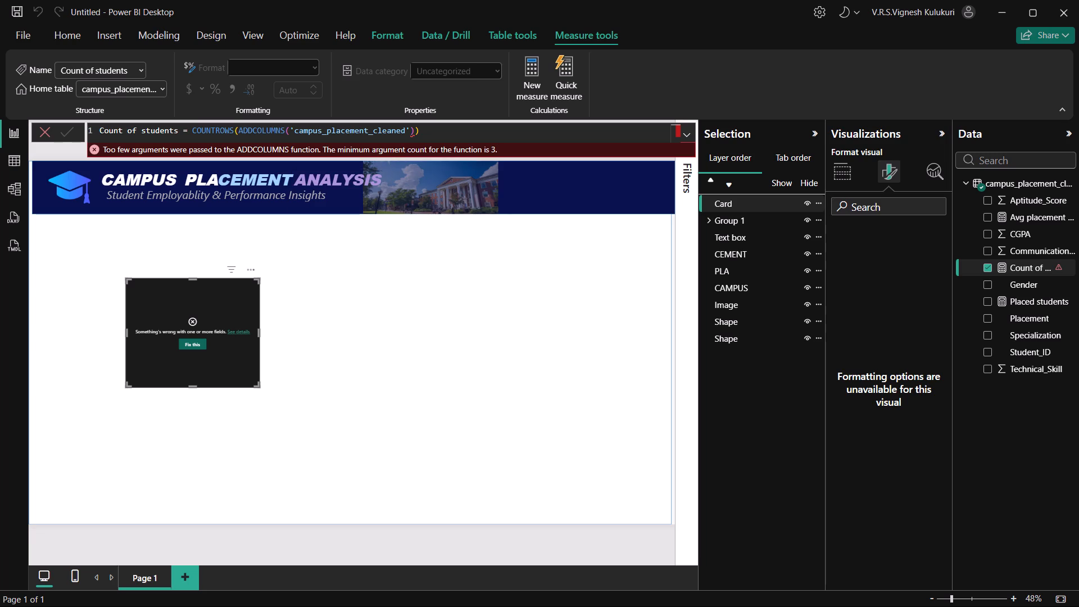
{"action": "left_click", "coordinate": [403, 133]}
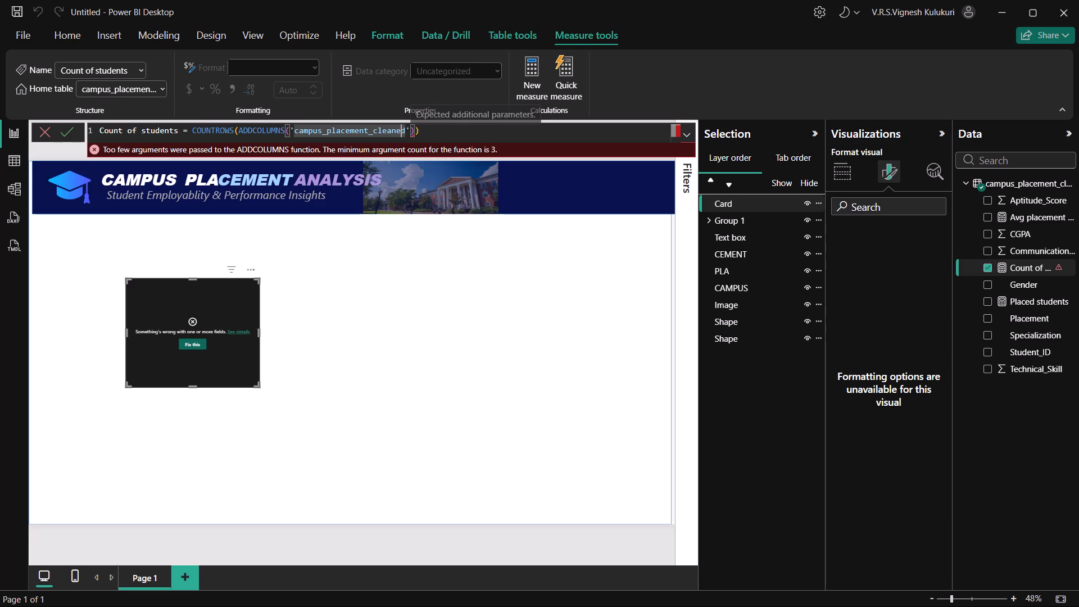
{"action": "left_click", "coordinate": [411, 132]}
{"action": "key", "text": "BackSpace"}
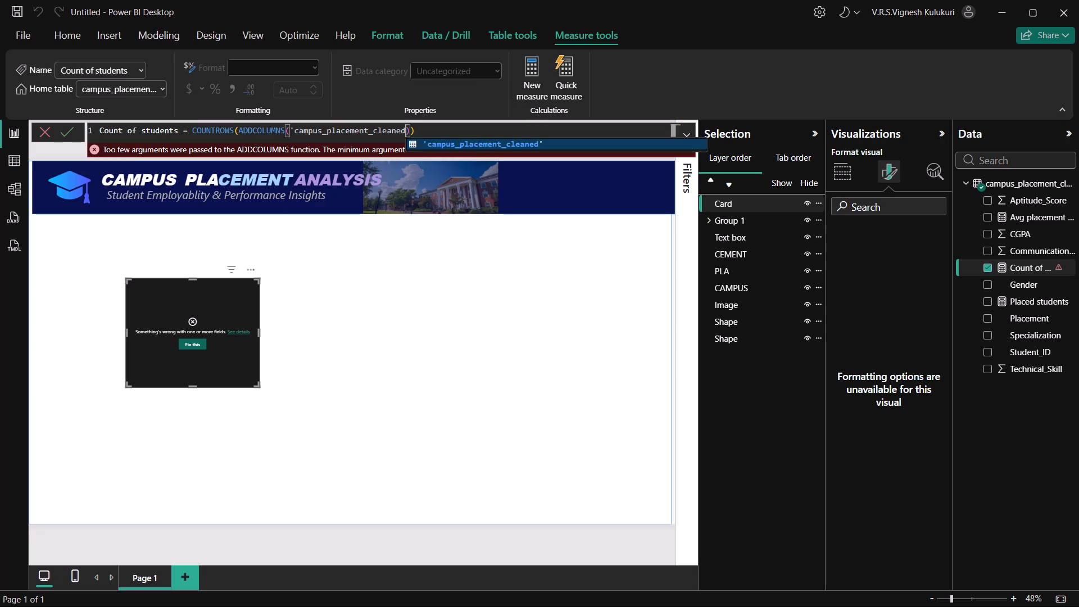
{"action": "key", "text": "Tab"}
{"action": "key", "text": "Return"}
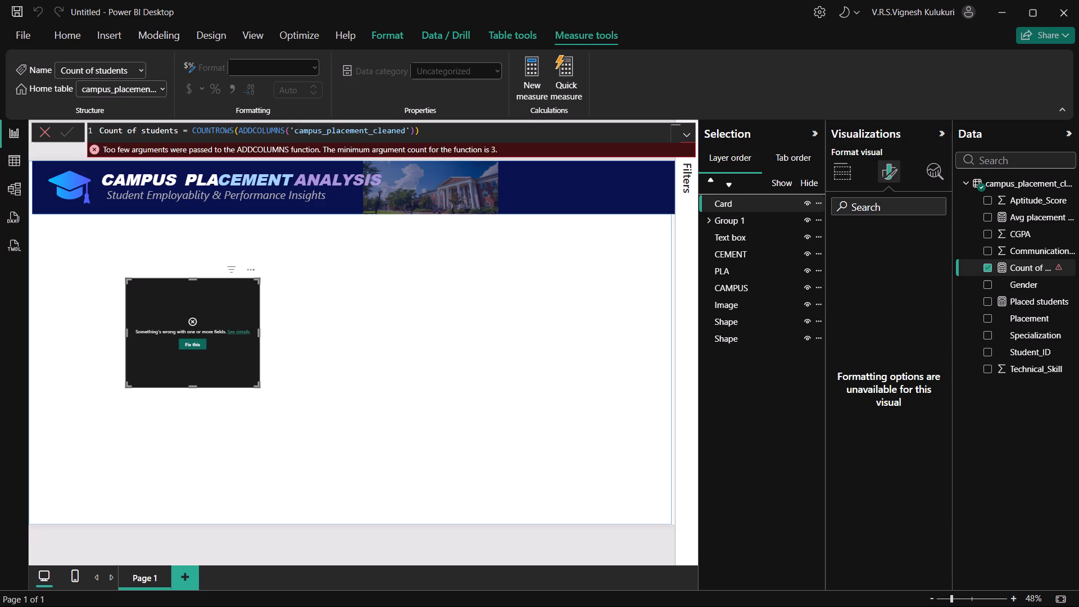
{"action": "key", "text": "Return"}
Remove the ADDCOLUMNS wrapper and its extra closing bracket, committing Count of students as COUNTROWS('campus_placement_cleaned').
{"action": "left_click", "coordinate": [287, 132]}
{"action": "key", "text": "BackSpace"}
{"action": "key", "text": "BackSpace"}
{"action": "key", "text": "BackSpace"}
{"action": "key", "text": "BackSpace"}
{"action": "key", "text": "BackSpace"}
{"action": "key", "text": "BackSpace"}
{"action": "key", "text": "BackSpace"}
{"action": "key", "text": "BackSpace"}
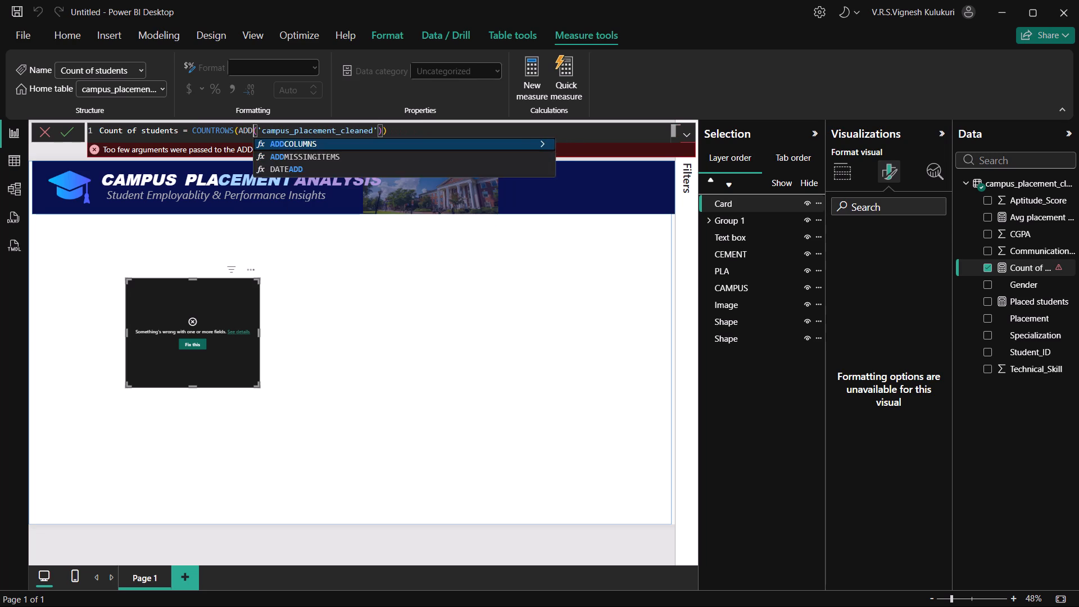
{"action": "key", "text": "BackSpace"}
{"action": "key", "text": "BackSpace"}
{"action": "key", "text": "BackSpace"}
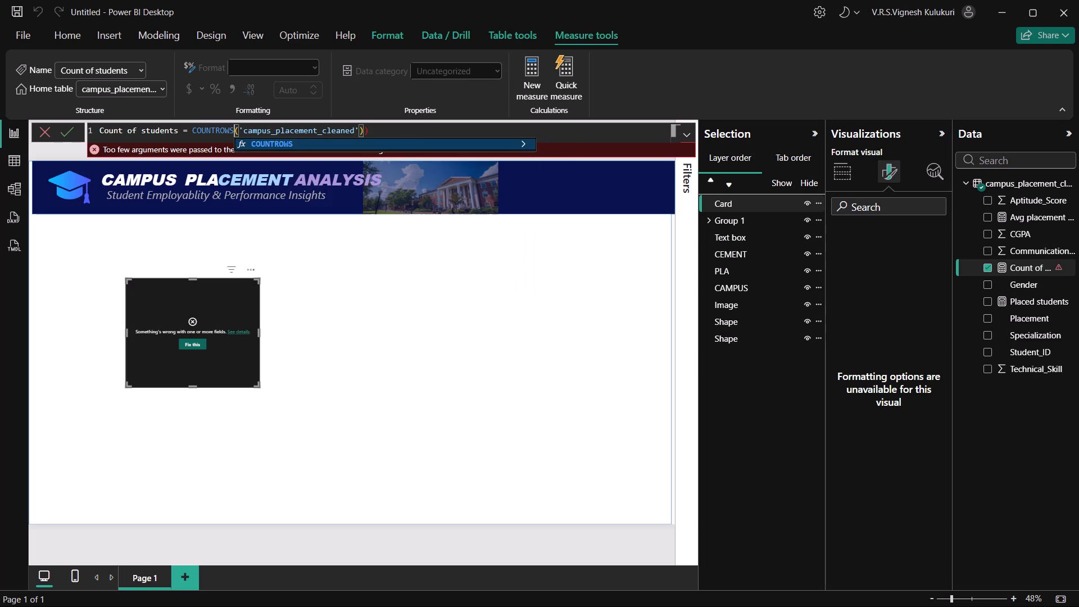
{"action": "key", "text": "Right"}
{"action": "key", "text": "Right"}
{"action": "key", "text": "Right"}
{"action": "key", "text": "Right"}
{"action": "key", "text": "Right"}
{"action": "key", "text": "Right"}
{"action": "key", "text": "Right"}
{"action": "key", "text": "Right"}
{"action": "key", "text": "Right"}
{"action": "key", "text": "Right"}
{"action": "key", "text": "Right"}
{"action": "key", "text": "Right"}
{"action": "key", "text": "Right"}
{"action": "key", "text": "Right"}
{"action": "key", "text": "Right"}
{"action": "key", "text": "Right"}
{"action": "key", "text": "Right"}
{"action": "key", "text": "Right"}
{"action": "key", "text": "Right"}
{"action": "key", "text": "Right"}
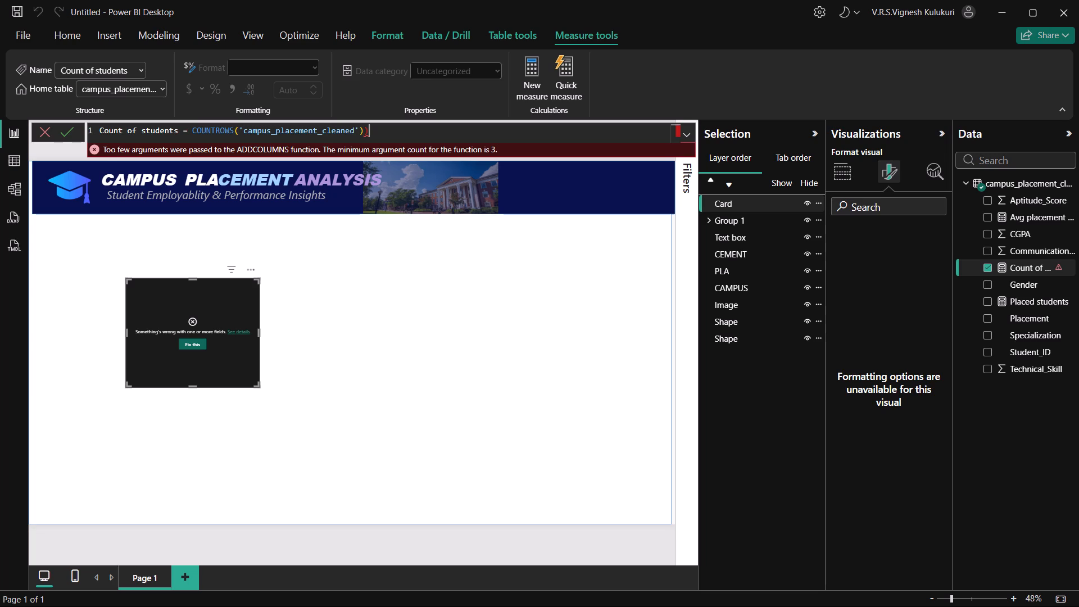
{"action": "key", "text": "BackSpace"}
{"action": "key", "text": "Return"}
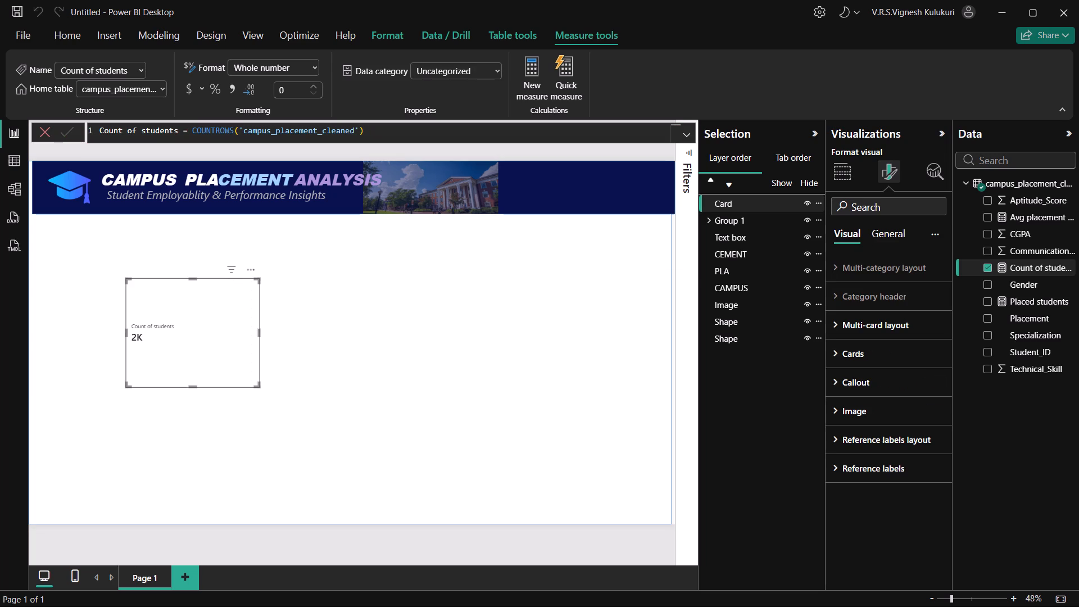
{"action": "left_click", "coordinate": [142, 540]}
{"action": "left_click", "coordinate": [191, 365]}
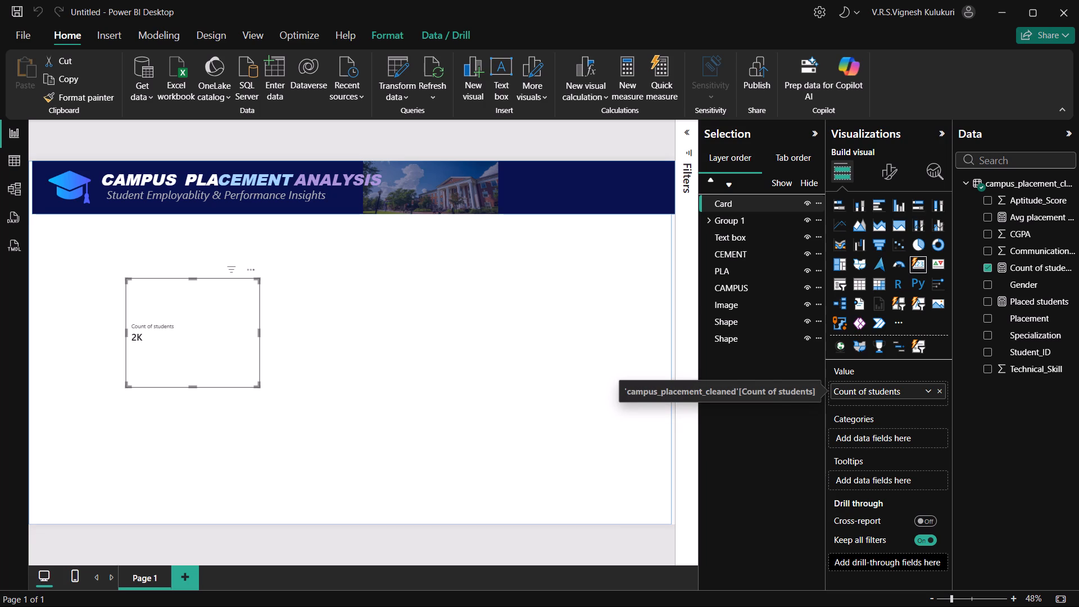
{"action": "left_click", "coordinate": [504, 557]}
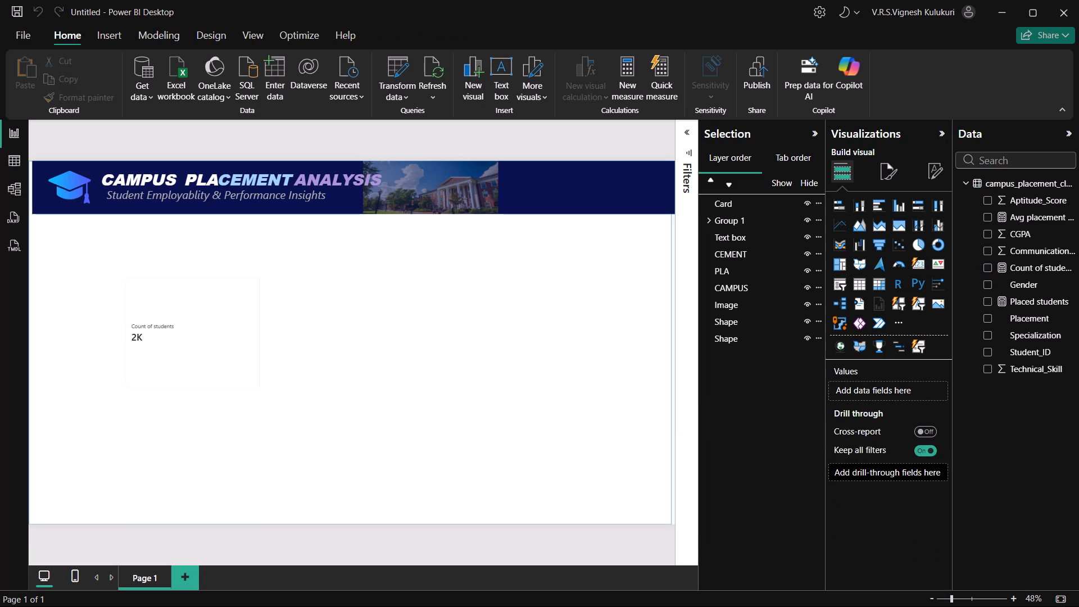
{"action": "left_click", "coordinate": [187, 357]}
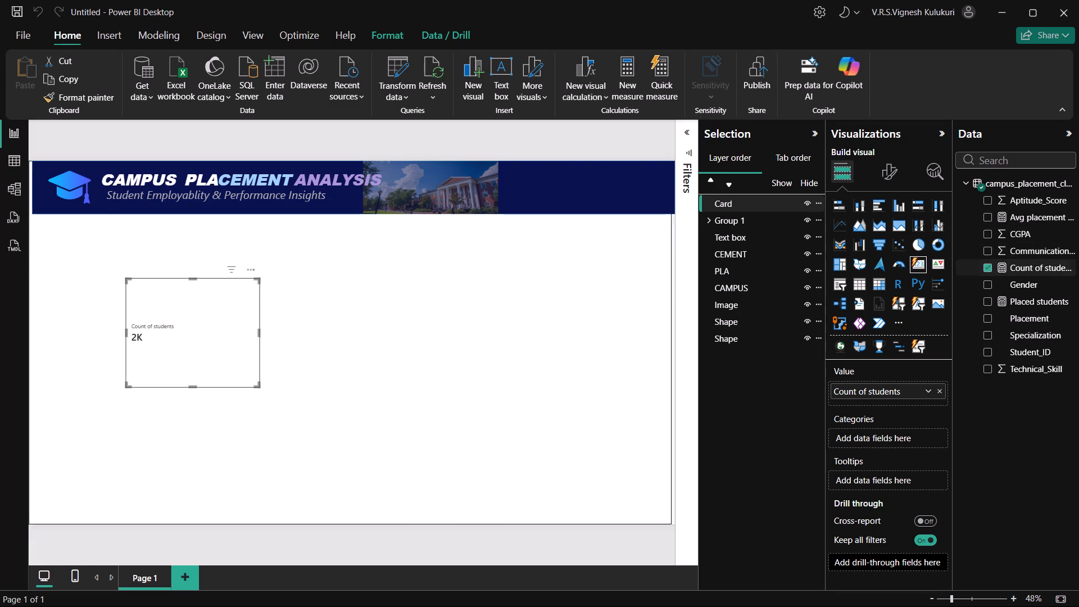
{"action": "left_click", "coordinate": [623, 78]}
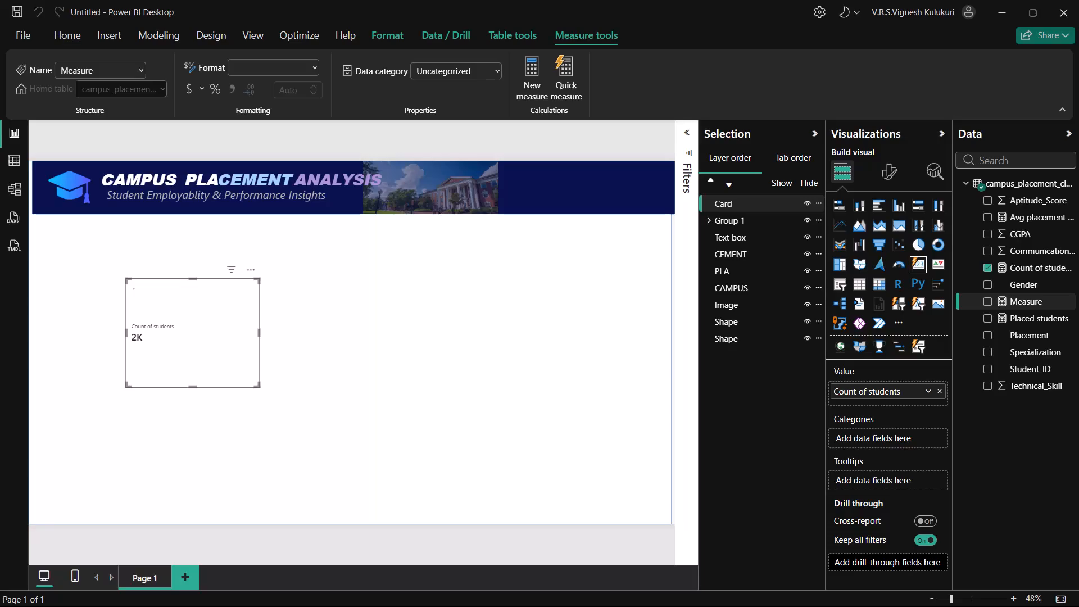
{"action": "key", "text": "BackSpace"}
{"action": "key", "text": "ctrl+v"}
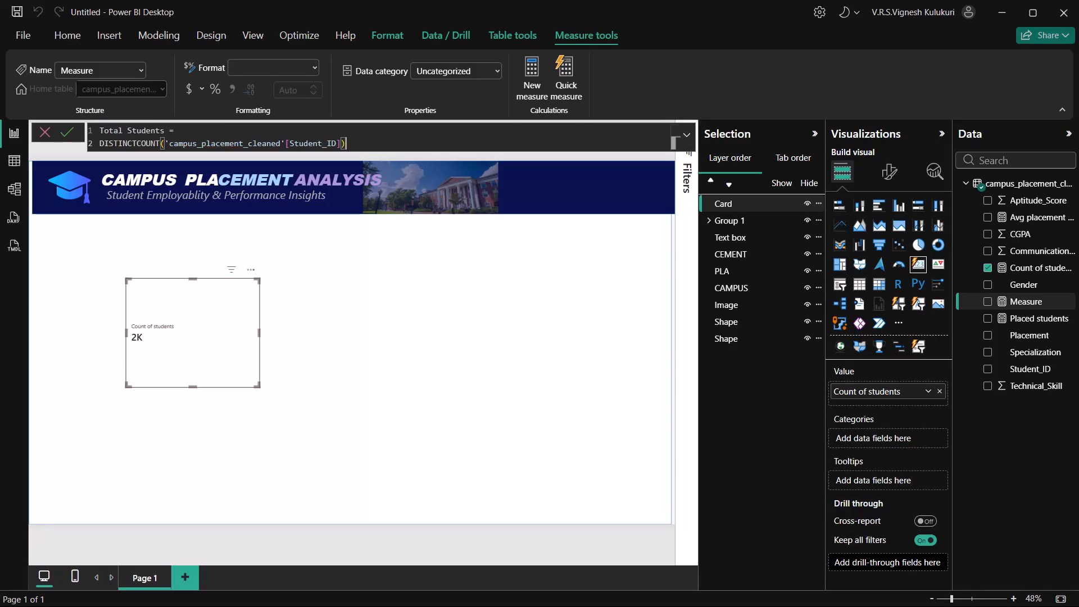
{"action": "key", "text": "Return"}
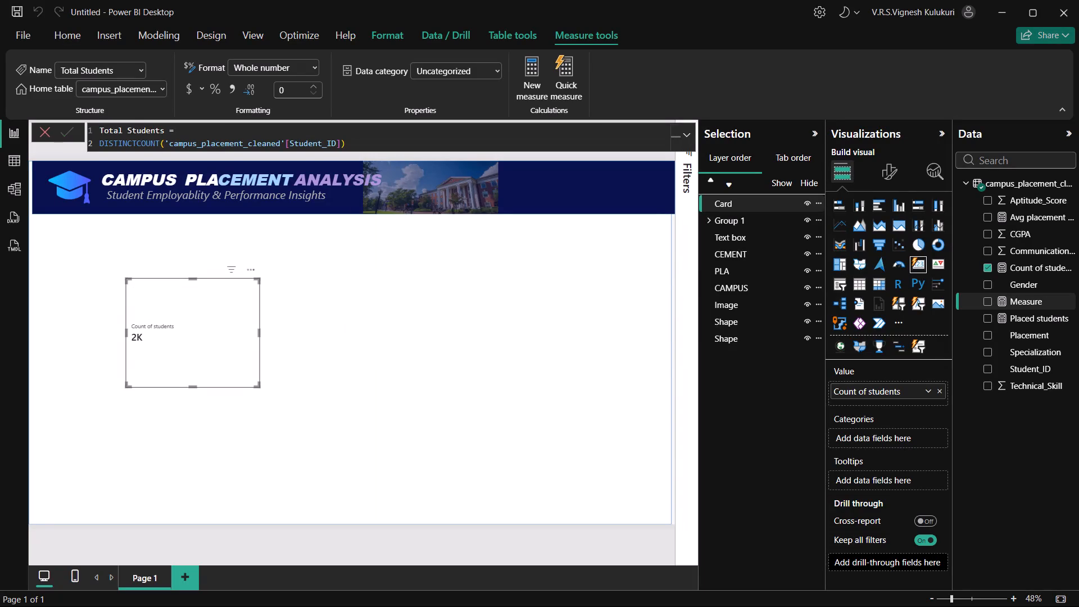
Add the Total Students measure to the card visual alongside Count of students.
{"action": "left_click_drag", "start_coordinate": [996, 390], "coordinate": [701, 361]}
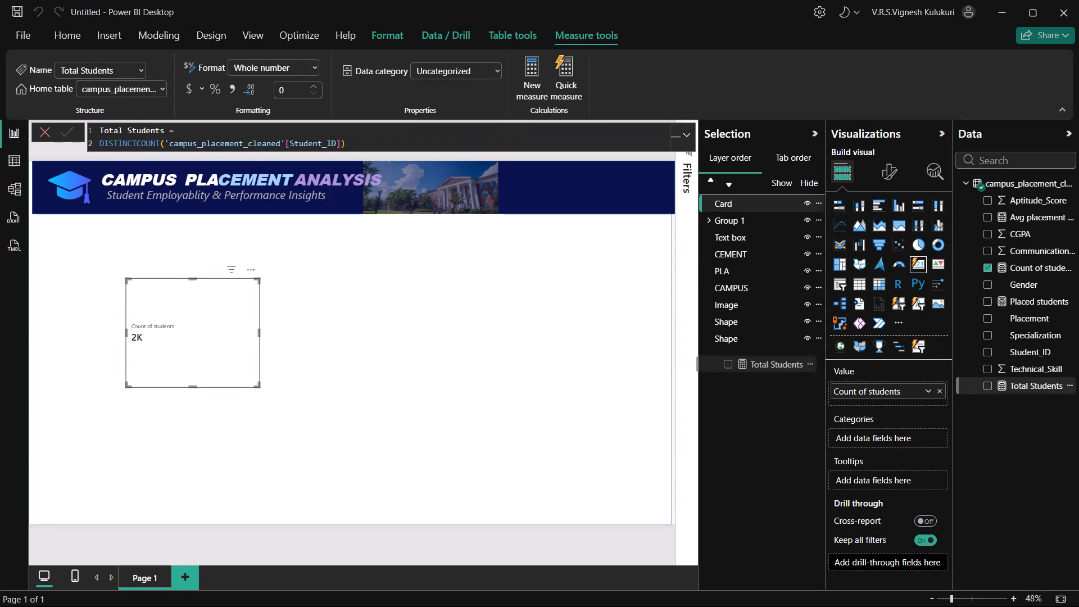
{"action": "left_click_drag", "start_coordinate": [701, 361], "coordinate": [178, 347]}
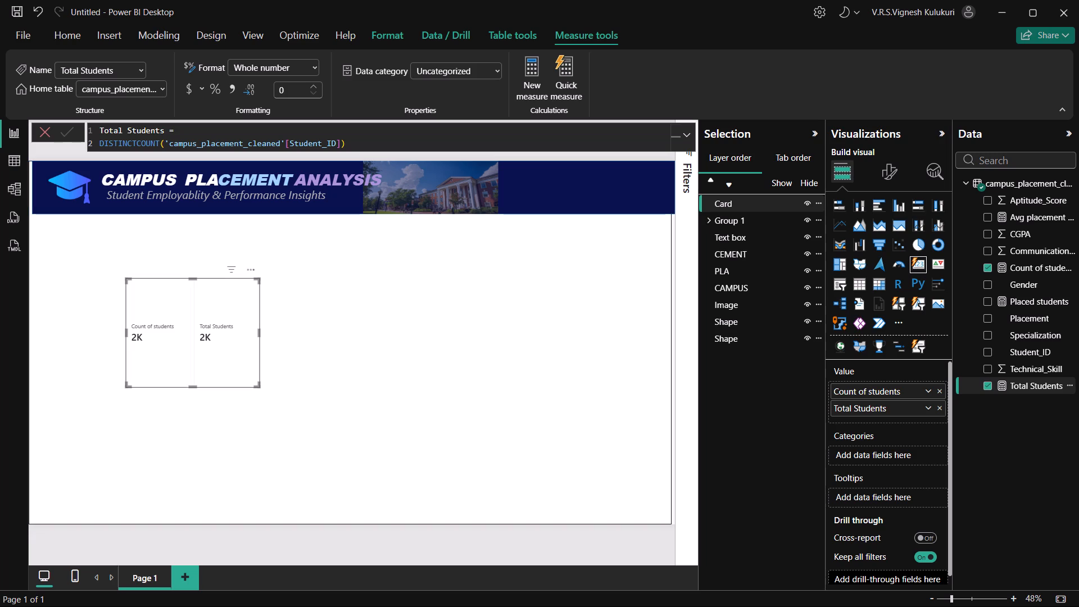
Clear the Total Students and Count of students fields from the card visual and delete the card.
{"action": "left_click", "coordinate": [939, 407]}
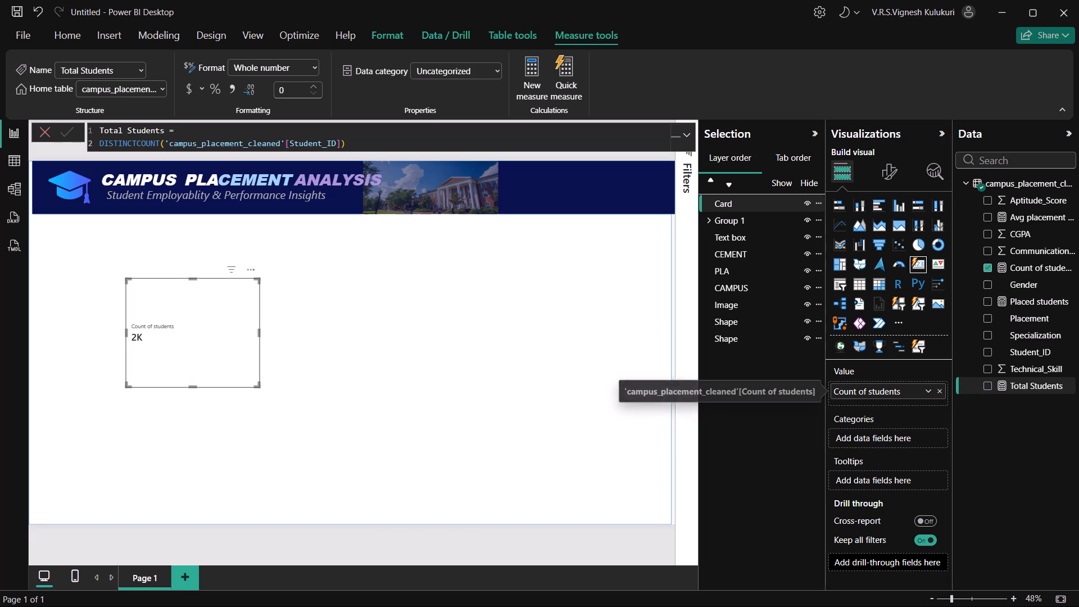
{"action": "left_click", "coordinate": [941, 395]}
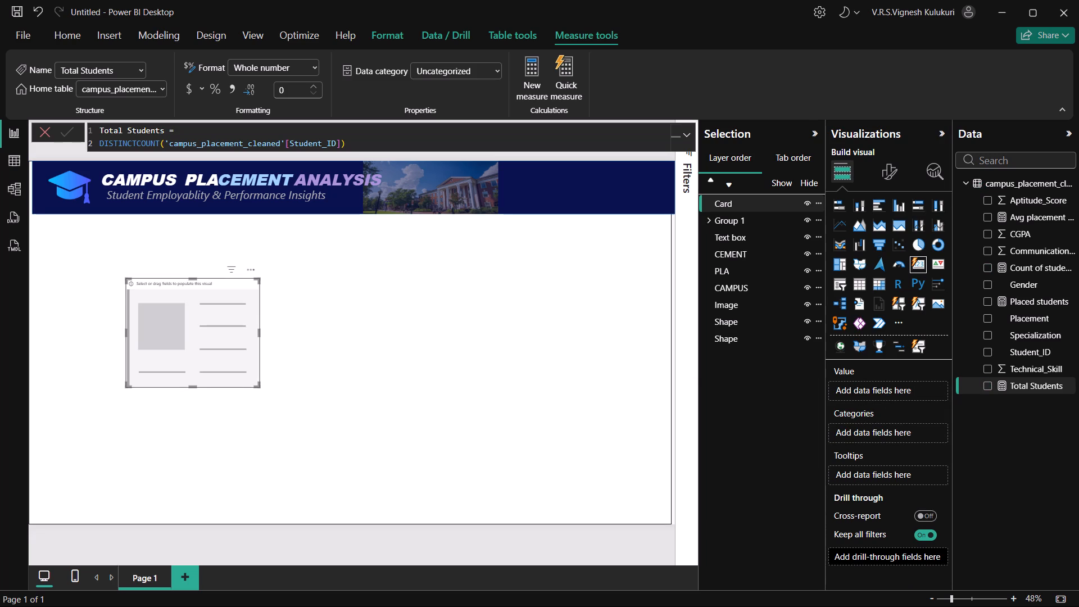
{"action": "key", "text": "Delete"}
{"action": "left_click", "coordinate": [138, 540]}
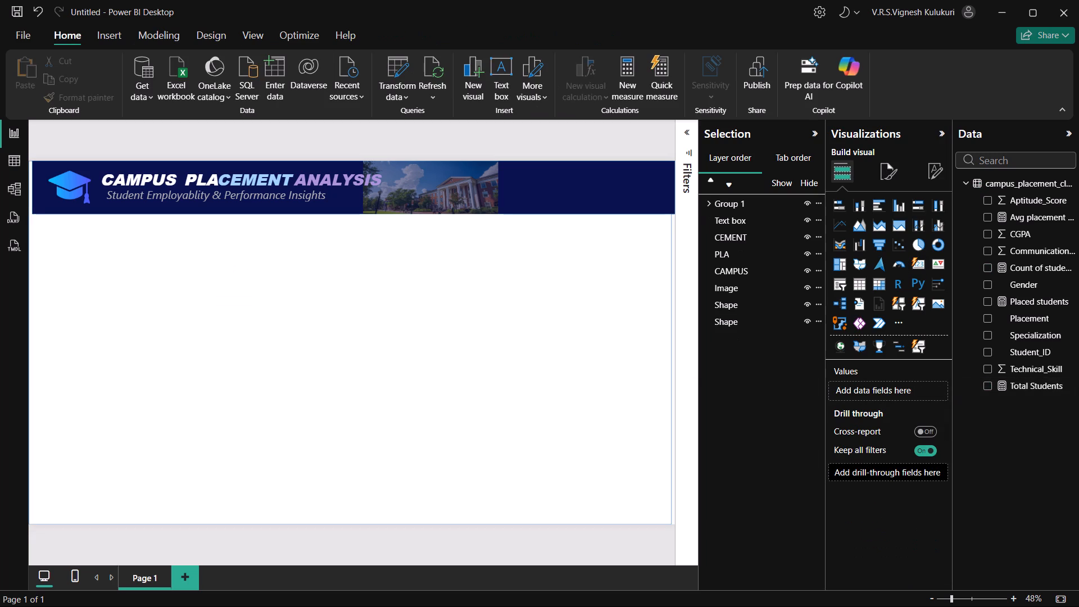
Examine the rows of the campus_placement_cleaned table in the data table view.
{"action": "left_click", "coordinate": [18, 159]}
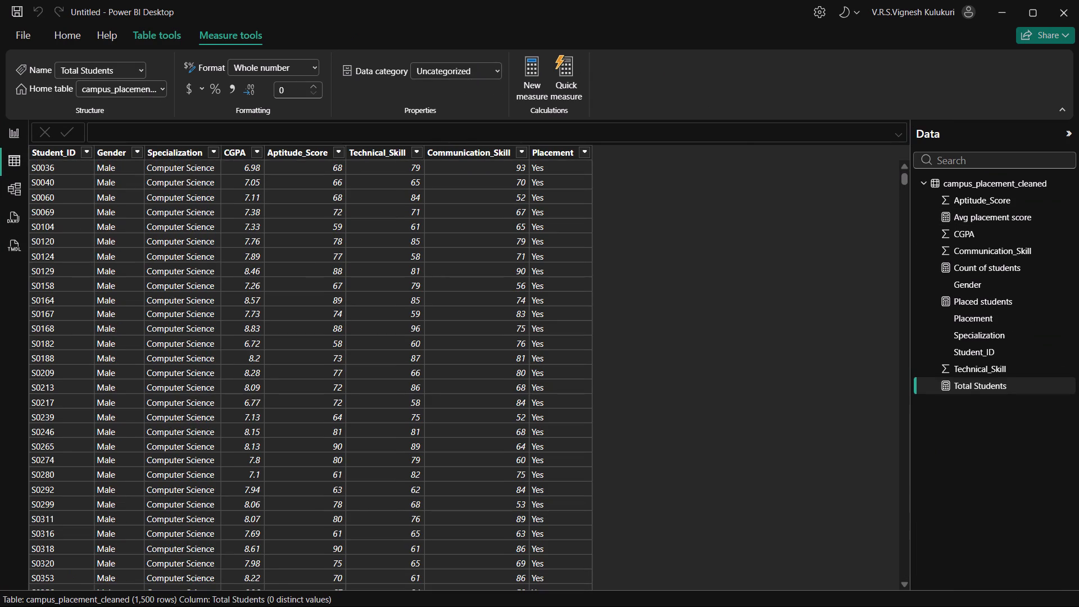
{"action": "scroll", "coordinate": [174, 332], "scroll_direction": "up", "scroll_amount": 15}
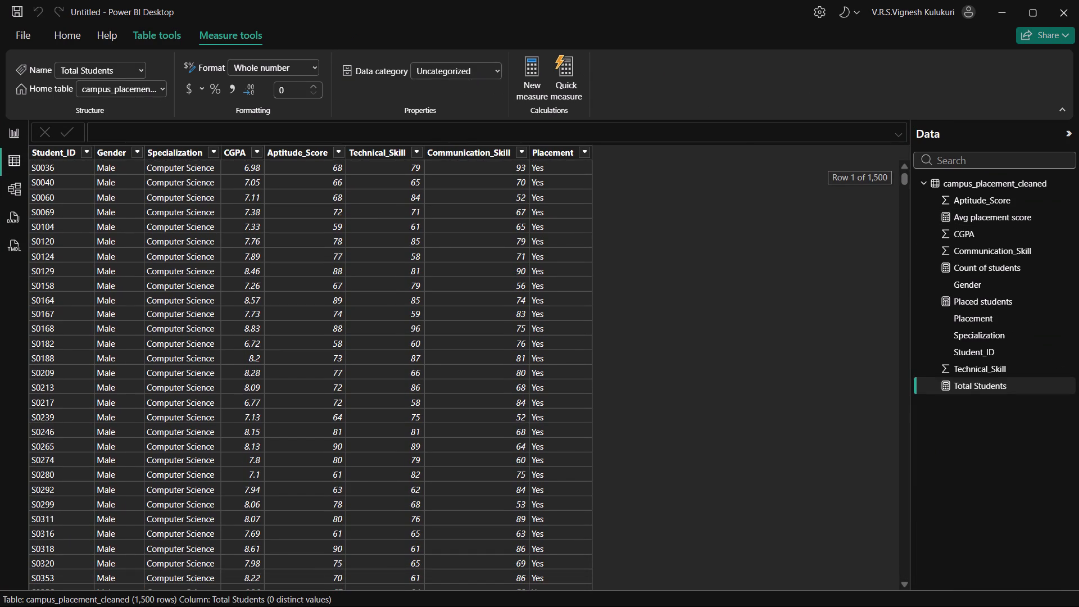
{"action": "scroll", "coordinate": [174, 332], "scroll_direction": "down", "scroll_amount": 6}
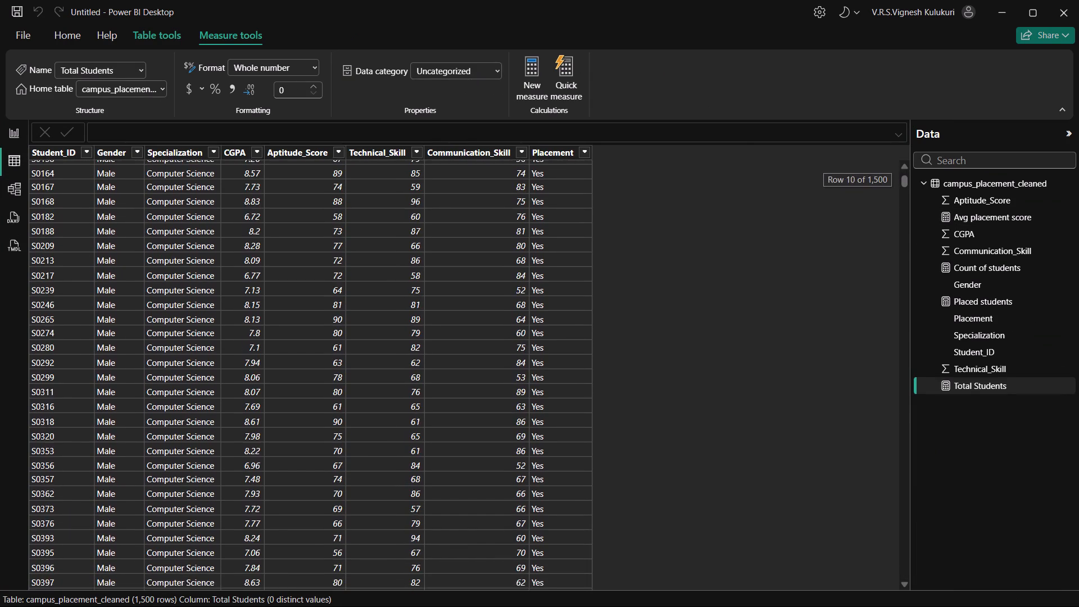
{"action": "scroll", "coordinate": [174, 332], "scroll_direction": "down", "scroll_amount": 2}
{"action": "scroll", "coordinate": [174, 332], "scroll_direction": "up", "scroll_amount": 2}
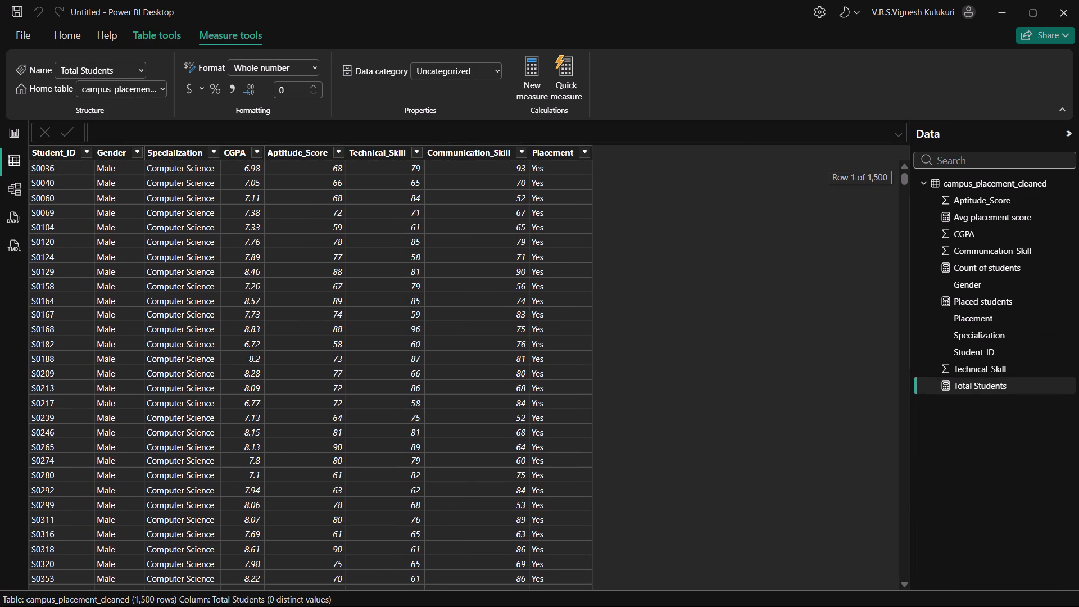
{"action": "scroll", "coordinate": [174, 332], "scroll_direction": "up", "scroll_amount": 1}
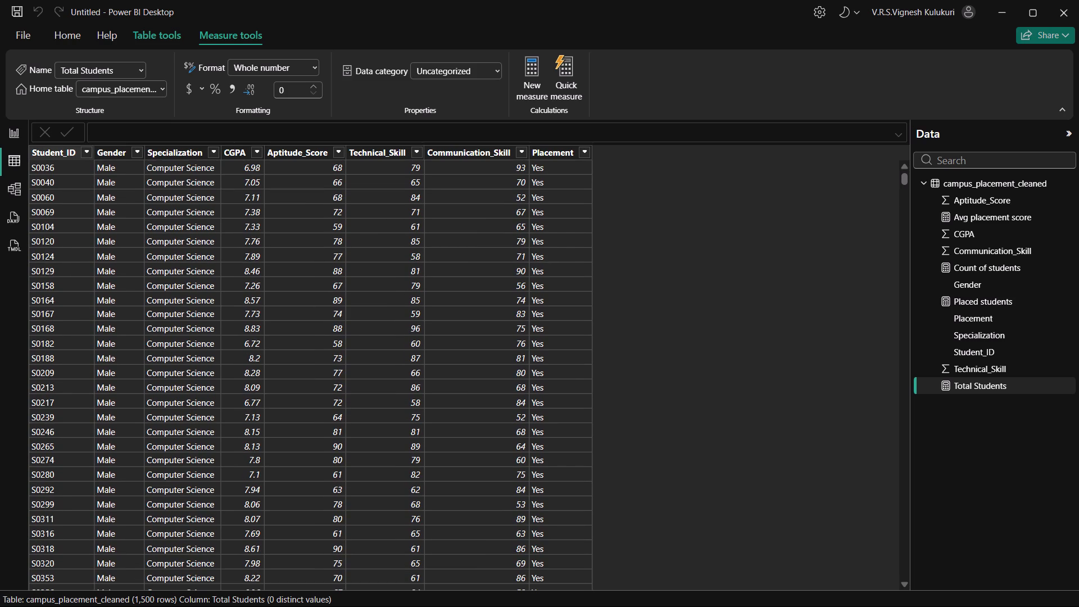
Look through the Student_ID values offered in that column's filter list and dismiss the filter.
{"action": "left_click", "coordinate": [88, 151]}
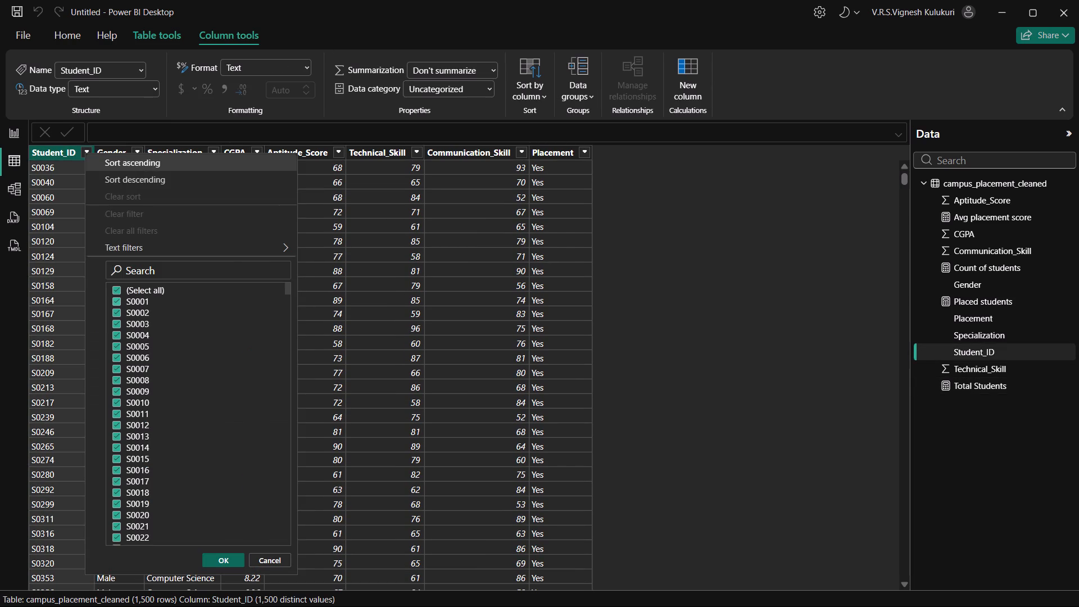
{"action": "scroll", "coordinate": [157, 423], "scroll_direction": "down", "scroll_amount": 20}
{"action": "scroll", "coordinate": [157, 423], "scroll_direction": "down", "scroll_amount": 18}
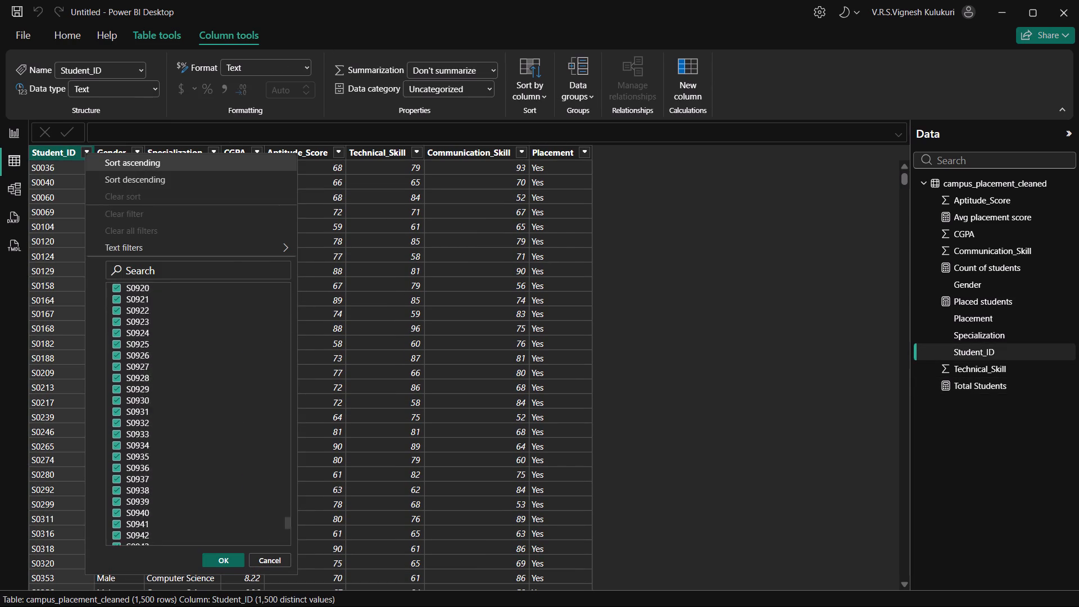
{"action": "scroll", "coordinate": [157, 423], "scroll_direction": "down", "scroll_amount": 7}
{"action": "scroll", "coordinate": [157, 423], "scroll_direction": "up", "scroll_amount": 4}
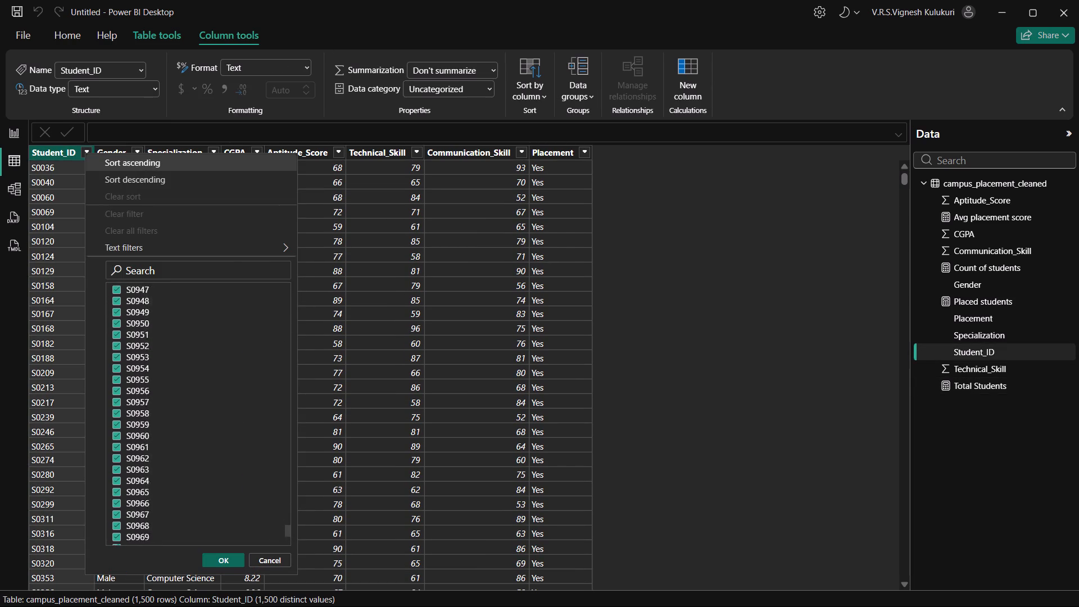
{"action": "scroll", "coordinate": [157, 423], "scroll_direction": "up", "scroll_amount": 7}
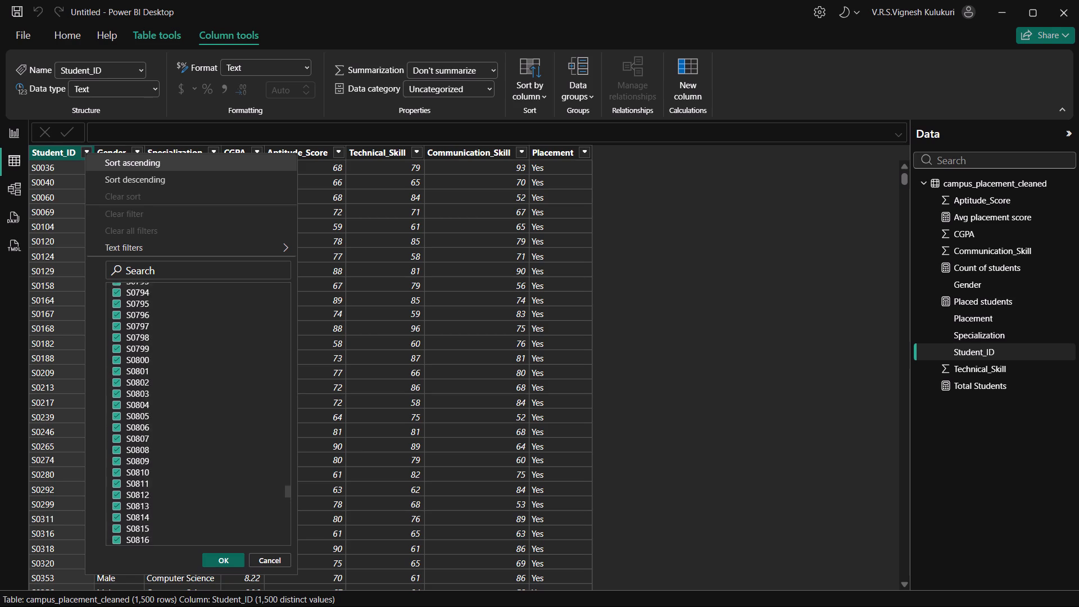
{"action": "scroll", "coordinate": [157, 423], "scroll_direction": "up", "scroll_amount": 3}
{"action": "scroll", "coordinate": [157, 423], "scroll_direction": "down", "scroll_amount": 4}
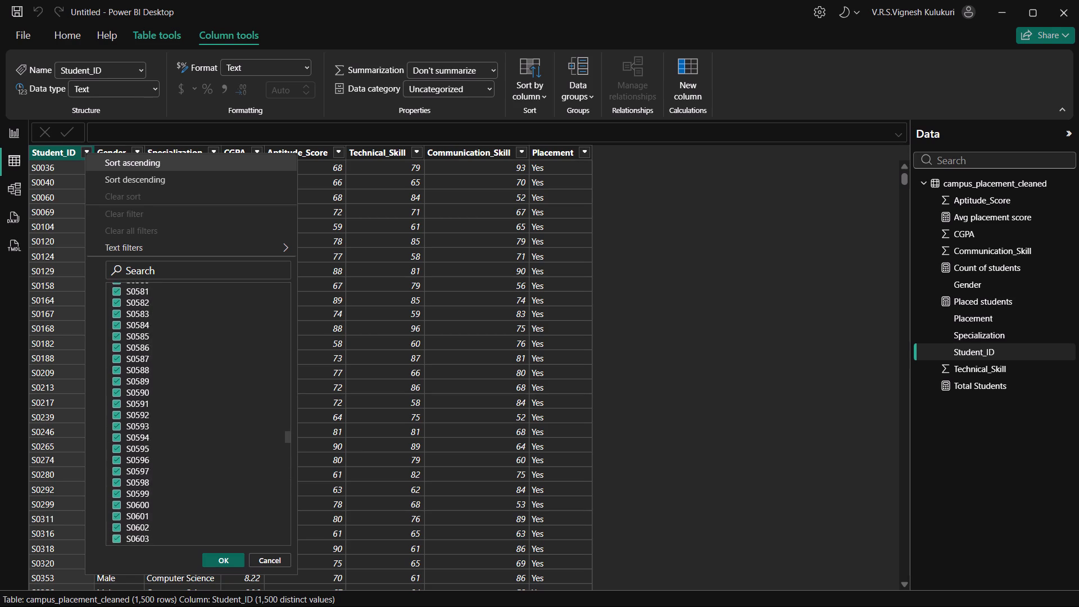
{"action": "scroll", "coordinate": [157, 423], "scroll_direction": "down", "scroll_amount": 7}
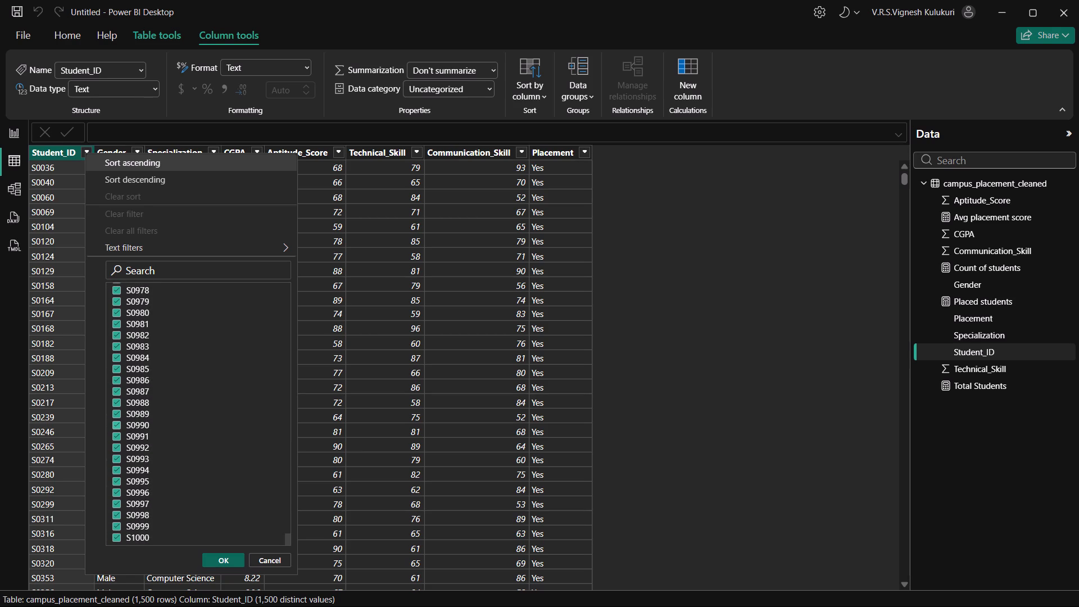
{"action": "left_click", "coordinate": [269, 562]}
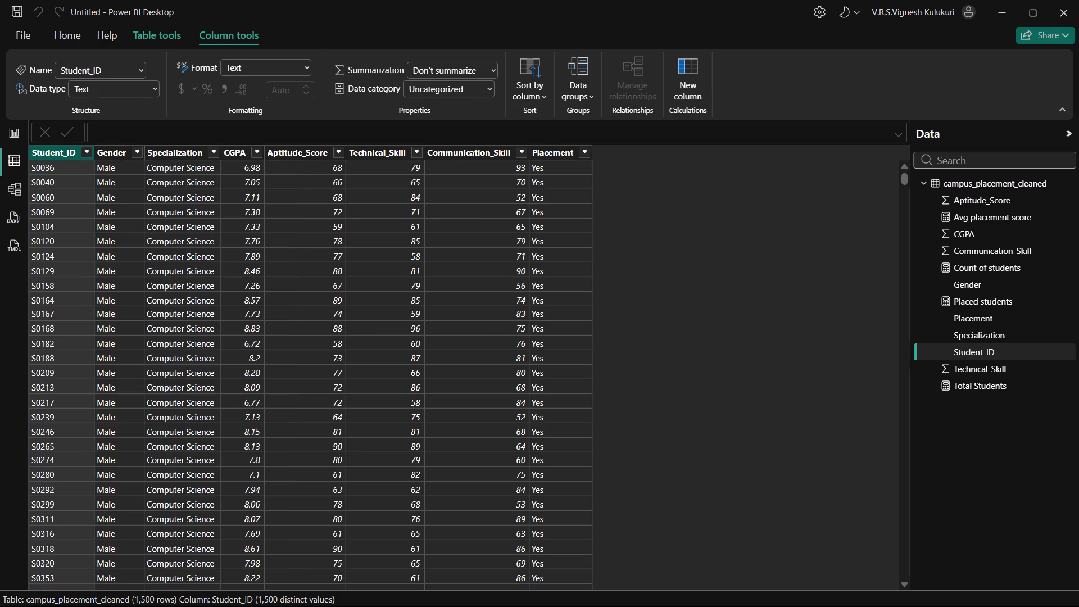
Look over more rows of the campus_placement_cleaned table and return to the report page.
{"action": "scroll", "coordinate": [486, 476], "scroll_direction": "down", "scroll_amount": 1}
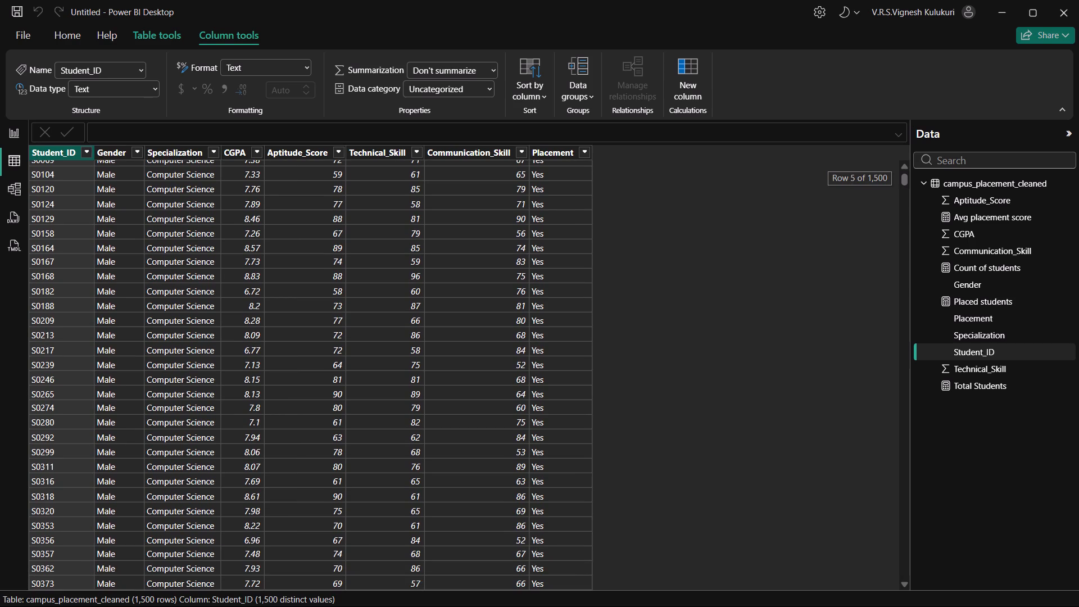
{"action": "scroll", "coordinate": [486, 476], "scroll_direction": "down", "scroll_amount": 1}
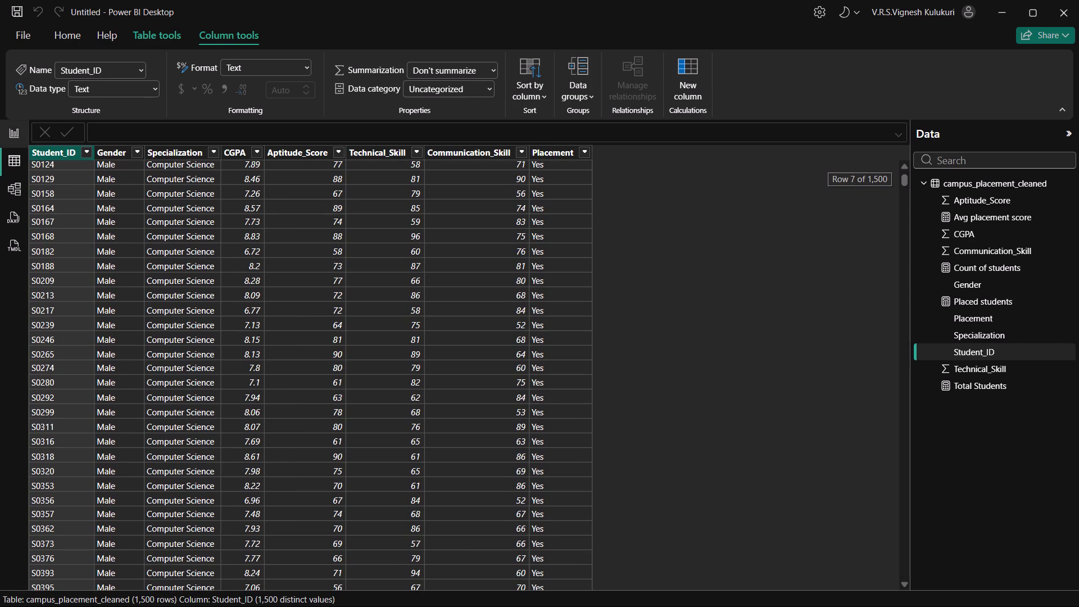
{"action": "left_click", "coordinate": [16, 139]}
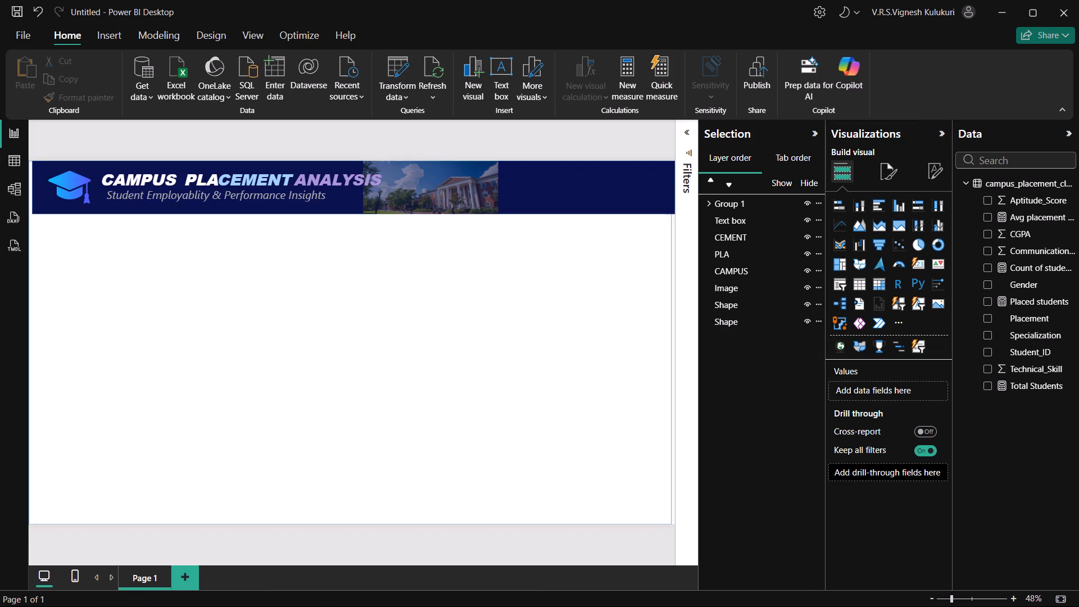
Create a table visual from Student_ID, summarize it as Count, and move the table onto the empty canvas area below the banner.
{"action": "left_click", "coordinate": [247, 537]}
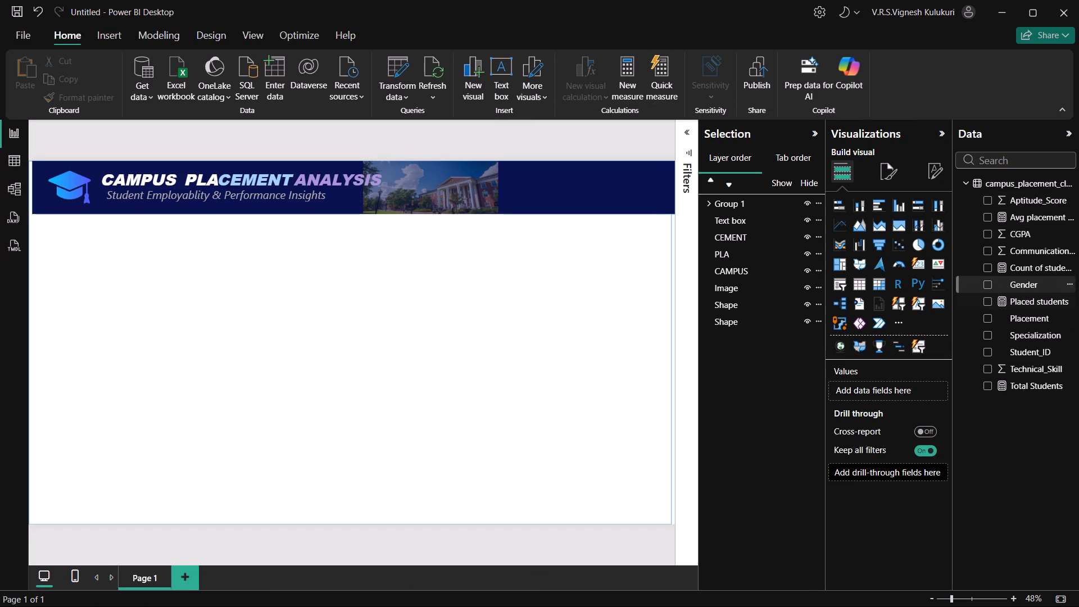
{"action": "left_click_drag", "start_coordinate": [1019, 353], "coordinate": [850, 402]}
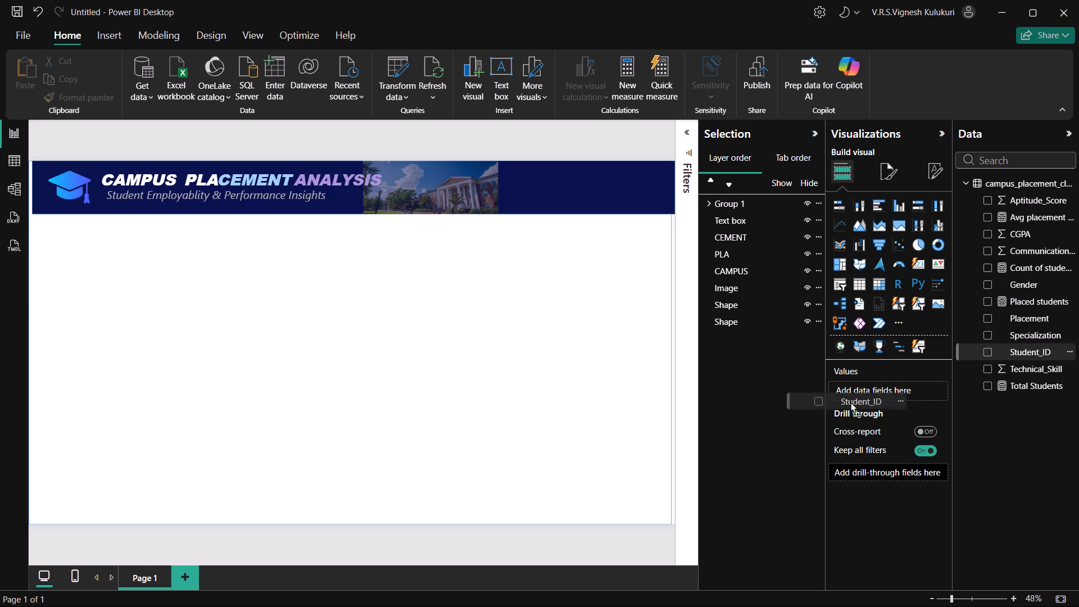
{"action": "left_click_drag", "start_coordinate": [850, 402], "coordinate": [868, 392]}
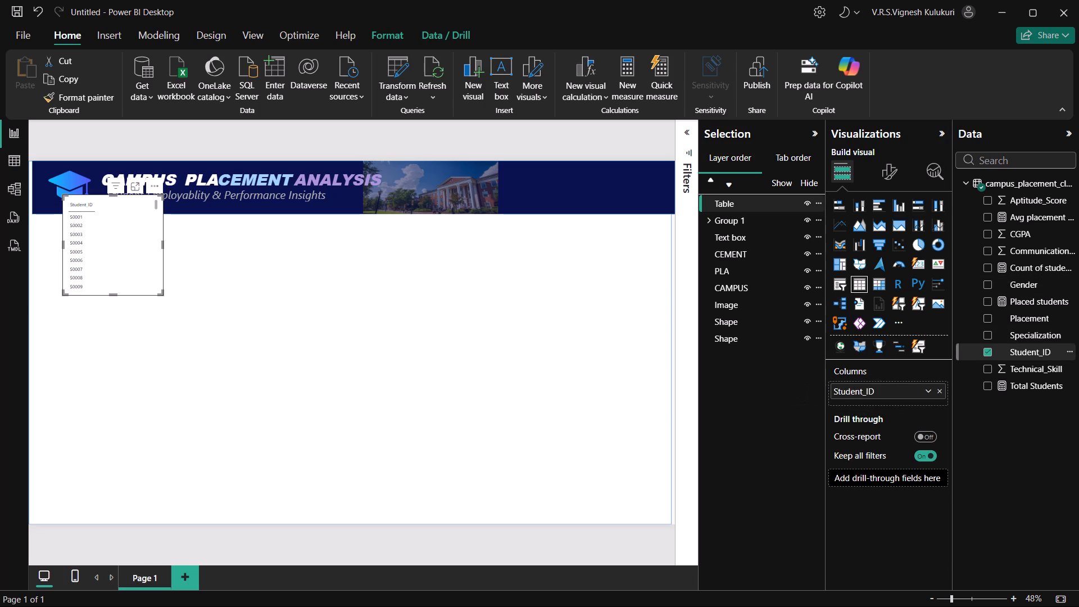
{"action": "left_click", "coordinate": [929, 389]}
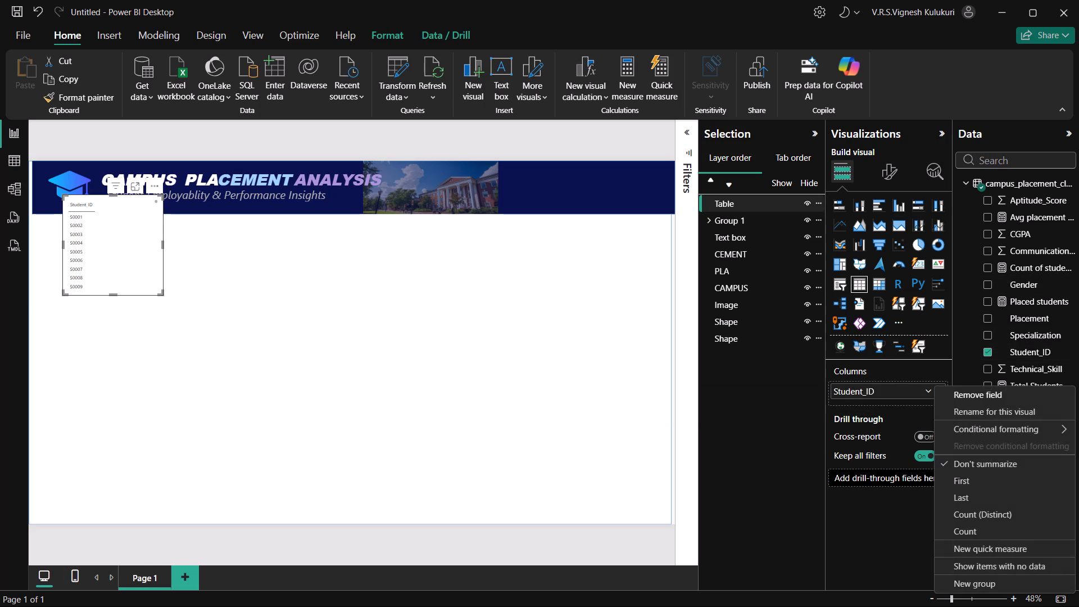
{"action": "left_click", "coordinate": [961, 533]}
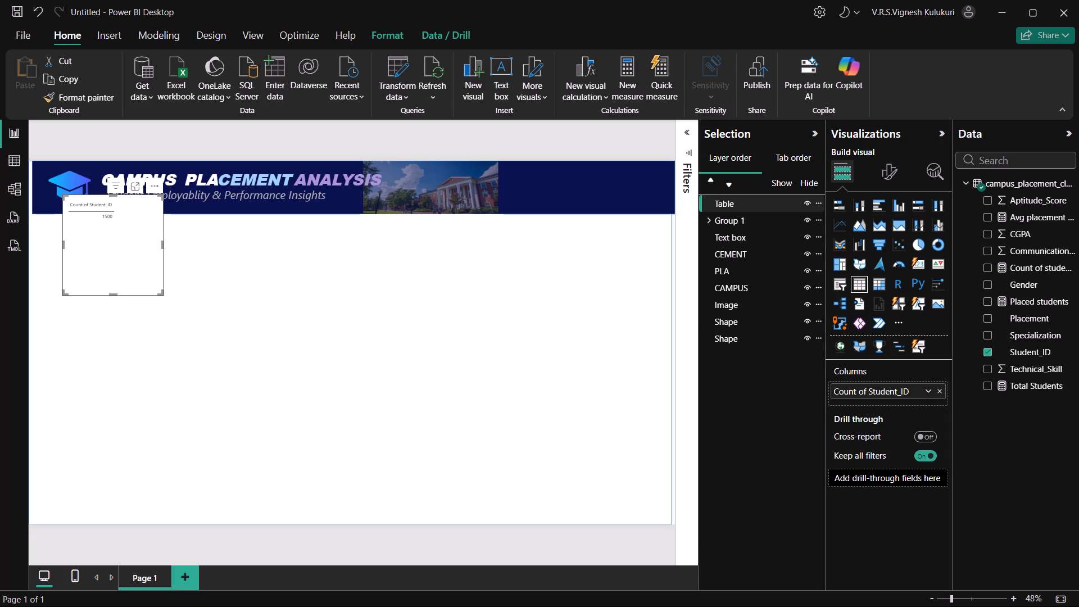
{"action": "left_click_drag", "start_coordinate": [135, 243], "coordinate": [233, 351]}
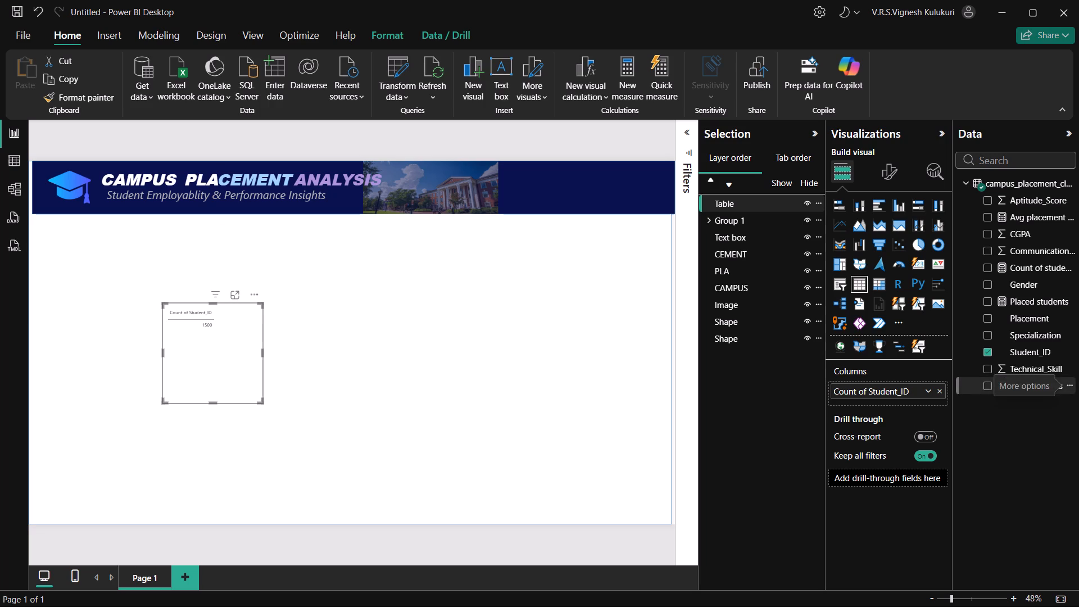
Delete the Total Students, Placed students, Count of students and Avg placement score measures from the model.
{"action": "left_click", "coordinate": [1071, 386]}
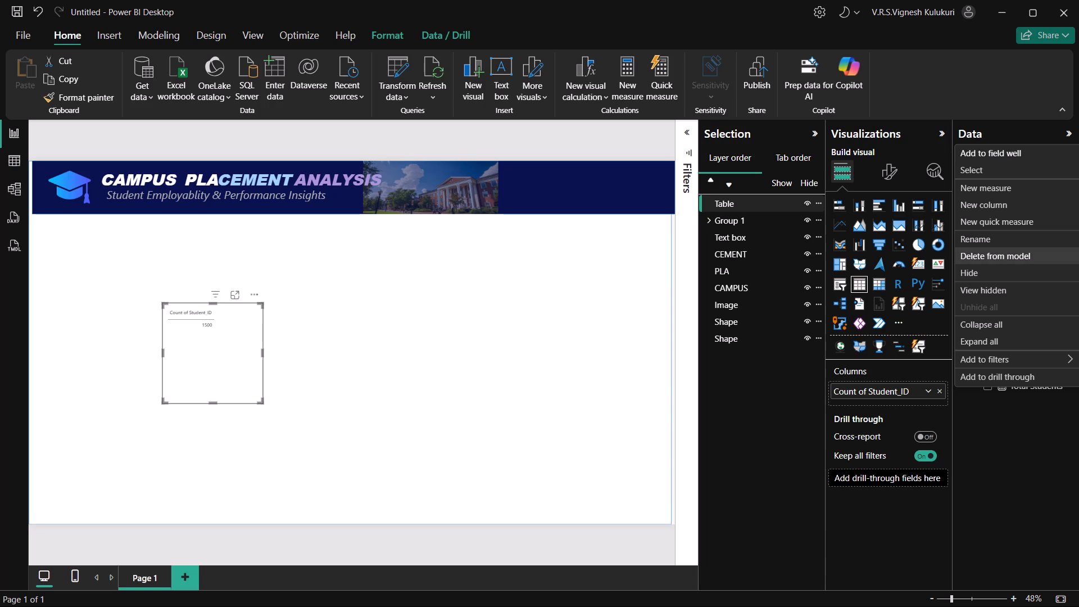
{"action": "left_click", "coordinate": [980, 255]}
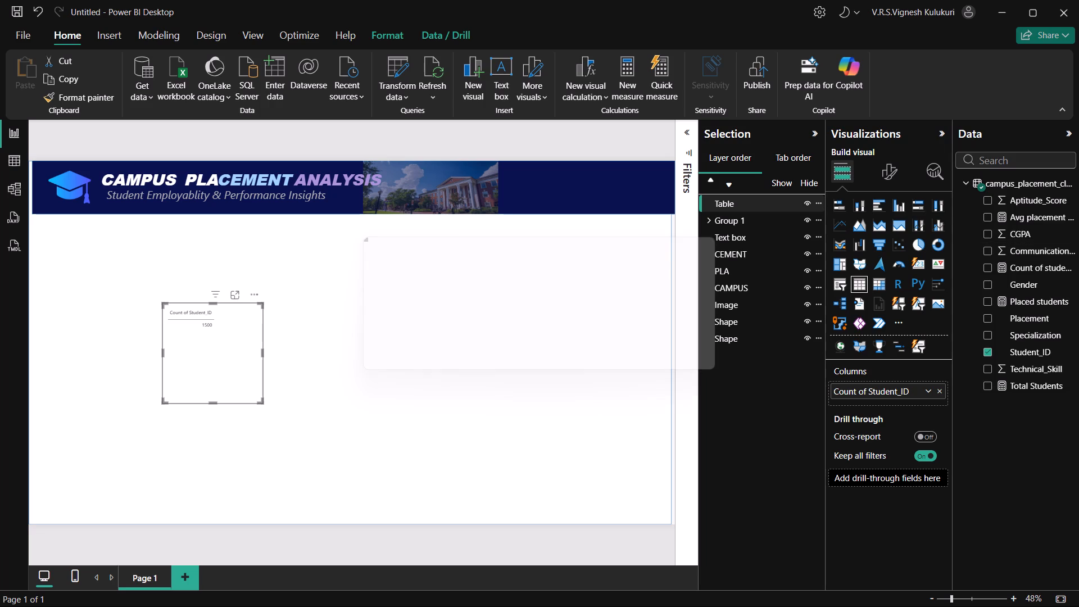
{"action": "left_click", "coordinate": [619, 340]}
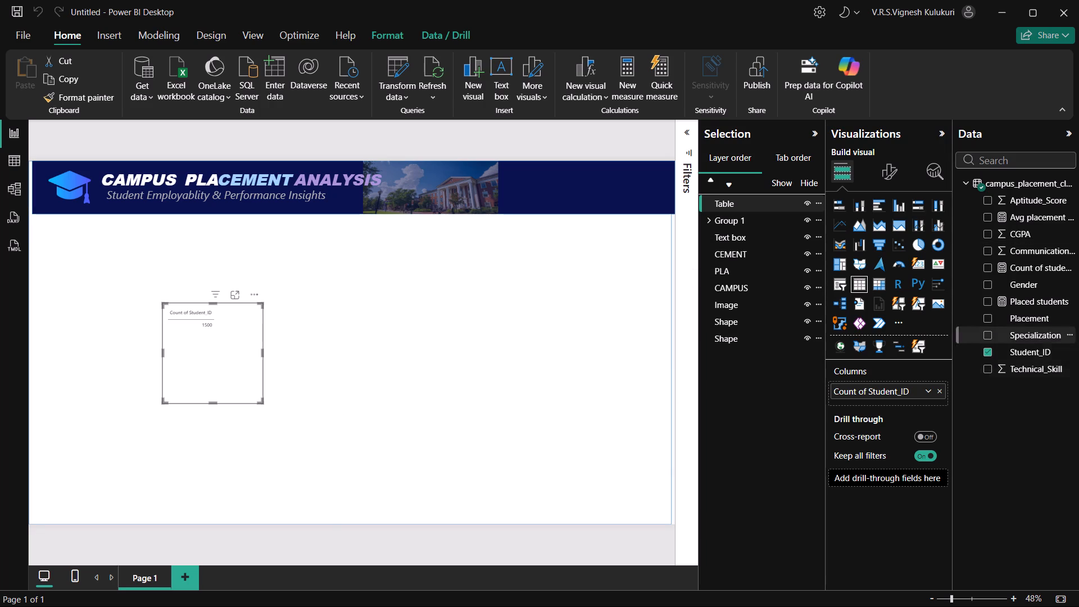
{"action": "left_click", "coordinate": [1068, 301]}
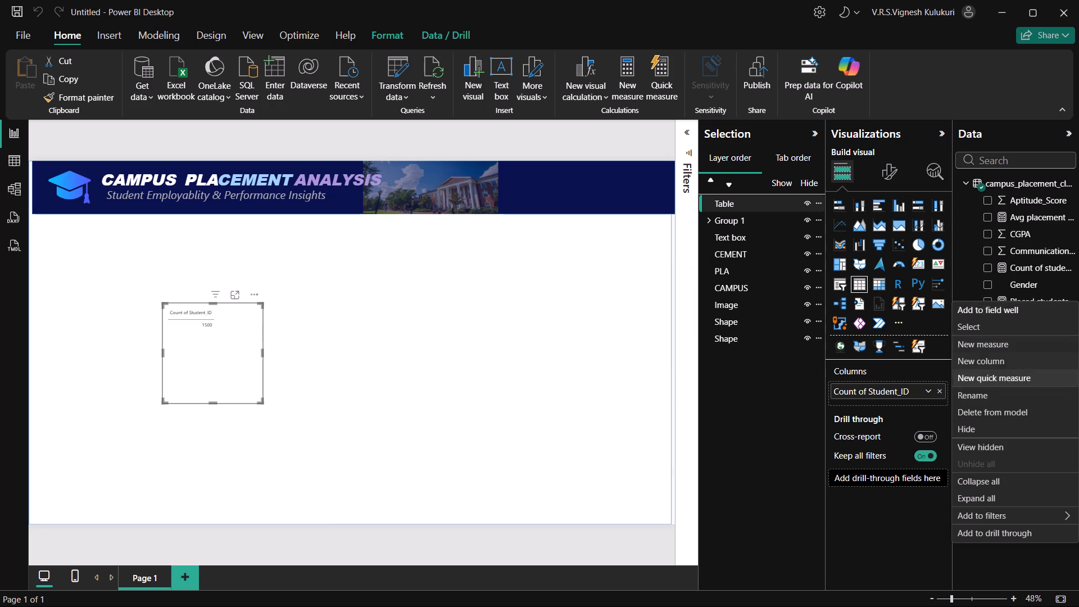
{"action": "left_click", "coordinate": [973, 408]}
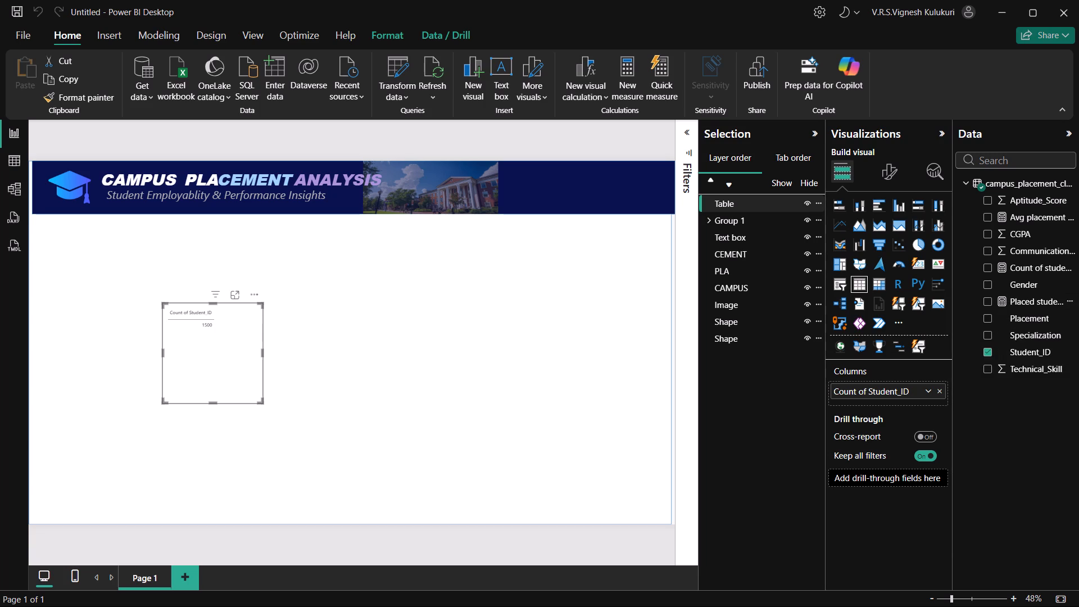
{"action": "left_click", "coordinate": [616, 342]}
{"action": "left_click", "coordinate": [1069, 266]}
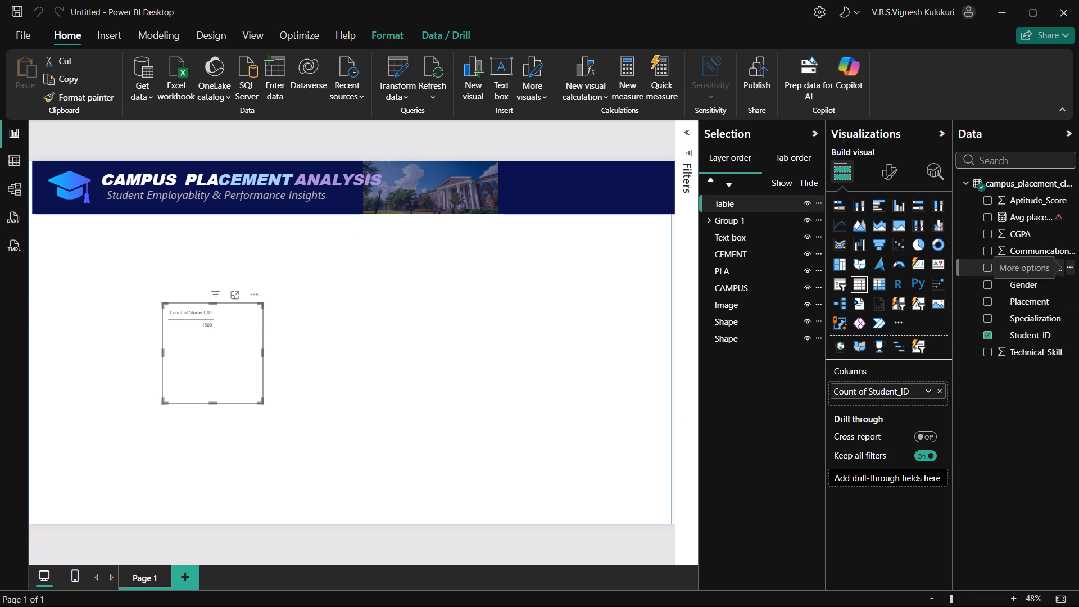
{"action": "left_click", "coordinate": [976, 375]}
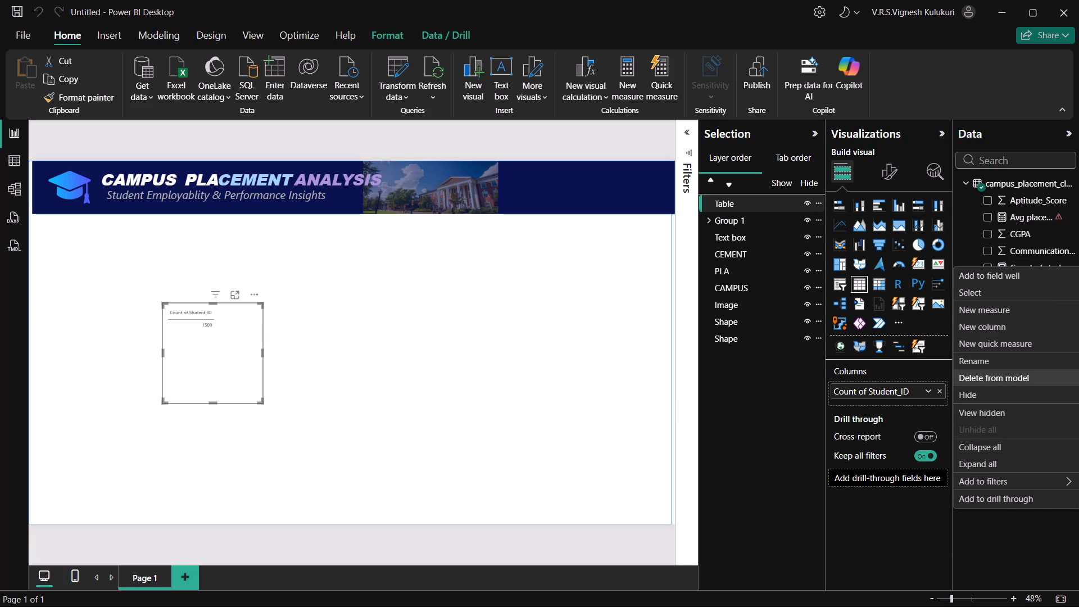
{"action": "left_click", "coordinate": [612, 338]}
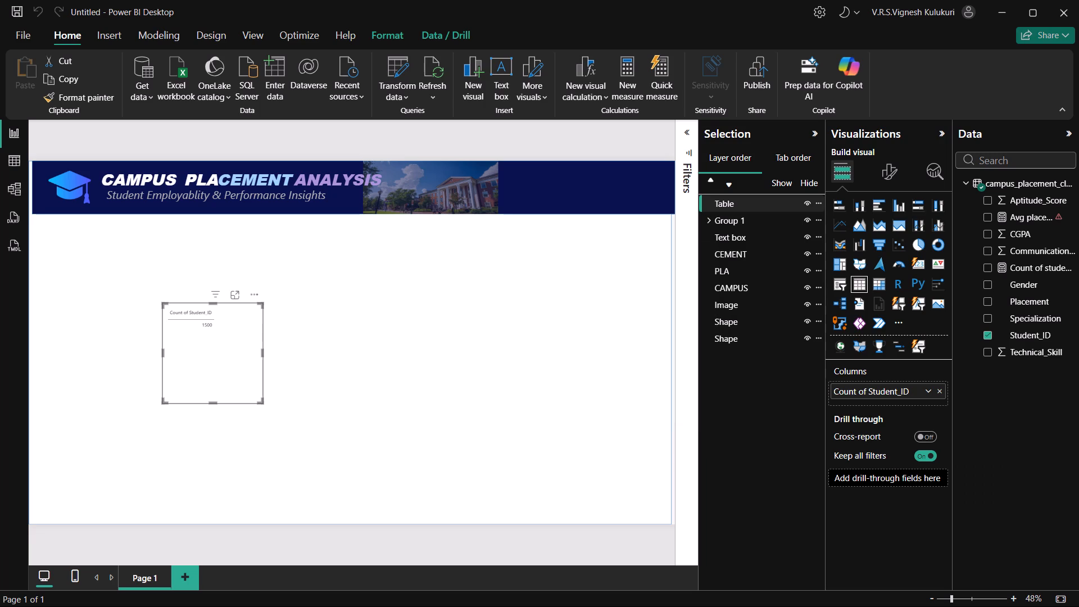
{"action": "left_click", "coordinate": [1064, 214]}
{"action": "left_click", "coordinate": [976, 328]}
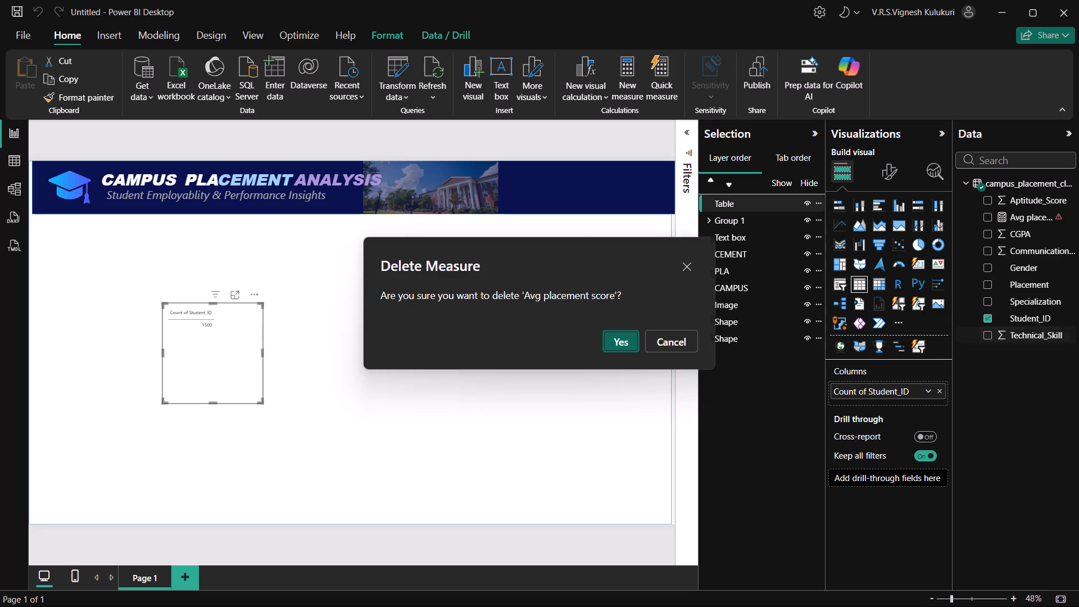
{"action": "left_click", "coordinate": [608, 341]}
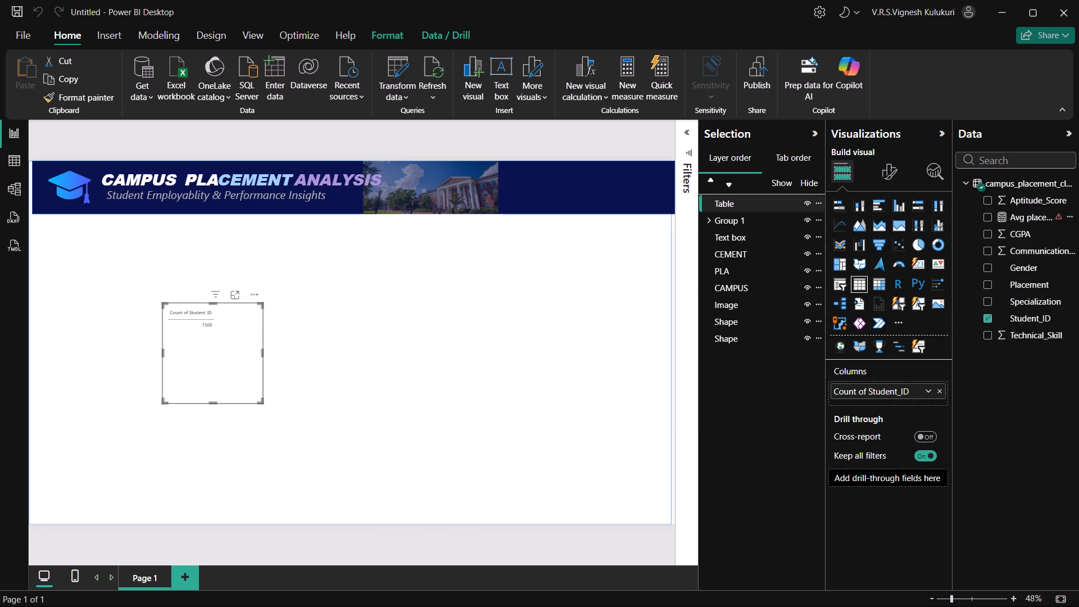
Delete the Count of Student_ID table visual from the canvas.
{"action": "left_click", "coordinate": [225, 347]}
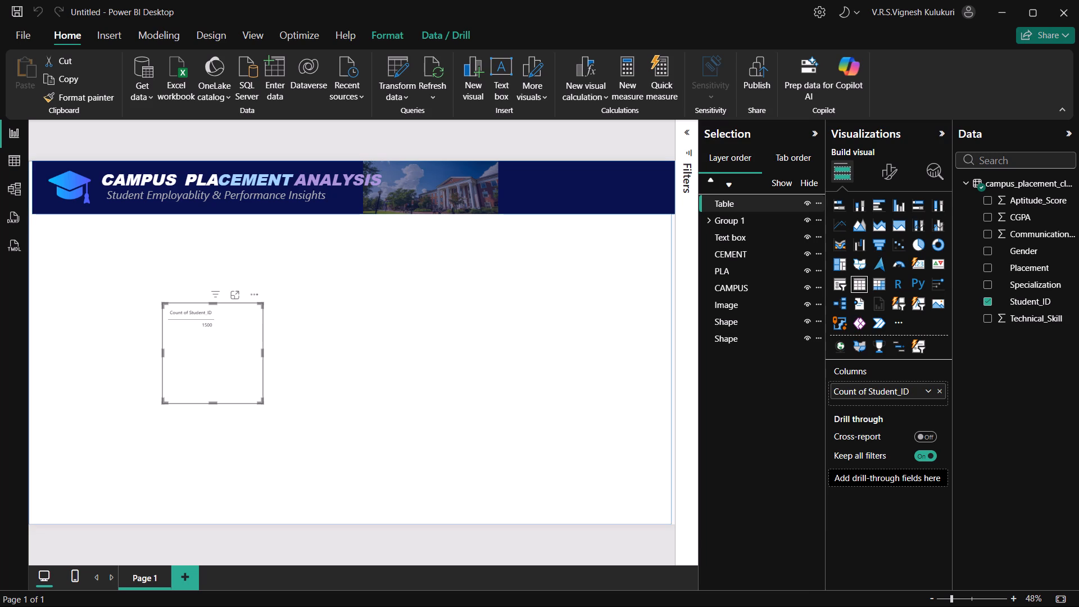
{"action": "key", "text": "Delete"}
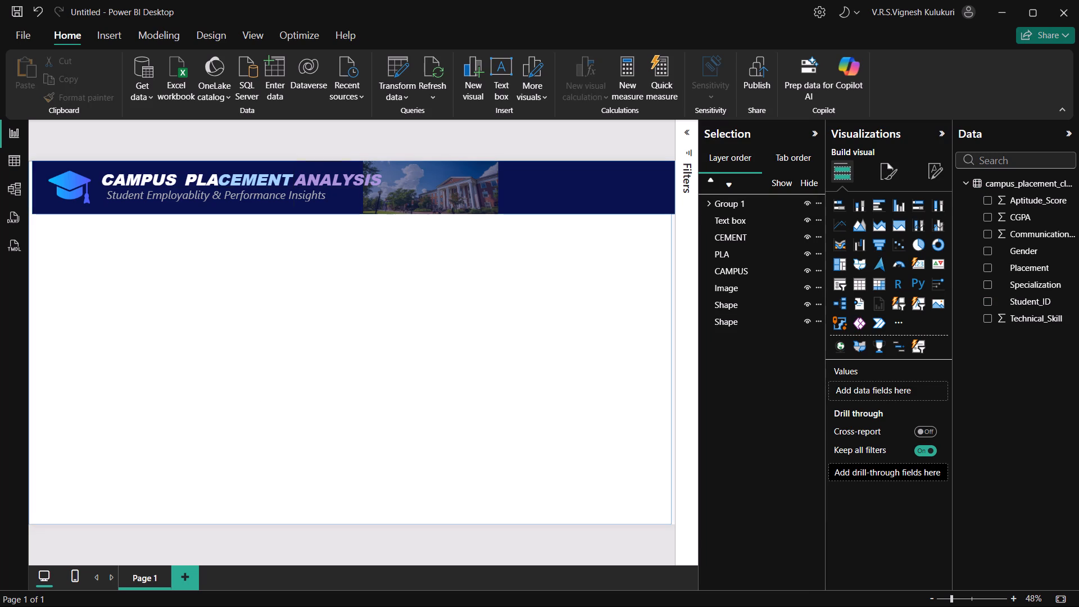
Create the measure count of students = COUNT(campus_placement_cleaned[Student_ID]).
{"action": "left_click", "coordinate": [633, 81]}
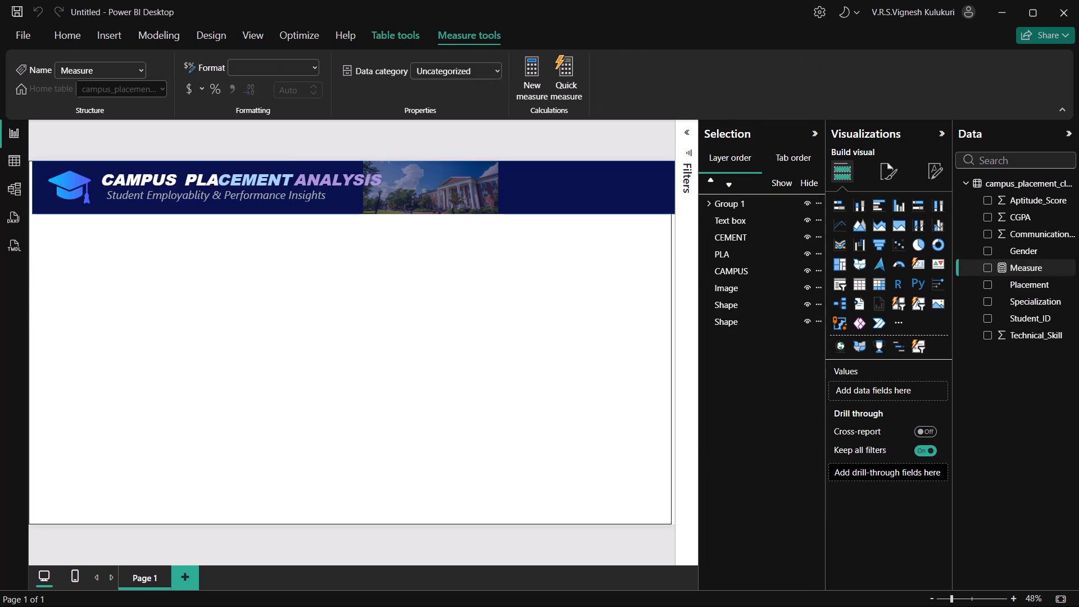
{"action": "key", "text": "BackSpace"}
{"action": "type", "text": "count of students"}
{"action": "type", "text": "=cou"}
{"action": "key", "text": "Tab"}
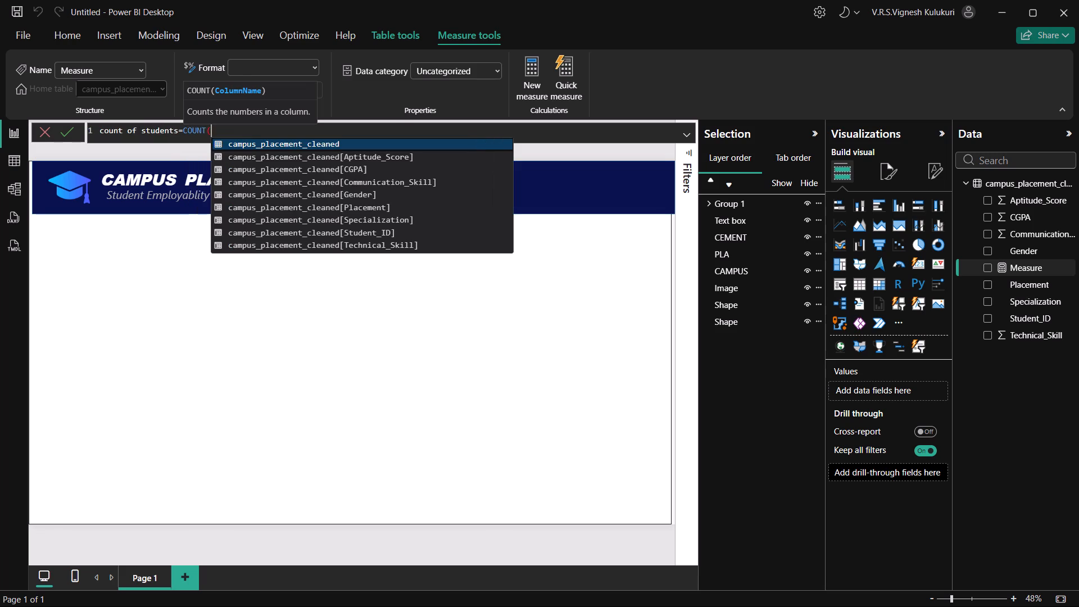
{"action": "left_click", "coordinate": [379, 237]}
{"action": "key", "text": "shift+parenright"}
{"action": "key", "text": "Return"}
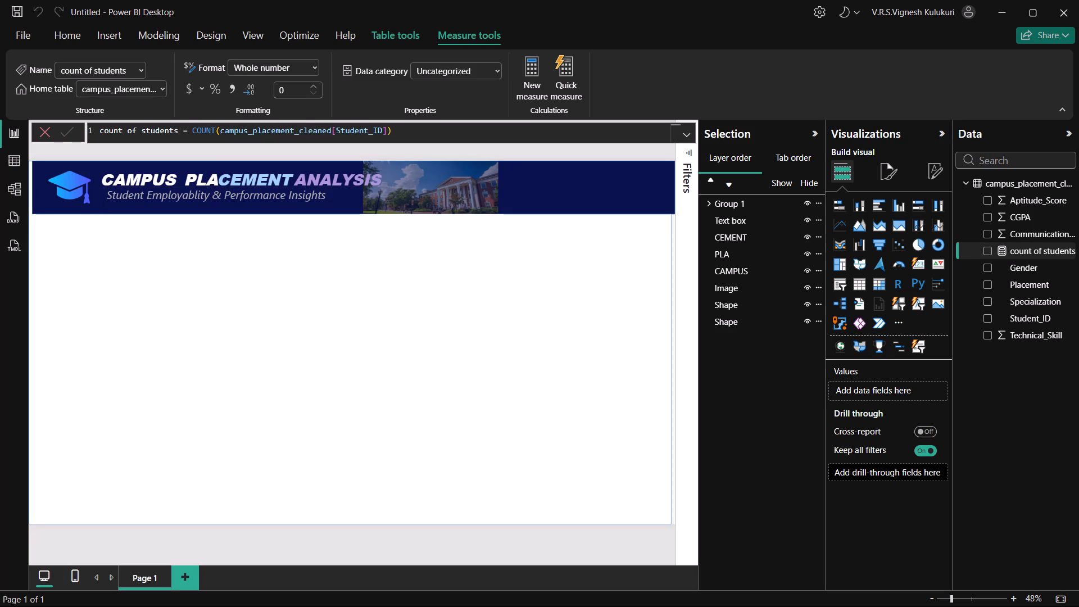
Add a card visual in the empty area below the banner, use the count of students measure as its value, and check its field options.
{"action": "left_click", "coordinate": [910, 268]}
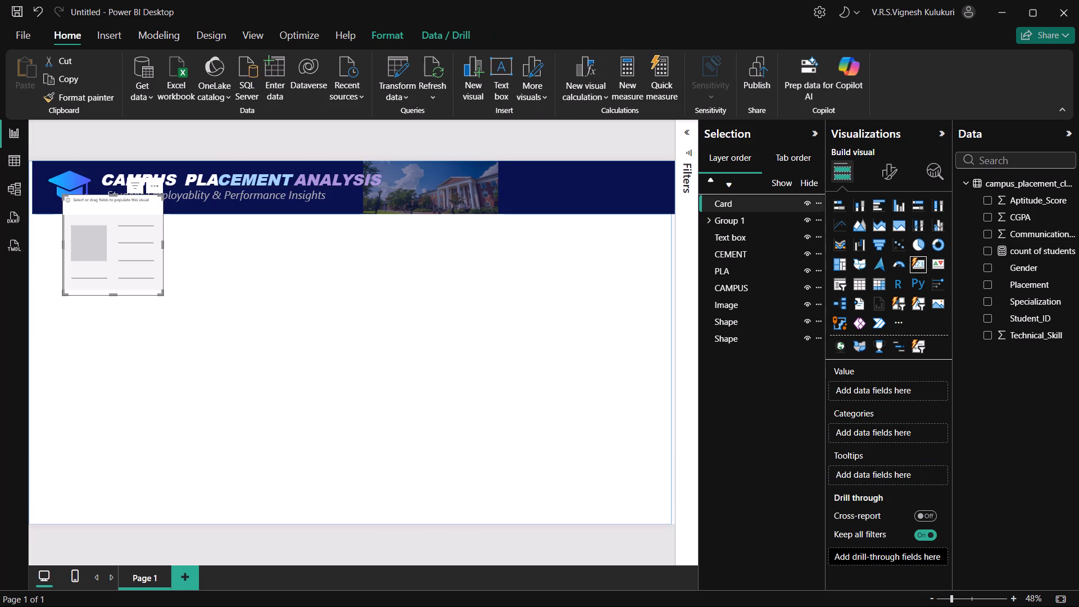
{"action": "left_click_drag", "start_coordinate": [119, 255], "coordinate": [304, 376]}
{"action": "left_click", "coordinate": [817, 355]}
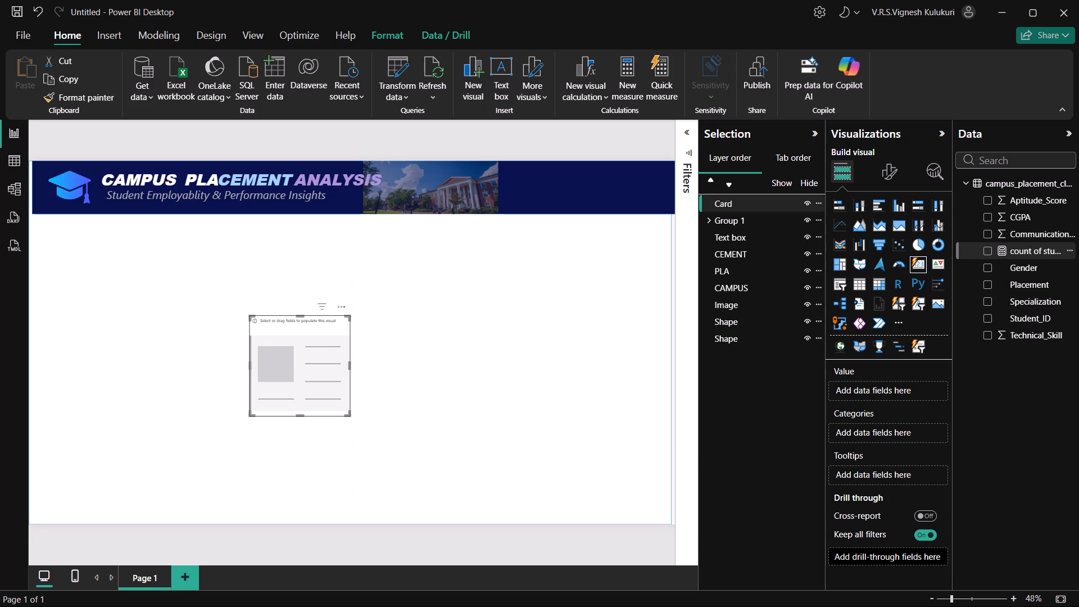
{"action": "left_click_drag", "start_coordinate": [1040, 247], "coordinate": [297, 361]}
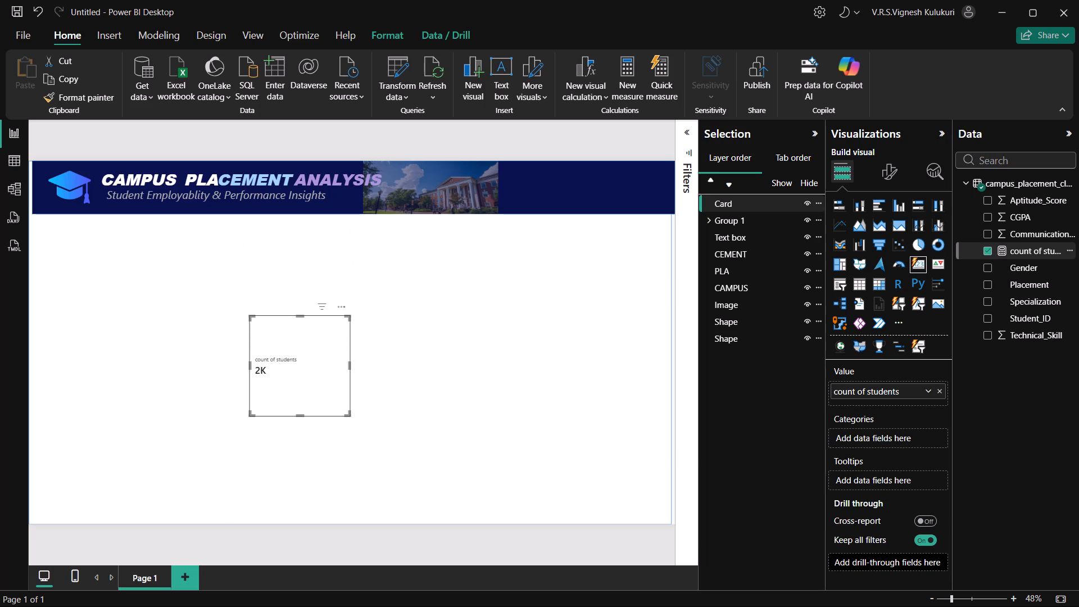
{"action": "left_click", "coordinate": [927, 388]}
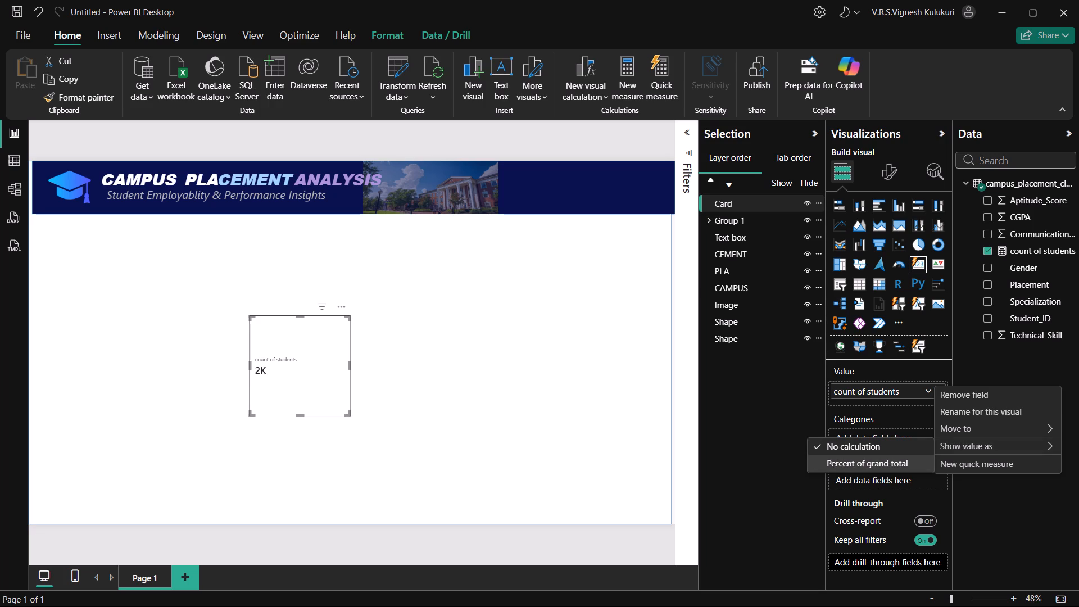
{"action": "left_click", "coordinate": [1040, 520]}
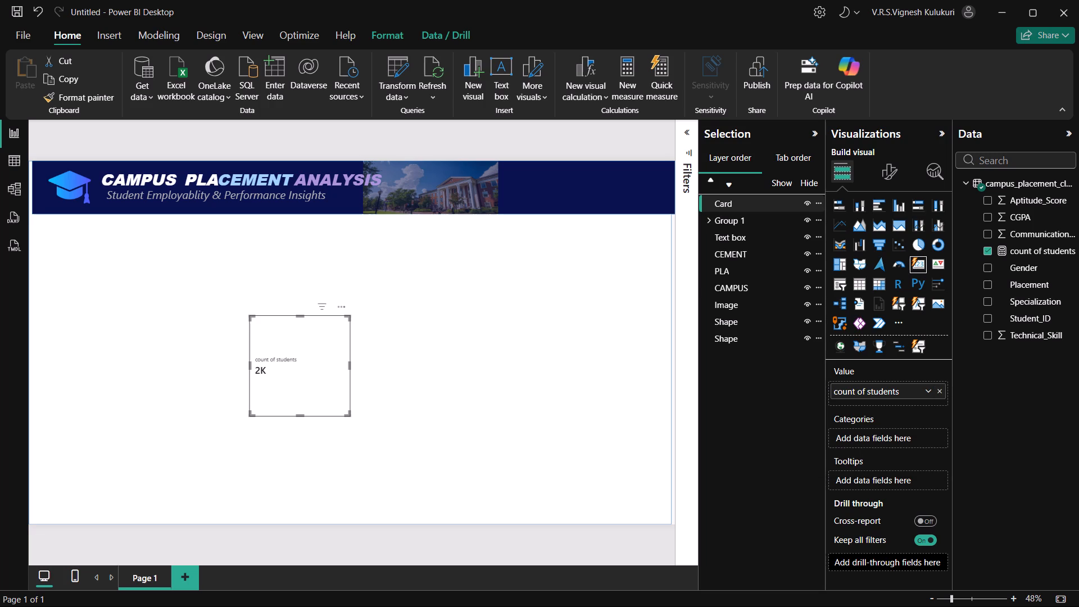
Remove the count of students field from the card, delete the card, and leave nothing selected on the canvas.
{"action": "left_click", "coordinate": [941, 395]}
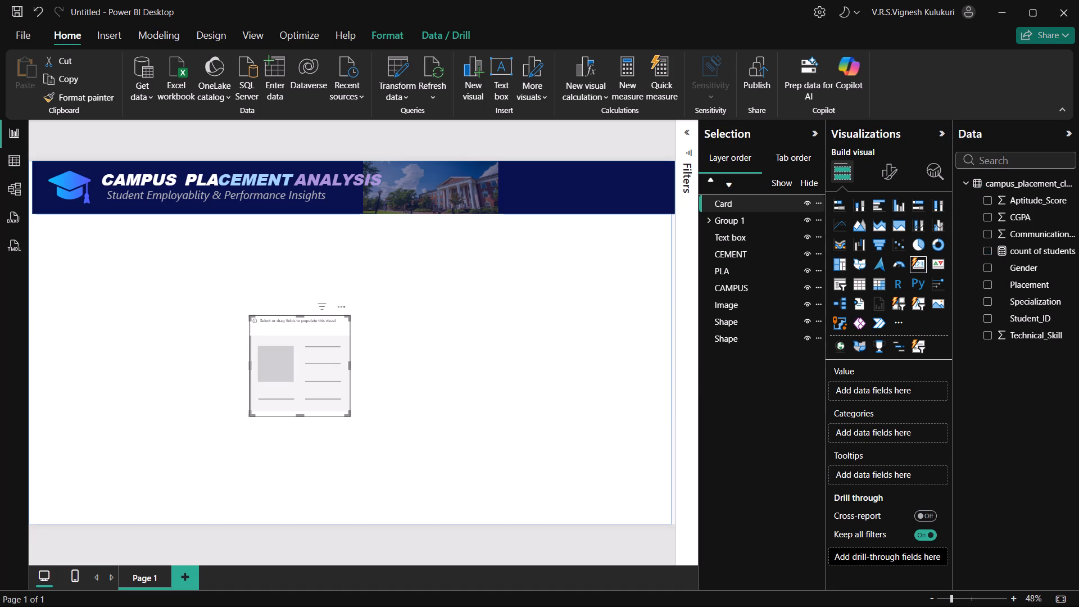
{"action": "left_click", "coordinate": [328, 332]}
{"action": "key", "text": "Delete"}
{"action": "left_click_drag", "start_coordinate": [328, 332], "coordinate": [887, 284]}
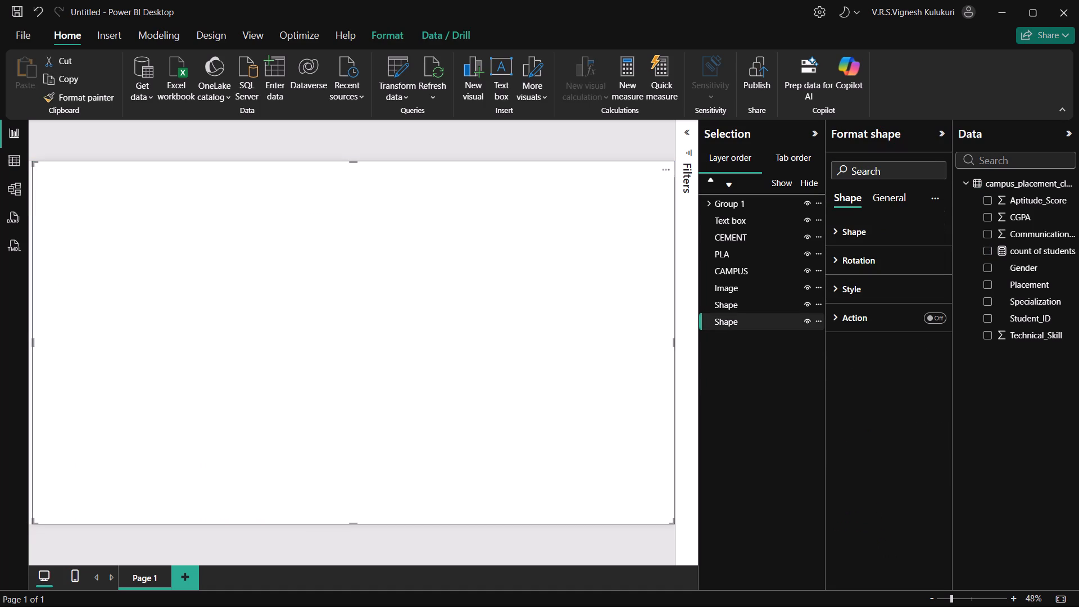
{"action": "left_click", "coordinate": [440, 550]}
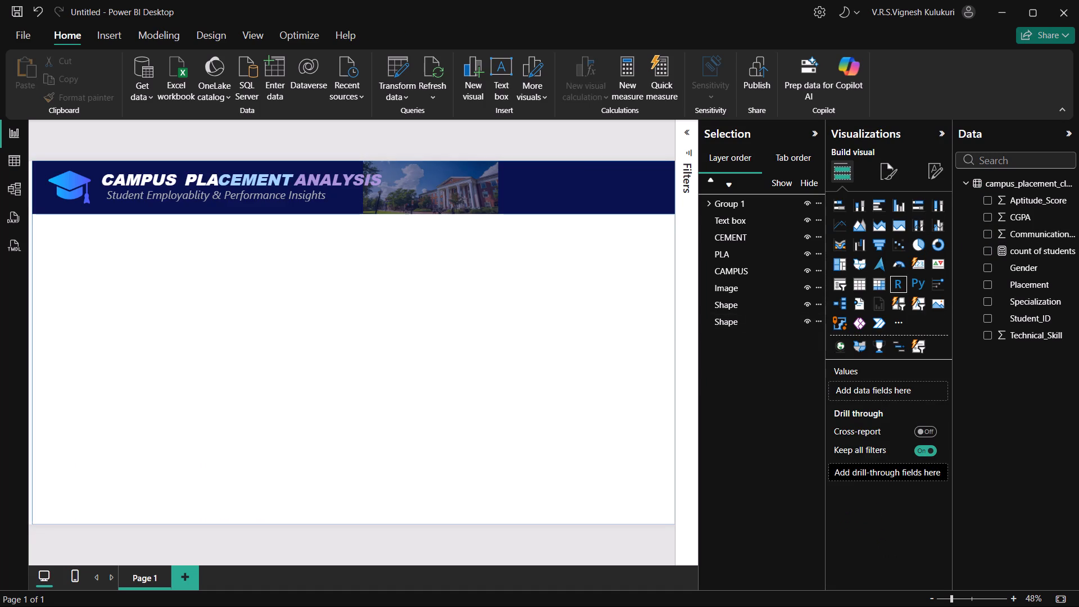
Add a new card visual in the empty area below the banner with Student_ID as its value.
{"action": "left_click", "coordinate": [921, 264]}
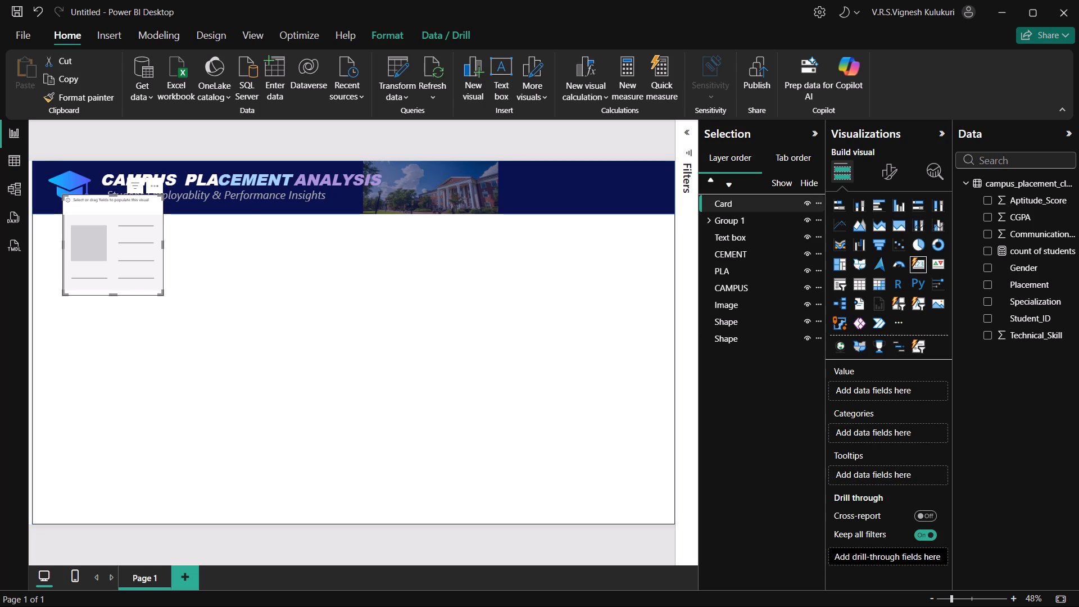
{"action": "left_click_drag", "start_coordinate": [111, 243], "coordinate": [287, 395]}
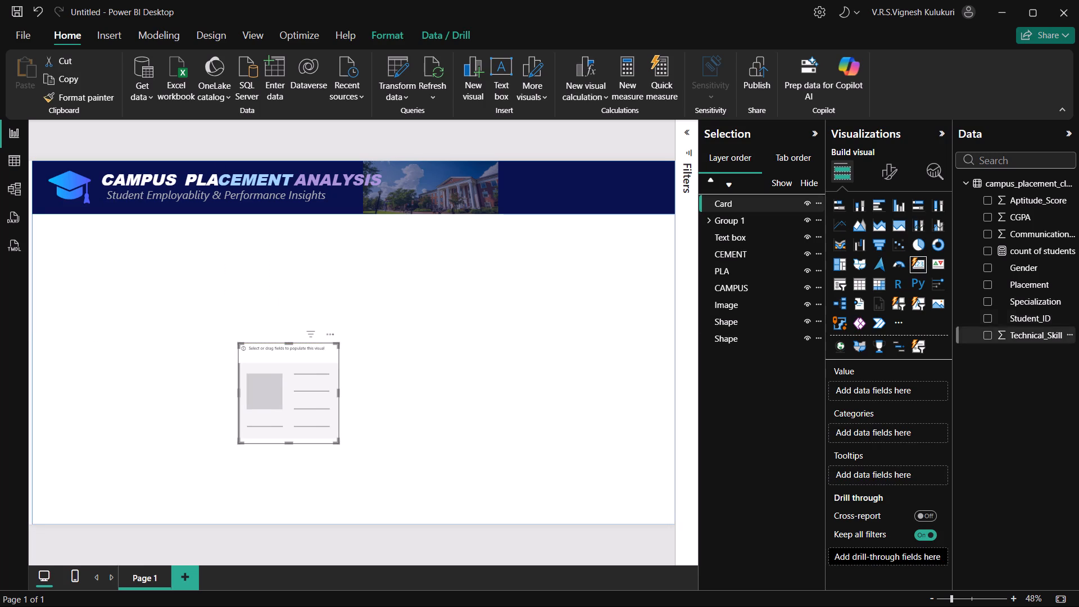
{"action": "left_click_drag", "start_coordinate": [1023, 319], "coordinate": [962, 346]}
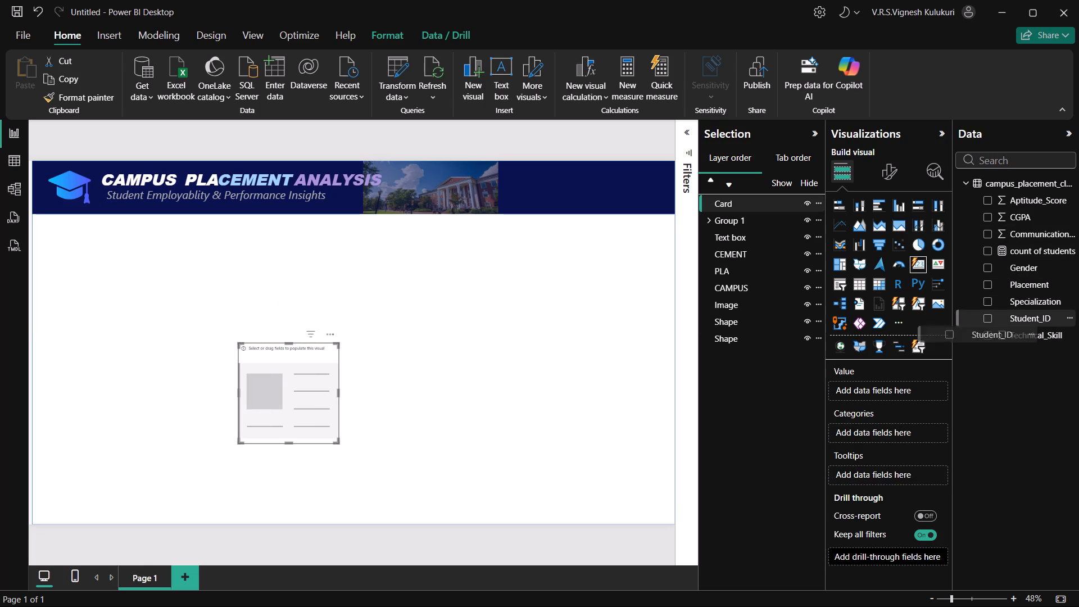
{"action": "left_click_drag", "start_coordinate": [962, 346], "coordinate": [885, 385]}
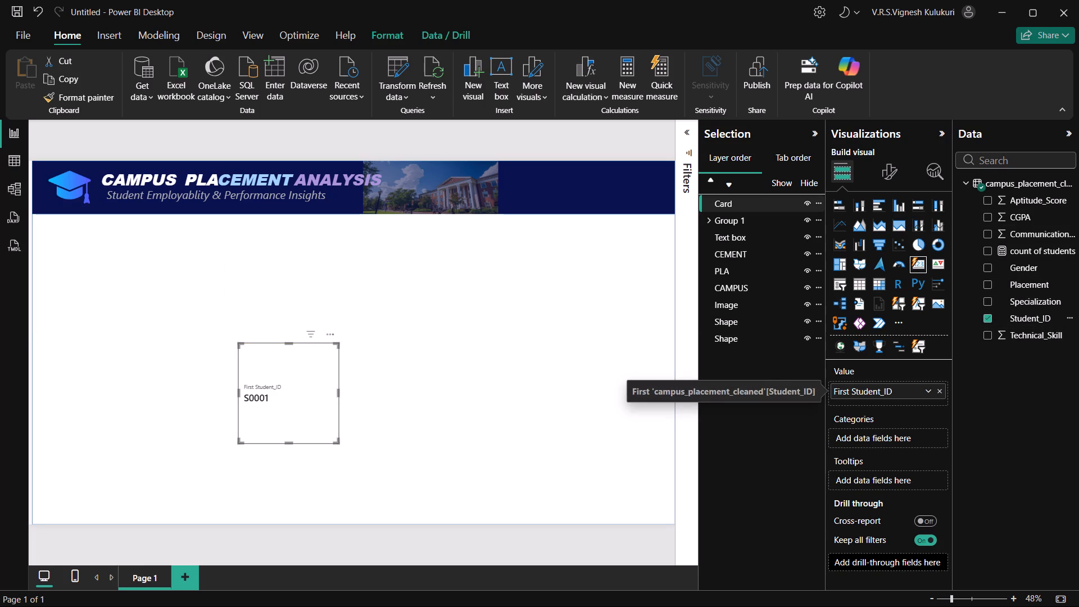
Summarize Student_ID in the card's value by Count and check the field's options again.
{"action": "left_click", "coordinate": [928, 390]}
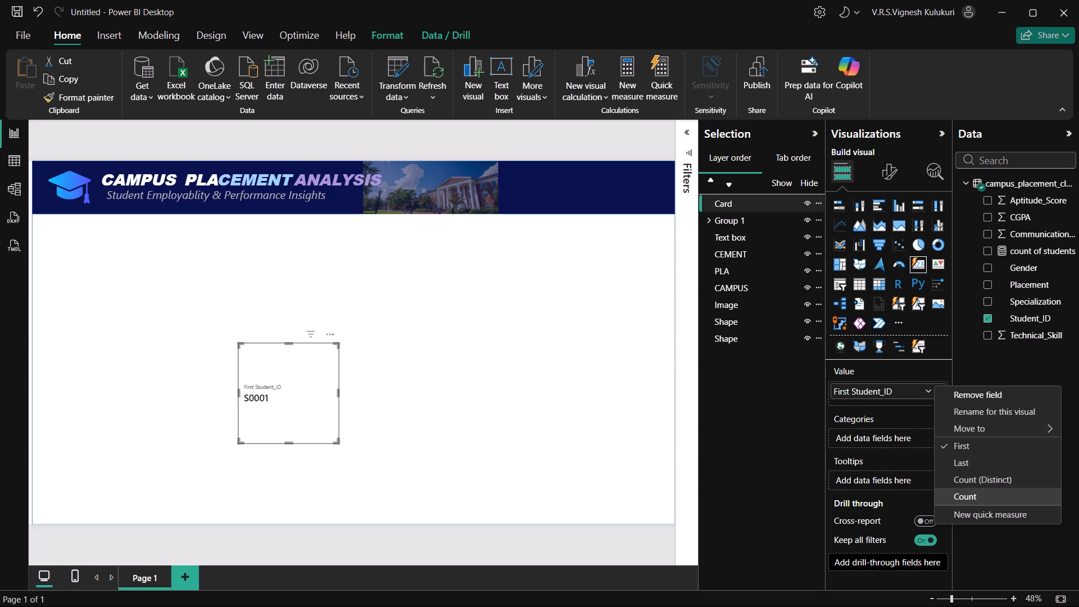
{"action": "left_click", "coordinate": [966, 492]}
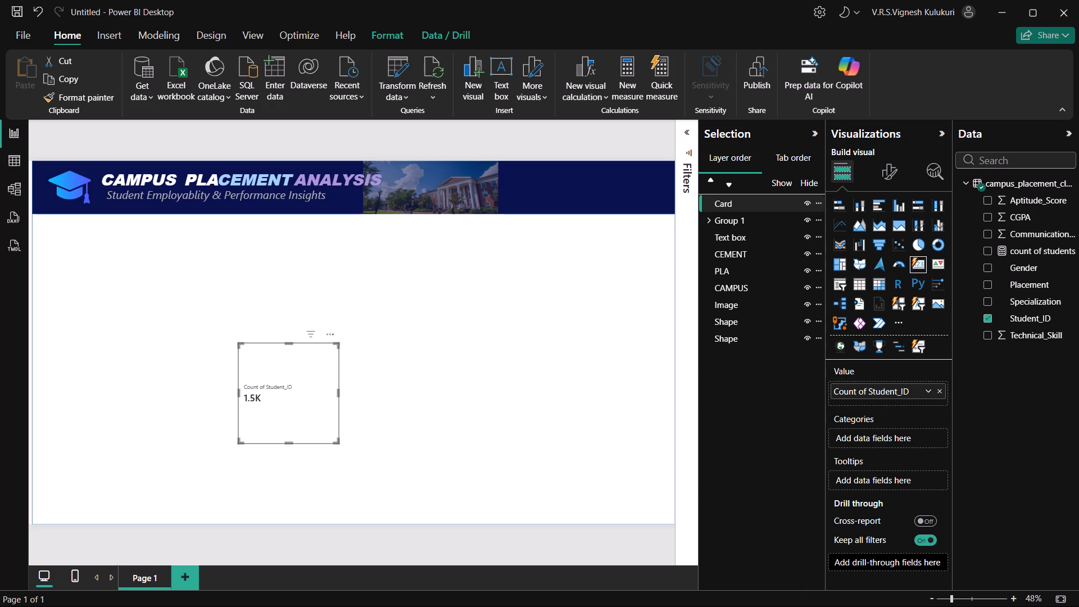
{"action": "left_click", "coordinate": [926, 391]}
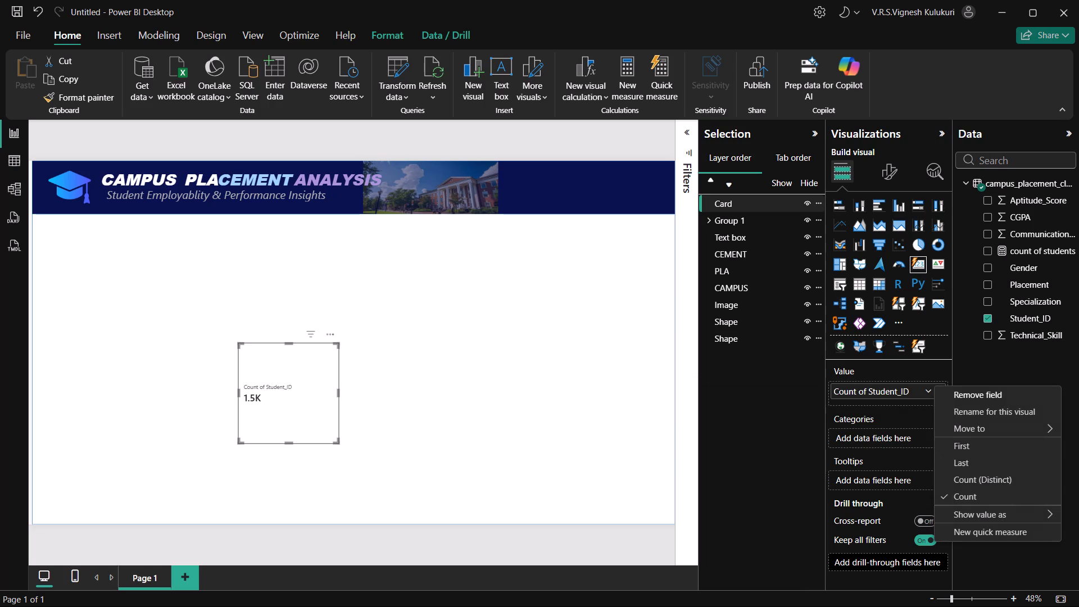
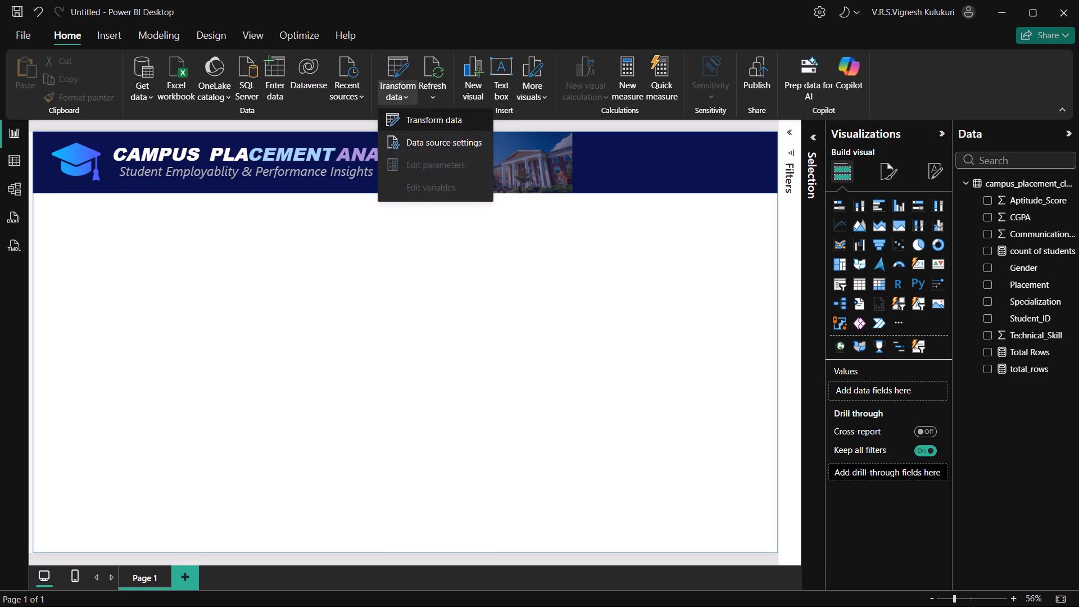
{"action": "left_click", "coordinate": [406, 120]}
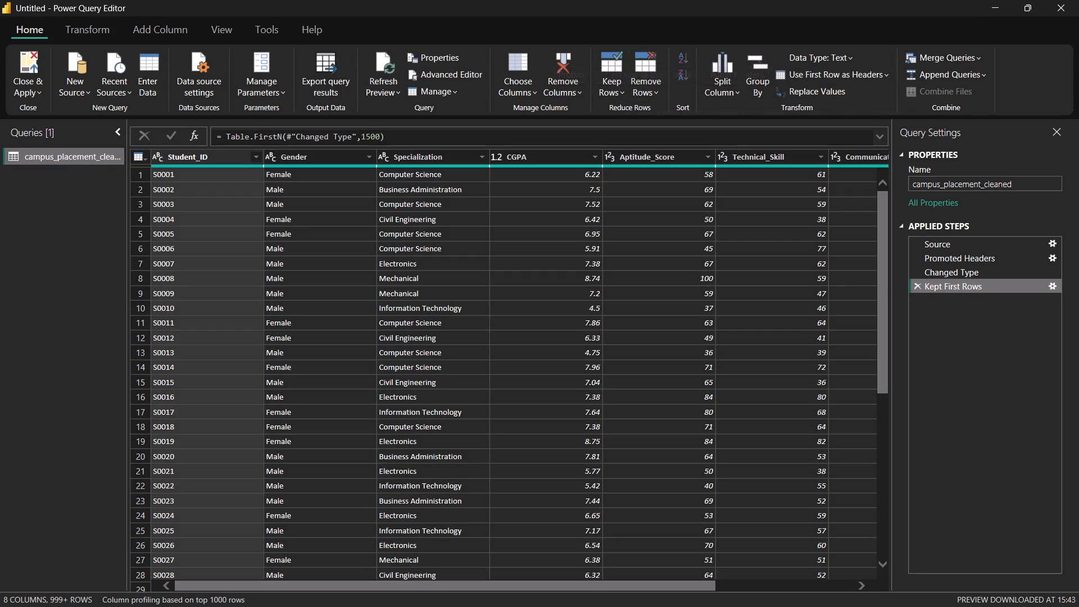
{"action": "left_click", "coordinate": [441, 77]}
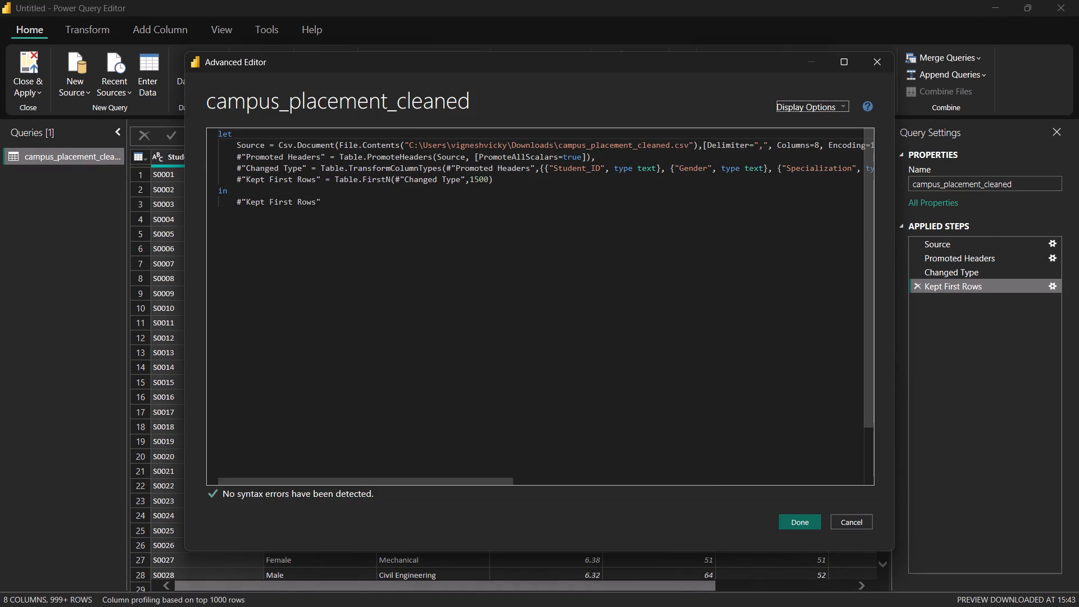
Copy ChatGPT's powerquery row-count code and replace the entire campus_placement_cleaned query code with it.
{"action": "key", "text": "alt+Tab"}
{"action": "key", "text": "alt+Tab"}
{"action": "key", "text": "alt+Tab"}
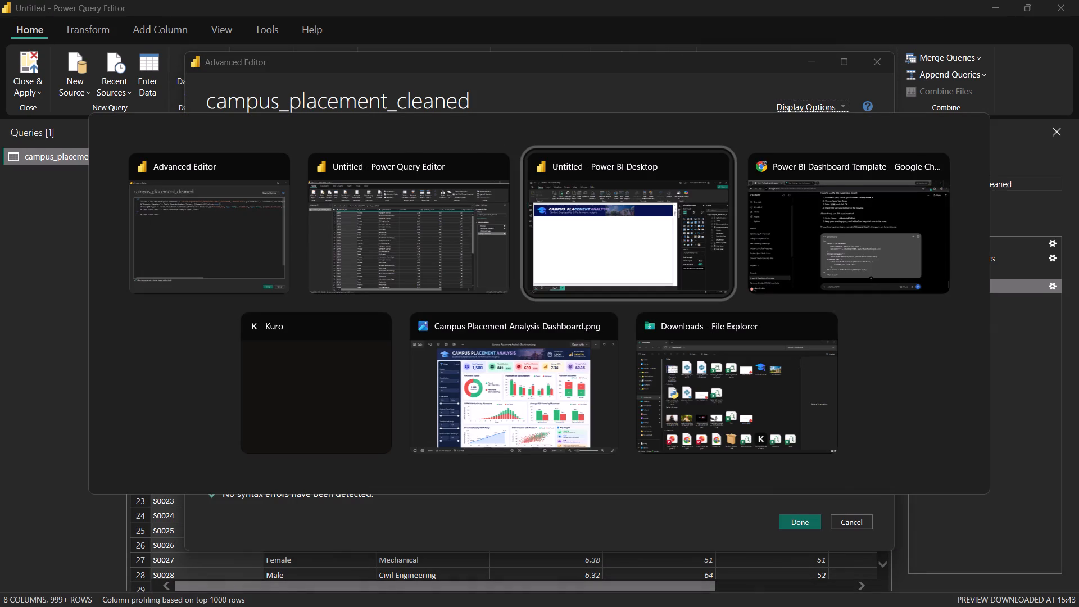
{"action": "key", "text": "alt+Tab"}
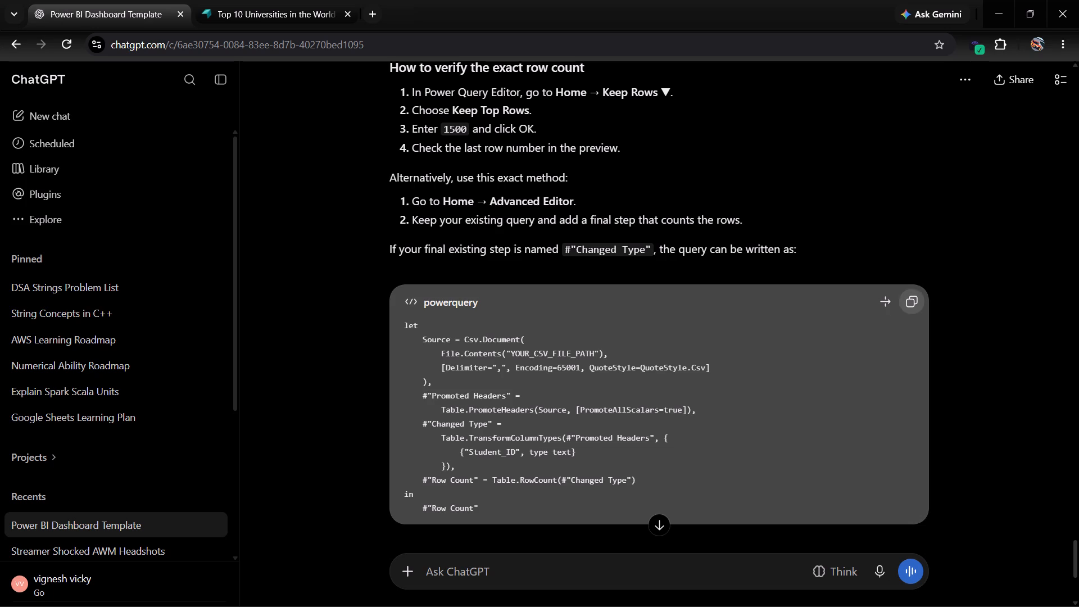
{"action": "left_click", "coordinate": [911, 299]}
{"action": "key", "text": "alt+Tab"}
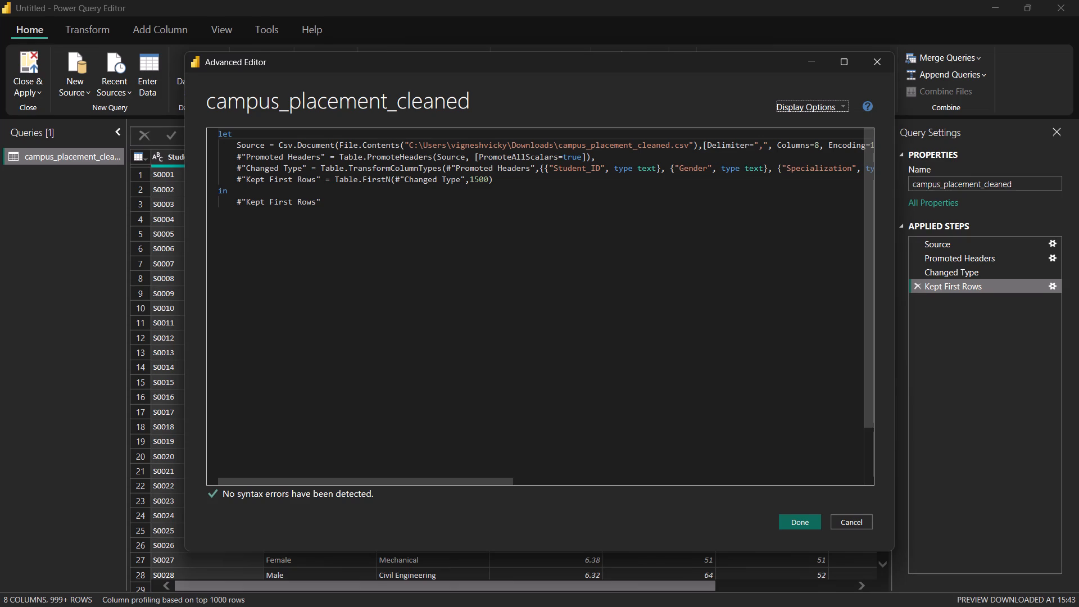
{"action": "left_click", "coordinate": [514, 244]}
{"action": "key", "text": "ctrl+a"}
{"action": "key", "text": "ctrl+v"}
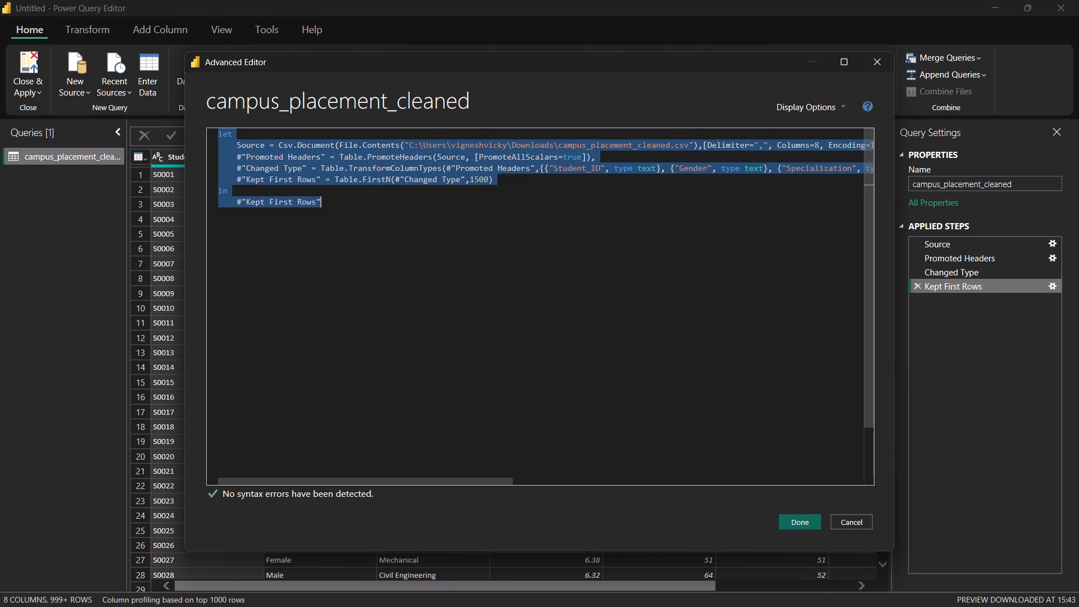
{"action": "left_click", "coordinate": [796, 518]}
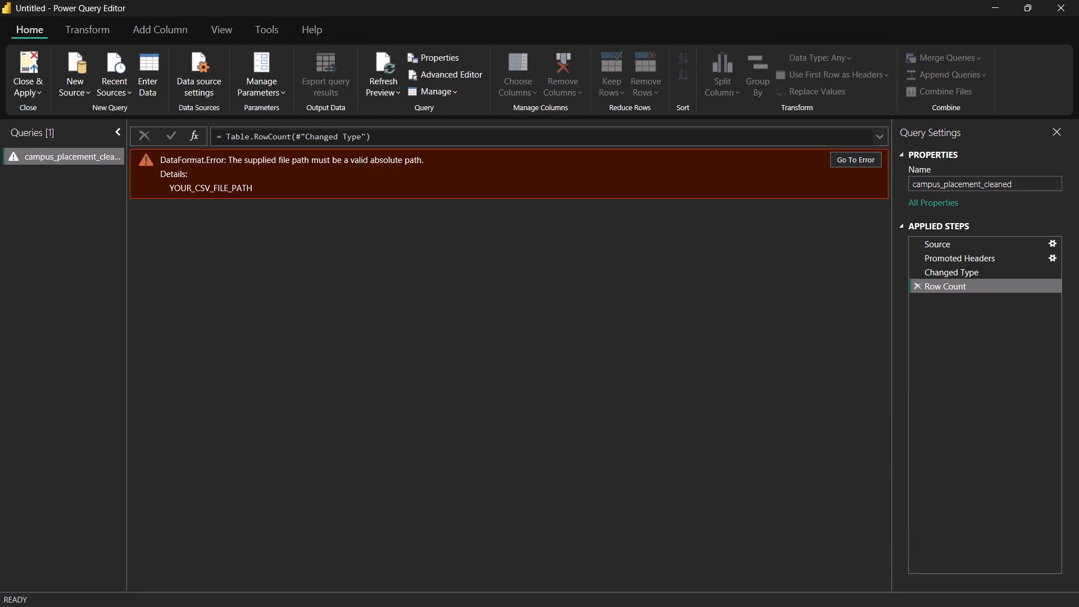
Set the Source step's file path to campus_placement_cleaned.csv in the Downloads folder.
{"action": "left_click", "coordinate": [829, 344]}
{"action": "left_click", "coordinate": [850, 157]}
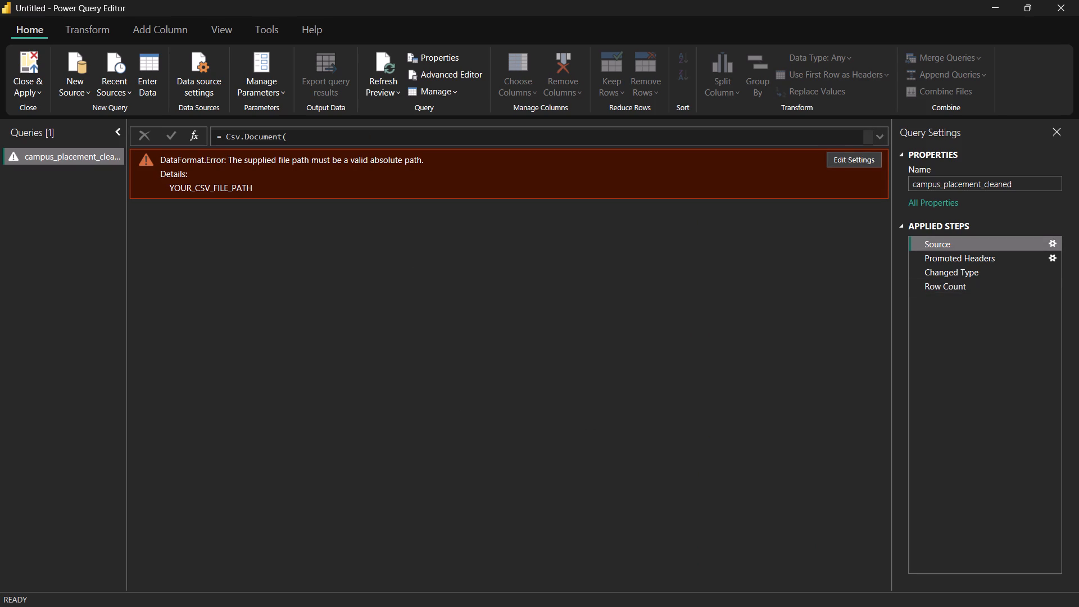
{"action": "left_click", "coordinate": [850, 157]}
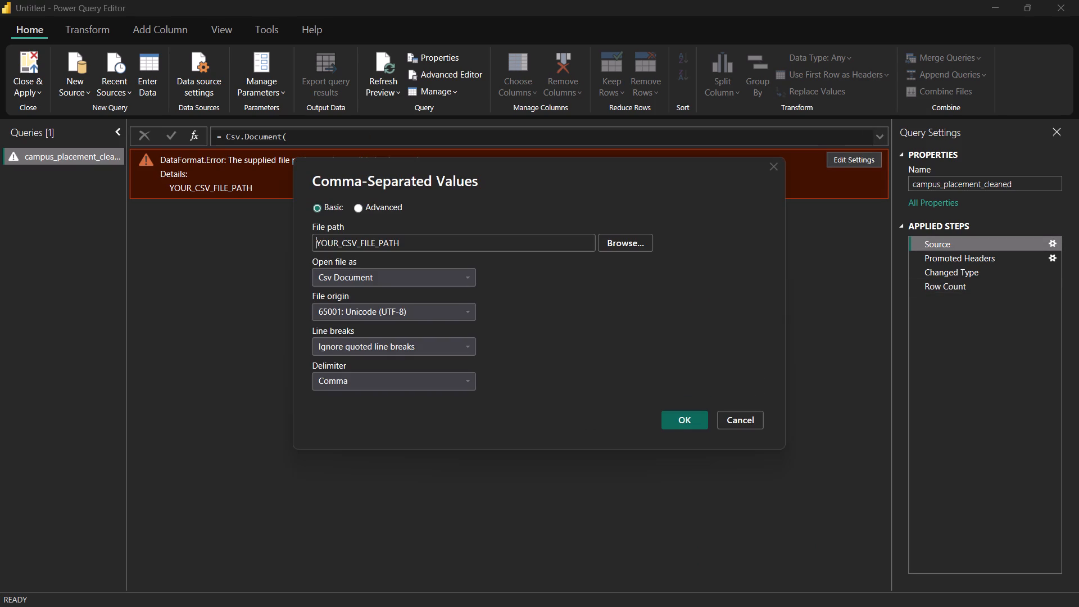
{"action": "left_click", "coordinate": [639, 241]}
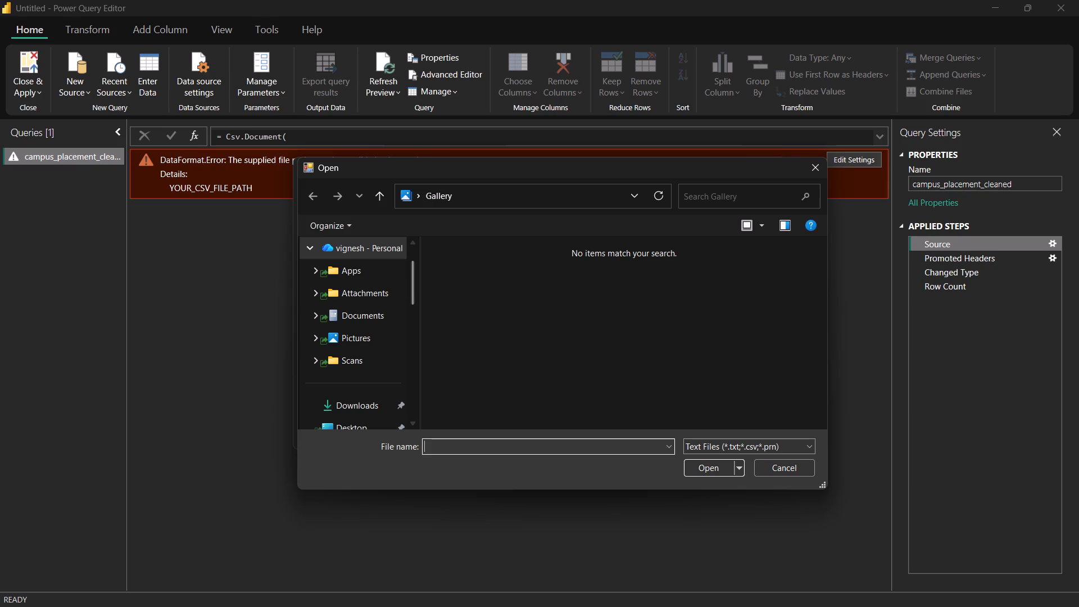
{"action": "left_click", "coordinate": [362, 397]}
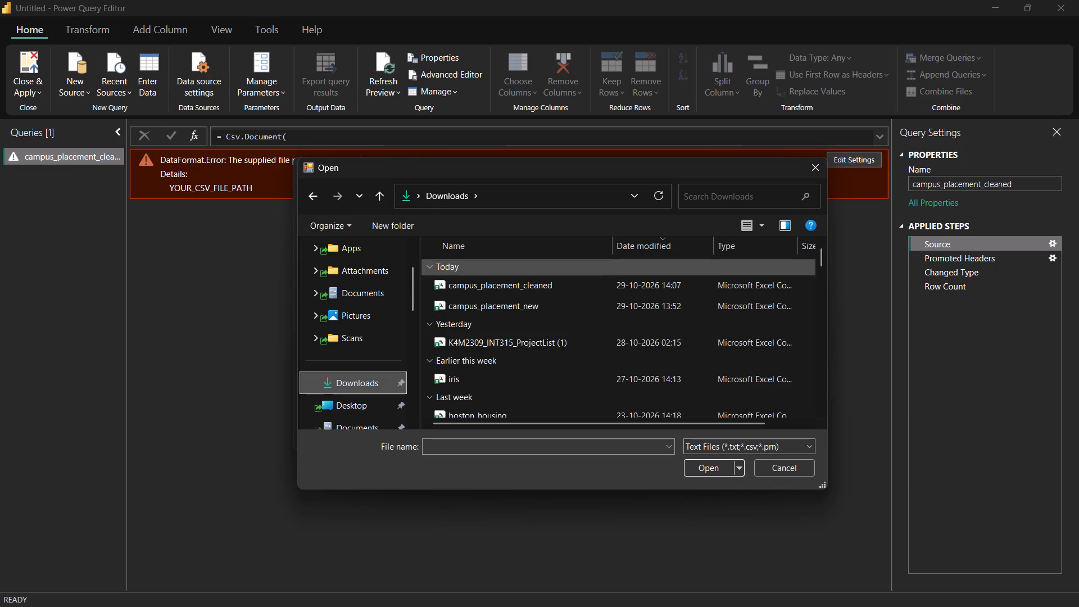
{"action": "left_click", "coordinate": [485, 279]}
{"action": "left_click", "coordinate": [700, 473]}
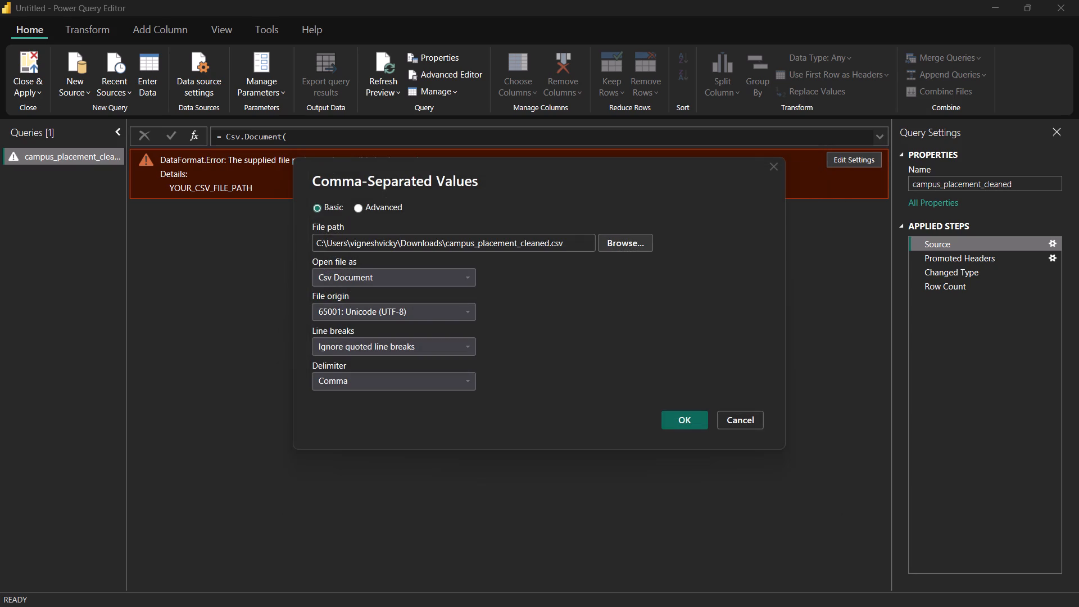
{"action": "left_click", "coordinate": [682, 413]}
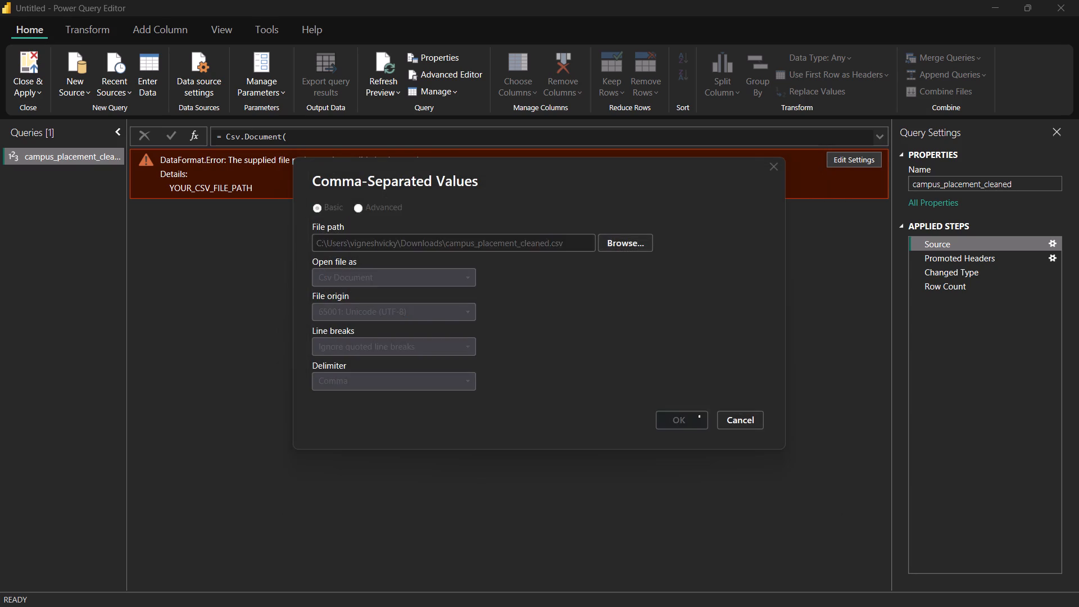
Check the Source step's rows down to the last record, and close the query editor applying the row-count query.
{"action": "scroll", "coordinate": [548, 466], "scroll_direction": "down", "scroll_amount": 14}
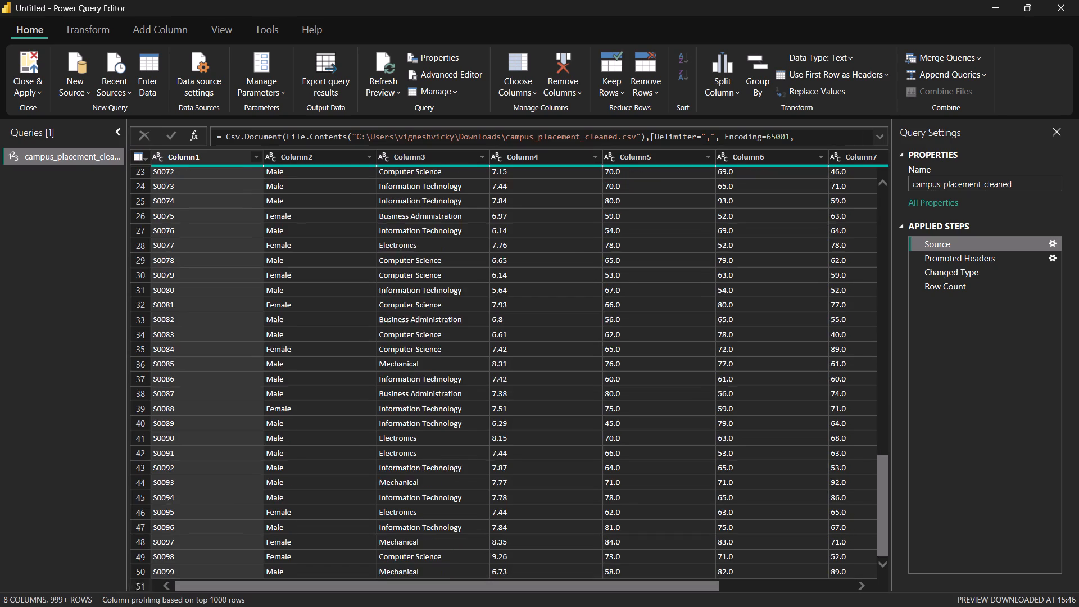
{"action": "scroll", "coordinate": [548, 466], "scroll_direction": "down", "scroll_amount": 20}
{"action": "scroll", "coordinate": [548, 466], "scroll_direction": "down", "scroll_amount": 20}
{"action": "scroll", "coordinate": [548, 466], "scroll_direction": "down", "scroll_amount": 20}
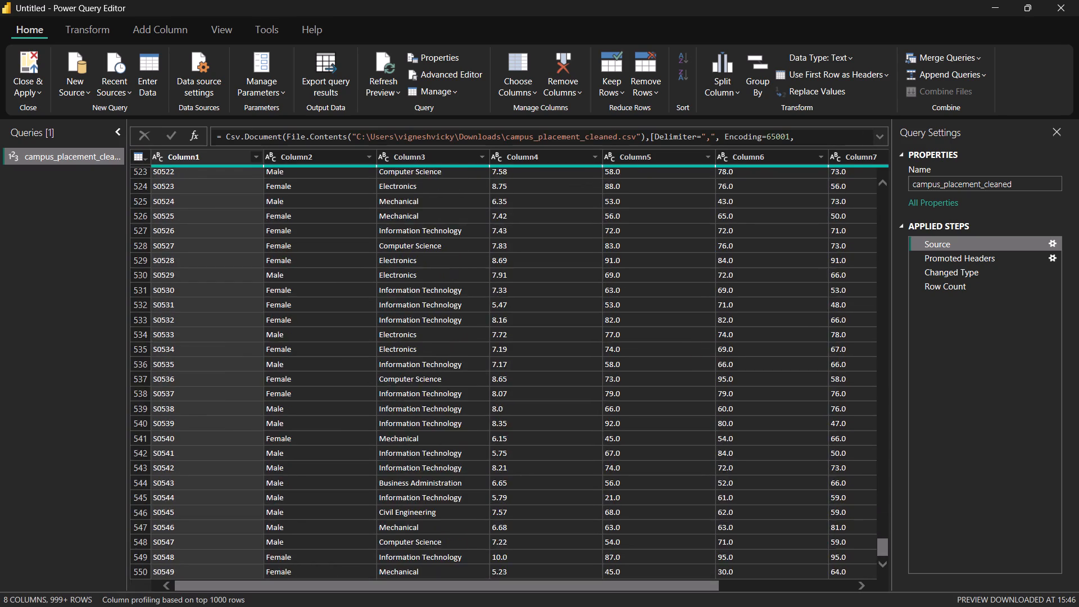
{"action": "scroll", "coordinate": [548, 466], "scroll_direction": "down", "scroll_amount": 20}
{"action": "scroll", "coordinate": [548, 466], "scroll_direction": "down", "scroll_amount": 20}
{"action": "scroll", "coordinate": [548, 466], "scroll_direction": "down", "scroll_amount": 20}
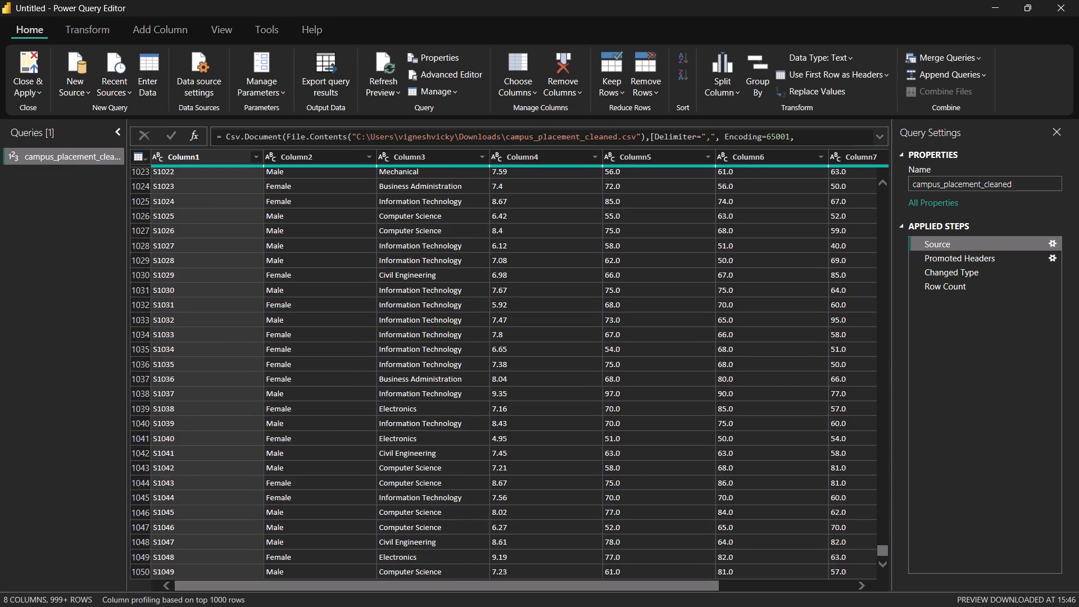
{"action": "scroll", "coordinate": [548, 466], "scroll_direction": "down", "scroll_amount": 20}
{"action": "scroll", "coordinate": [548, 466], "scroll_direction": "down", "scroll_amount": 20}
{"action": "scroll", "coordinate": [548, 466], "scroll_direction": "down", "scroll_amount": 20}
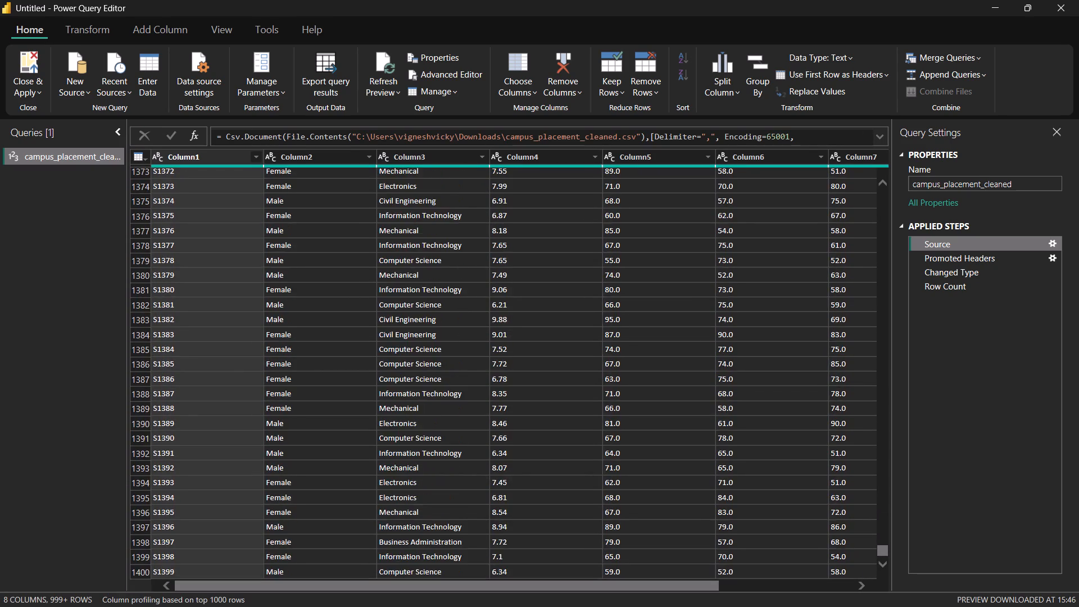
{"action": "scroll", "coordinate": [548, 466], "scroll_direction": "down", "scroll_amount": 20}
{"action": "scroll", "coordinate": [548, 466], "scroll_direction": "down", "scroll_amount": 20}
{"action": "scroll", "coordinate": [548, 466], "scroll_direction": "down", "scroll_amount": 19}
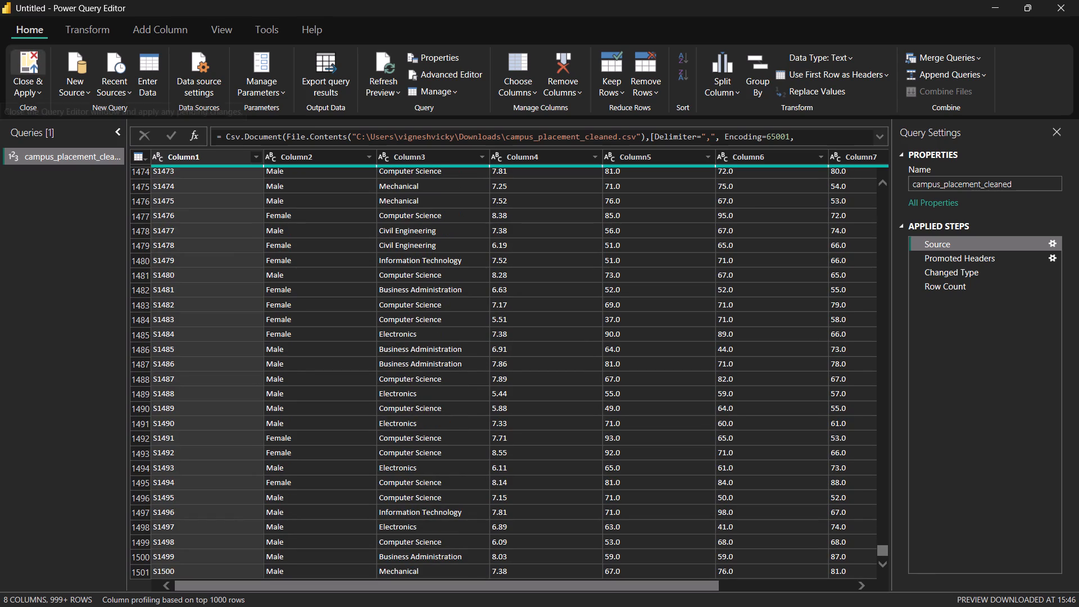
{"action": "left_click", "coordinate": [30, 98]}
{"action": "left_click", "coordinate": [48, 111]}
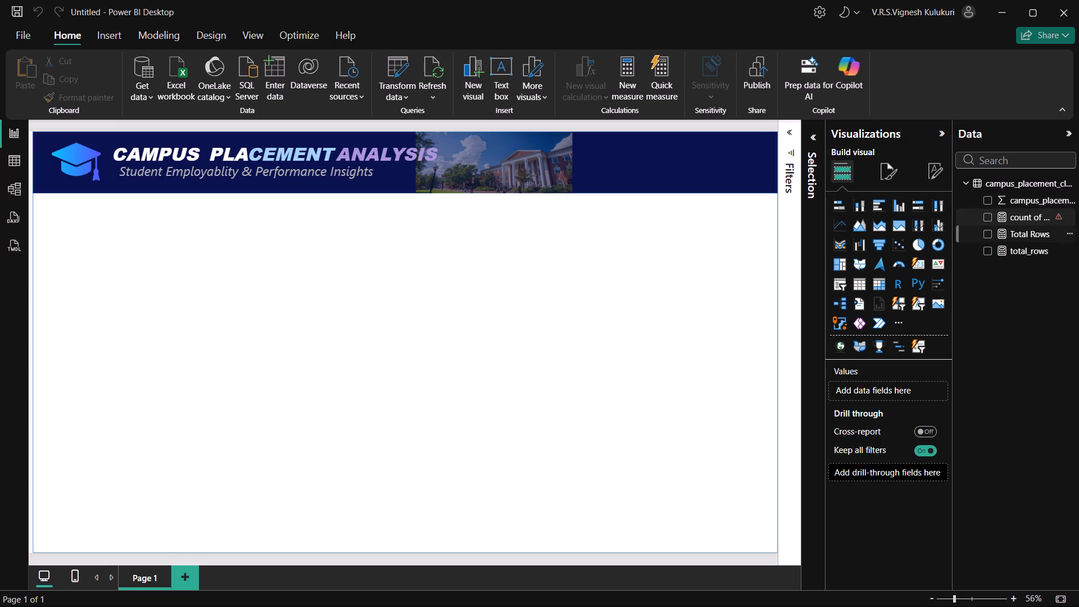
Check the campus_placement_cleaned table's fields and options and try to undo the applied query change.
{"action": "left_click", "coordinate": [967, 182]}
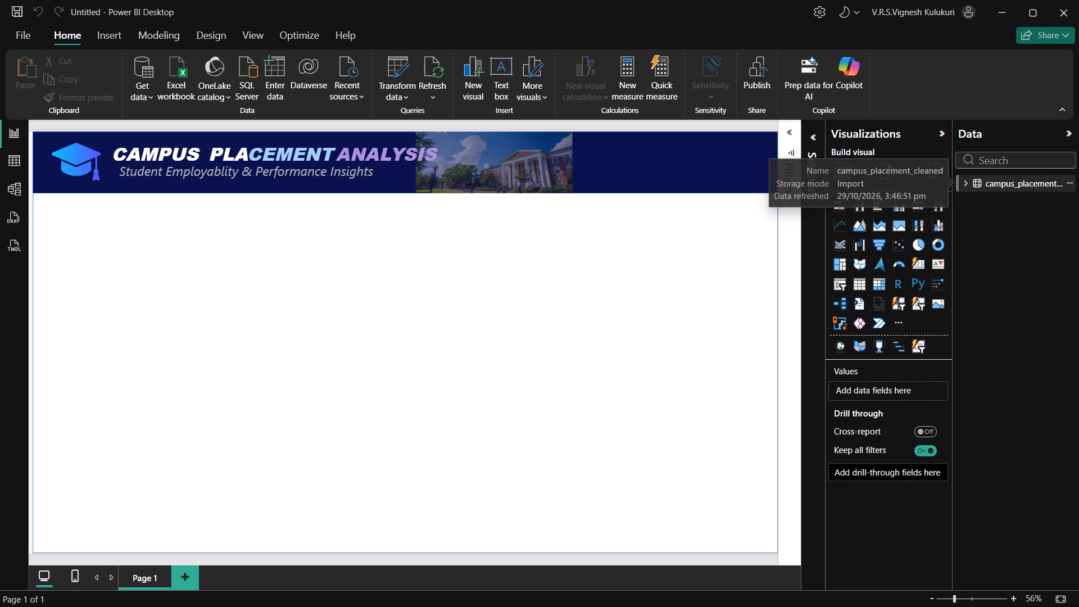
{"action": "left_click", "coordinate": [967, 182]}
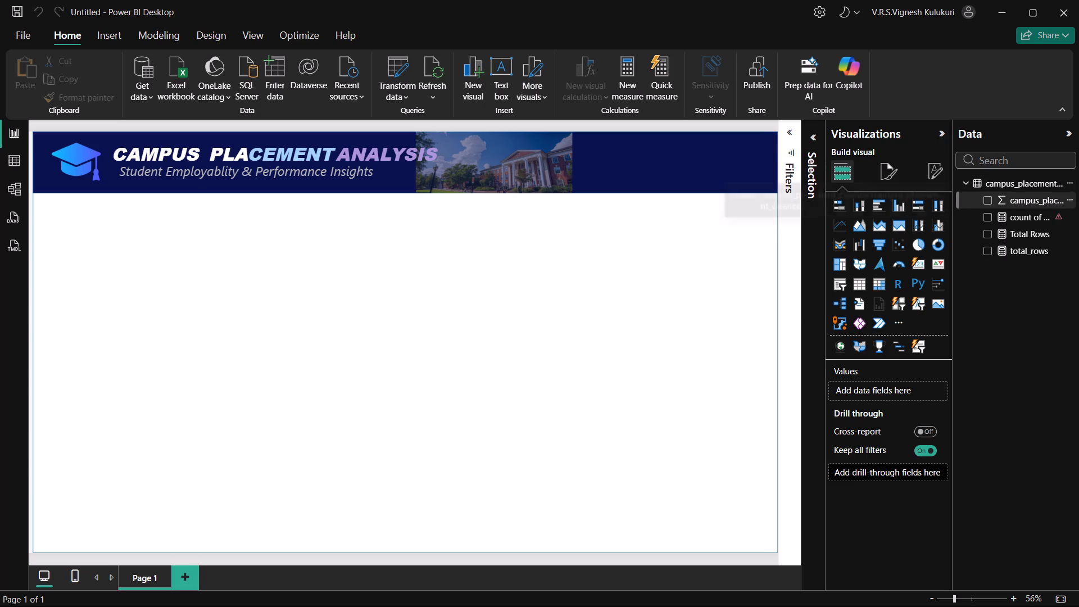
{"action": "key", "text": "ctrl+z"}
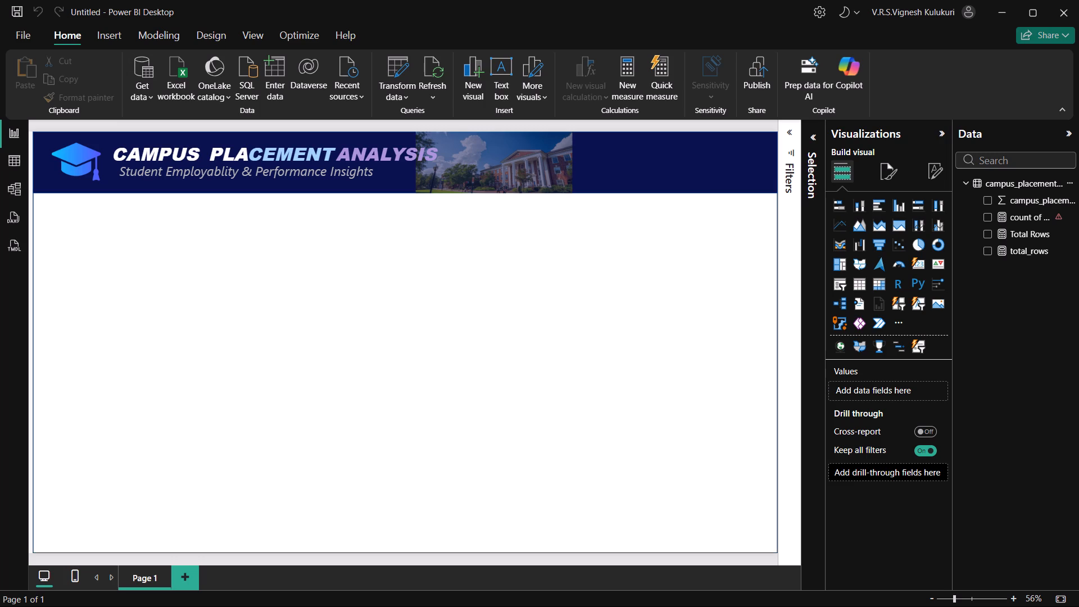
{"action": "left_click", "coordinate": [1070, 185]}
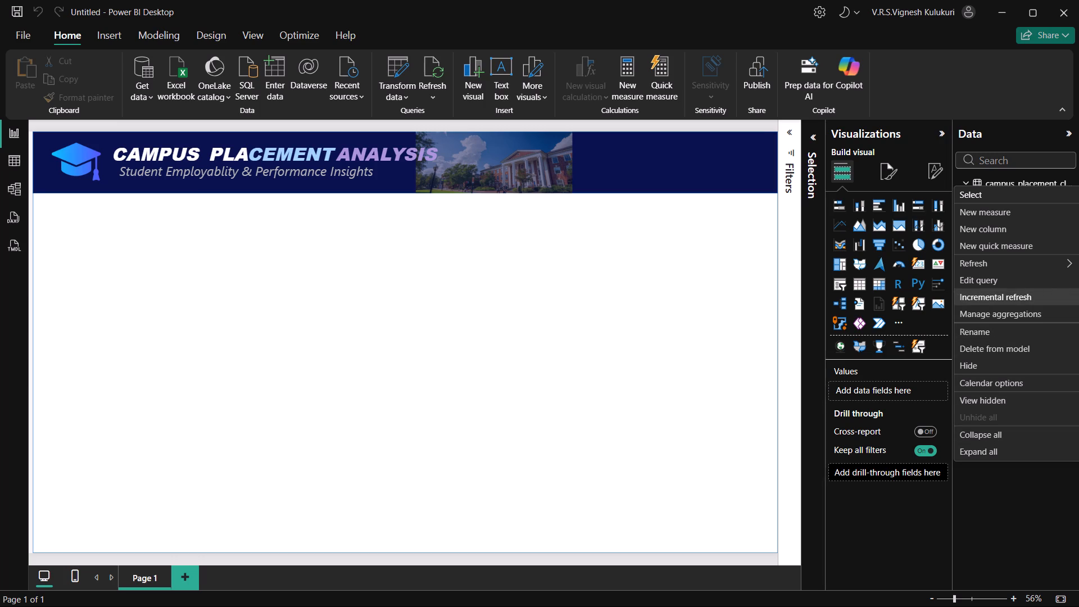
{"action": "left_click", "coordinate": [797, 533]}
{"action": "key", "text": "alt+Tab"}
{"action": "scroll", "coordinate": [477, 437], "scroll_direction": "down", "scroll_amount": 1}
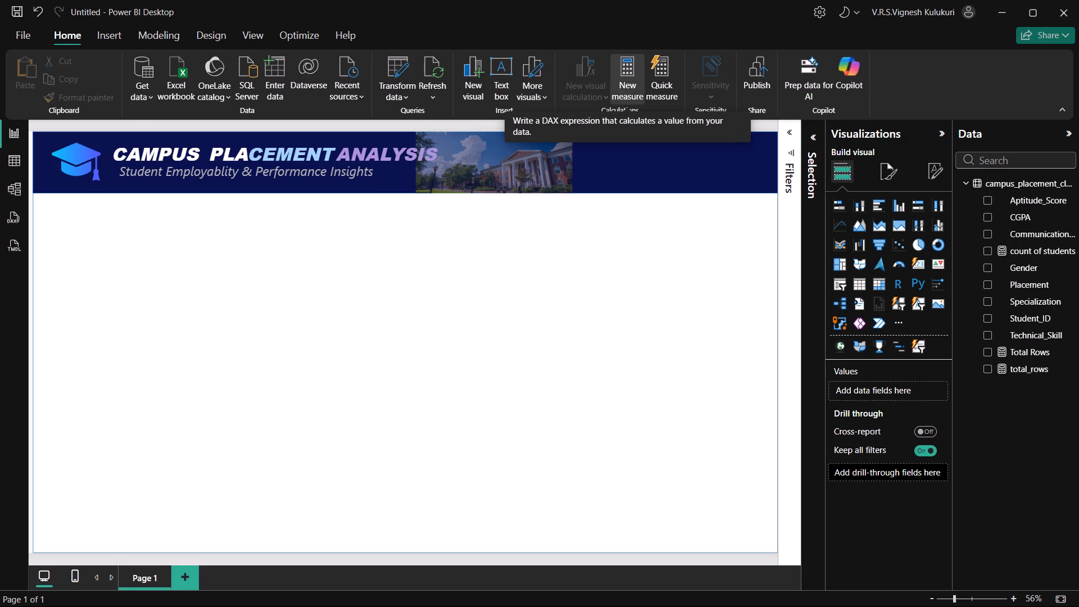
{"action": "left_click", "coordinate": [1067, 369]}
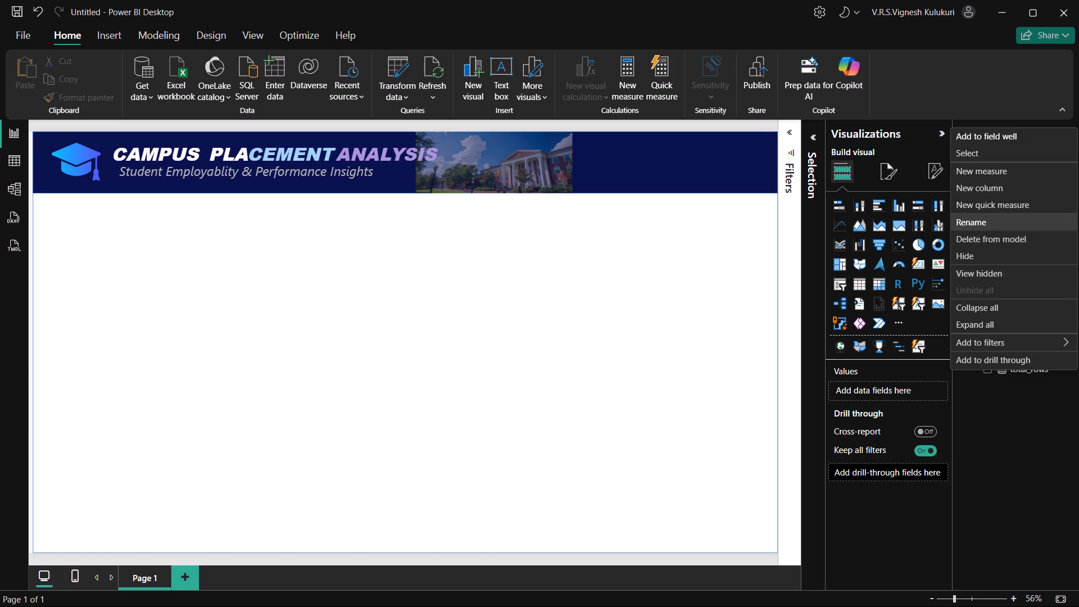
{"action": "left_click", "coordinate": [975, 236]}
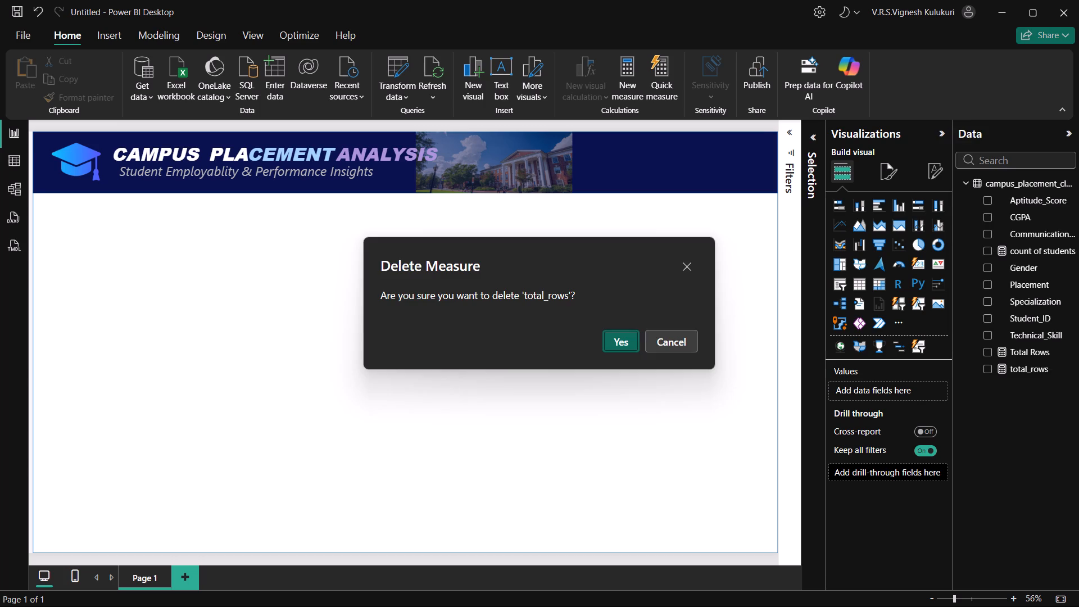
{"action": "left_click", "coordinate": [622, 347]}
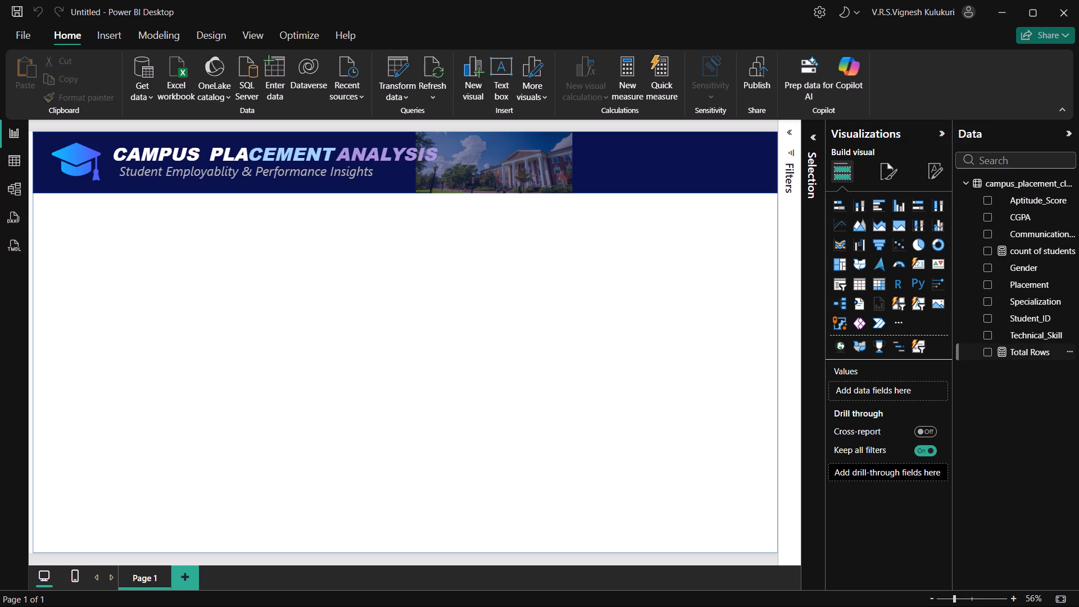
{"action": "left_click", "coordinate": [1064, 353]}
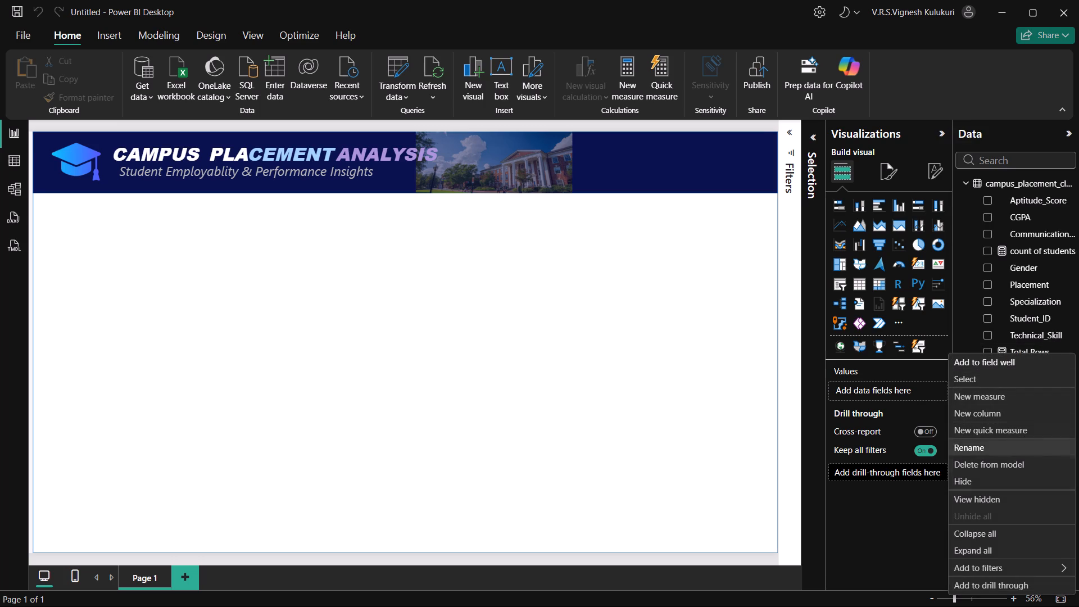
{"action": "left_click", "coordinate": [969, 469]}
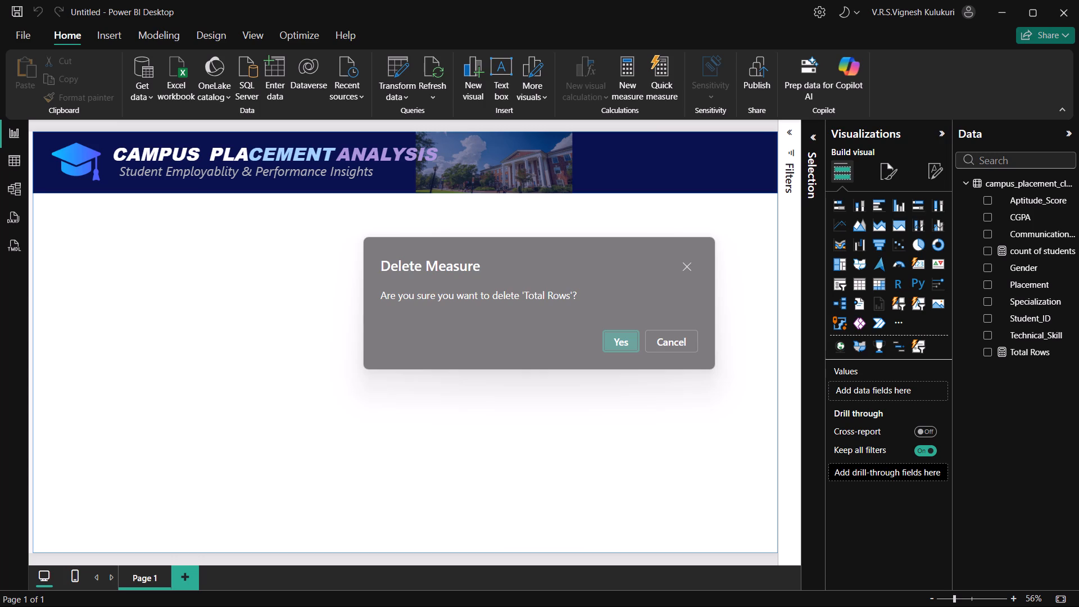
{"action": "left_click", "coordinate": [633, 341]}
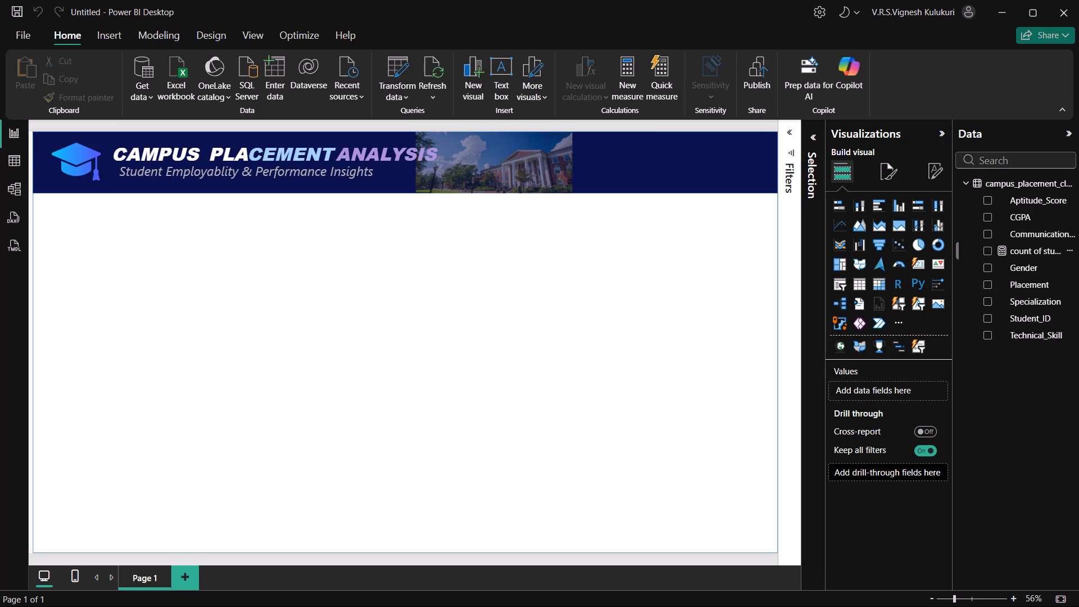
{"action": "left_click", "coordinate": [1072, 251]}
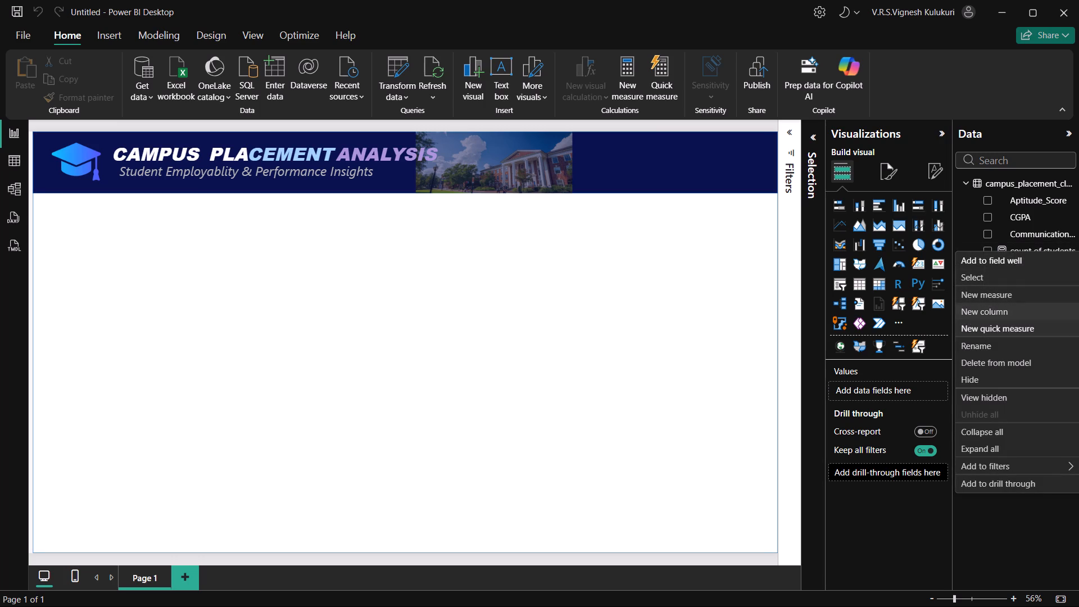
{"action": "left_click", "coordinate": [972, 363]}
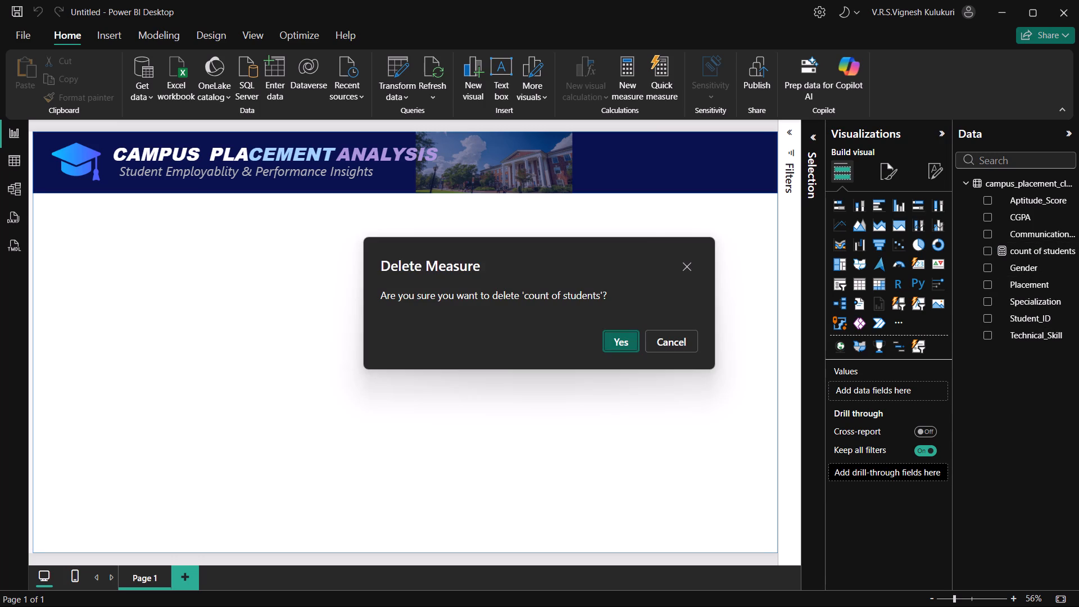
{"action": "left_click_drag", "start_coordinate": [642, 335], "coordinate": [621, 338]}
{"action": "left_click", "coordinate": [621, 338]}
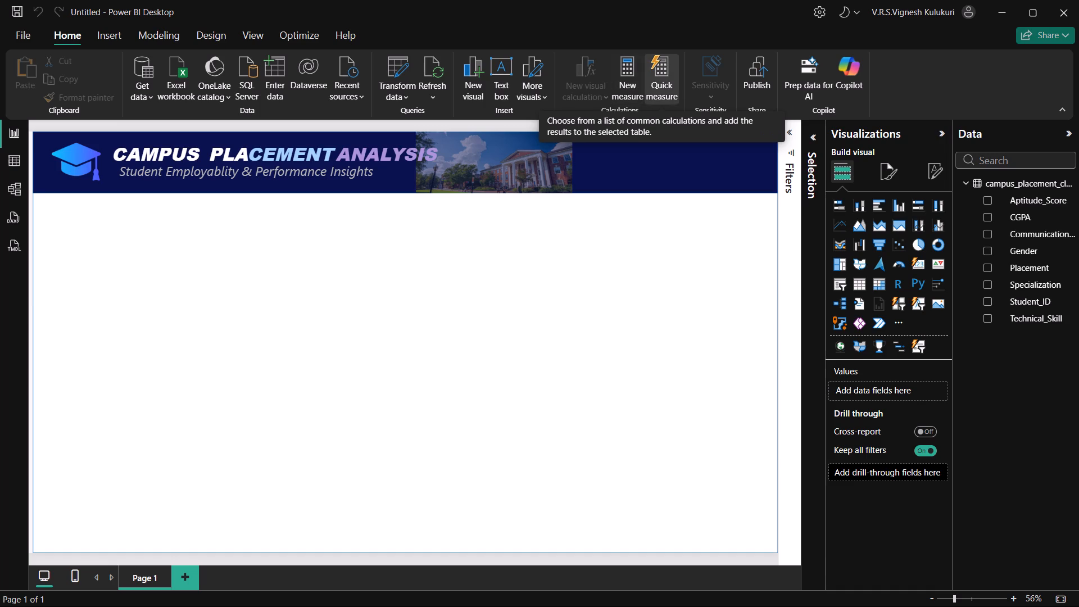
Start a quick measure and examine its available calculations, from Aggregate per category through Text.
{"action": "left_click", "coordinate": [659, 71]}
{"action": "left_click", "coordinate": [639, 218]}
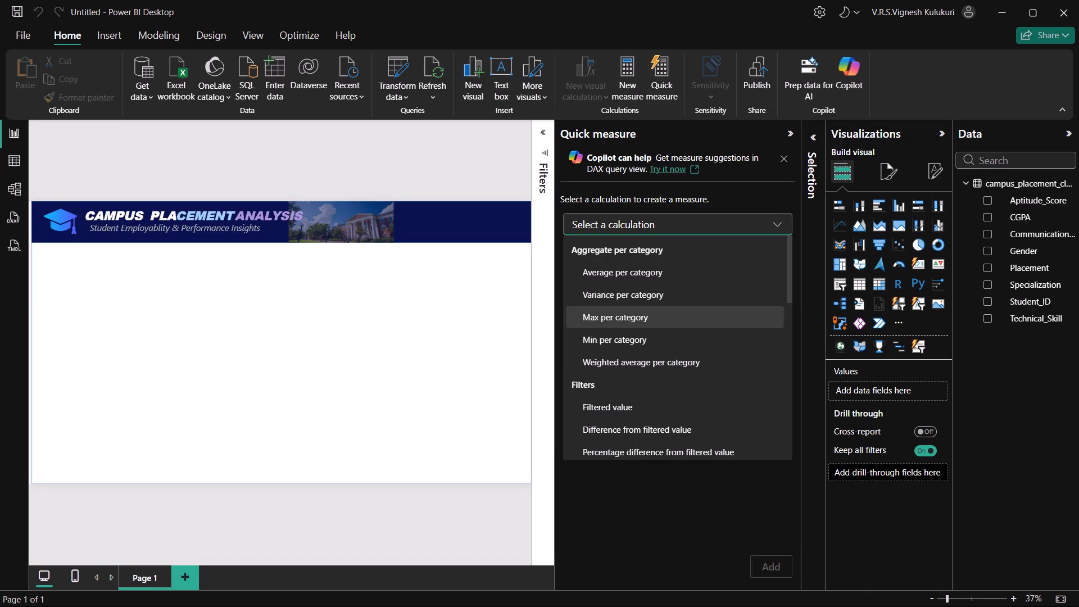
{"action": "scroll", "coordinate": [613, 356], "scroll_direction": "down", "scroll_amount": 5}
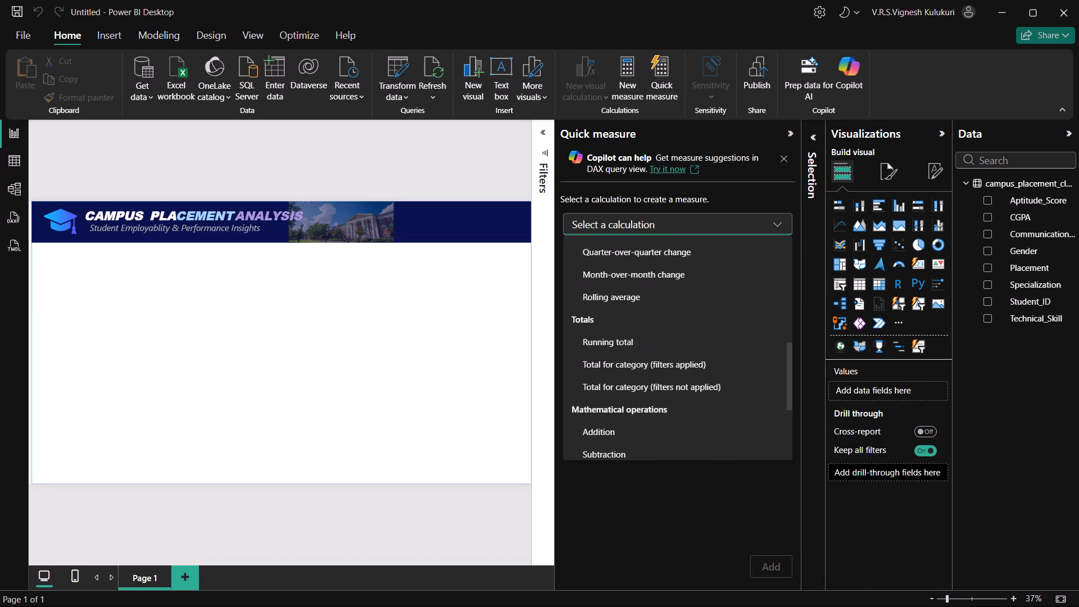
{"action": "scroll", "coordinate": [613, 356], "scroll_direction": "down", "scroll_amount": 3}
{"action": "scroll", "coordinate": [613, 356], "scroll_direction": "up", "scroll_amount": 3}
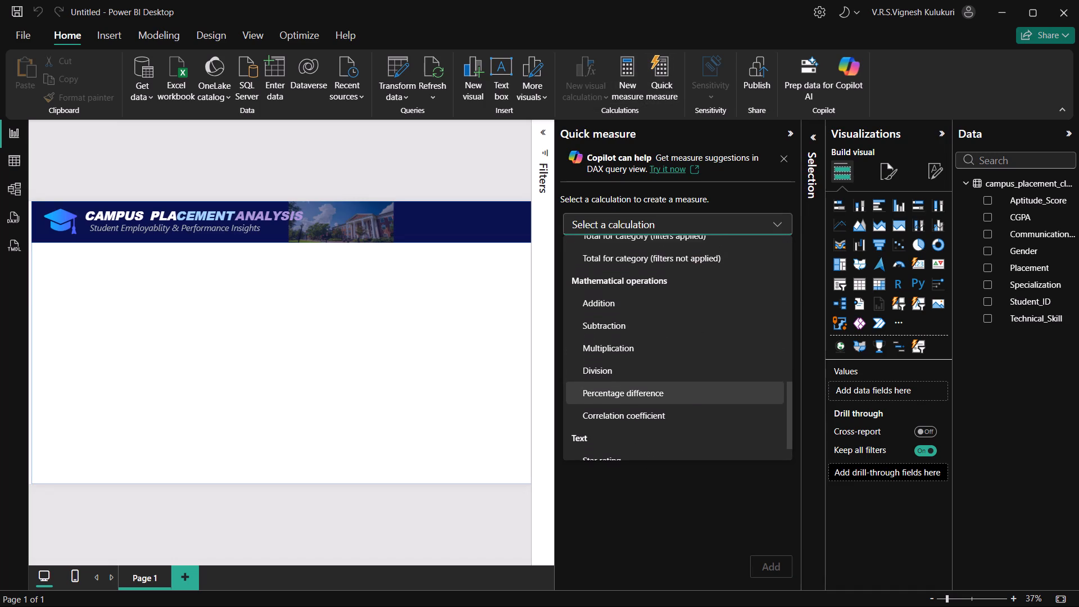
{"action": "scroll", "coordinate": [613, 356], "scroll_direction": "up", "scroll_amount": 4}
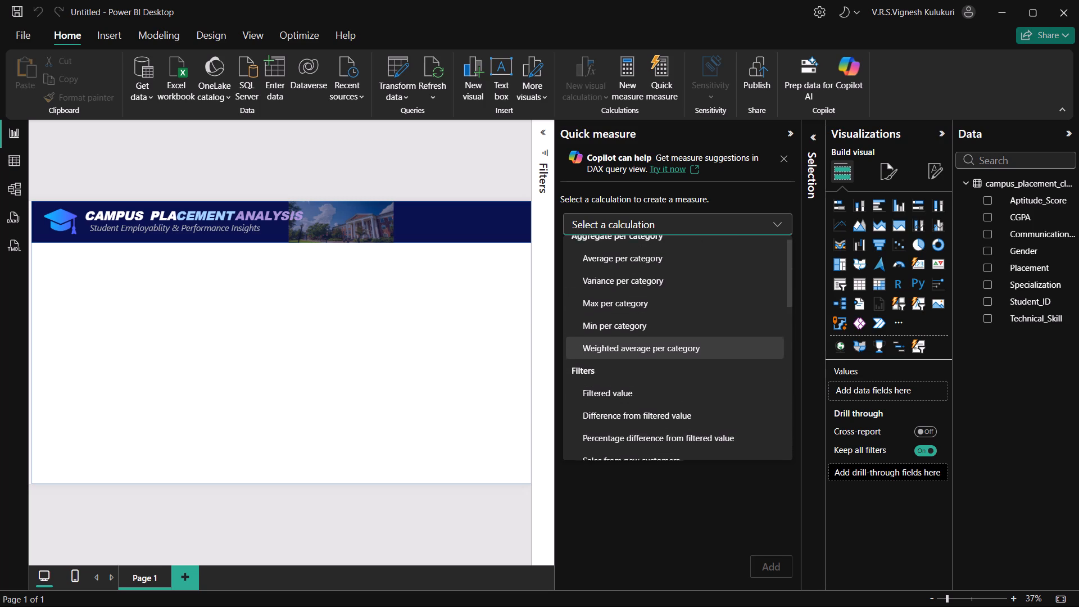
{"action": "scroll", "coordinate": [613, 356], "scroll_direction": "down", "scroll_amount": 3}
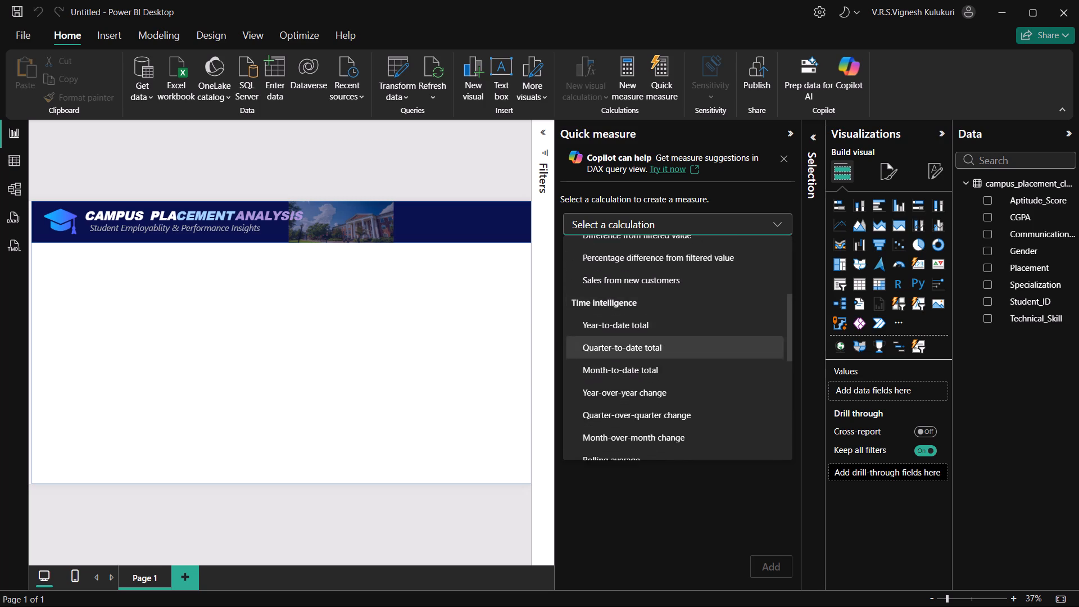
{"action": "scroll", "coordinate": [613, 356], "scroll_direction": "down", "scroll_amount": 2}
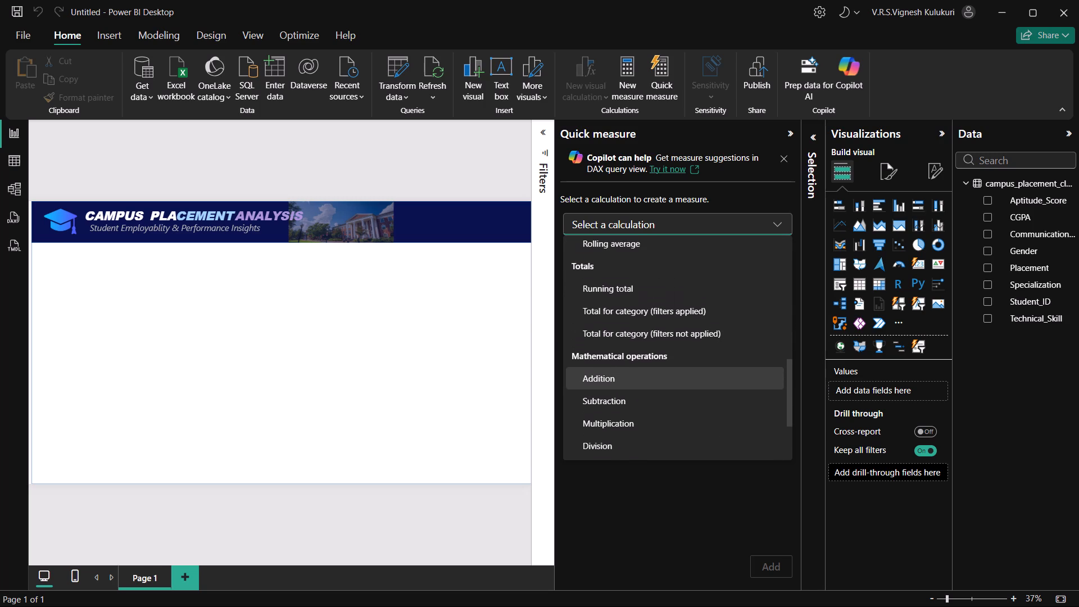
{"action": "scroll", "coordinate": [613, 356], "scroll_direction": "down", "scroll_amount": 2}
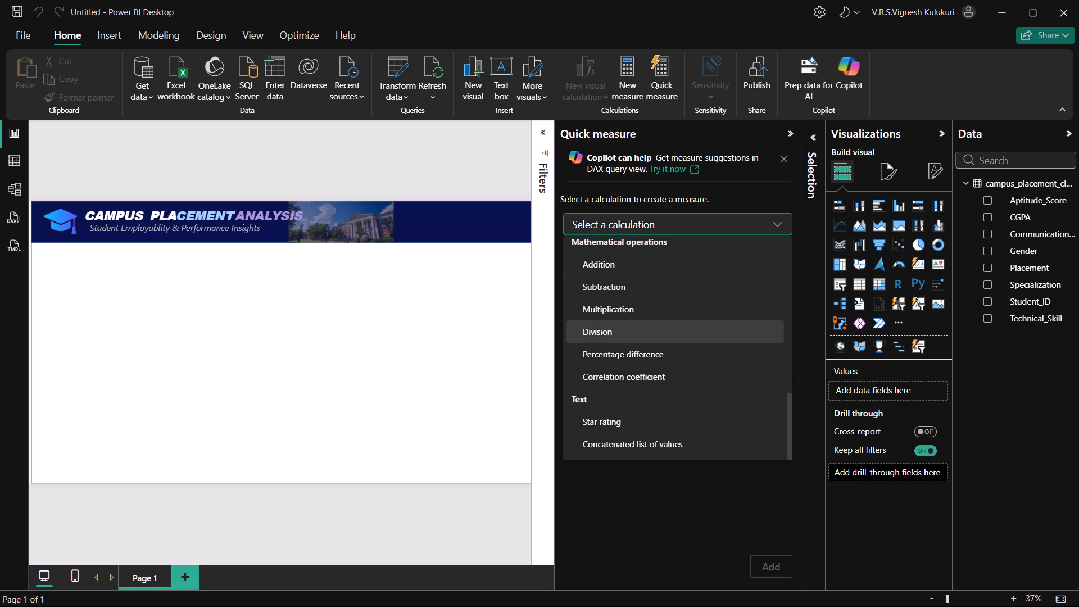
{"action": "scroll", "coordinate": [613, 356], "scroll_direction": "down", "scroll_amount": 1}
{"action": "left_click", "coordinate": [596, 516]}
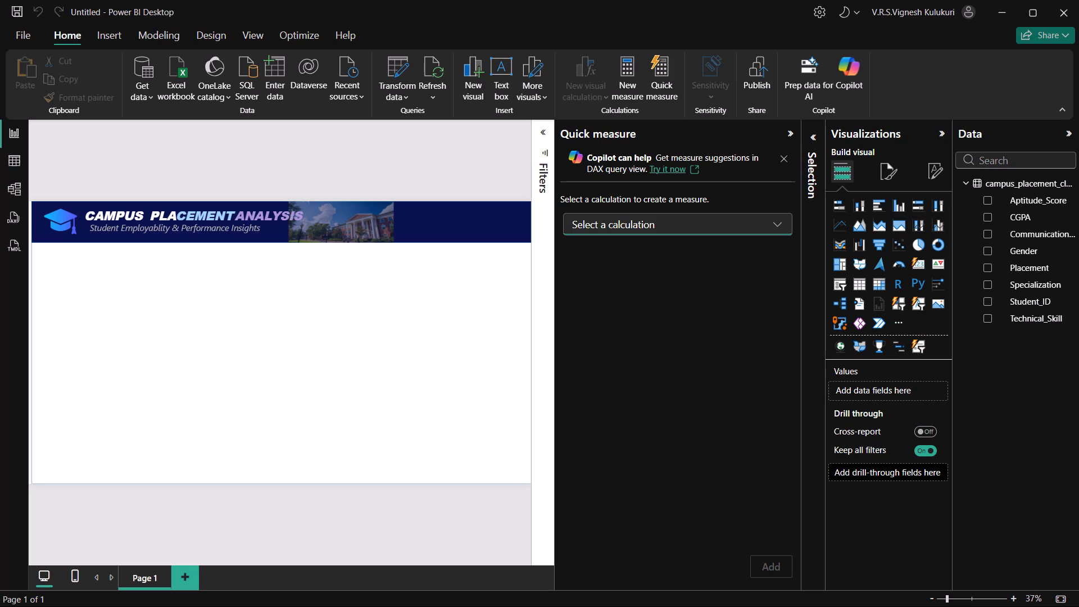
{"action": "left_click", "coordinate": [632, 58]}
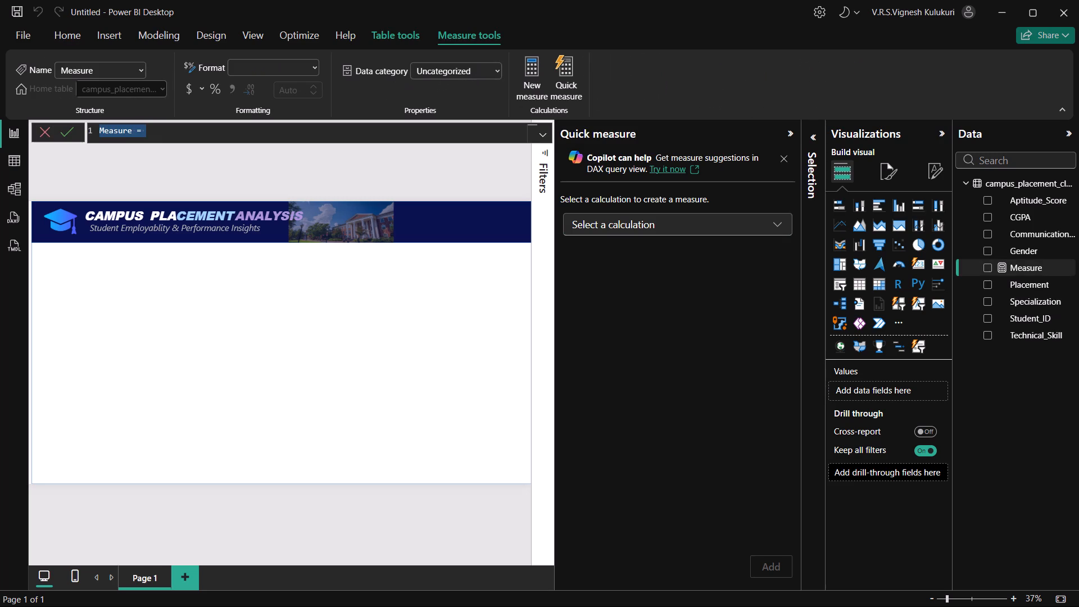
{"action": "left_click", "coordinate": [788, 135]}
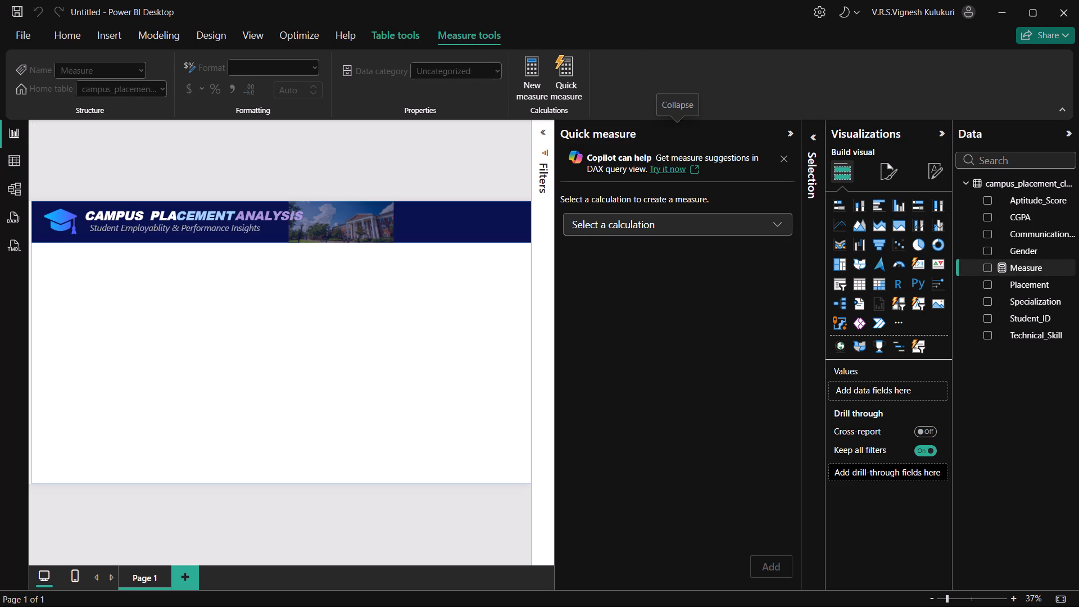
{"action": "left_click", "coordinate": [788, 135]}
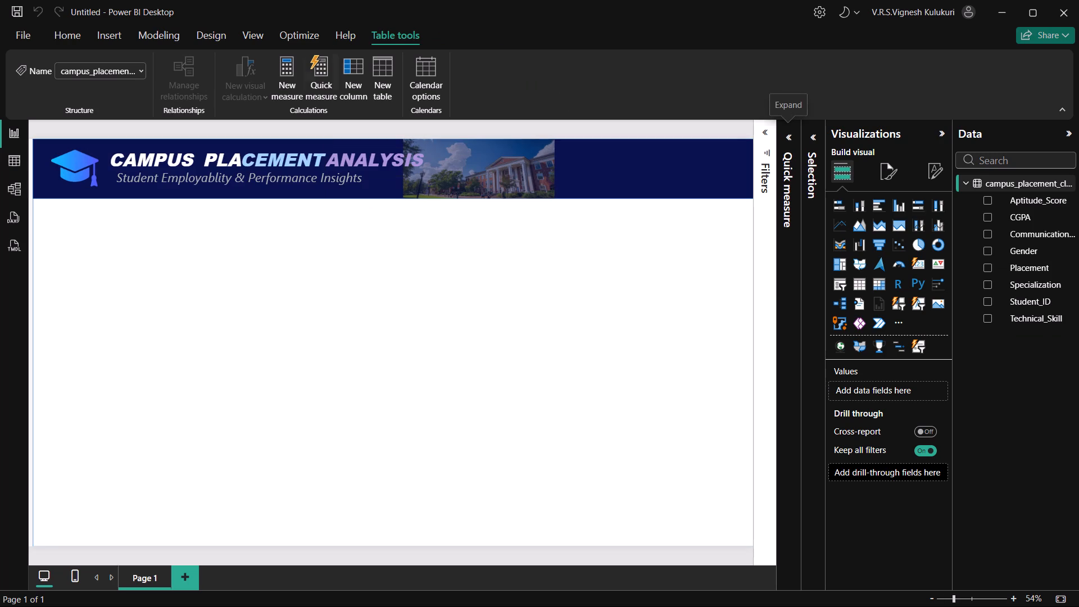
Create a new measure in campus_placement_cleaned: total rows = DISTINCTCOUNT(campus_placement_cleaned[Student_ID]).
{"action": "left_click", "coordinate": [286, 75]}
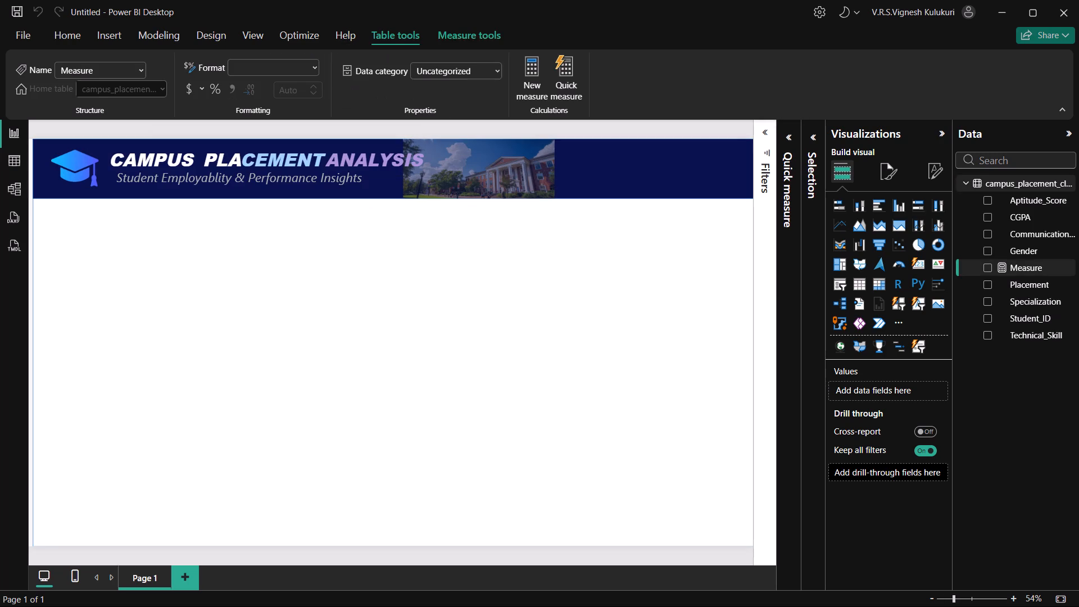
{"action": "key", "text": "BackSpace"}
{"action": "type", "text": "total rows=coun"}
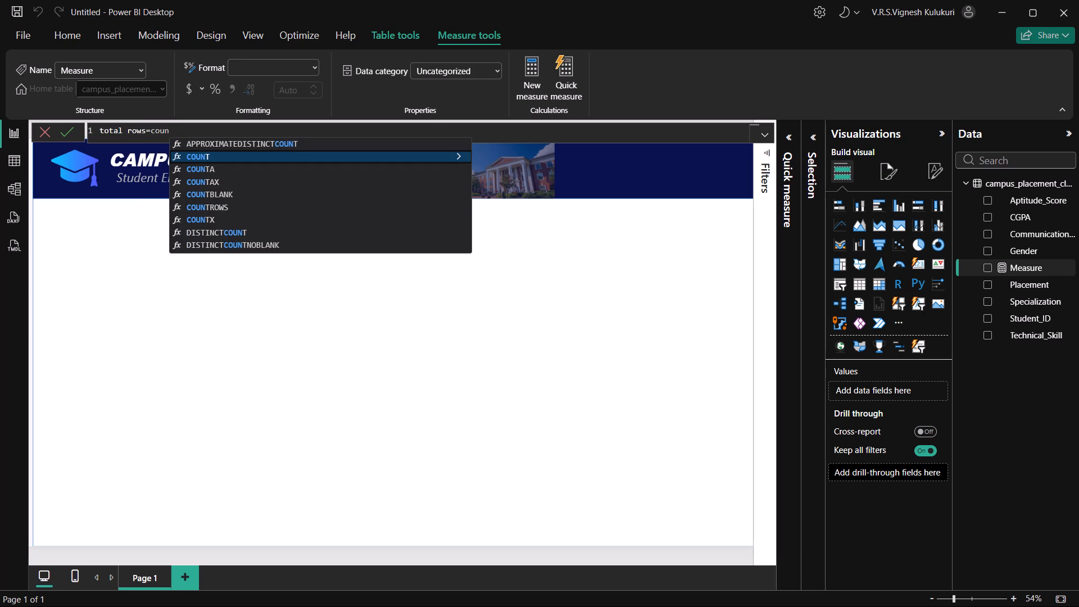
{"action": "key", "text": "Down"}
{"action": "key", "text": "Down"}
{"action": "key", "text": "Down"}
{"action": "key", "text": "Down"}
{"action": "key", "text": "Down"}
{"action": "key", "text": "Down"}
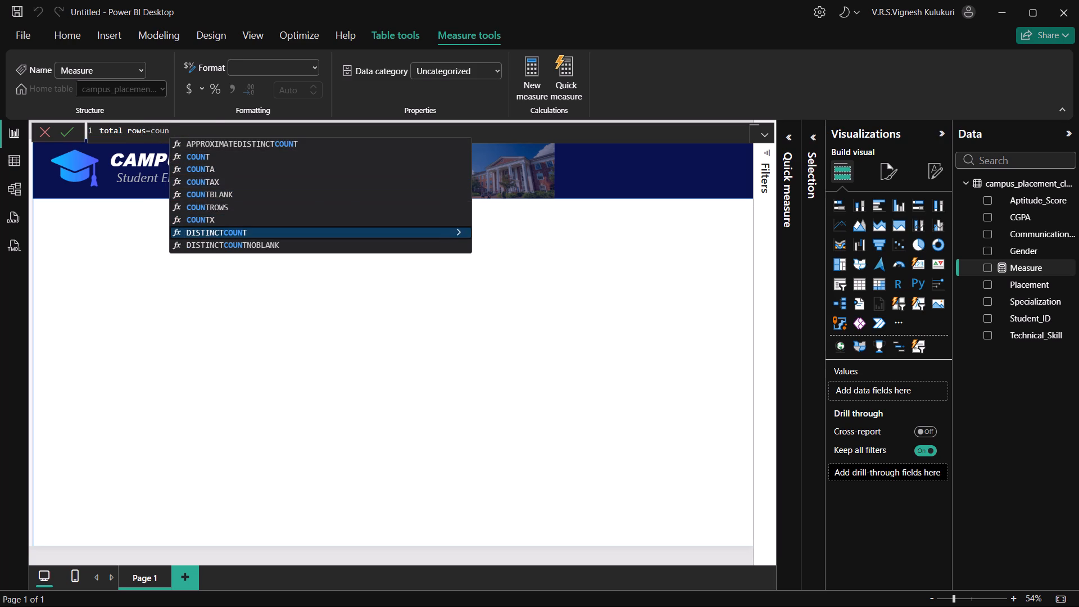
{"action": "key", "text": "Tab"}
{"action": "key", "text": "Tab"}
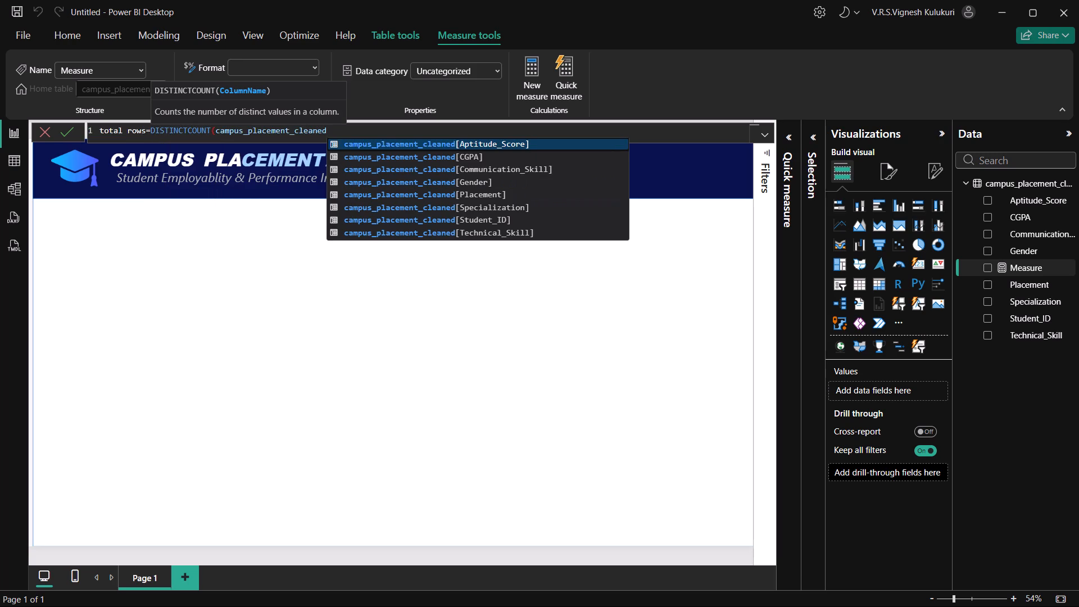
{"action": "key", "text": "Down"}
{"action": "key", "text": "Down"}
{"action": "key", "text": "Down"}
{"action": "key", "text": "Down"}
{"action": "key", "text": "Down"}
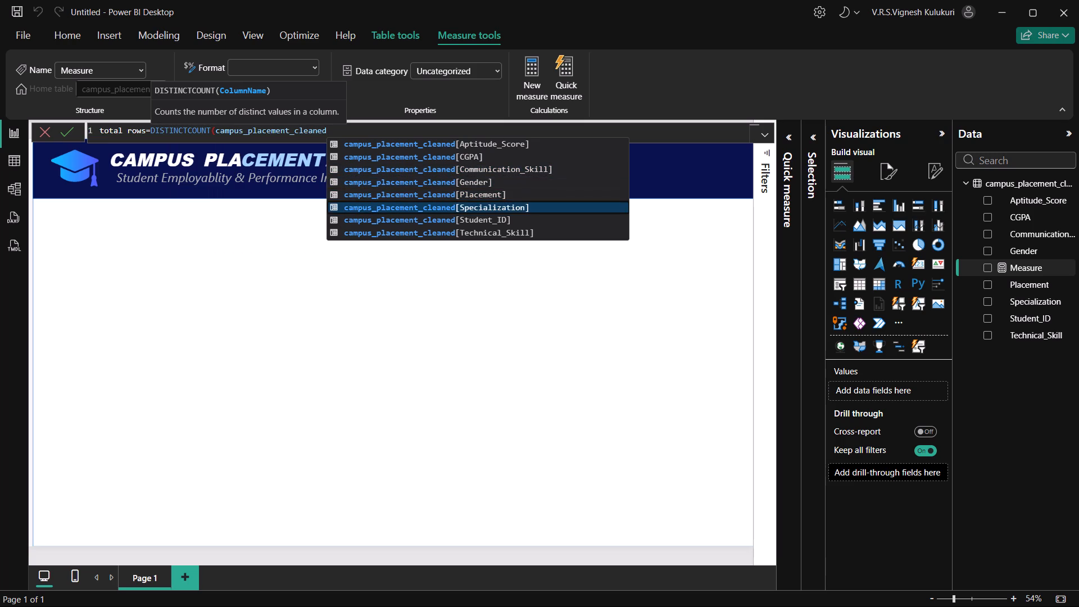
{"action": "key", "text": "Down"}
{"action": "key", "text": "Tab"}
{"action": "key", "text": "shift+parenright"}
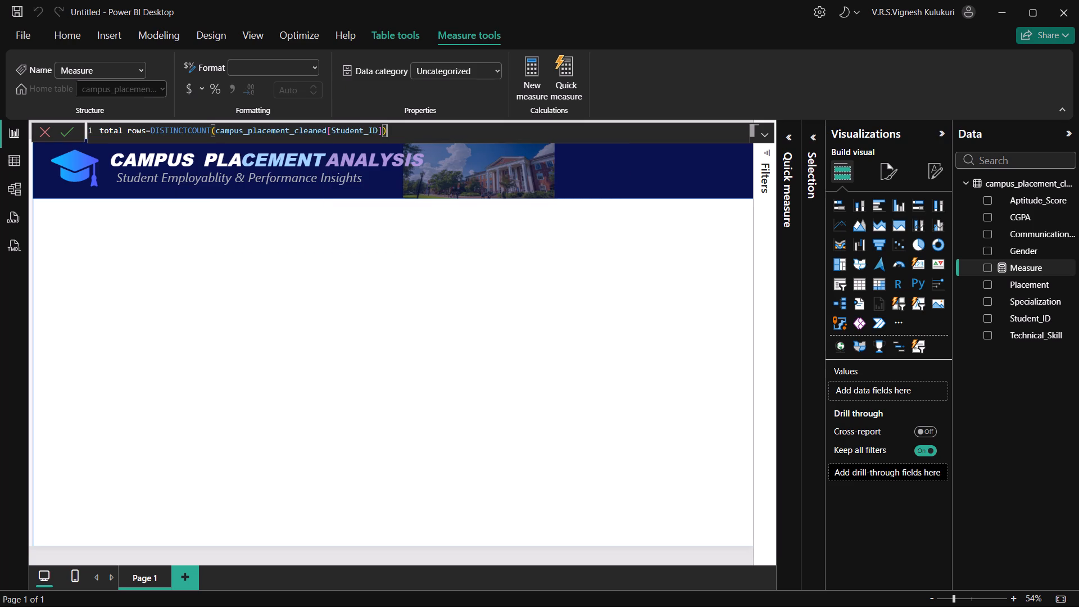
{"action": "key", "text": "Return"}
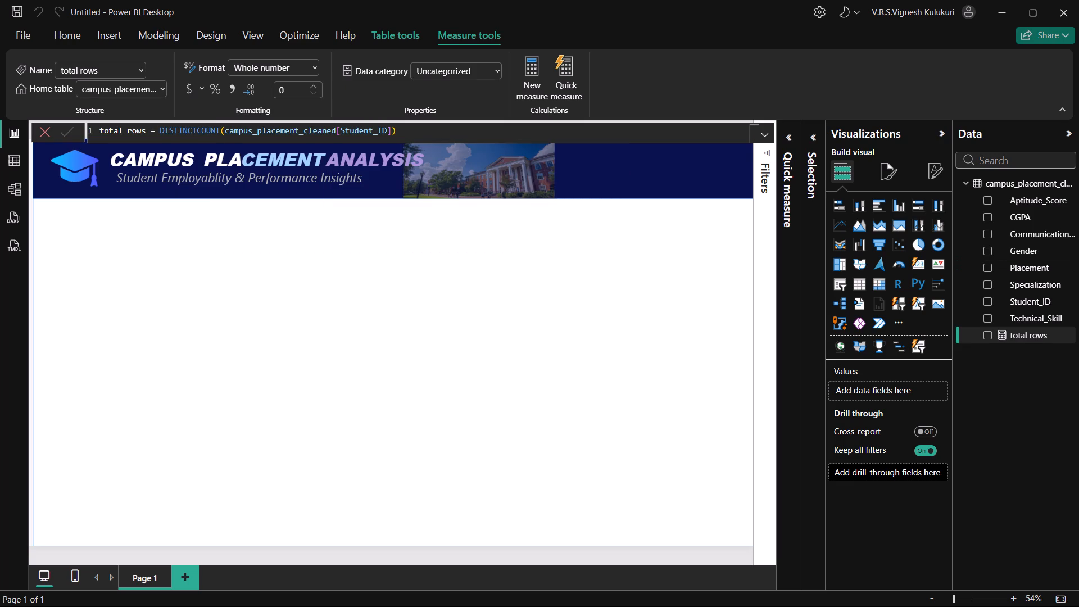
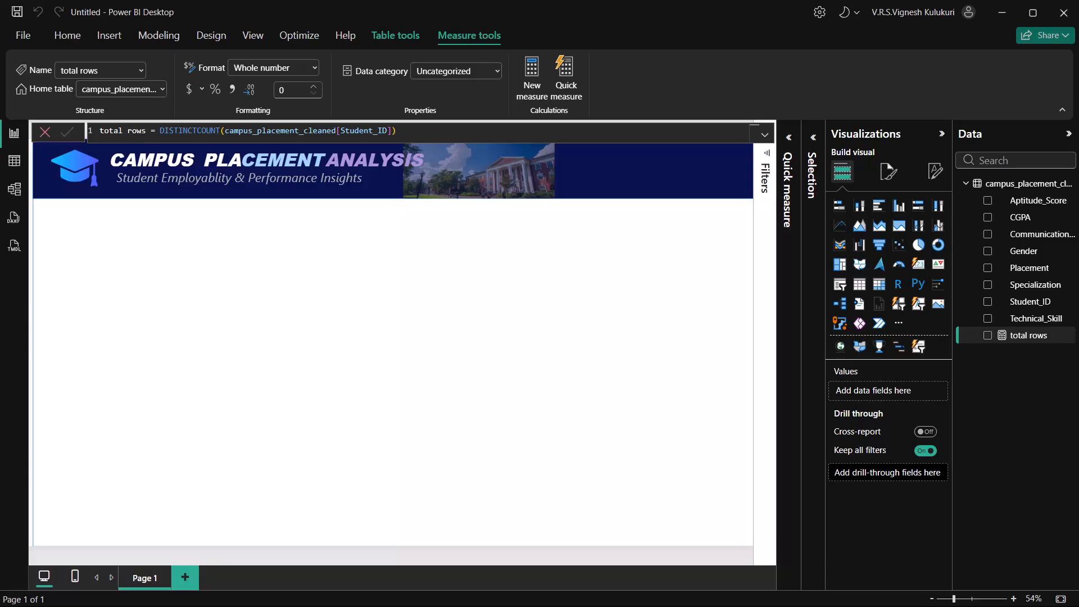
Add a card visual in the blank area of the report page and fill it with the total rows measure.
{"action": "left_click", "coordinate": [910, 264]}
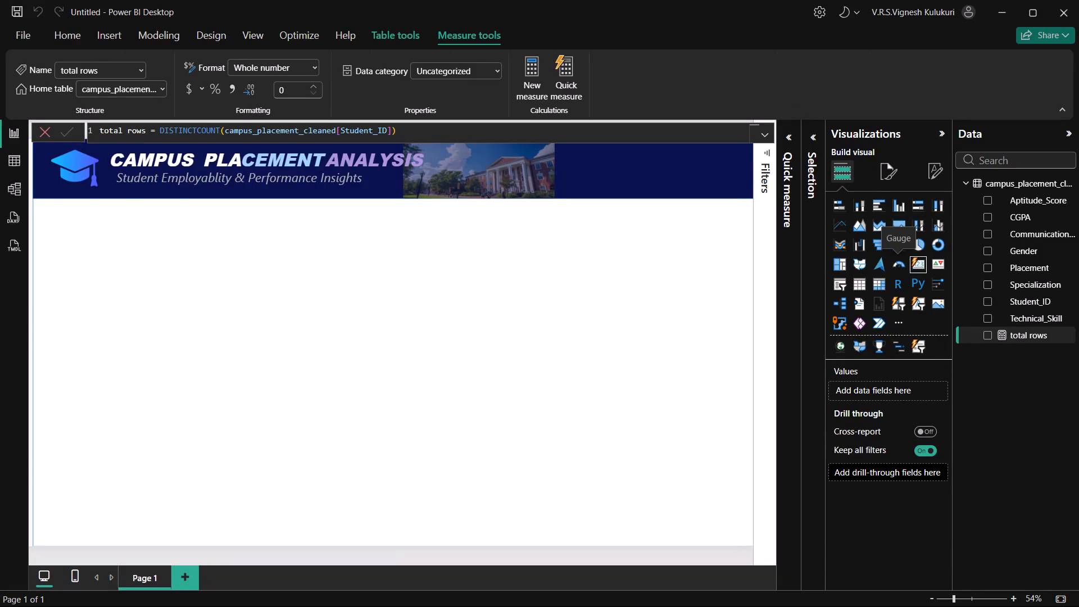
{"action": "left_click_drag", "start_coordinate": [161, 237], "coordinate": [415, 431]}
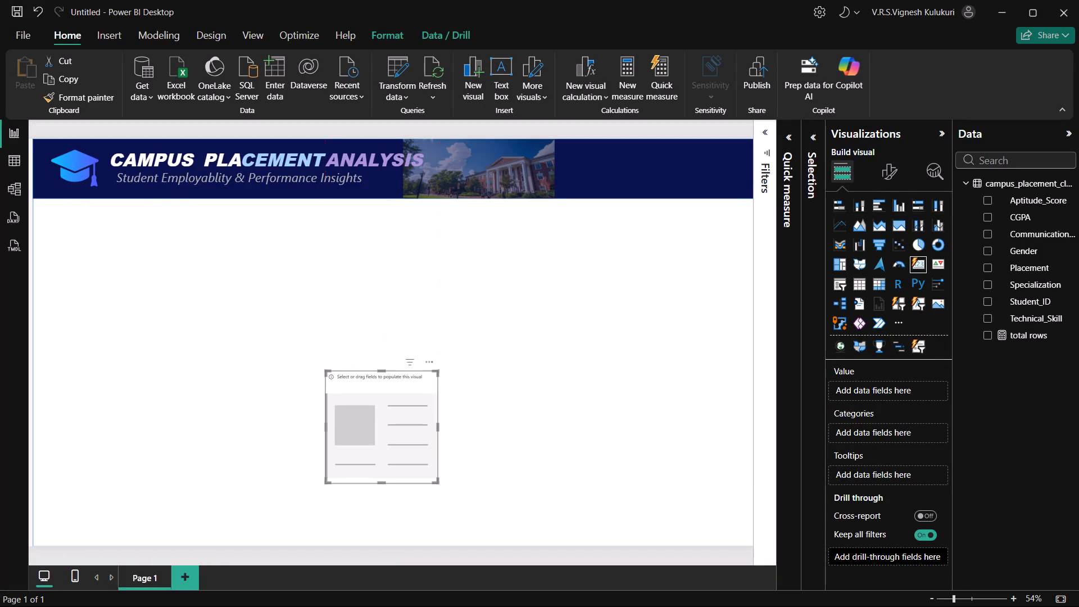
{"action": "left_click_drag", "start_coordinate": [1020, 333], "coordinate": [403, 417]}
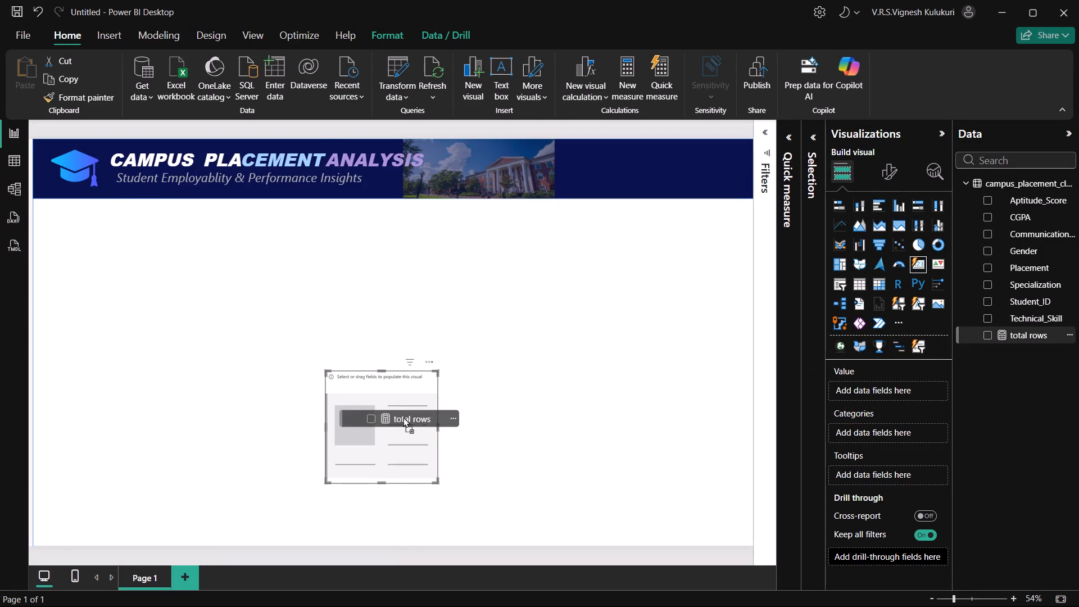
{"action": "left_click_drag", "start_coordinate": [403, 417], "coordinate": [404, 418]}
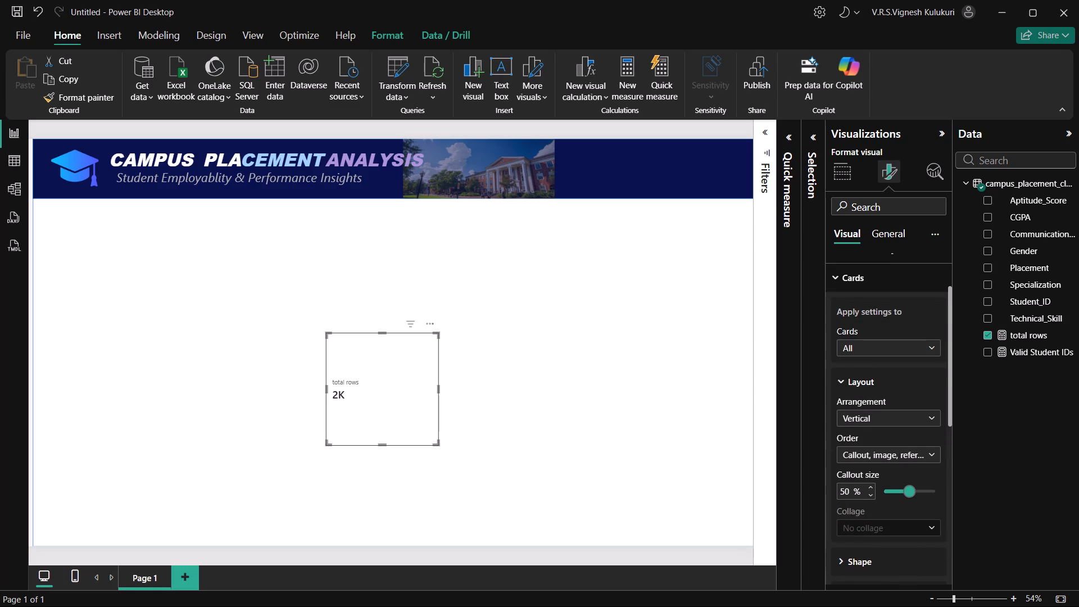
{"action": "scroll", "coordinate": [852, 369], "scroll_direction": "up", "scroll_amount": 2}
{"action": "left_click", "coordinate": [840, 359]}
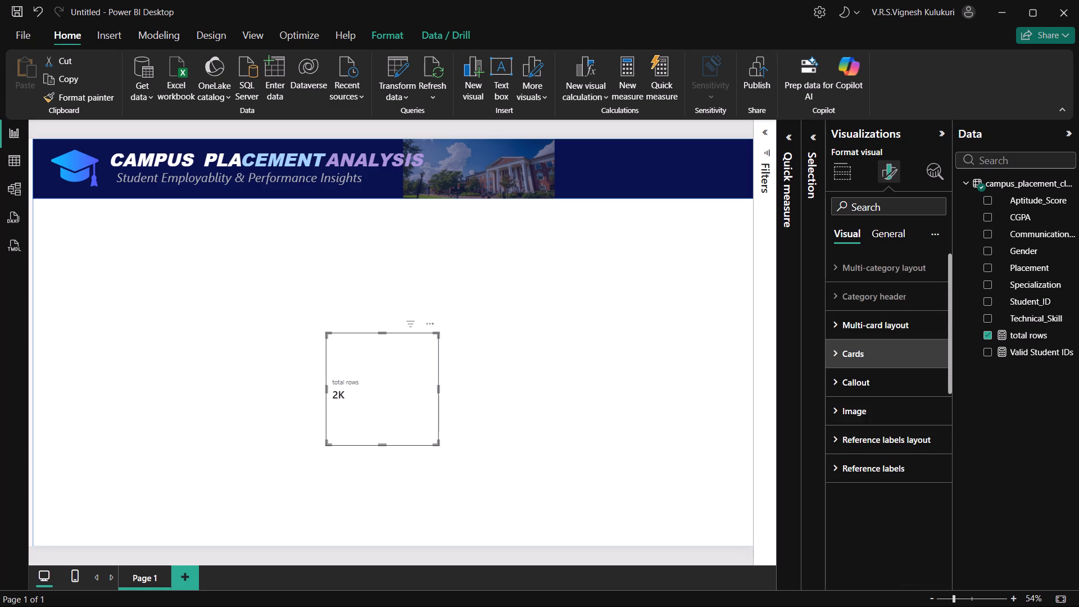
{"action": "scroll", "coordinate": [854, 391], "scroll_direction": "up", "scroll_amount": 1}
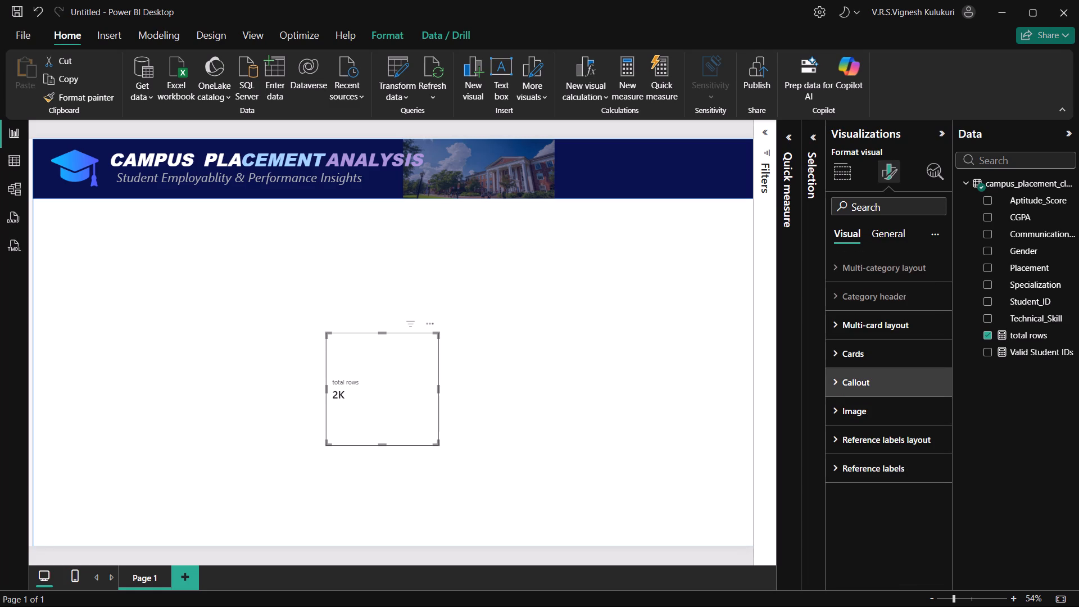
{"action": "left_click", "coordinate": [838, 361]}
{"action": "left_click", "coordinate": [838, 361]}
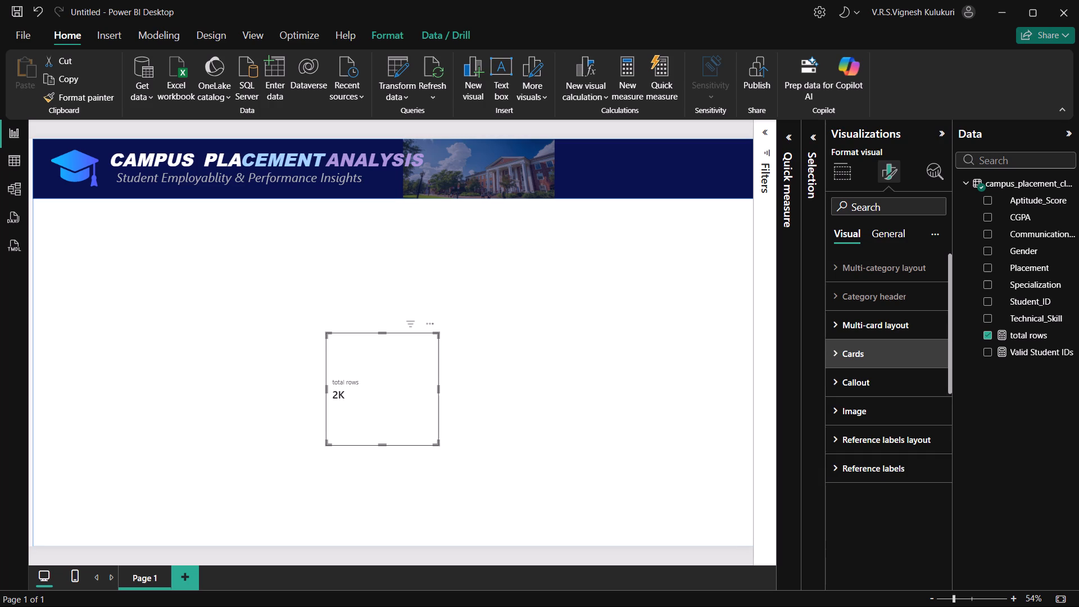
{"action": "left_click", "coordinate": [841, 380]}
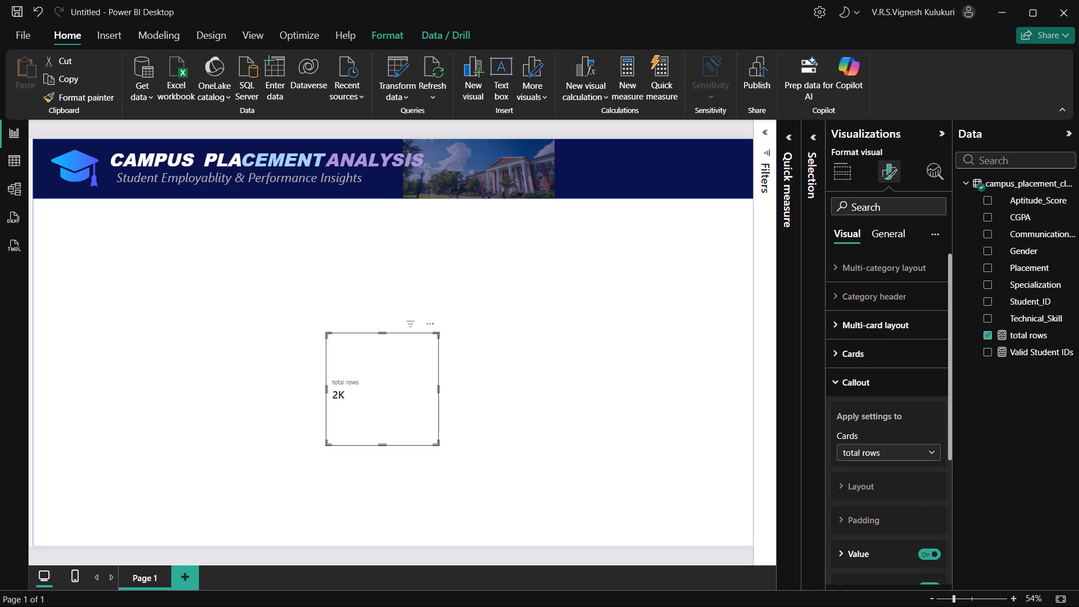
{"action": "scroll", "coordinate": [861, 493], "scroll_direction": "down", "scroll_amount": 2}
{"action": "left_click", "coordinate": [852, 436]}
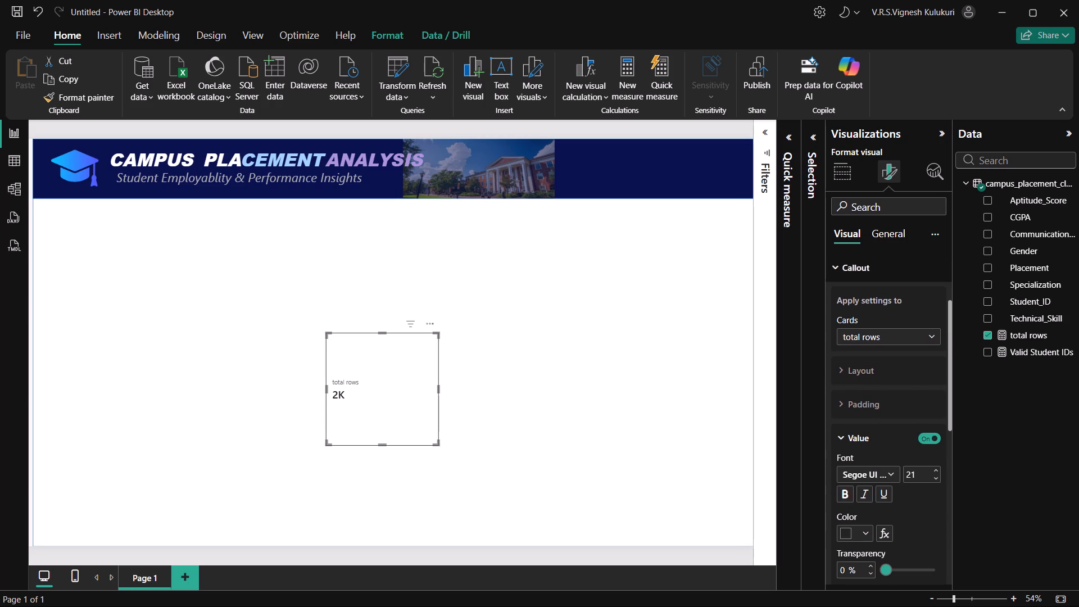
{"action": "scroll", "coordinate": [874, 460], "scroll_direction": "down", "scroll_amount": 3}
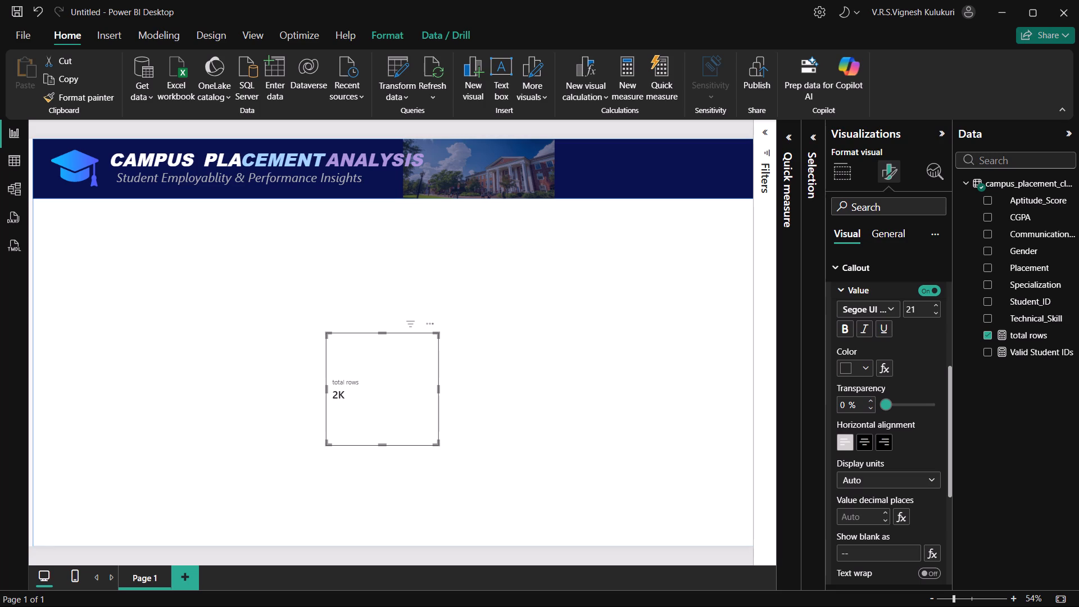
{"action": "left_click", "coordinate": [872, 475]}
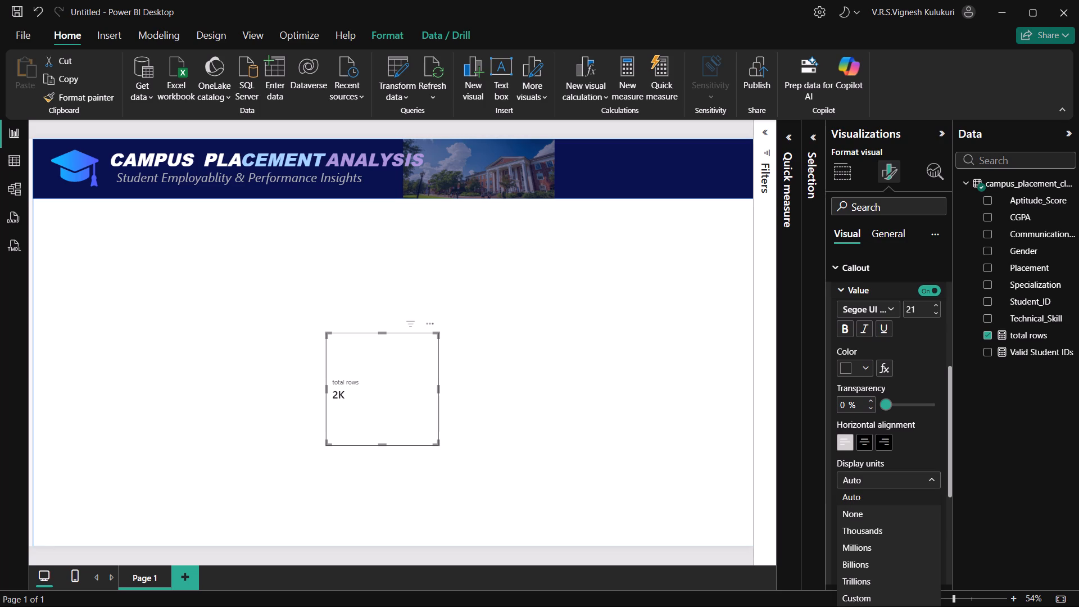
{"action": "left_click", "coordinate": [881, 481]}
Look through the remaining callout value and label settings of the total rows card, toggling its label off and on.
{"action": "scroll", "coordinate": [881, 481], "scroll_direction": "down", "scroll_amount": 1}
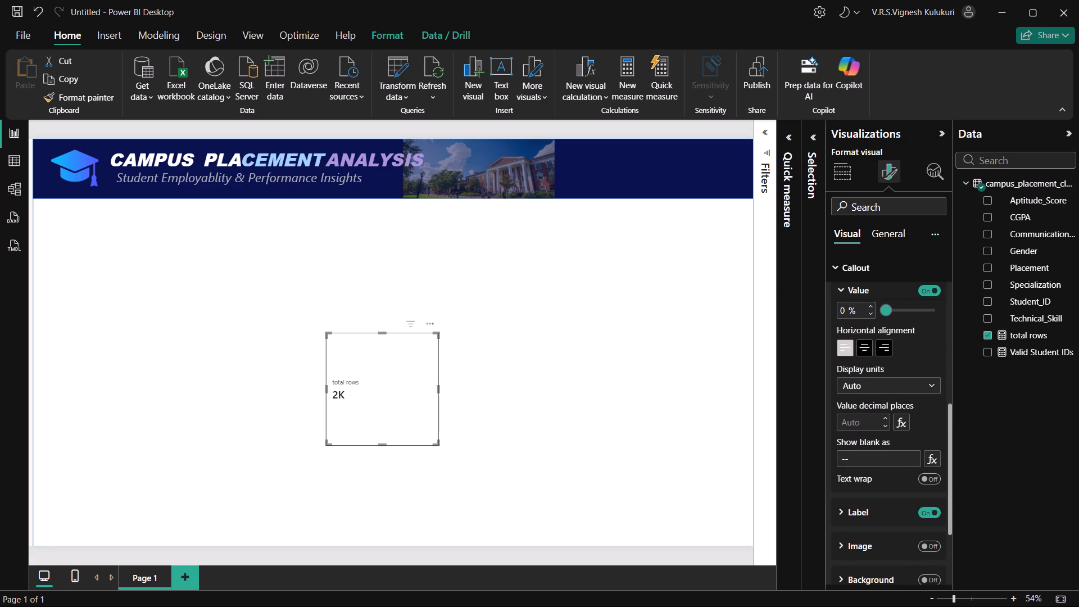
{"action": "scroll", "coordinate": [881, 481], "scroll_direction": "down", "scroll_amount": 1}
{"action": "left_click", "coordinate": [854, 520]}
{"action": "scroll", "coordinate": [854, 520], "scroll_direction": "down", "scroll_amount": 2}
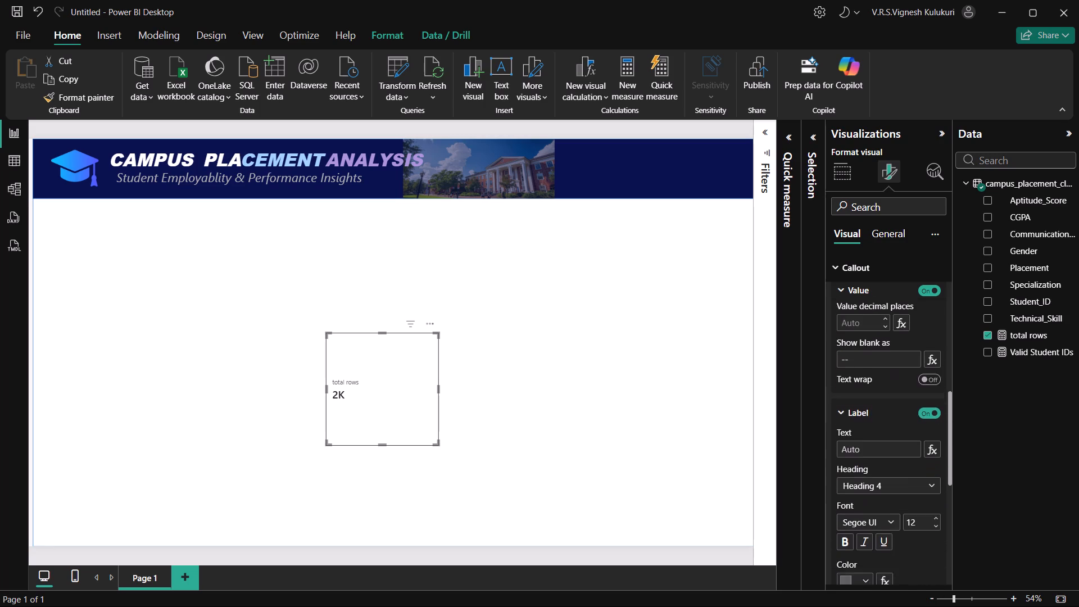
{"action": "scroll", "coordinate": [854, 520], "scroll_direction": "down", "scroll_amount": 5}
{"action": "scroll", "coordinate": [854, 520], "scroll_direction": "up", "scroll_amount": 1}
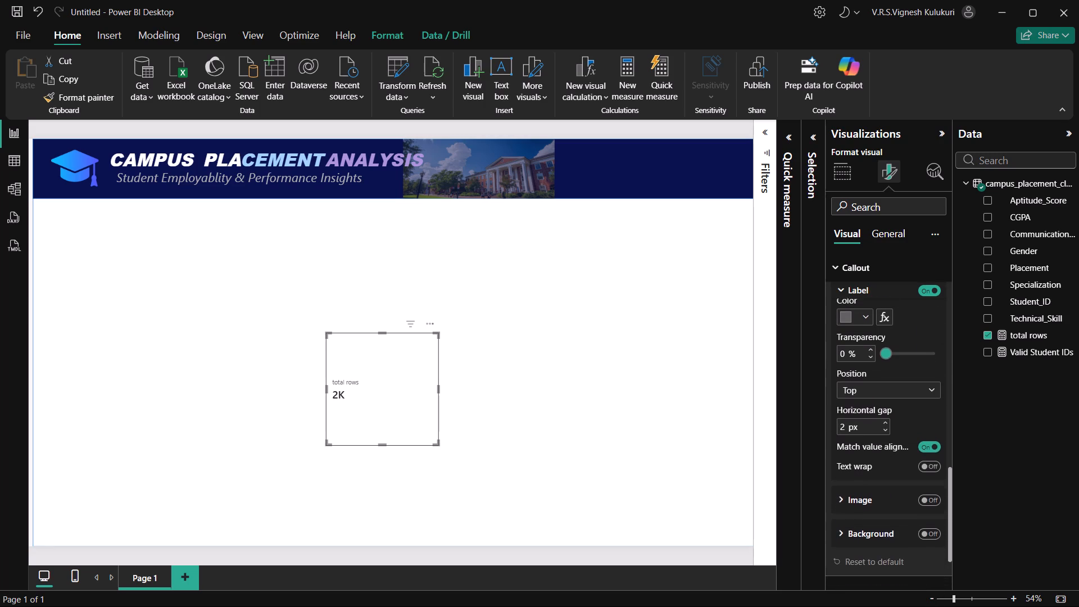
{"action": "scroll", "coordinate": [854, 520], "scroll_direction": "up", "scroll_amount": 1}
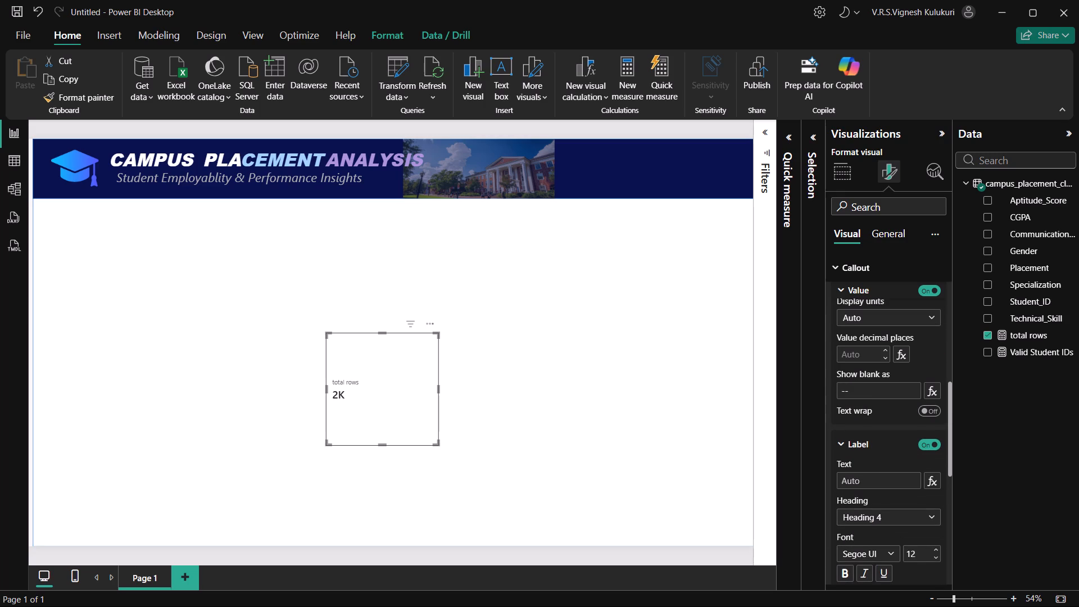
{"action": "left_click", "coordinate": [926, 442]}
{"action": "left_click", "coordinate": [926, 442]}
{"action": "scroll", "coordinate": [906, 385], "scroll_direction": "up", "scroll_amount": 4}
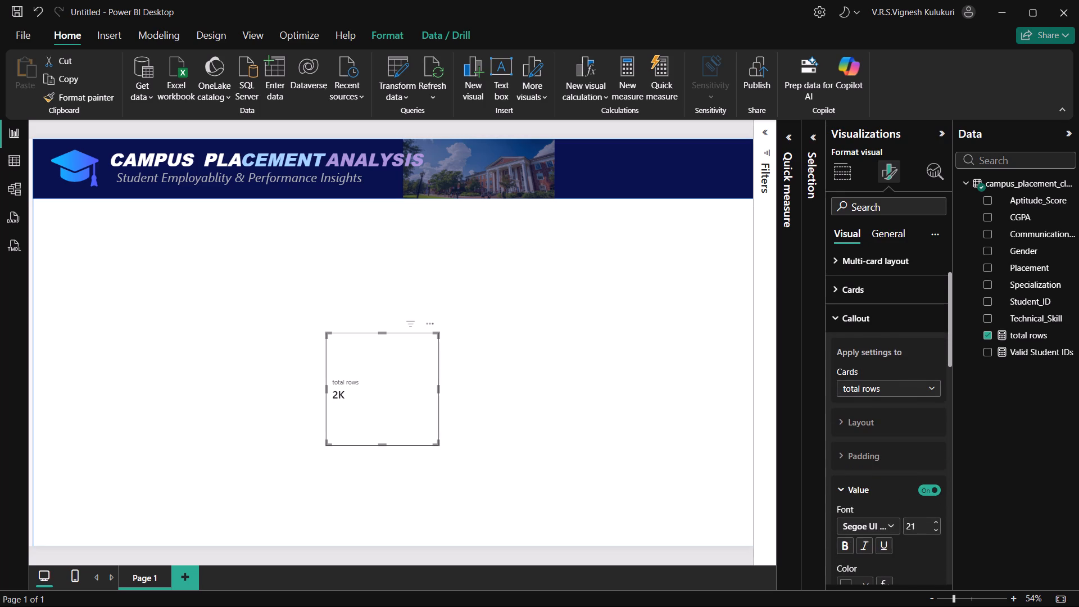
Set the display units of the total rows card's callout value to None, trying Thousands along the way for comparison.
{"action": "left_click", "coordinate": [930, 487]}
{"action": "left_click", "coordinate": [930, 487]}
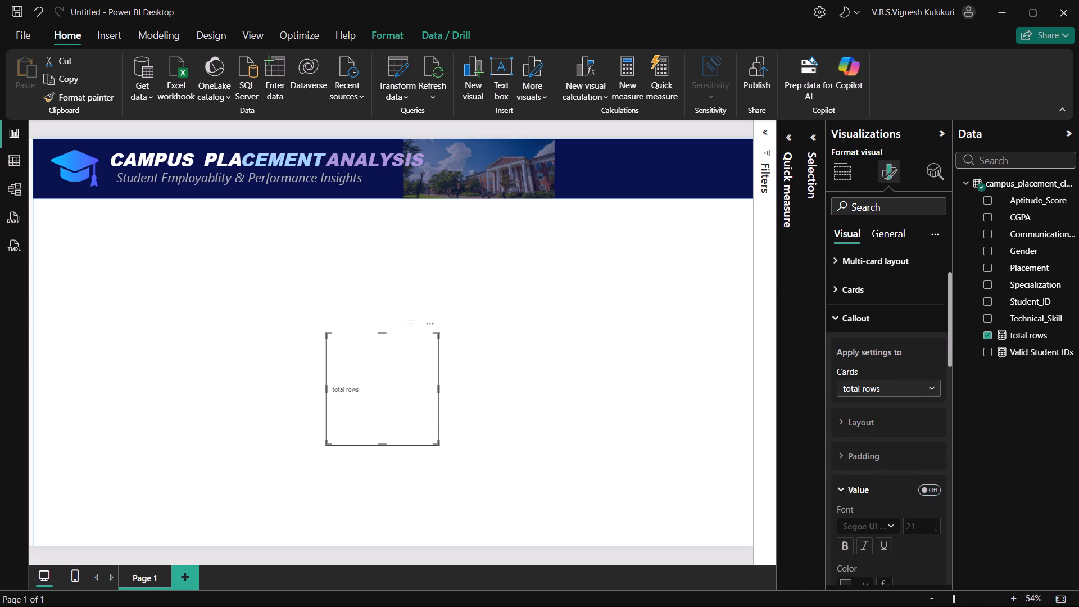
{"action": "scroll", "coordinate": [862, 501], "scroll_direction": "down", "scroll_amount": 3}
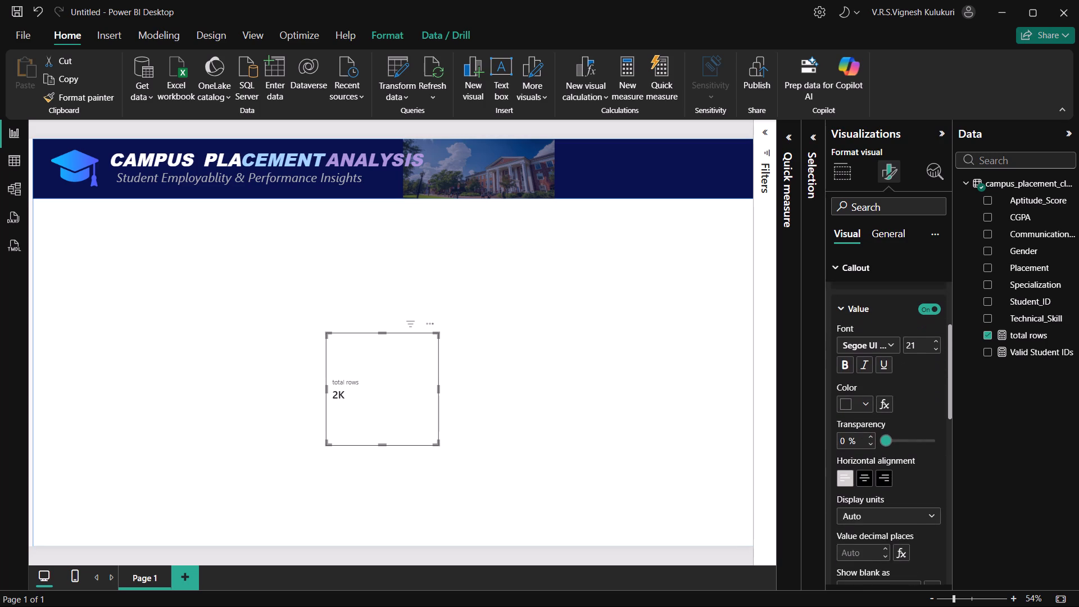
{"action": "scroll", "coordinate": [862, 501], "scroll_direction": "down", "scroll_amount": 2}
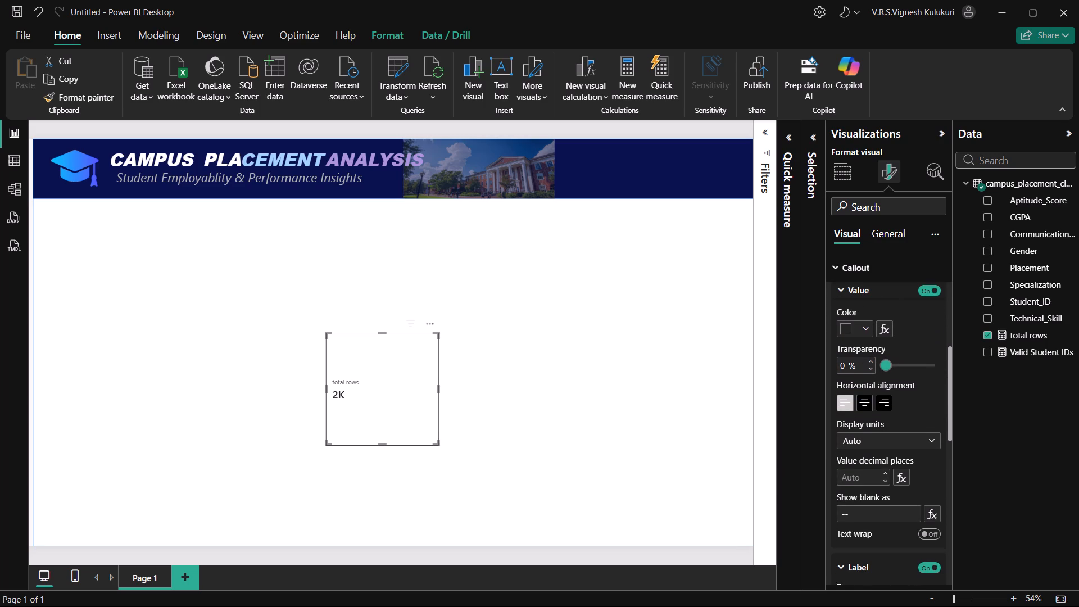
{"action": "scroll", "coordinate": [856, 516], "scroll_direction": "down", "scroll_amount": 1}
{"action": "left_click", "coordinate": [879, 423]}
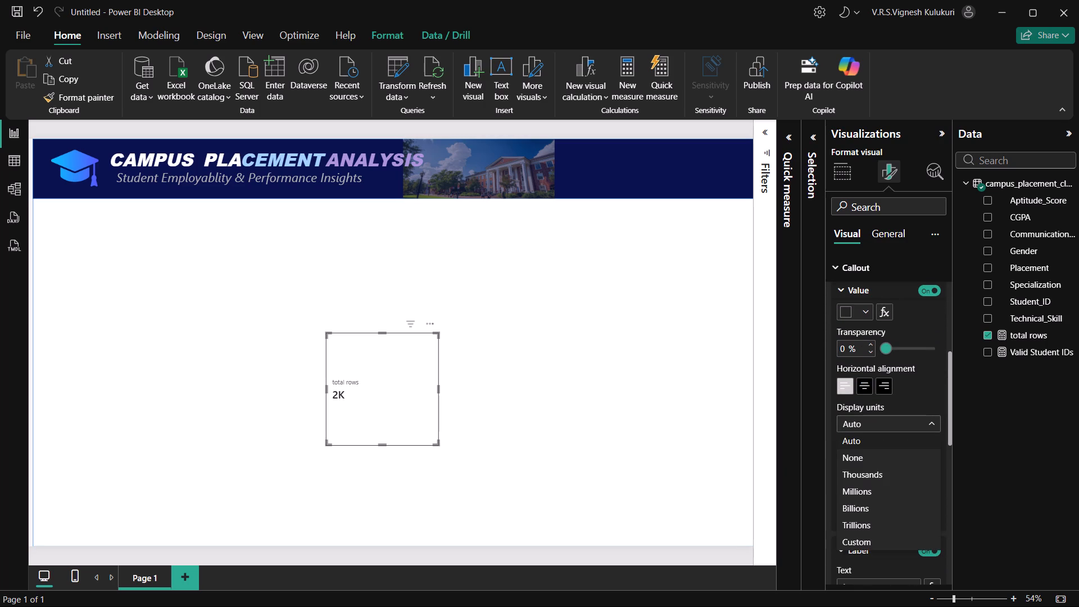
{"action": "left_click", "coordinate": [864, 453]}
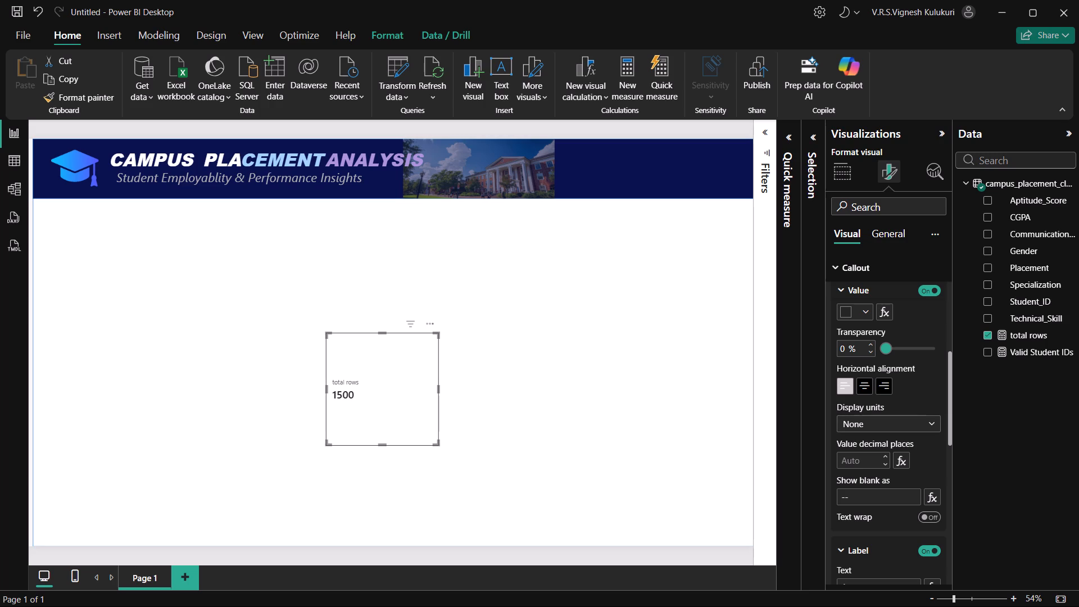
{"action": "left_click", "coordinate": [864, 419]}
{"action": "left_click", "coordinate": [857, 472]}
{"action": "left_click", "coordinate": [849, 427]}
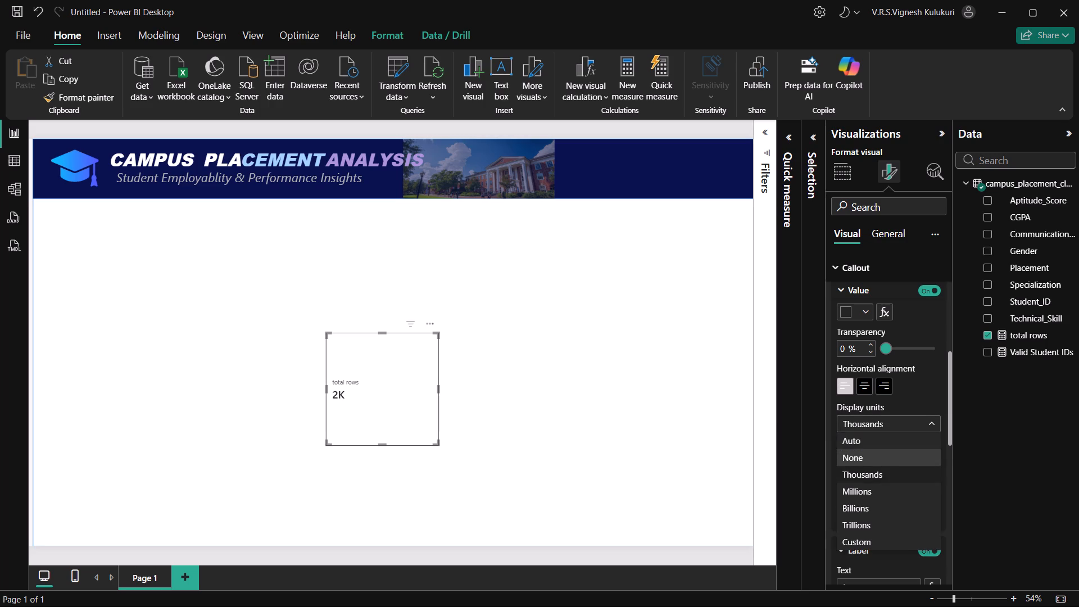
{"action": "left_click", "coordinate": [854, 454]}
{"action": "left_click", "coordinate": [816, 449]}
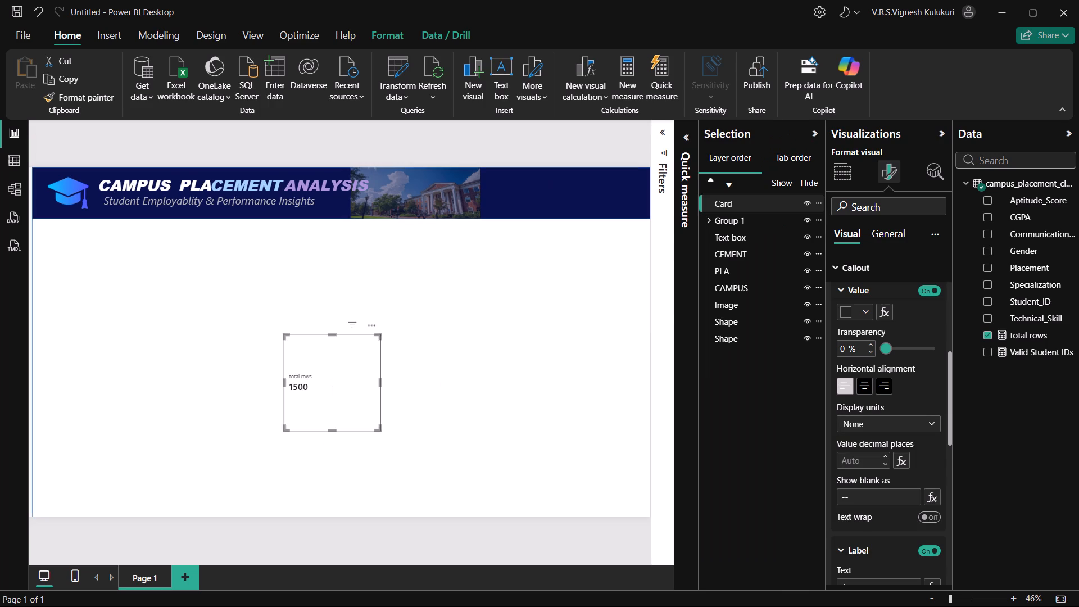
{"action": "left_click", "coordinate": [342, 542]}
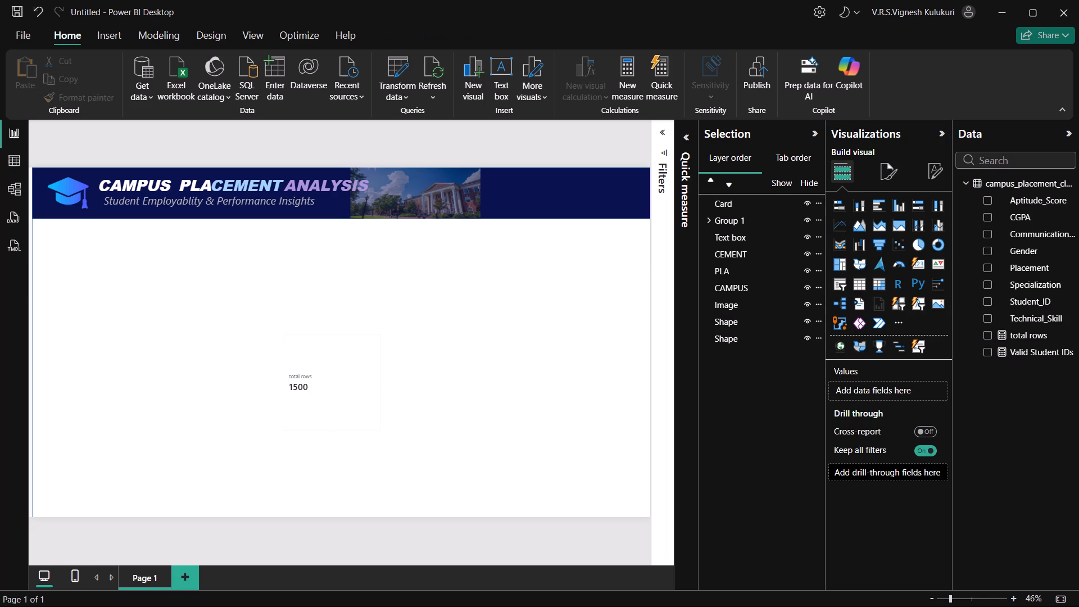
Check the ChatGPT conversation and the Campus Placement Analysis Dashboard.png reference image, and return to Power BI.
{"action": "left_click", "coordinate": [941, 133]}
{"action": "left_click", "coordinate": [394, 407]}
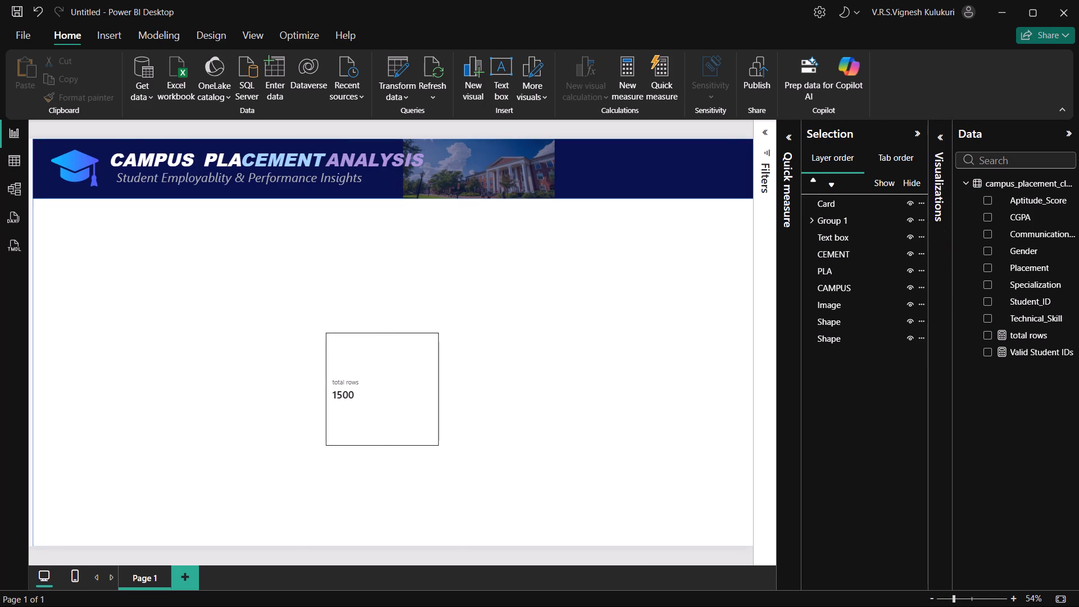
{"action": "key", "text": "alt+Tab"}
{"action": "scroll", "coordinate": [321, 238], "scroll_direction": "up", "scroll_amount": 2}
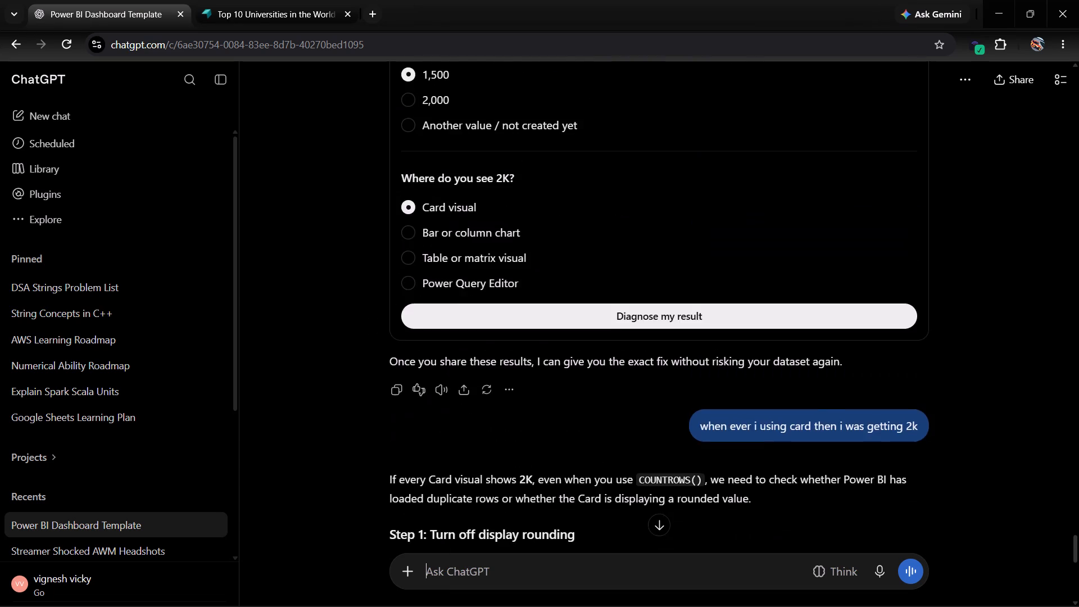
{"action": "scroll", "coordinate": [321, 238], "scroll_direction": "up", "scroll_amount": 7}
{"action": "key", "text": "alt+Tab"}
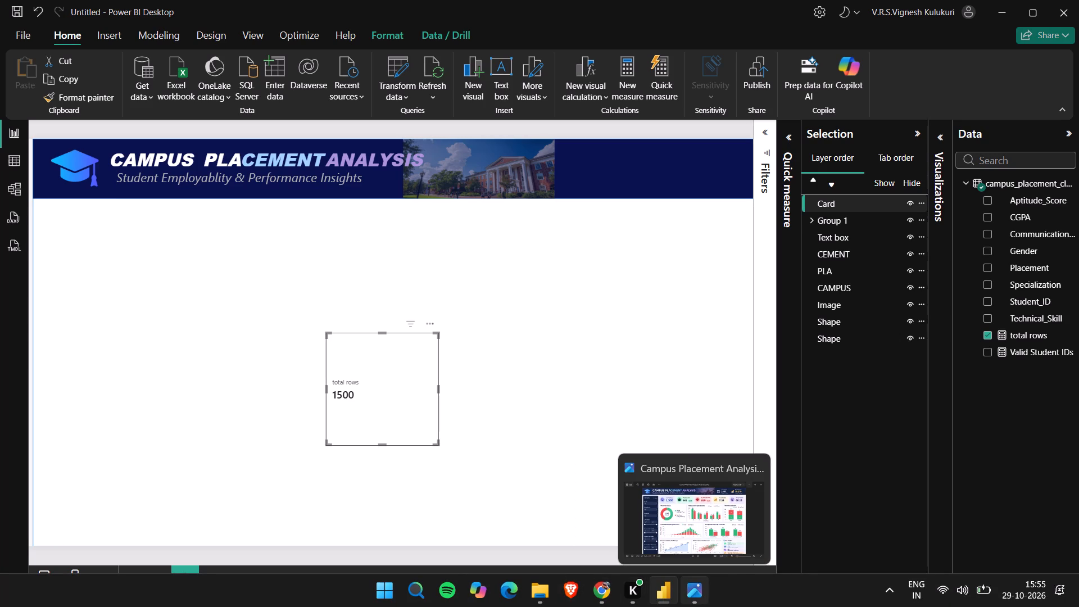
{"action": "left_click", "coordinate": [700, 528]}
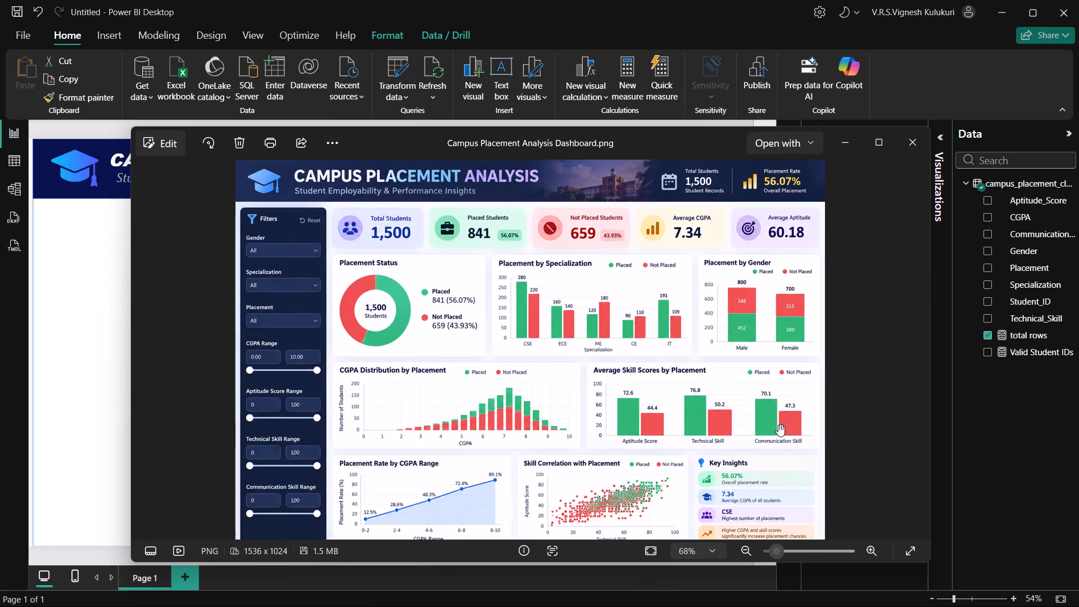
{"action": "key", "text": "alt+Tab"}
Delete the Valid Student IDs measure from the campus placement table.
{"action": "left_click", "coordinate": [384, 387]}
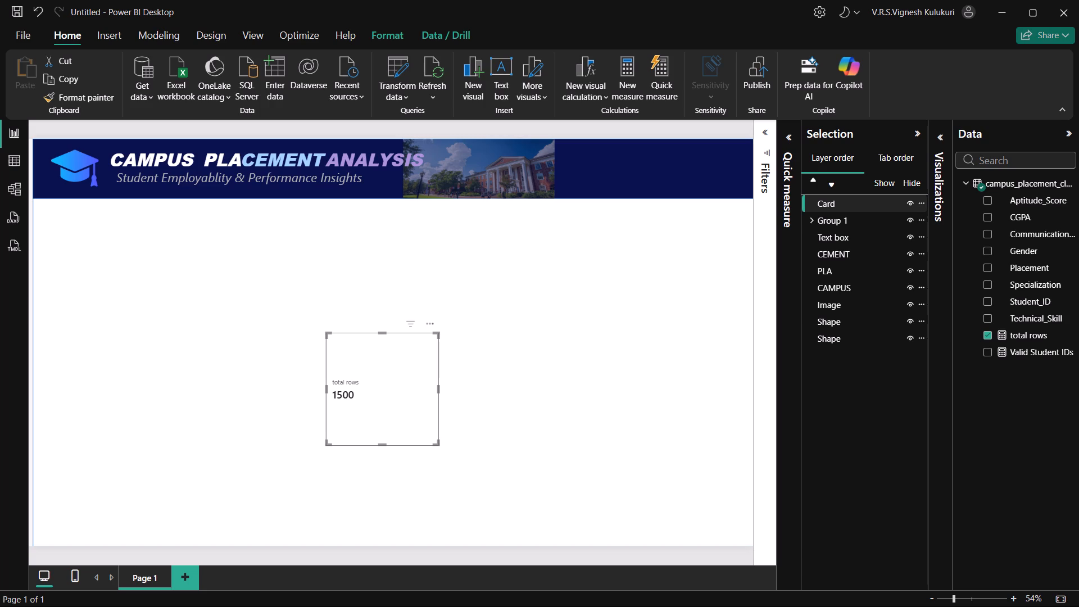
{"action": "left_click", "coordinate": [1069, 351]}
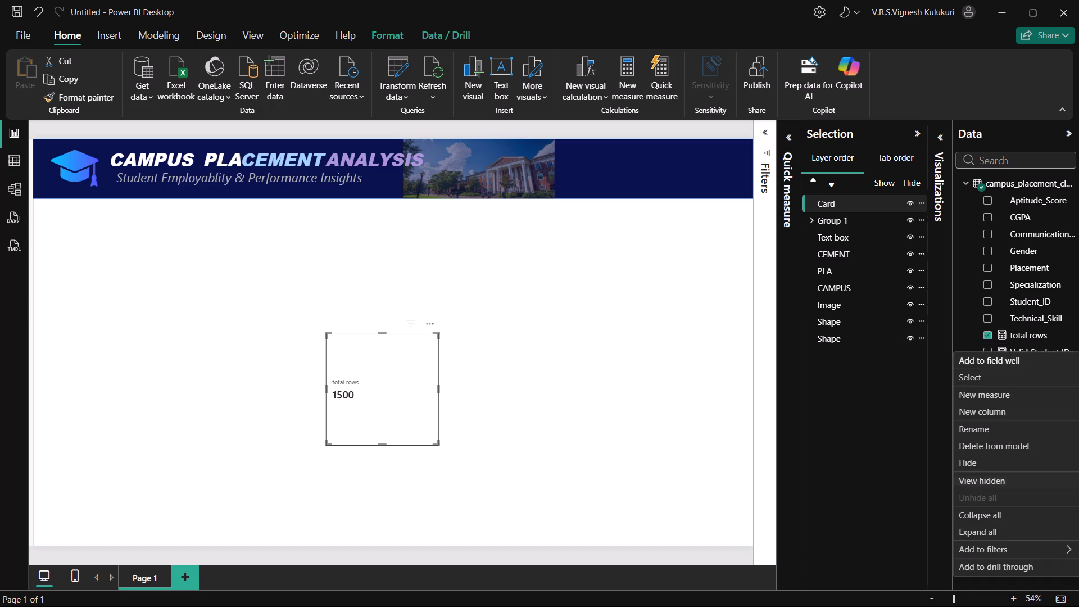
{"action": "left_click", "coordinate": [969, 440]}
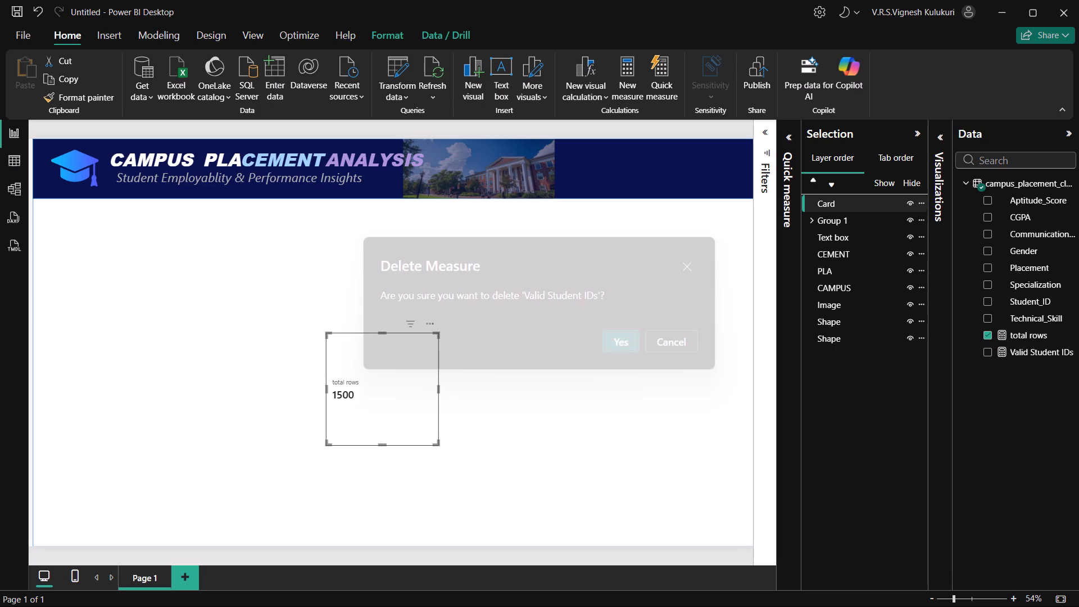
{"action": "left_click", "coordinate": [620, 337]}
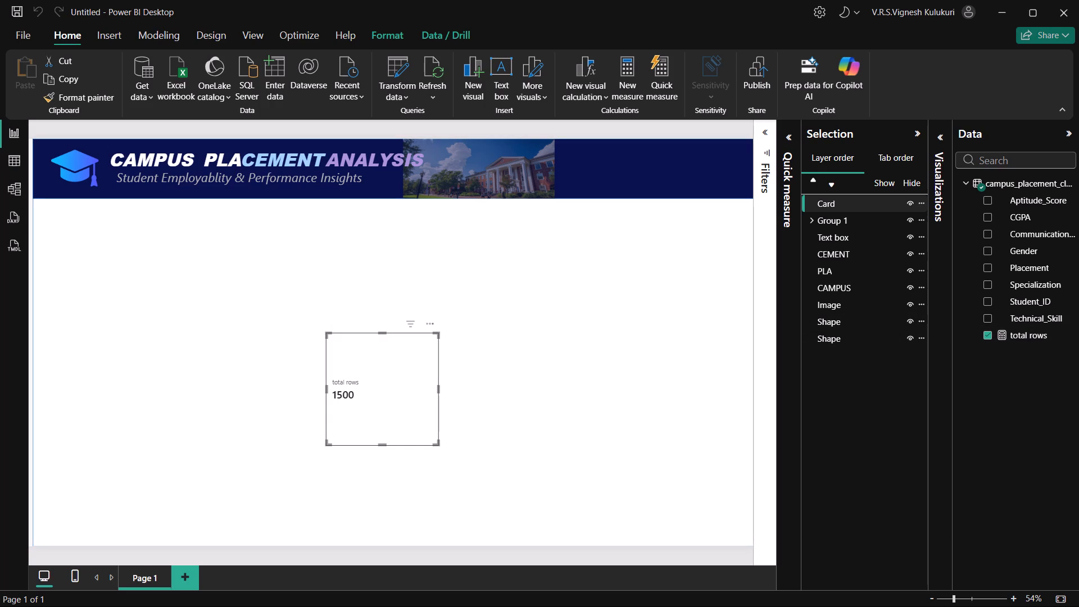
Open the total rows measure to review its DAX formula, and leave it unedited.
{"action": "left_click", "coordinate": [1033, 339]}
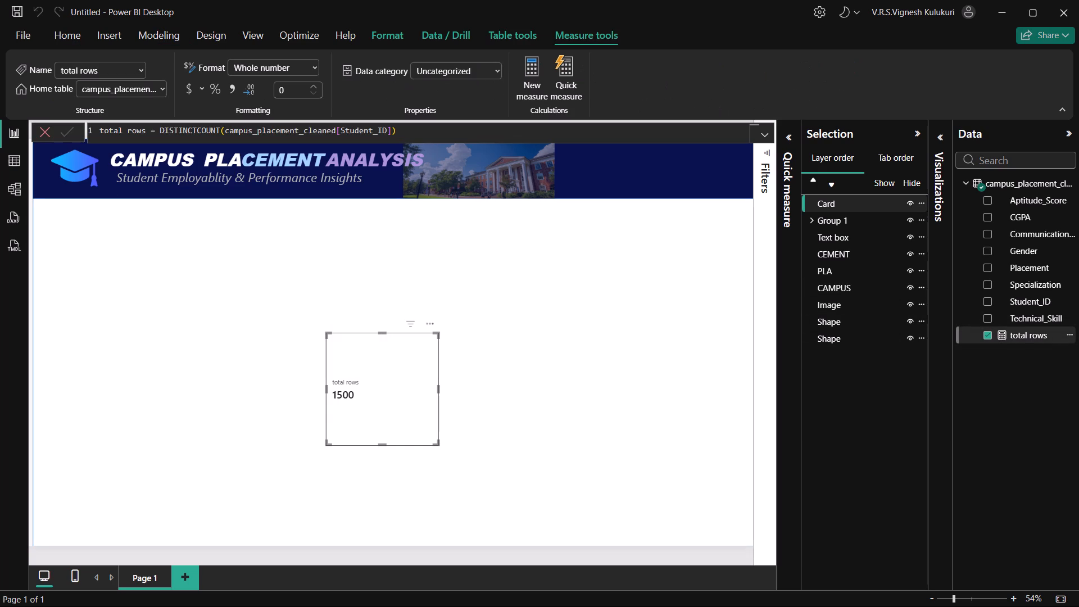
{"action": "left_click", "coordinate": [401, 416]}
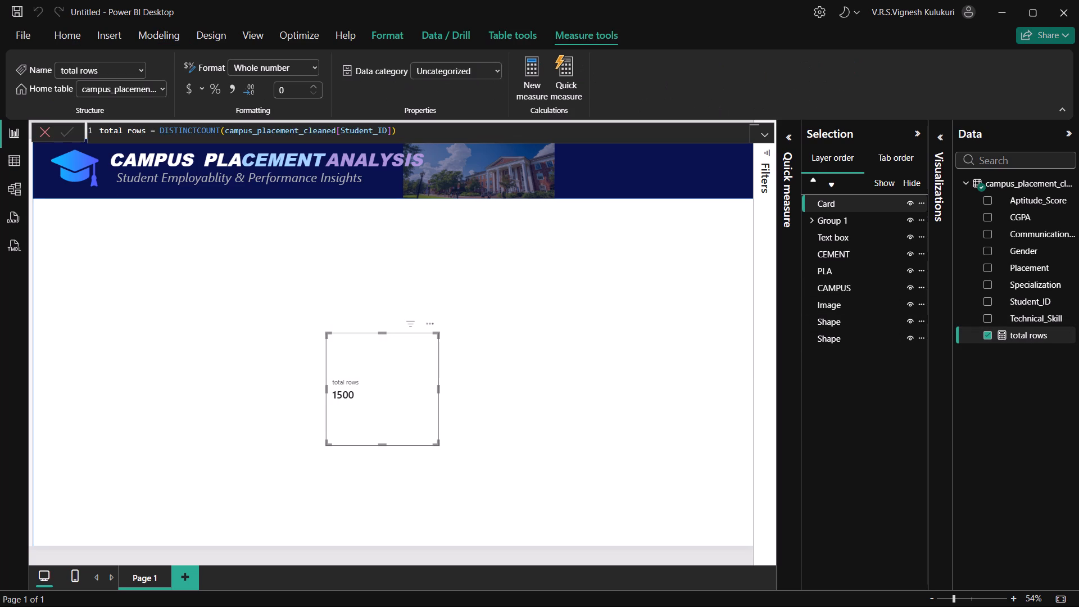
{"action": "left_click", "coordinate": [401, 416]}
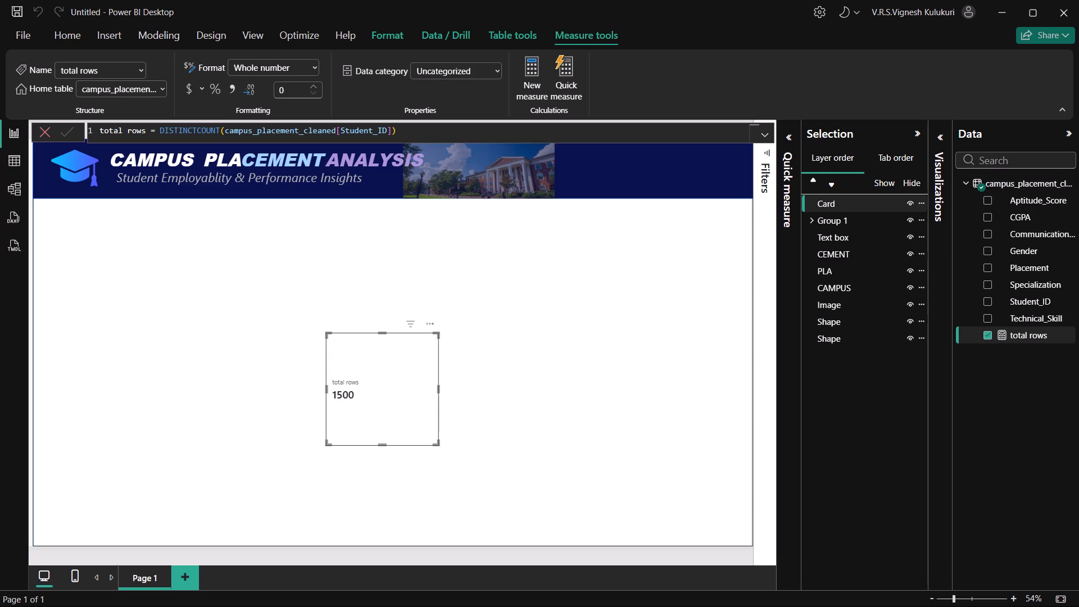
{"action": "left_click", "coordinate": [232, 553]}
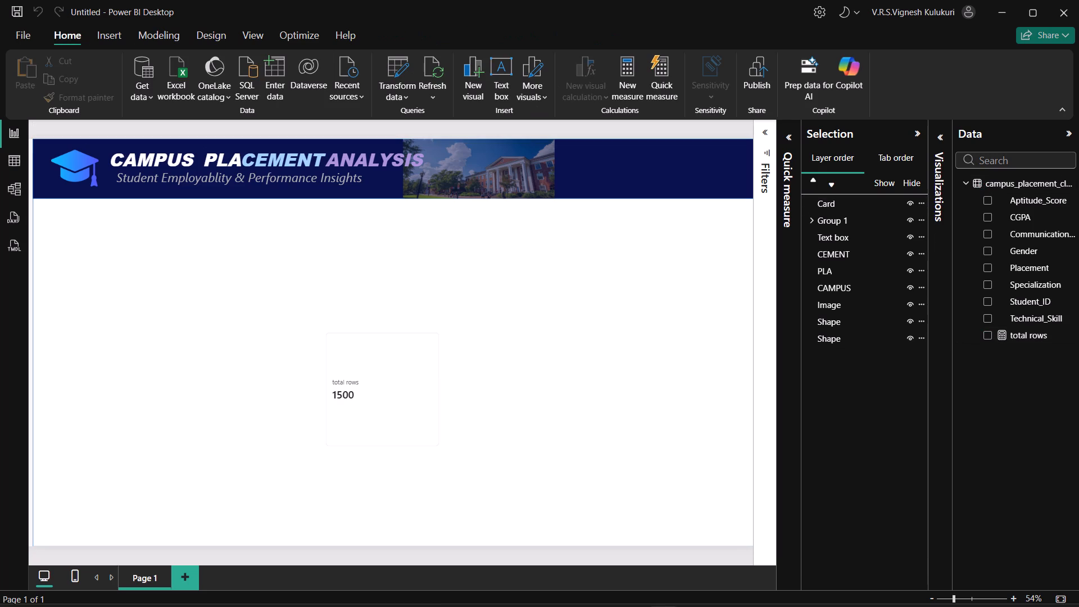
Turn on the title in the general format settings of the total rows card.
{"action": "left_click", "coordinate": [408, 389]}
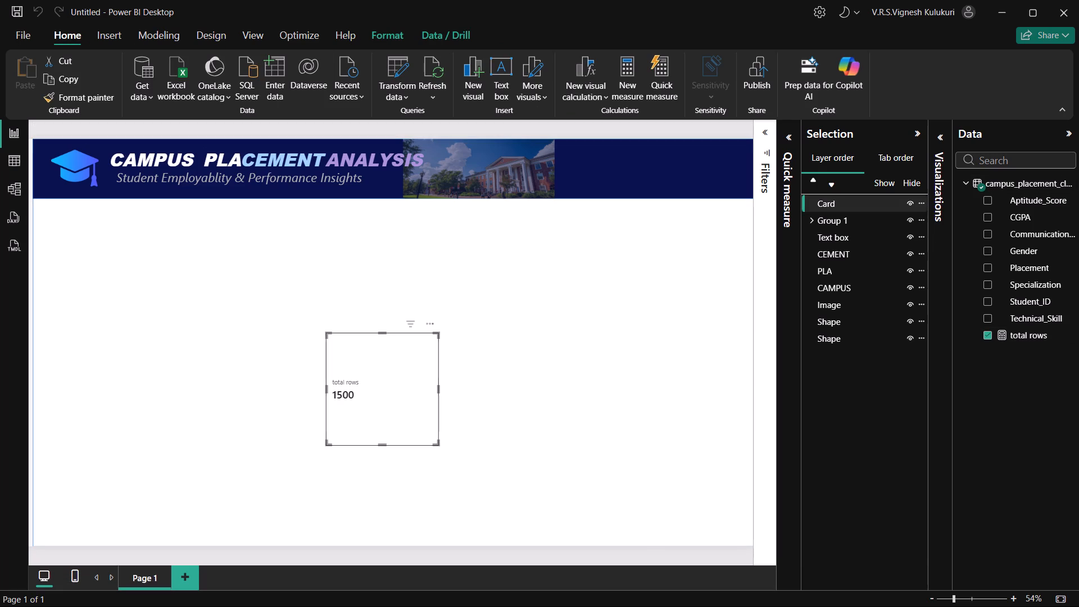
{"action": "left_click", "coordinate": [914, 130]}
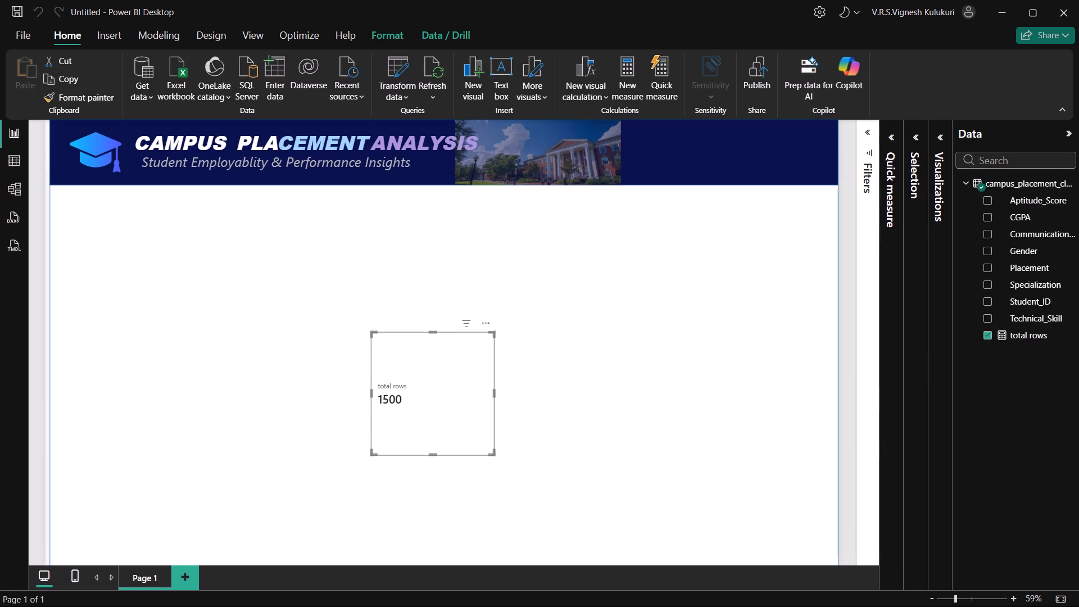
{"action": "left_click", "coordinate": [431, 411]}
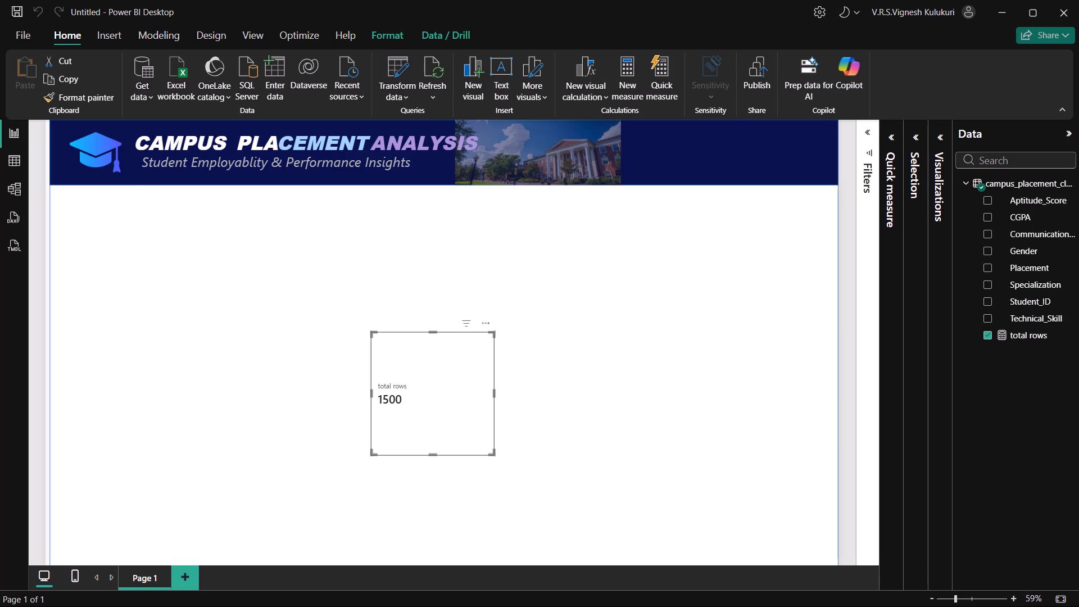
{"action": "left_click", "coordinate": [888, 152]}
{"action": "left_click", "coordinate": [918, 141]}
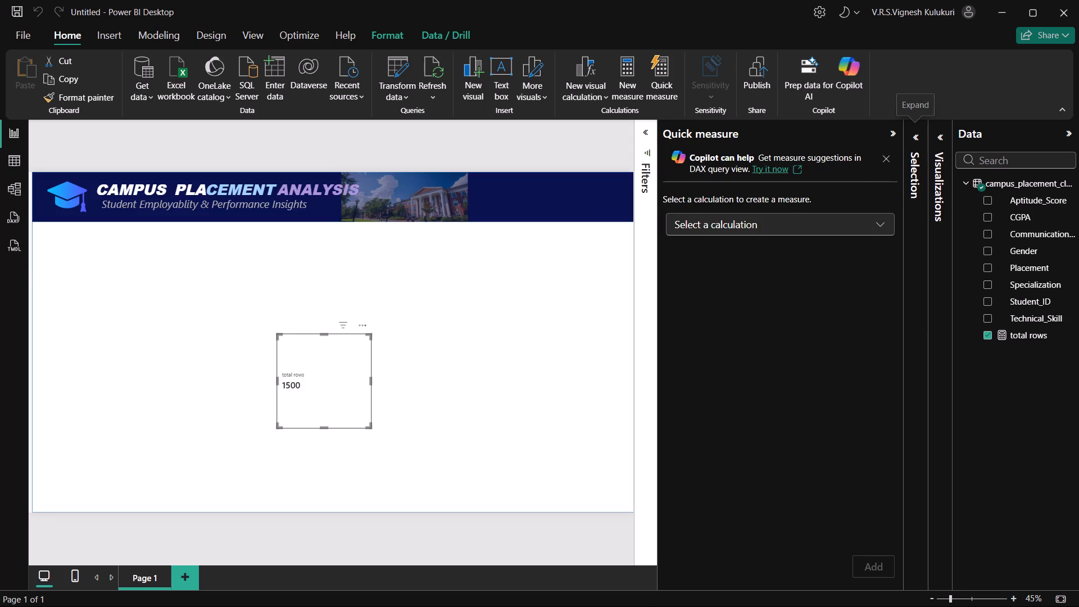
{"action": "left_click", "coordinate": [939, 152]}
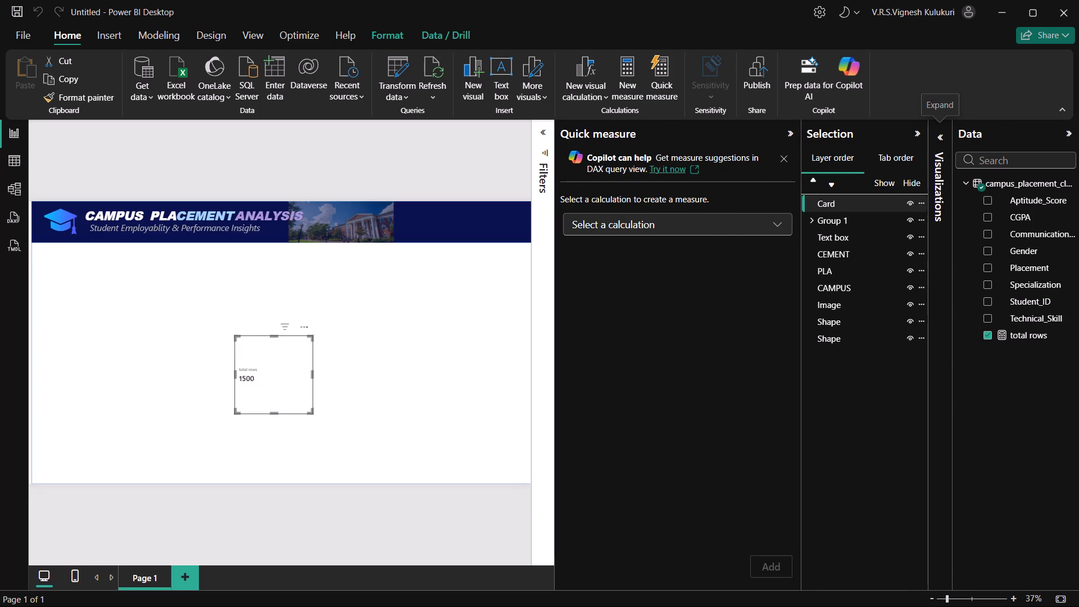
{"action": "left_click", "coordinate": [888, 171]}
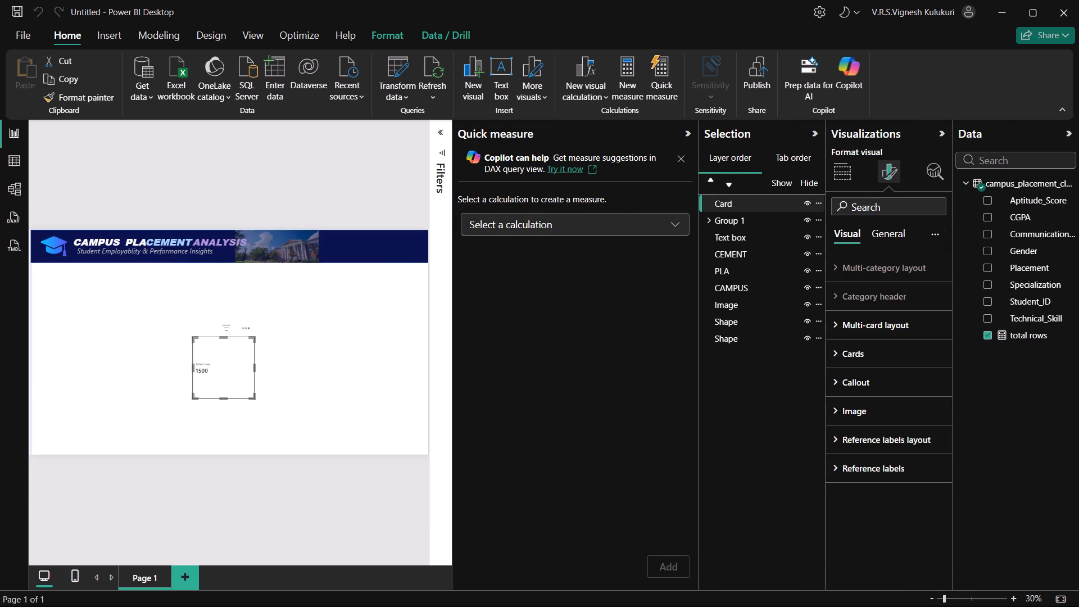
{"action": "left_click", "coordinate": [685, 135]}
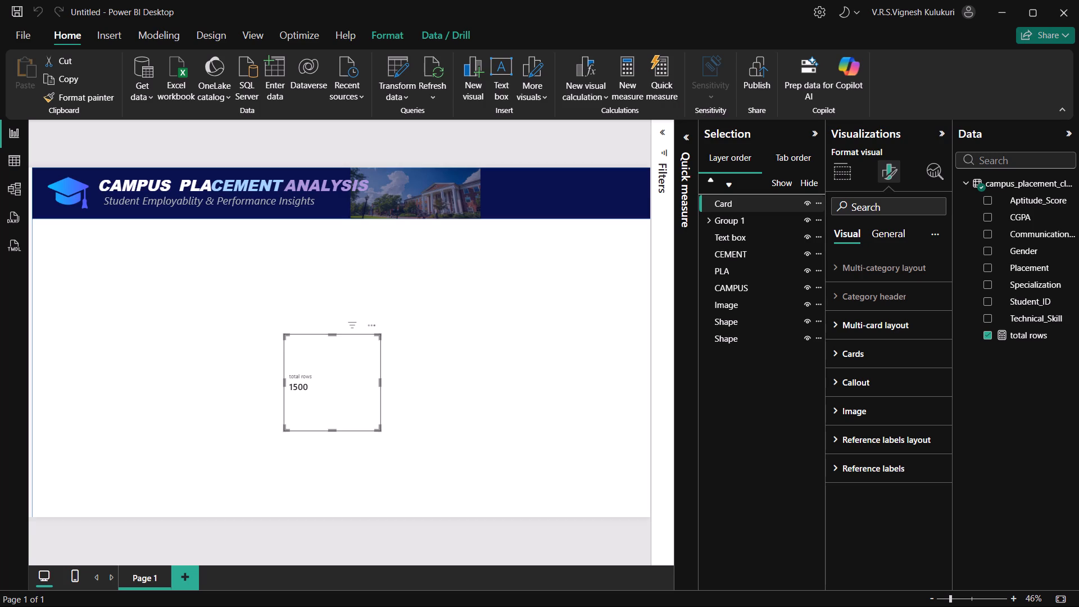
{"action": "left_click", "coordinate": [811, 133]}
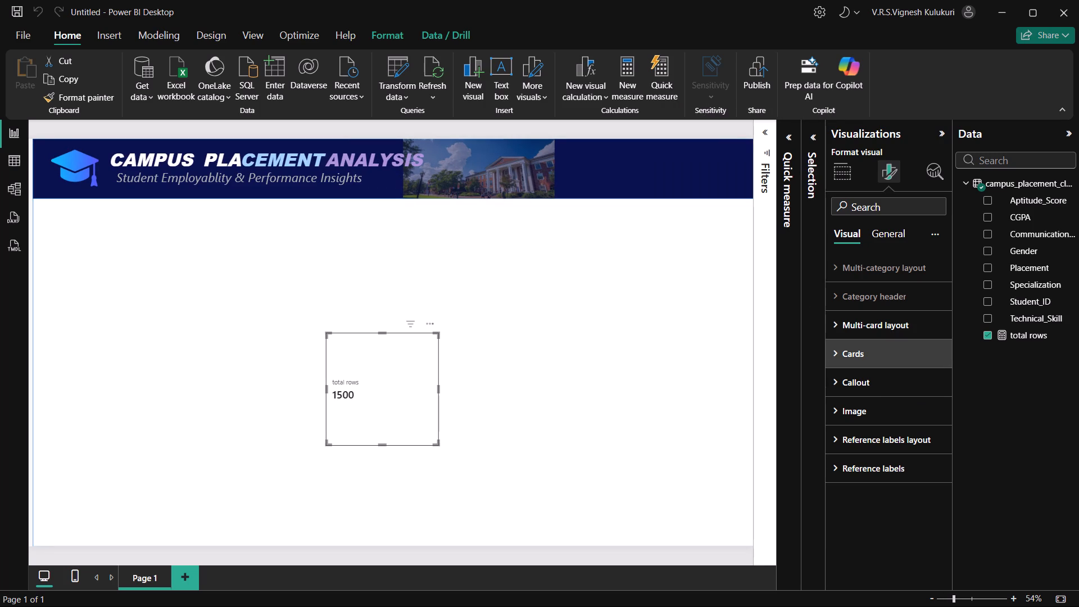
{"action": "left_click", "coordinate": [846, 357]}
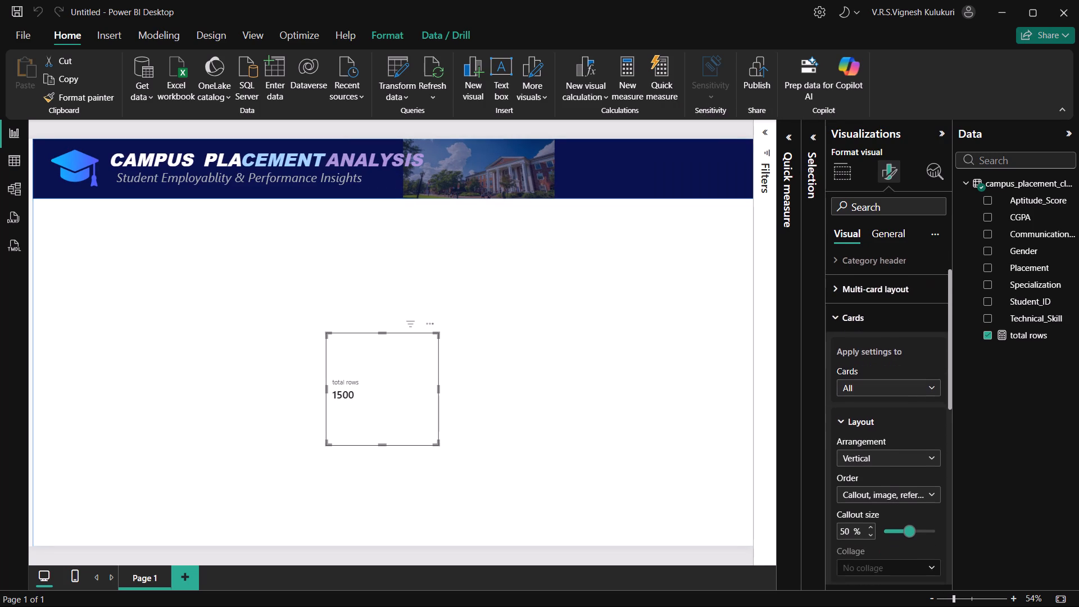
{"action": "left_click", "coordinate": [850, 361]}
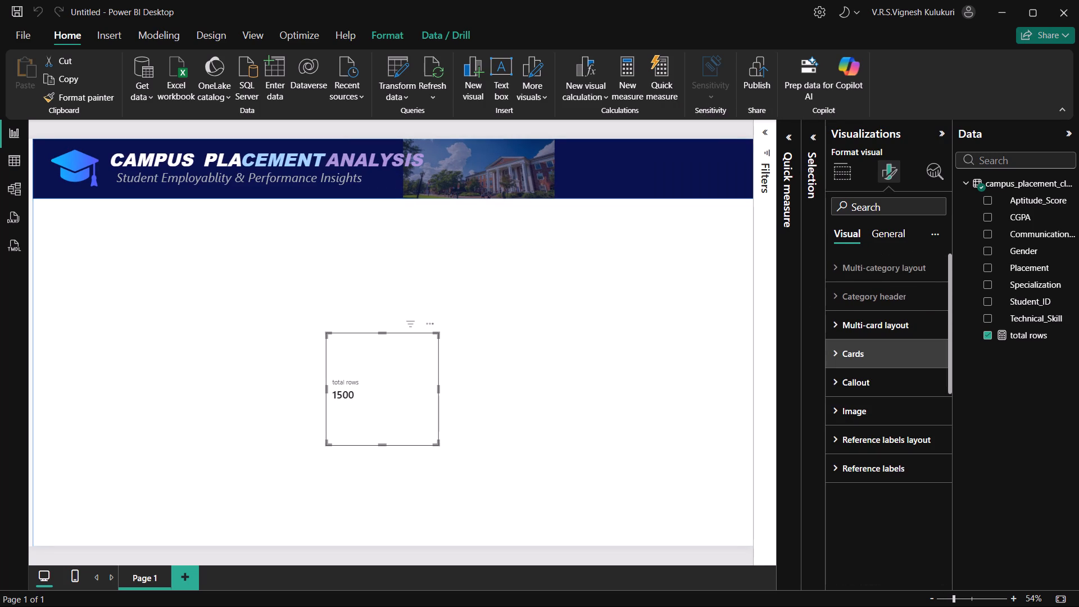
{"action": "left_click", "coordinate": [882, 226]}
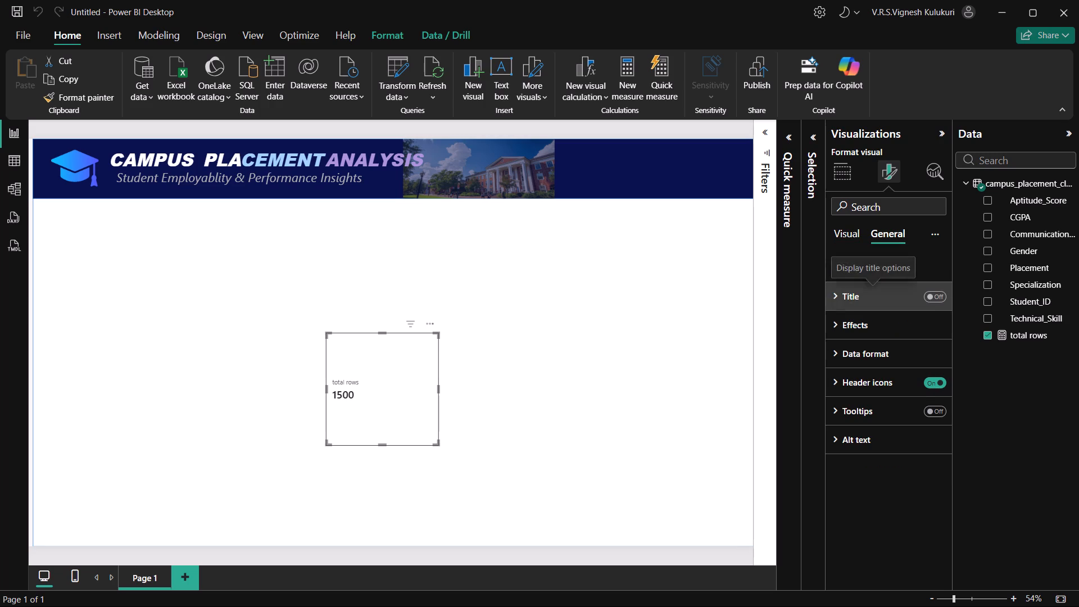
{"action": "left_click", "coordinate": [932, 296]}
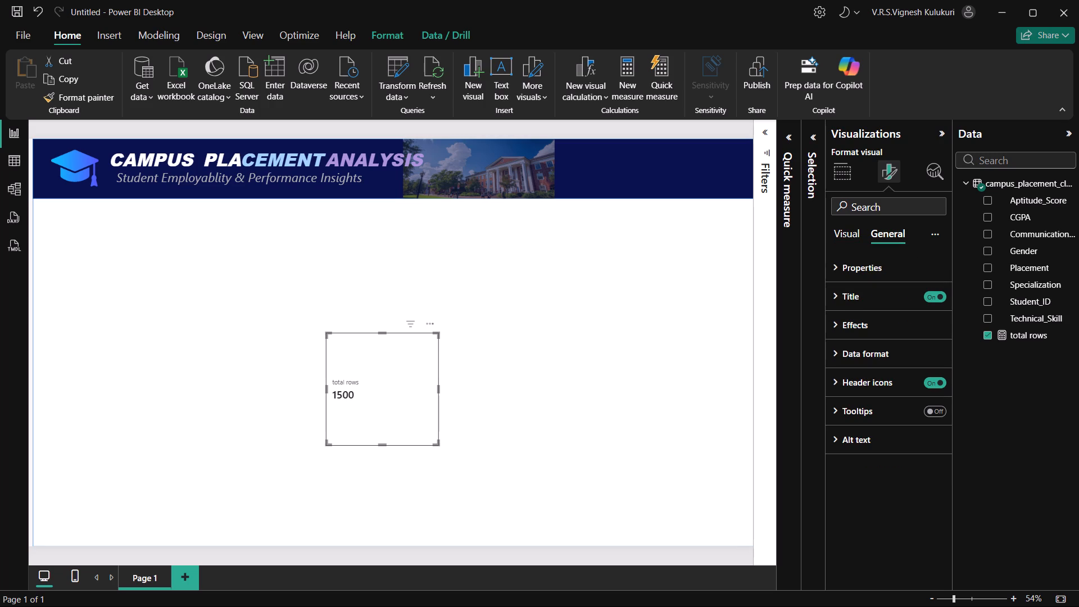
Turn off the callout label of the total rows card so only its value is displayed.
{"action": "left_click", "coordinate": [841, 236]}
{"action": "left_click", "coordinate": [855, 374]}
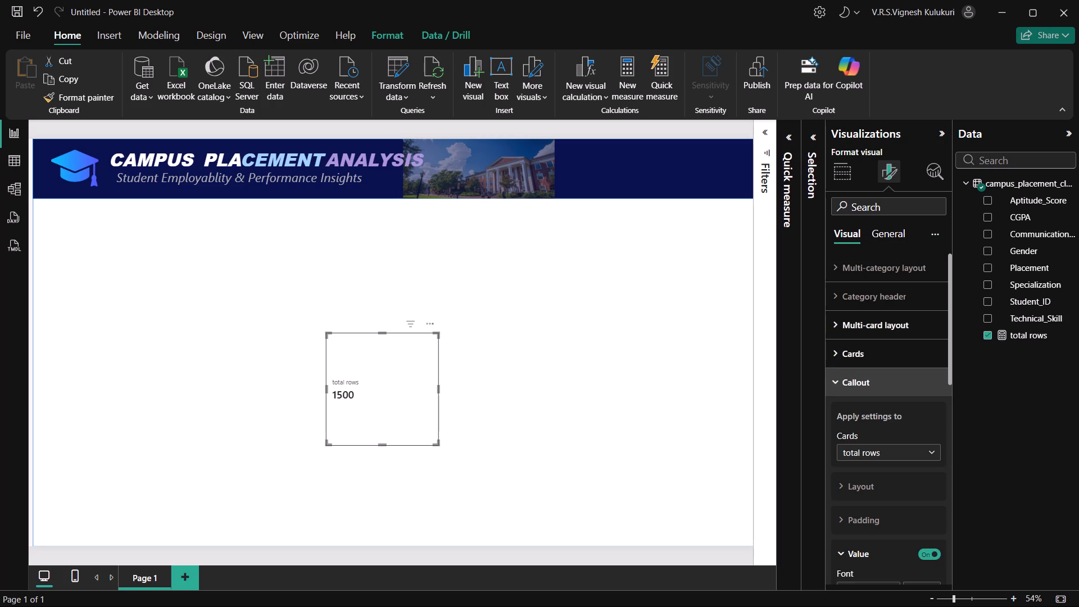
{"action": "scroll", "coordinate": [877, 510], "scroll_direction": "down", "scroll_amount": 2}
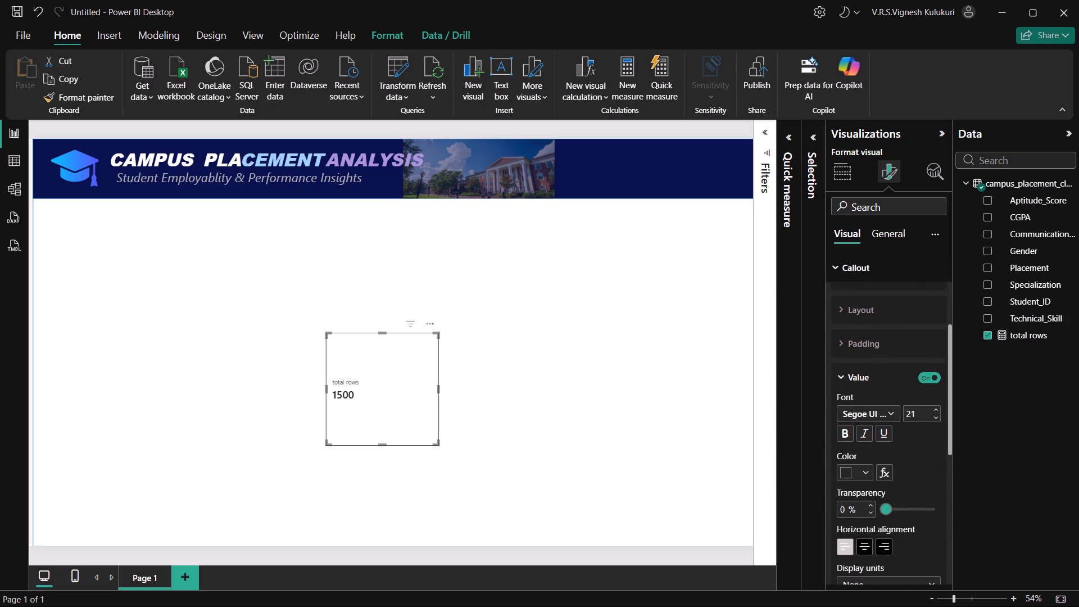
{"action": "scroll", "coordinate": [877, 510], "scroll_direction": "down", "scroll_amount": 3}
{"action": "left_click", "coordinate": [922, 473]}
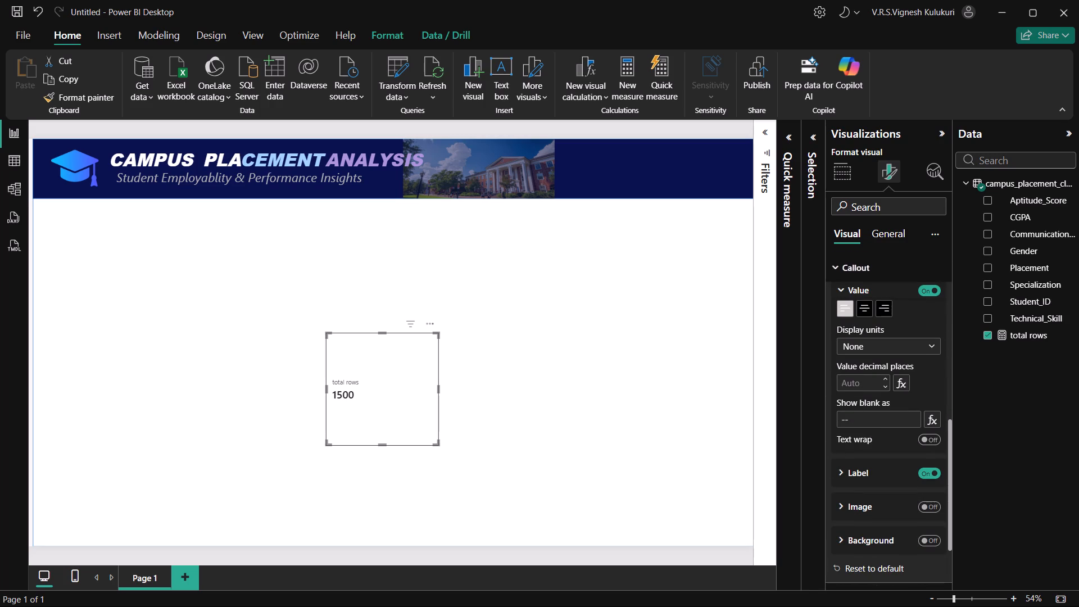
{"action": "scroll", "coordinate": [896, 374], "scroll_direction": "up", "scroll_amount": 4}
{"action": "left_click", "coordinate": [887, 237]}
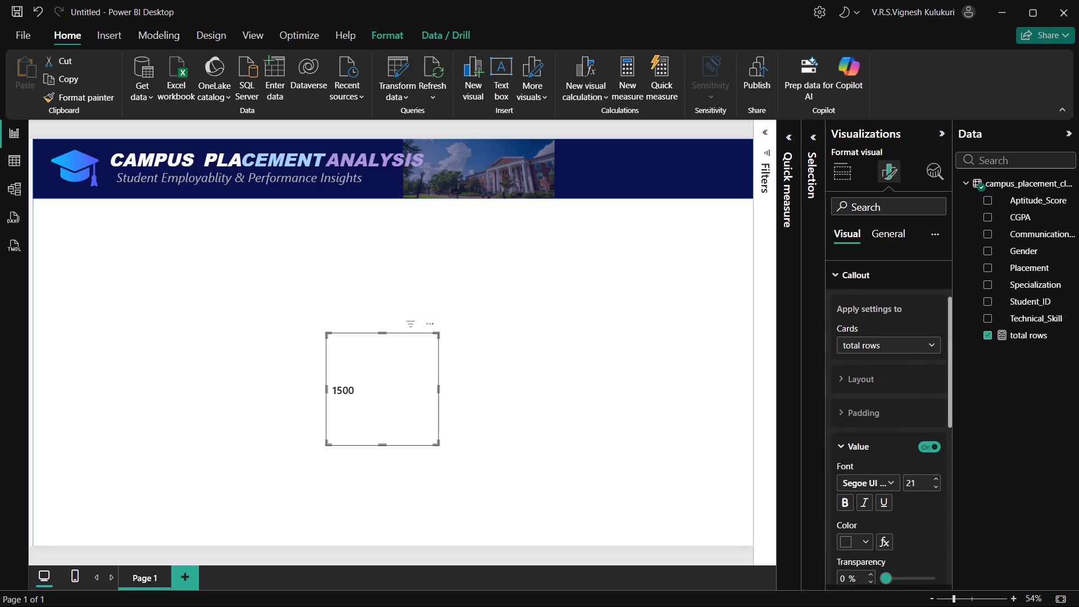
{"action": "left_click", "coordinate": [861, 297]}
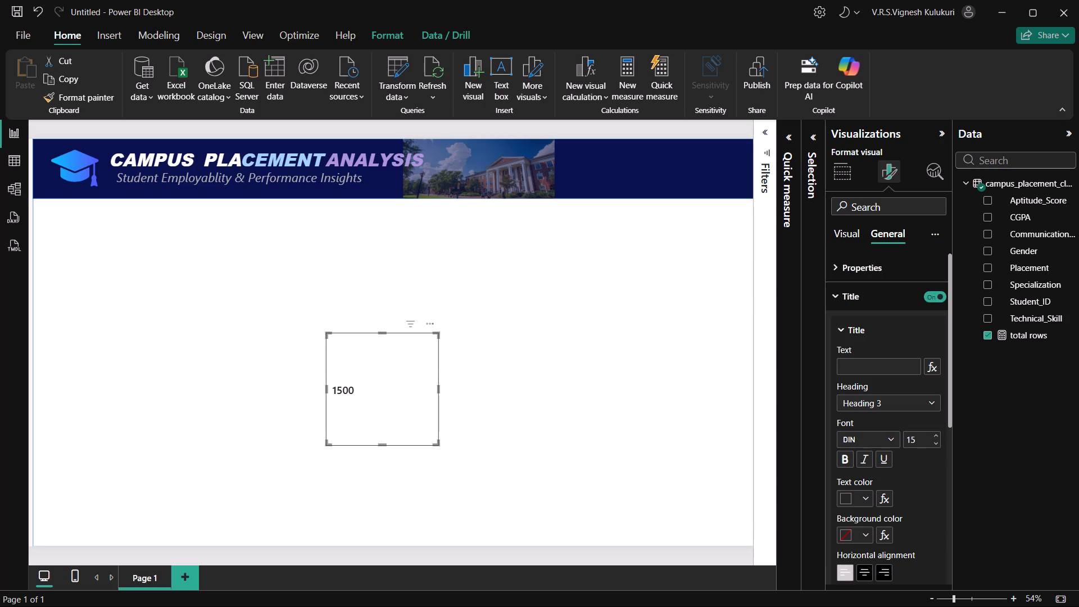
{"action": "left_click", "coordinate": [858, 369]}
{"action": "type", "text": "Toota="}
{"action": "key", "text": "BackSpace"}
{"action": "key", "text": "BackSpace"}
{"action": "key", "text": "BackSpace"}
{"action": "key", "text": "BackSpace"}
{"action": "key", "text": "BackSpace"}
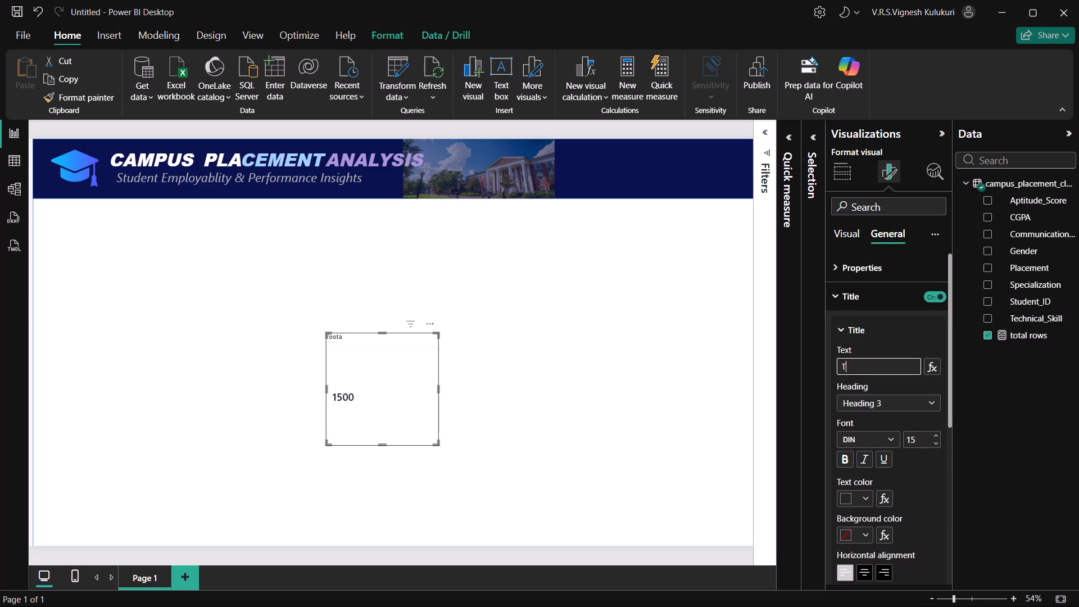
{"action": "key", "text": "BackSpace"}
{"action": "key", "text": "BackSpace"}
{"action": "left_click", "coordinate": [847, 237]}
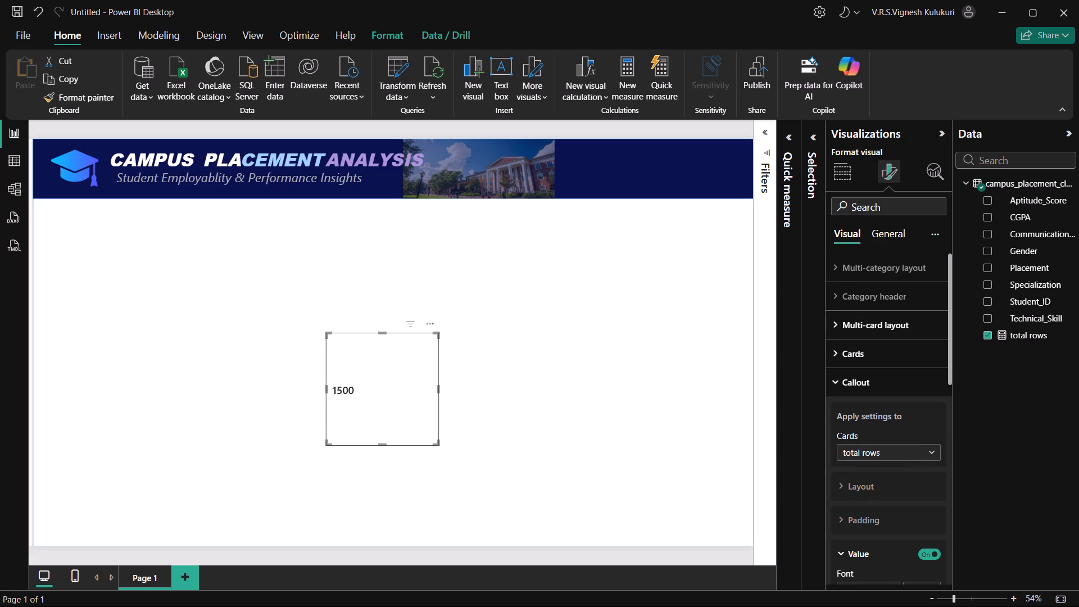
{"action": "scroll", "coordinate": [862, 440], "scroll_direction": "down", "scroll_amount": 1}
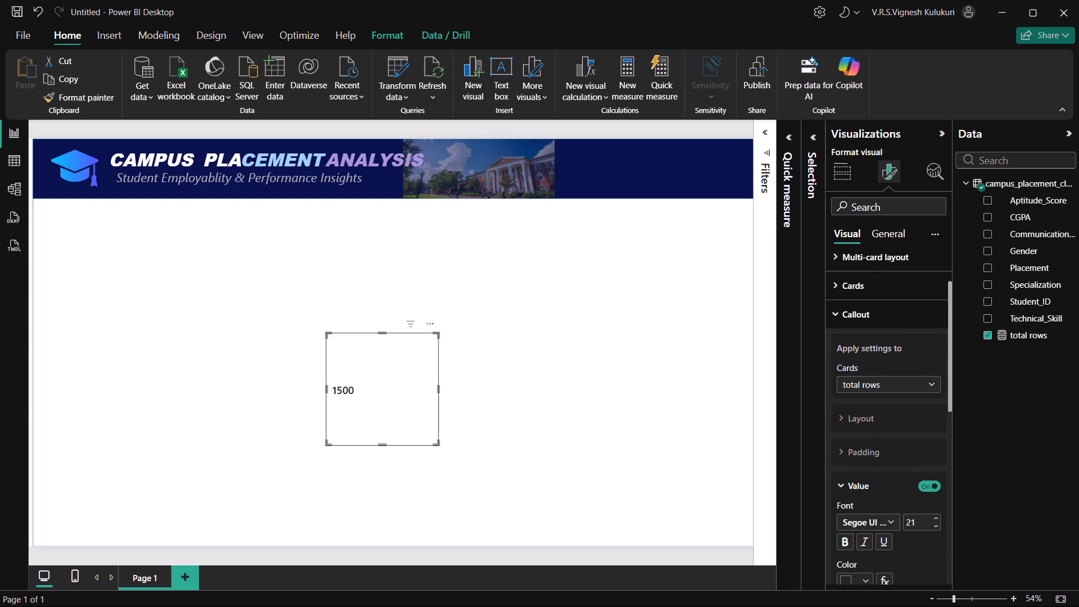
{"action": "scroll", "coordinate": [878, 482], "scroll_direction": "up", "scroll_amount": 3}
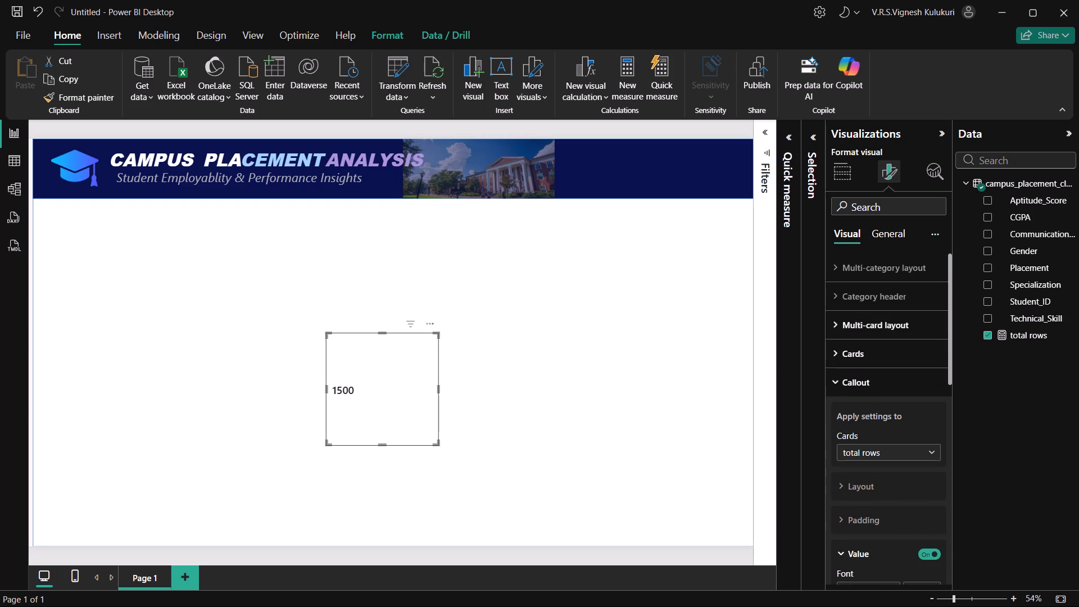
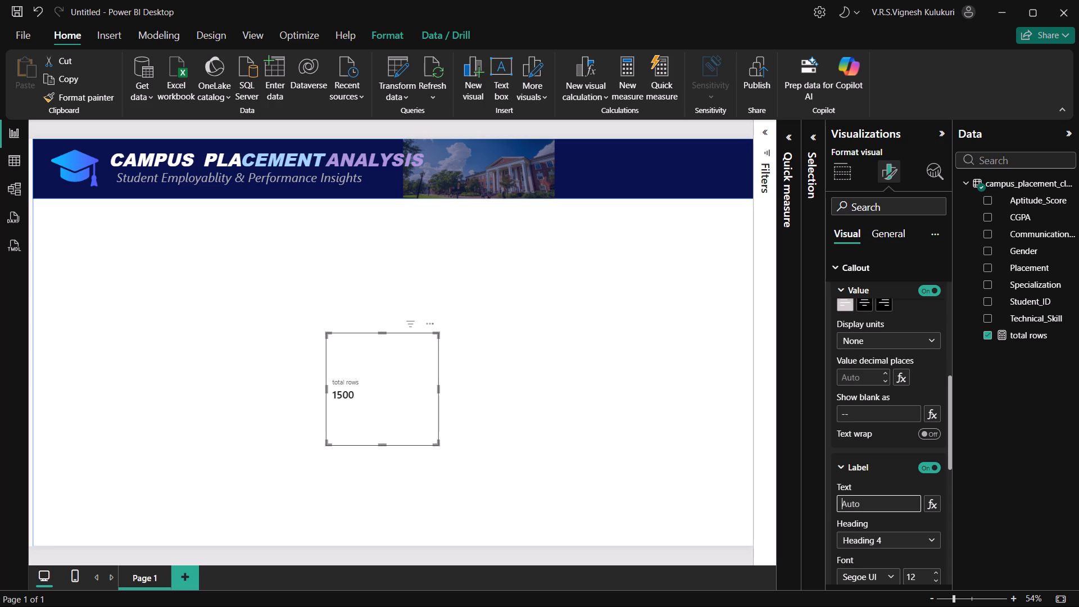
{"action": "type", "text": "TOtal"}
{"action": "key", "text": "BackSpace"}
{"action": "key", "text": "BackSpace"}
{"action": "key", "text": "BackSpace"}
{"action": "key", "text": "BackSpace"}
{"action": "type", "text": "otal Students"}
{"action": "key", "text": "alt+Tab"}
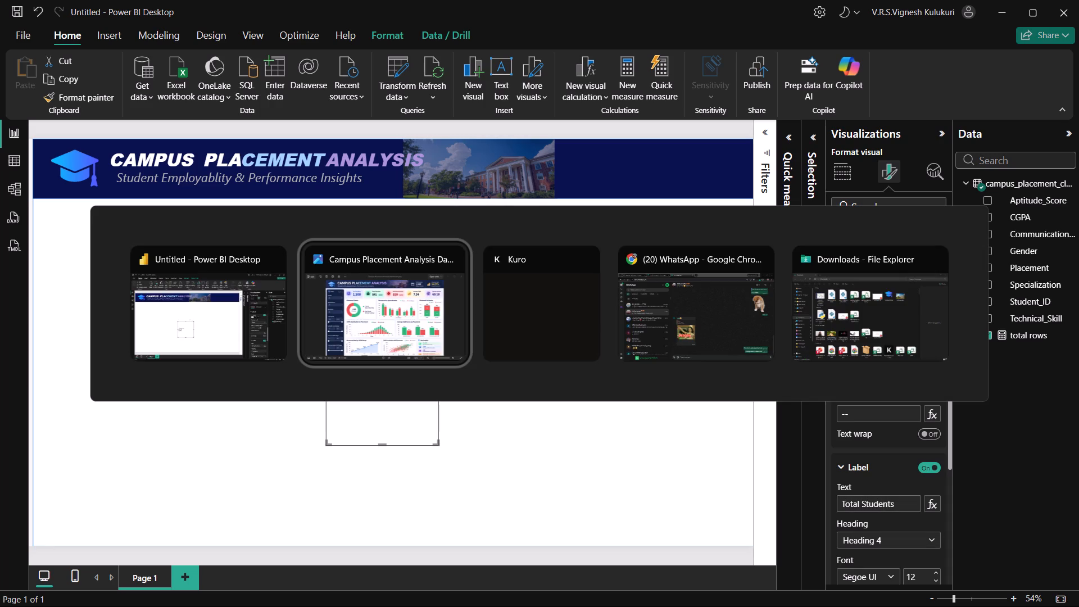
{"action": "key", "text": "alt+Tab"}
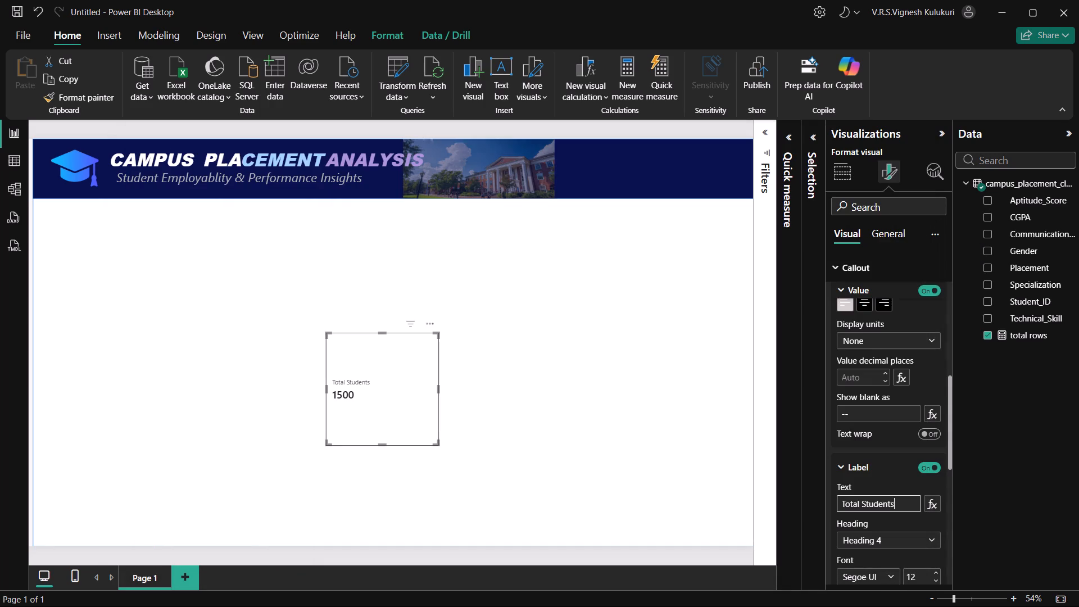
Turn on text wrap for the Total Students callout label.
{"action": "scroll", "coordinate": [869, 520], "scroll_direction": "down", "scroll_amount": 3}
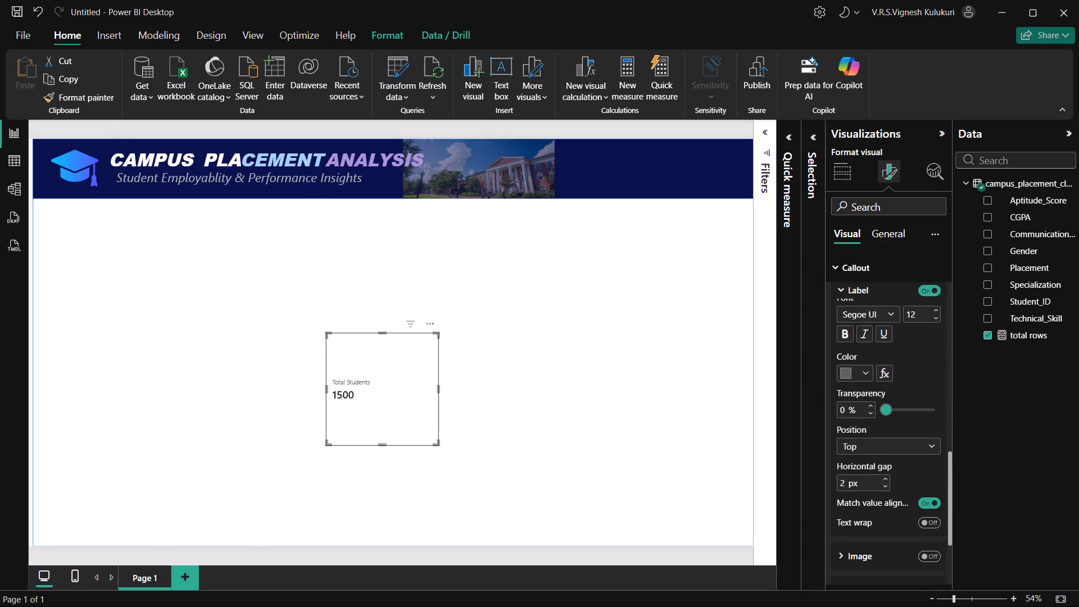
{"action": "scroll", "coordinate": [869, 520], "scroll_direction": "down", "scroll_amount": 2}
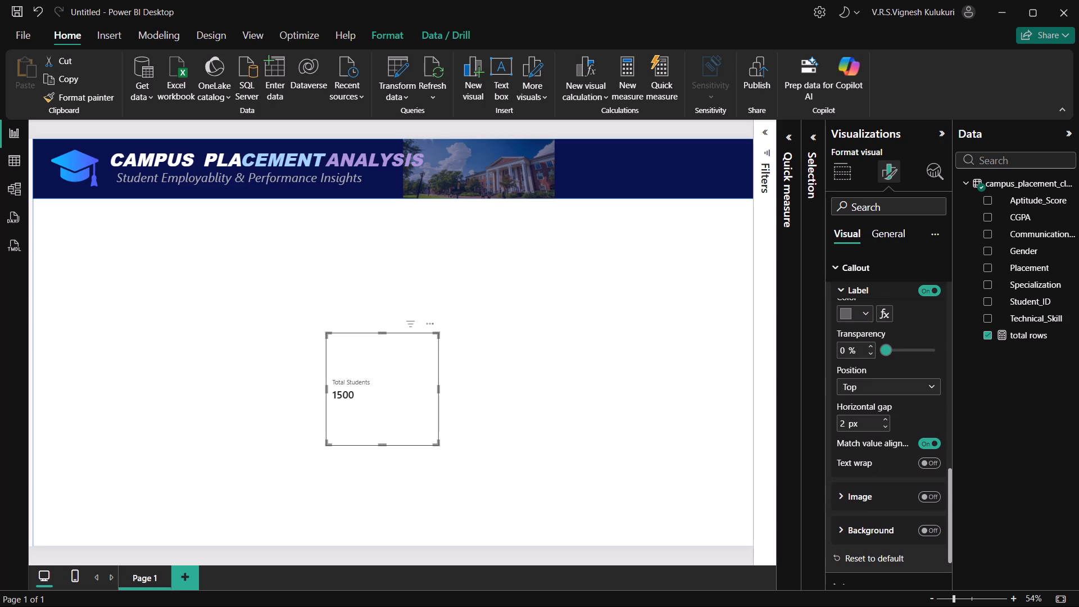
{"action": "left_click", "coordinate": [935, 457]}
{"action": "left_click", "coordinate": [935, 457]}
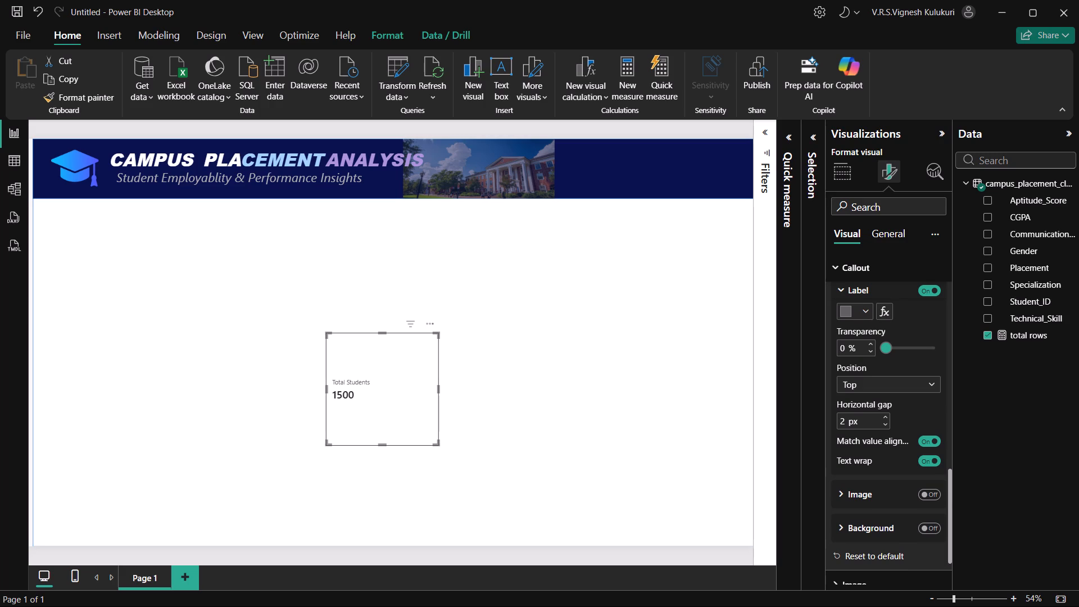
Compare the card's label and value with the Total Students figure in the header of the reference dashboard image.
{"action": "scroll", "coordinate": [871, 425], "scroll_direction": "up", "scroll_amount": 5}
{"action": "key", "text": "alt+Tab"}
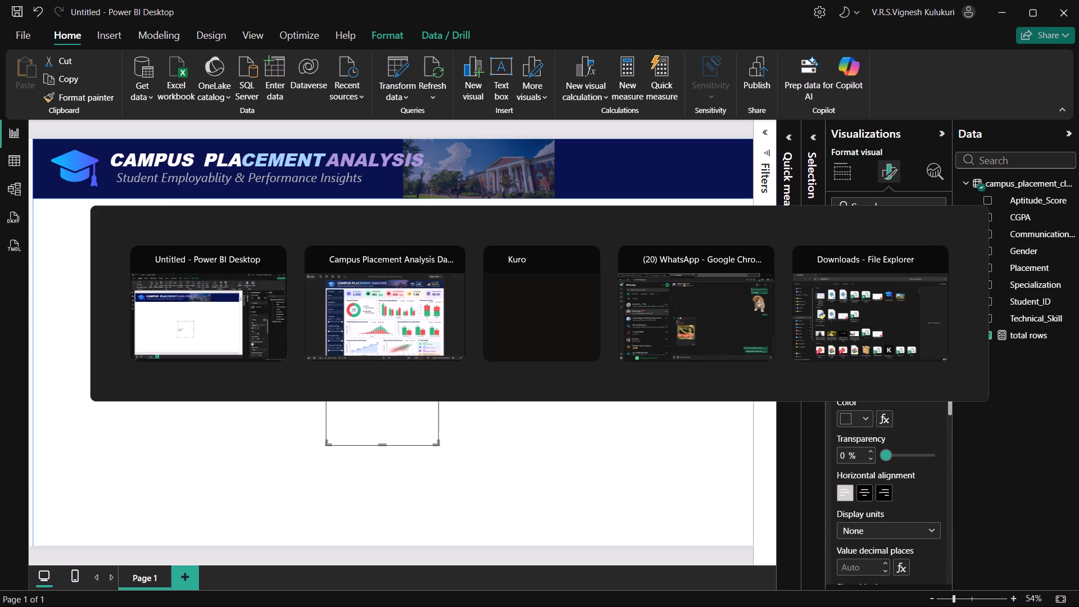
{"action": "key", "text": "alt+Tab"}
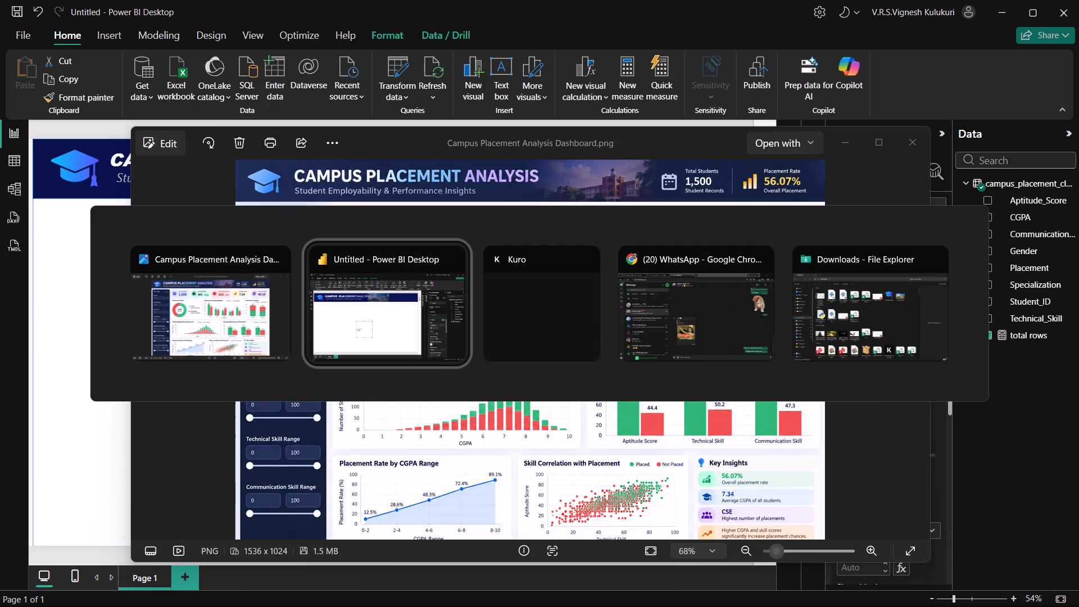
{"action": "scroll", "coordinate": [908, 373], "scroll_direction": "up", "scroll_amount": 1}
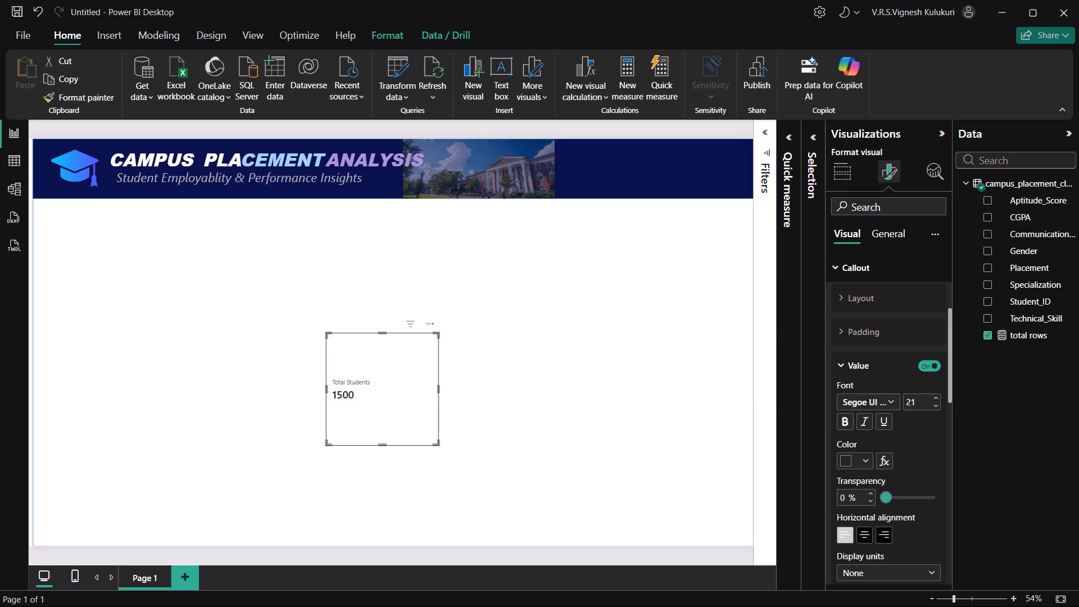
{"action": "key", "text": "alt+Tab"}
{"action": "key", "text": "alt+Tab"}
{"action": "key", "text": "alt+Tab"}
{"action": "key", "text": "alt+Tab"}
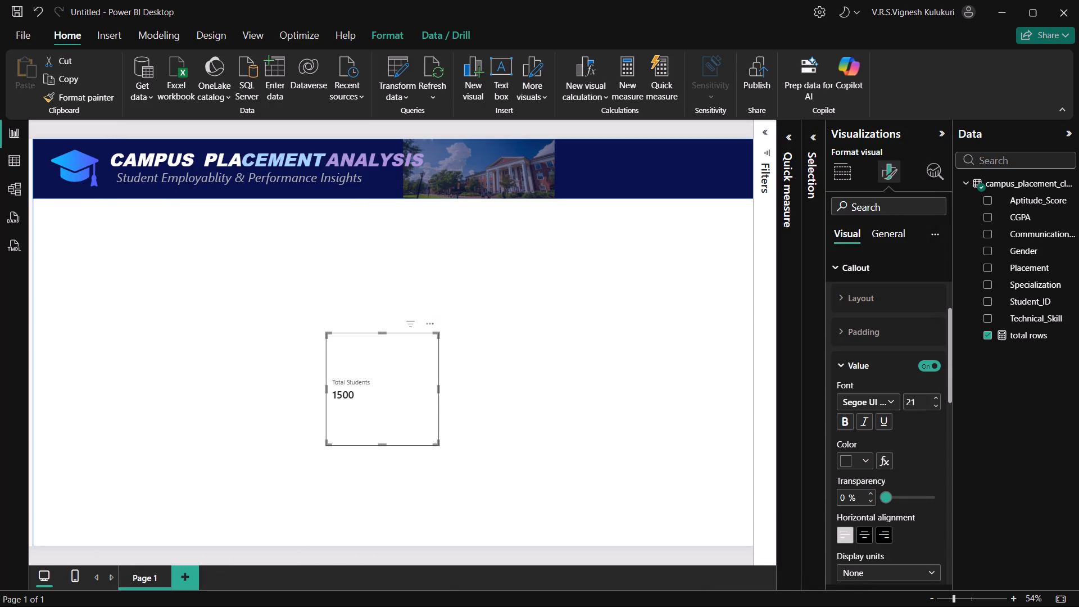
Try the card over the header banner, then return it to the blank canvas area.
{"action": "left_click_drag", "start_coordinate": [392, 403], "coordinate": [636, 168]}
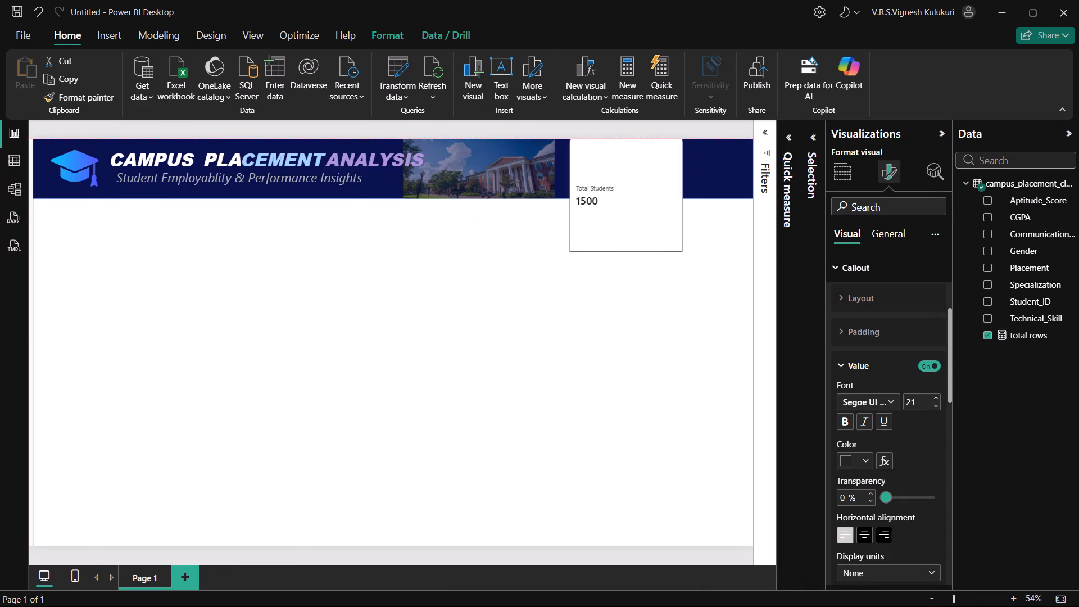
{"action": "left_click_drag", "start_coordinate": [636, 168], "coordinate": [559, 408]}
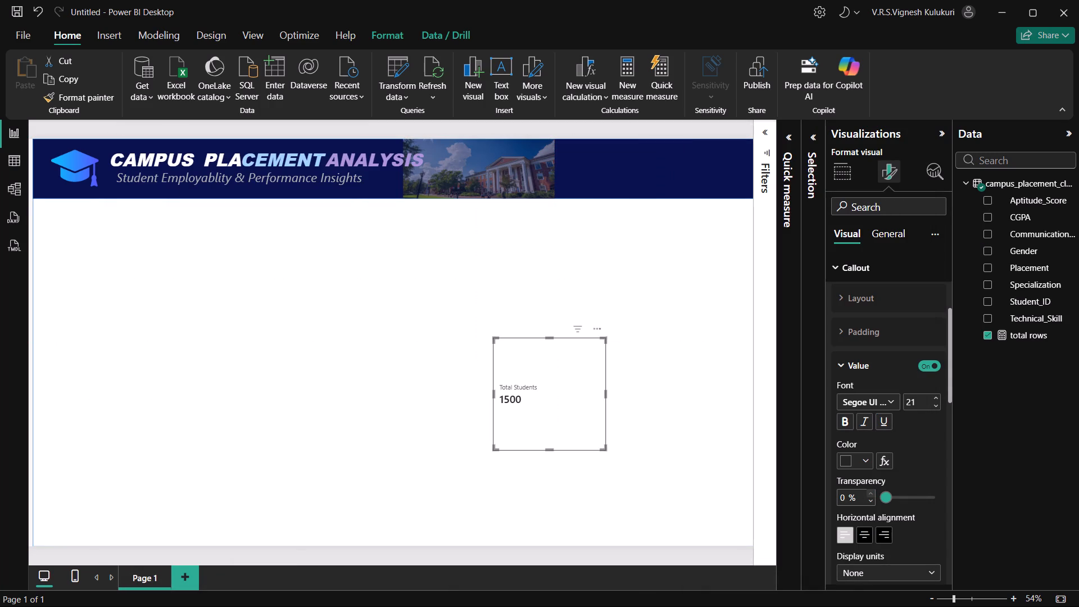
Turn off the border, divider and background in the Cards settings of the Total Students card.
{"action": "left_click", "coordinate": [844, 368]}
{"action": "left_click", "coordinate": [842, 406]}
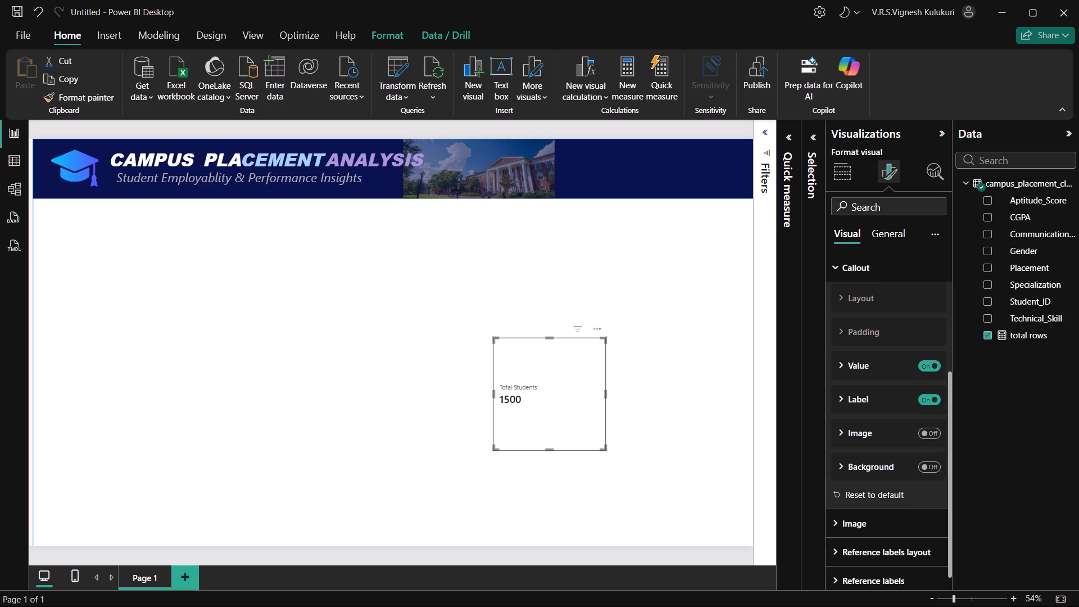
{"action": "scroll", "coordinate": [858, 401], "scroll_direction": "up", "scroll_amount": 1}
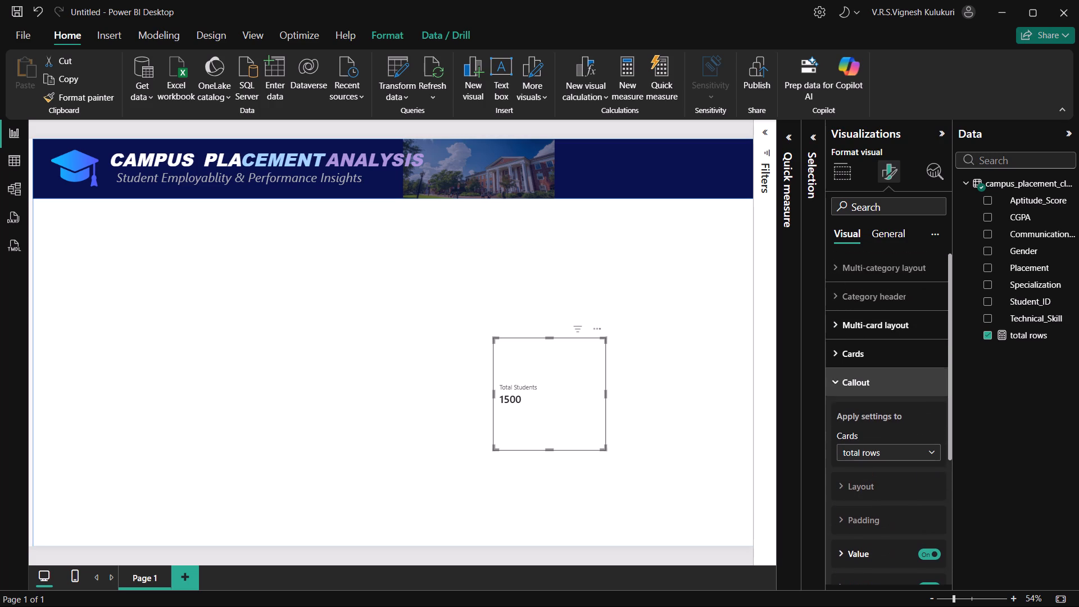
{"action": "left_click", "coordinate": [847, 360]}
{"action": "scroll", "coordinate": [886, 434], "scroll_direction": "down", "scroll_amount": 2}
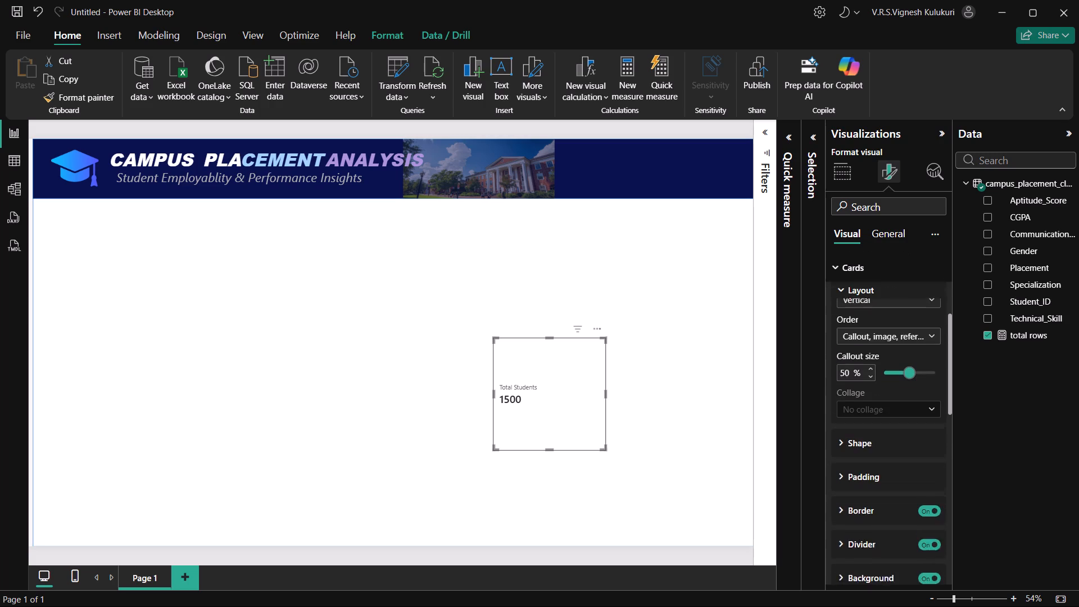
{"action": "scroll", "coordinate": [886, 434], "scroll_direction": "down", "scroll_amount": 3}
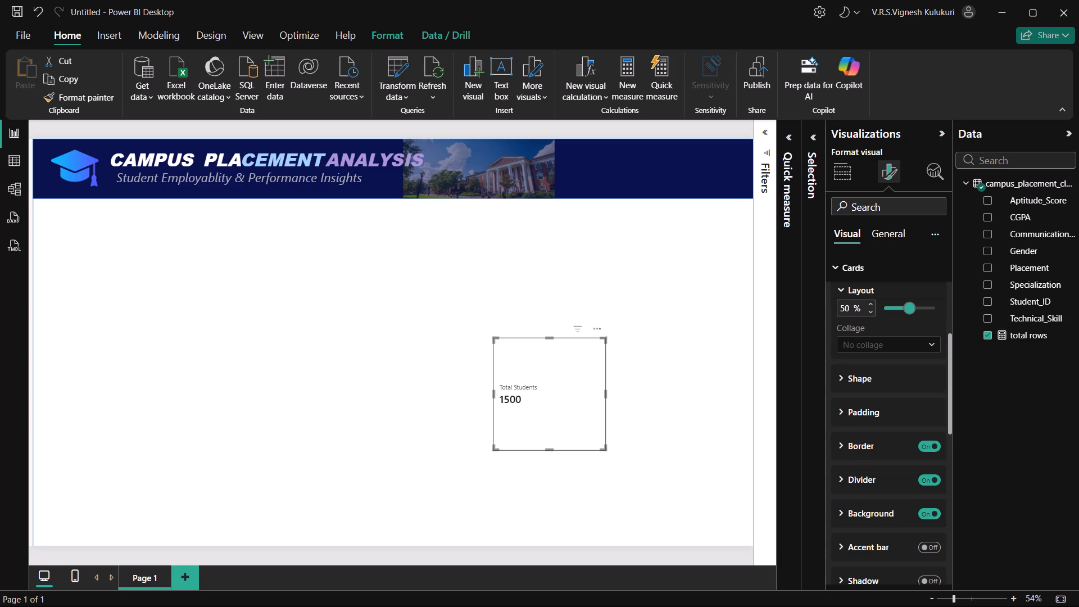
{"action": "left_click", "coordinate": [928, 445]}
{"action": "left_click", "coordinate": [928, 445]}
{"action": "left_click", "coordinate": [928, 445]}
{"action": "left_click", "coordinate": [929, 484]}
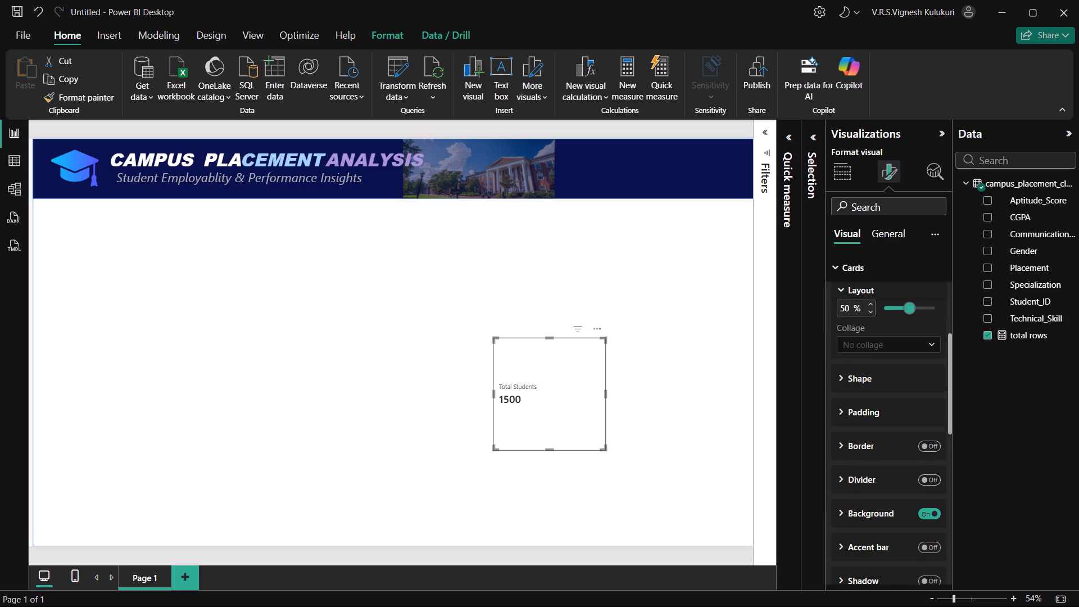
{"action": "left_click", "coordinate": [930, 517]}
Shorten the Total Students card and place it over the header banner beside the campus photo, checking the reference image.
{"action": "left_click_drag", "start_coordinate": [533, 401], "coordinate": [537, 393]}
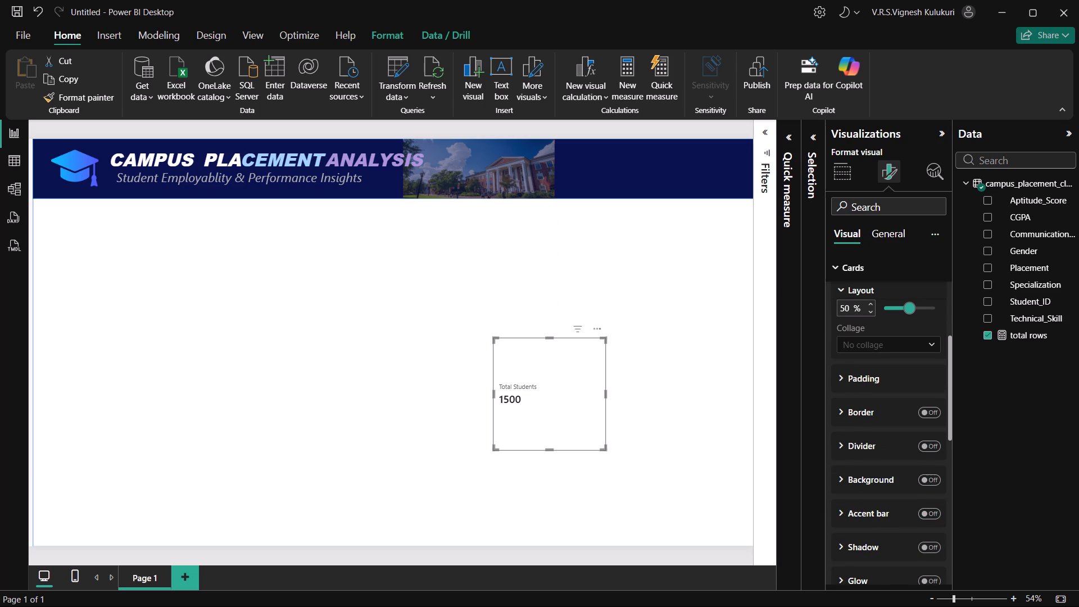
{"action": "left_click_drag", "start_coordinate": [537, 393], "coordinate": [586, 297]}
{"action": "left_click_drag", "start_coordinate": [586, 297], "coordinate": [586, 295]}
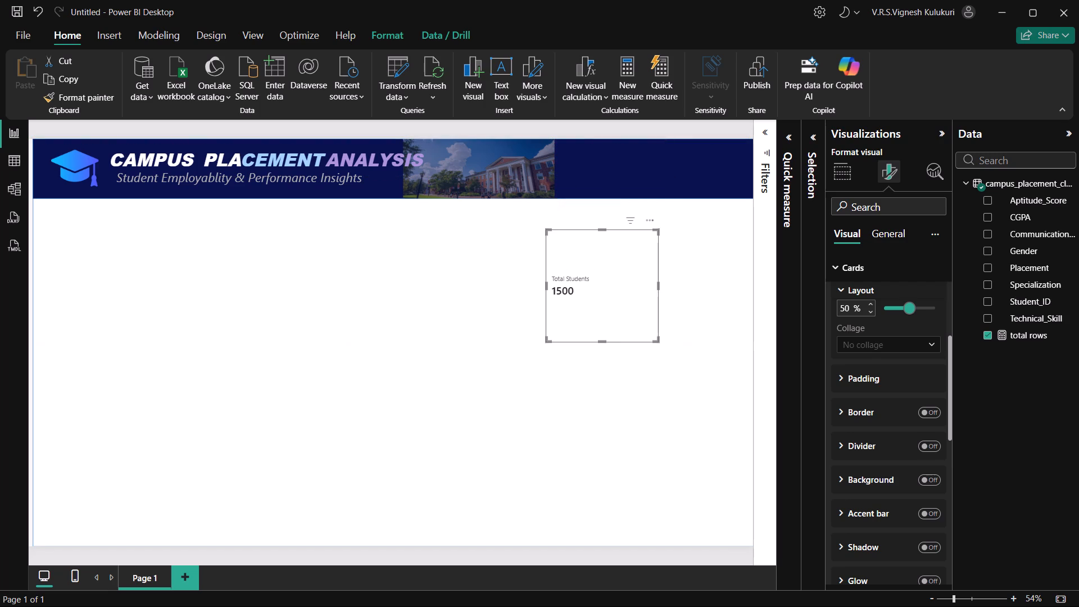
{"action": "left_click_drag", "start_coordinate": [586, 295], "coordinate": [525, 324]}
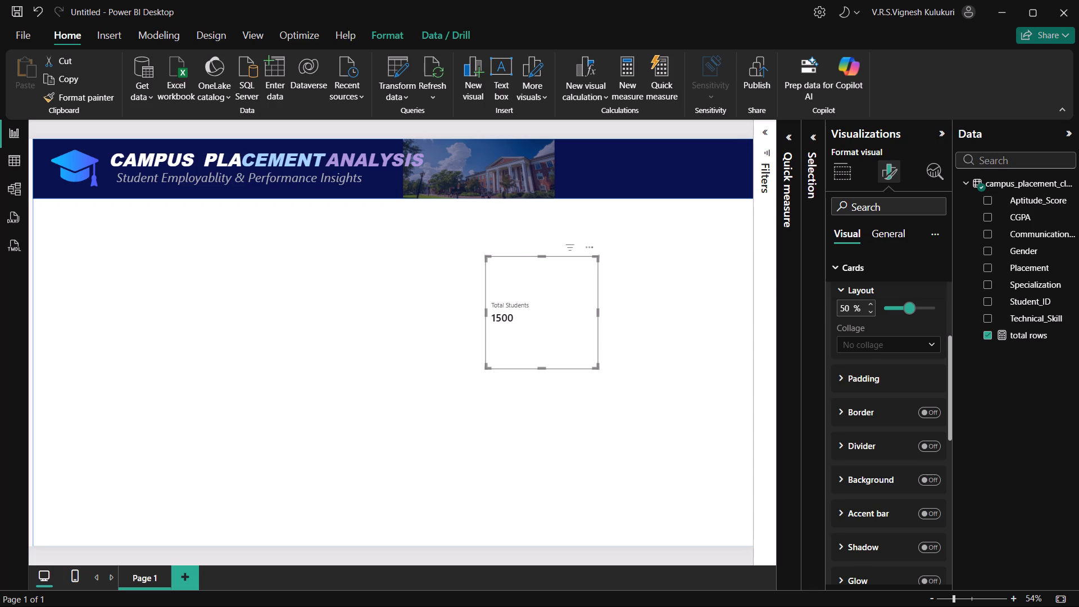
{"action": "left_click_drag", "start_coordinate": [541, 368], "coordinate": [534, 332]}
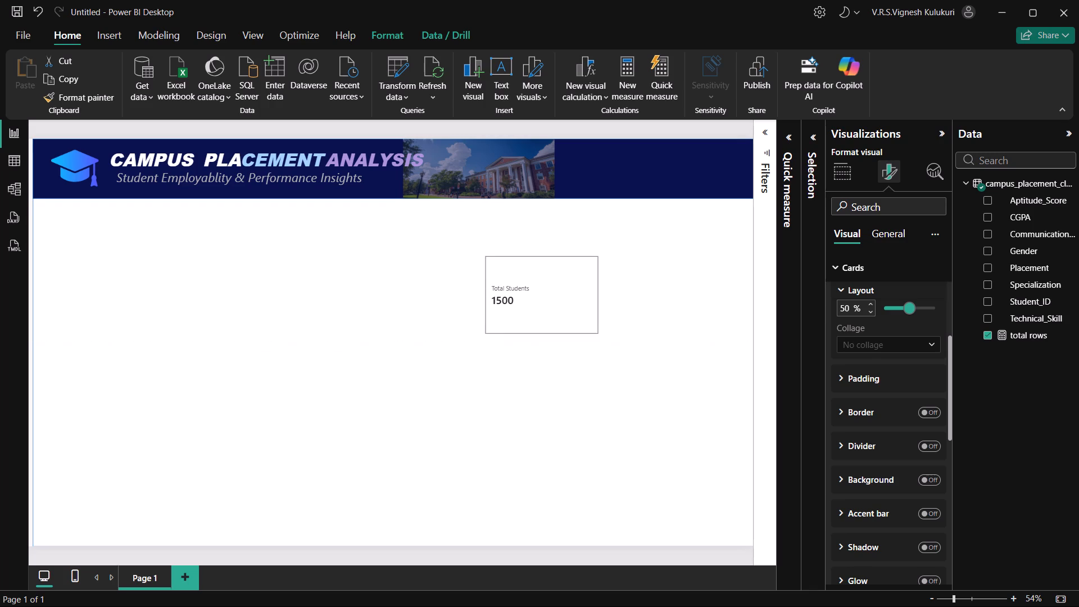
{"action": "left_click_drag", "start_coordinate": [534, 332], "coordinate": [528, 319]}
{"action": "left_click_drag", "start_coordinate": [521, 277], "coordinate": [563, 238]}
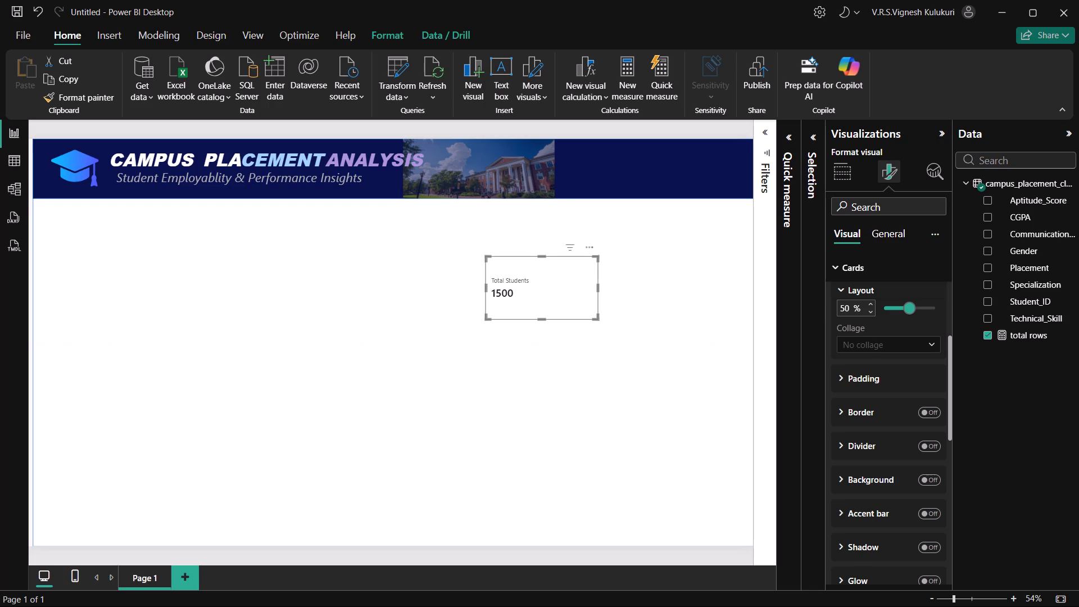
{"action": "left_click_drag", "start_coordinate": [563, 238], "coordinate": [601, 170]}
{"action": "key", "text": "alt+Tab"}
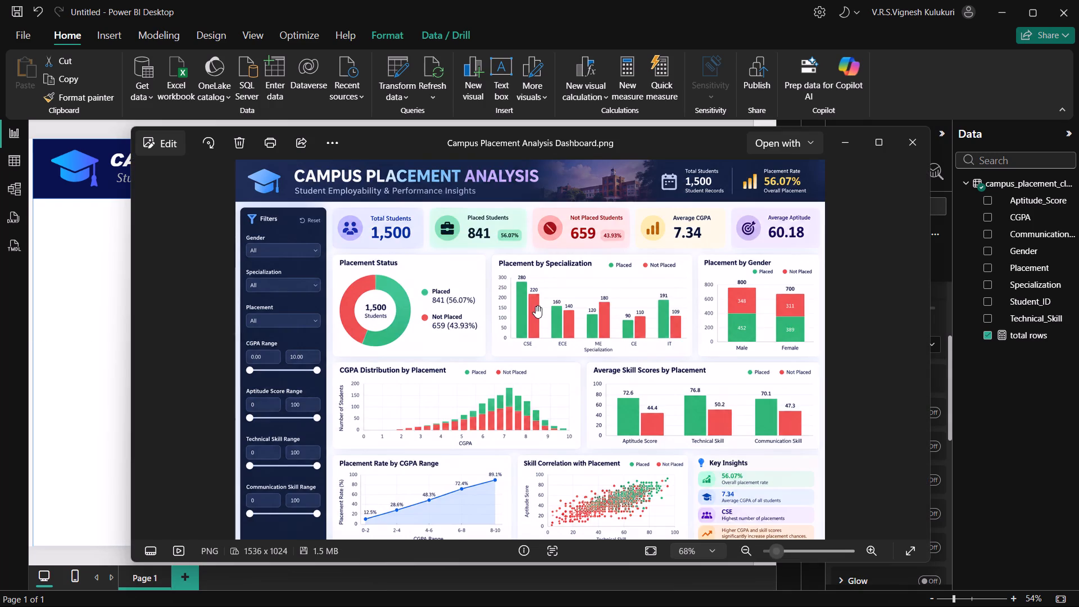
{"action": "key", "text": "alt+Tab"}
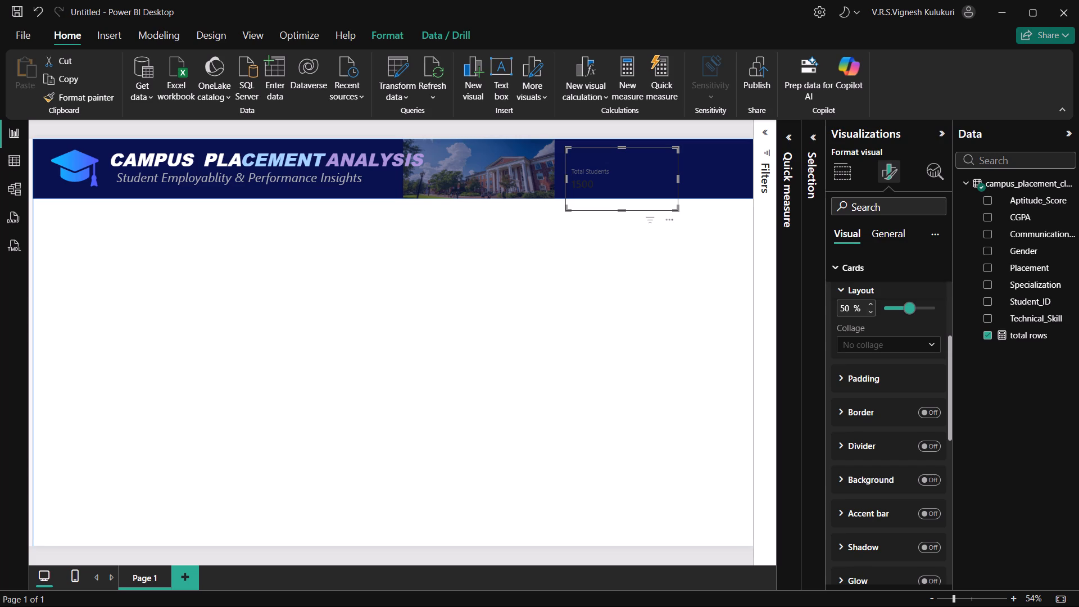
Turn on the glow effect in the Cards settings of the Total Students card.
{"action": "left_click", "coordinate": [876, 228]}
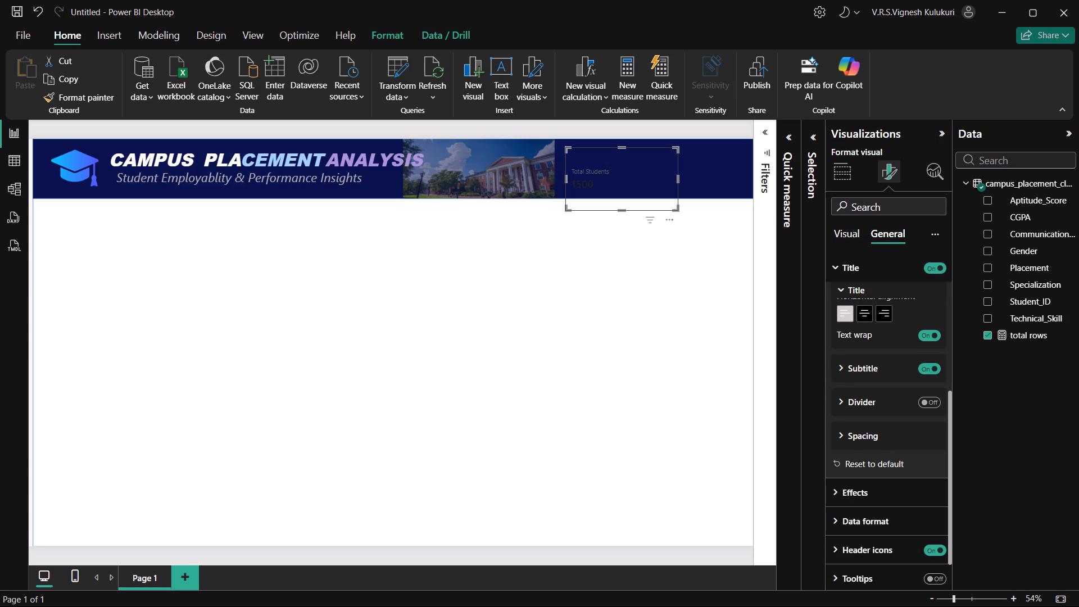
{"action": "left_click", "coordinate": [845, 232]}
{"action": "scroll", "coordinate": [856, 427], "scroll_direction": "down", "scroll_amount": 1}
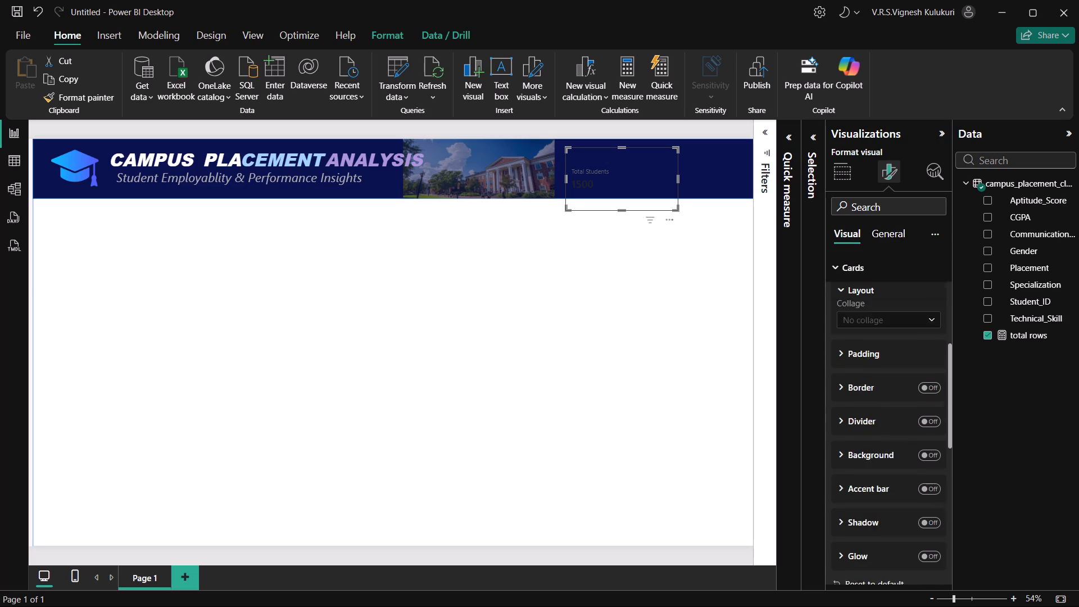
{"action": "scroll", "coordinate": [856, 427], "scroll_direction": "down", "scroll_amount": 2}
{"action": "left_click", "coordinate": [935, 407]}
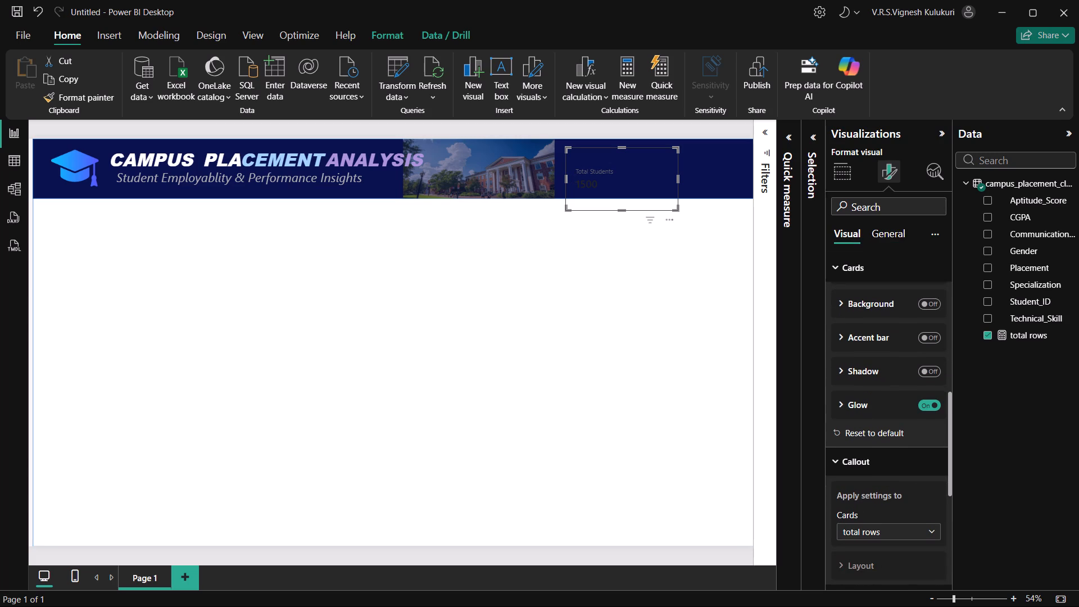
{"action": "left_click", "coordinate": [922, 406]}
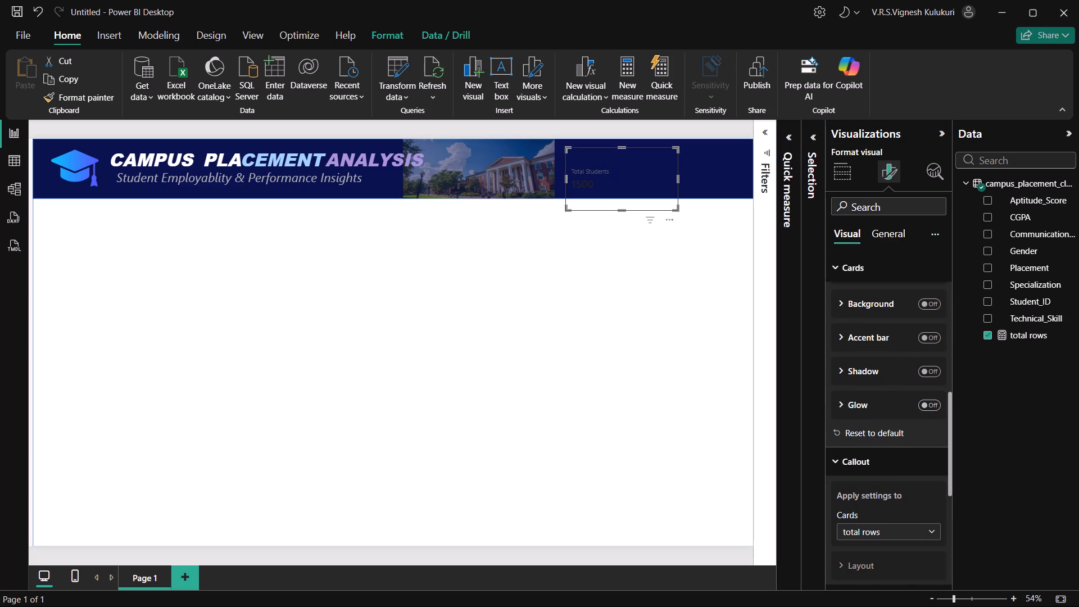
{"action": "left_click", "coordinate": [922, 406]}
{"action": "scroll", "coordinate": [850, 537], "scroll_direction": "down", "scroll_amount": 4}
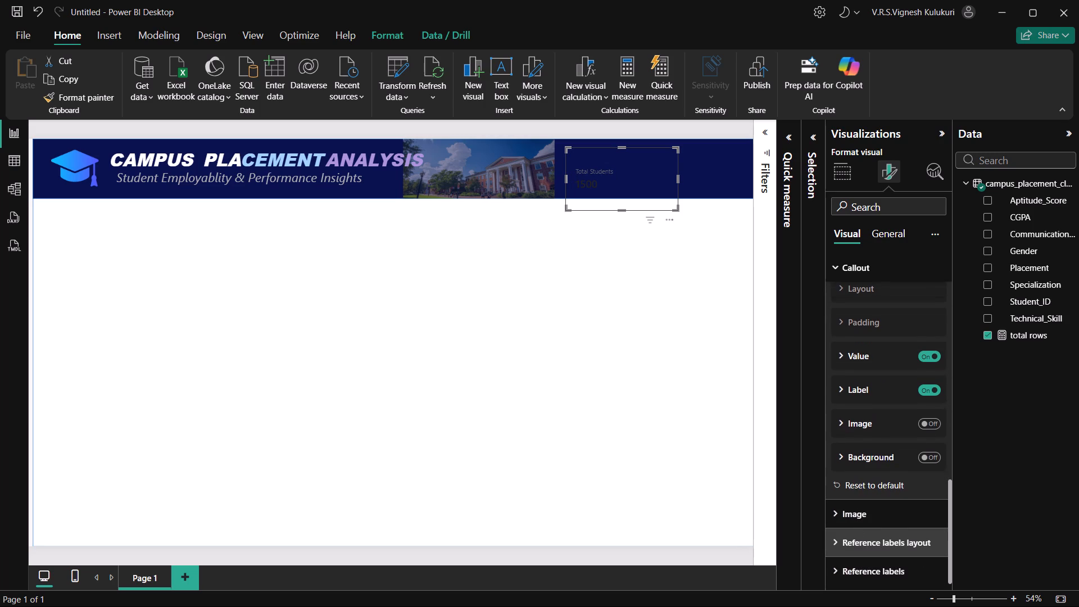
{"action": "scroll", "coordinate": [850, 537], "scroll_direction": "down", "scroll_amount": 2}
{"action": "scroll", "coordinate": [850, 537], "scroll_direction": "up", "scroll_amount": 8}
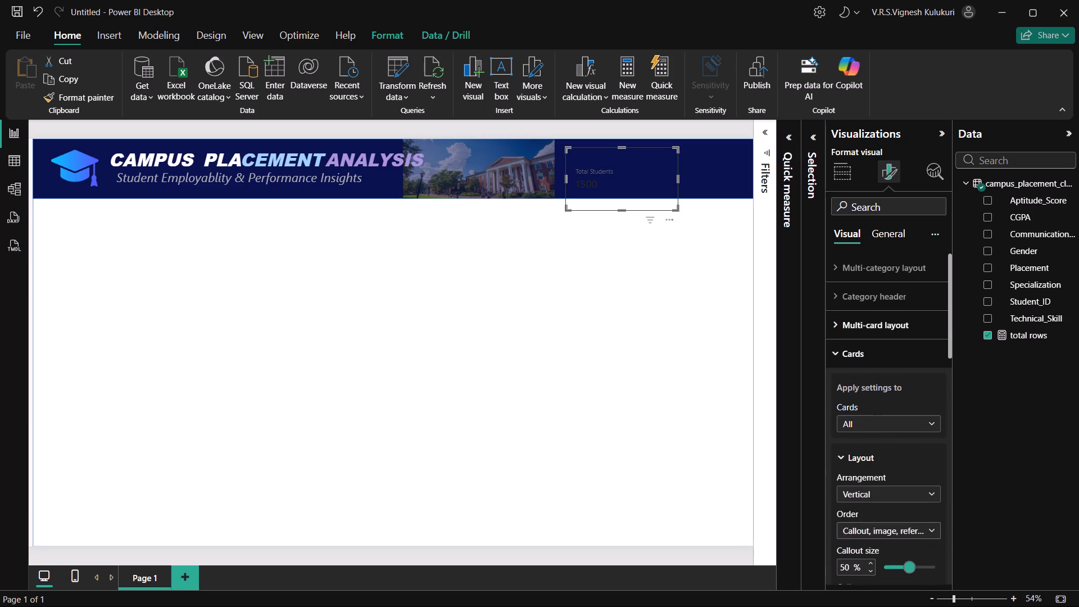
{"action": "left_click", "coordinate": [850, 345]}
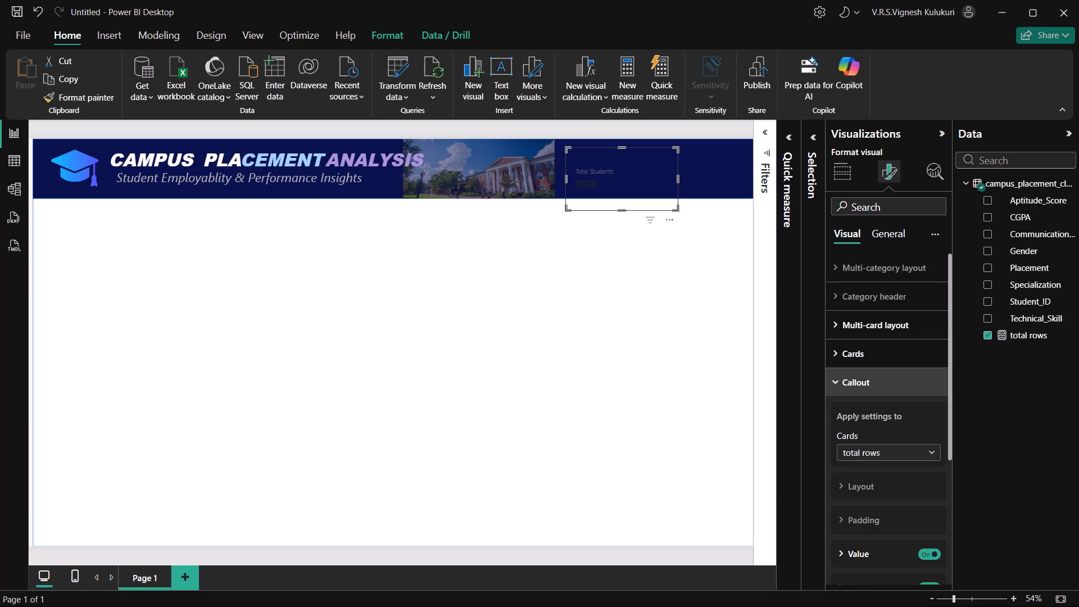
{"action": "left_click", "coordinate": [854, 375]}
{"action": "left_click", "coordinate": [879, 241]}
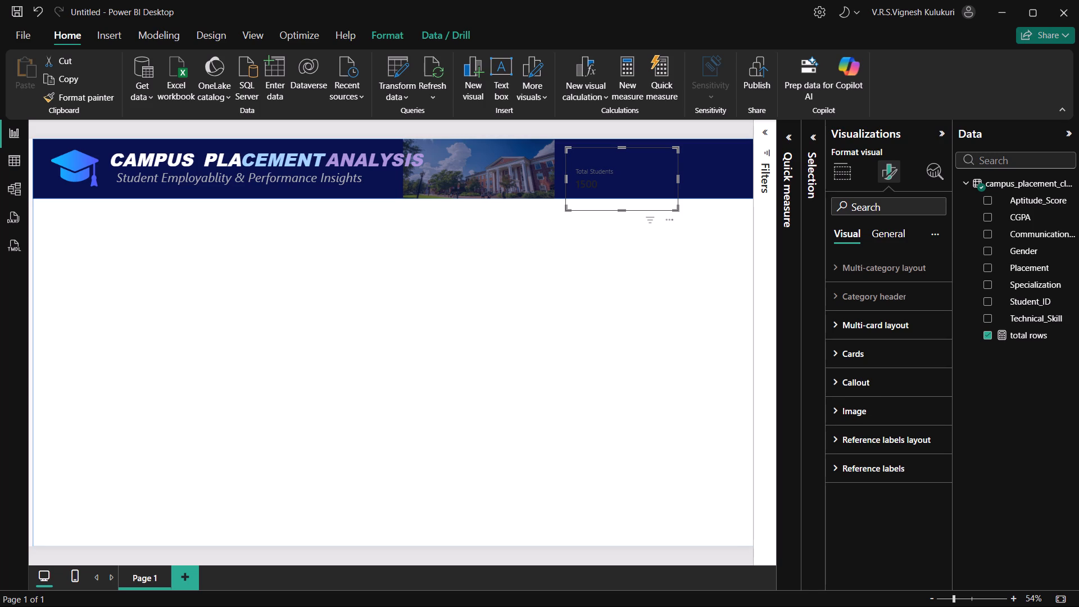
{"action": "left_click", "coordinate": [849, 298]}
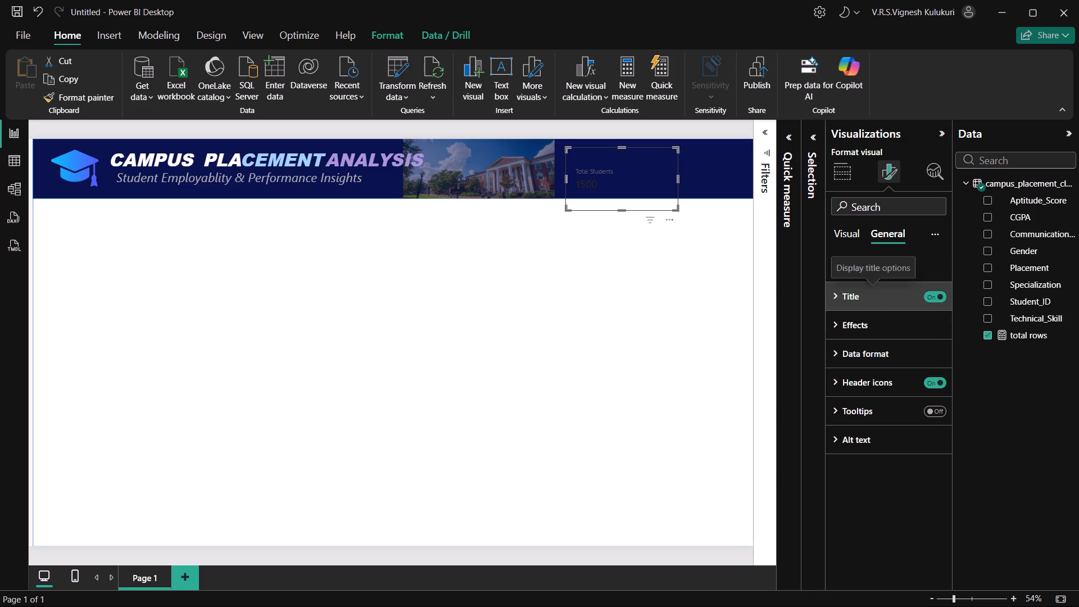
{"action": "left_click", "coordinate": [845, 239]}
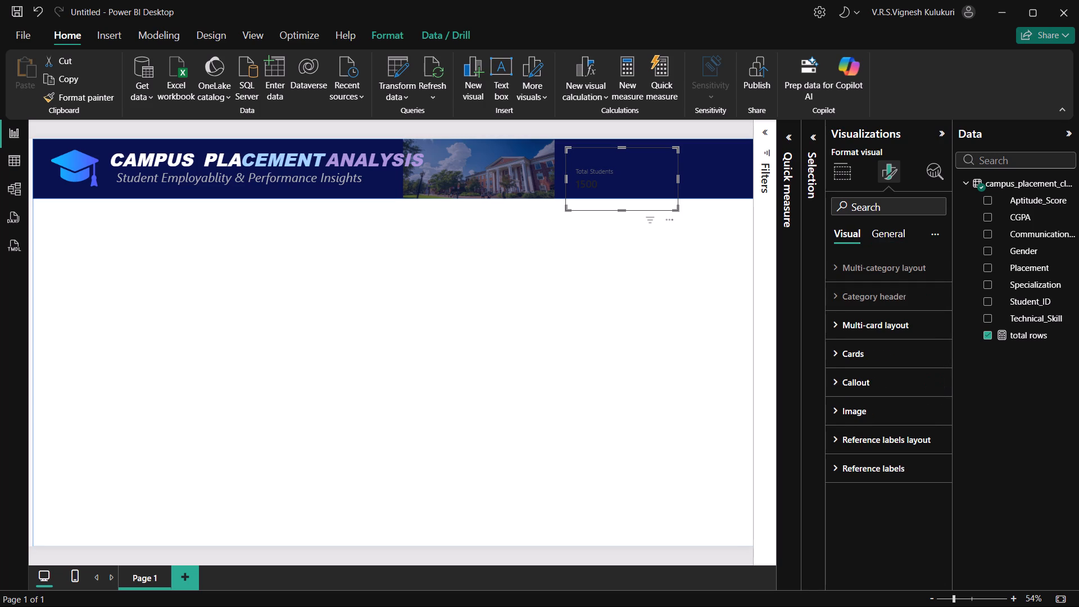
Set the callout value of the Total Students card to white with font size 25.
{"action": "left_click", "coordinate": [848, 376]}
{"action": "scroll", "coordinate": [859, 461], "scroll_direction": "down", "scroll_amount": 1}
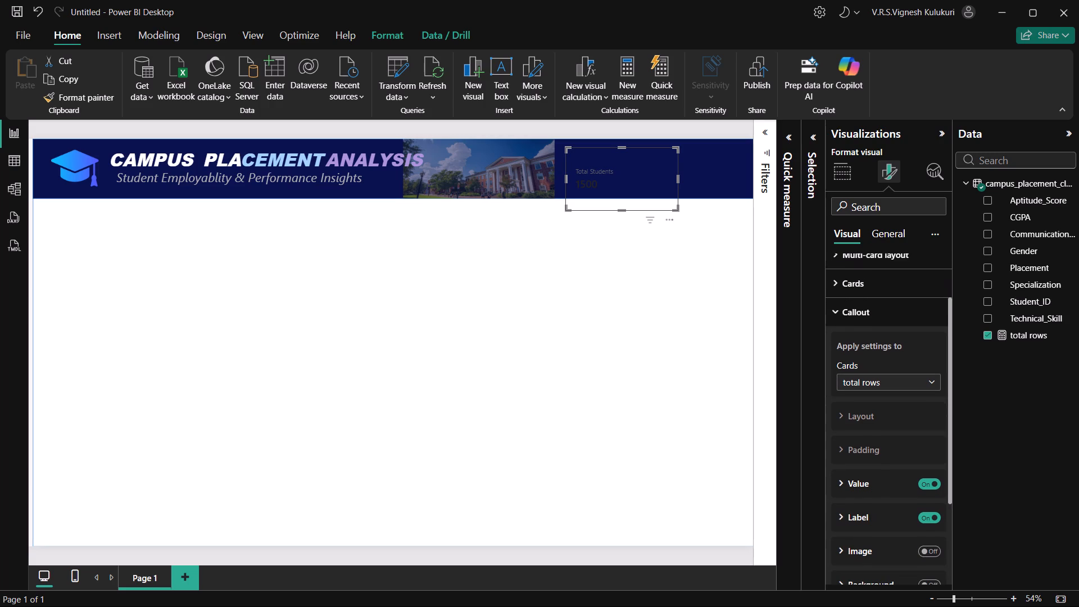
{"action": "left_click", "coordinate": [859, 487]}
{"action": "scroll", "coordinate": [859, 487], "scroll_direction": "down", "scroll_amount": 1}
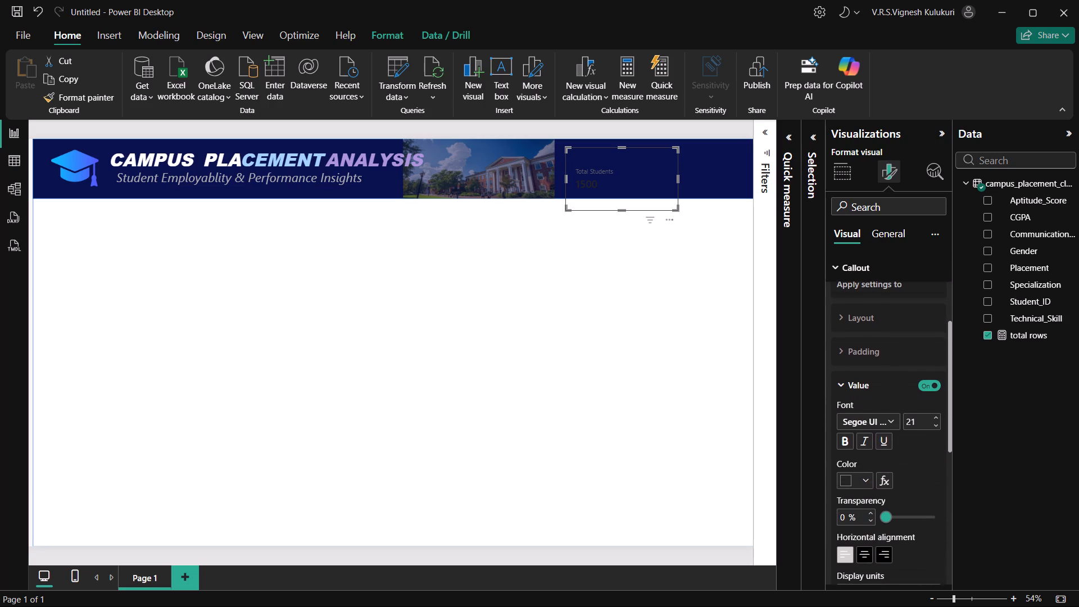
{"action": "left_click", "coordinate": [860, 482]}
{"action": "left_click", "coordinate": [889, 391]}
{"action": "left_click", "coordinate": [920, 421]}
{"action": "key", "text": "BackSpace"}
{"action": "type", "text": "25"}
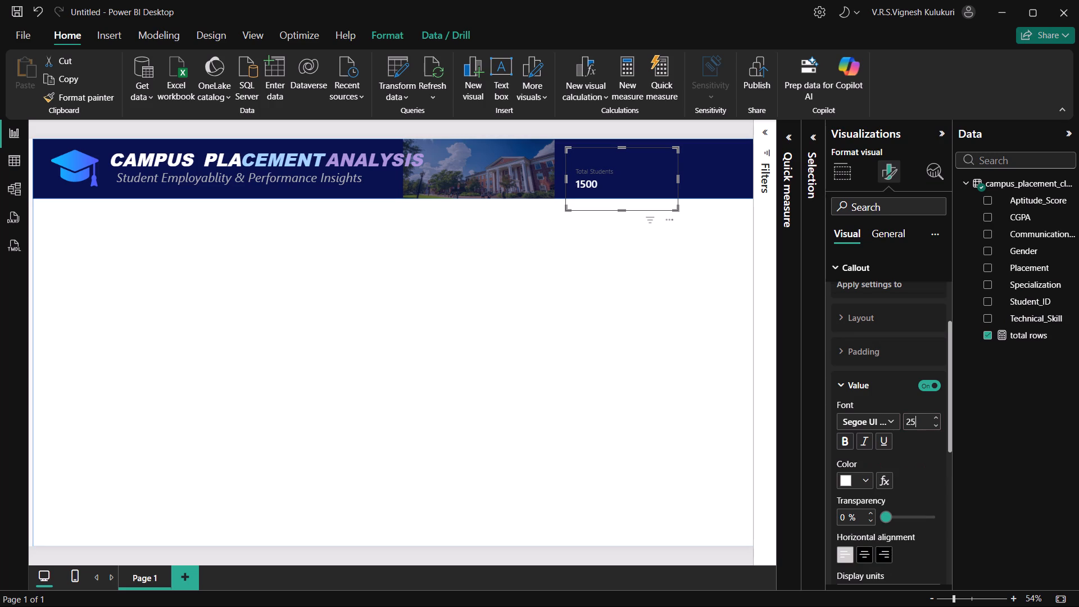
{"action": "key", "text": "Return"}
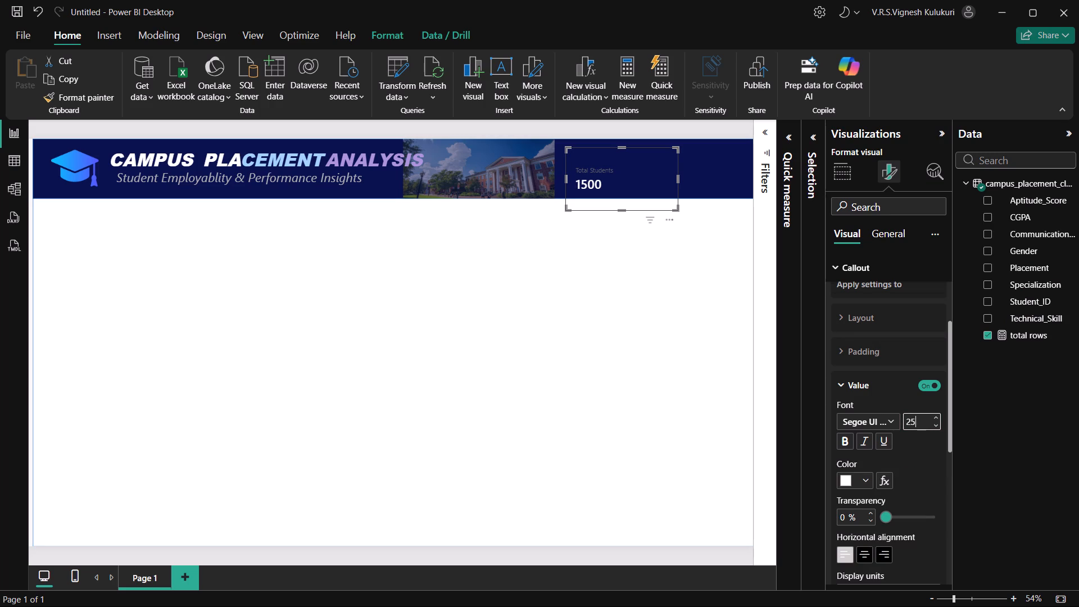
Set the callout label of the Total Students card to white (#FFFFFF) with font size 15.
{"action": "left_click", "coordinate": [854, 385]}
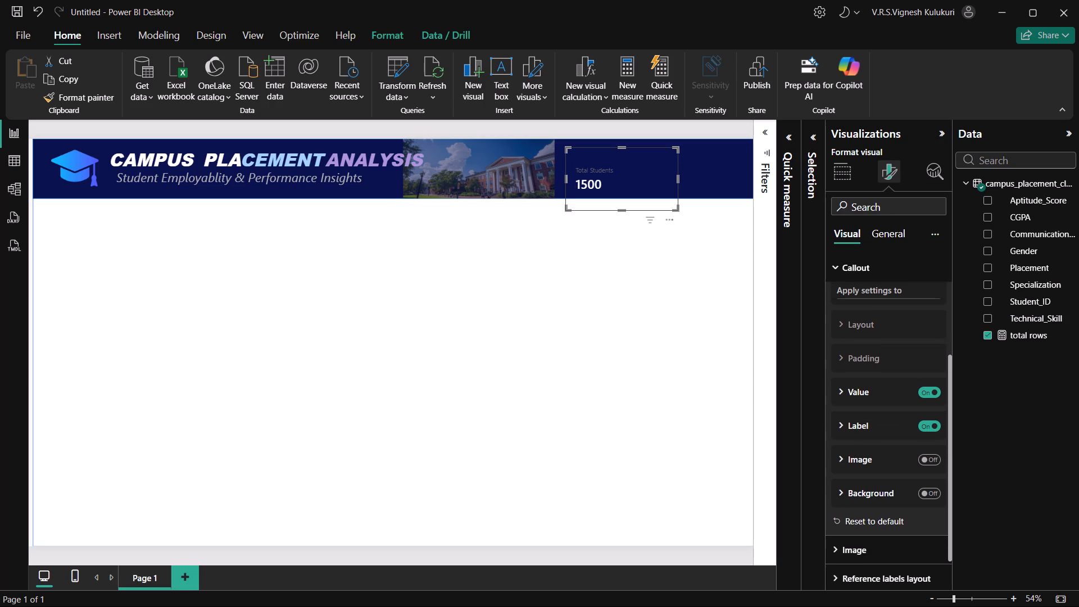
{"action": "left_click", "coordinate": [847, 424]}
{"action": "scroll", "coordinate": [847, 424], "scroll_direction": "down", "scroll_amount": 1}
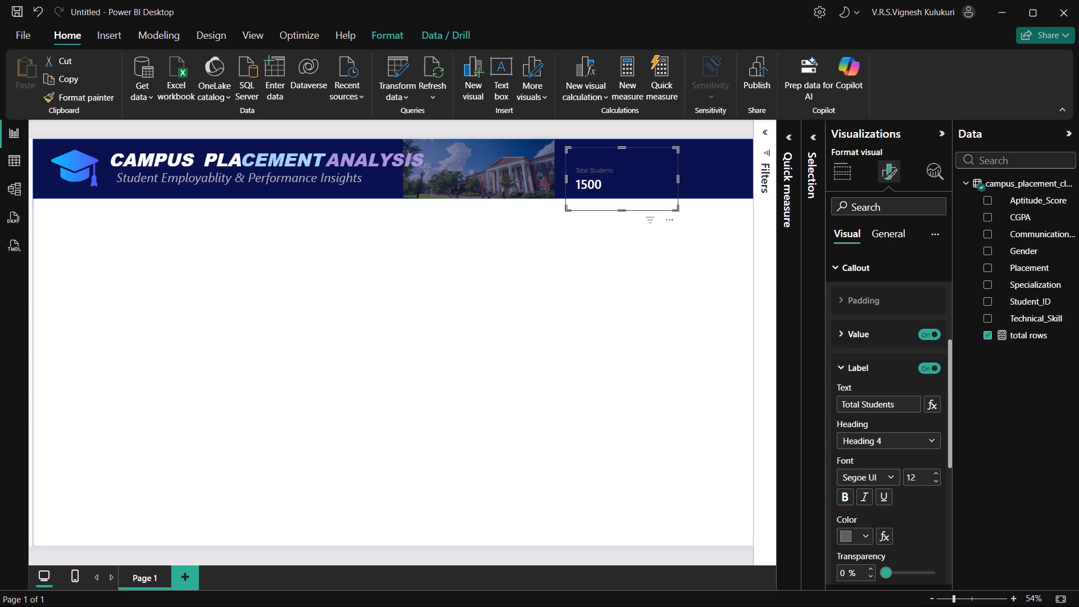
{"action": "left_click", "coordinate": [859, 536]}
{"action": "left_click", "coordinate": [857, 446]}
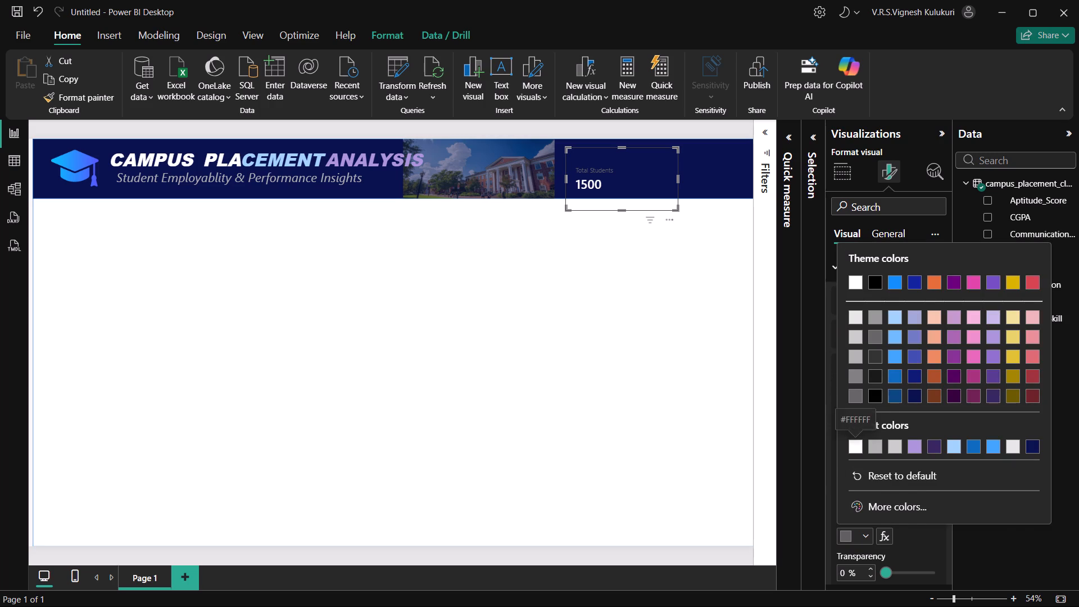
{"action": "left_click", "coordinate": [921, 479]}
{"action": "key", "text": "BackSpace"}
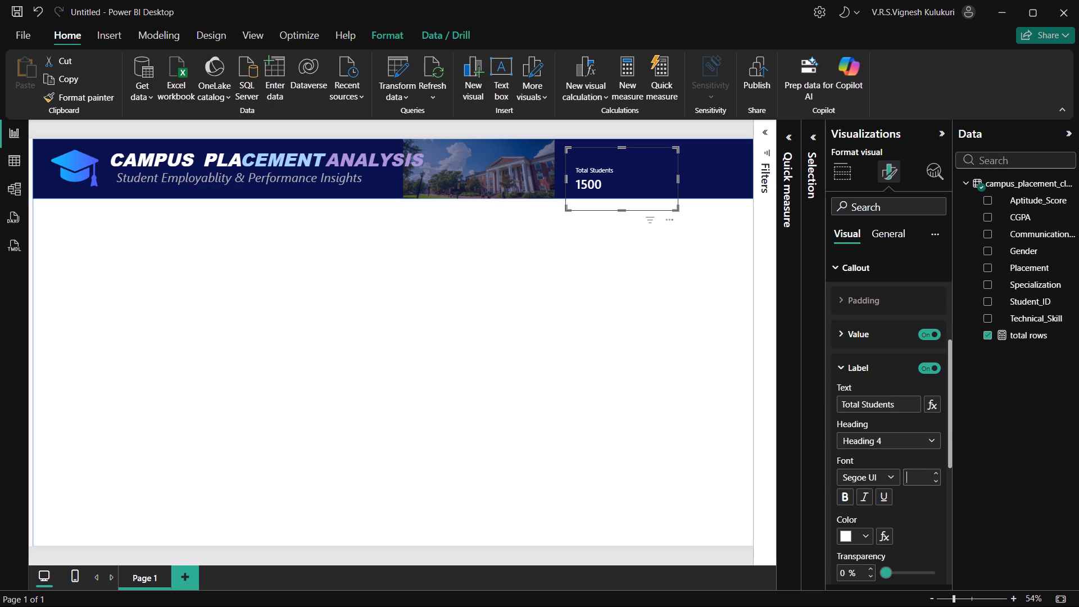
{"action": "type", "text": "15"}
{"action": "key", "text": "Return"}
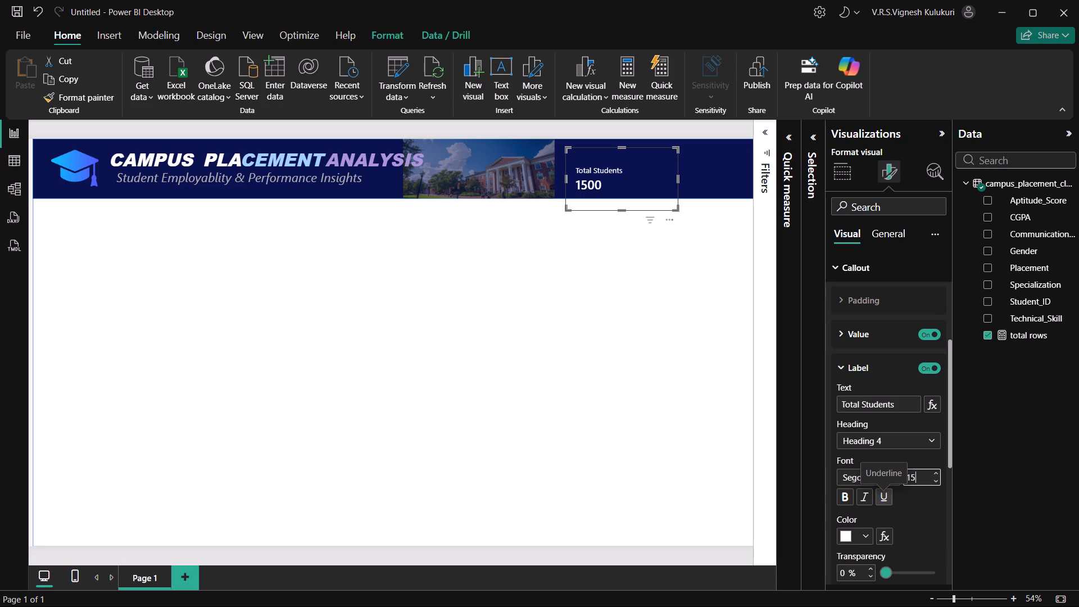
{"action": "left_click", "coordinate": [567, 554]}
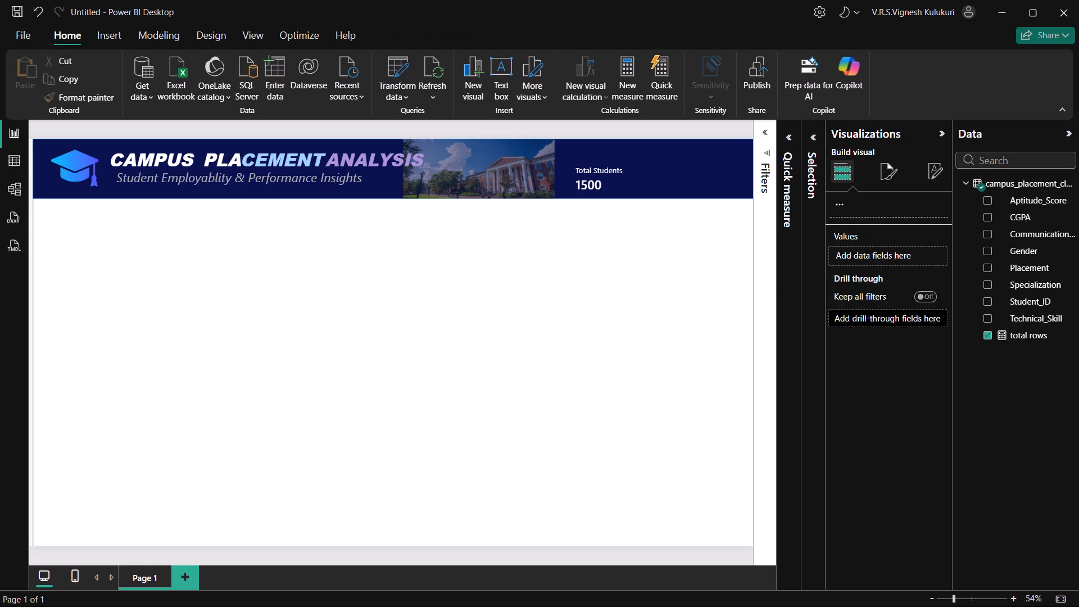
Move the Total Students card up and farther right of the campus photo in the header banner, checking the reference image.
{"action": "left_click", "coordinate": [603, 174]}
{"action": "left_click_drag", "start_coordinate": [603, 174], "coordinate": [604, 171]}
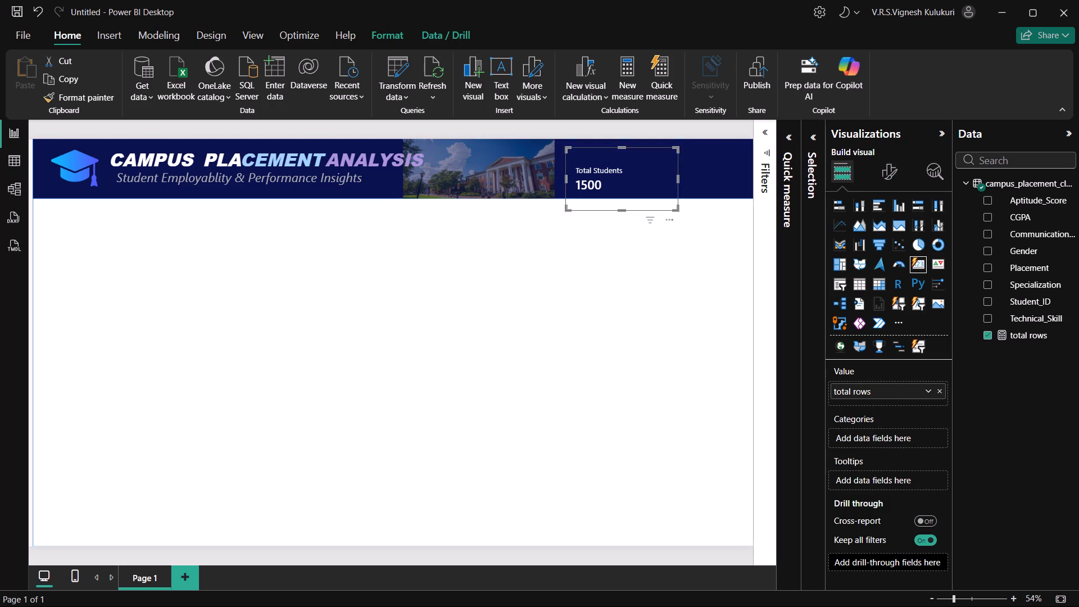
{"action": "left_click_drag", "start_coordinate": [604, 171], "coordinate": [622, 159]}
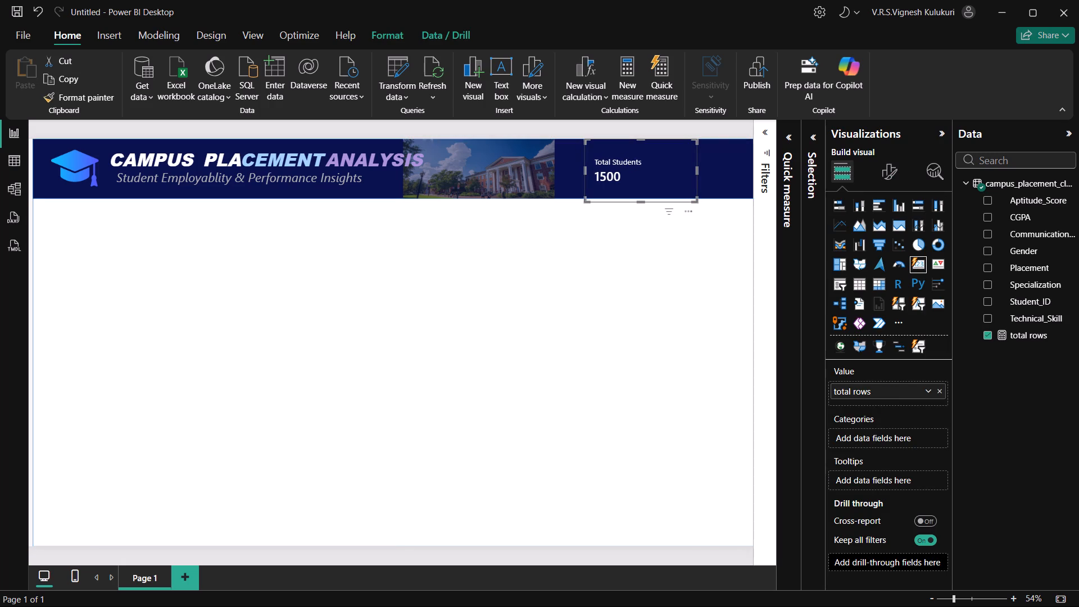
{"action": "key", "text": "alt+Tab"}
{"action": "key", "text": "alt+Tab"}
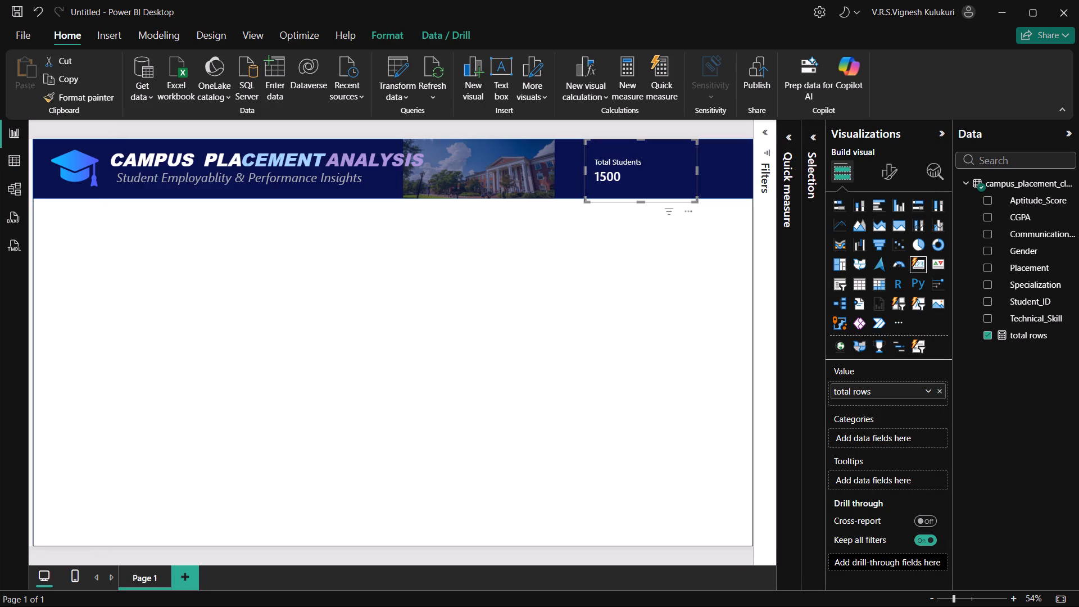
{"action": "left_click_drag", "start_coordinate": [616, 171], "coordinate": [628, 170]}
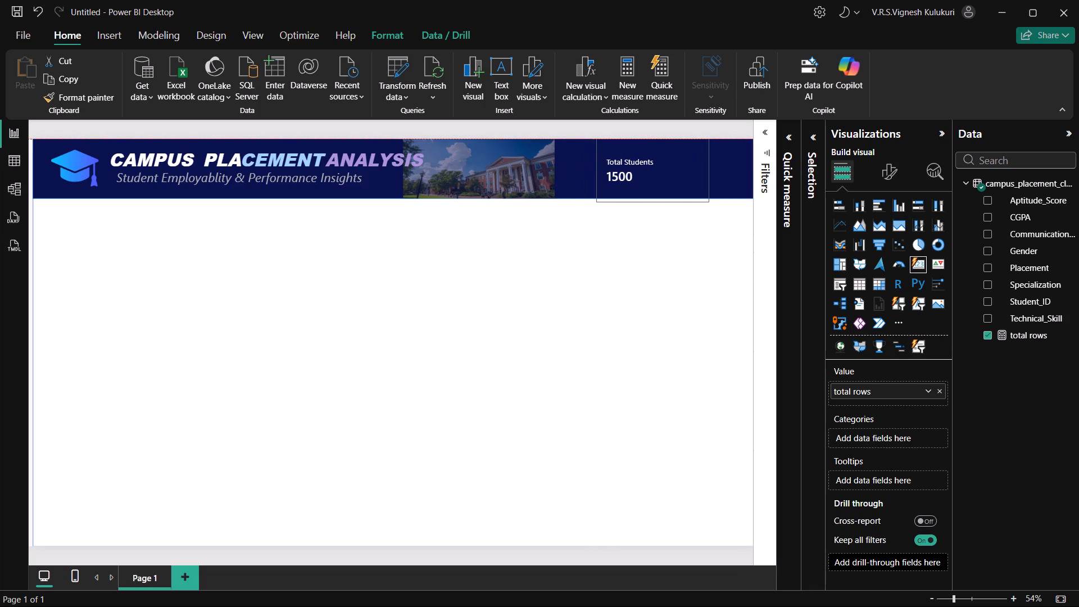
{"action": "left_click_drag", "start_coordinate": [628, 170], "coordinate": [627, 170]}
{"action": "left_click", "coordinate": [474, 553]}
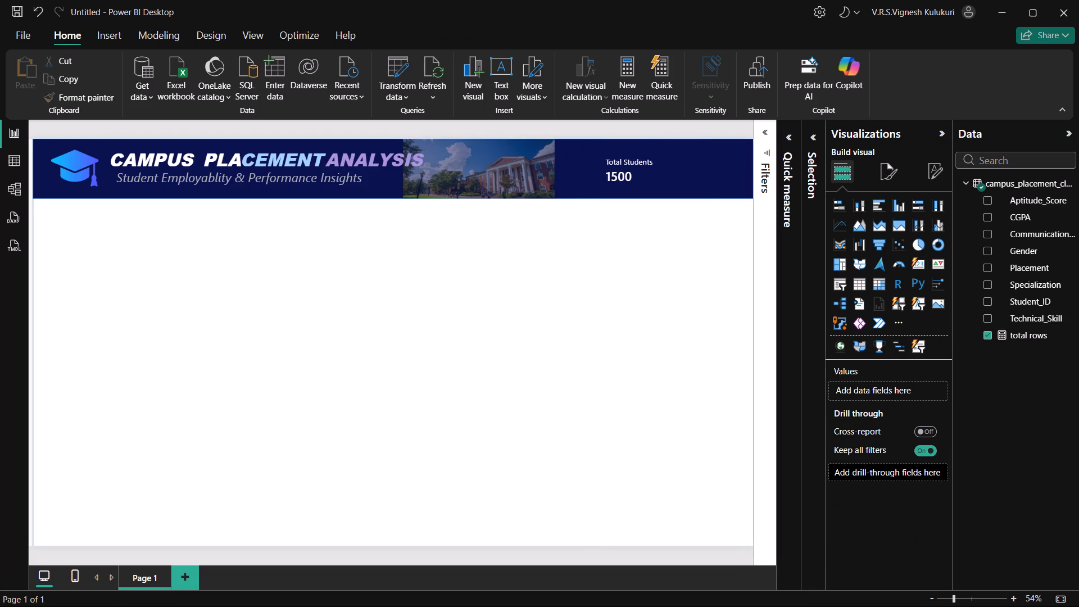
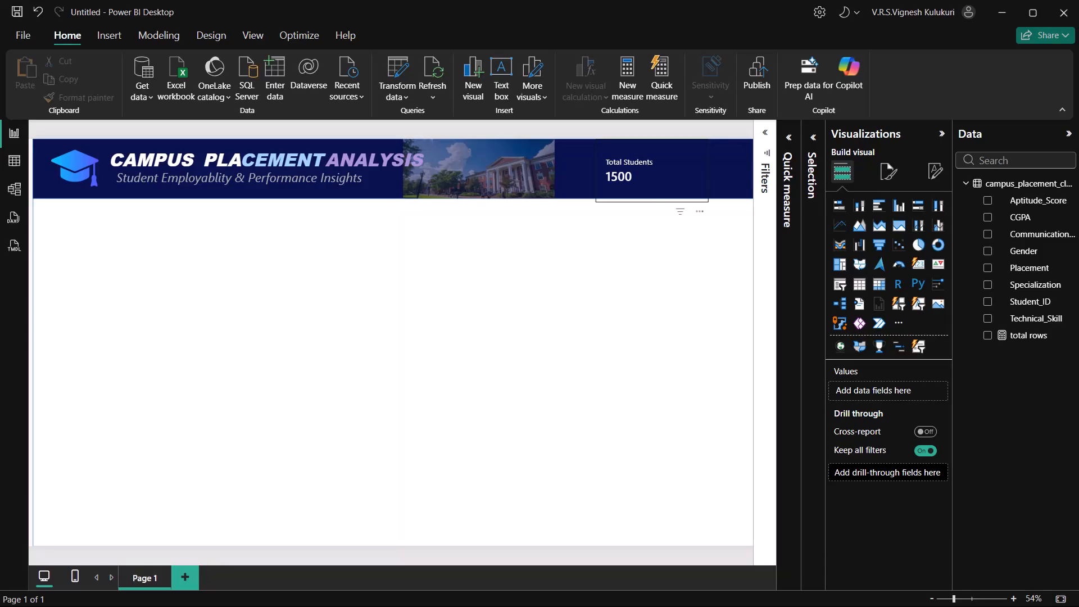
Make the callout label of the Total Students card bold.
{"action": "left_click", "coordinate": [620, 180]}
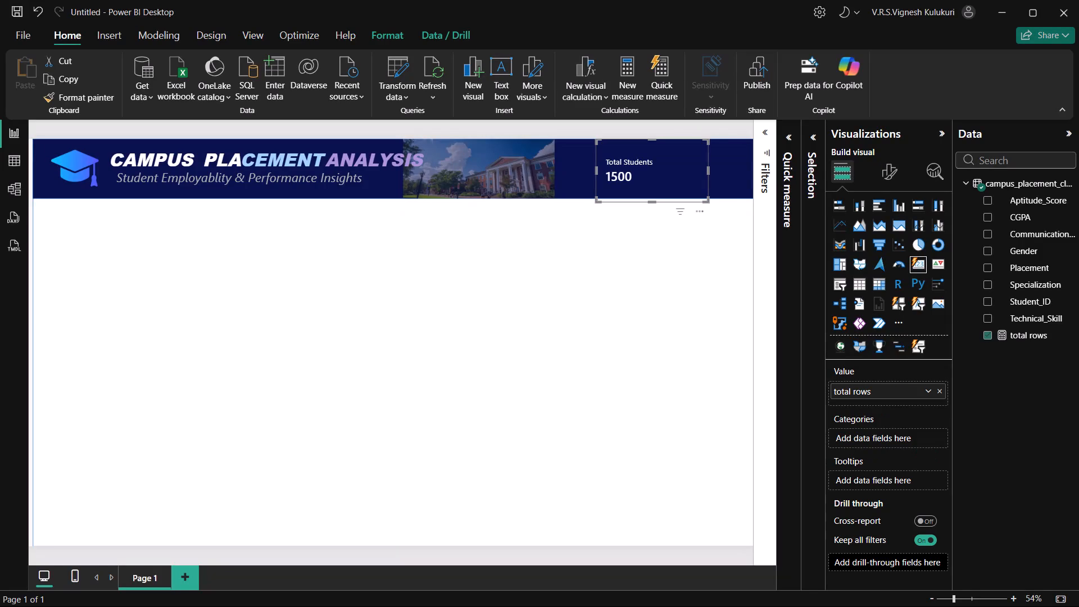
{"action": "left_click", "coordinate": [891, 174]}
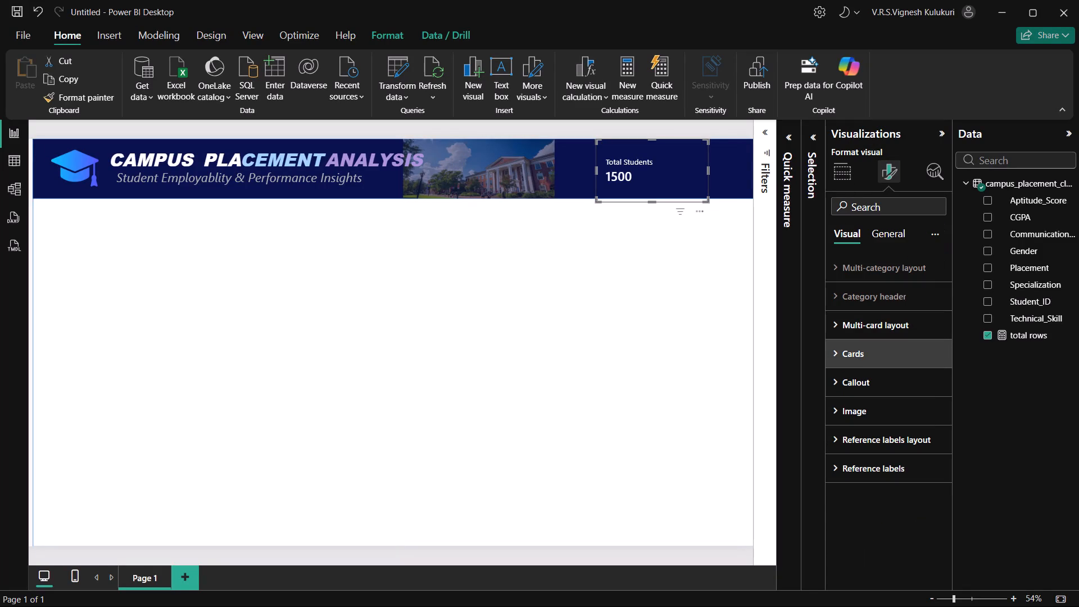
{"action": "left_click", "coordinate": [843, 350]}
{"action": "double_click", "coordinate": [843, 350]}
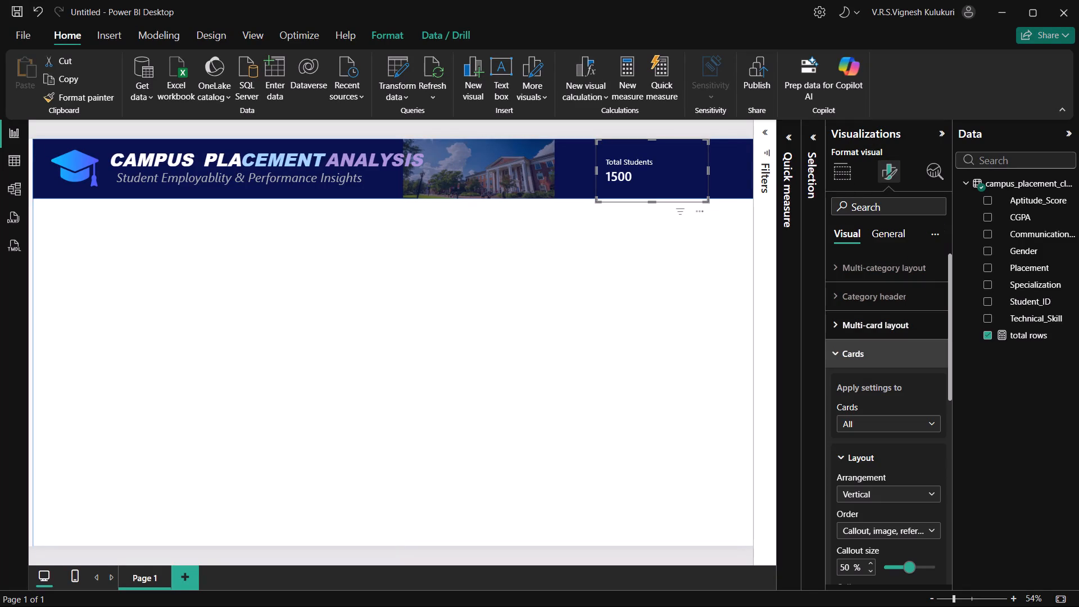
{"action": "left_click", "coordinate": [843, 350]}
{"action": "left_click", "coordinate": [849, 378]}
{"action": "scroll", "coordinate": [849, 378], "scroll_direction": "down", "scroll_amount": 2}
{"action": "scroll", "coordinate": [869, 433], "scroll_direction": "down", "scroll_amount": 2}
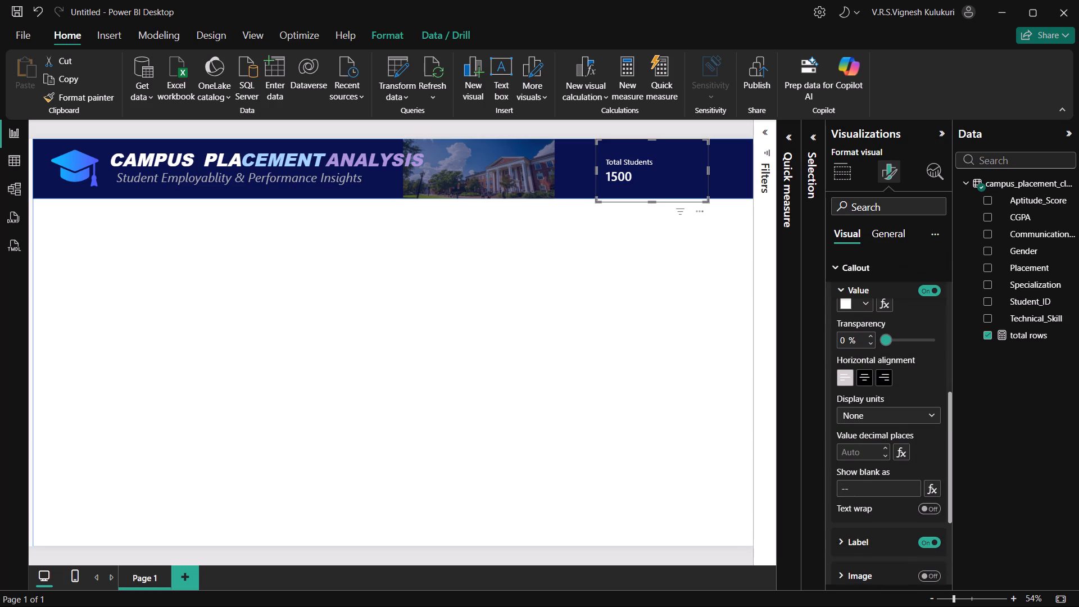
{"action": "left_click", "coordinate": [853, 537]}
{"action": "scroll", "coordinate": [853, 537], "scroll_direction": "down", "scroll_amount": 2}
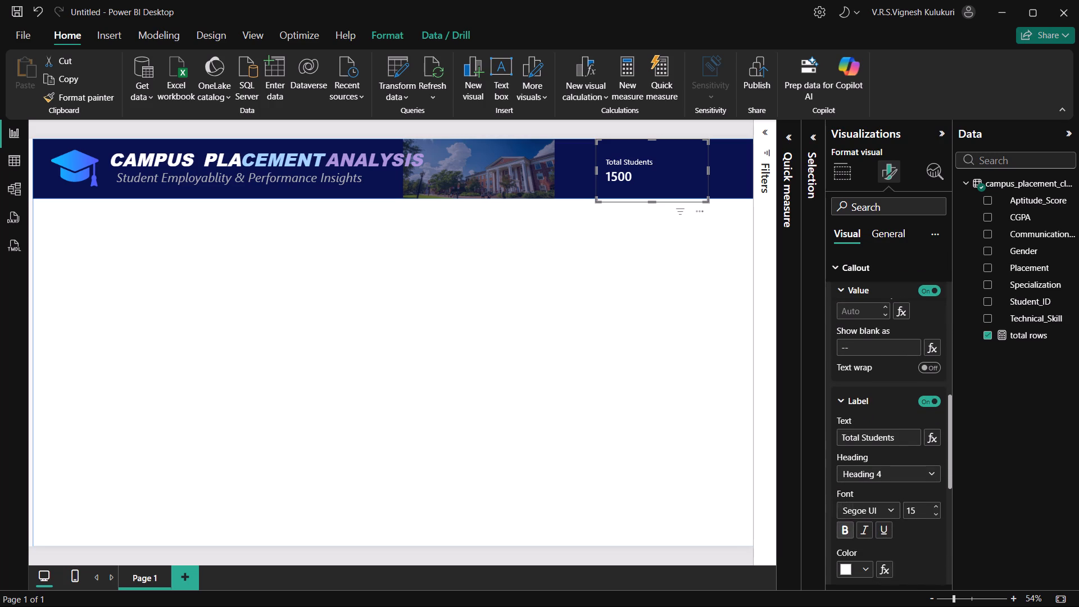
{"action": "left_click", "coordinate": [843, 533]}
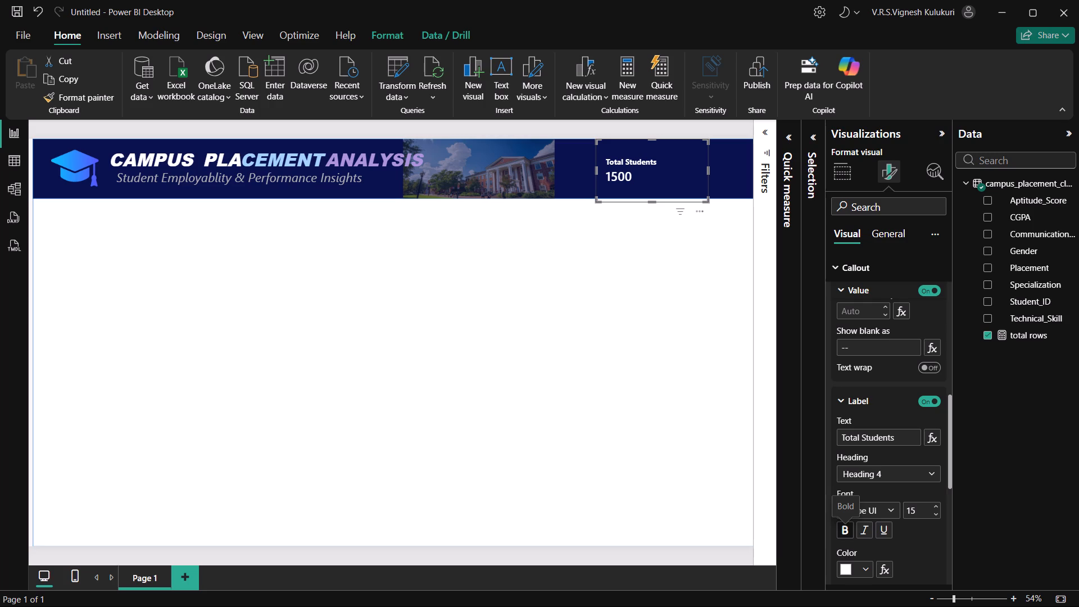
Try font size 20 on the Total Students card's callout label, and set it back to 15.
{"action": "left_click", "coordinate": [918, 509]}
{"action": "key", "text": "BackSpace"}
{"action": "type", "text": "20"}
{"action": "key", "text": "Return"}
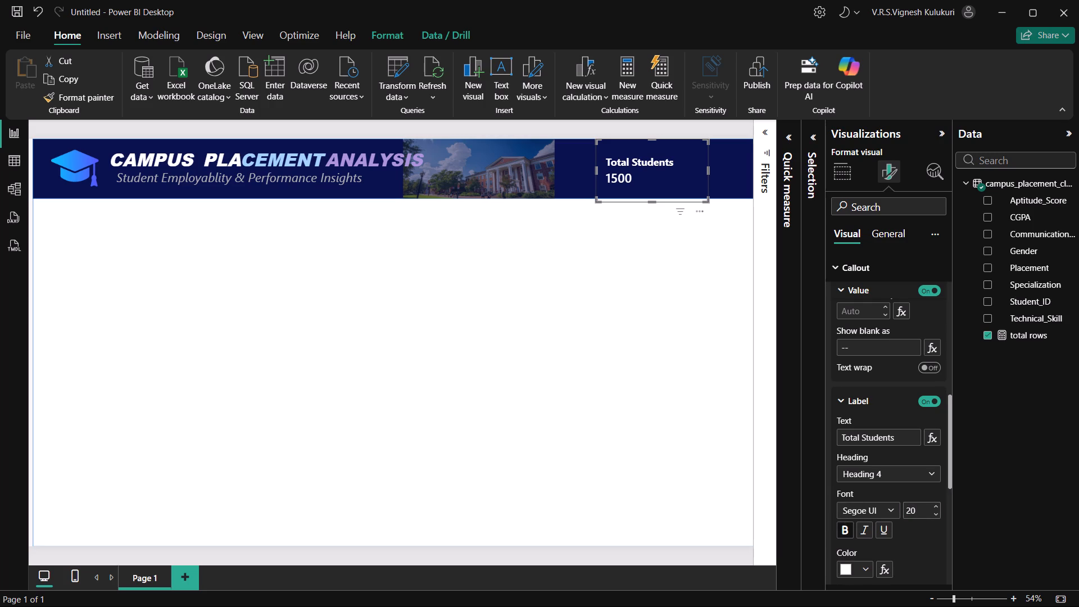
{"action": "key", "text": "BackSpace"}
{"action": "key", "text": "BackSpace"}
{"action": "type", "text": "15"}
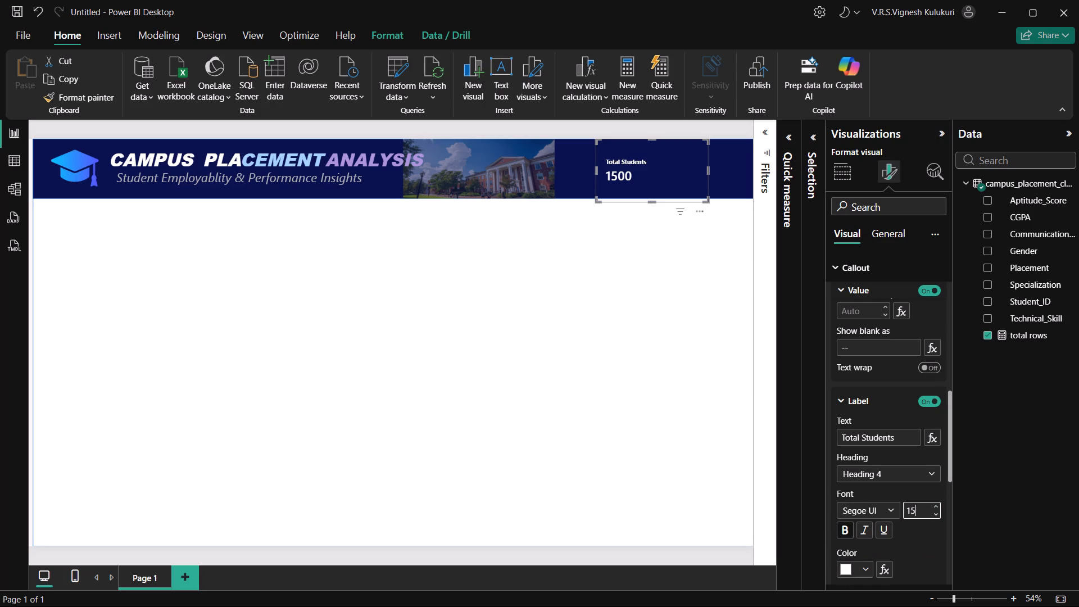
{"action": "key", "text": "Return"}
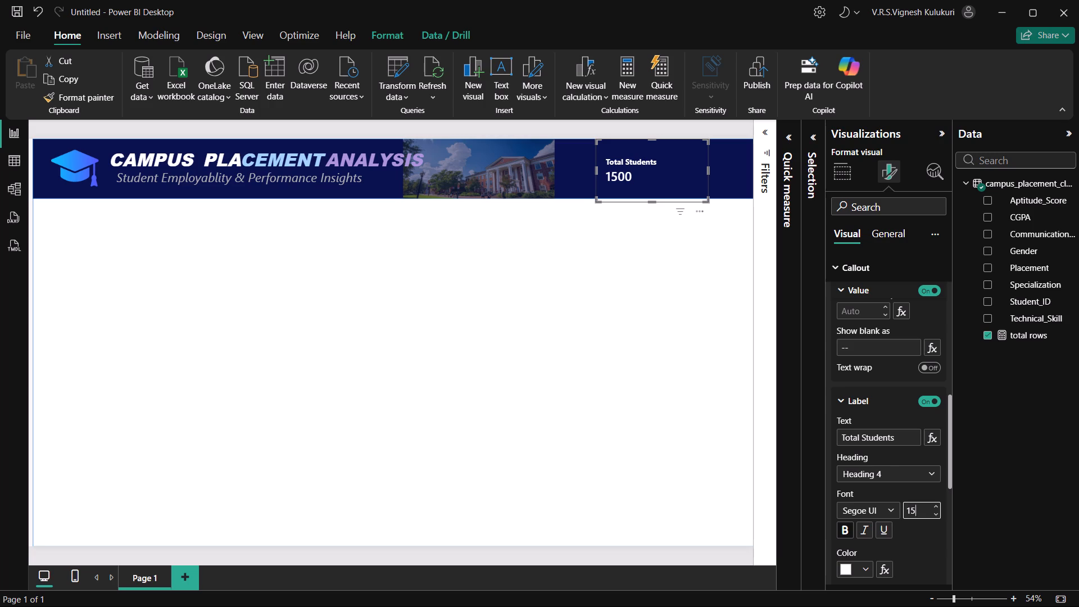
Deselect the Total Students card and compare the header banner with the reference dashboard image.
{"action": "left_click", "coordinate": [762, 554]}
{"action": "left_click", "coordinate": [6, 445]}
{"action": "left_click", "coordinate": [452, 576]}
{"action": "left_click", "coordinate": [672, 289]}
{"action": "left_click", "coordinate": [755, 299]}
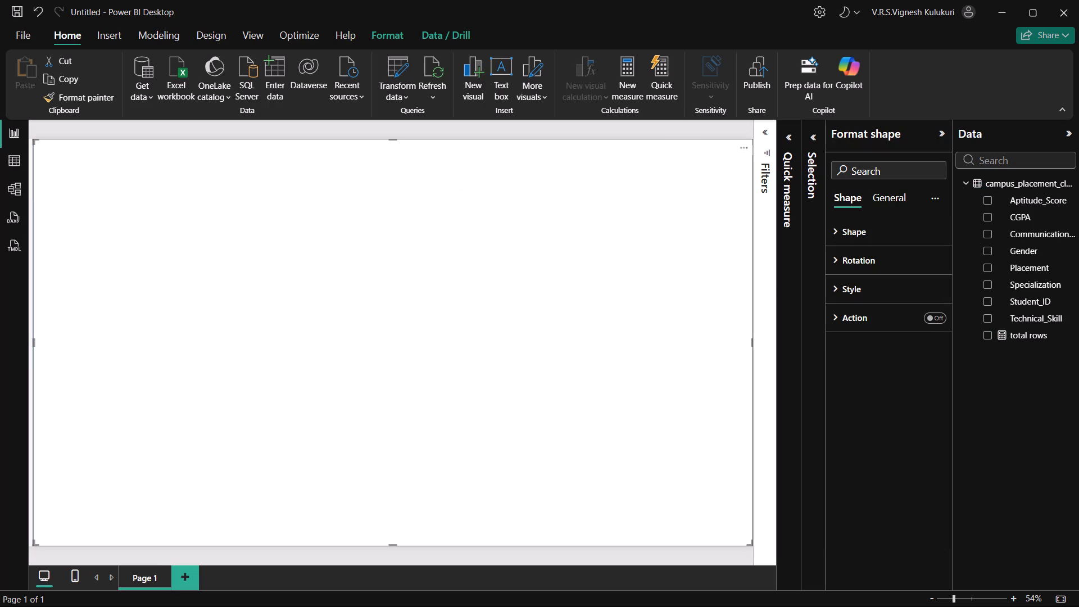
{"action": "left_click", "coordinate": [602, 551]}
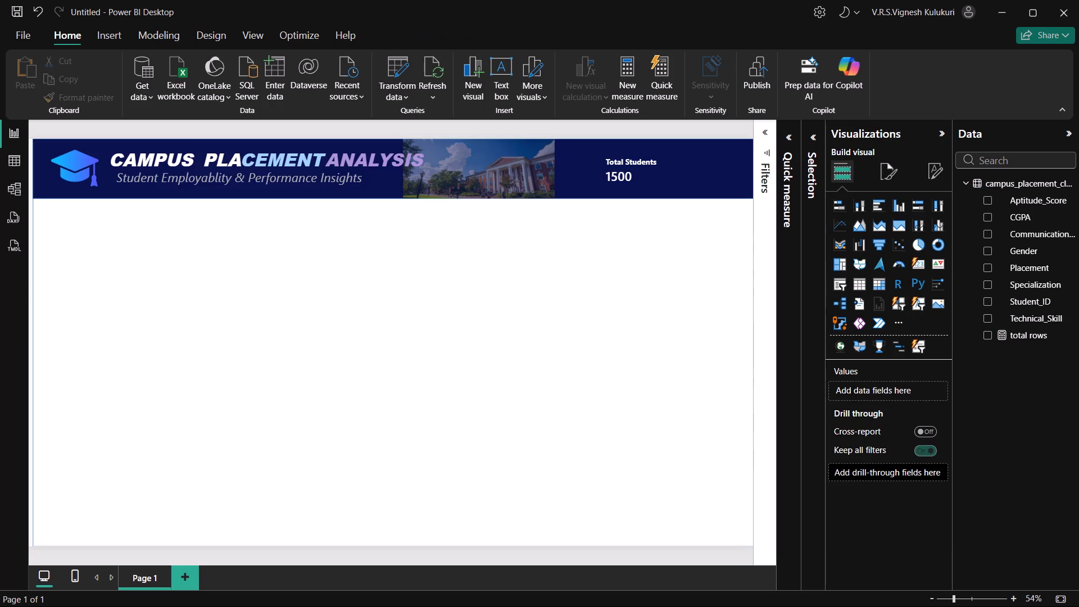
{"action": "key", "text": "alt+Tab"}
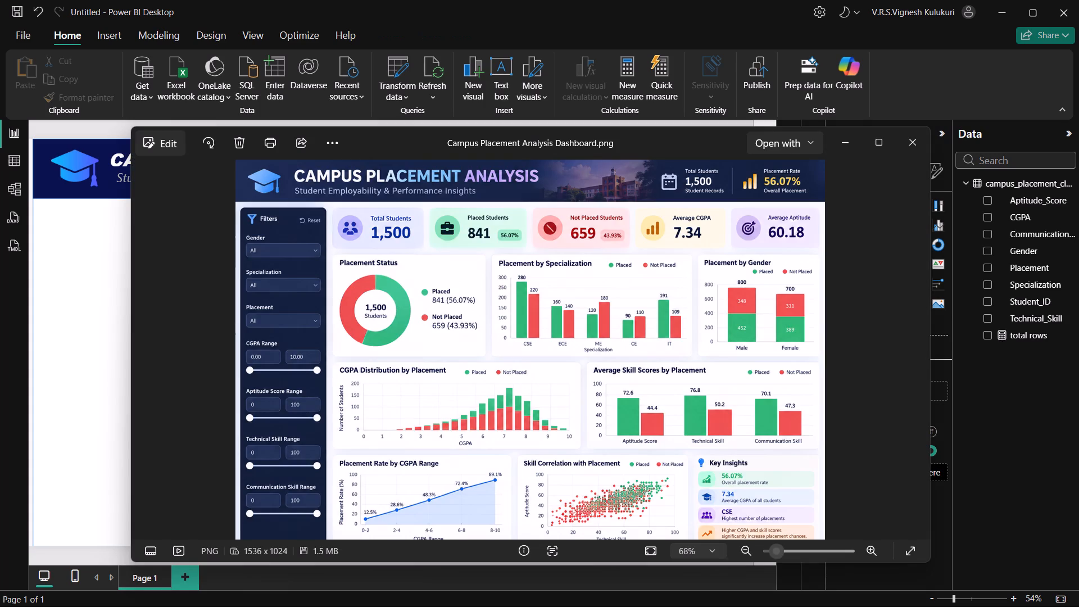
{"action": "key", "text": "alt+Tab"}
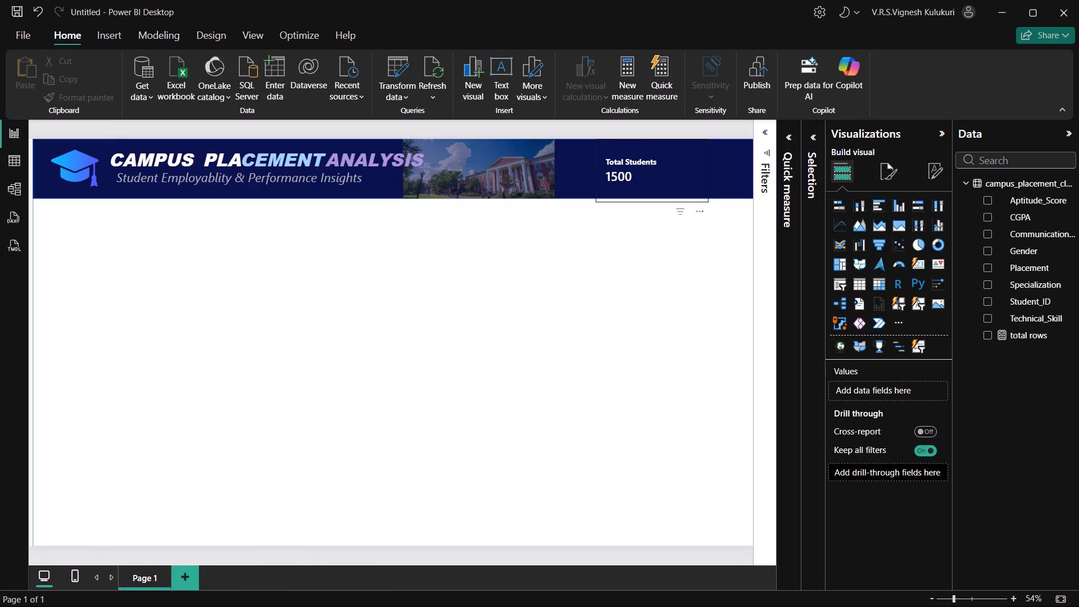
Turn on the accent bar of the Total Students card, with position Right and white color.
{"action": "left_click", "coordinate": [625, 179]}
{"action": "left_click", "coordinate": [888, 174]}
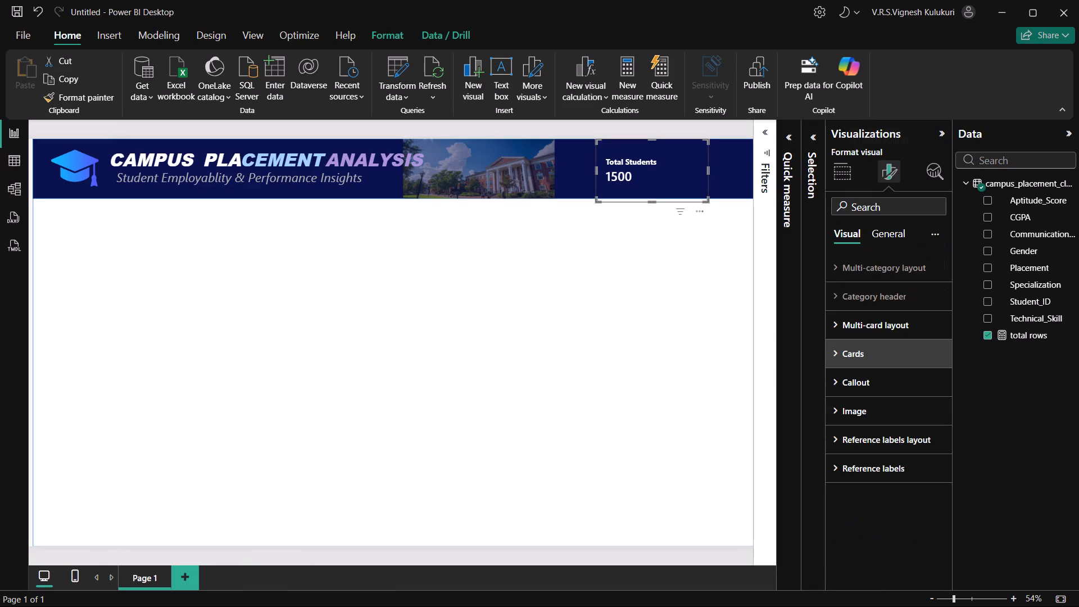
{"action": "left_click", "coordinate": [842, 356]}
{"action": "scroll", "coordinate": [874, 452], "scroll_direction": "down", "scroll_amount": 4}
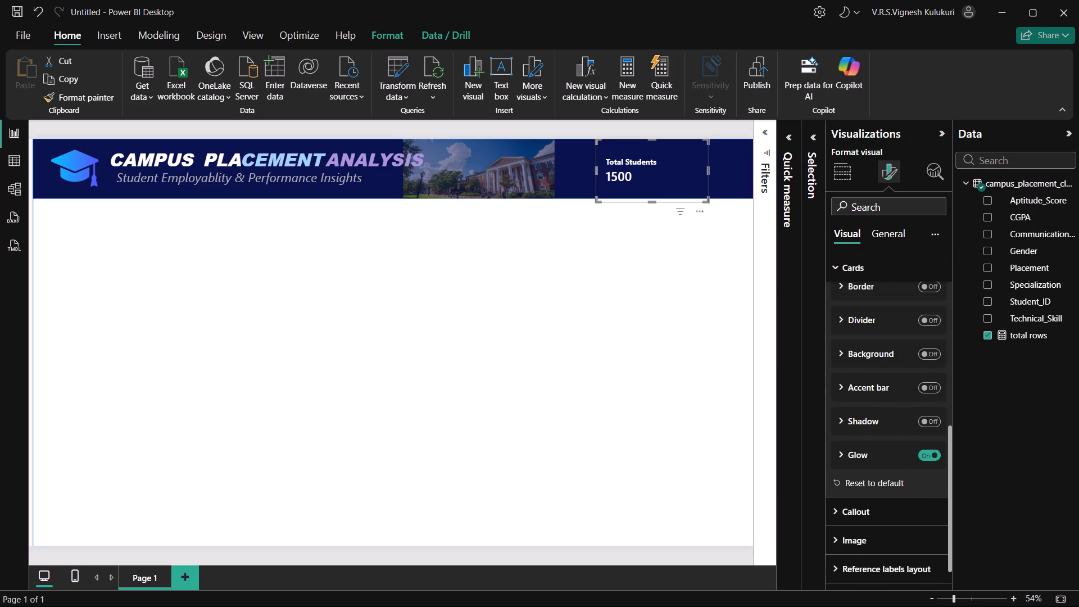
{"action": "left_click", "coordinate": [927, 391]}
{"action": "left_click", "coordinate": [846, 383]}
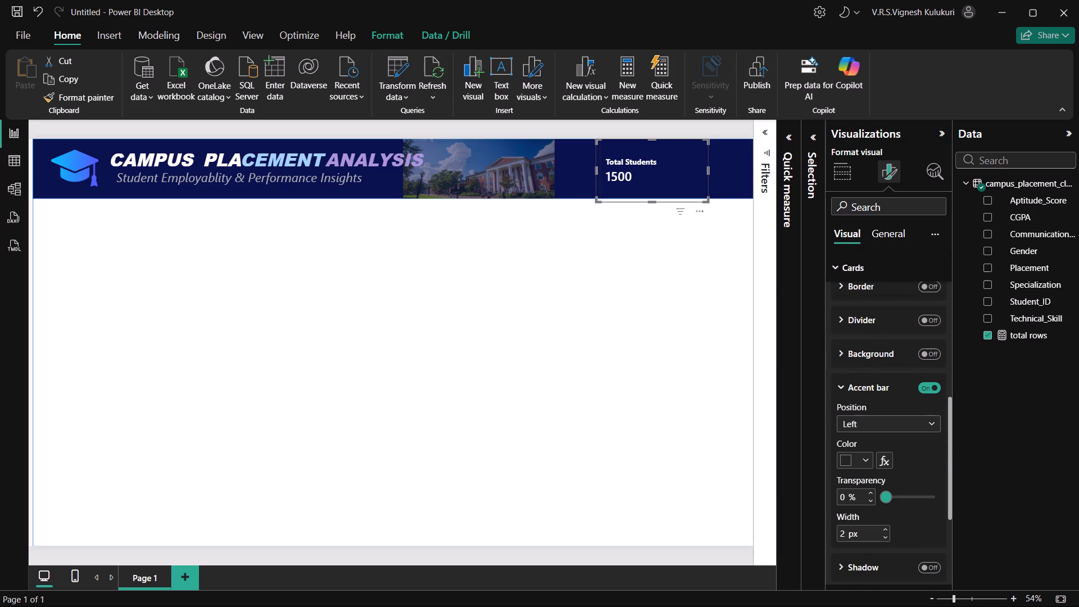
{"action": "left_click", "coordinate": [865, 424]}
{"action": "left_click", "coordinate": [858, 453]}
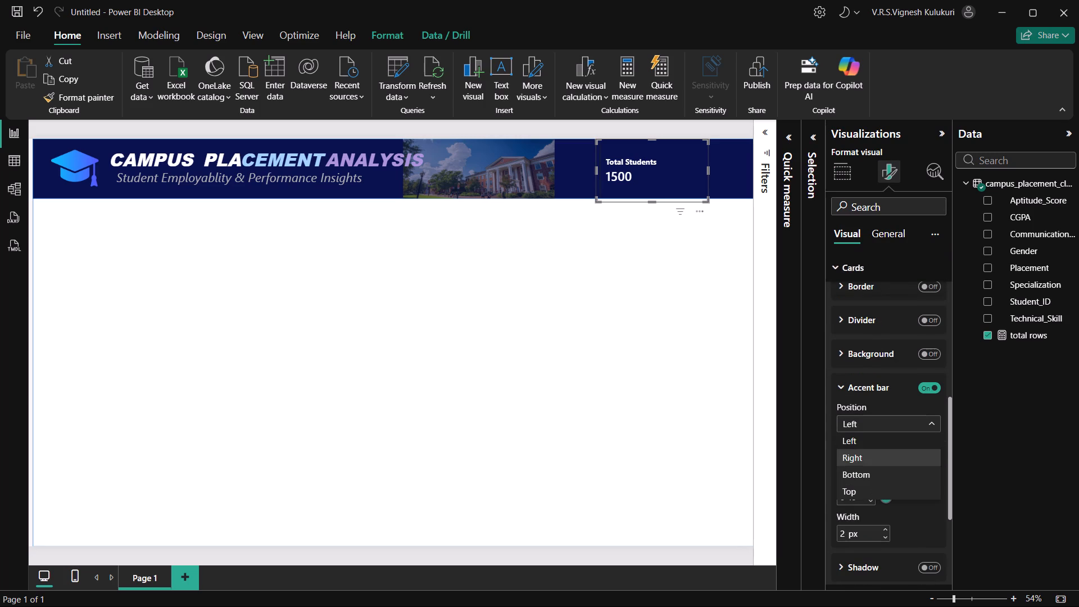
{"action": "left_click", "coordinate": [862, 465]}
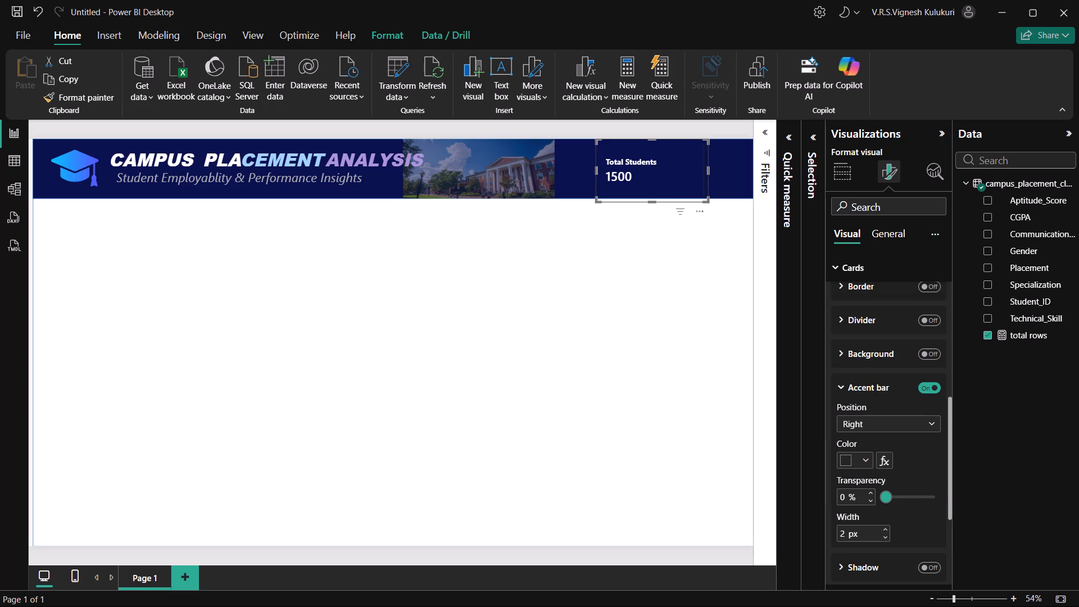
{"action": "left_click", "coordinate": [858, 373]}
Try a 4 px width for the Total Students card's accent bar, and reduce it to 0 px.
{"action": "left_click", "coordinate": [845, 534]}
{"action": "key", "text": "BackSpace"}
{"action": "key", "text": "4"}
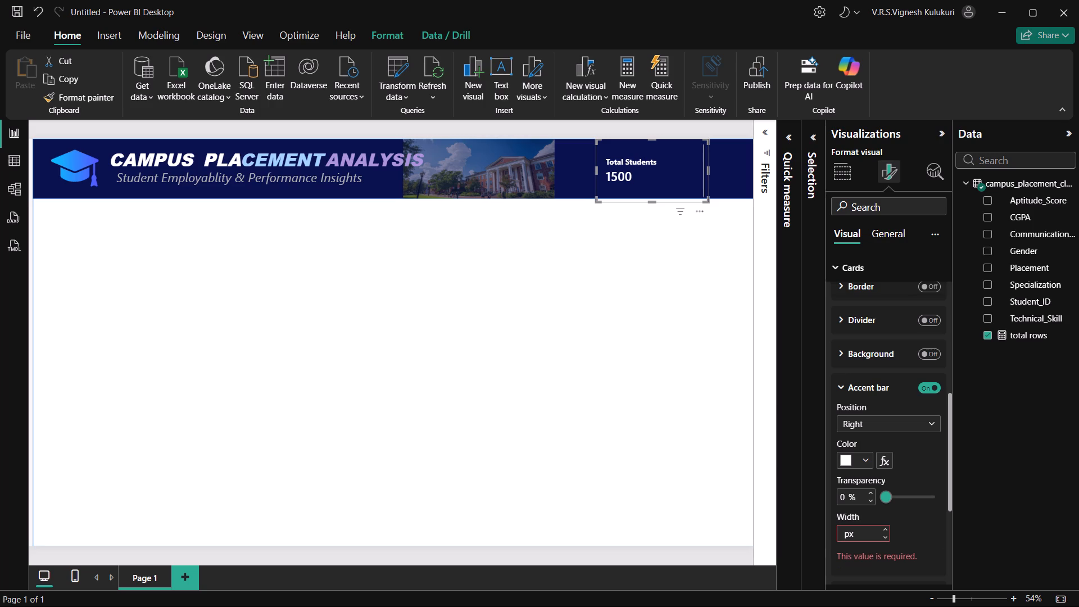
{"action": "scroll", "coordinate": [816, 551], "scroll_direction": "down", "scroll_amount": 1}
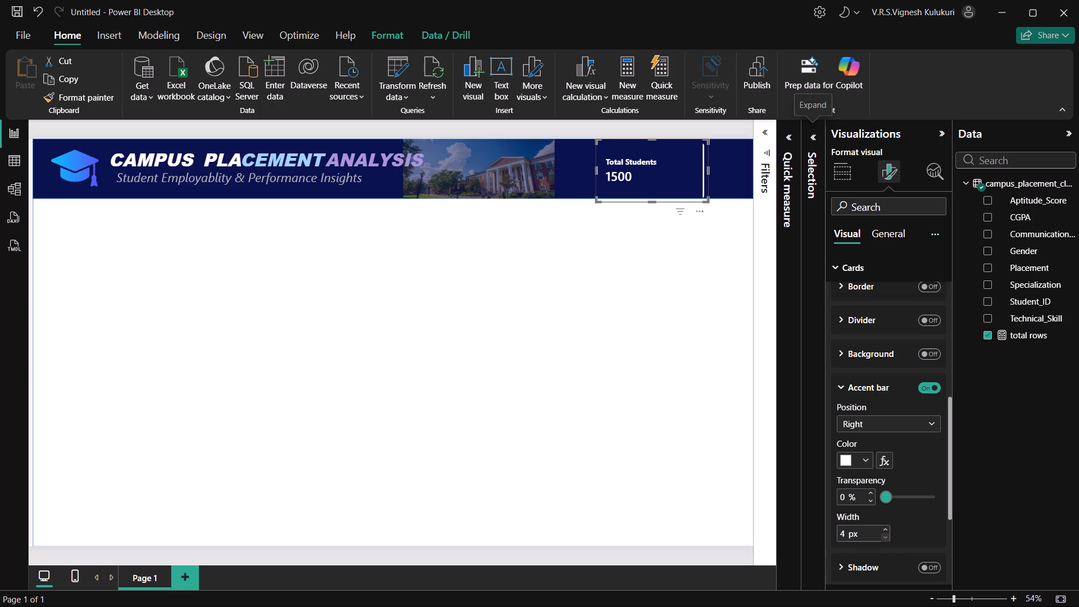
{"action": "scroll", "coordinate": [882, 535], "scroll_direction": "down", "scroll_amount": 1}
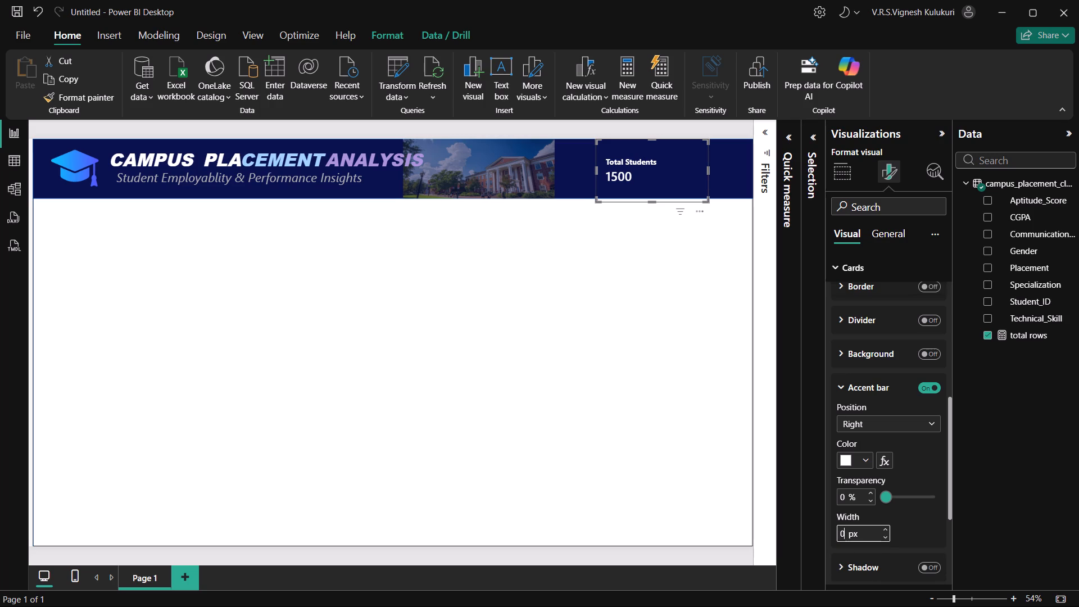
{"action": "left_click", "coordinate": [618, 554]}
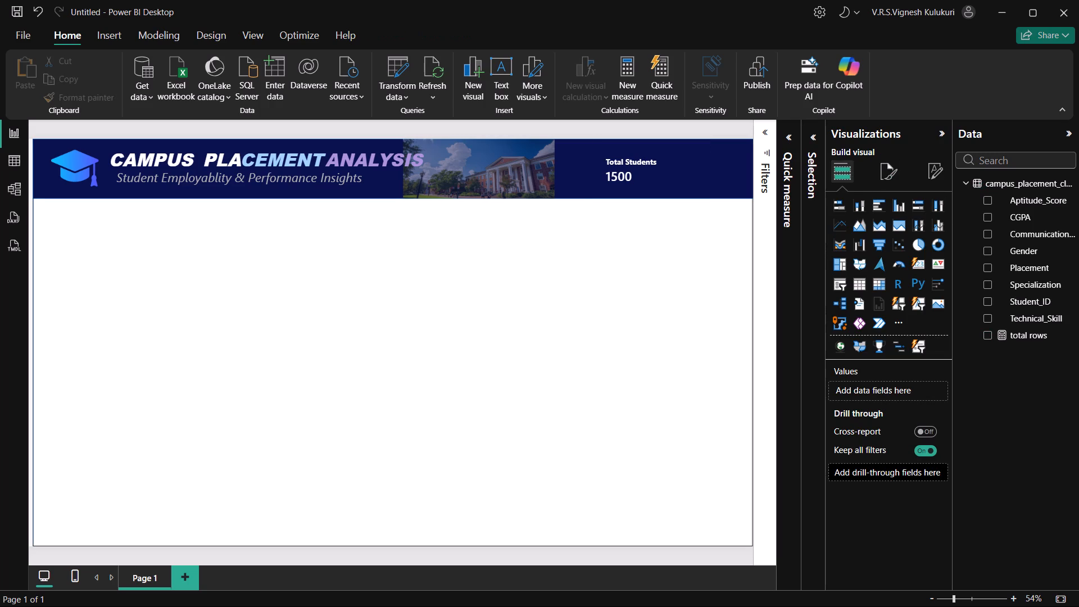
{"action": "left_click", "coordinate": [64, 559]}
Move the Total Students card slightly closer to the campus photo and narrow it from its right edge.
{"action": "left_click", "coordinate": [645, 157]}
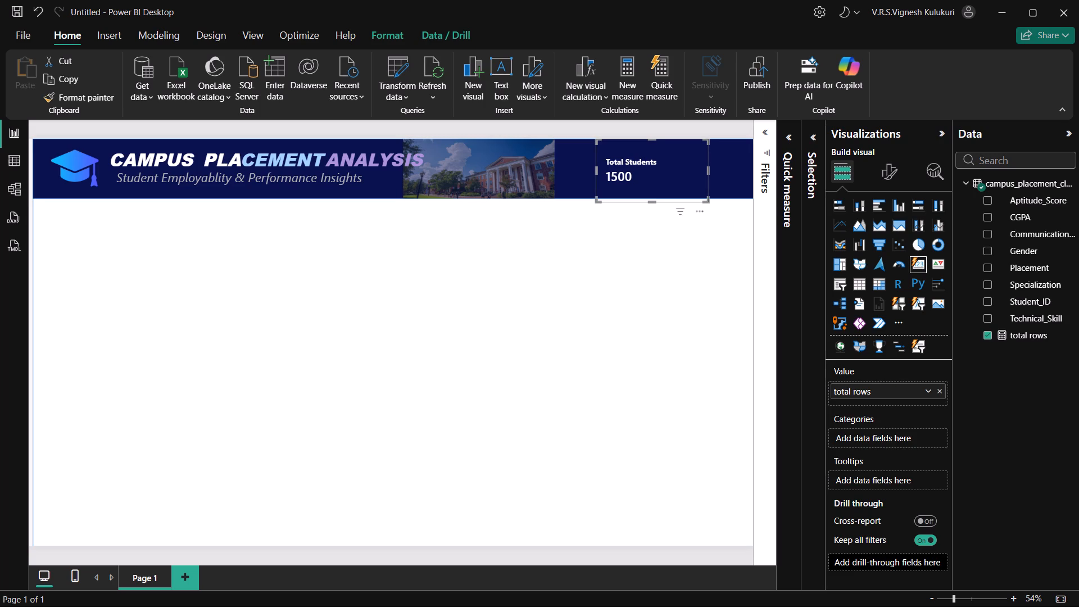
{"action": "left_click", "coordinate": [641, 558]}
{"action": "left_click", "coordinate": [628, 174]}
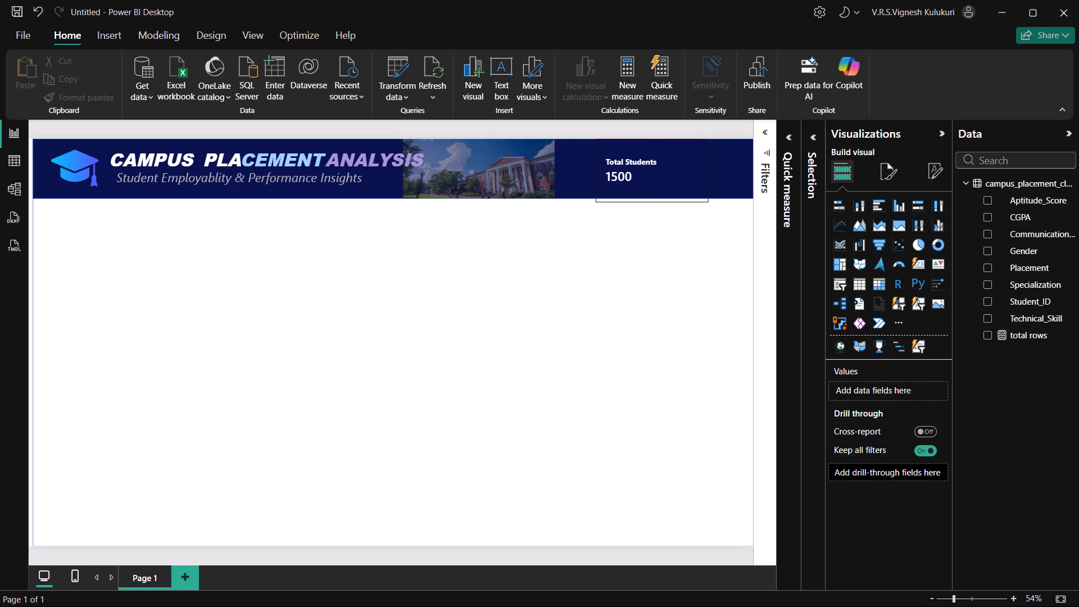
{"action": "left_click_drag", "start_coordinate": [628, 174], "coordinate": [620, 174]}
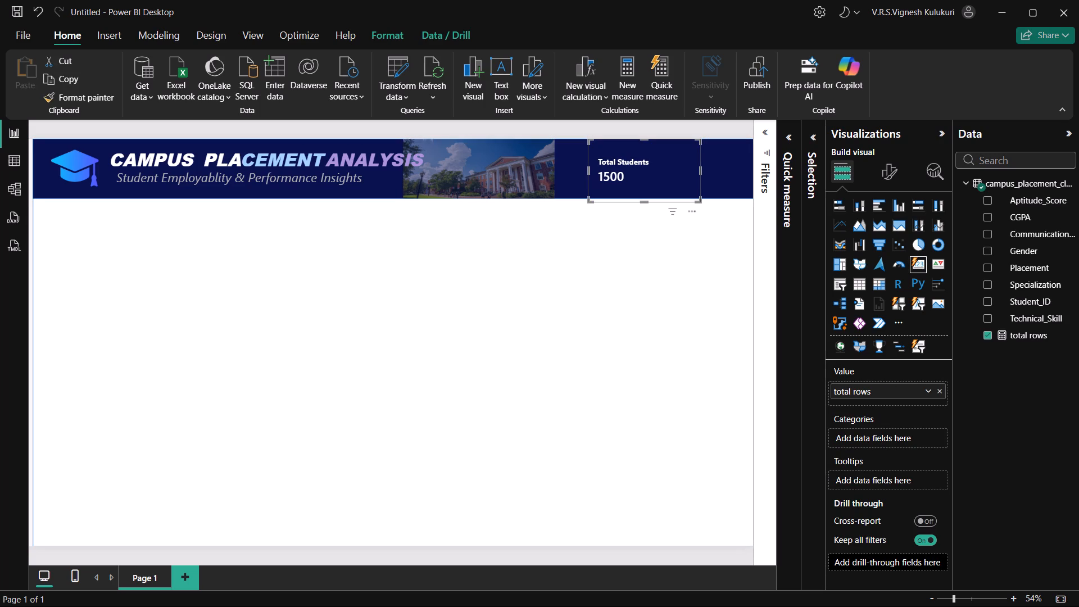
{"action": "left_click_drag", "start_coordinate": [700, 169], "coordinate": [669, 171]}
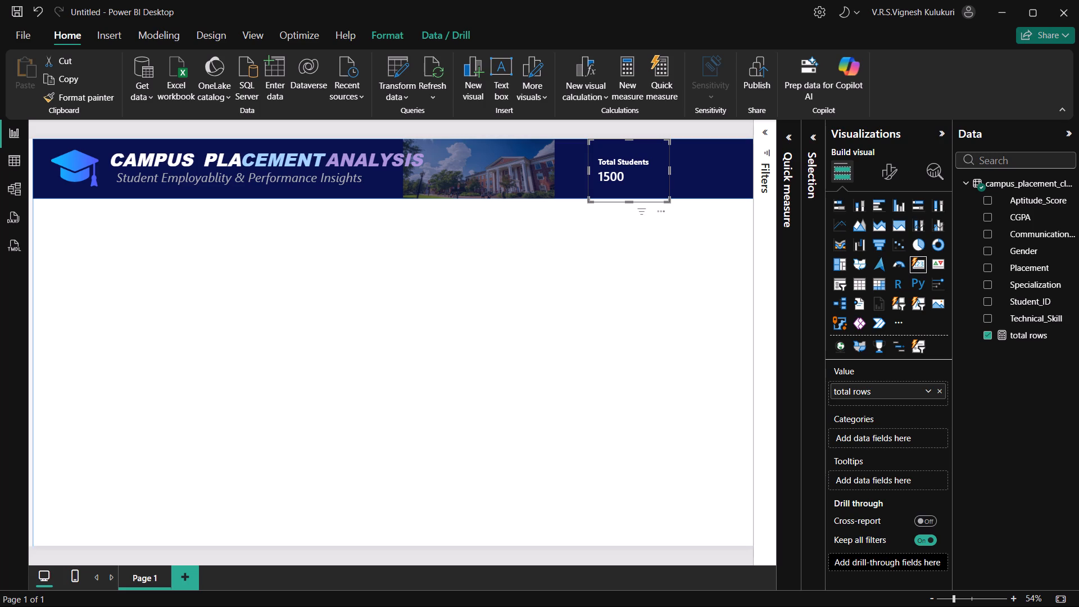
Set the width of the Total Students card's accent bar to 4 px.
{"action": "left_click", "coordinate": [885, 175]}
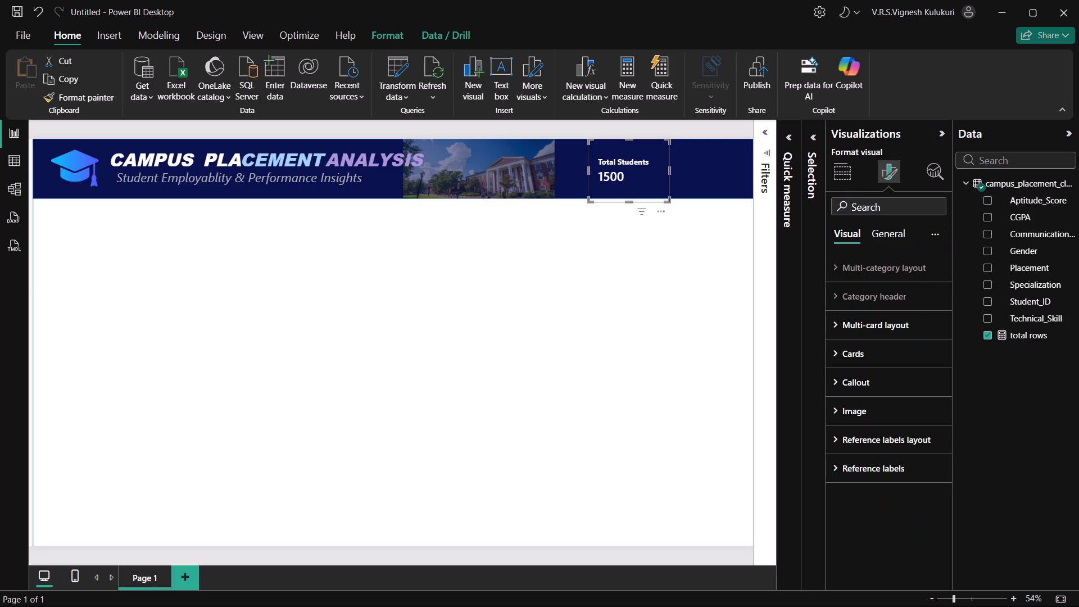
{"action": "left_click", "coordinate": [833, 346]}
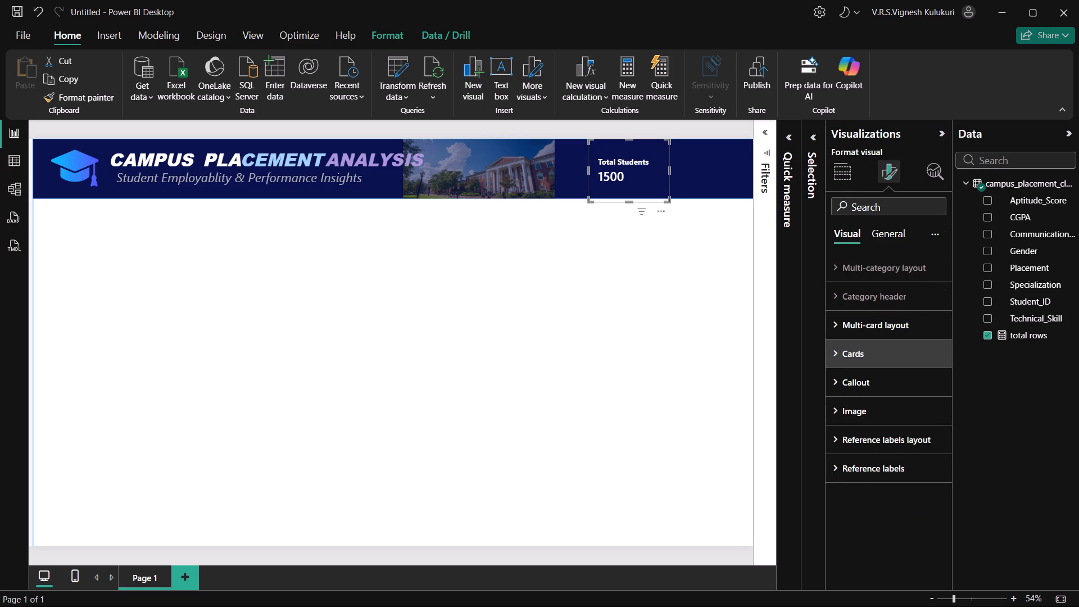
{"action": "scroll", "coordinate": [860, 482], "scroll_direction": "down", "scroll_amount": 4}
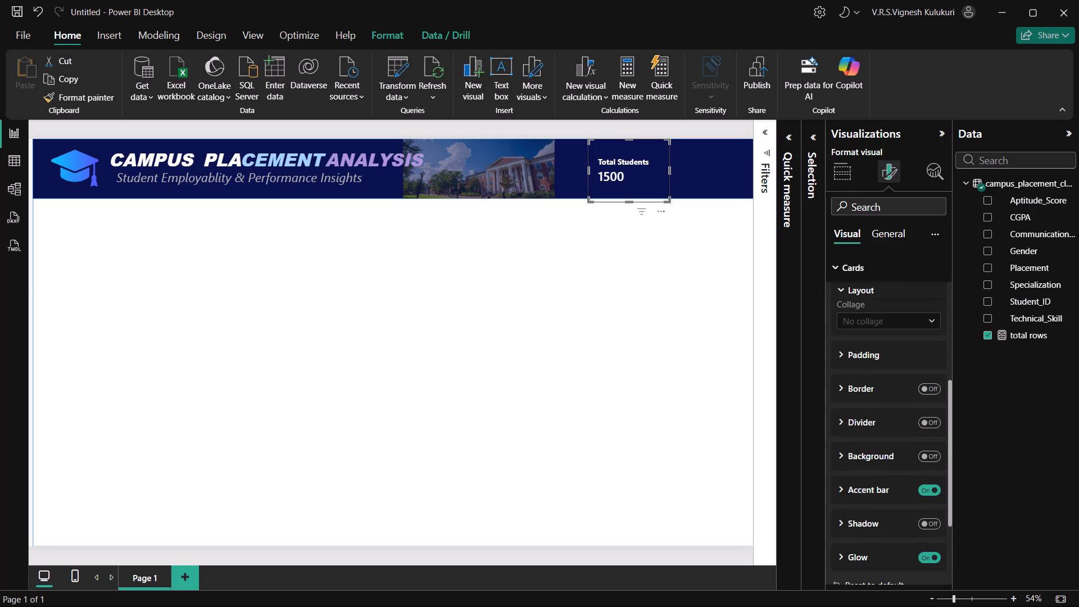
{"action": "left_click", "coordinate": [864, 487]}
{"action": "scroll", "coordinate": [885, 526], "scroll_direction": "down", "scroll_amount": 1}
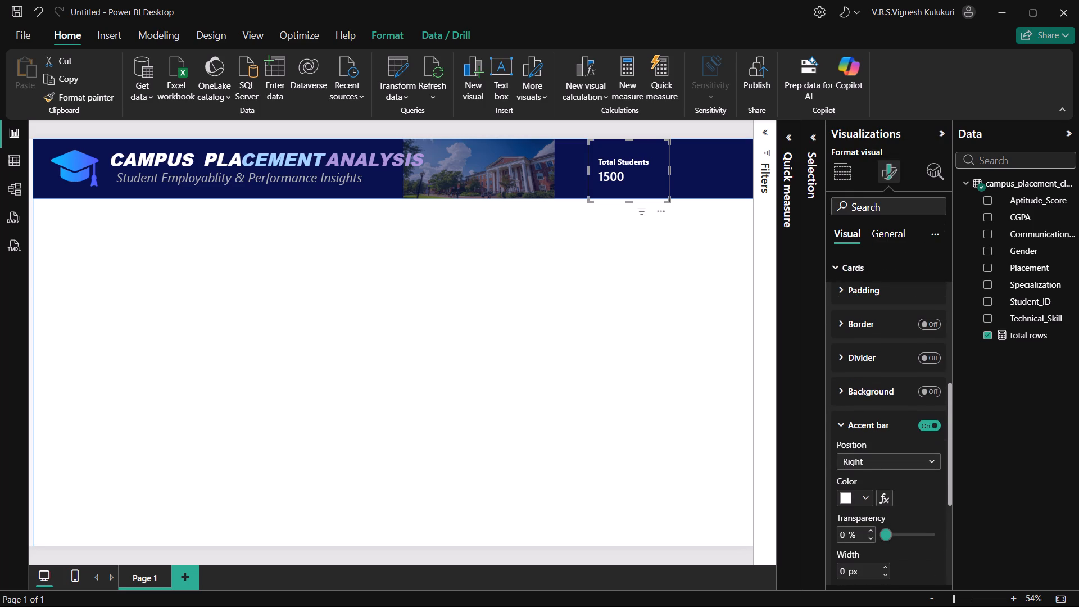
{"action": "left_click", "coordinate": [846, 567]}
{"action": "key", "text": "BackSpace"}
{"action": "key", "text": "4"}
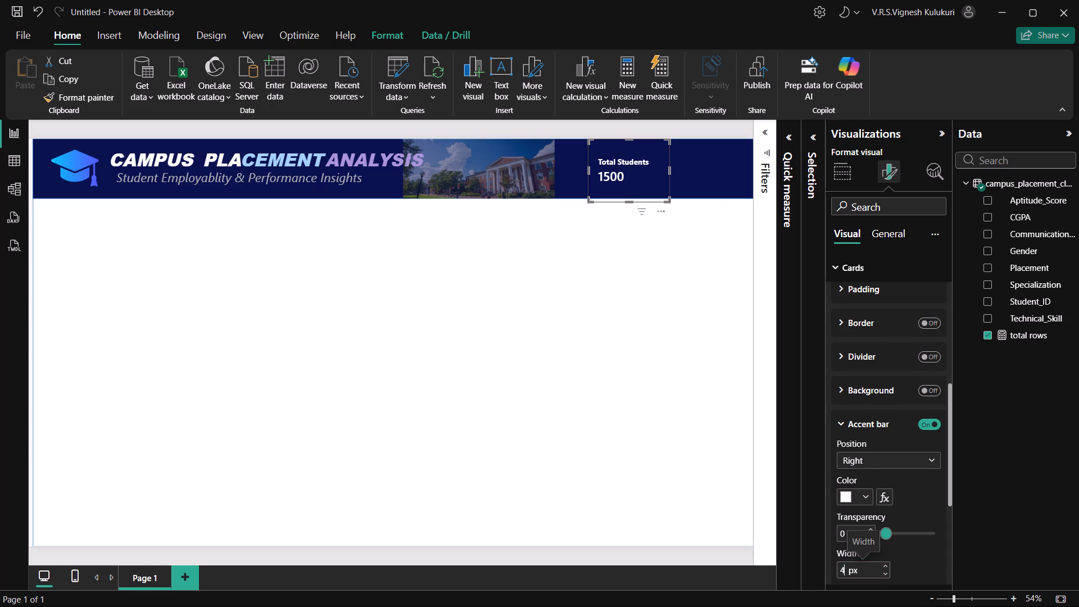
{"action": "key", "text": "Return"}
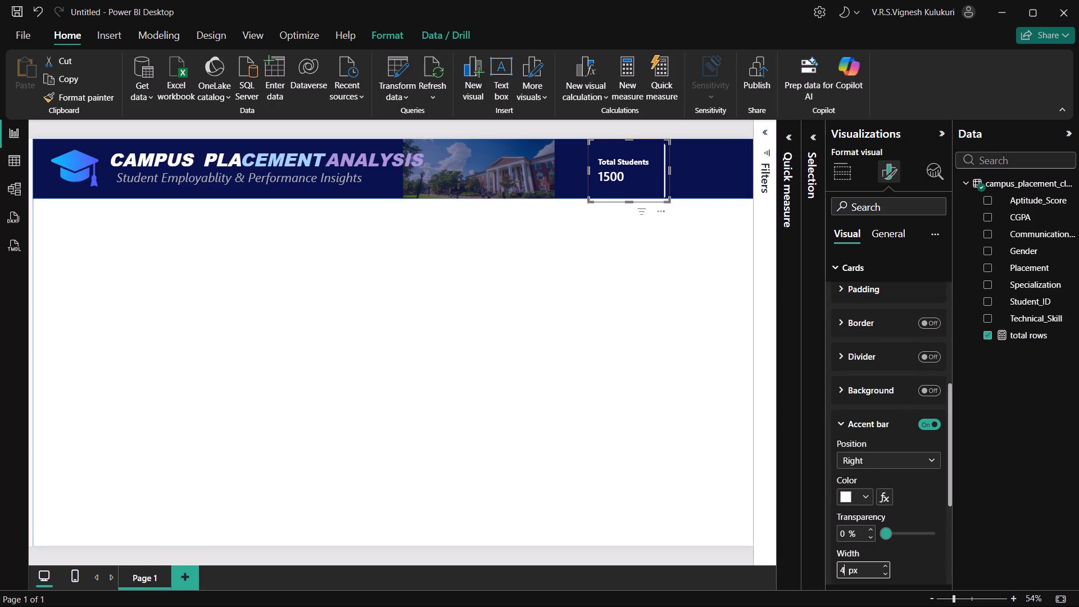
{"action": "left_click", "coordinate": [690, 556]}
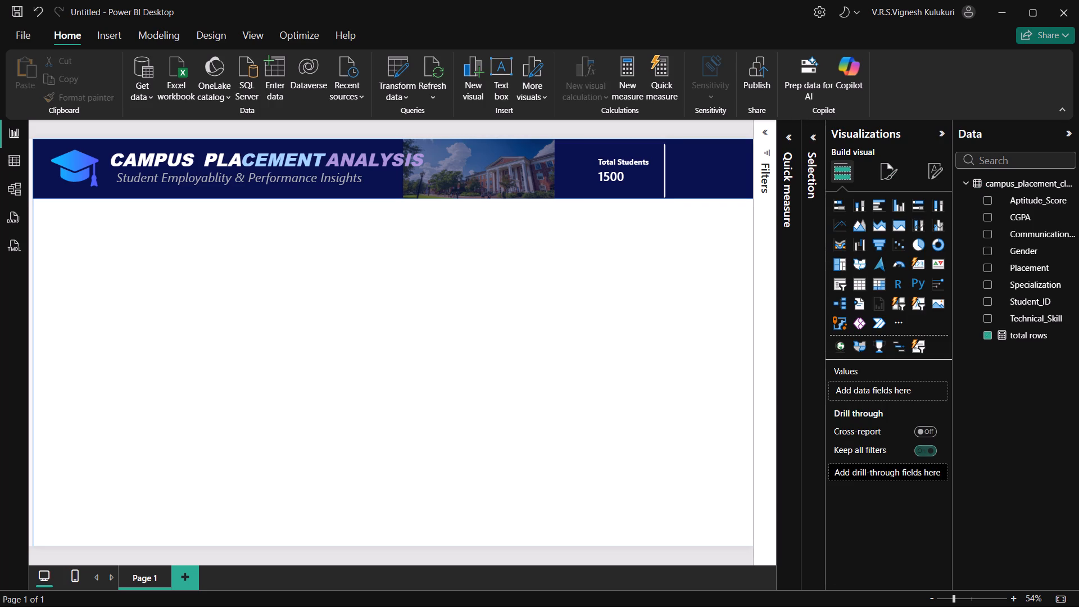
Check the reference dashboard image, and recolor the Total Students card's accent bar, trying White, 20% darker and a mid gray before the darkest white-based gray.
{"action": "left_click", "coordinate": [626, 169]}
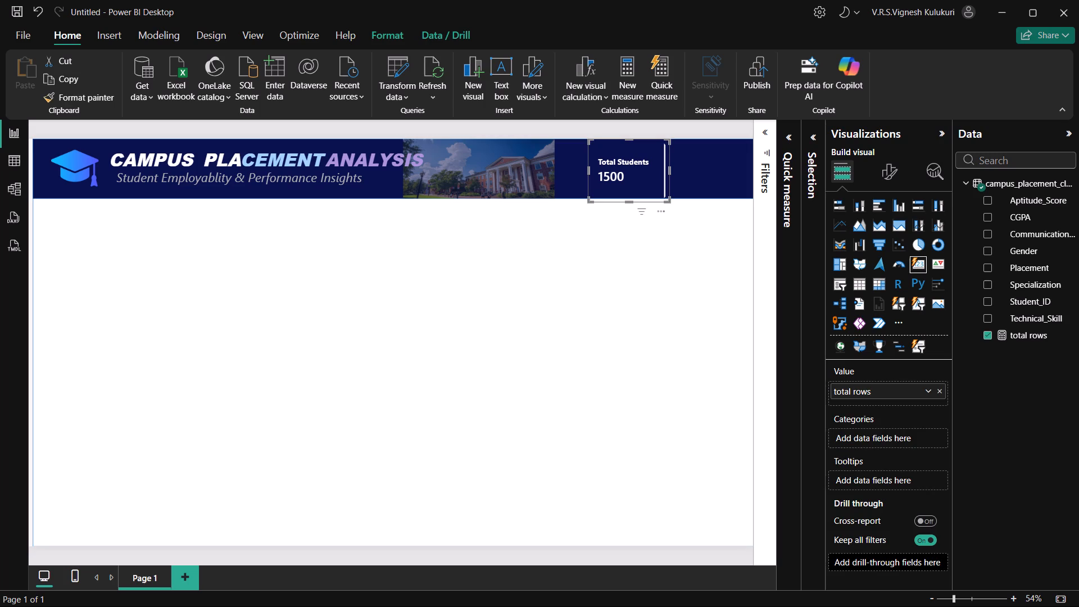
{"action": "left_click", "coordinate": [457, 547]}
{"action": "key", "text": "alt+Tab"}
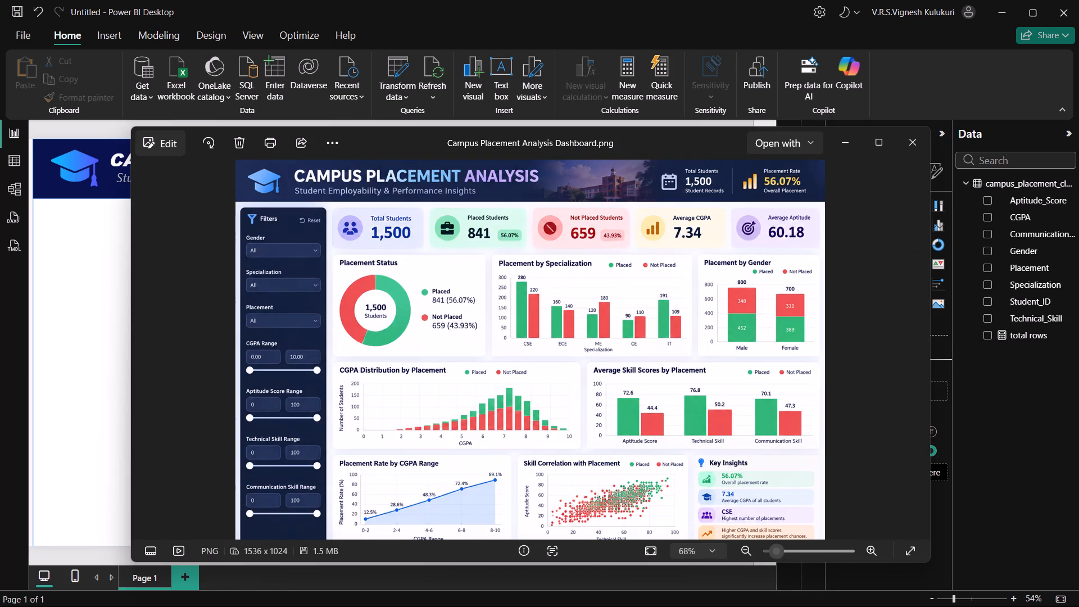
{"action": "key", "text": "alt+Tab"}
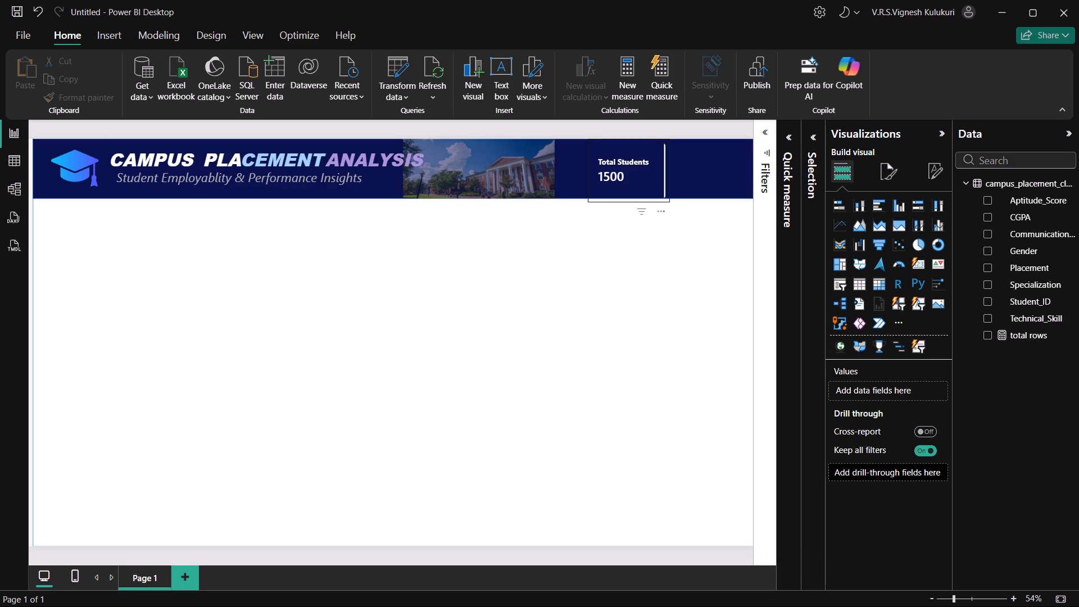
{"action": "left_click", "coordinate": [663, 171]}
{"action": "left_click", "coordinate": [888, 174]}
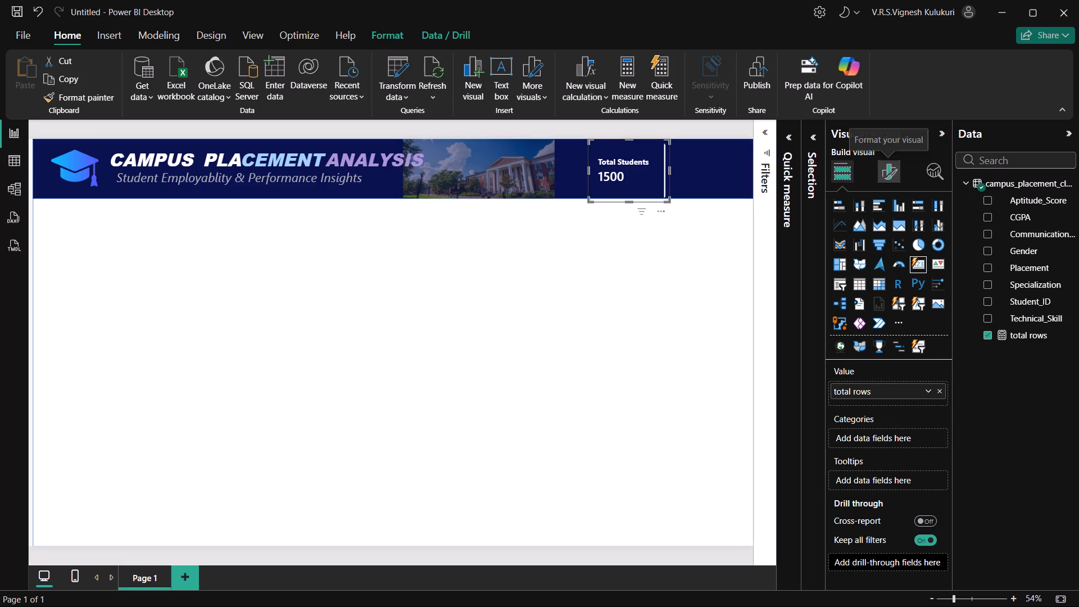
{"action": "left_click", "coordinate": [841, 382]}
{"action": "left_click", "coordinate": [840, 354]}
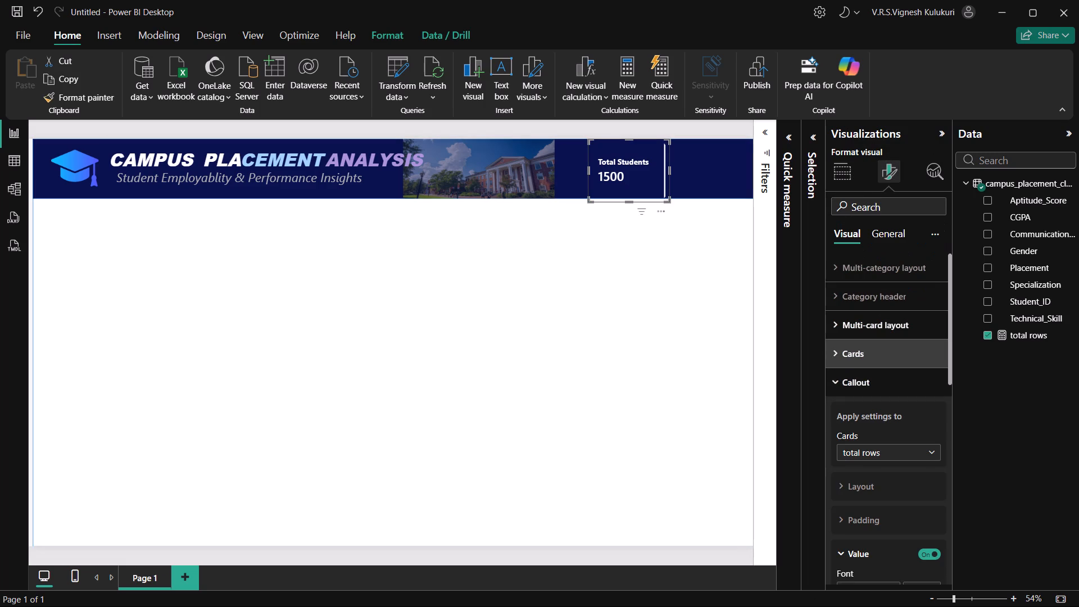
{"action": "scroll", "coordinate": [857, 479], "scroll_direction": "down", "scroll_amount": 4}
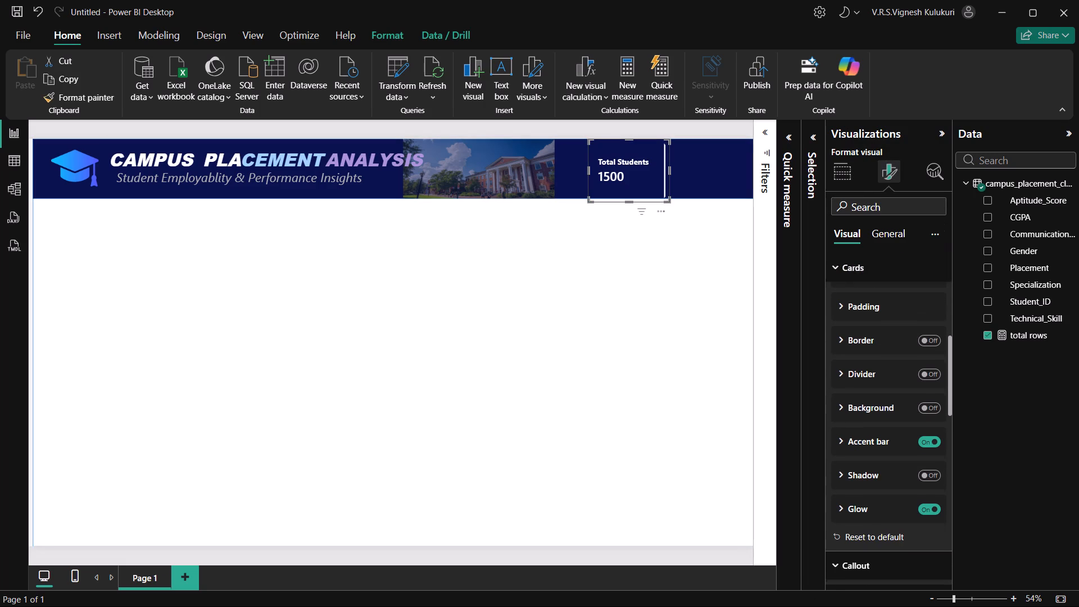
{"action": "left_click", "coordinate": [851, 442]}
{"action": "left_click", "coordinate": [865, 517]}
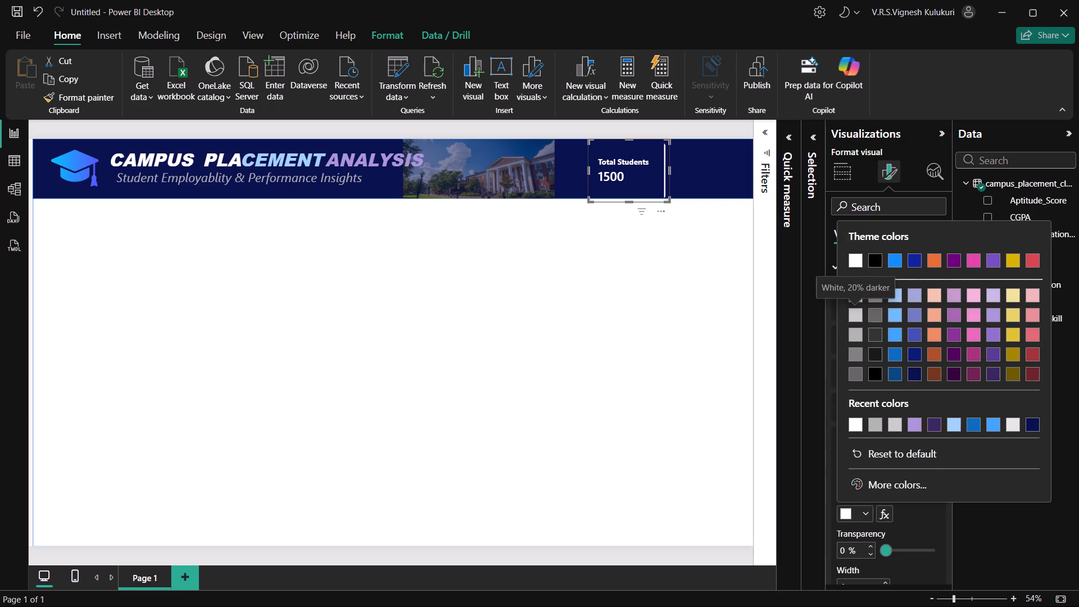
{"action": "left_click", "coordinate": [853, 313]}
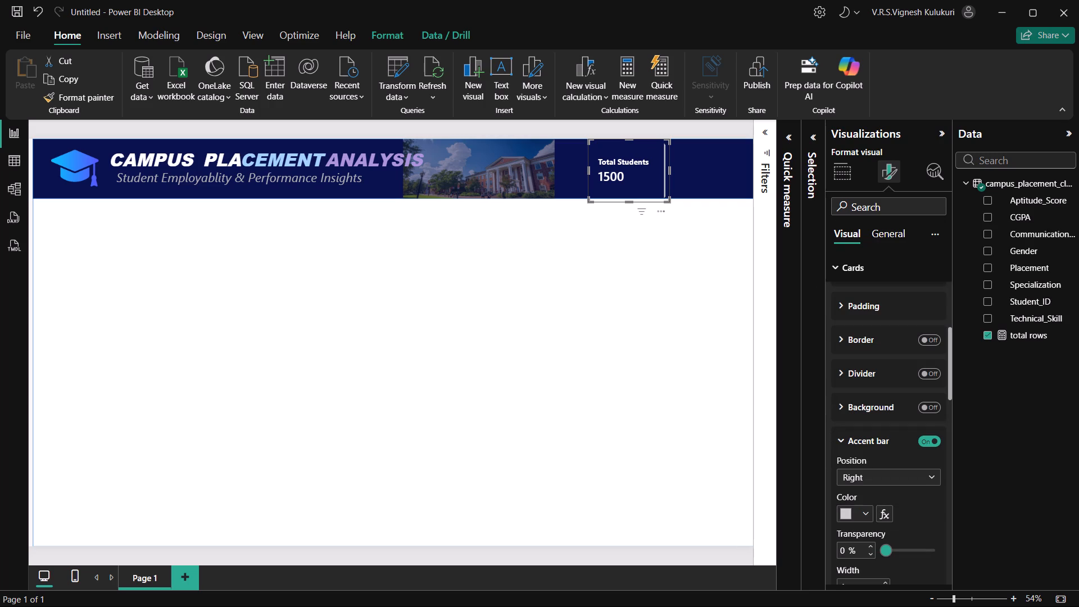
{"action": "left_click", "coordinate": [861, 513]}
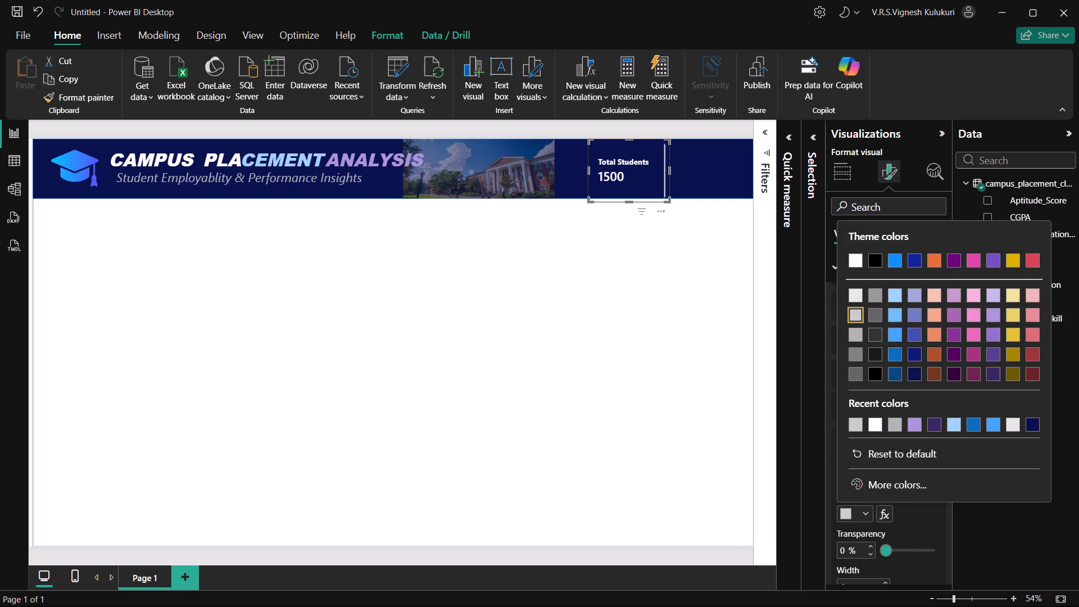
{"action": "left_click", "coordinate": [858, 356]}
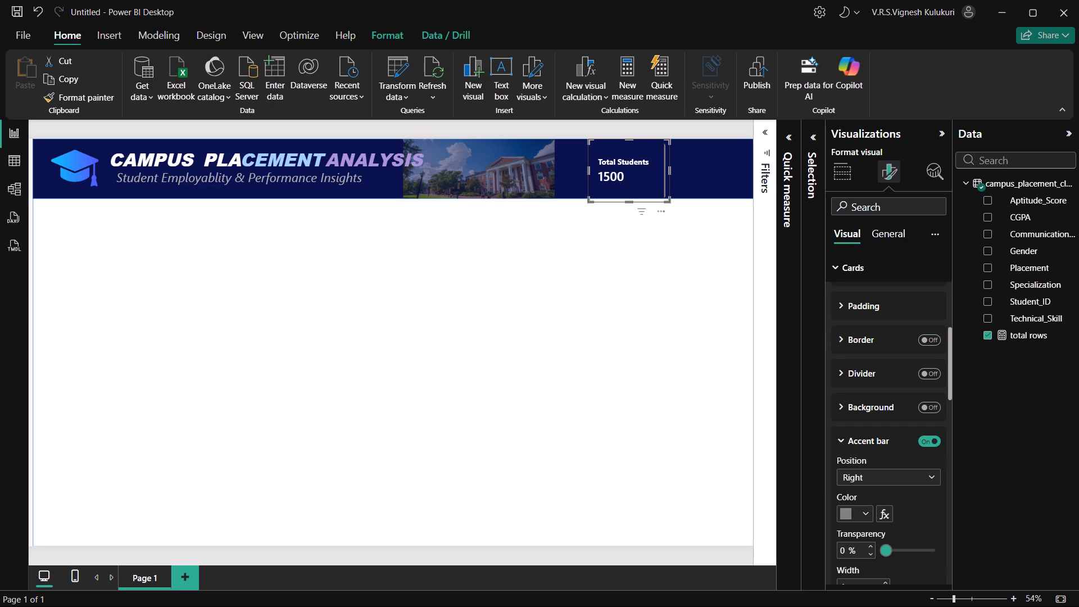
{"action": "left_click", "coordinate": [855, 511]}
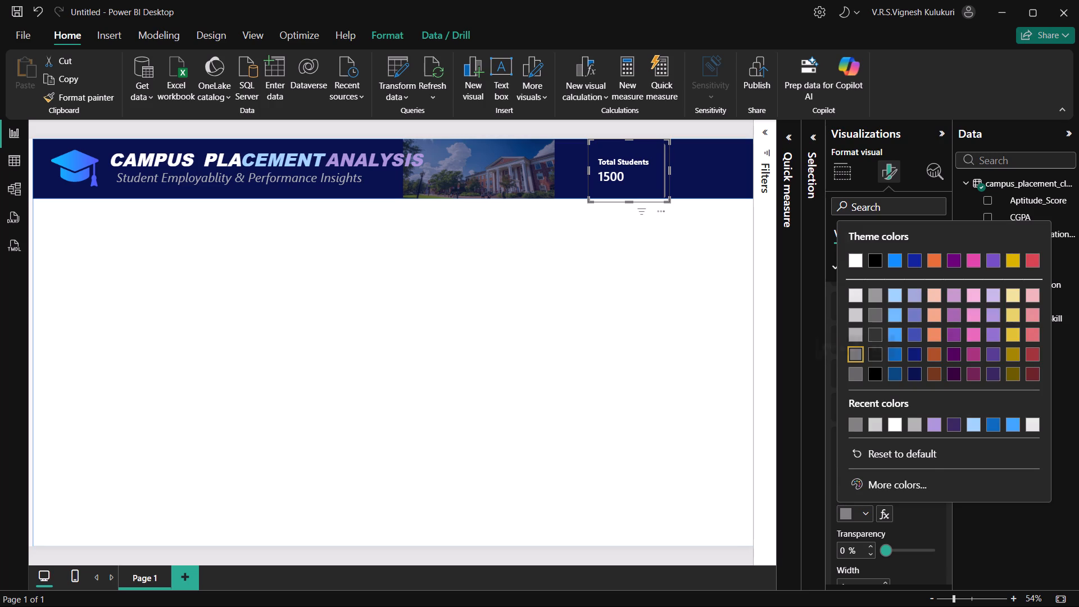
{"action": "left_click", "coordinate": [856, 375]}
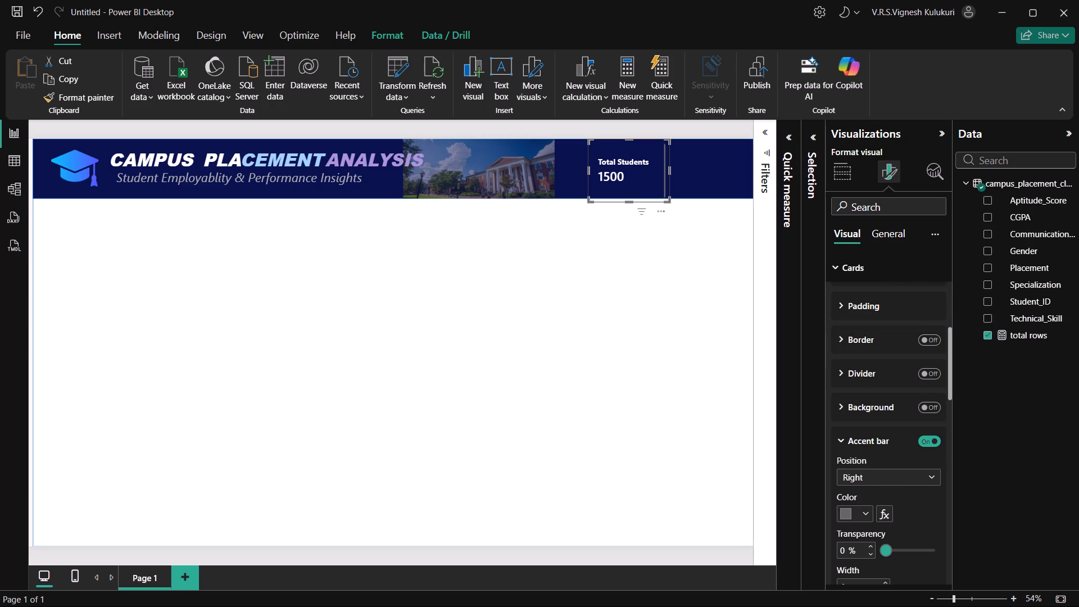
{"action": "left_click", "coordinate": [718, 551]}
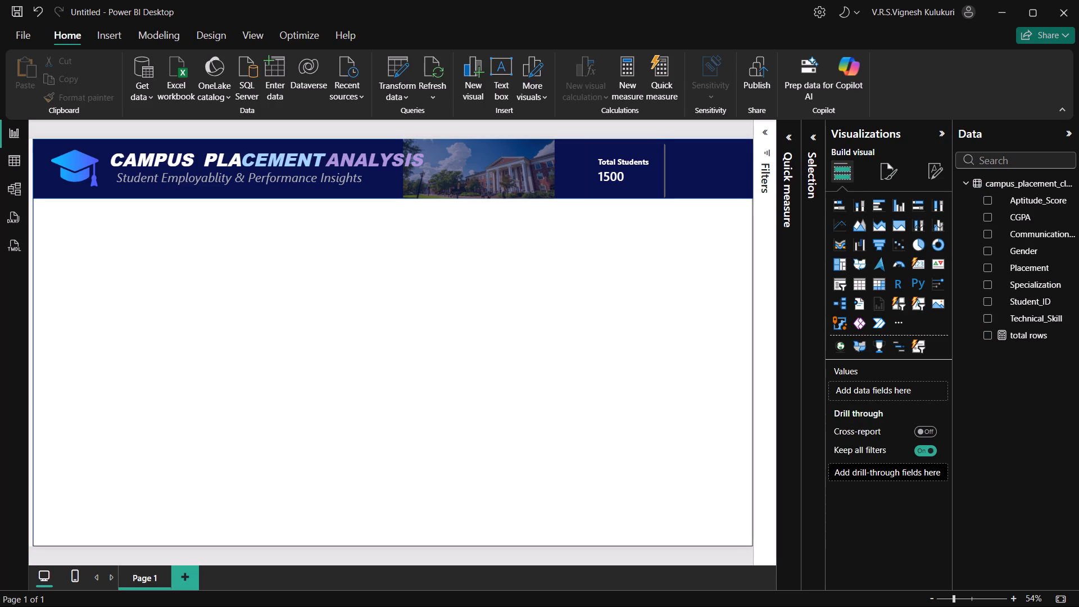
Switch to the reference dashboard image in Photos to compare the header's card area.
{"action": "left_click", "coordinate": [436, 560]}
{"action": "key", "text": "alt+Tab"}
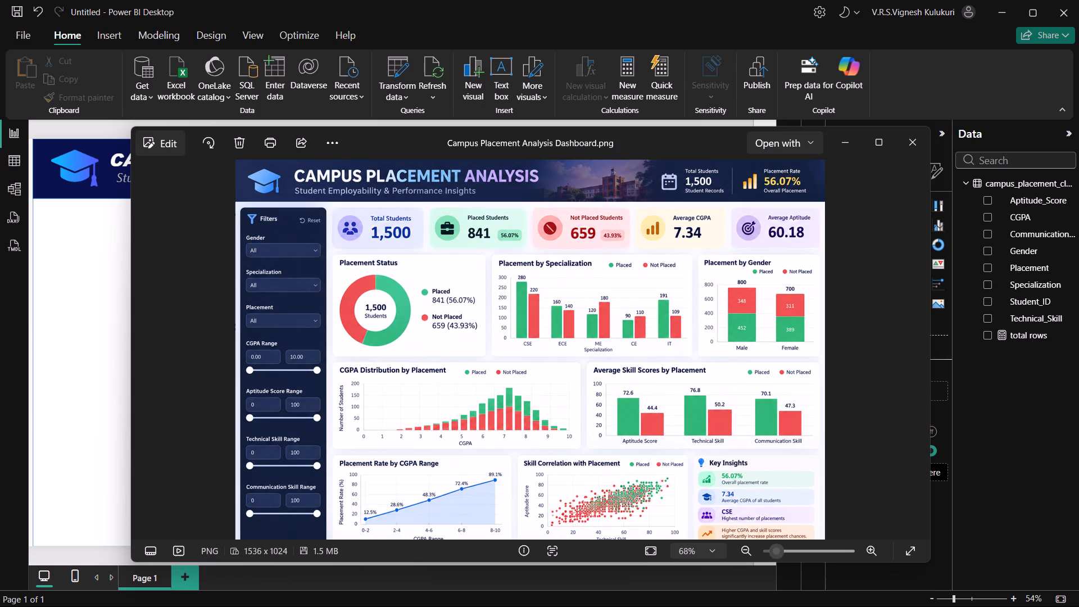
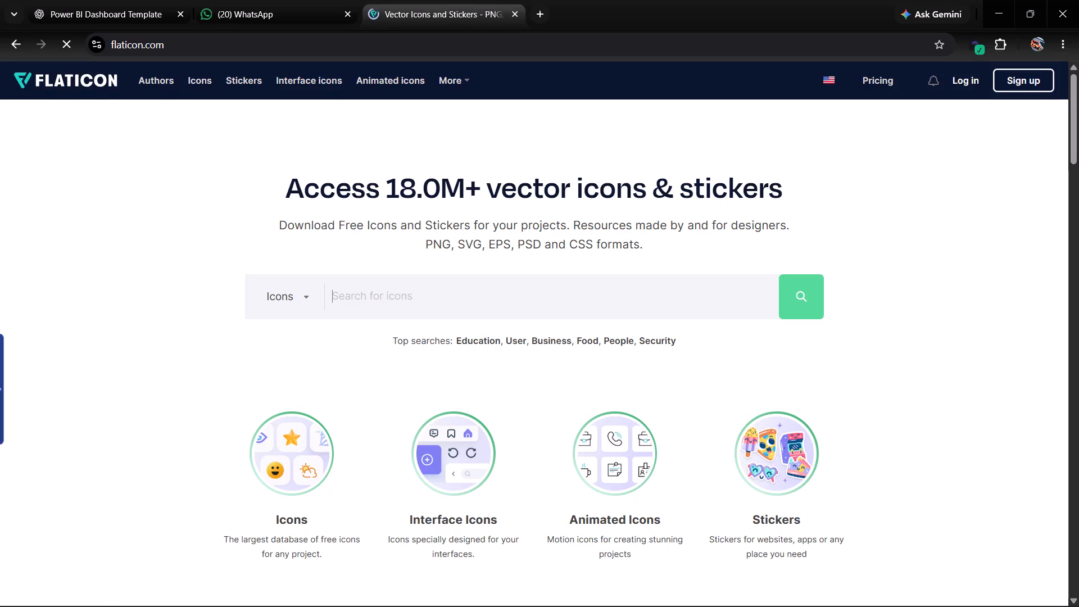
Open Flaticon's icons section and search for calendar, trying the suggested term calendar 1 first.
{"action": "left_click", "coordinate": [194, 77]}
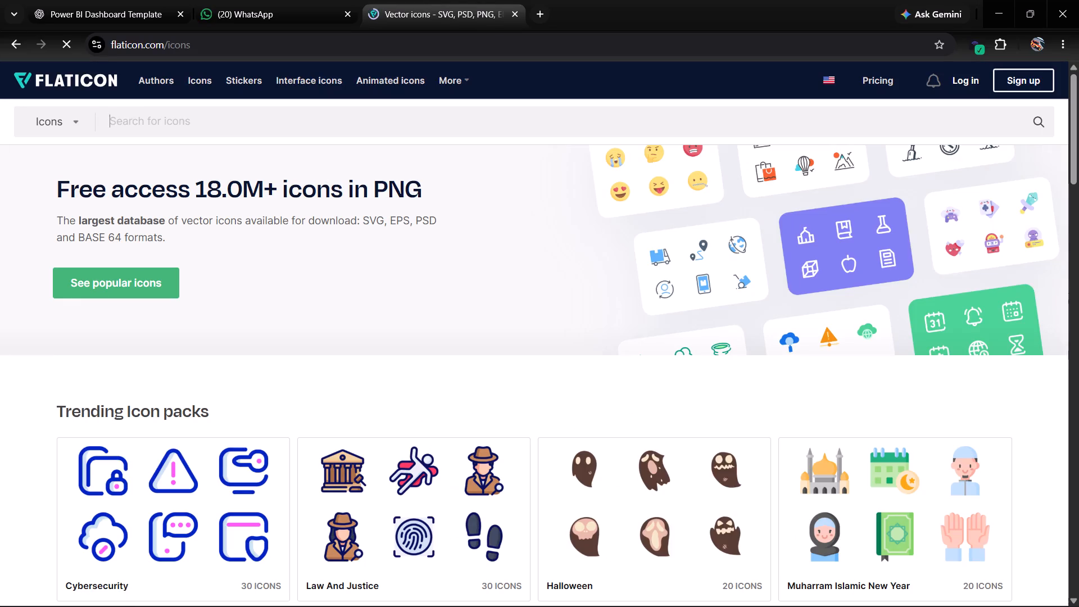
{"action": "left_click", "coordinate": [216, 127]}
{"action": "type", "text": "calend"}
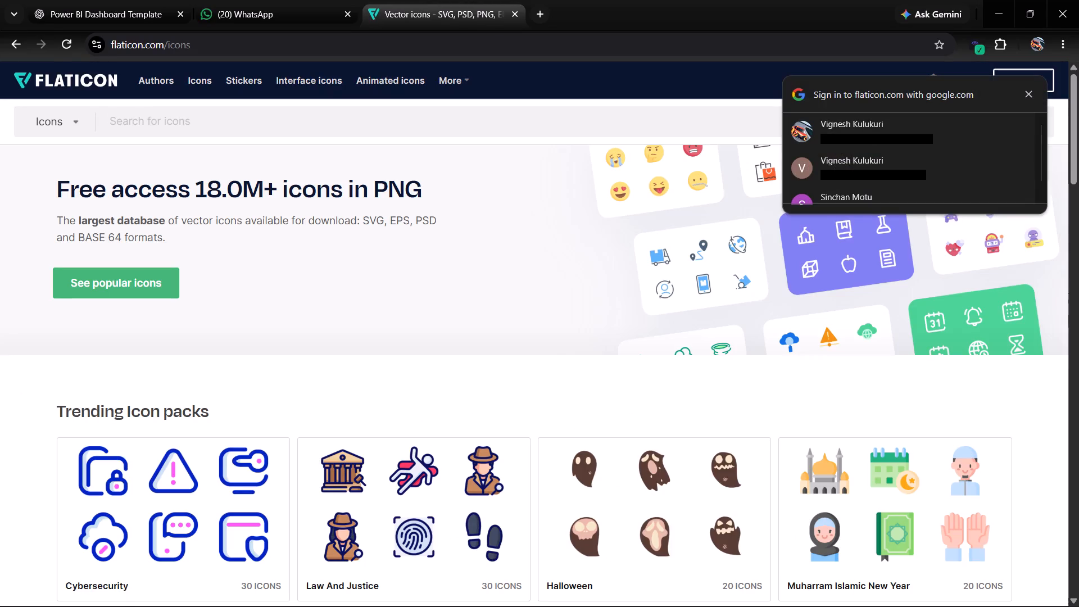
{"action": "left_click", "coordinate": [224, 123]}
{"action": "type", "text": "ca;"}
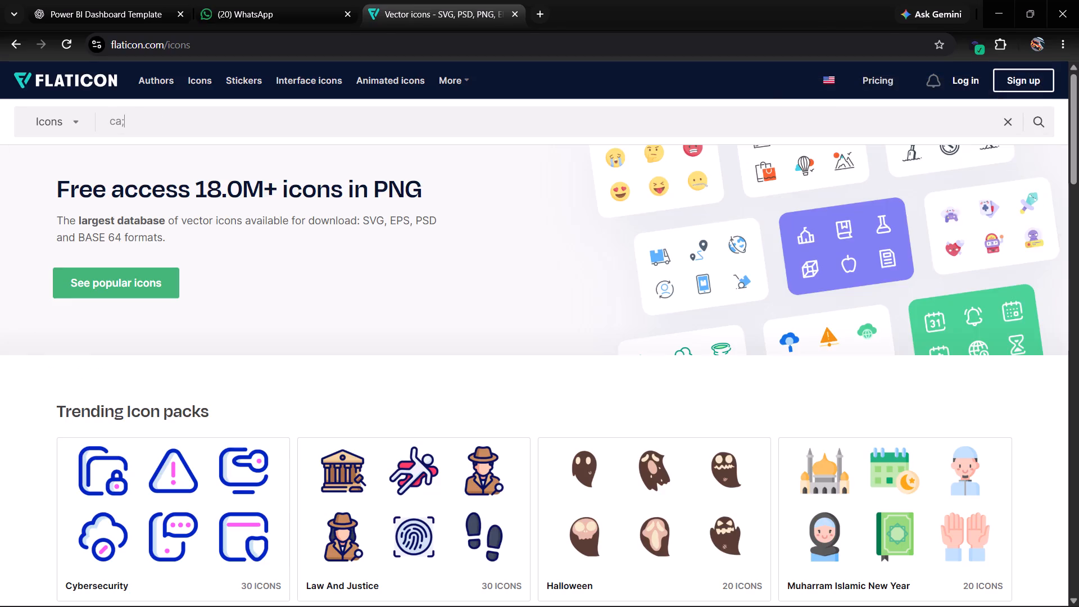
{"action": "key", "text": "BackSpace"}
{"action": "key", "text": "l"}
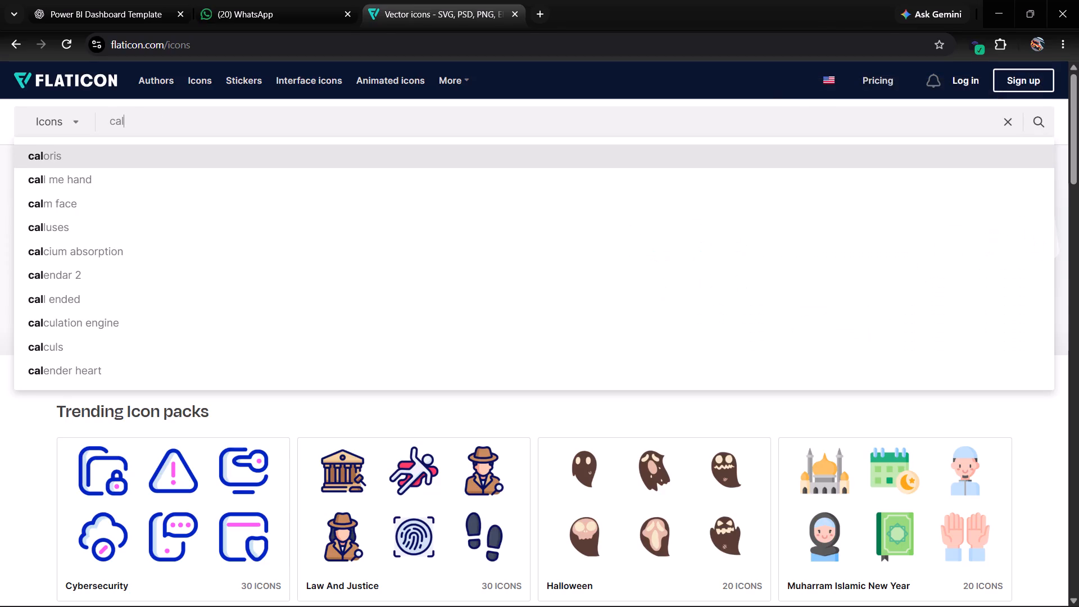
{"action": "type", "text": "en"}
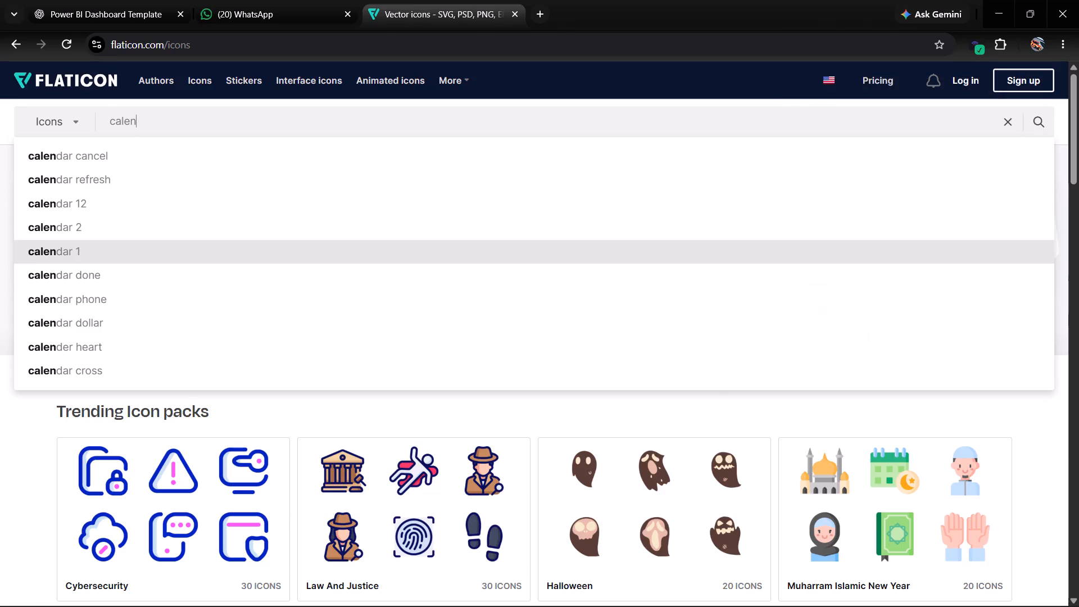
{"action": "left_click", "coordinate": [75, 252]}
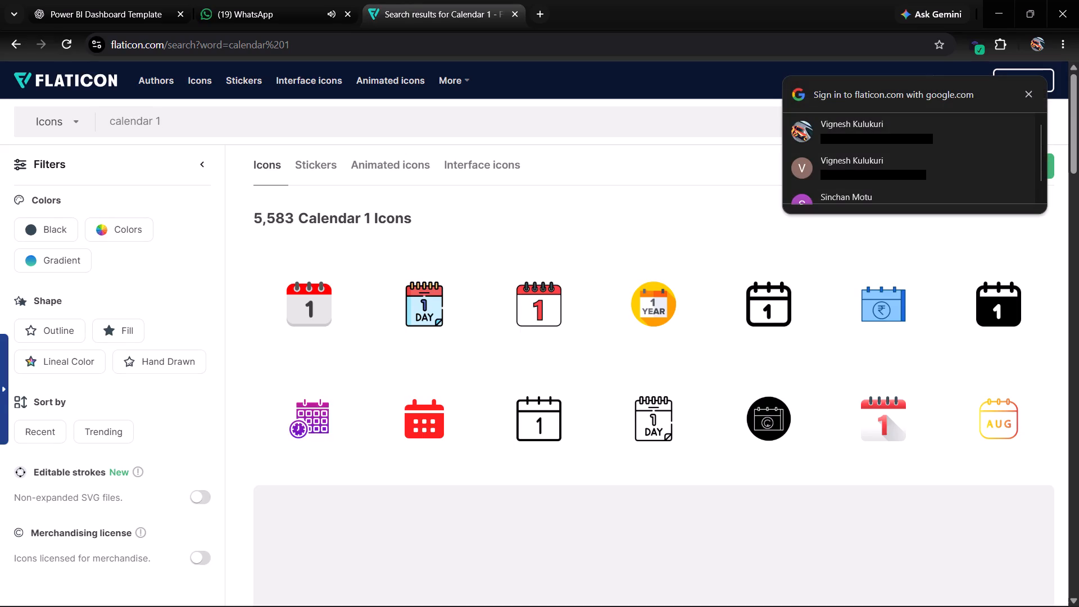
{"action": "left_click", "coordinate": [1025, 94]}
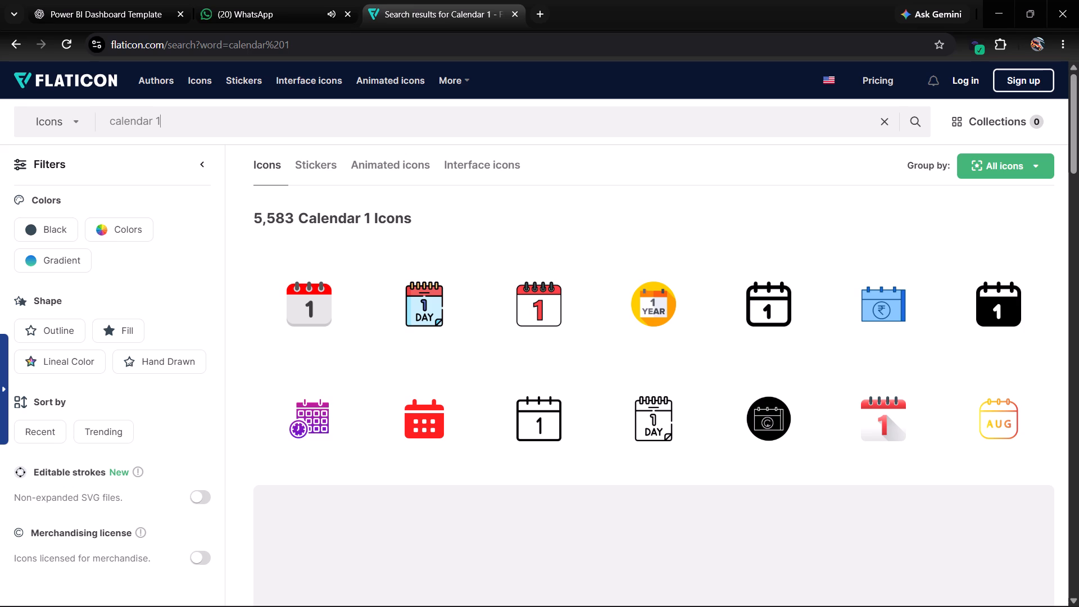
{"action": "left_click", "coordinate": [351, 126]}
{"action": "key", "text": "BackSpace"}
{"action": "key", "text": "Return"}
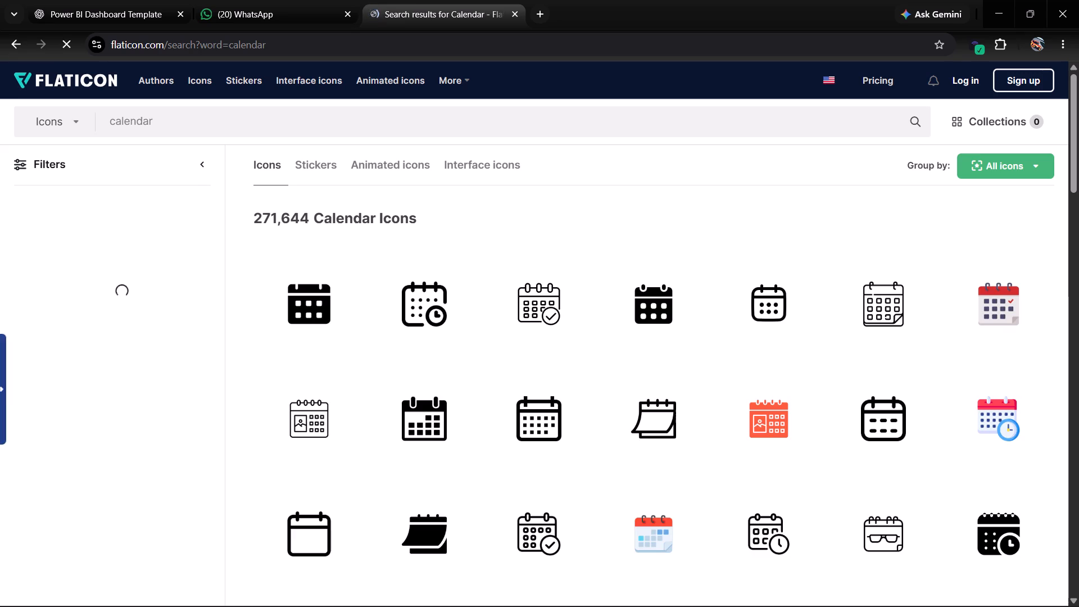
Switch between the reference dashboard image in Photos and the Flaticon results to compare calendar icons with the header's Total Students icon.
{"action": "key", "text": "alt+Tab"}
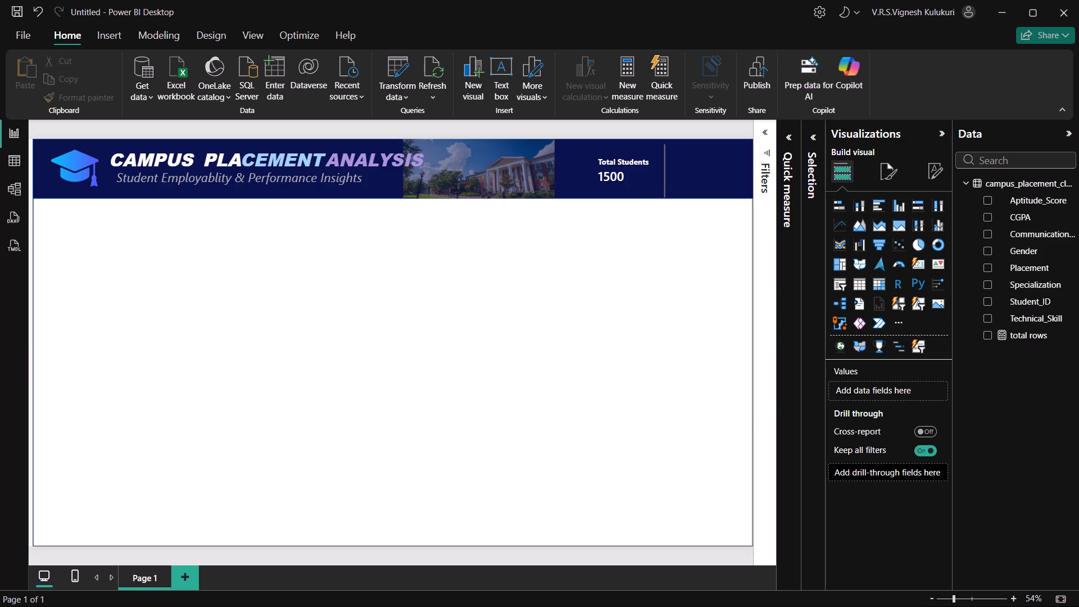
{"action": "key", "text": "alt+Tab"}
{"action": "key", "text": "alt+Tab"}
{"action": "key", "text": "alt+Tab"}
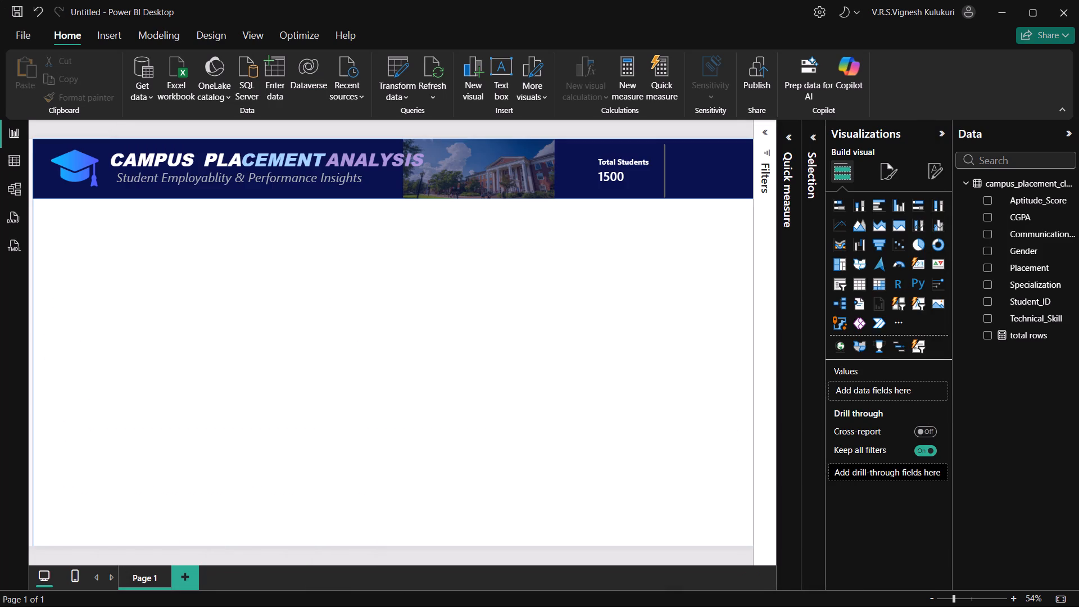
{"action": "key", "text": "alt+Tab"}
{"action": "key", "text": "alt+Tab"}
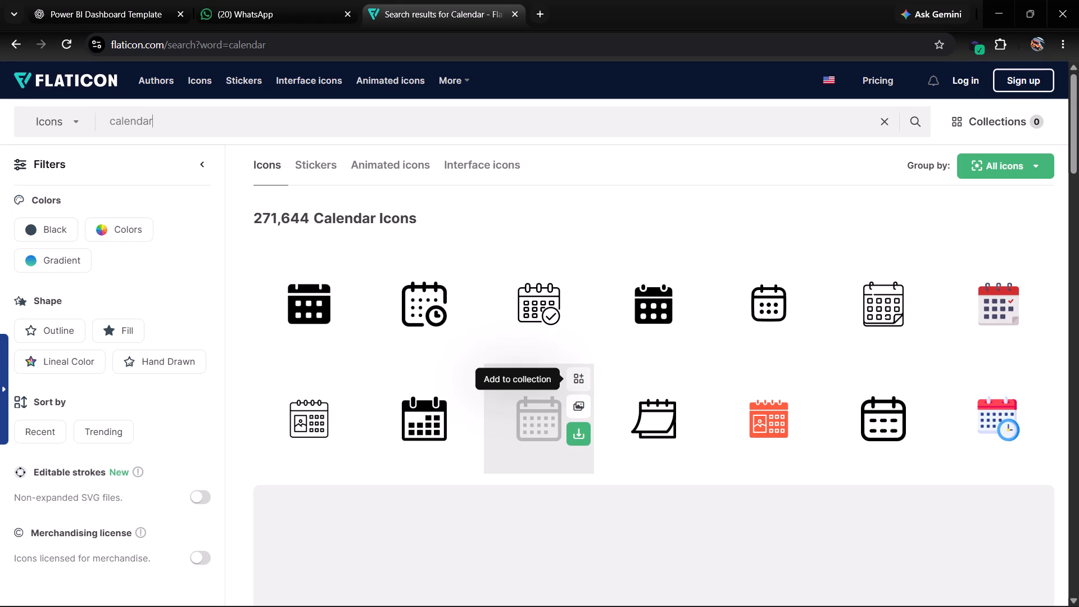
{"action": "key", "text": "alt+Tab"}
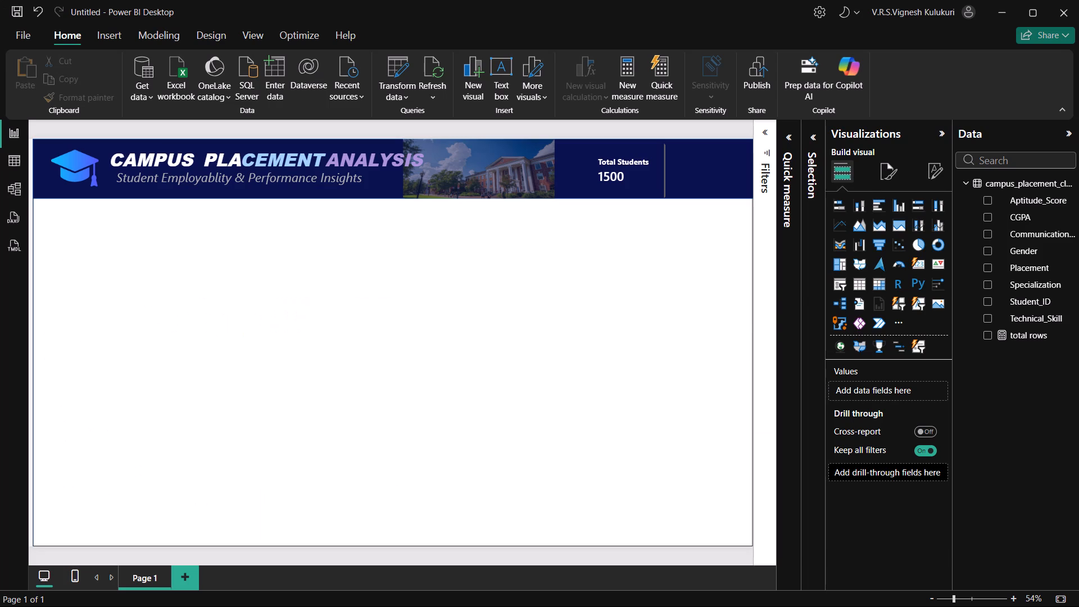
{"action": "key", "text": "alt+Tab"}
{"action": "key", "text": "alt+Tab"}
{"action": "key", "text": "alt+Tab"}
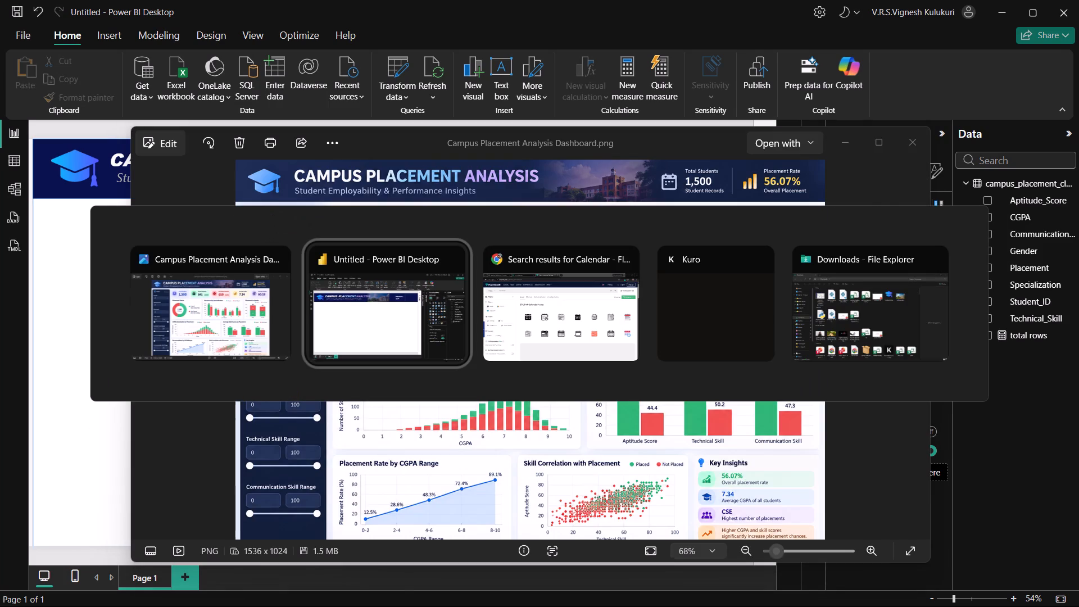
{"action": "key", "text": "alt+Tab"}
{"action": "key", "text": "alt+Tab"}
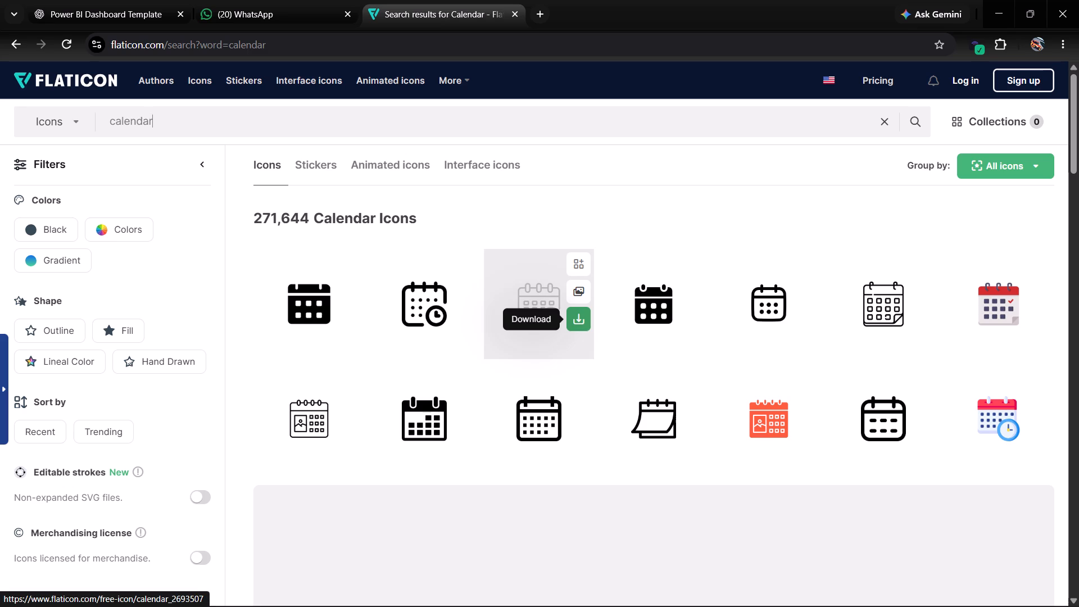
{"action": "key", "text": "alt+Tab"}
{"action": "key", "text": "alt+Tab"}
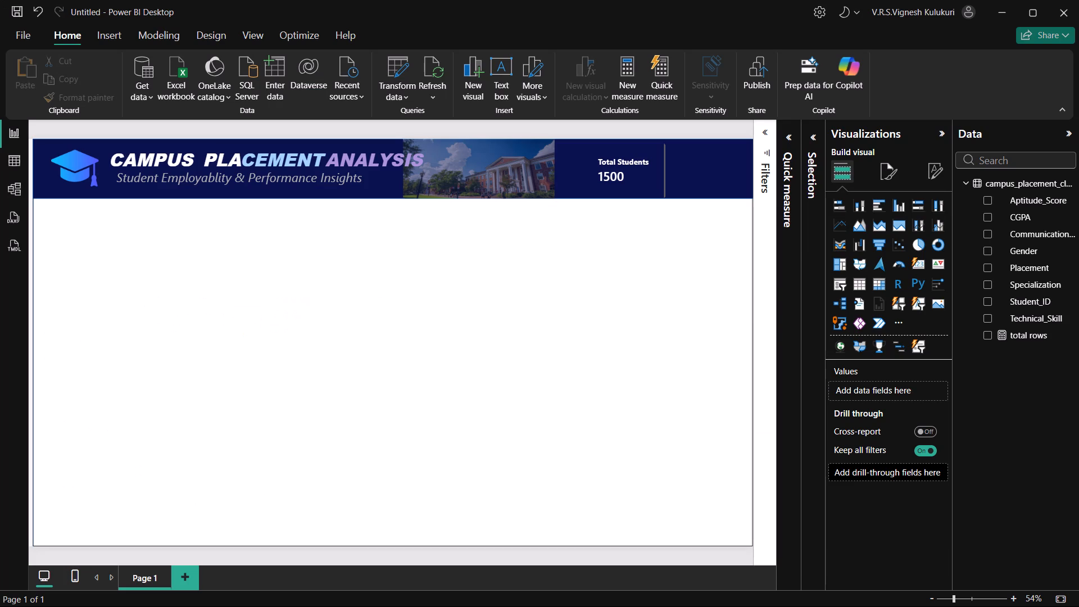
{"action": "key", "text": "alt+Tab"}
{"action": "key", "text": "alt+Tab"}
{"action": "key", "text": "alt+Tab"}
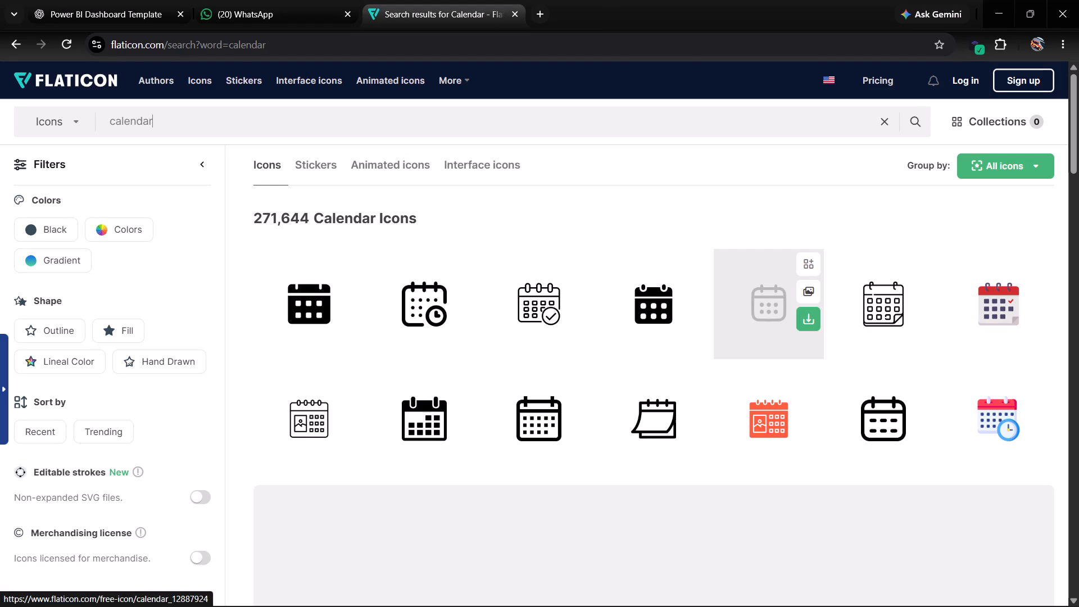
Download the rounded outline calendar icon with six dots as a free PNG and dismiss the attribution notice.
{"action": "left_click", "coordinate": [804, 324]}
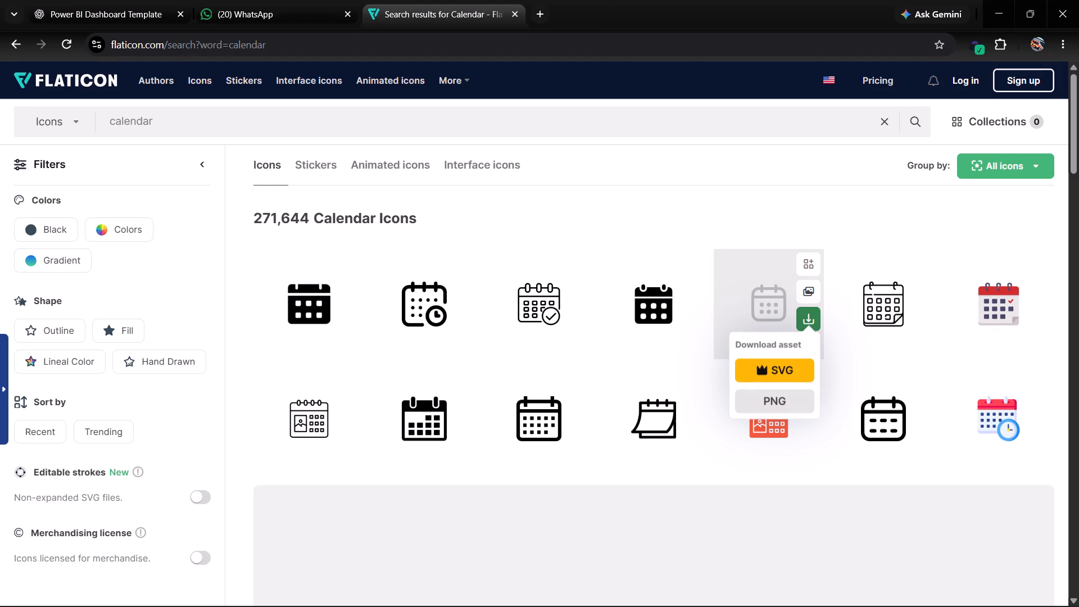
{"action": "left_click", "coordinate": [758, 409]}
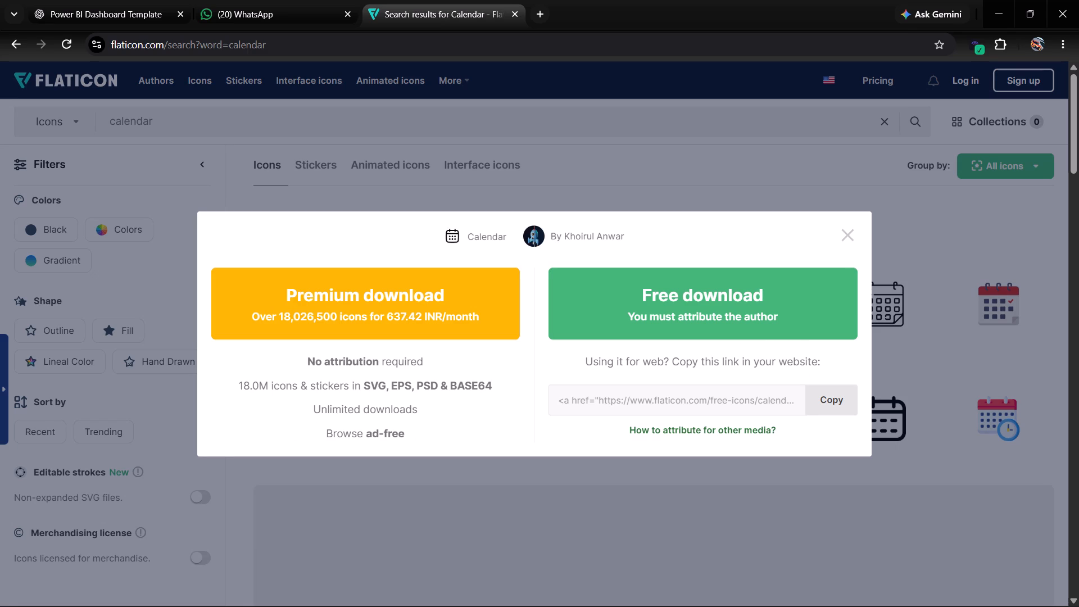
{"action": "left_click", "coordinate": [680, 283]}
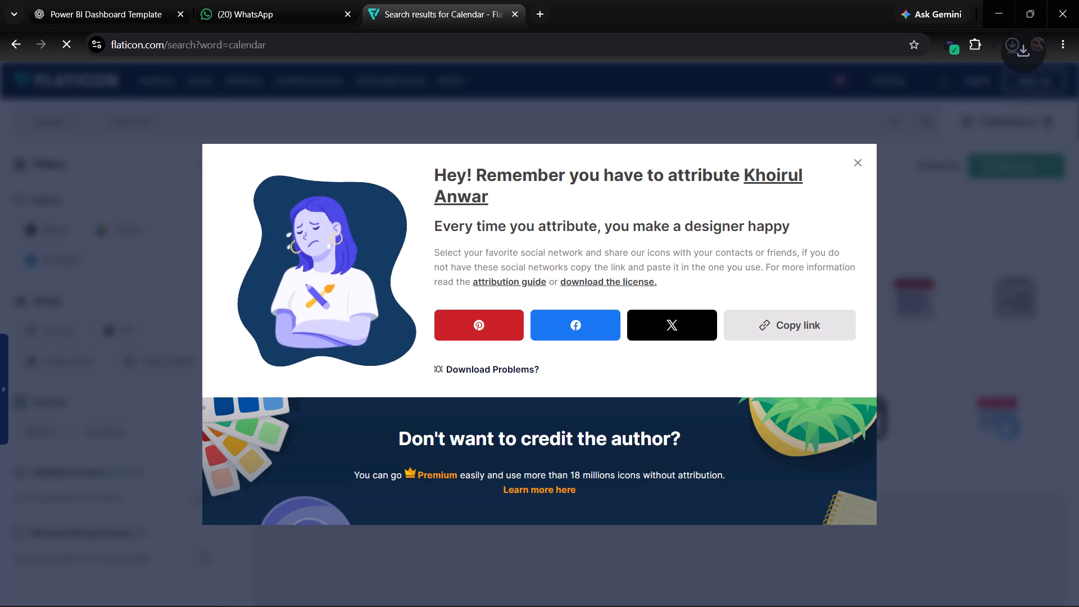
{"action": "left_click", "coordinate": [862, 158]}
{"action": "key", "text": "alt+Tab"}
{"action": "key", "text": "alt+Tab"}
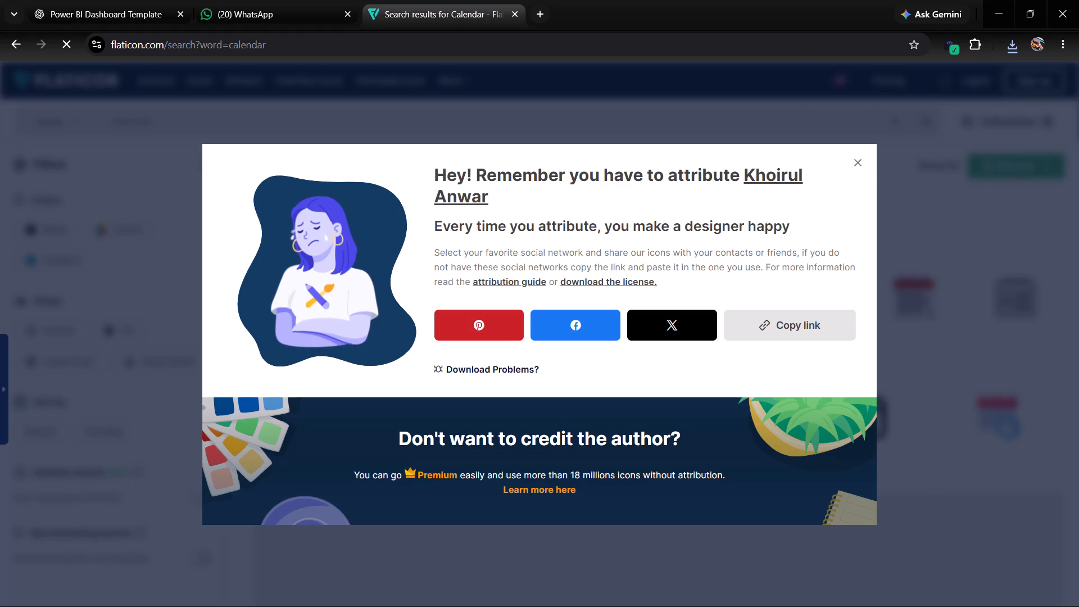
{"action": "left_click", "coordinate": [861, 166]}
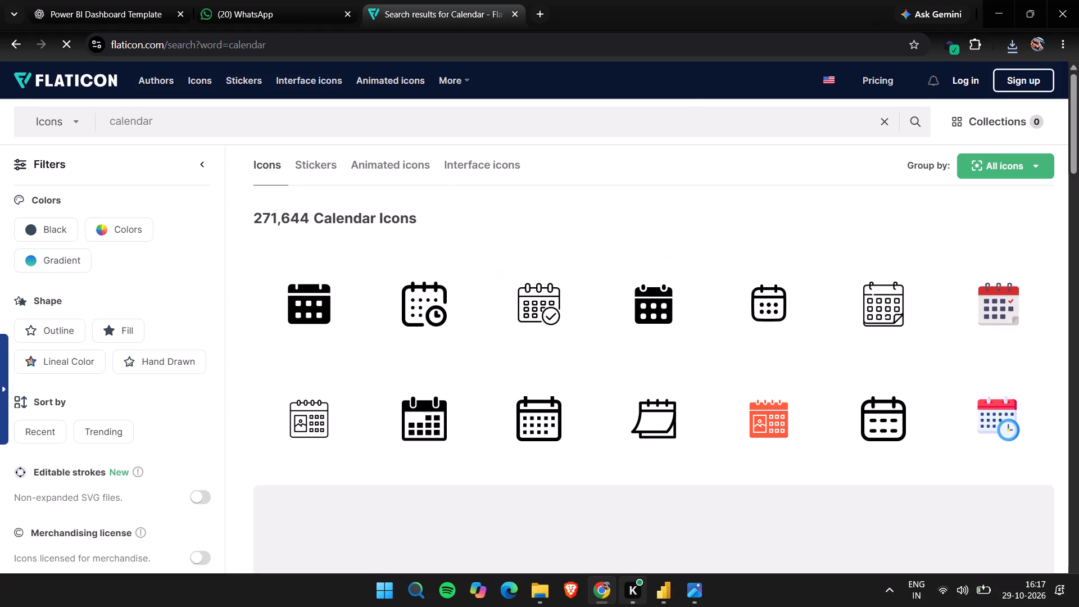
Switch to Power BI and insert the downloaded calendar PNG from Downloads as an image in the blank middle of the page.
{"action": "left_click", "coordinate": [672, 592]}
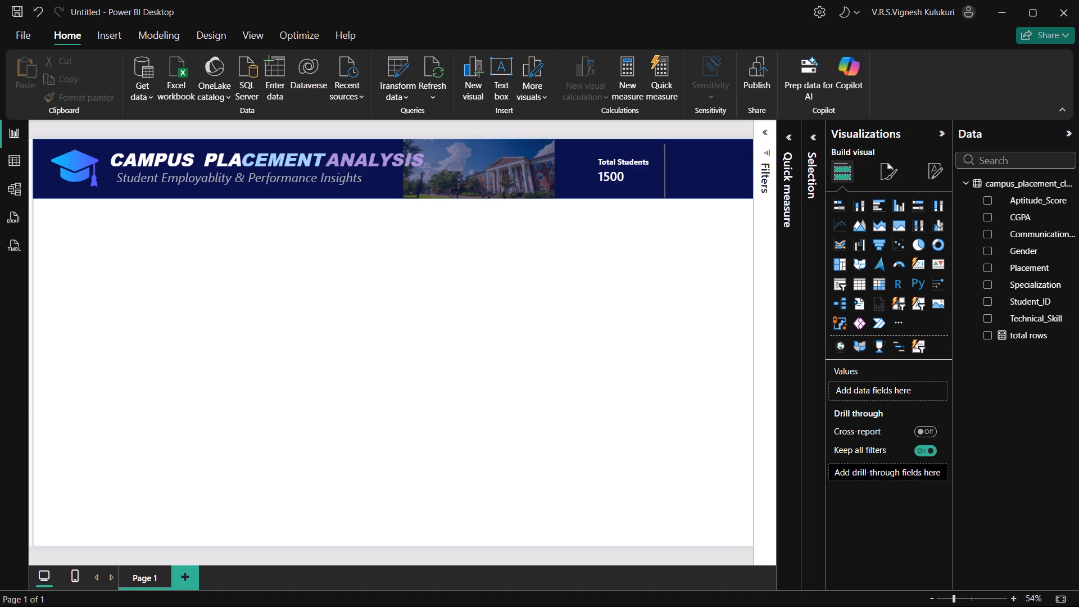
{"action": "left_click", "coordinate": [876, 181]}
{"action": "left_click", "coordinate": [570, 556]}
{"action": "left_click", "coordinate": [110, 35]}
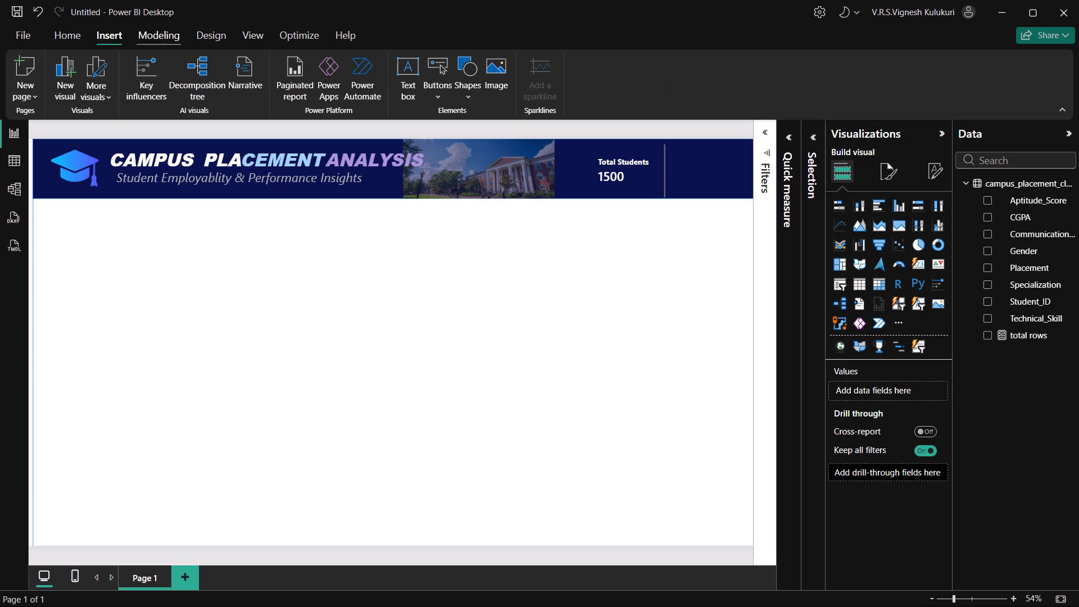
{"action": "left_click", "coordinate": [489, 72]}
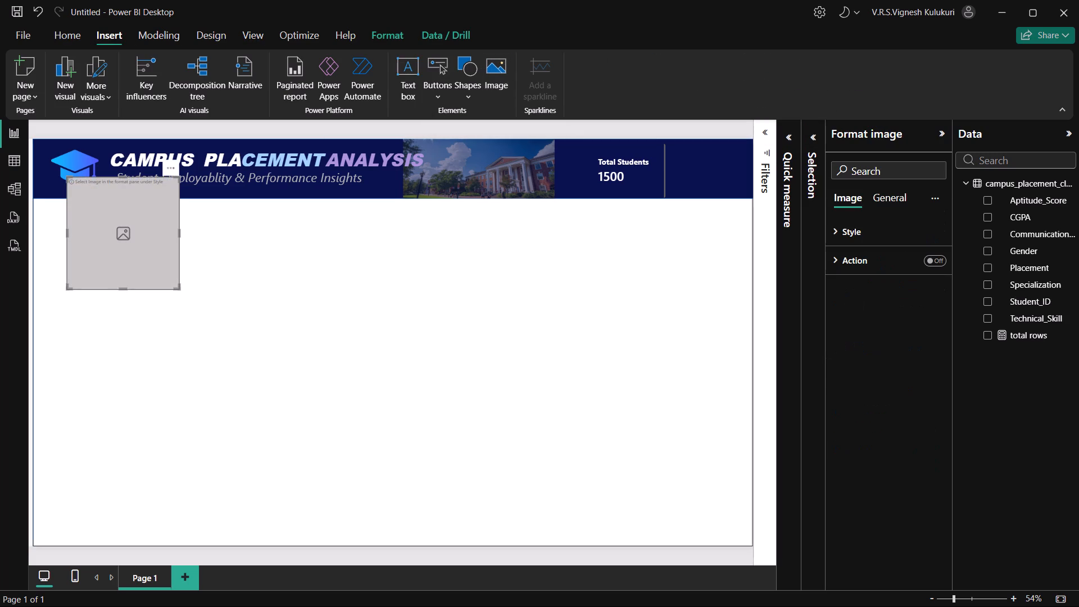
{"action": "left_click_drag", "start_coordinate": [104, 237], "coordinate": [402, 334]}
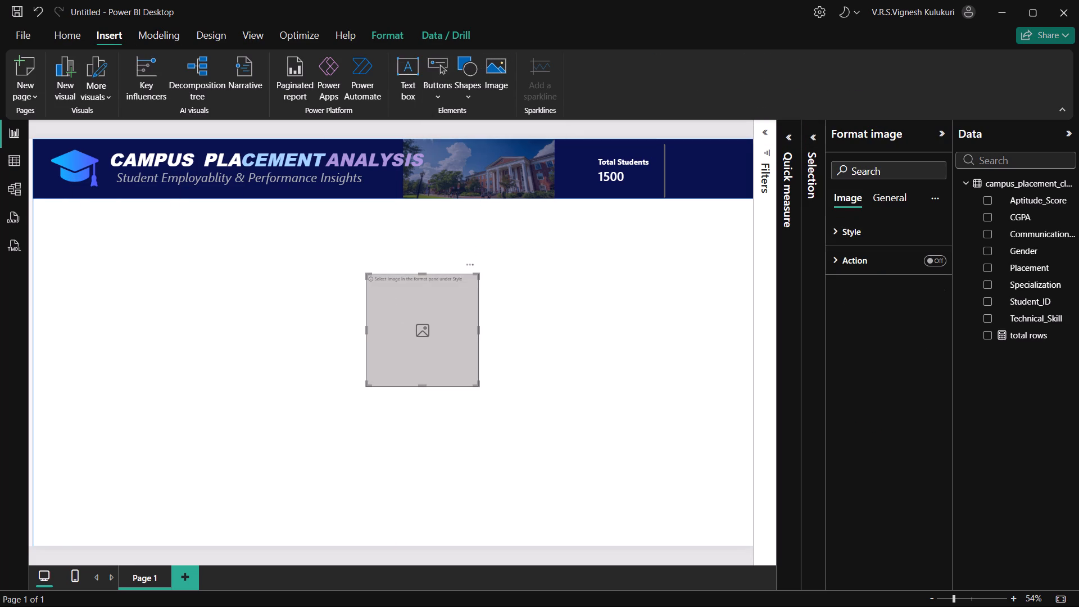
{"action": "left_click", "coordinate": [840, 223]}
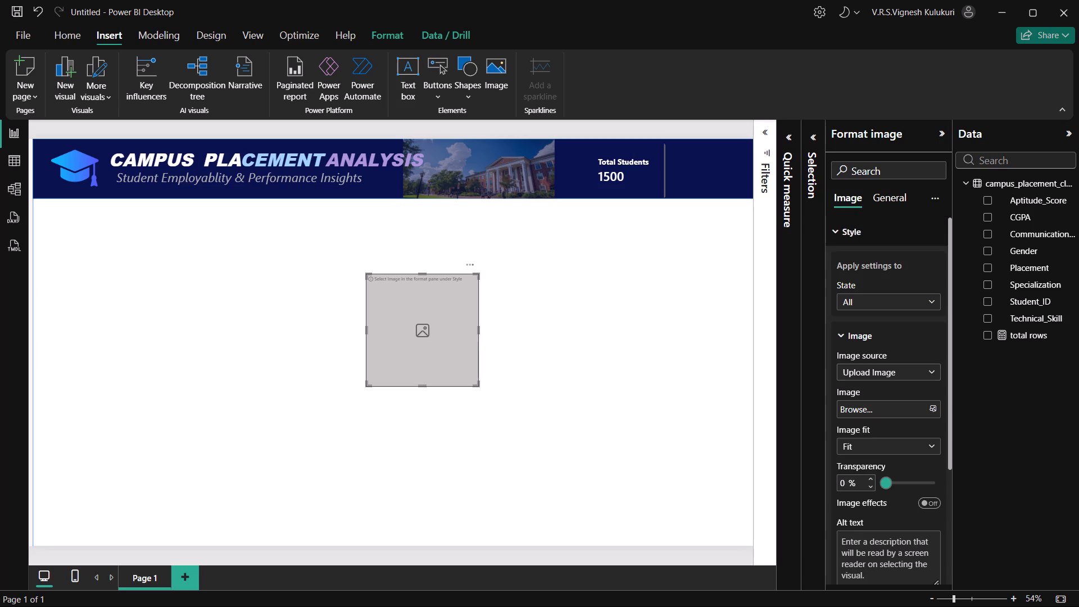
{"action": "left_click", "coordinate": [932, 405]}
{"action": "left_click_drag", "start_coordinate": [199, 138], "coordinate": [183, 130]}
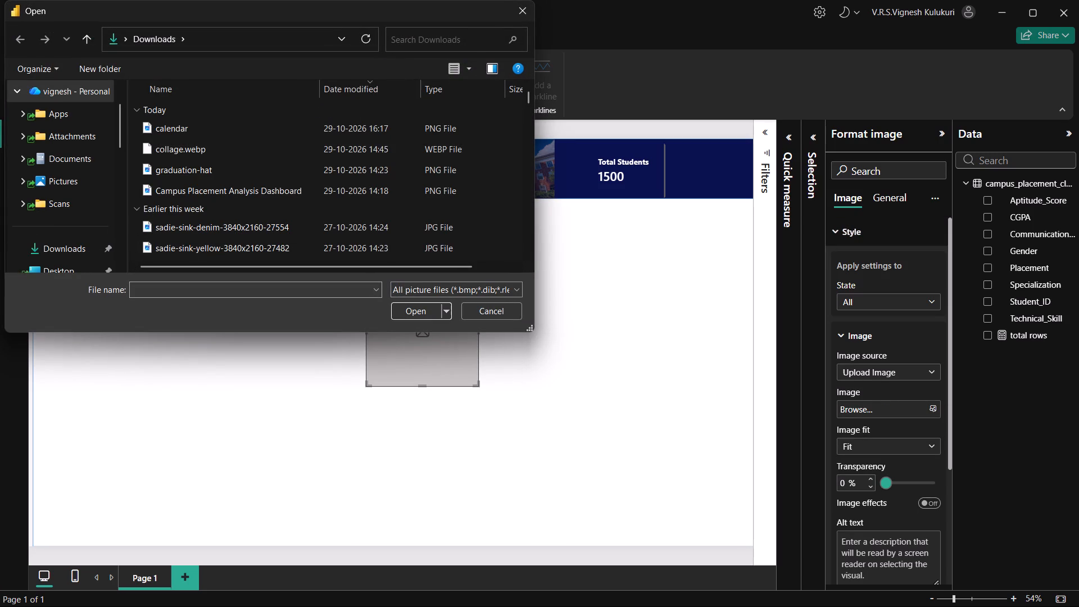
{"action": "left_click_drag", "start_coordinate": [183, 130], "coordinate": [183, 130]}
{"action": "left_click", "coordinate": [183, 130]}
{"action": "left_click", "coordinate": [419, 312]}
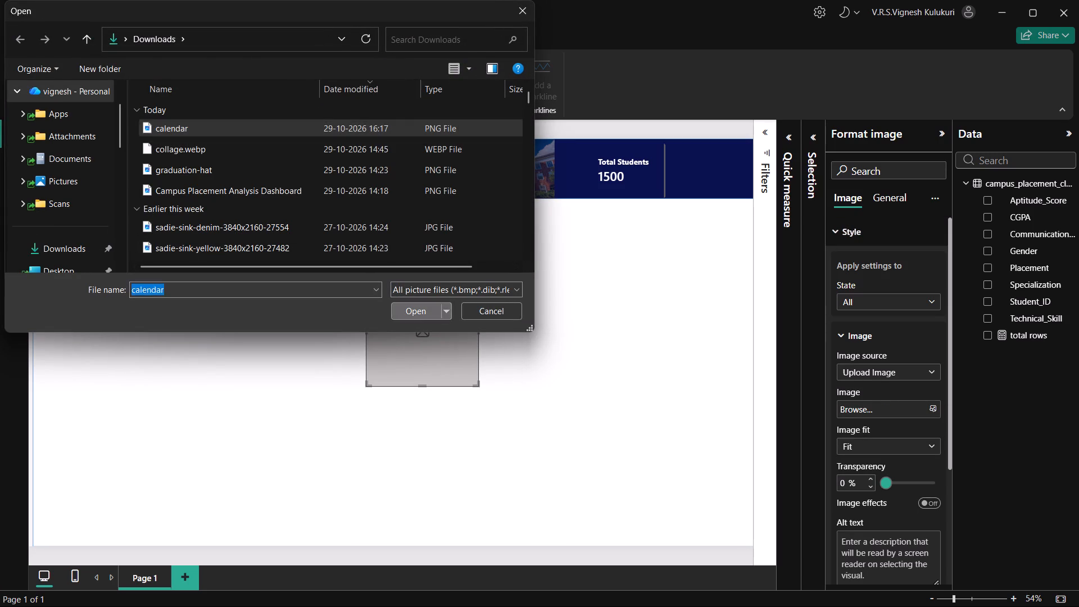
Shrink the calendar image to icon size and place it in the header between the campus photo and the Total Students text.
{"action": "left_click_drag", "start_coordinate": [479, 383], "coordinate": [479, 382]}
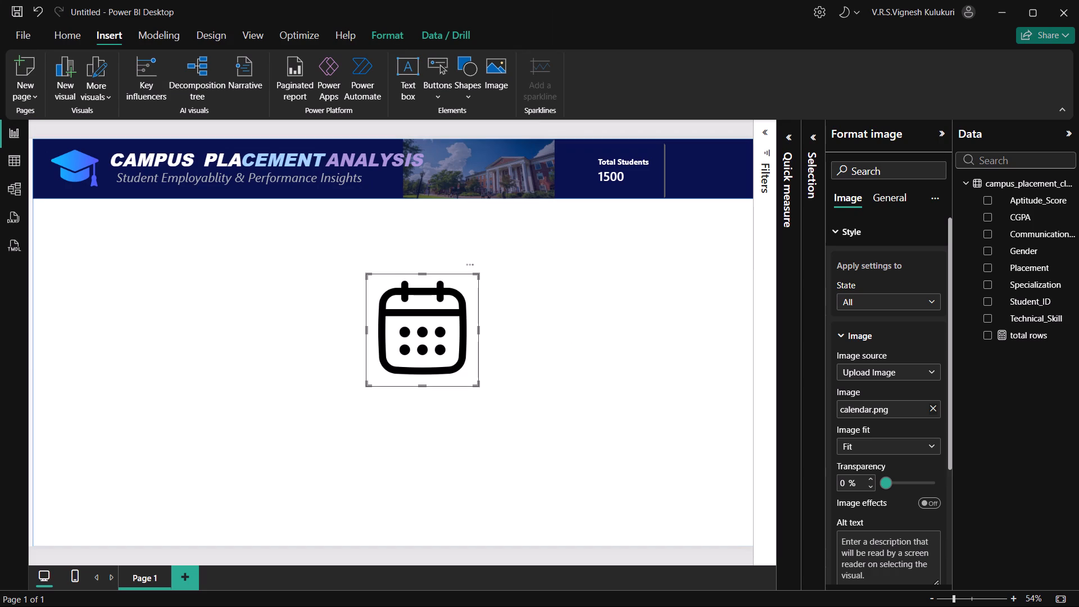
{"action": "left_click_drag", "start_coordinate": [479, 382], "coordinate": [409, 334]}
{"action": "left_click_drag", "start_coordinate": [394, 312], "coordinate": [579, 170]}
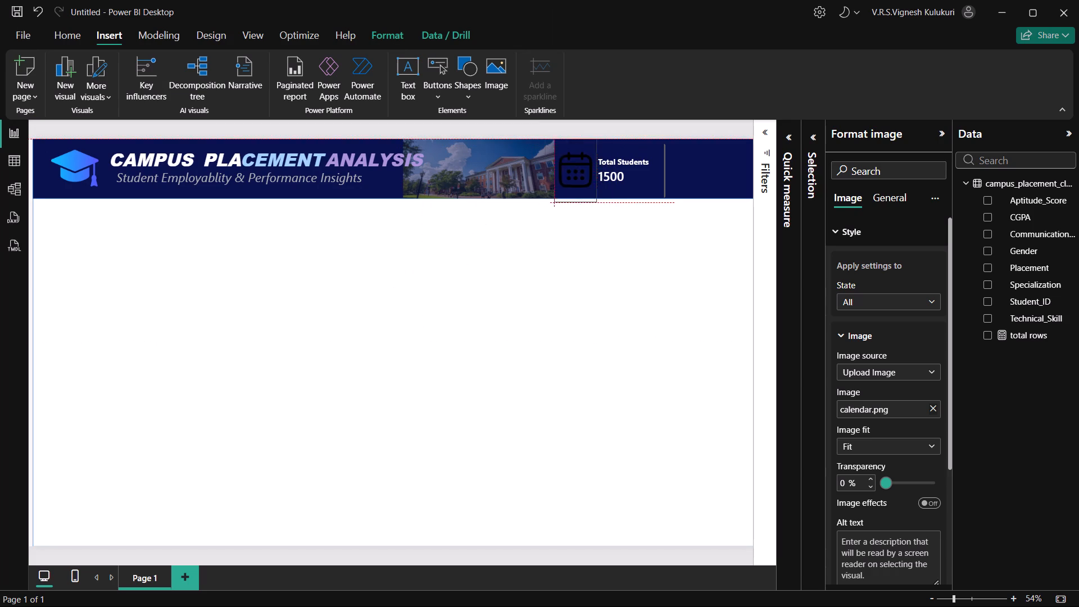
{"action": "left_click_drag", "start_coordinate": [579, 170], "coordinate": [518, 351]}
{"action": "left_click_drag", "start_coordinate": [532, 371], "coordinate": [533, 338]}
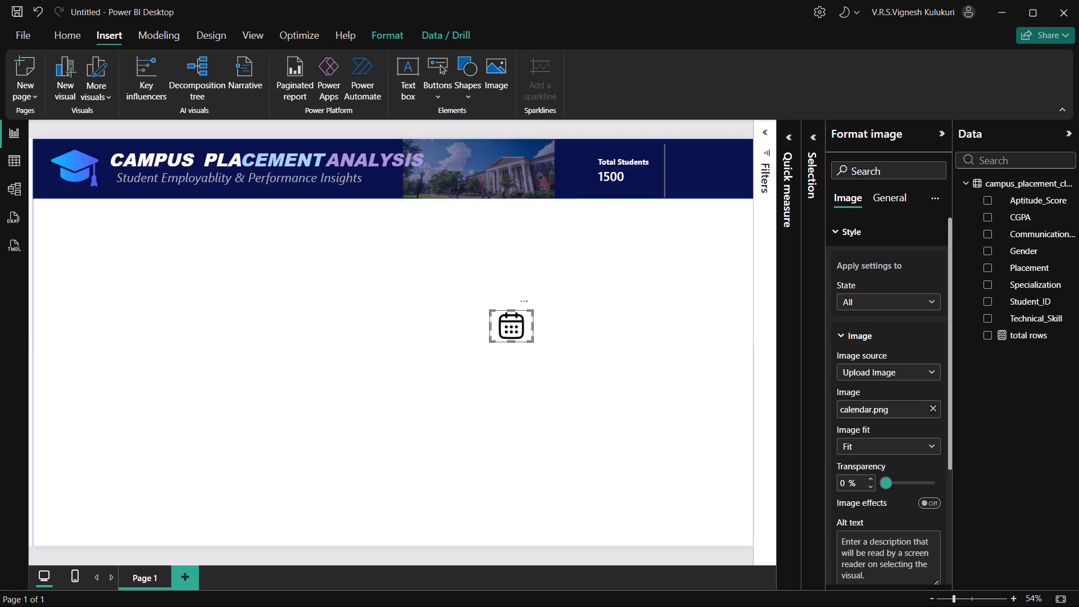
{"action": "left_click_drag", "start_coordinate": [513, 329], "coordinate": [573, 174]}
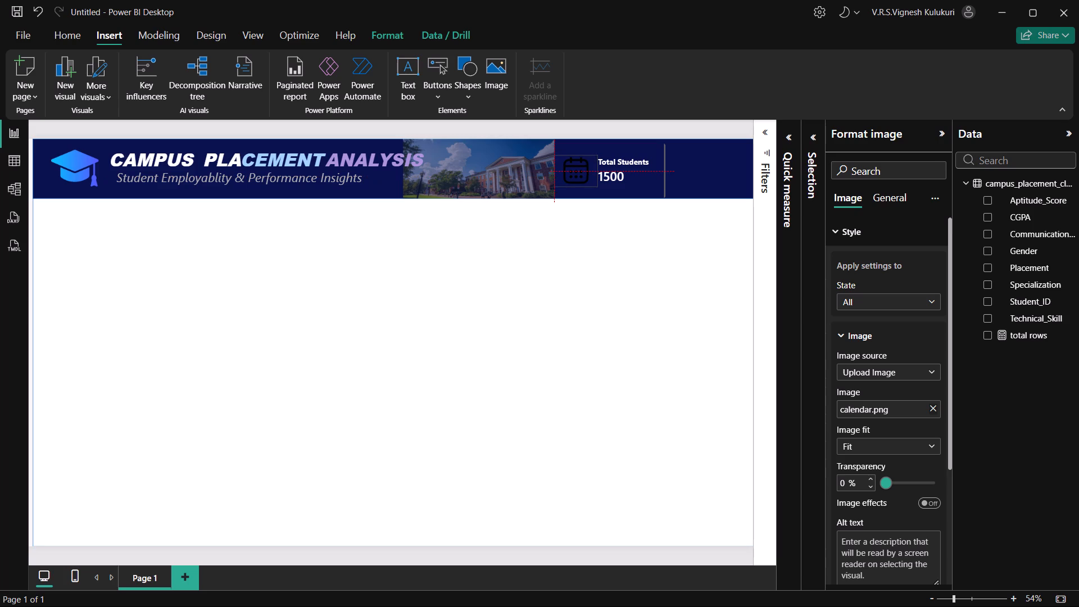
{"action": "left_click_drag", "start_coordinate": [573, 174], "coordinate": [575, 171]}
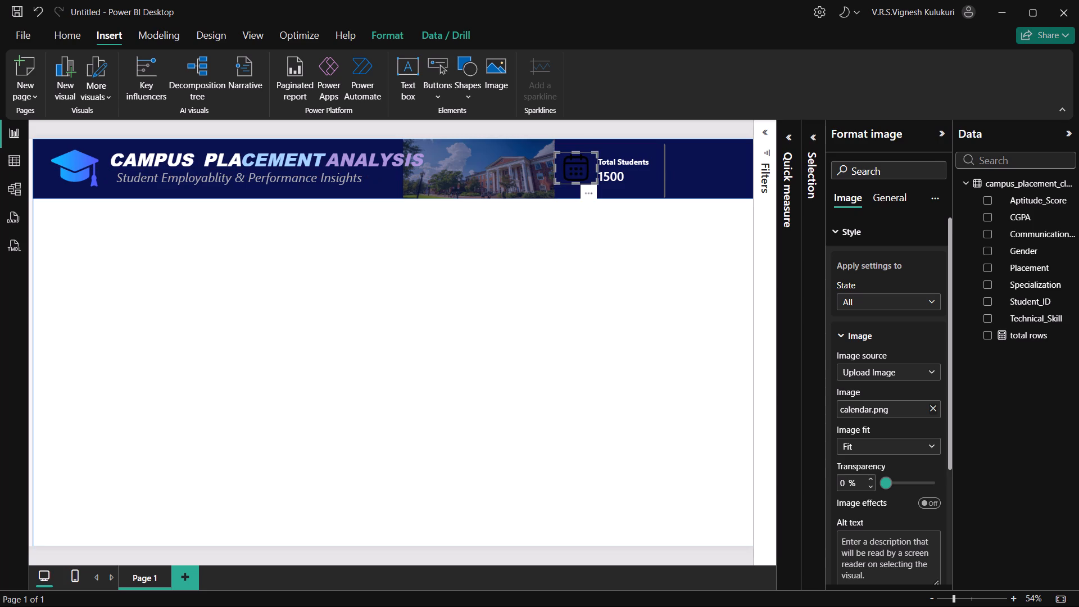
Review the calendar image's style settings, and switch to Chrome to browse the Flaticon calendar results for an alternative icon.
{"action": "scroll", "coordinate": [853, 398], "scroll_direction": "down", "scroll_amount": 3}
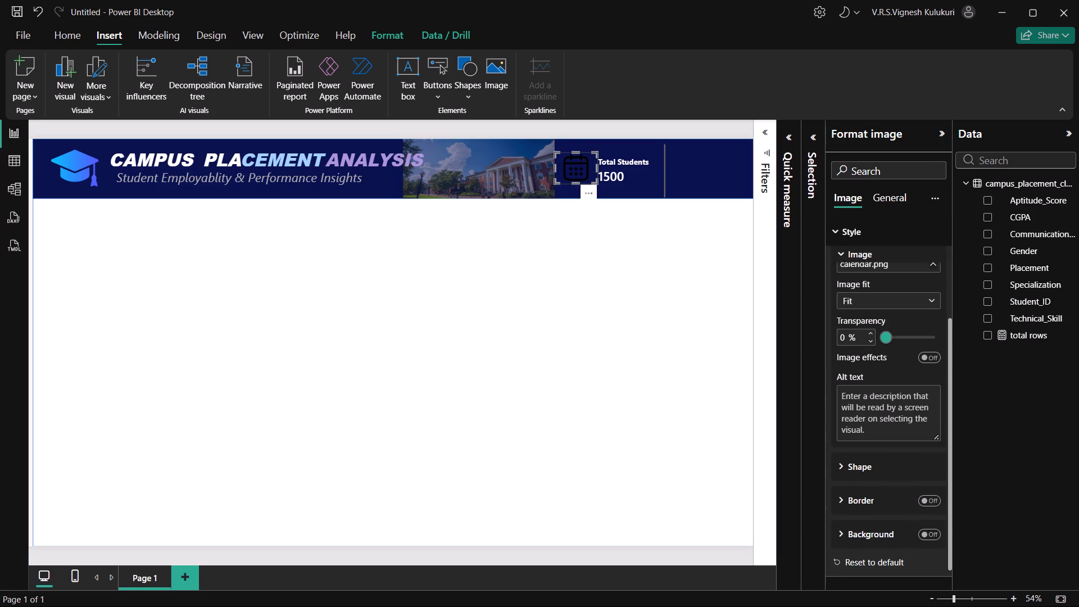
{"action": "scroll", "coordinate": [853, 398], "scroll_direction": "down", "scroll_amount": 1}
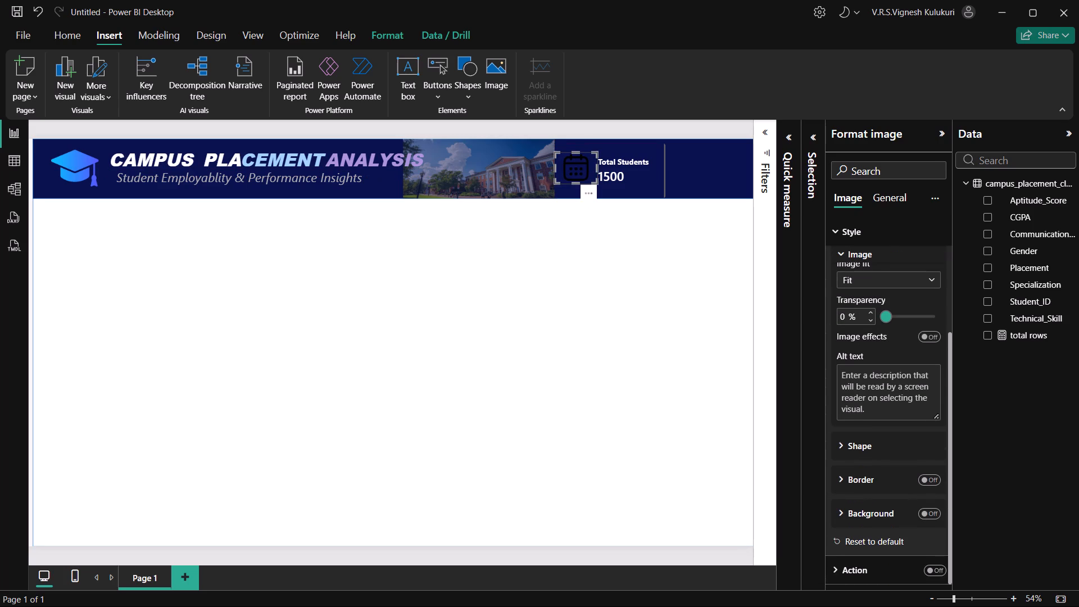
{"action": "key", "text": "alt+Tab"}
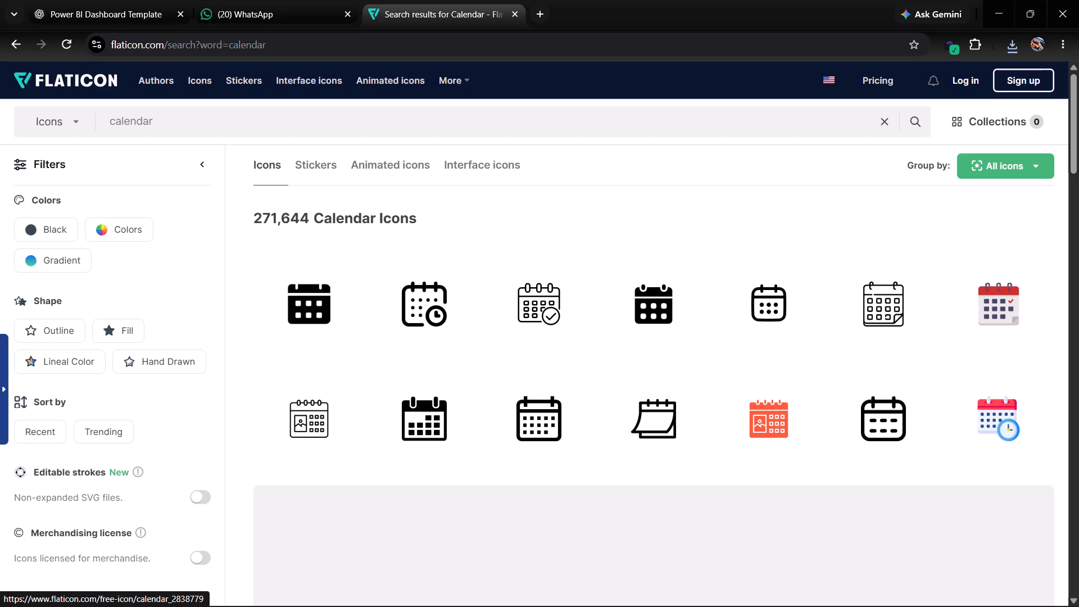
{"action": "key", "text": "alt+Tab"}
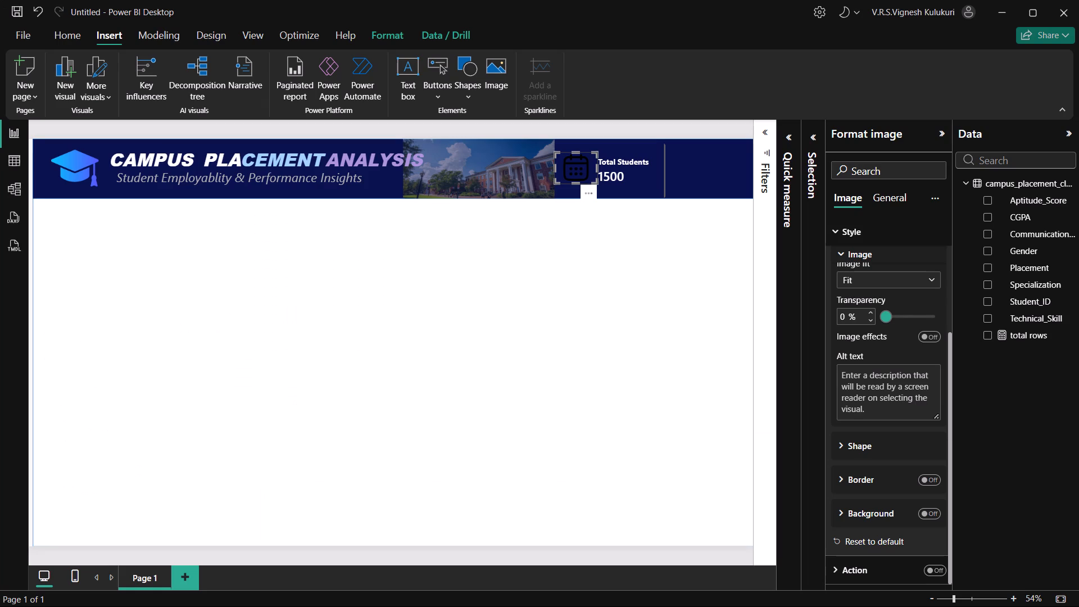
{"action": "key", "text": "alt+Tab"}
{"action": "scroll", "coordinate": [719, 347], "scroll_direction": "down", "scroll_amount": 1}
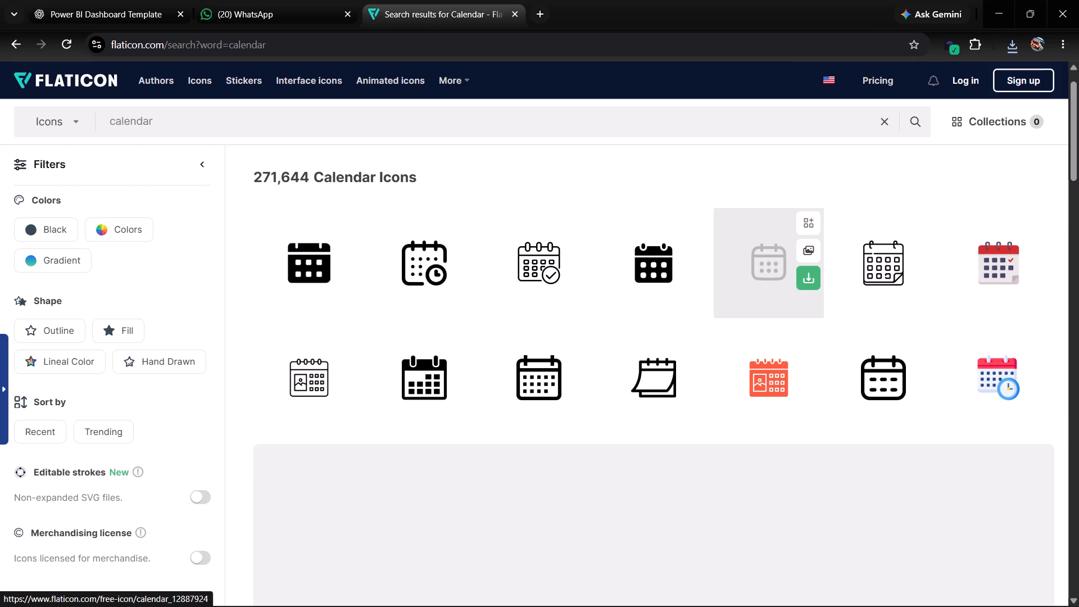
{"action": "scroll", "coordinate": [748, 384], "scroll_direction": "down", "scroll_amount": 5}
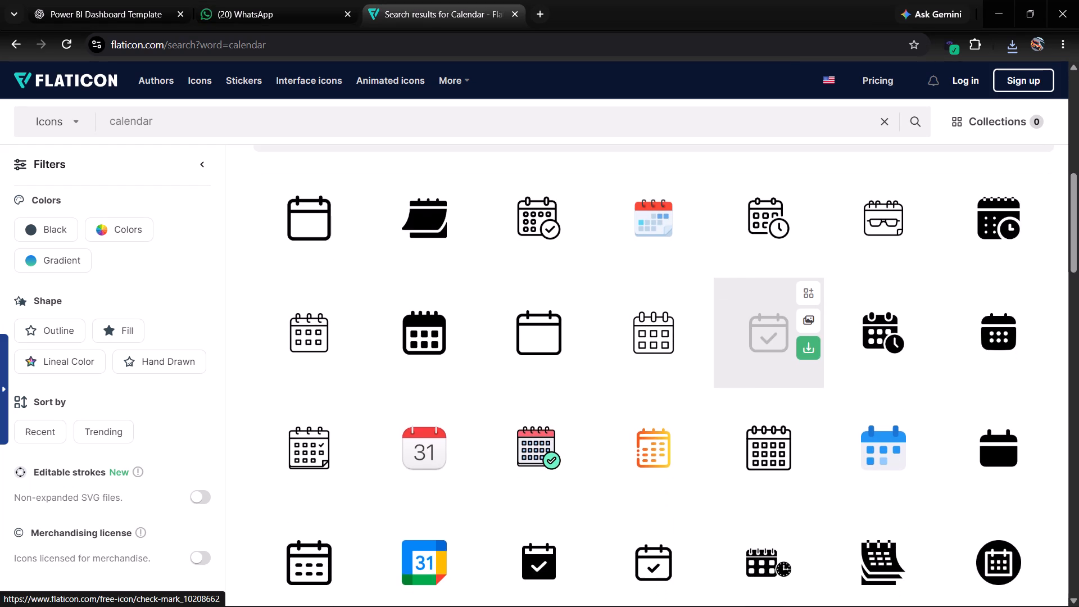
{"action": "scroll", "coordinate": [748, 384], "scroll_direction": "down", "scroll_amount": 2}
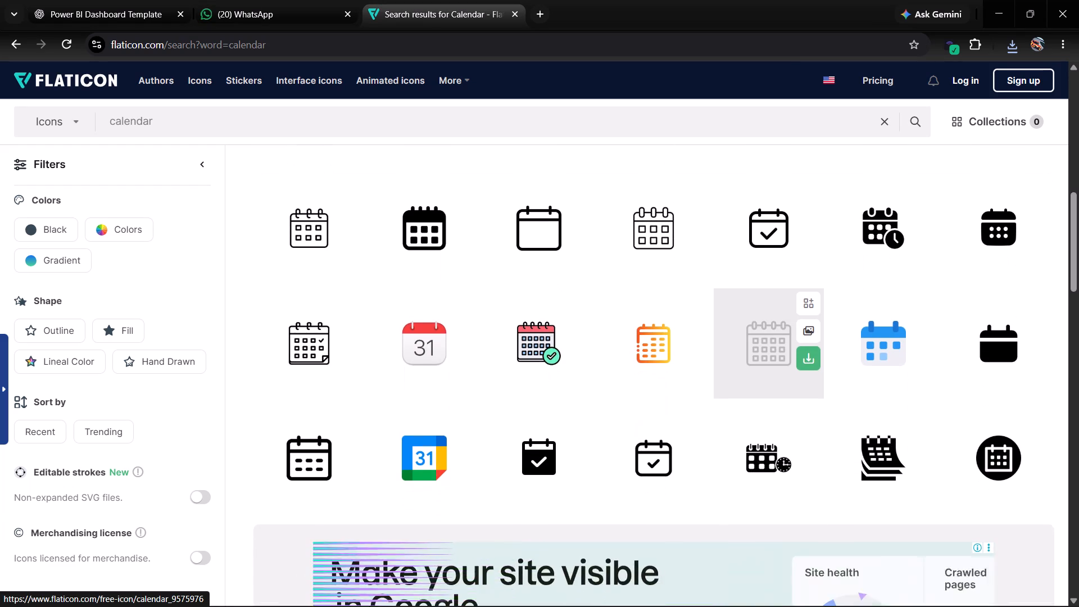
{"action": "scroll", "coordinate": [748, 384], "scroll_direction": "down", "scroll_amount": 1}
{"action": "scroll", "coordinate": [748, 384], "scroll_direction": "up", "scroll_amount": 1}
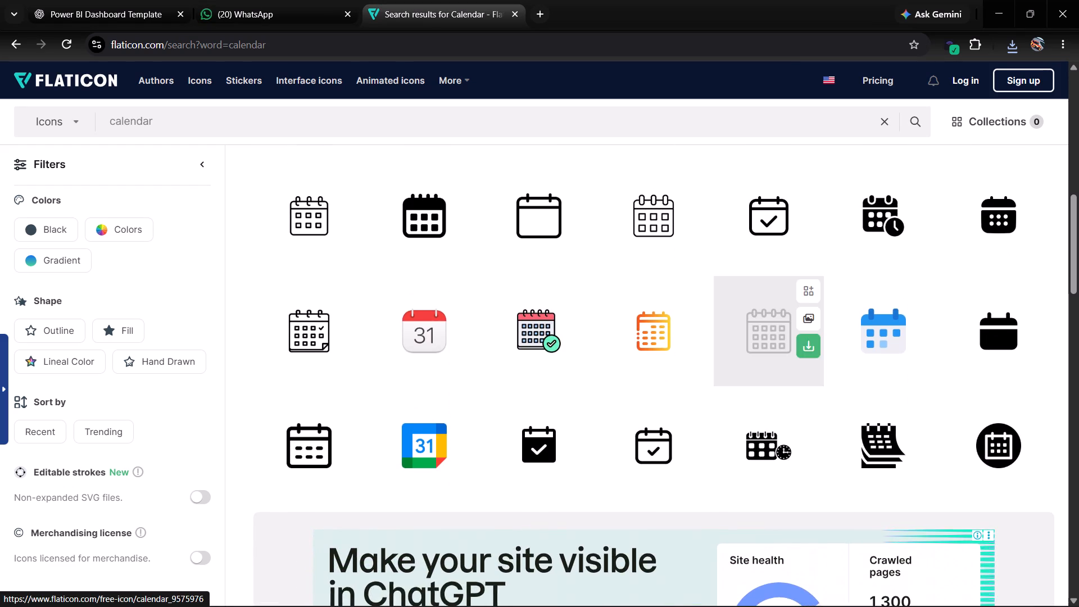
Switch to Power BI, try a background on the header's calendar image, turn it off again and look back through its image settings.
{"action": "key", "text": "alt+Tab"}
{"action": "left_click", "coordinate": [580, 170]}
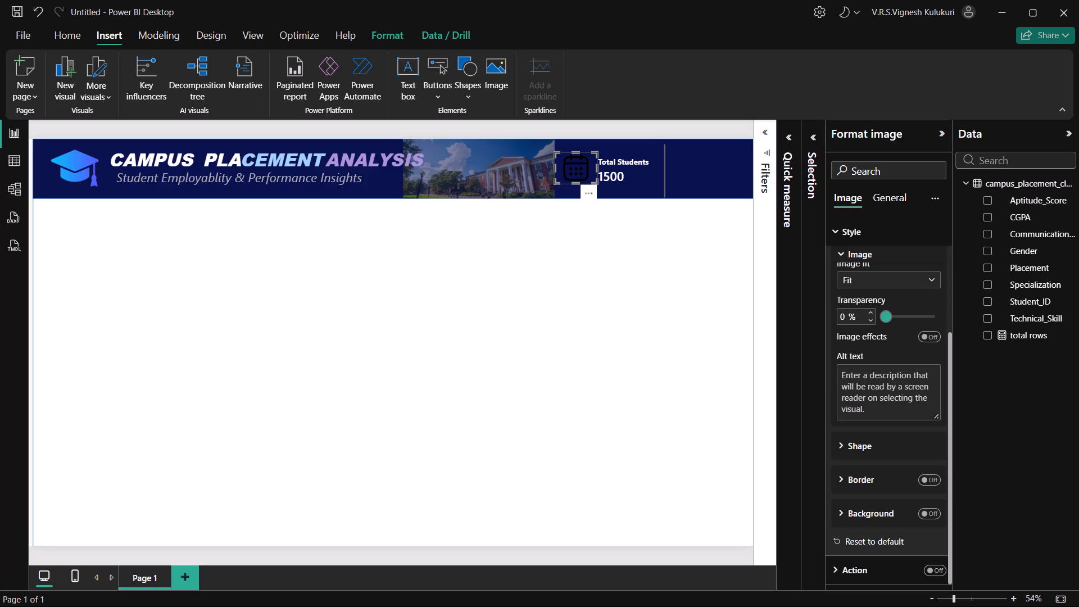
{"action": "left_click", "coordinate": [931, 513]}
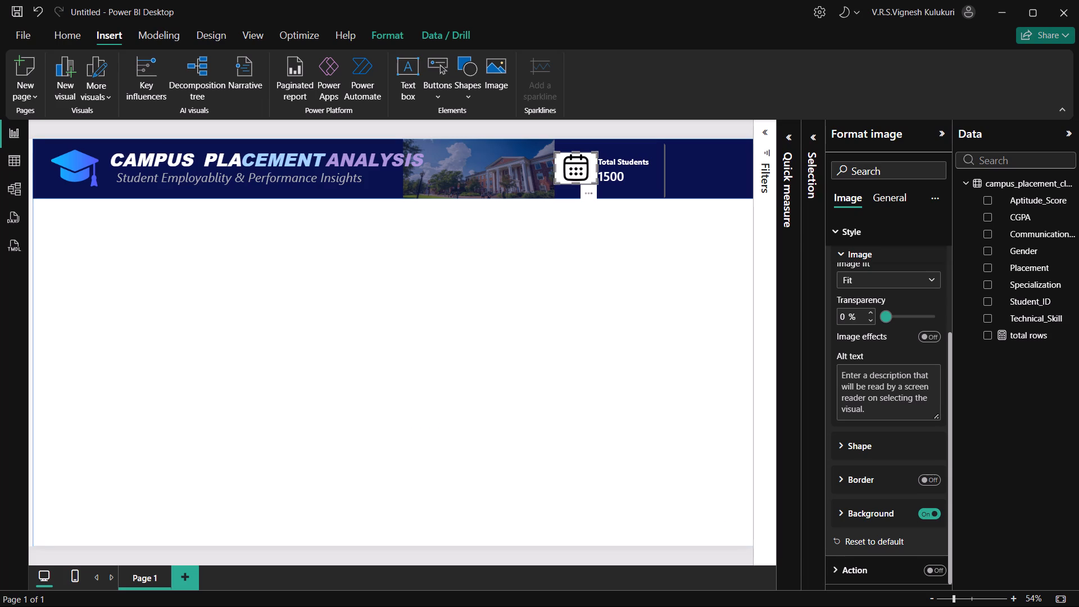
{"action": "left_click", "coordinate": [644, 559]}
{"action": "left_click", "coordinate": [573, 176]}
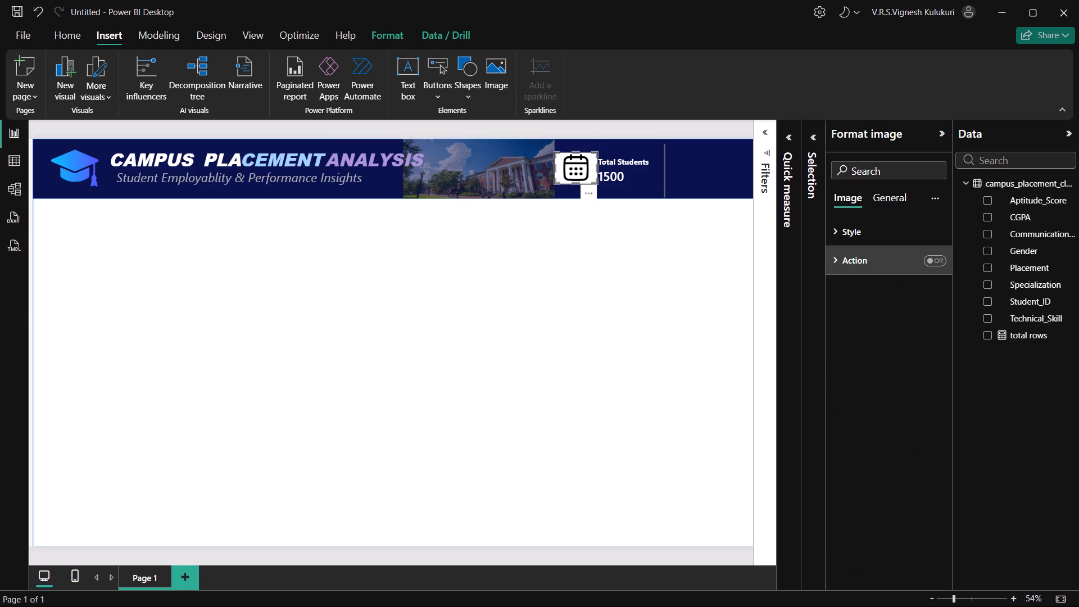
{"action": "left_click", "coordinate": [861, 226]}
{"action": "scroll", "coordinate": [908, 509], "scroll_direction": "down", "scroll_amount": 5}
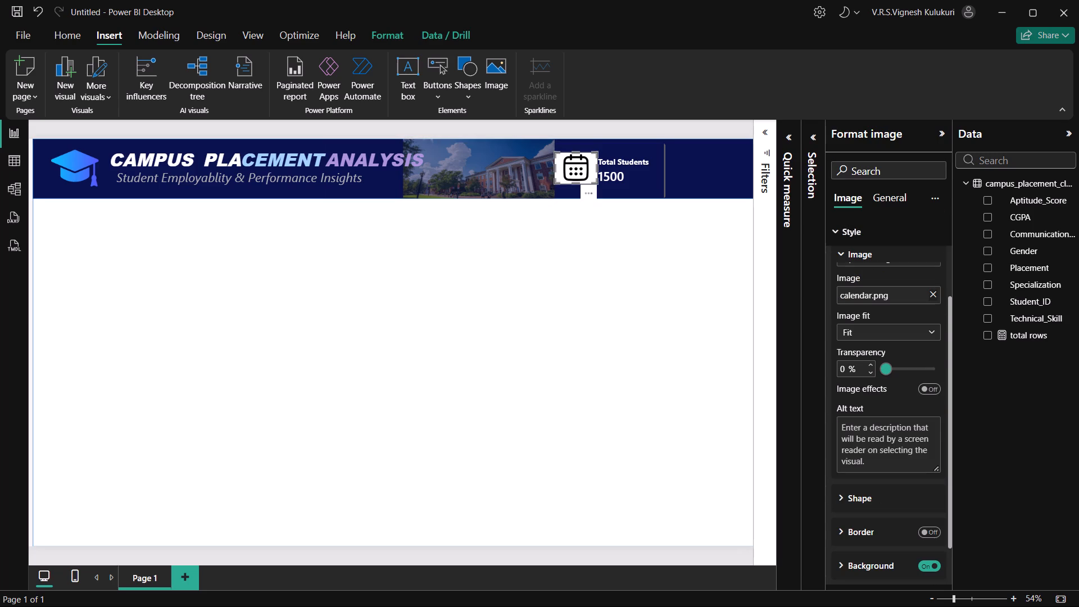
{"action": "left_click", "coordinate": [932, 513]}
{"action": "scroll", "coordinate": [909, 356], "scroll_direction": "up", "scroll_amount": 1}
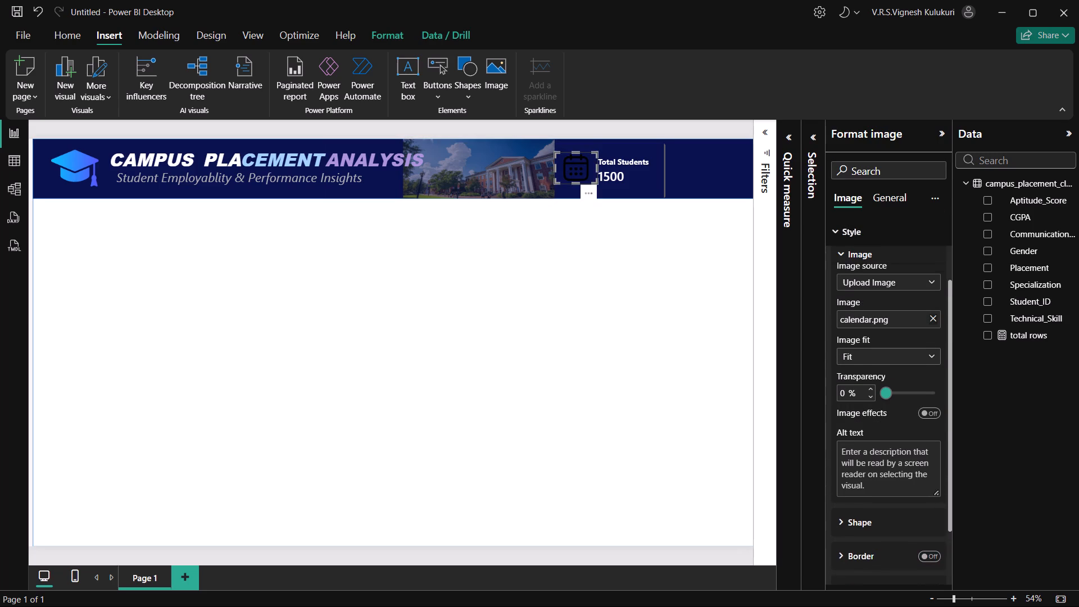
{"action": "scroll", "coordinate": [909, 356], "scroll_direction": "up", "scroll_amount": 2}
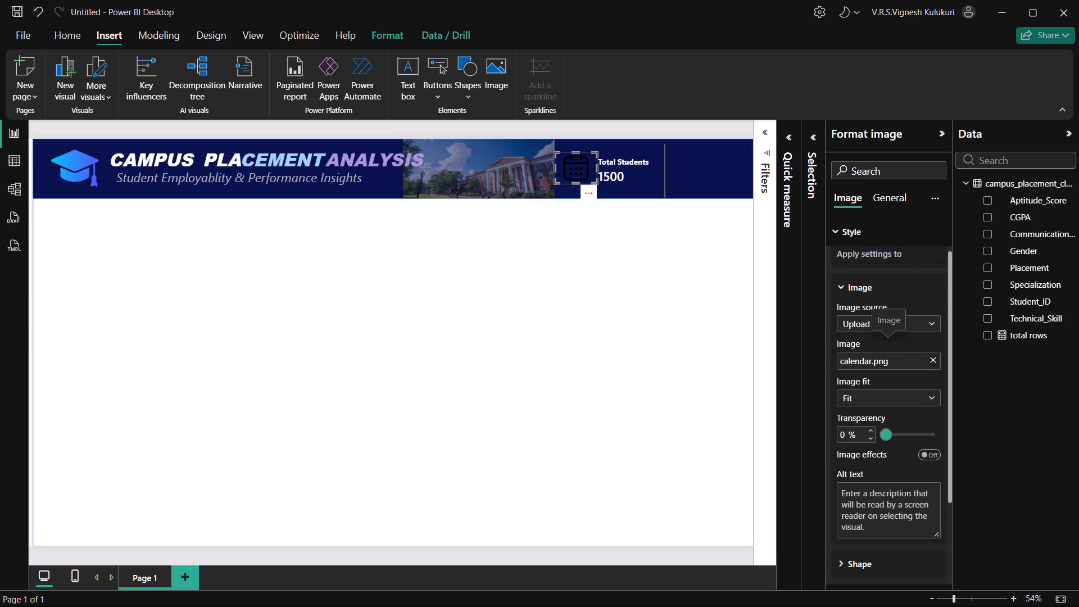
Browse further Flaticon calendar icons in Chrome and compare them with the Total Students icon in the reference dashboard image in Photos.
{"action": "key", "text": "alt+Tab"}
{"action": "scroll", "coordinate": [614, 436], "scroll_direction": "down", "scroll_amount": 1}
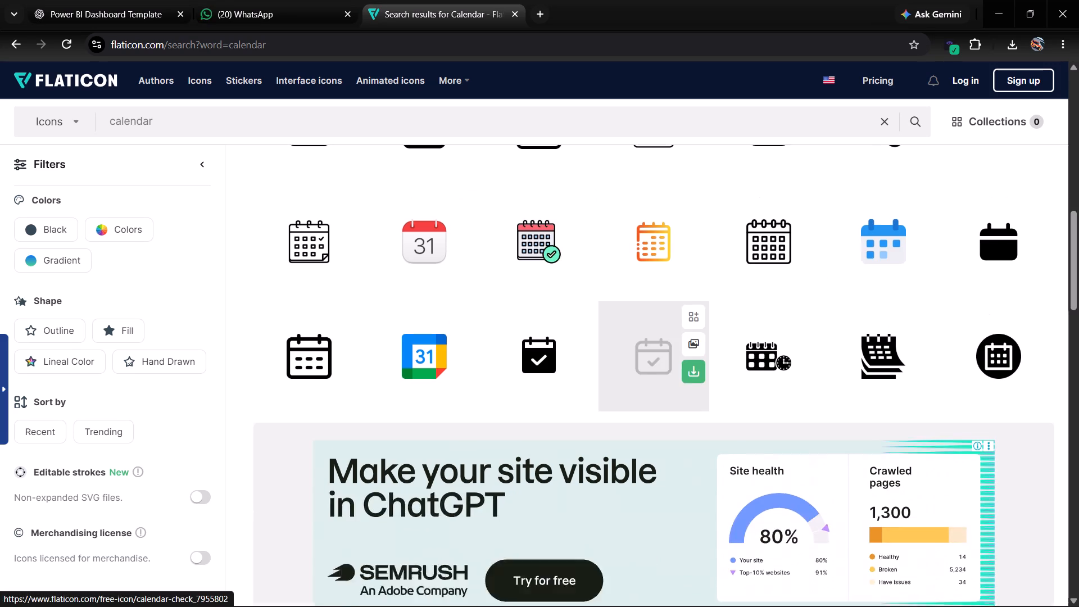
{"action": "scroll", "coordinate": [614, 436], "scroll_direction": "down", "scroll_amount": 3}
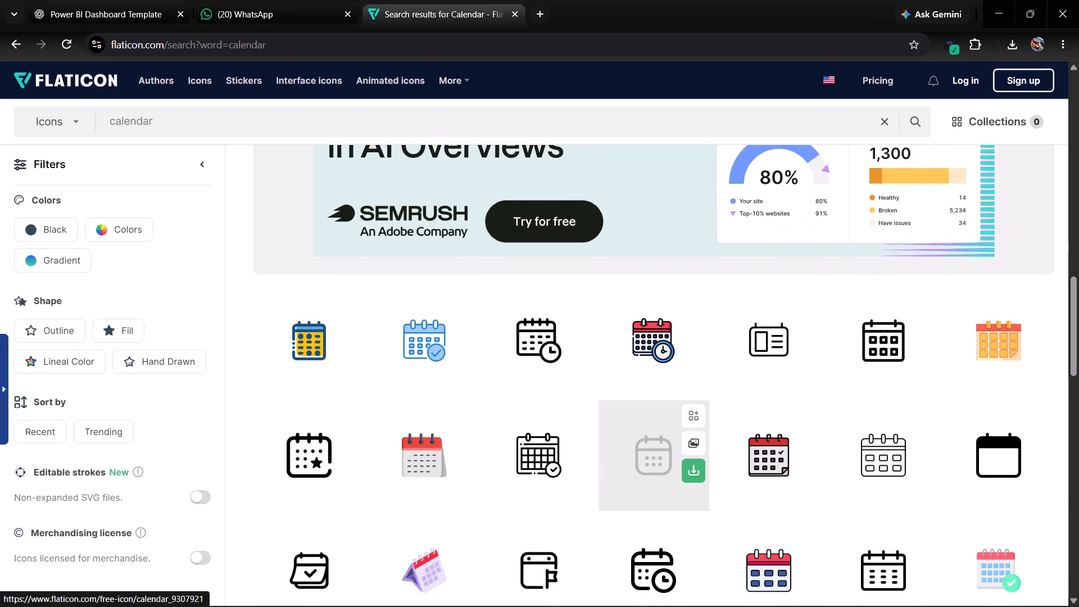
{"action": "key", "text": "alt+Tab"}
{"action": "key", "text": "alt+Tab"}
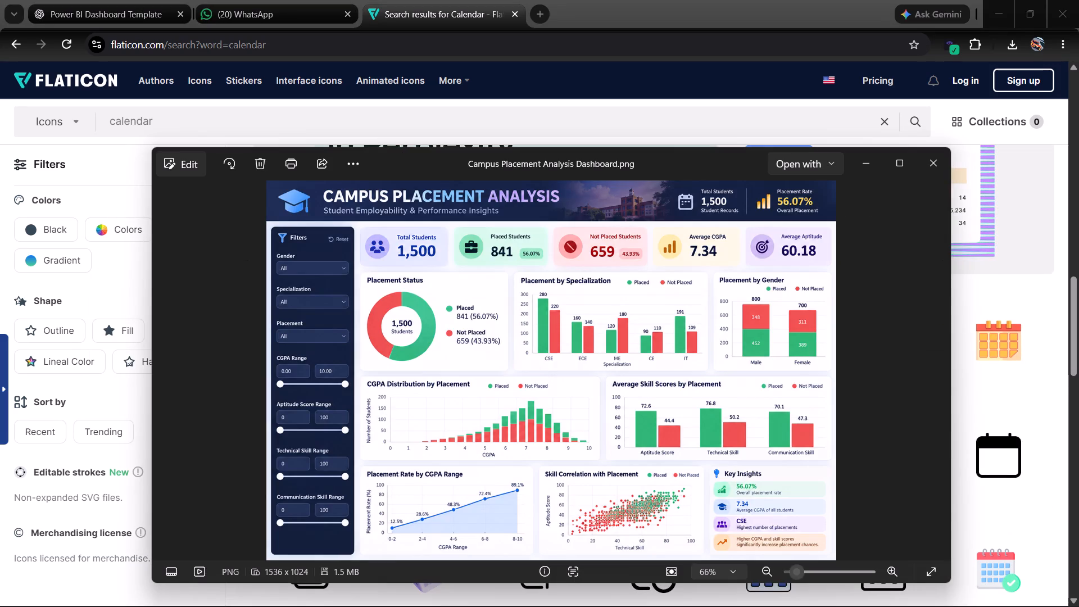
{"action": "key", "text": "alt+Tab"}
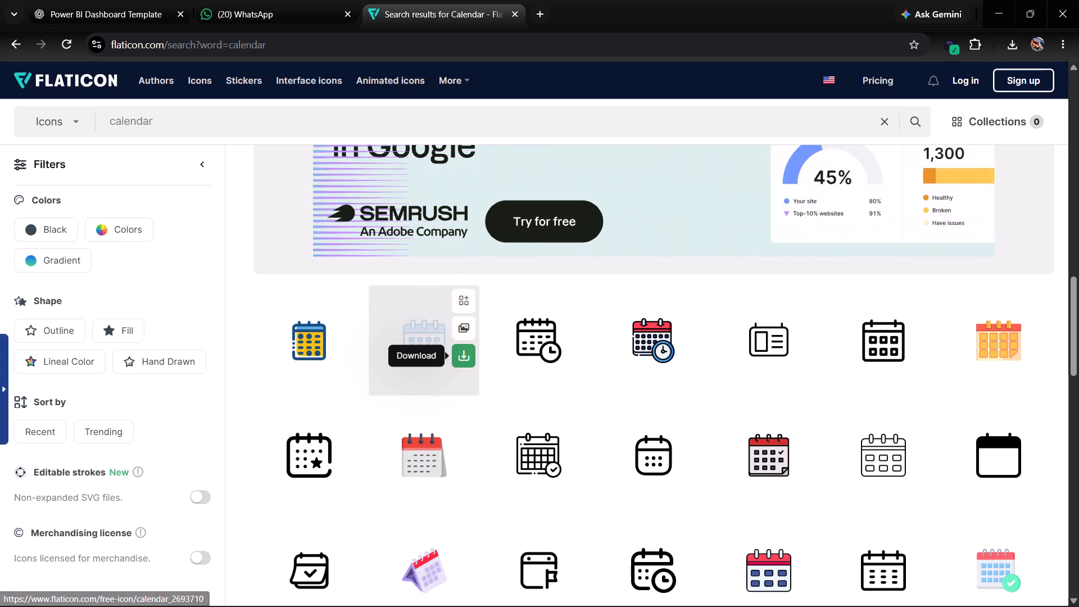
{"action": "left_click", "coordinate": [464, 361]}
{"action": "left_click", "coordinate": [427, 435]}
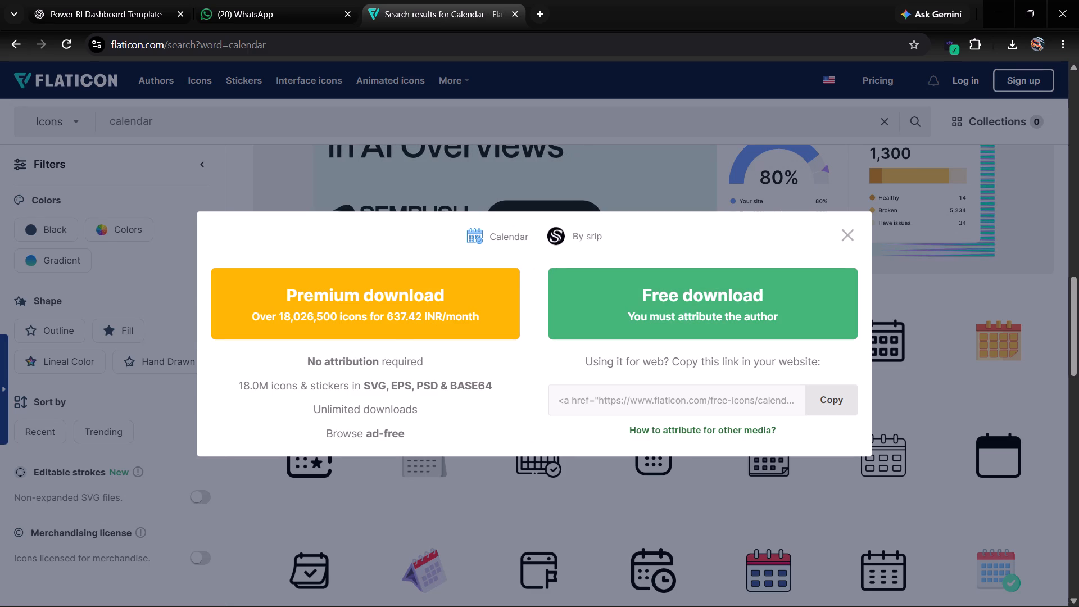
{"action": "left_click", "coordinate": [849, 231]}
Replace the Flaticon search term and search the icons for "records".
{"action": "left_click", "coordinate": [349, 119]}
{"action": "key", "text": "BackSpace"}
{"action": "key", "text": "BackSpace"}
{"action": "key", "text": "BackSpace"}
{"action": "key", "text": "BackSpace"}
{"action": "key", "text": "BackSpace"}
{"action": "key", "text": "BackSpace"}
{"action": "key", "text": "BackSpace"}
{"action": "key", "text": "BackSpace"}
{"action": "key", "text": "BackSpace"}
{"action": "key", "text": "BackSpace"}
{"action": "key", "text": "BackSpace"}
{"action": "key", "text": "BackSpace"}
{"action": "key", "text": "BackSpace"}
{"action": "key", "text": "BackSpace"}
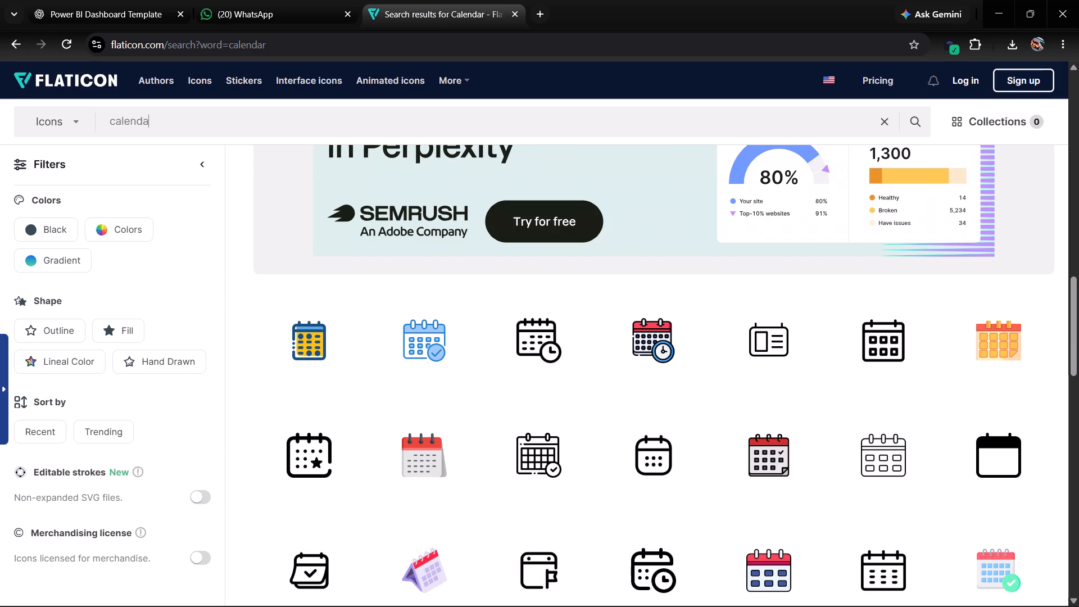
{"action": "type", "text": "records"}
{"action": "key", "text": "Return"}
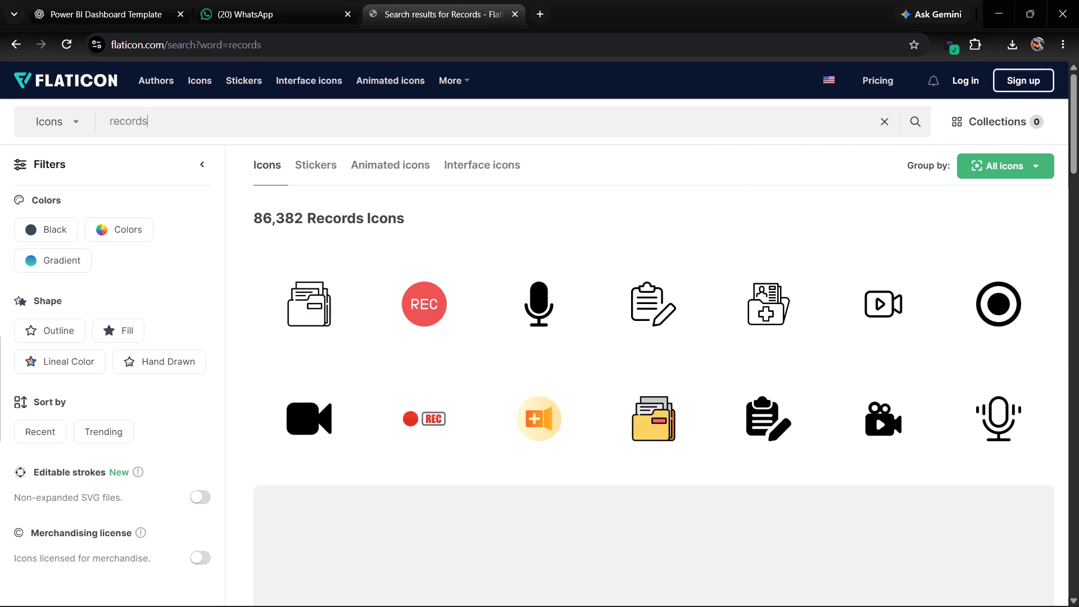
Examine the records icon results for one that suits the header's Total Students card.
{"action": "scroll", "coordinate": [501, 372], "scroll_direction": "down", "scroll_amount": 5}
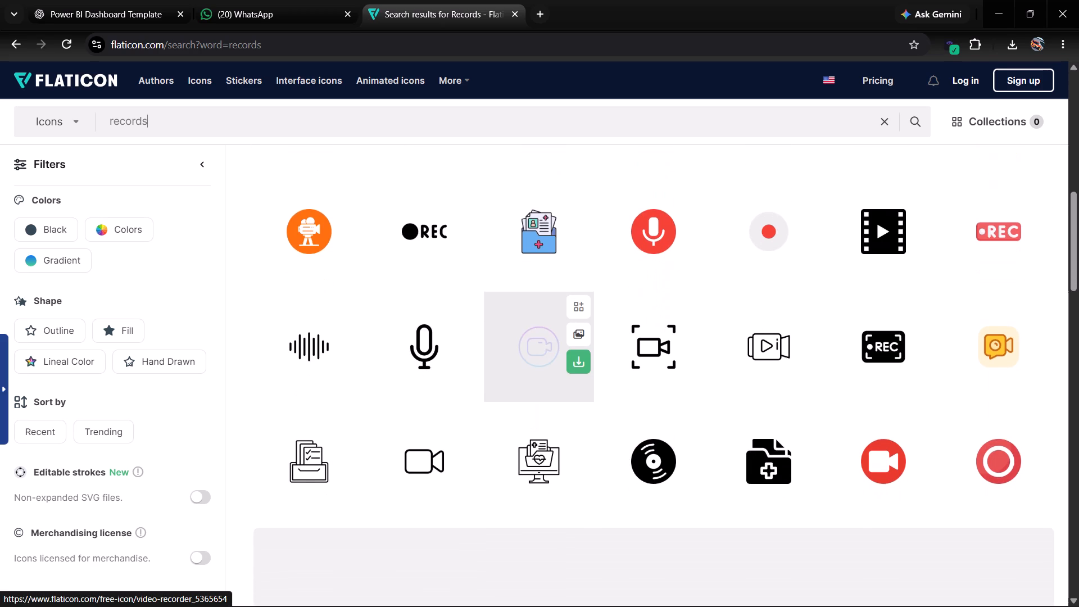
{"action": "scroll", "coordinate": [501, 372], "scroll_direction": "down", "scroll_amount": 3}
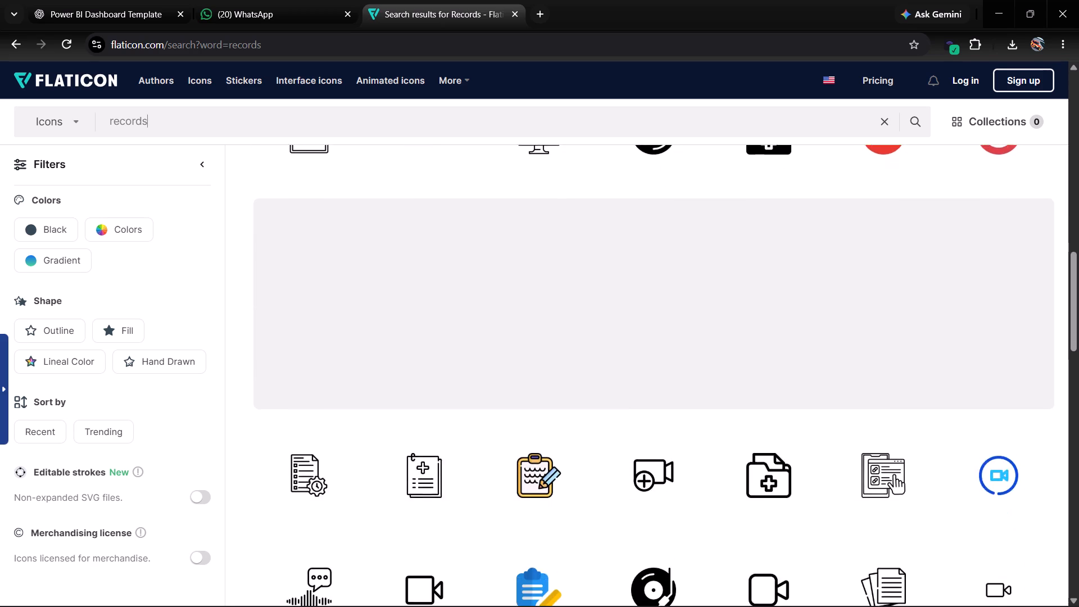
{"action": "scroll", "coordinate": [501, 372], "scroll_direction": "down", "scroll_amount": 3}
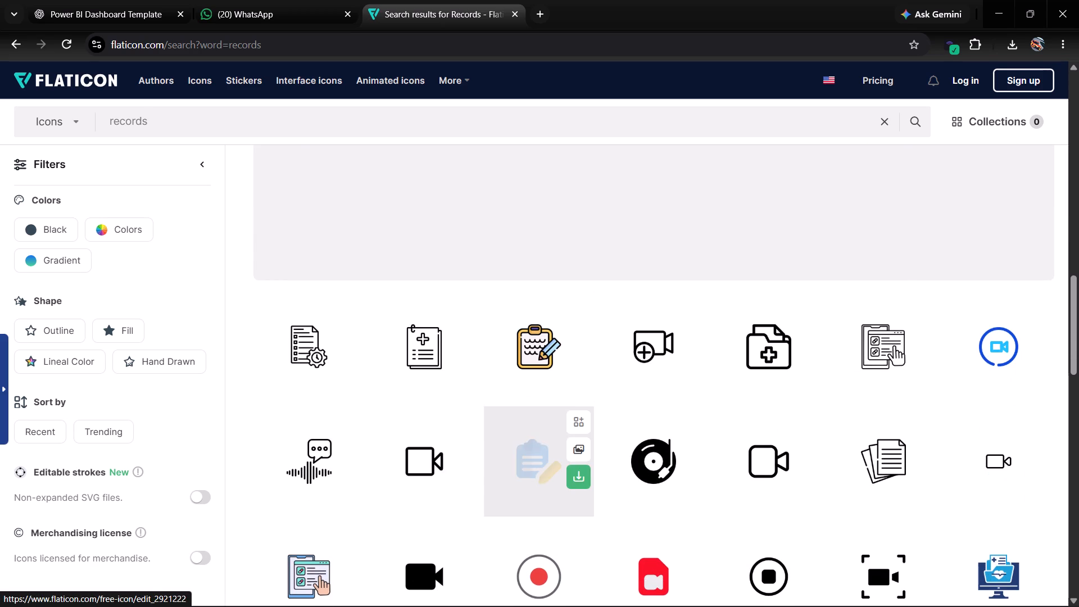
{"action": "scroll", "coordinate": [565, 483], "scroll_direction": "down", "scroll_amount": 3}
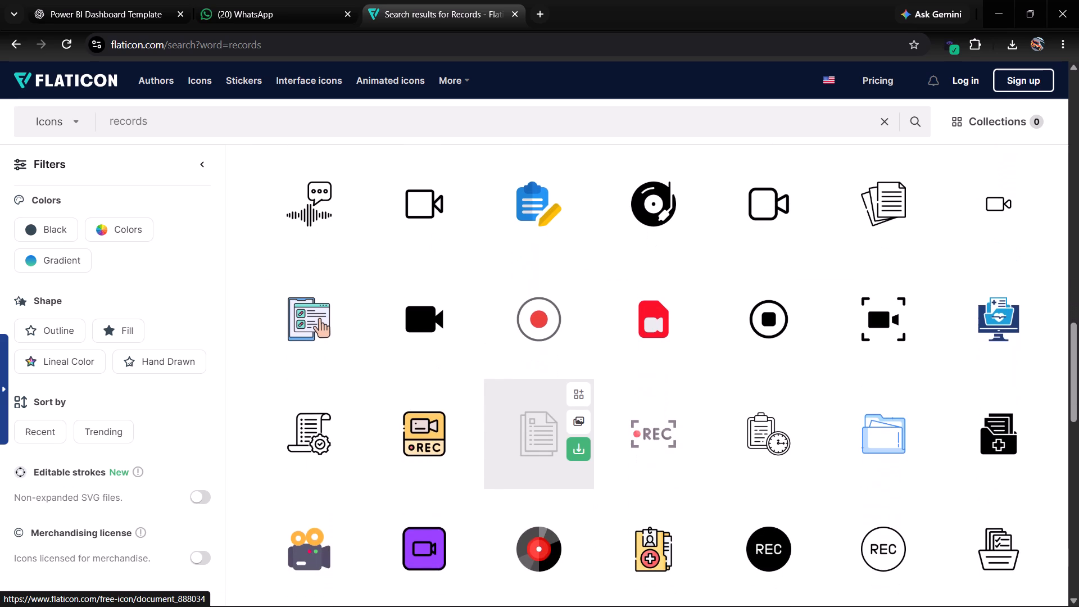
{"action": "scroll", "coordinate": [460, 492], "scroll_direction": "down", "scroll_amount": 3}
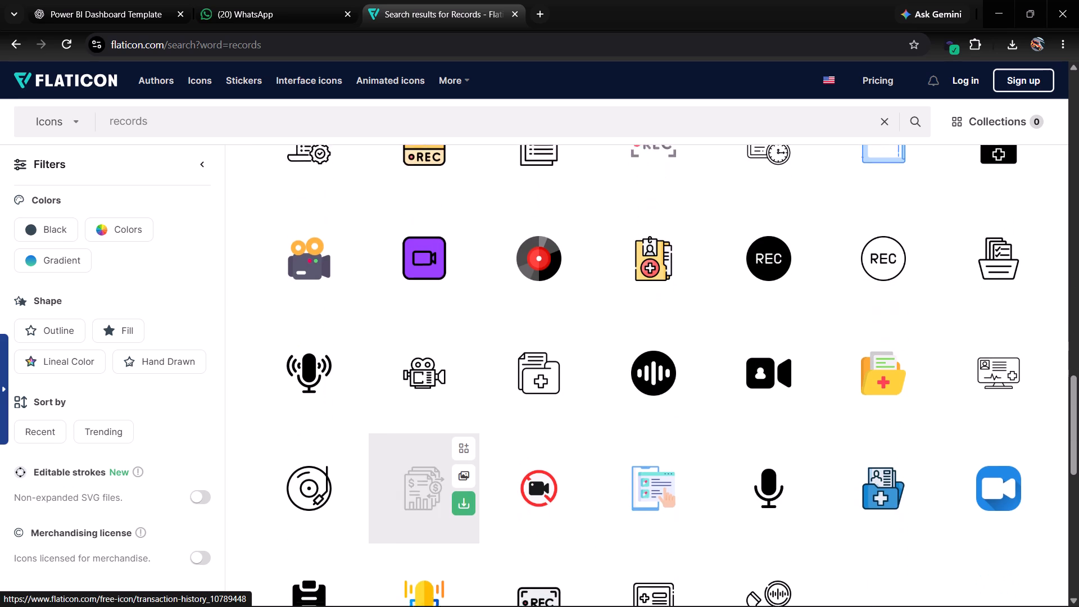
{"action": "scroll", "coordinate": [460, 492], "scroll_direction": "down", "scroll_amount": 4}
{"action": "scroll", "coordinate": [460, 492], "scroll_direction": "up", "scroll_amount": 1}
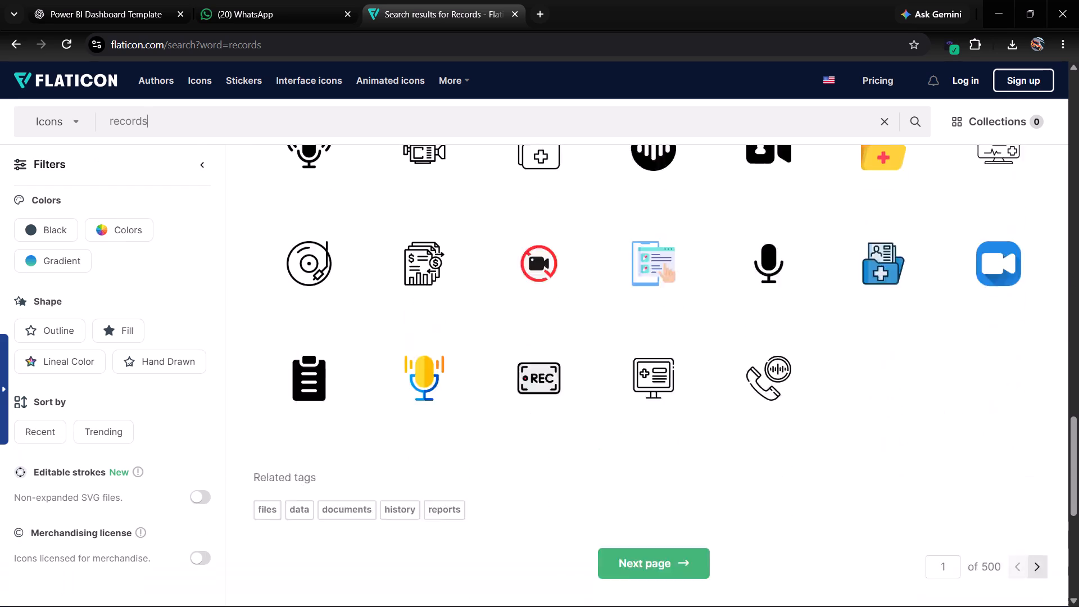
{"action": "scroll", "coordinate": [460, 492], "scroll_direction": "up", "scroll_amount": 2}
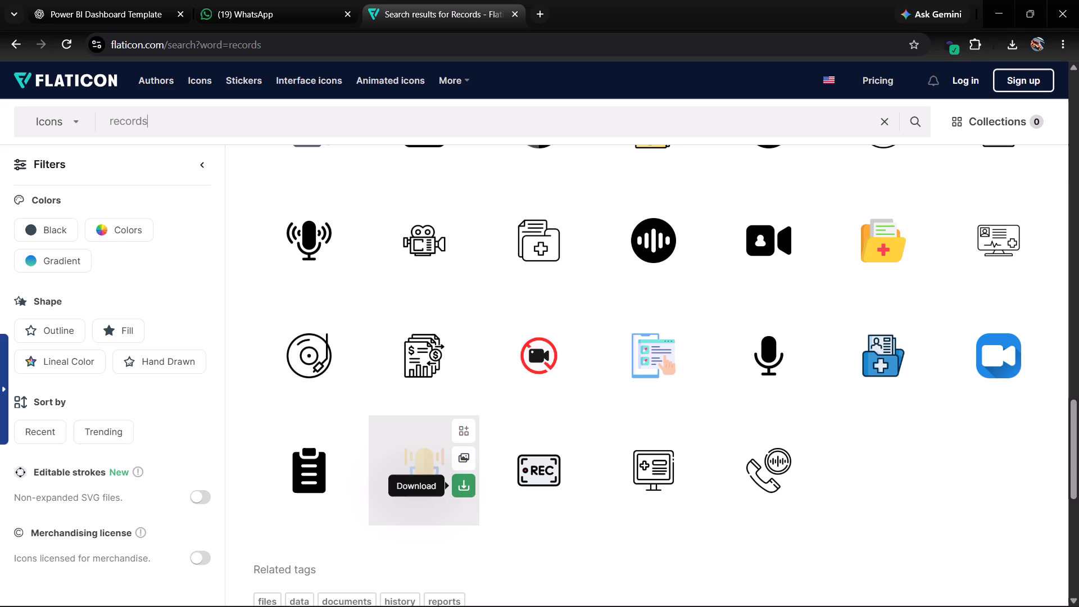
{"action": "scroll", "coordinate": [636, 328], "scroll_direction": "up", "scroll_amount": 2}
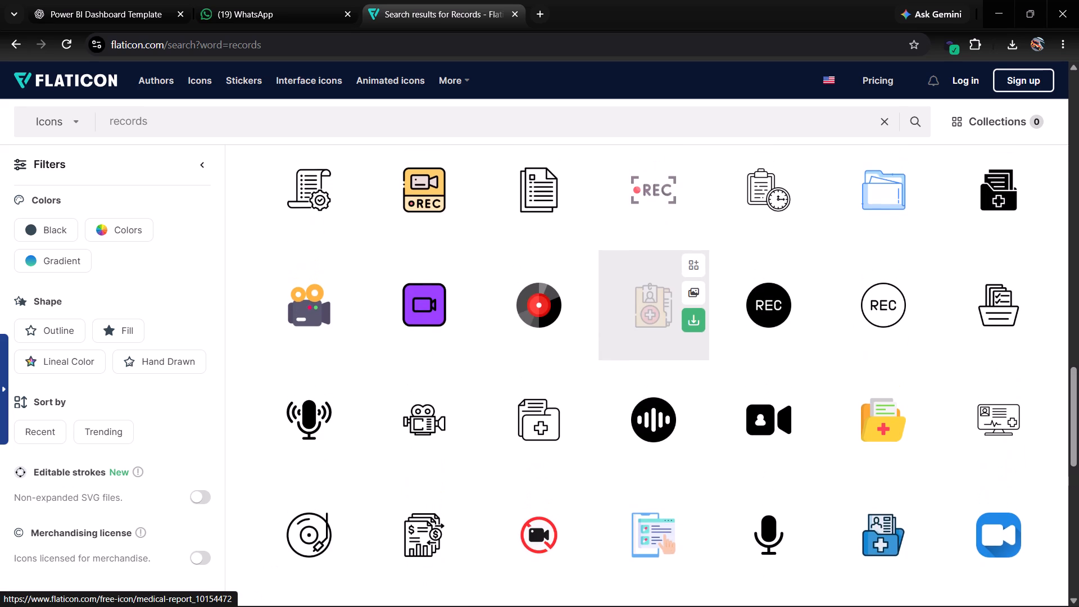
{"action": "scroll", "coordinate": [816, 359], "scroll_direction": "up", "scroll_amount": 5}
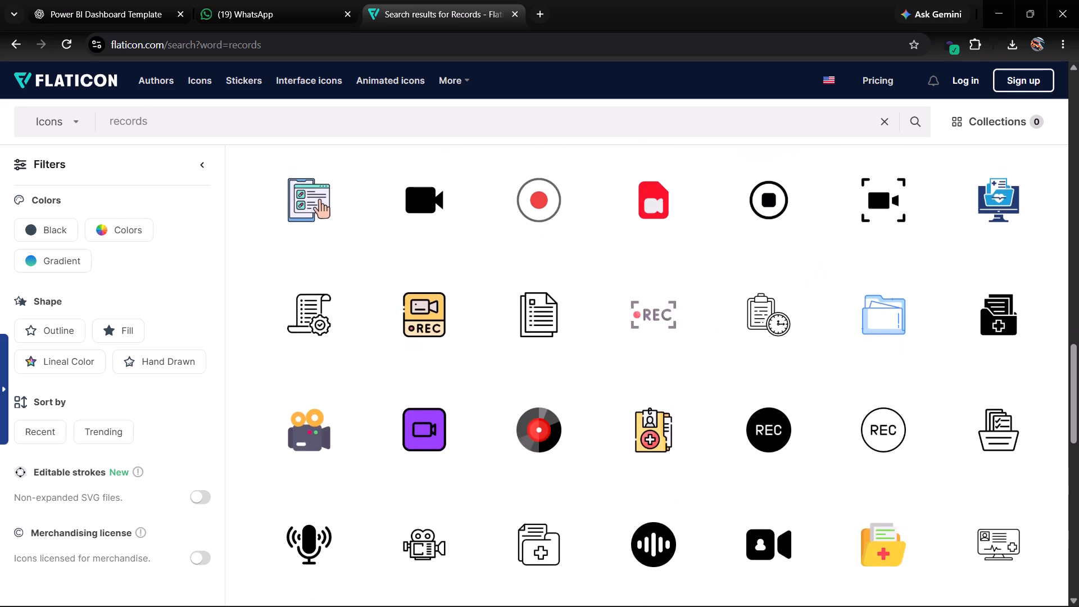
{"action": "scroll", "coordinate": [816, 359], "scroll_direction": "up", "scroll_amount": 7}
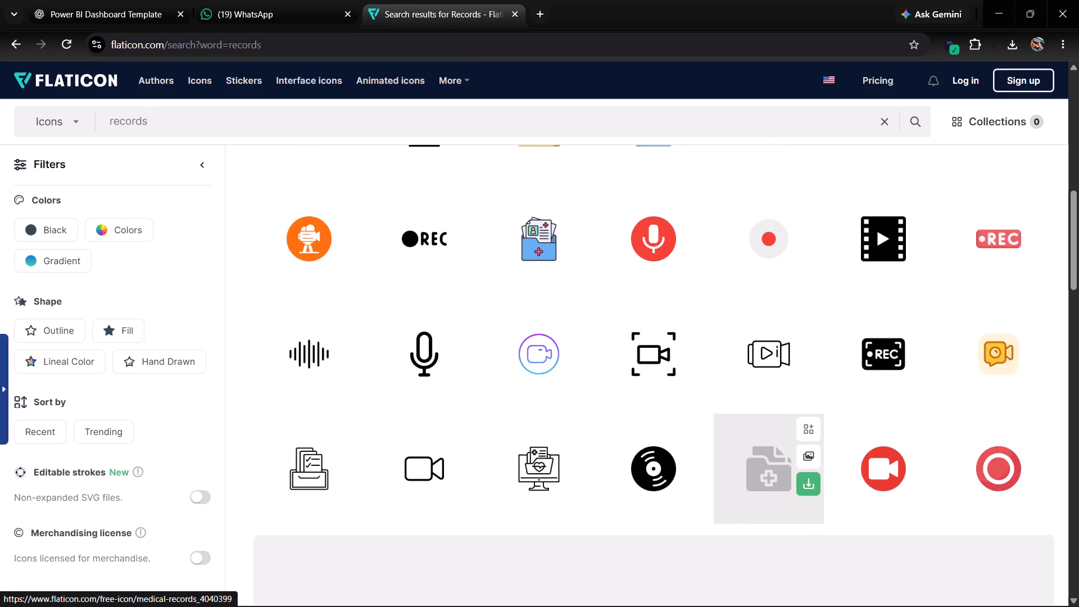
{"action": "scroll", "coordinate": [816, 359], "scroll_direction": "up", "scroll_amount": 5}
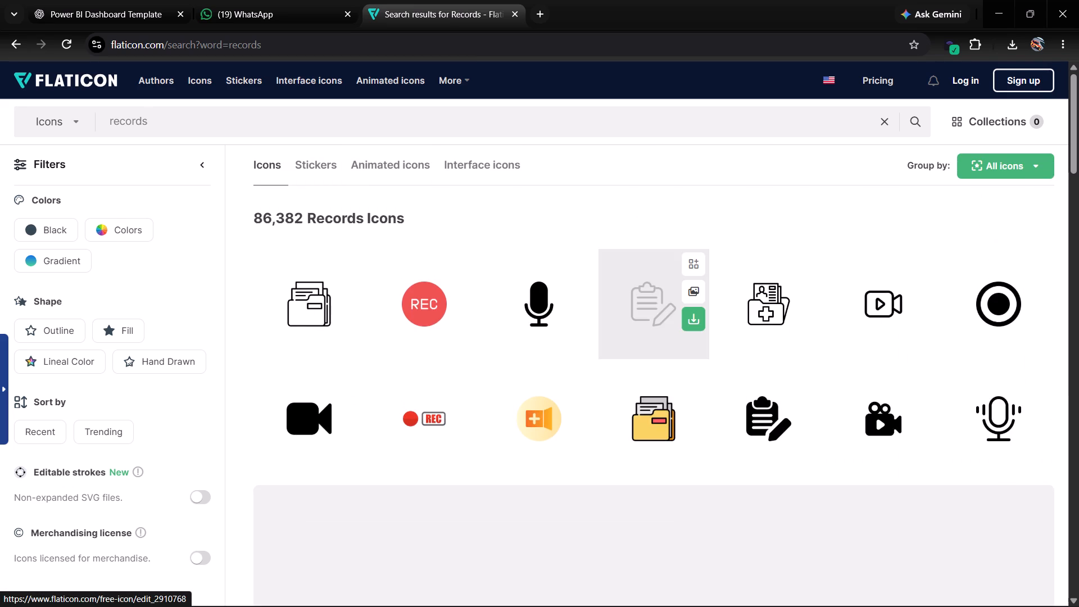
{"action": "scroll", "coordinate": [797, 398], "scroll_direction": "down", "scroll_amount": 1}
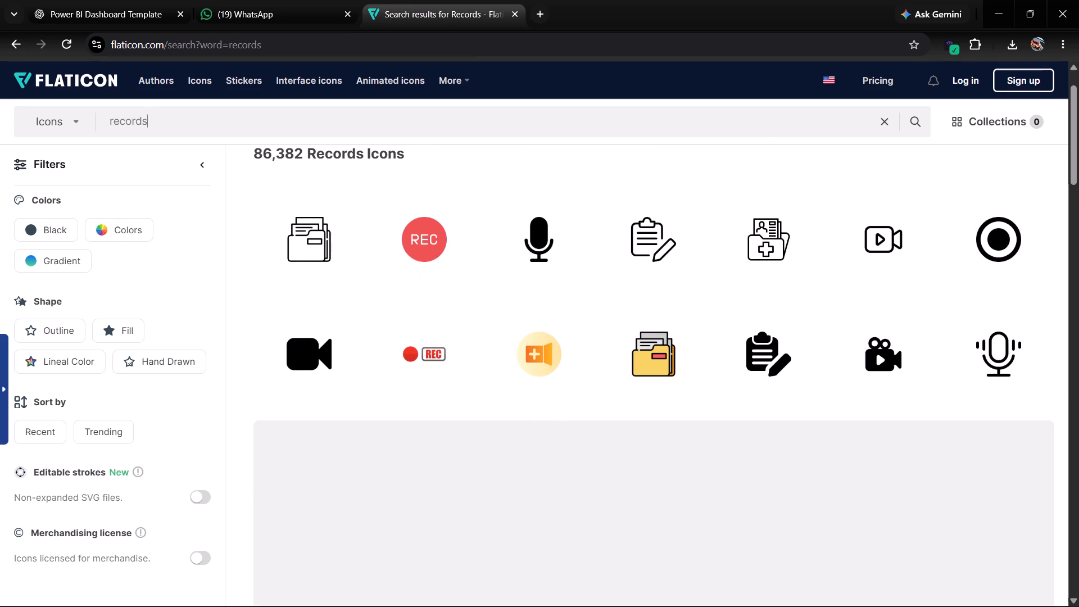
Clear the term from the Flaticon icon search and look through the listed records icons again.
{"action": "left_click", "coordinate": [270, 115]}
{"action": "key", "text": "BackSpace"}
{"action": "key", "text": "BackSpace"}
{"action": "key", "text": "BackSpace"}
{"action": "key", "text": "BackSpace"}
{"action": "key", "text": "BackSpace"}
{"action": "key", "text": "BackSpace"}
{"action": "key", "text": "BackSpace"}
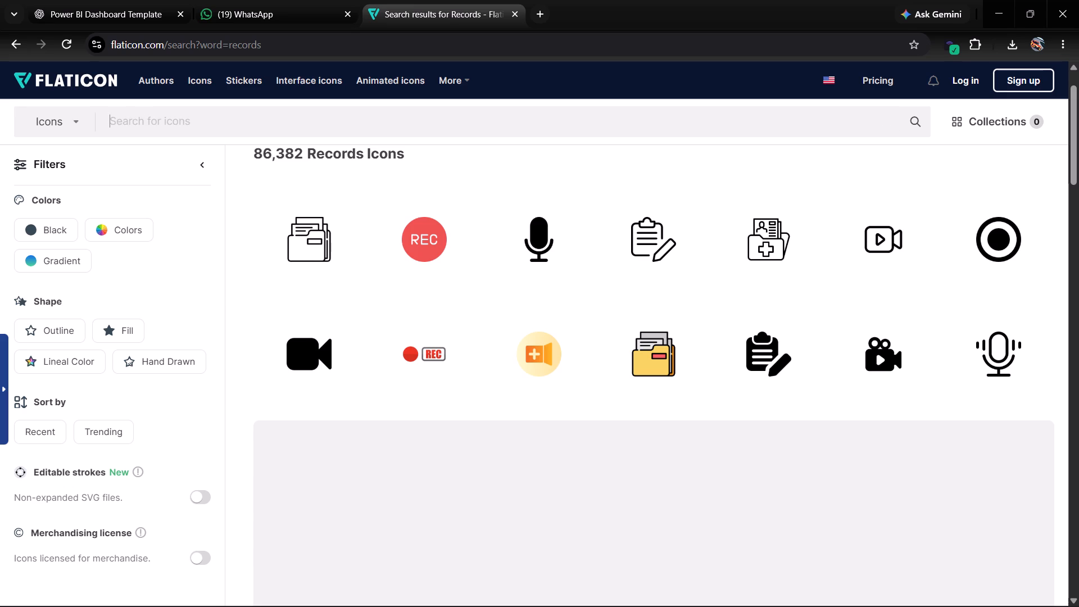
{"action": "scroll", "coordinate": [480, 326], "scroll_direction": "down", "scroll_amount": 3}
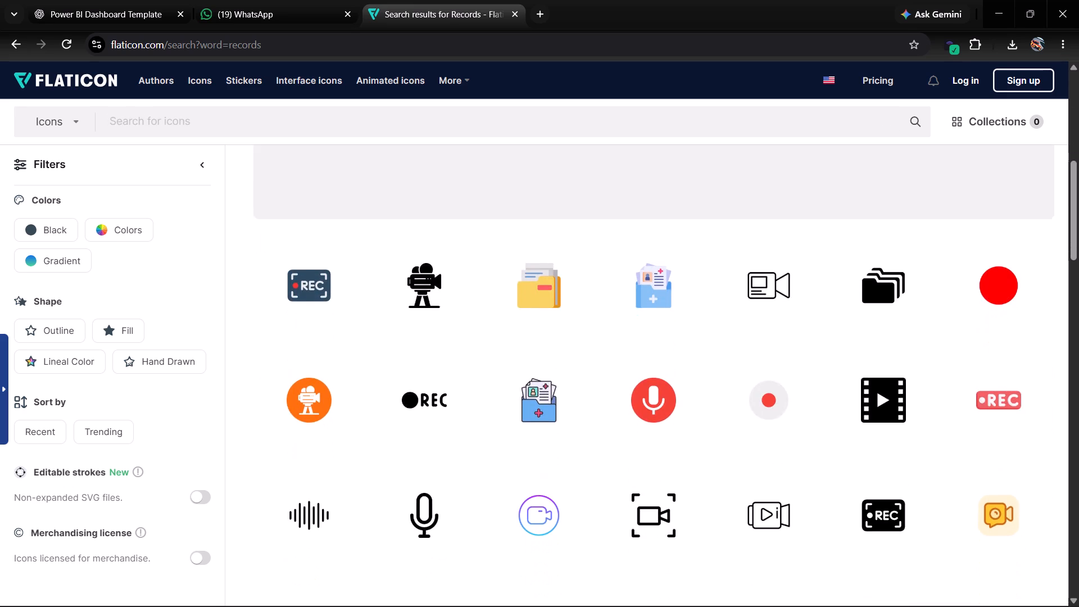
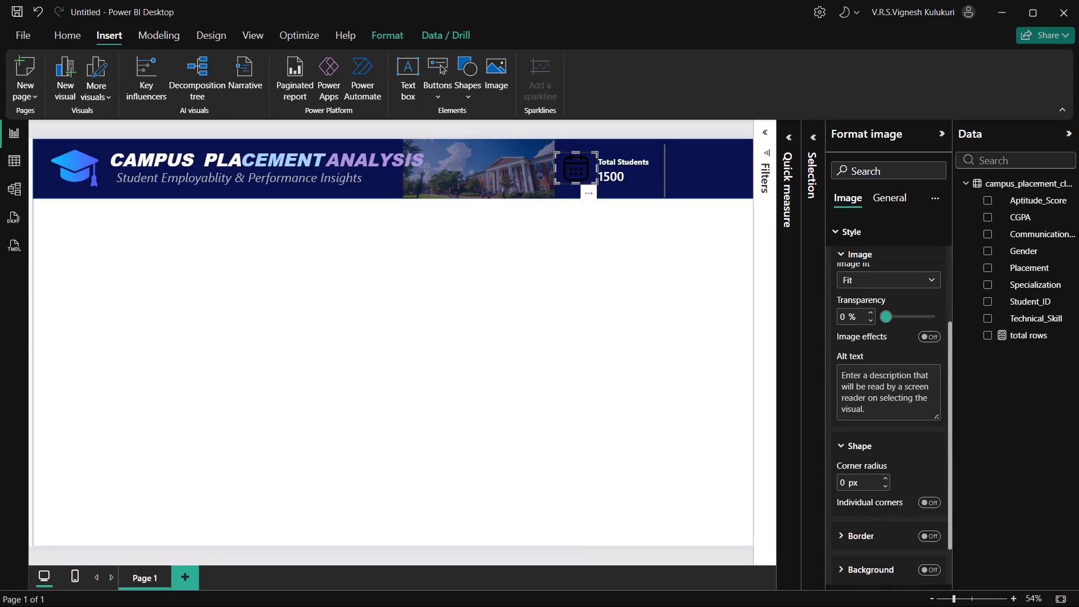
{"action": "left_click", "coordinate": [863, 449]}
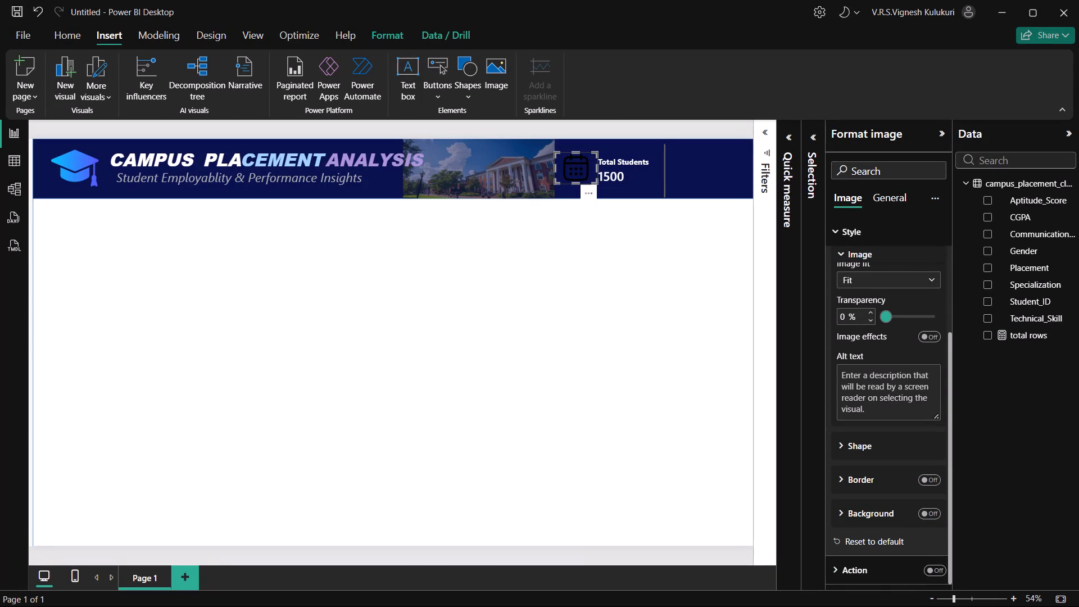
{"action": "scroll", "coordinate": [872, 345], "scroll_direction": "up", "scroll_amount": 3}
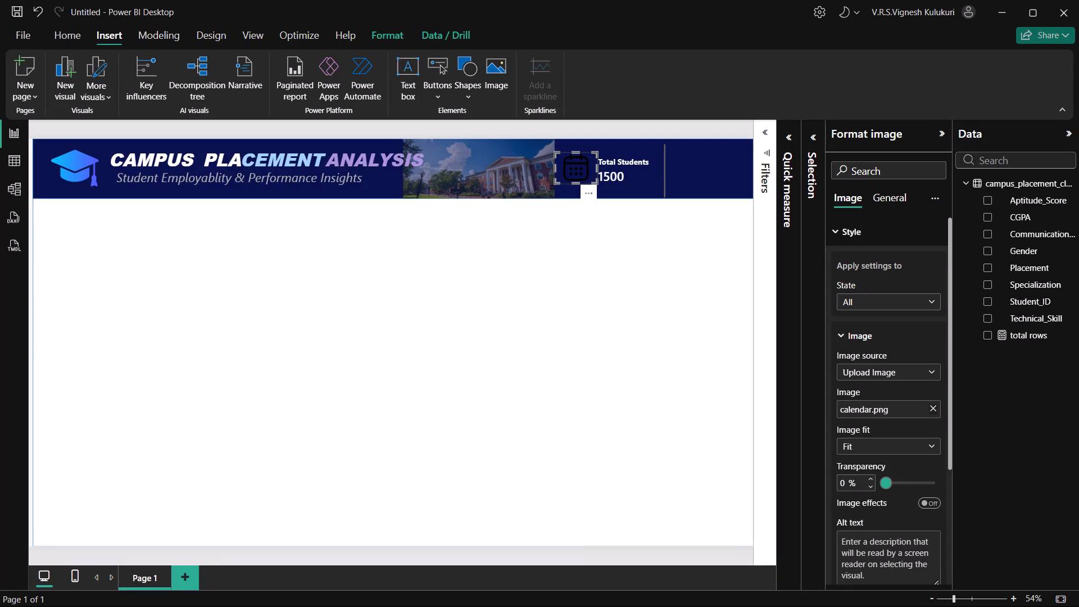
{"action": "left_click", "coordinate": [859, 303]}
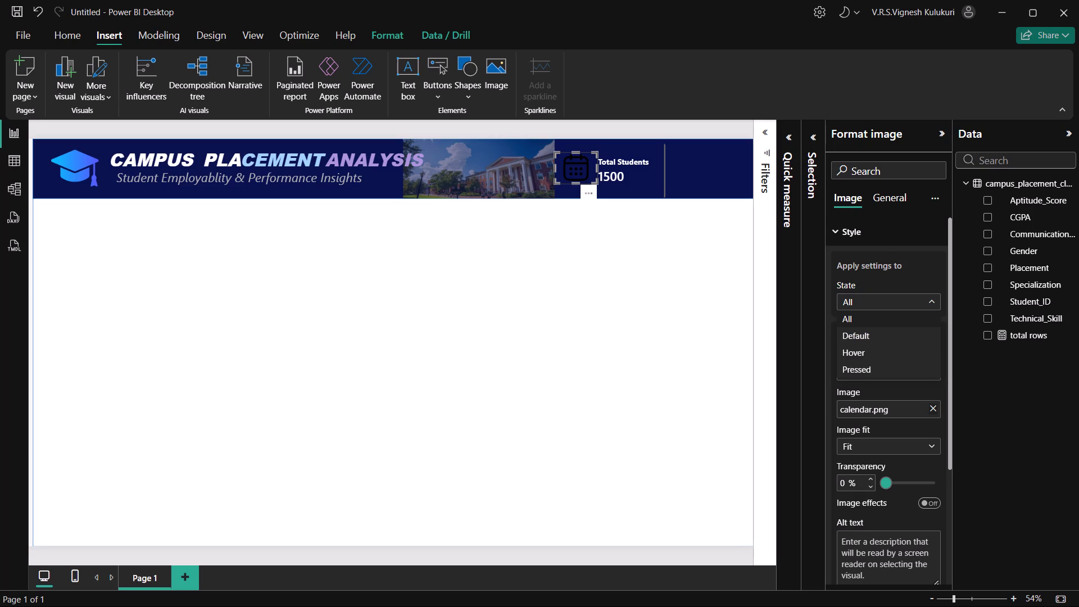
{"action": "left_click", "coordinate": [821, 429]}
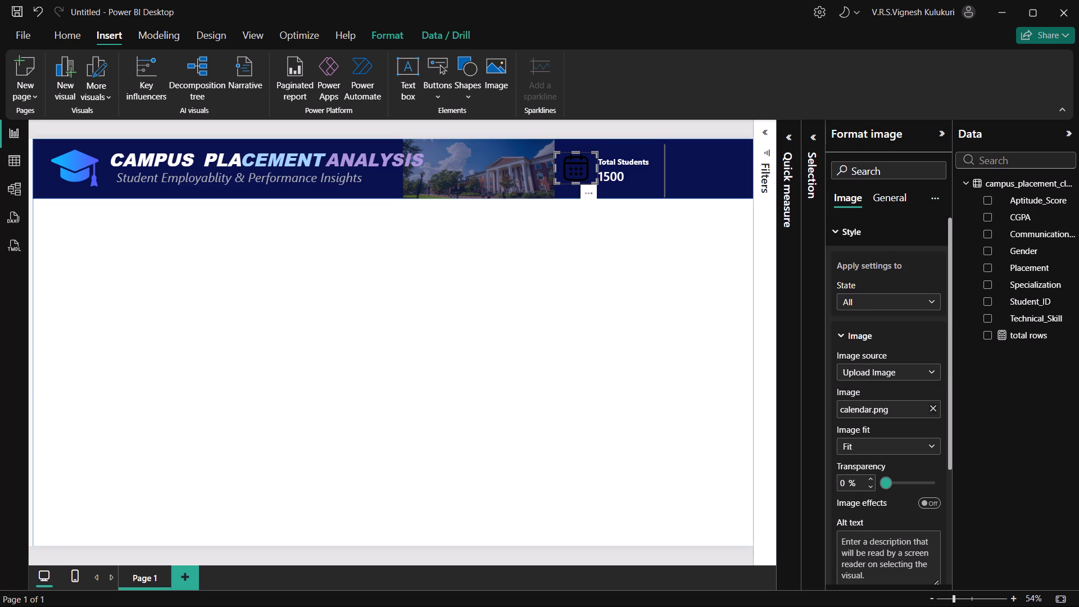
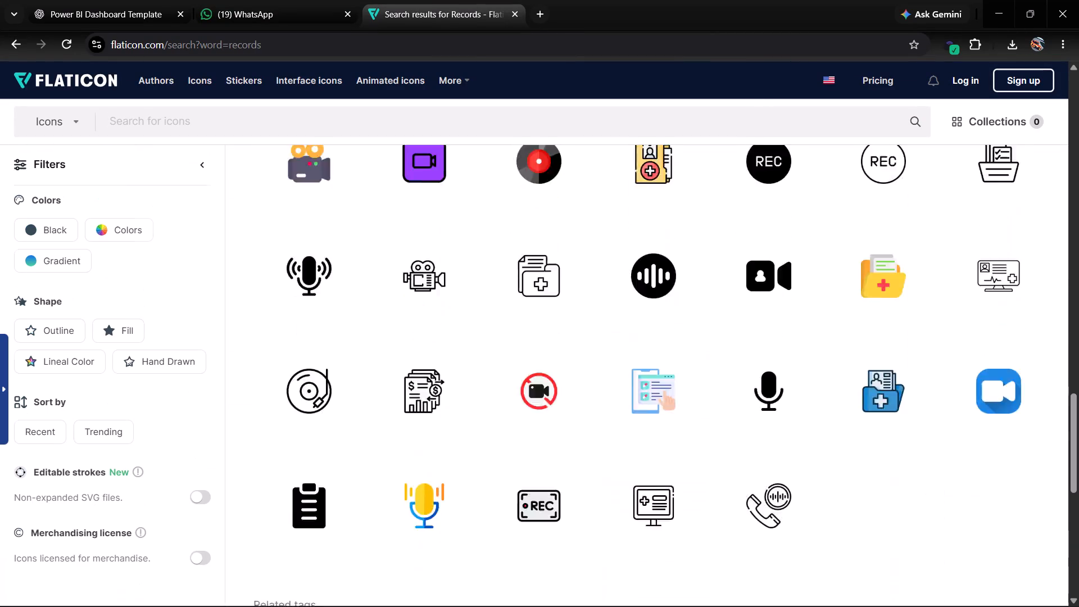
Search Flaticon for "calender" icons and browse the results for one matching the reference card's calendar icon.
{"action": "scroll", "coordinate": [605, 518], "scroll_direction": "up", "scroll_amount": 7}
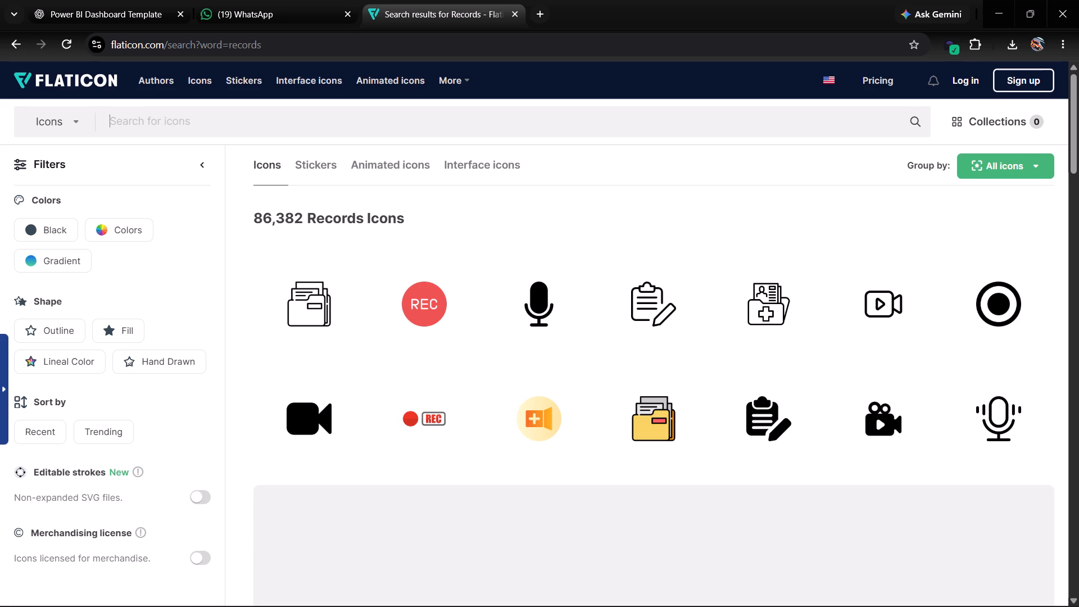
{"action": "scroll", "coordinate": [423, 479], "scroll_direction": "down", "scroll_amount": 6}
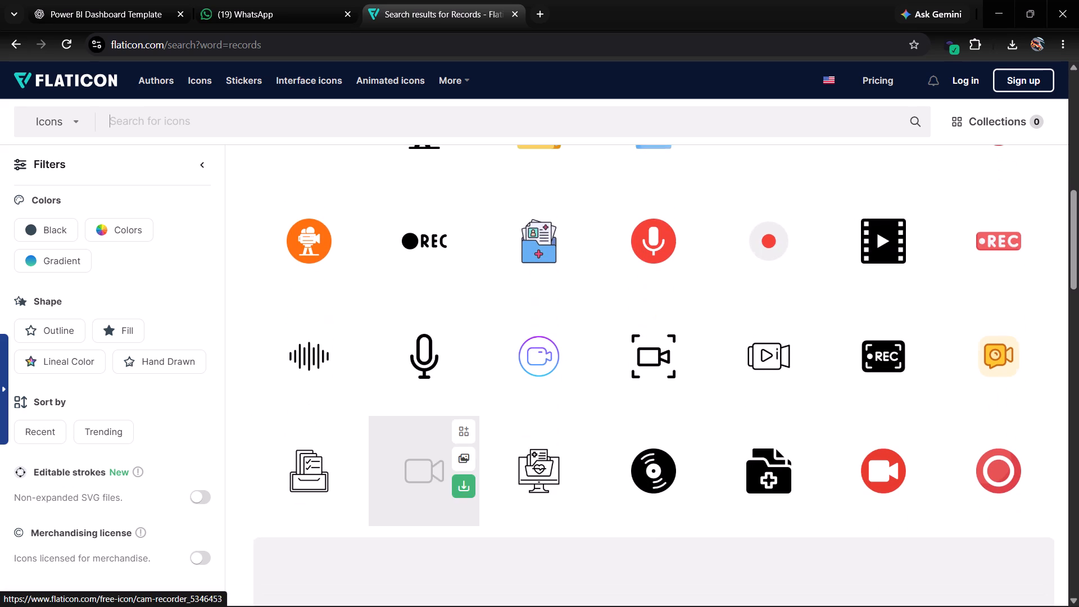
{"action": "scroll", "coordinate": [423, 479], "scroll_direction": "down", "scroll_amount": 3}
{"action": "left_click", "coordinate": [226, 115]}
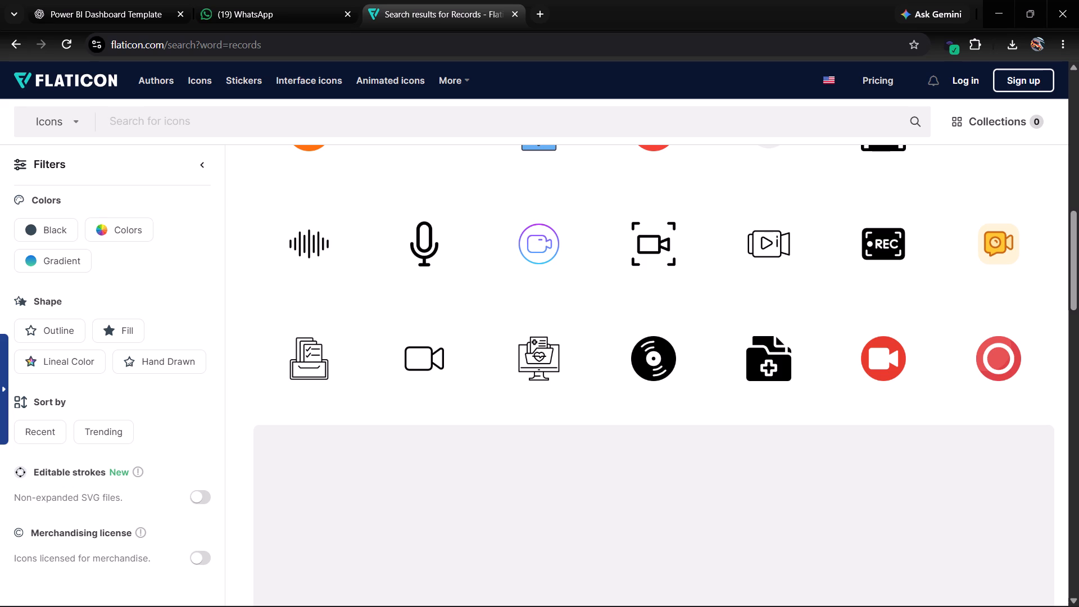
{"action": "left_click", "coordinate": [179, 124]}
{"action": "type", "text": "calender"}
{"action": "key", "text": "Return"}
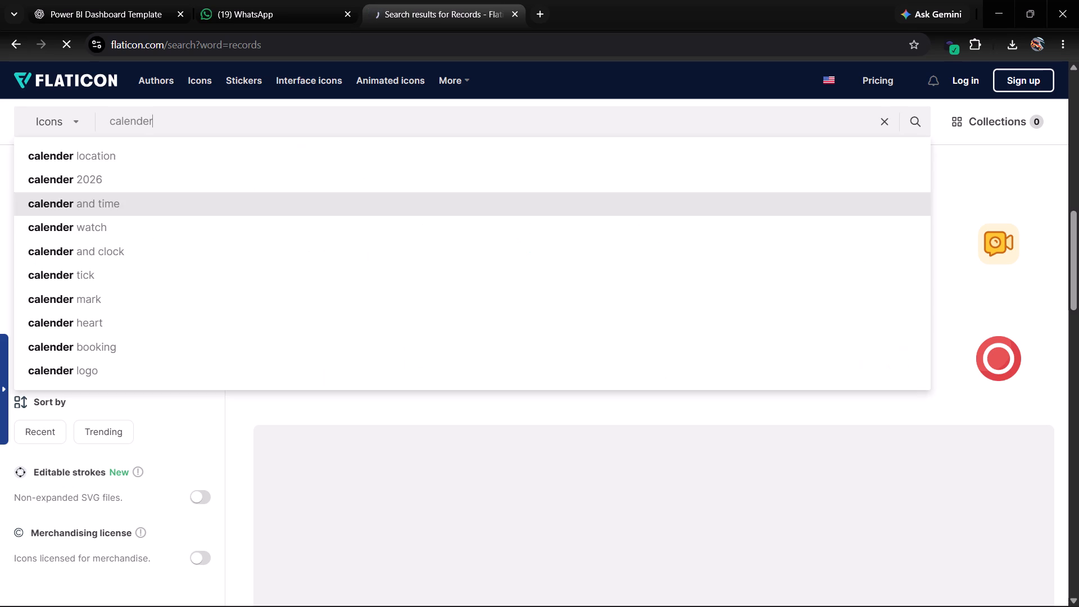
{"action": "scroll", "coordinate": [437, 431], "scroll_direction": "down", "scroll_amount": 1}
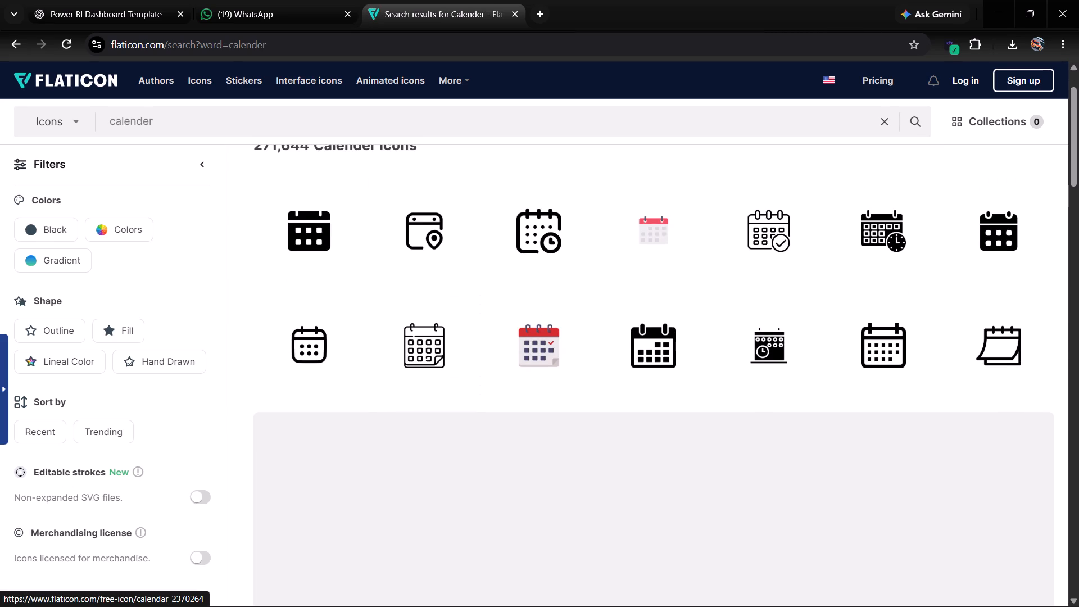
{"action": "scroll", "coordinate": [437, 431], "scroll_direction": "down", "scroll_amount": 3}
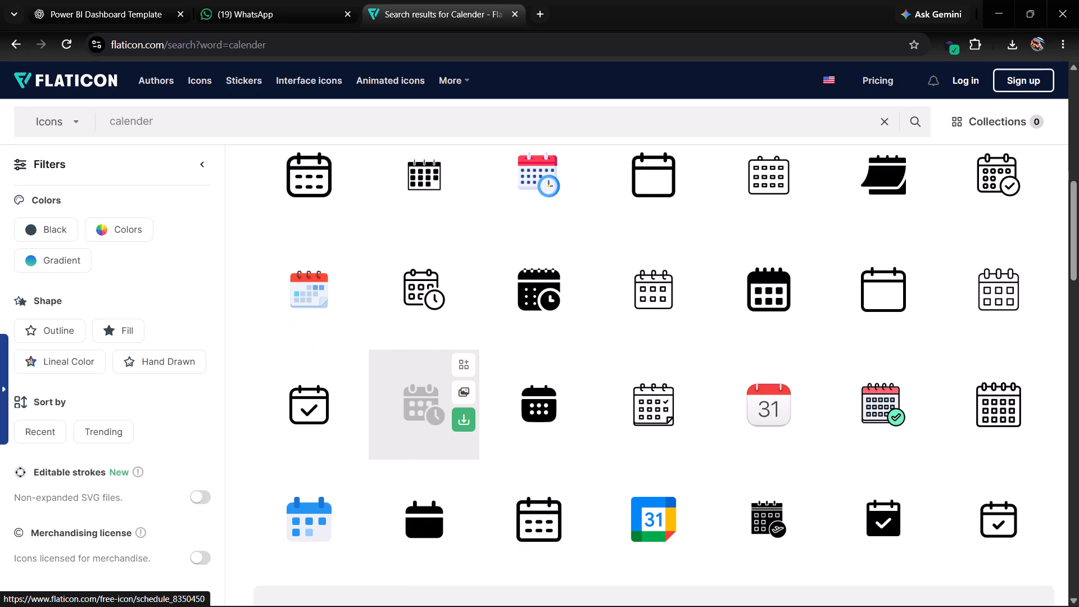
{"action": "scroll", "coordinate": [437, 431], "scroll_direction": "down", "scroll_amount": 2}
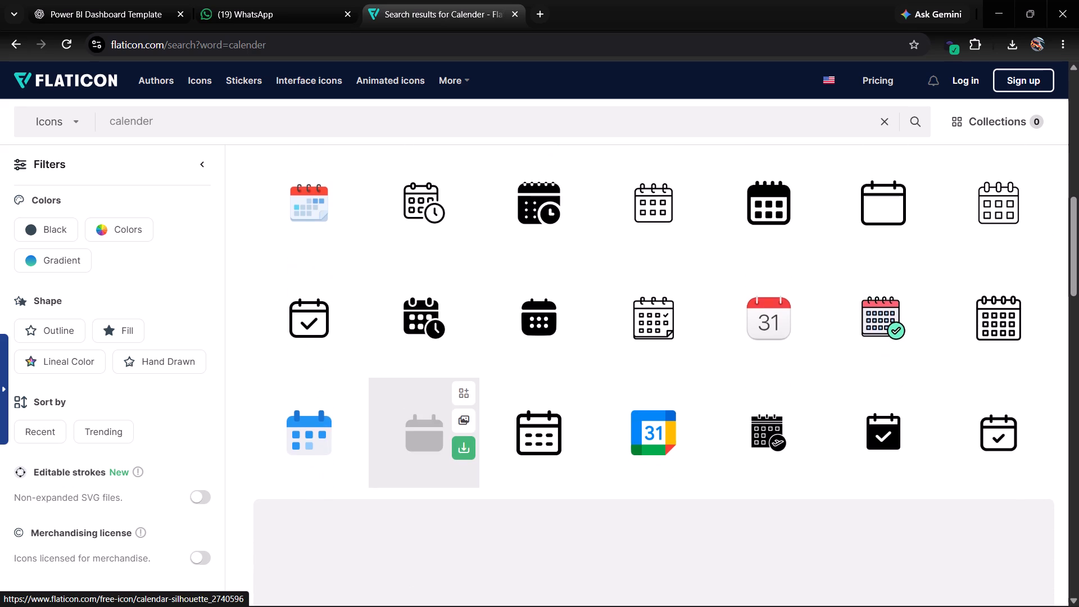
{"action": "scroll", "coordinate": [437, 431], "scroll_direction": "down", "scroll_amount": 3}
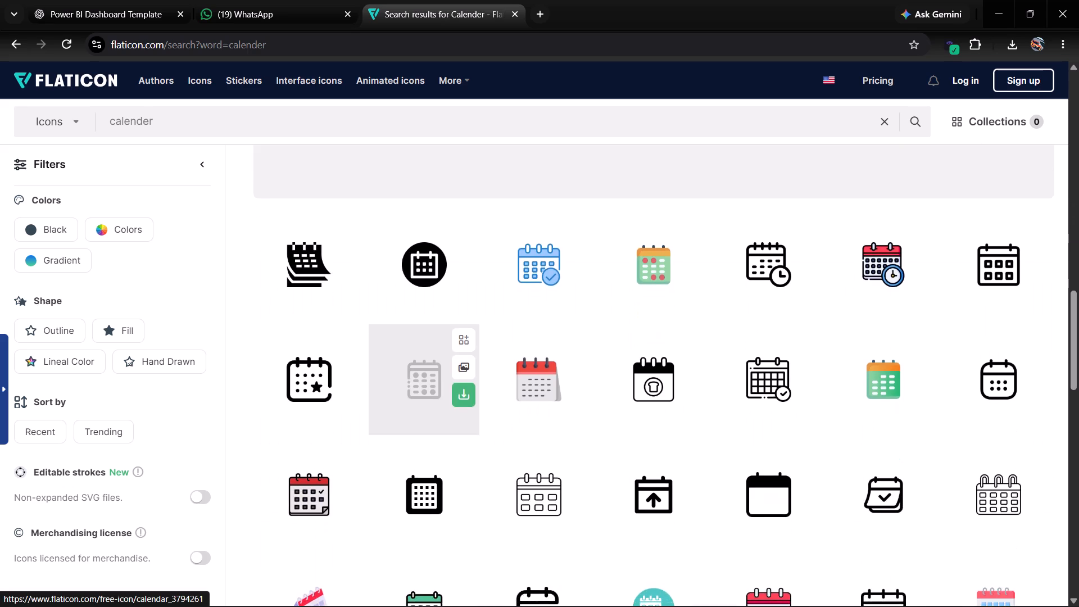
{"action": "scroll", "coordinate": [437, 431], "scroll_direction": "down", "scroll_amount": 3}
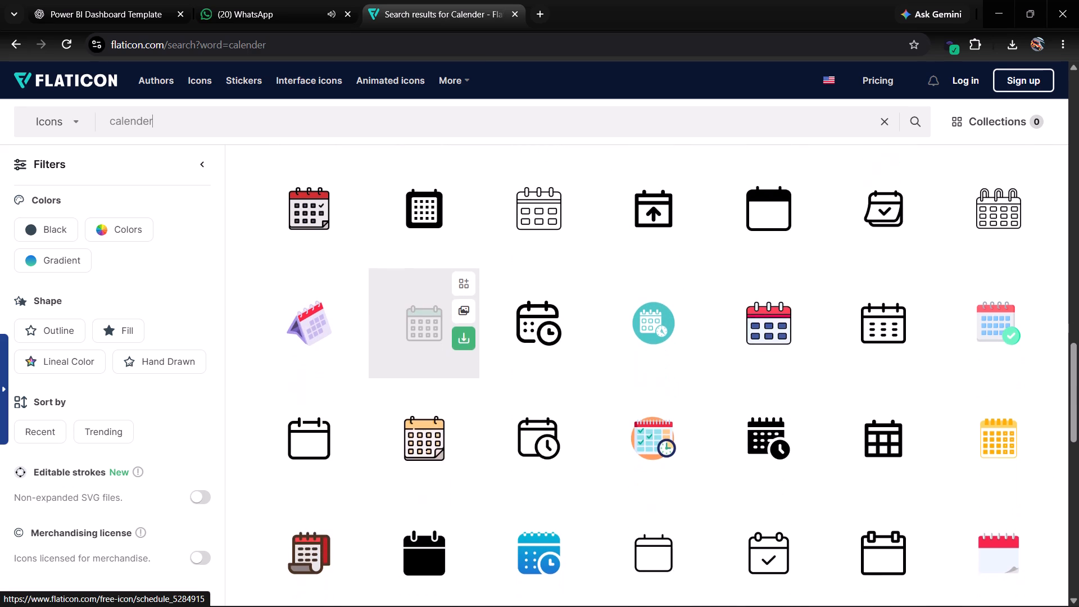
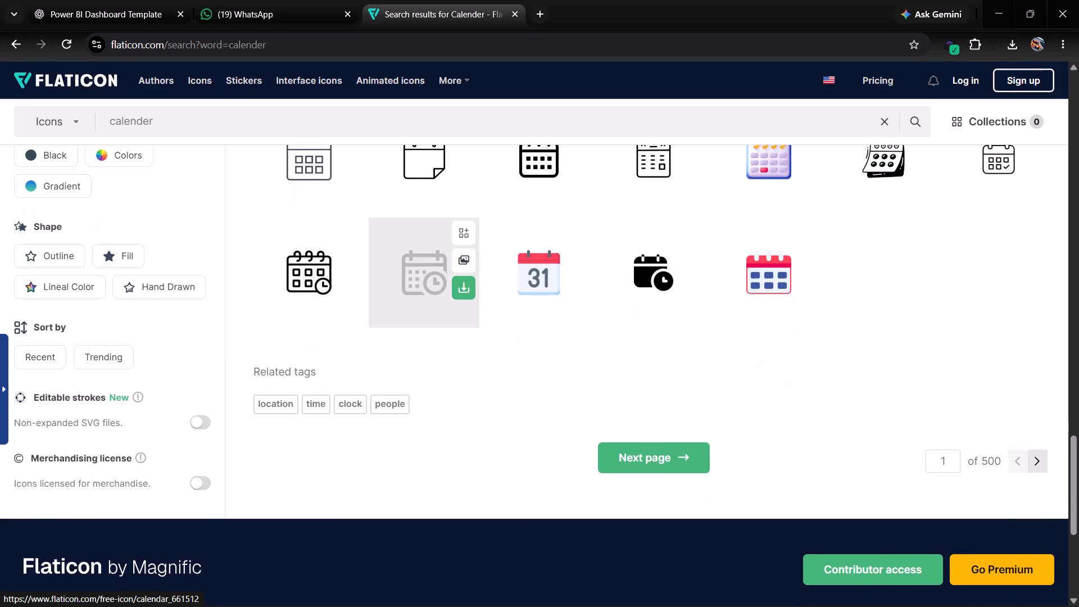
Check the calender icon results, switching to the Campus Placement Analysis Dashboard reference image to compare its header's calendar icon.
{"action": "scroll", "coordinate": [373, 369], "scroll_direction": "up", "scroll_amount": 2}
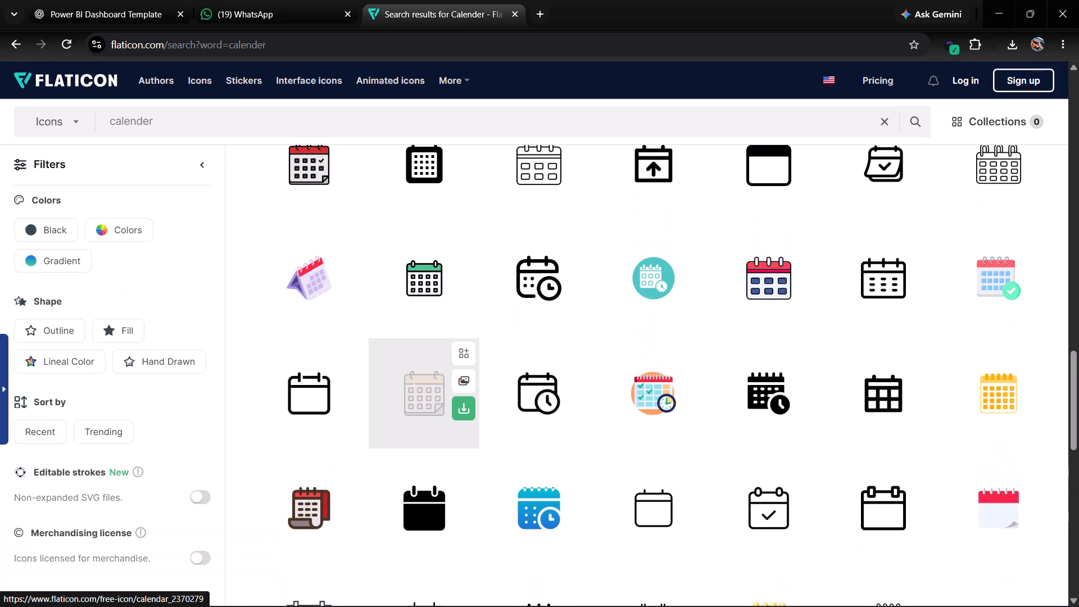
{"action": "key", "text": "alt+Tab"}
{"action": "key", "text": "alt+Tab"}
{"action": "key", "text": "alt+Tab"}
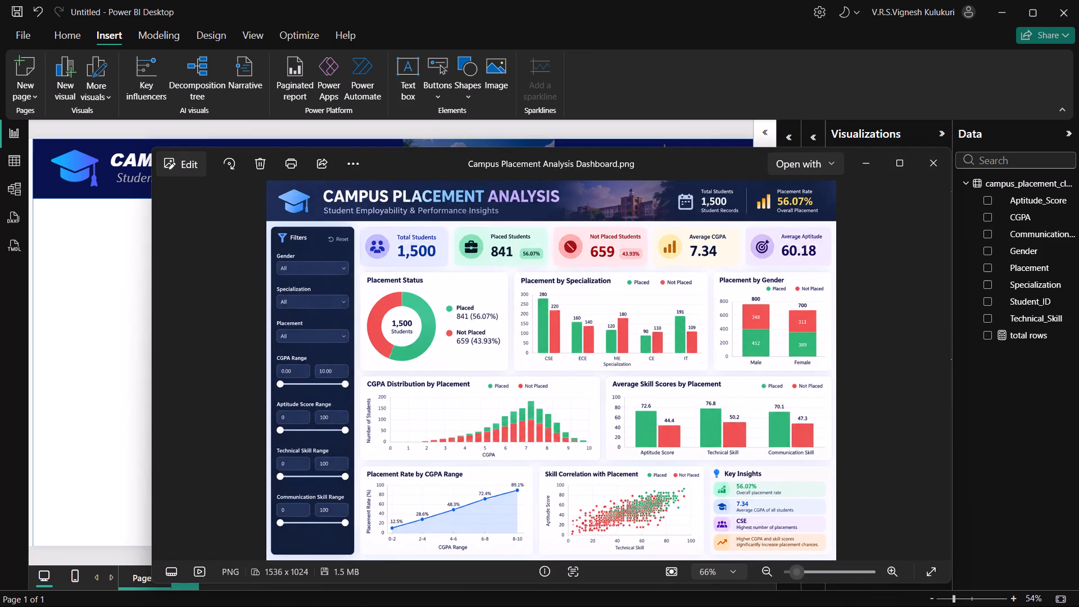
Switch to the Flaticon results in the browser and download the solid black Stockes Design calendar icon as a free 512px PNG.
{"action": "key", "text": "alt+Tab"}
{"action": "key", "text": "alt+Tab"}
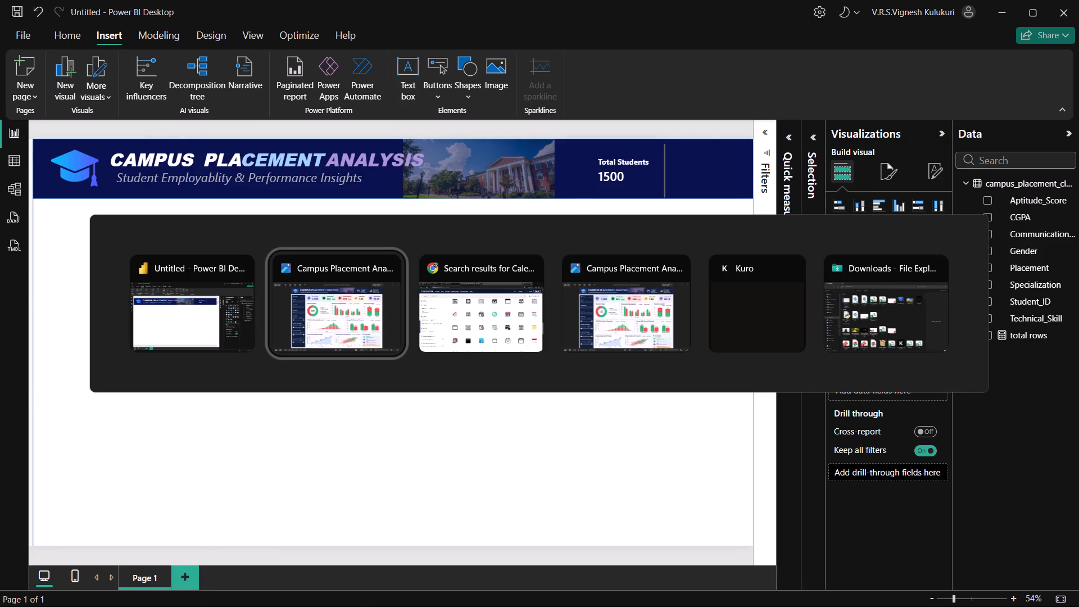
{"action": "key", "text": "alt+Tab"}
{"action": "scroll", "coordinate": [415, 400], "scroll_direction": "up", "scroll_amount": 2}
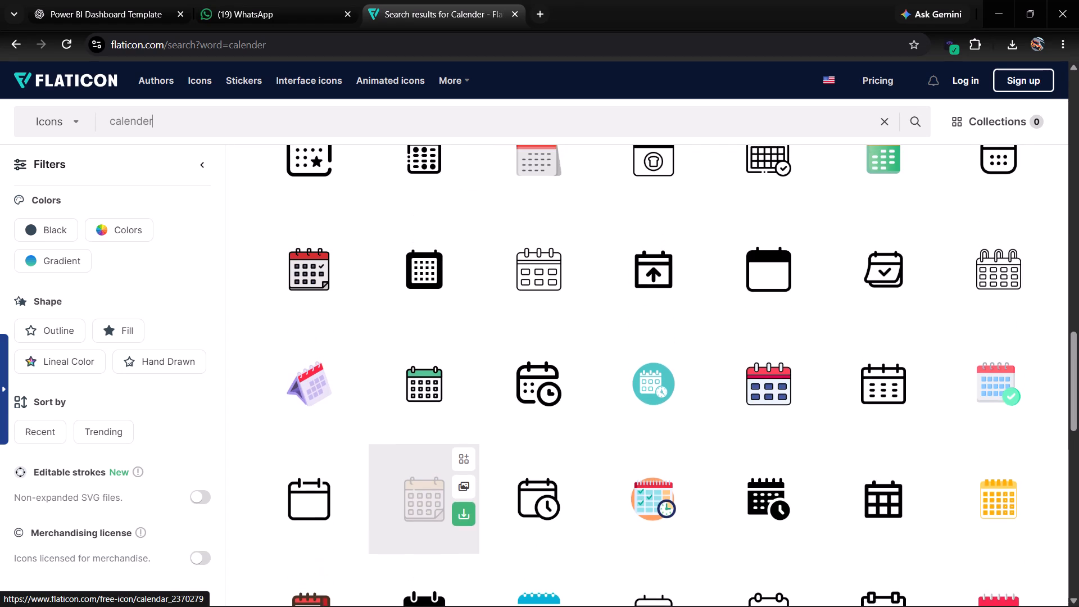
{"action": "scroll", "coordinate": [415, 400], "scroll_direction": "up", "scroll_amount": 1}
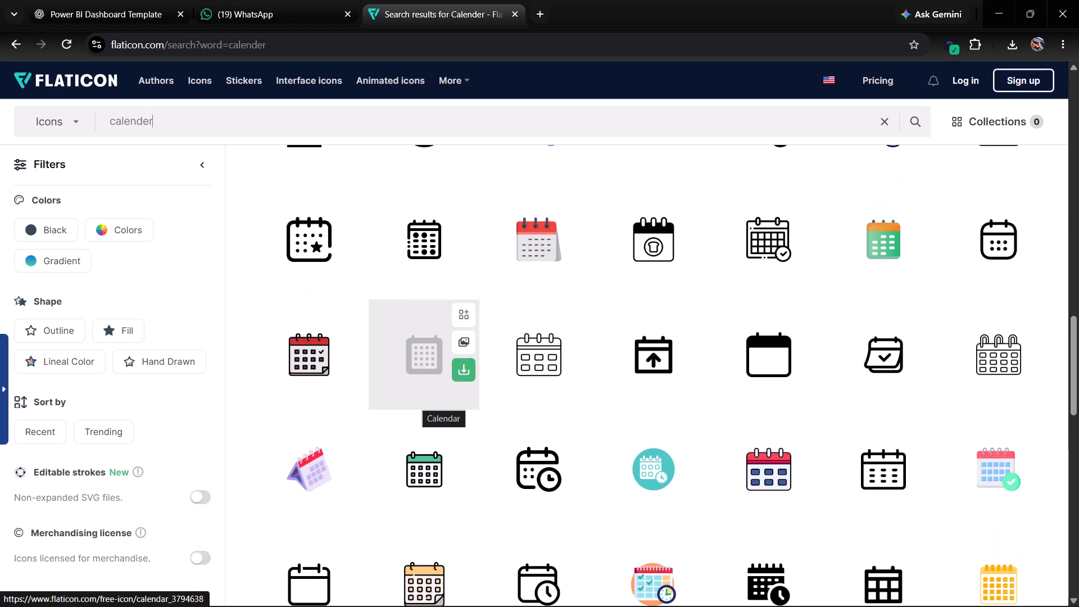
{"action": "left_click", "coordinate": [415, 400]}
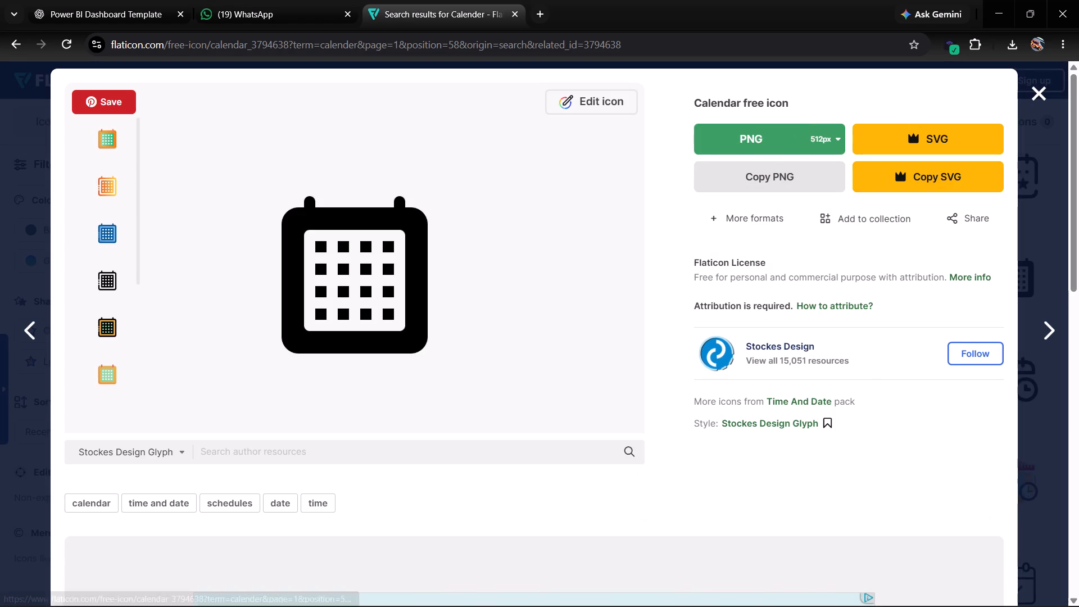
{"action": "left_click", "coordinate": [764, 142]}
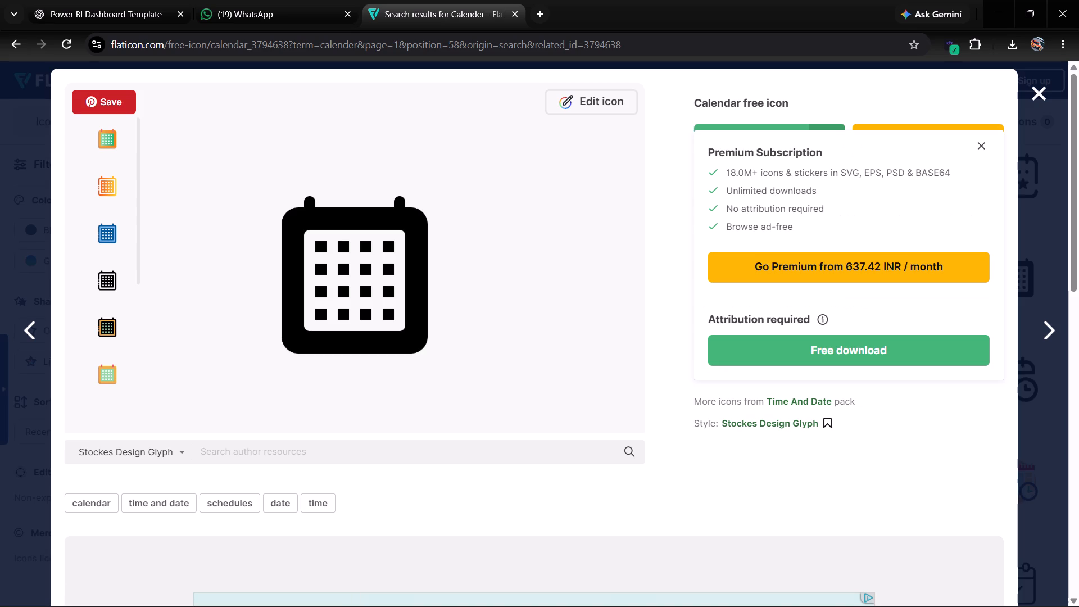
{"action": "left_click", "coordinate": [804, 352]}
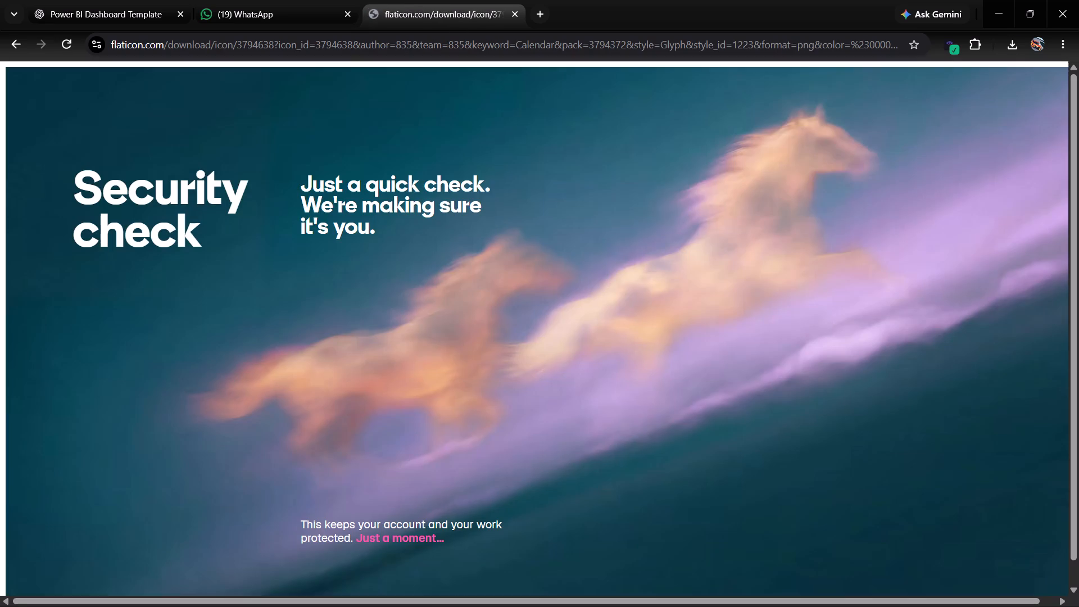
In Power BI Desktop, insert an image on the report page using calendar (1).png from the Downloads folder.
{"action": "key", "text": "alt+Tab"}
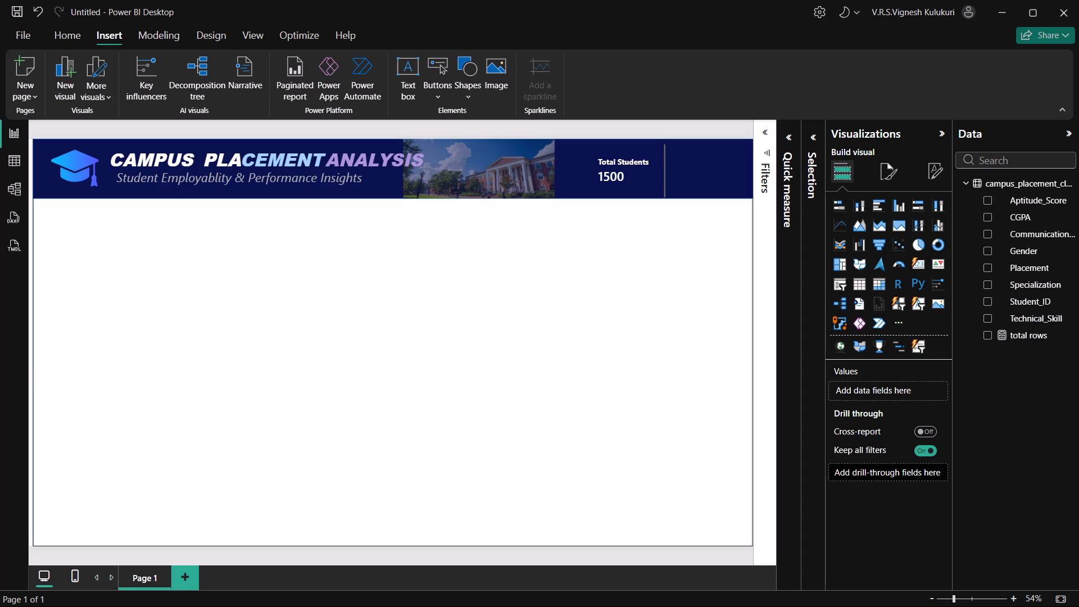
{"action": "left_click", "coordinate": [890, 162]}
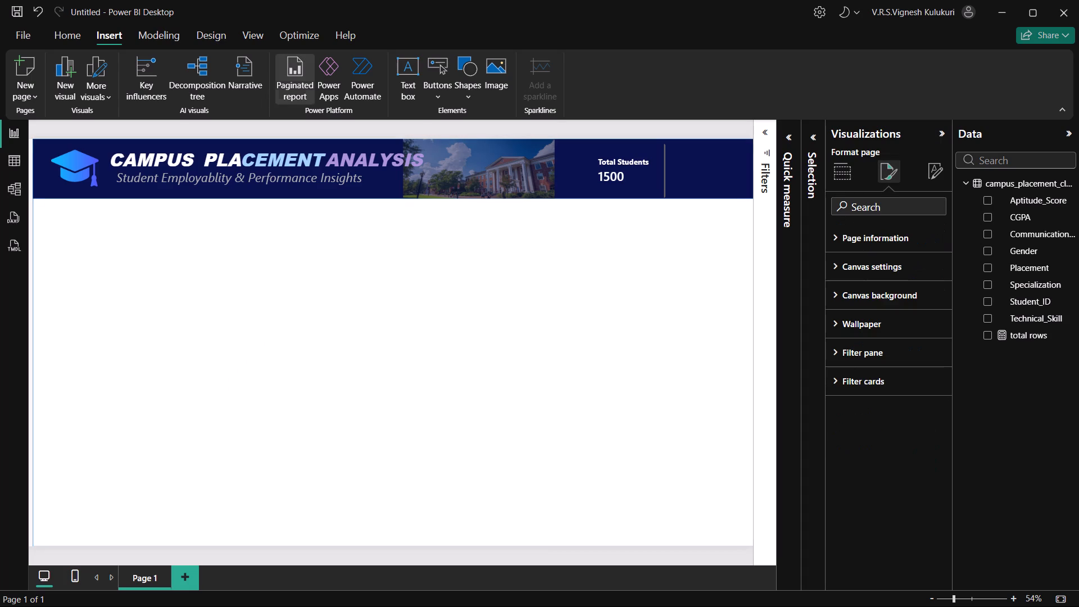
{"action": "left_click", "coordinate": [488, 80]}
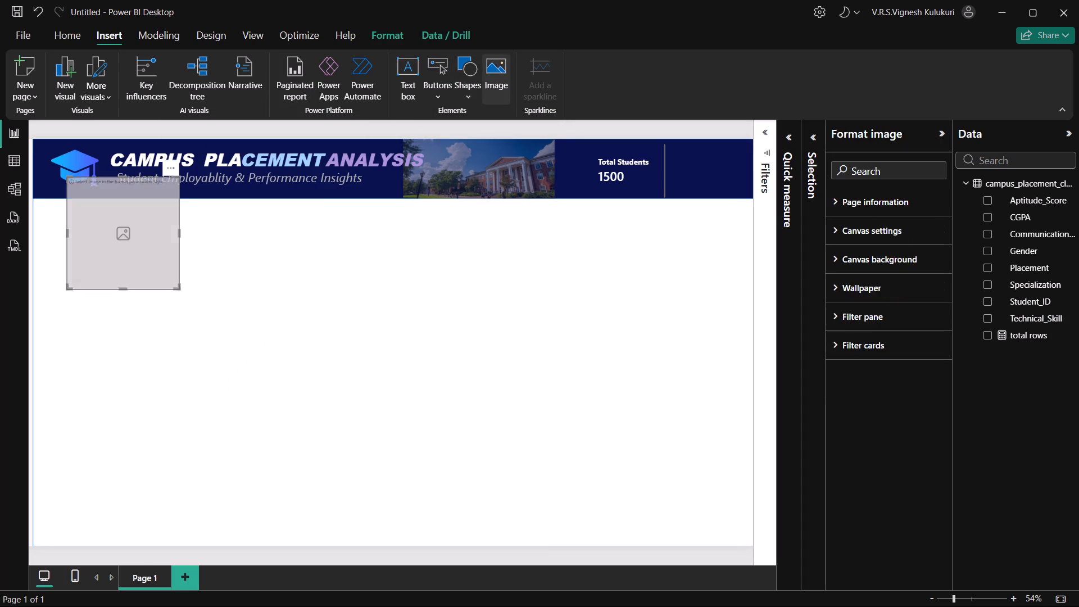
{"action": "left_click", "coordinate": [845, 230]}
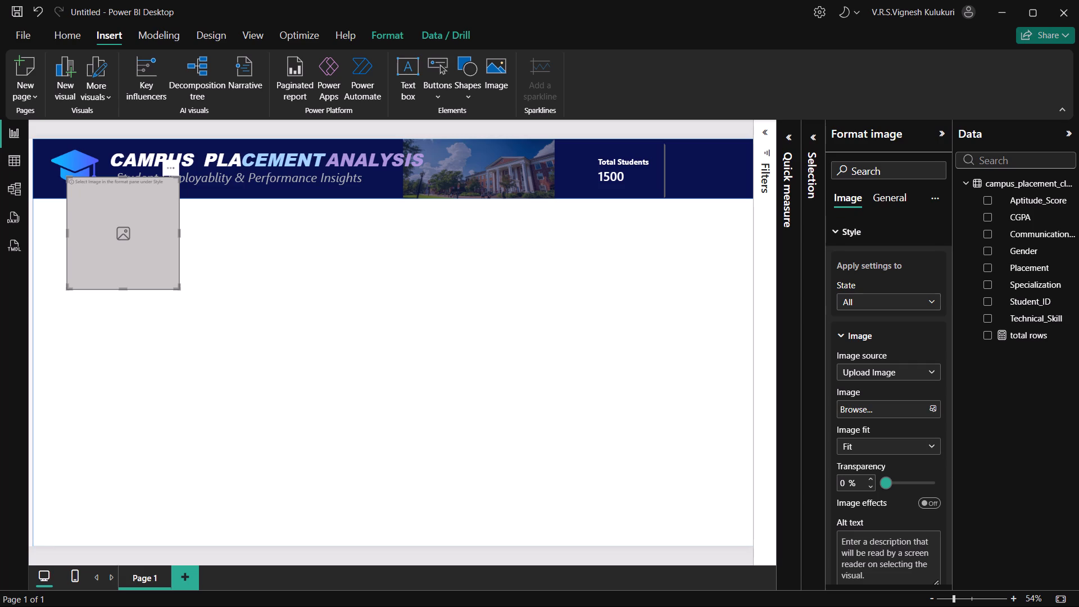
{"action": "left_click", "coordinate": [933, 405]}
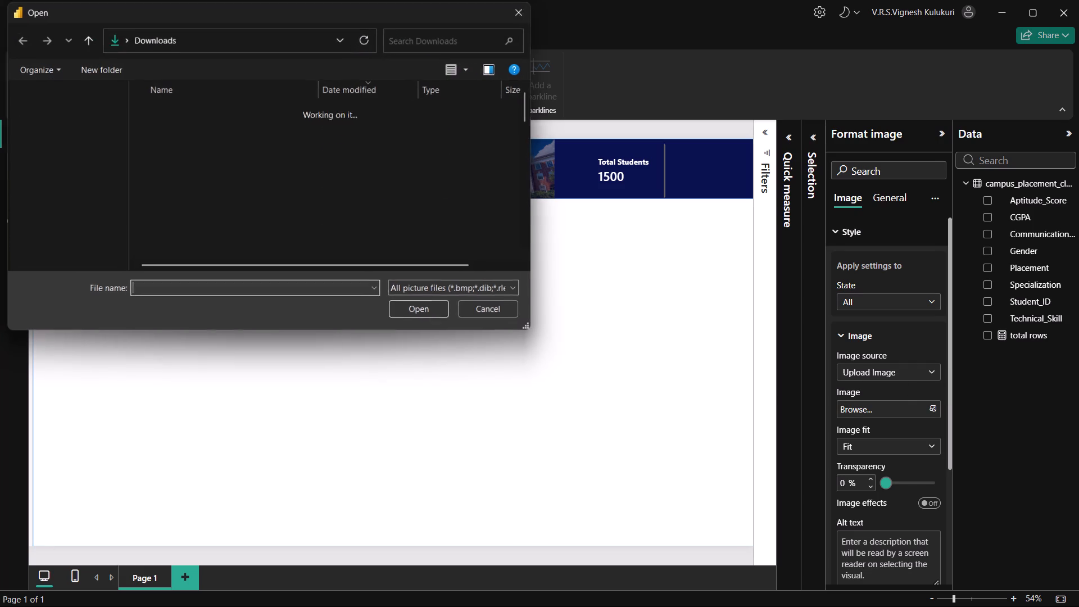
{"action": "left_click", "coordinate": [186, 126]}
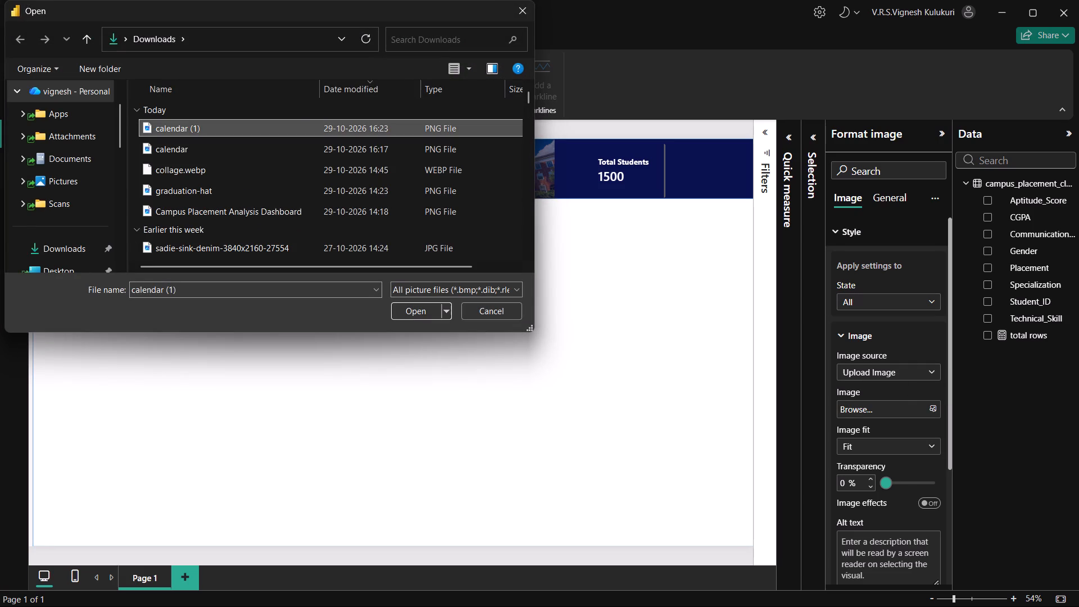
{"action": "left_click", "coordinate": [411, 315]}
Shrink the calendar image to about 134 wide by 78 high and place it in the header just before the Total Students card.
{"action": "left_click_drag", "start_coordinate": [124, 244], "coordinate": [606, 229]}
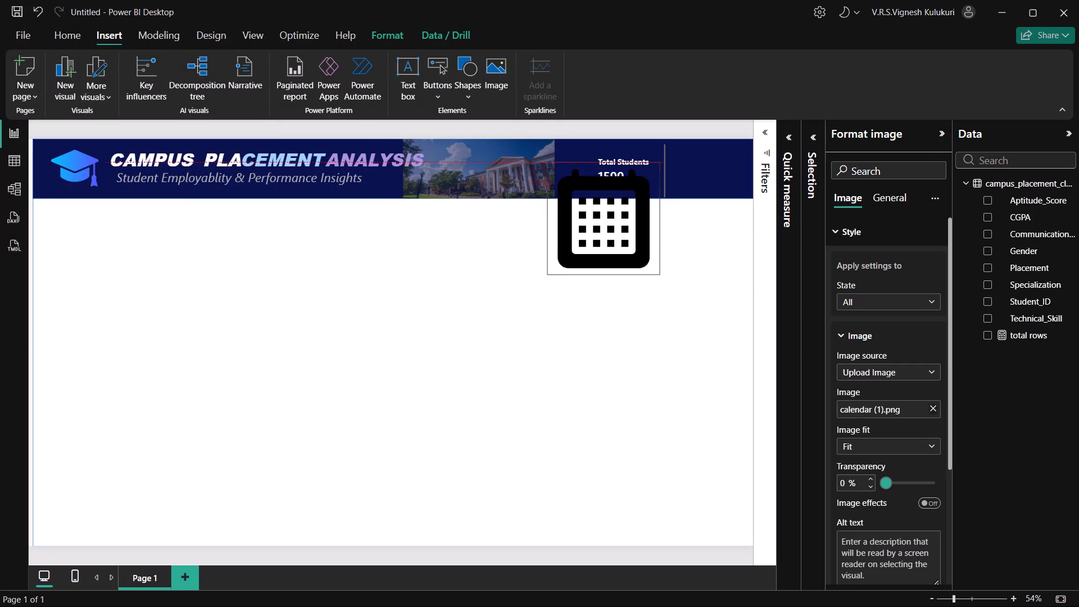
{"action": "left_click_drag", "start_coordinate": [606, 229], "coordinate": [450, 413]}
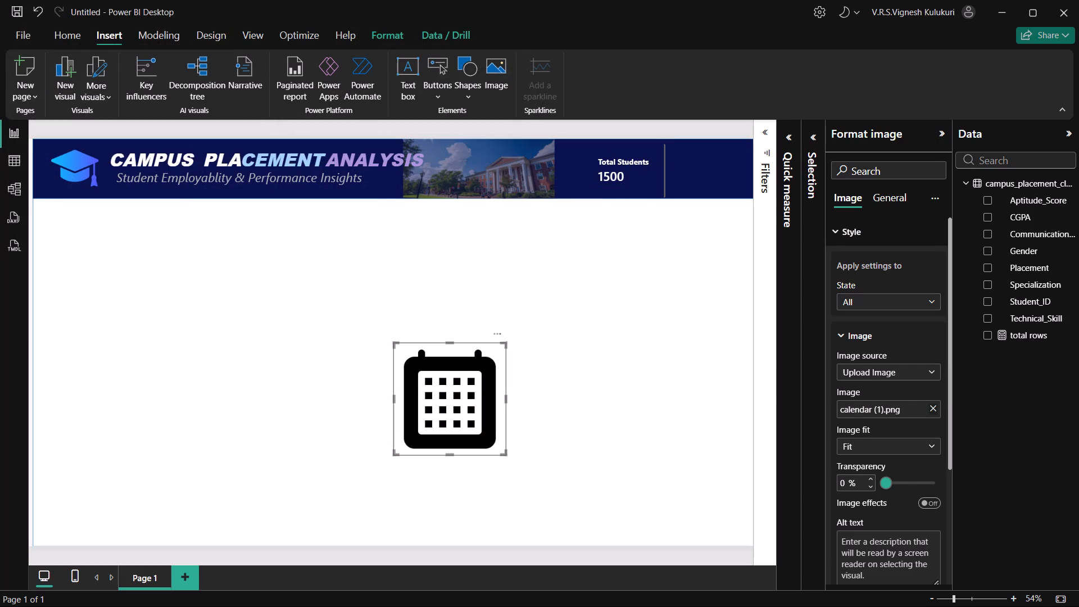
{"action": "left_click_drag", "start_coordinate": [502, 456], "coordinate": [451, 393]}
{"action": "left_click_drag", "start_coordinate": [421, 367], "coordinate": [572, 155]}
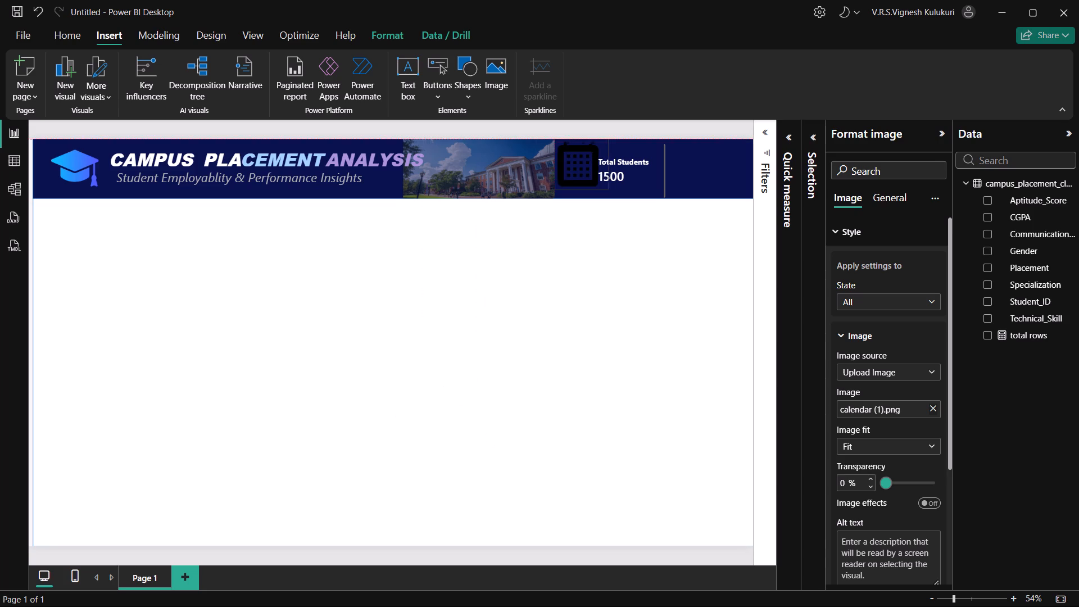
{"action": "left_click_drag", "start_coordinate": [572, 155], "coordinate": [472, 361]}
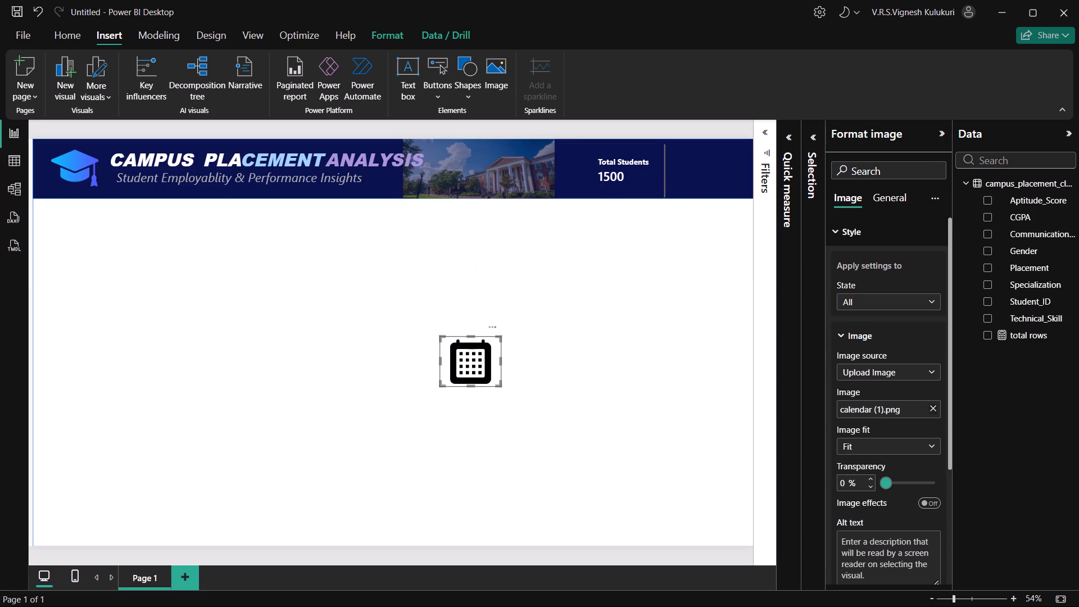
{"action": "left_click_drag", "start_coordinate": [498, 384], "coordinate": [487, 363]}
{"action": "left_click_drag", "start_coordinate": [475, 358], "coordinate": [592, 171]}
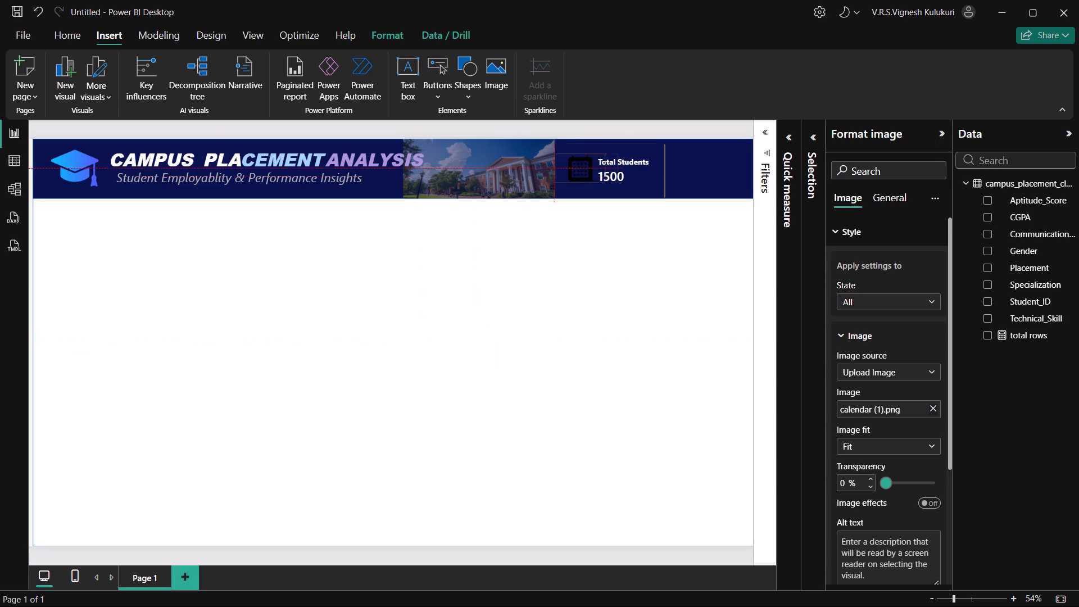
{"action": "left_click_drag", "start_coordinate": [592, 171], "coordinate": [587, 176]}
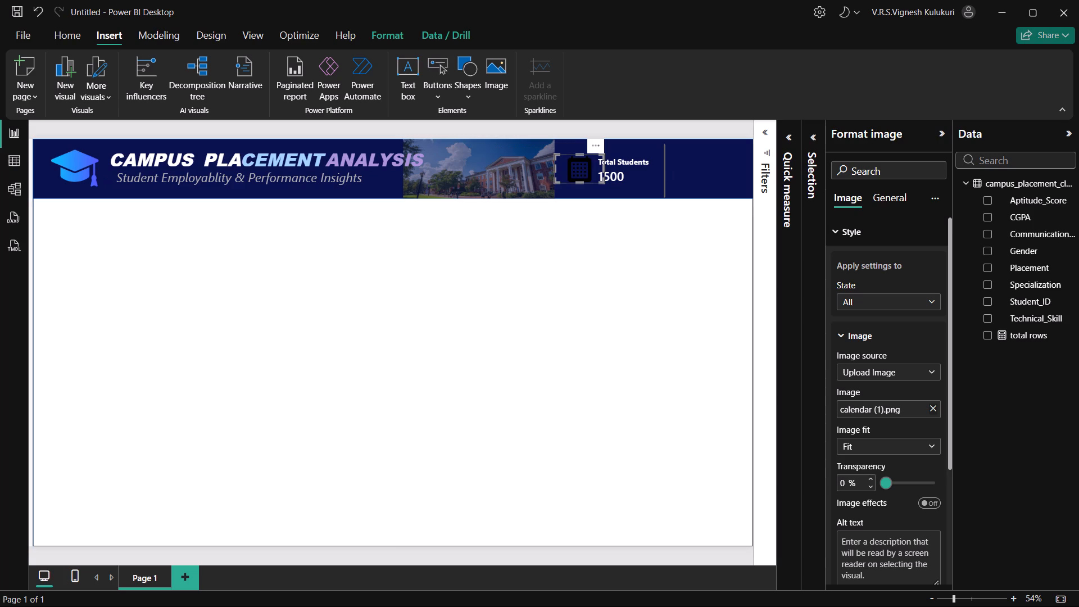
{"action": "left_click", "coordinate": [588, 284]}
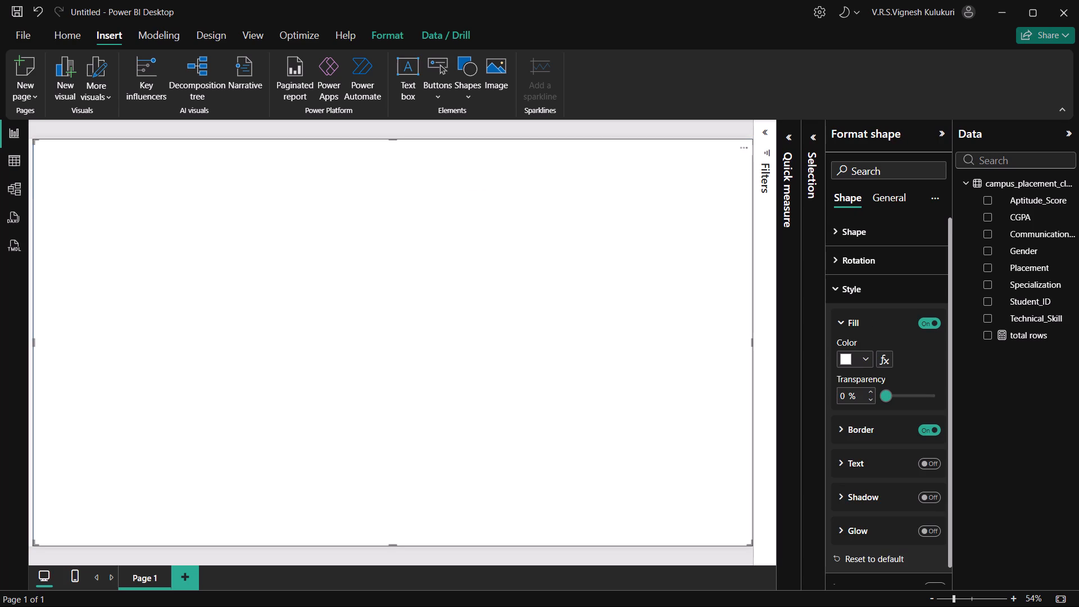
{"action": "left_click", "coordinate": [609, 549]}
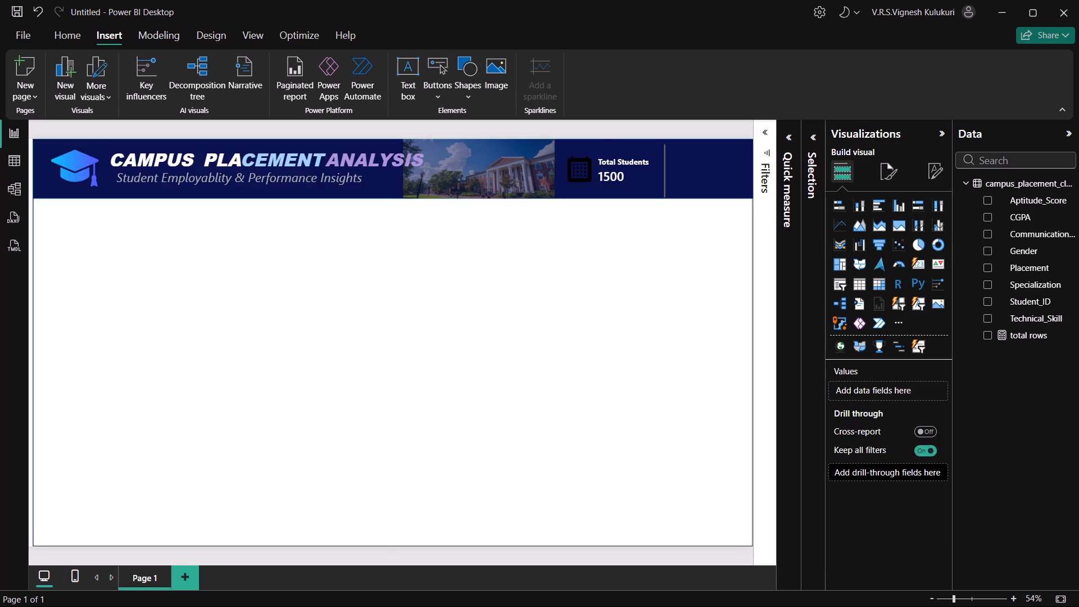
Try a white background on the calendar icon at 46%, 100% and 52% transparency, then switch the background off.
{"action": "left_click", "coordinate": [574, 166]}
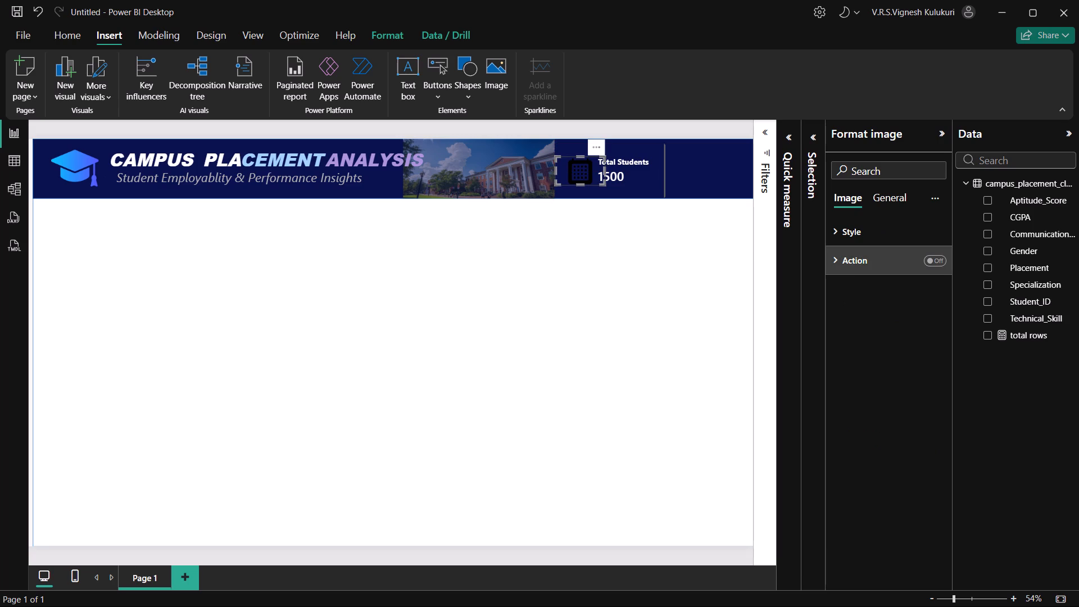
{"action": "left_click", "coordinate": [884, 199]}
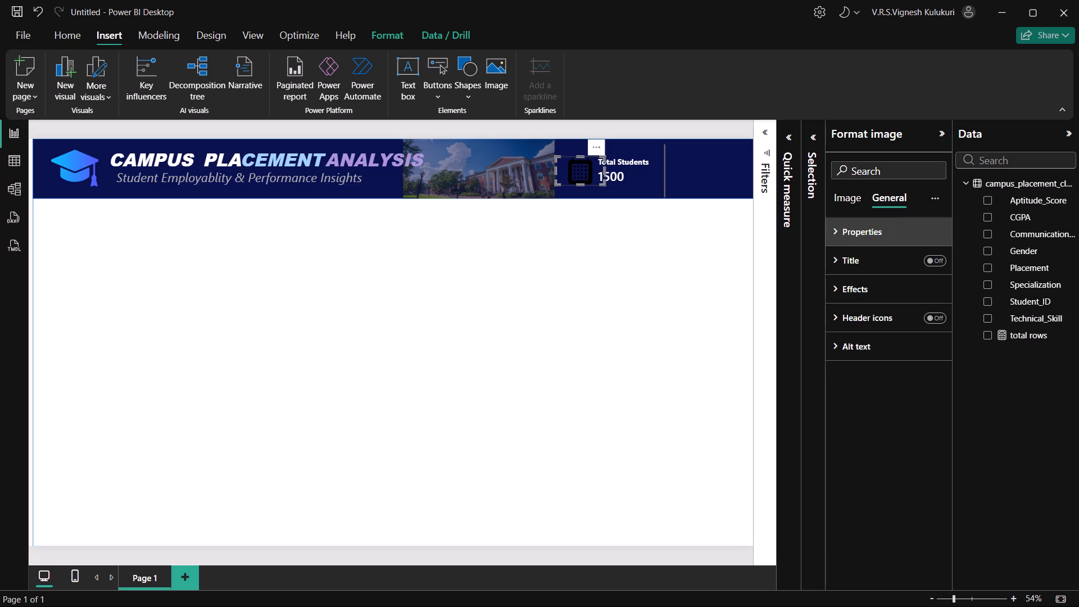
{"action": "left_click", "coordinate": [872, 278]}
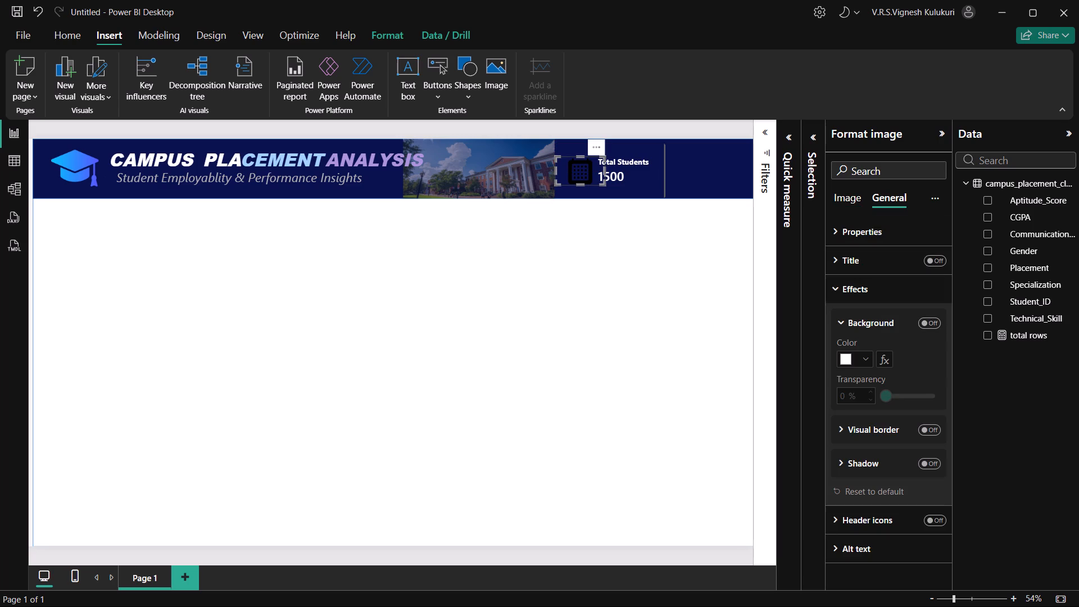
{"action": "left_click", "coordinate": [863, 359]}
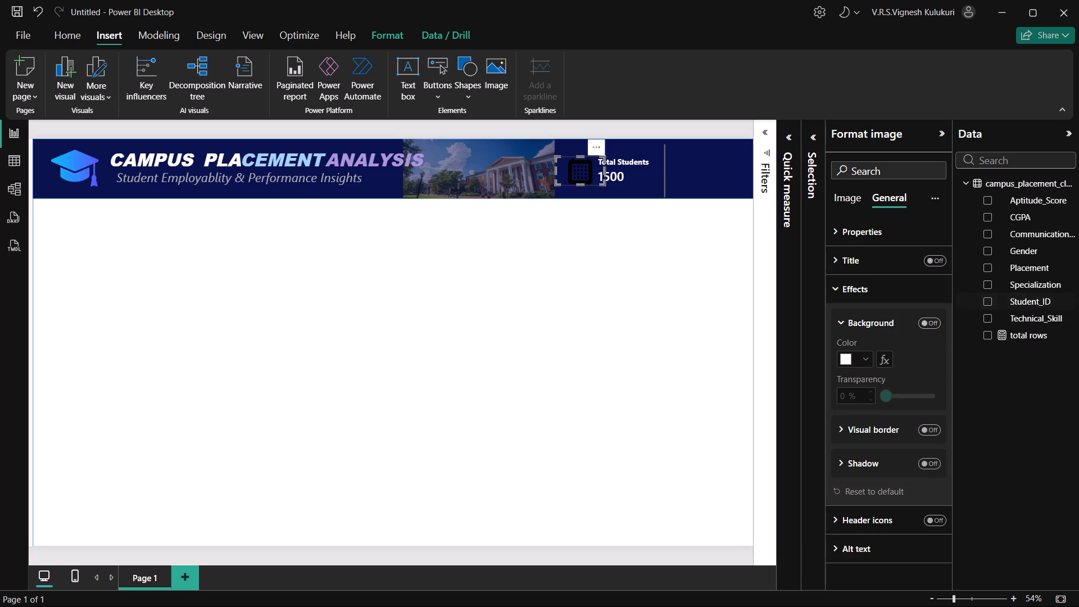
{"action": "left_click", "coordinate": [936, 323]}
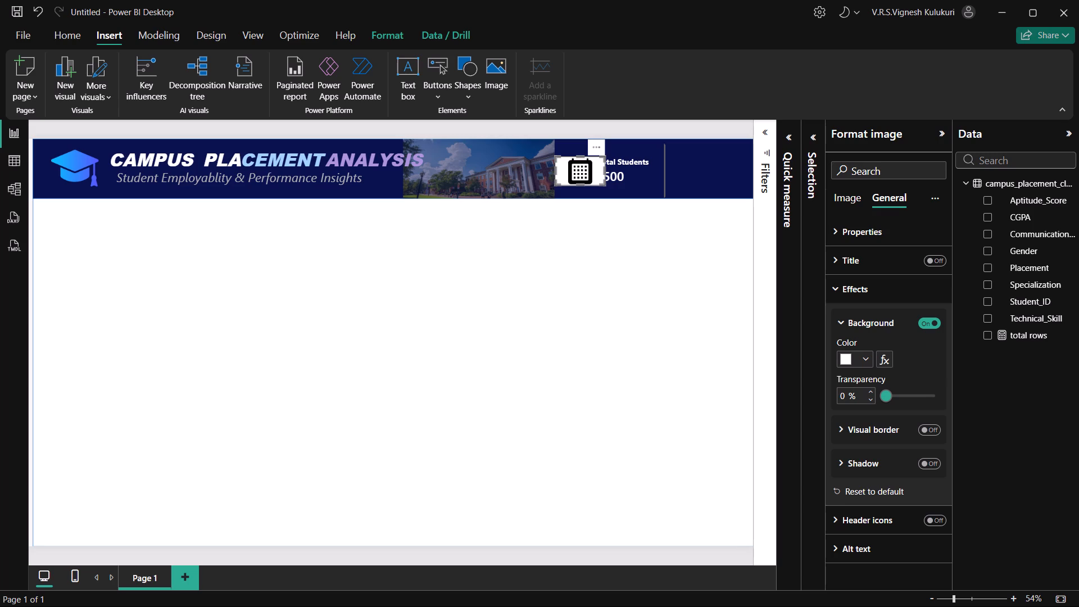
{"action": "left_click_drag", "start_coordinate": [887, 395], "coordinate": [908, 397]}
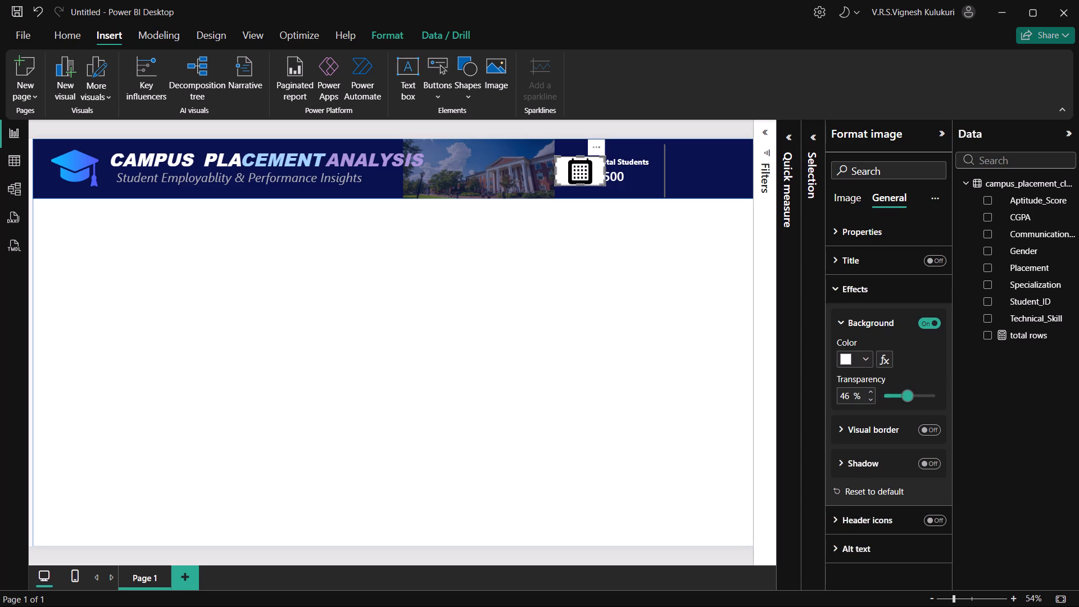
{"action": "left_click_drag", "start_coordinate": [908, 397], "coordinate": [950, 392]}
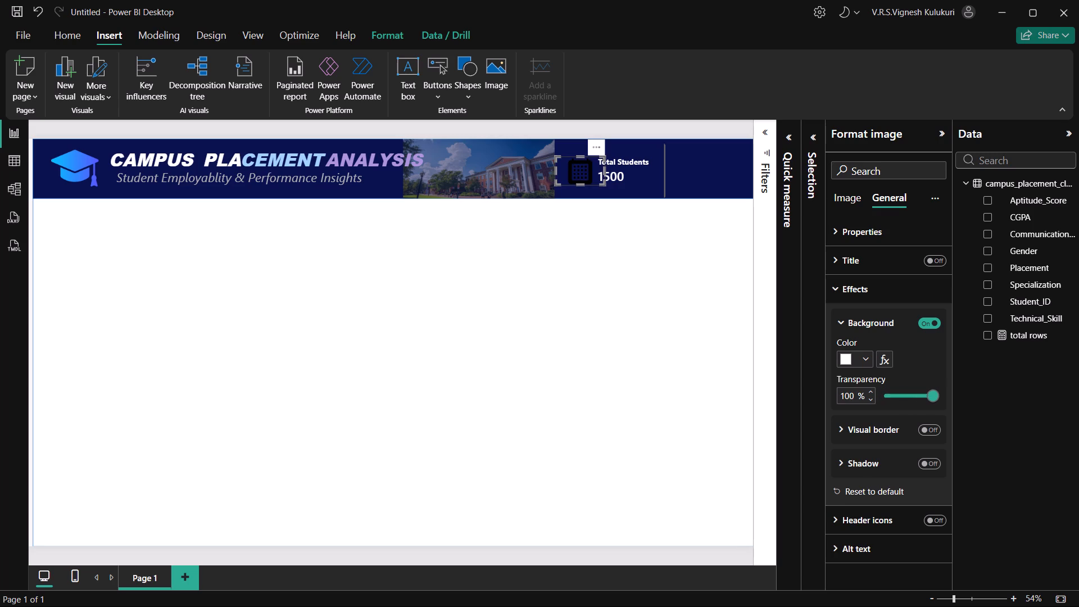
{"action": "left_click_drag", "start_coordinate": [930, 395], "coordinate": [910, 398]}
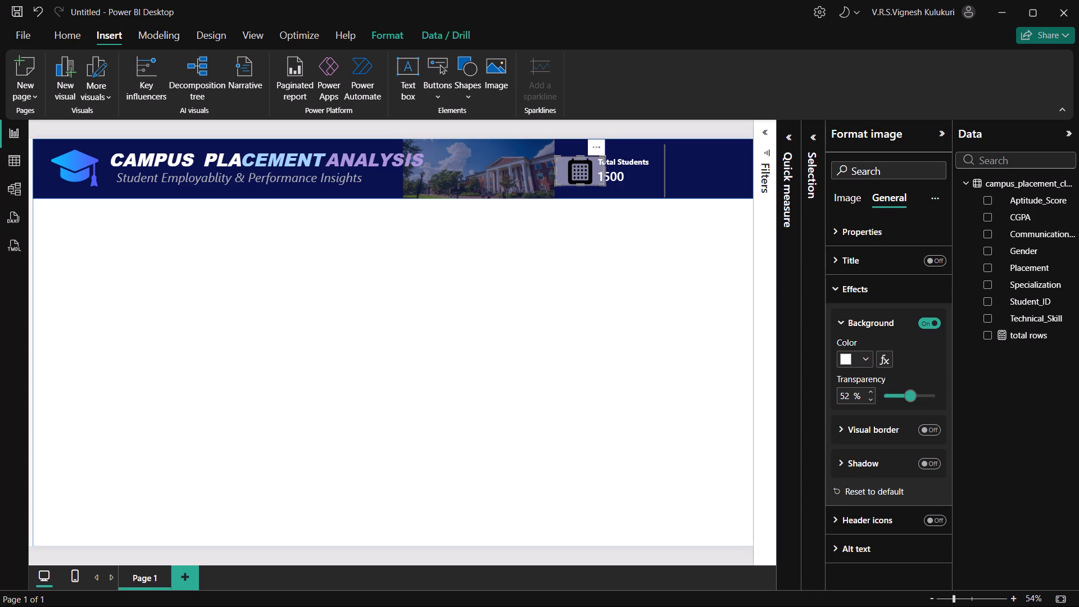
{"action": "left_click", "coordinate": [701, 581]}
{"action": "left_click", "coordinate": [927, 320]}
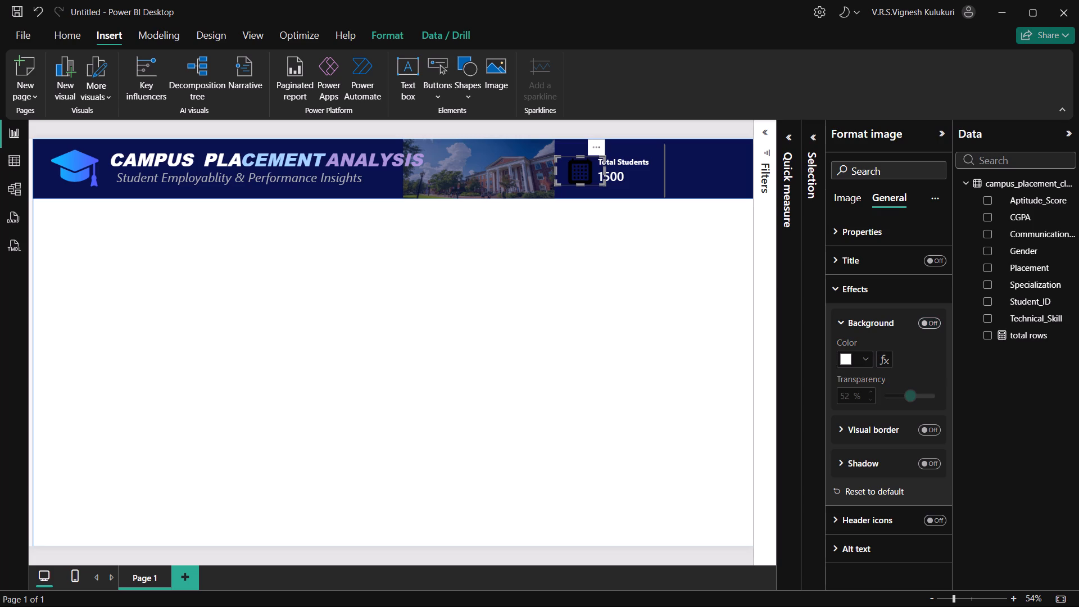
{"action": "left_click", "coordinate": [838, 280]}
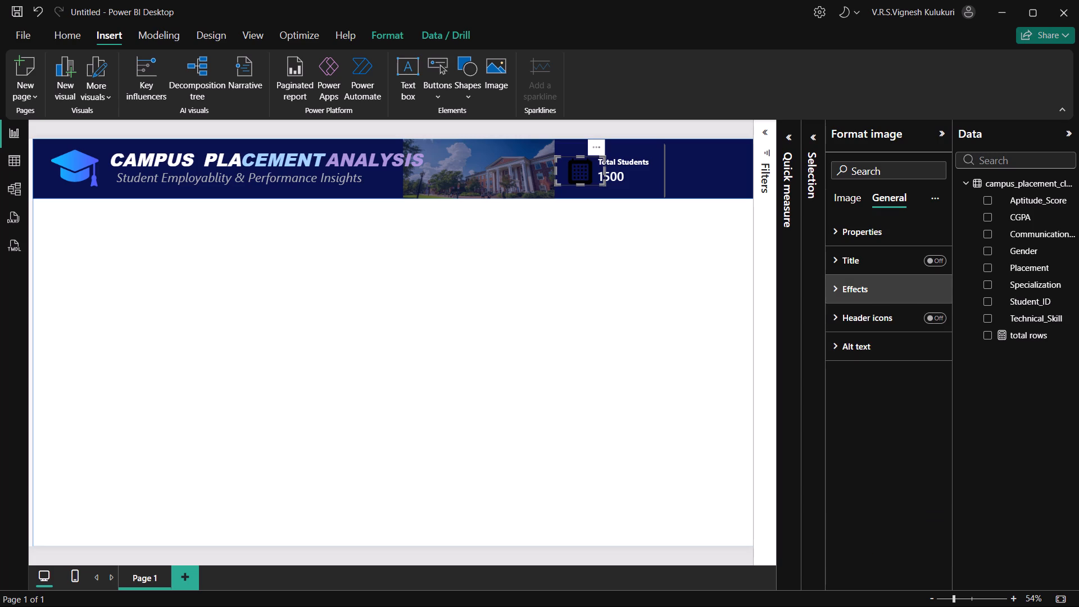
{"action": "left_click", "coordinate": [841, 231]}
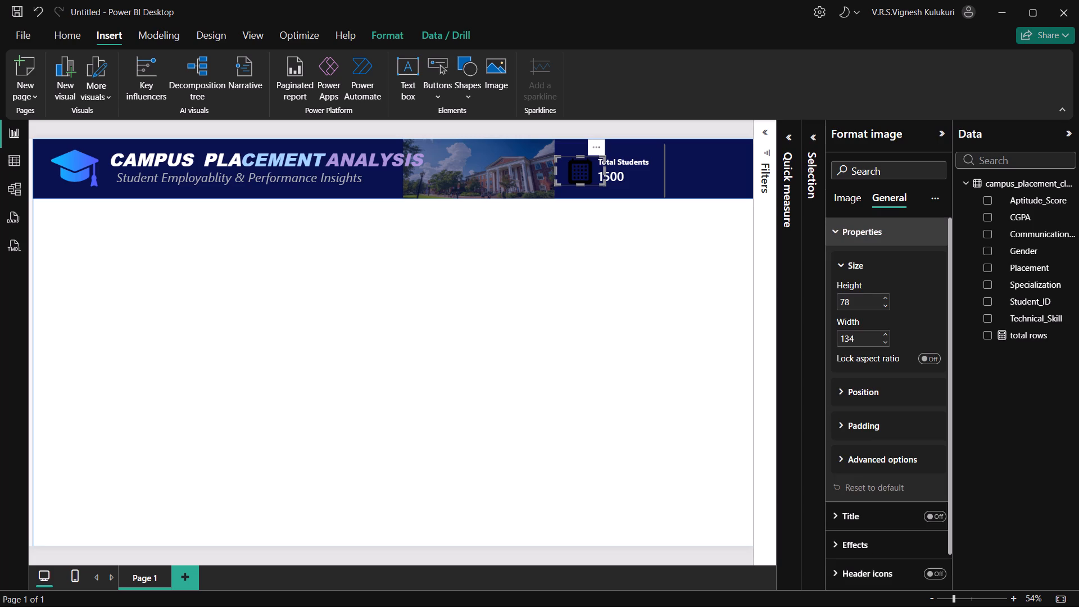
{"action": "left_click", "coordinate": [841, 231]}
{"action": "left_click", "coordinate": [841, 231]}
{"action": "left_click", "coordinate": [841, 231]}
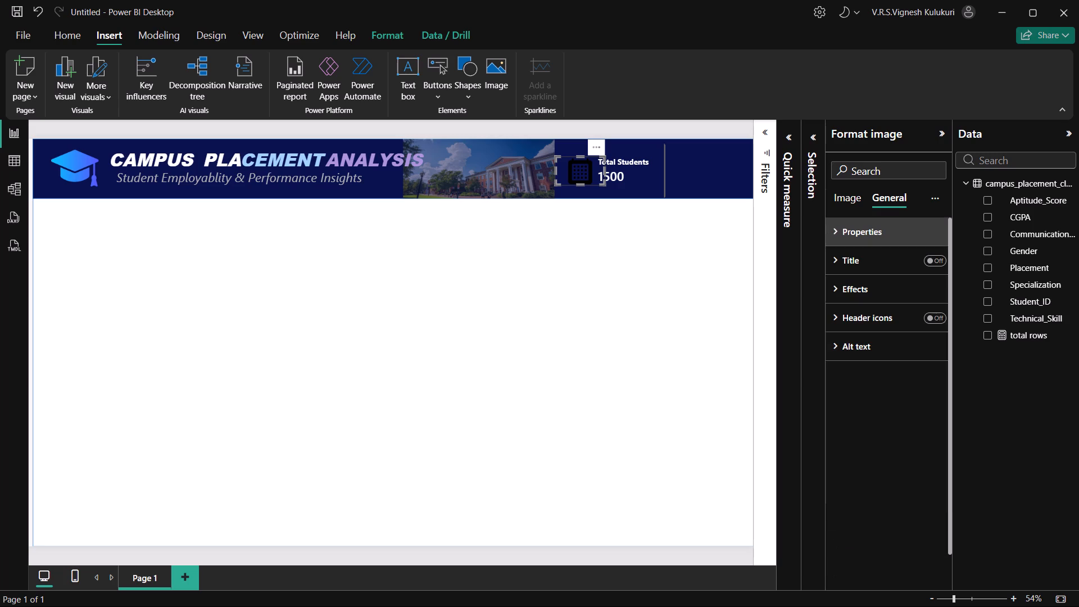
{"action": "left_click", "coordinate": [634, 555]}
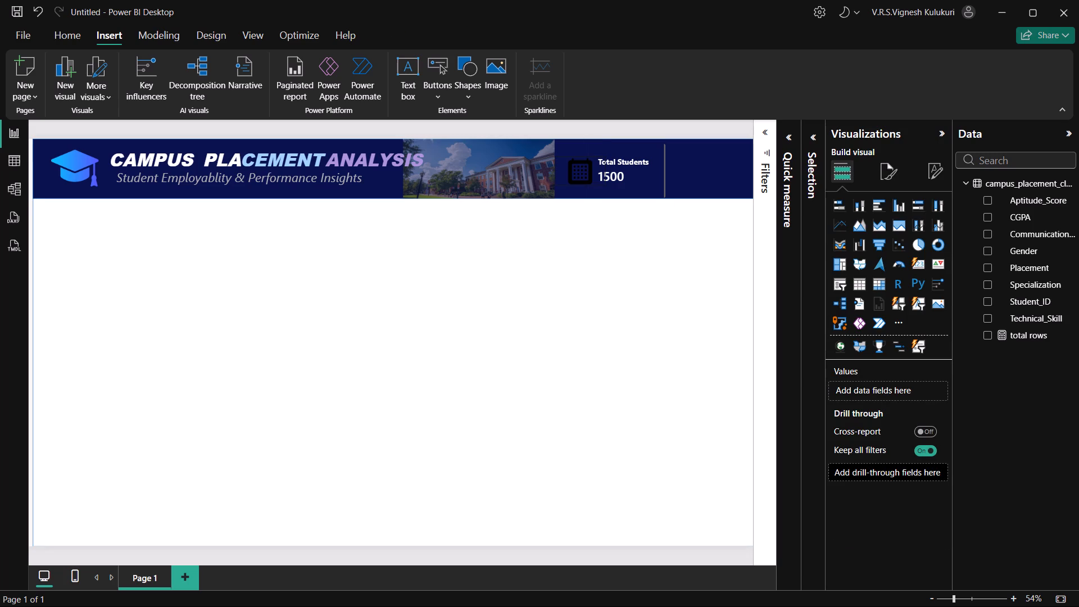
Switch to Flaticon in the browser and download the orange-and-green Stockes Design Flat Gradient calendar icon as a free 512px PNG.
{"action": "left_click", "coordinate": [583, 169]}
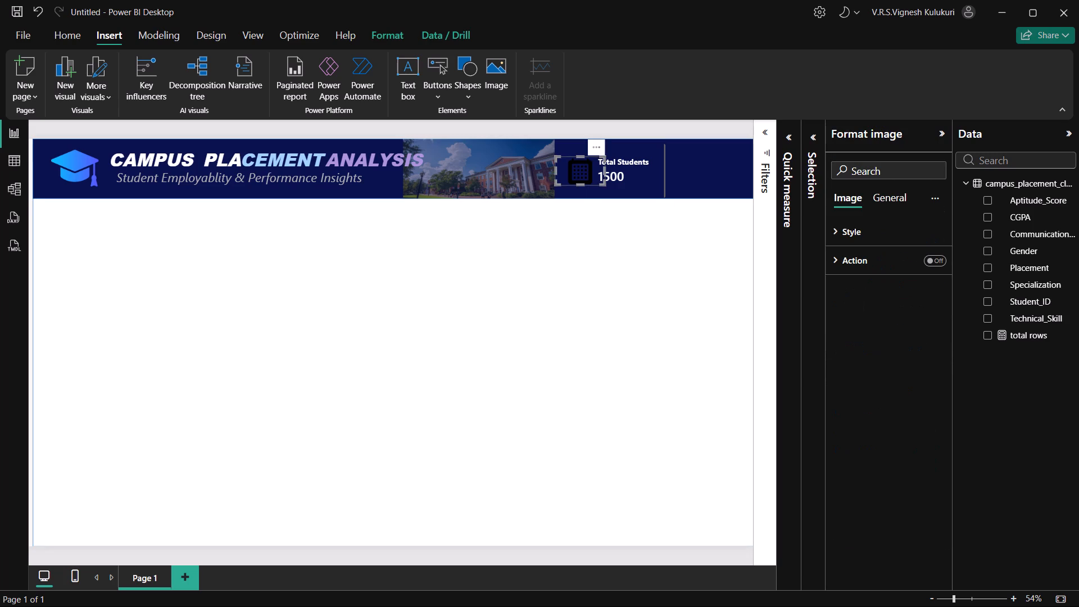
{"action": "key", "text": "alt+Tab"}
{"action": "left_click", "coordinate": [187, 0]}
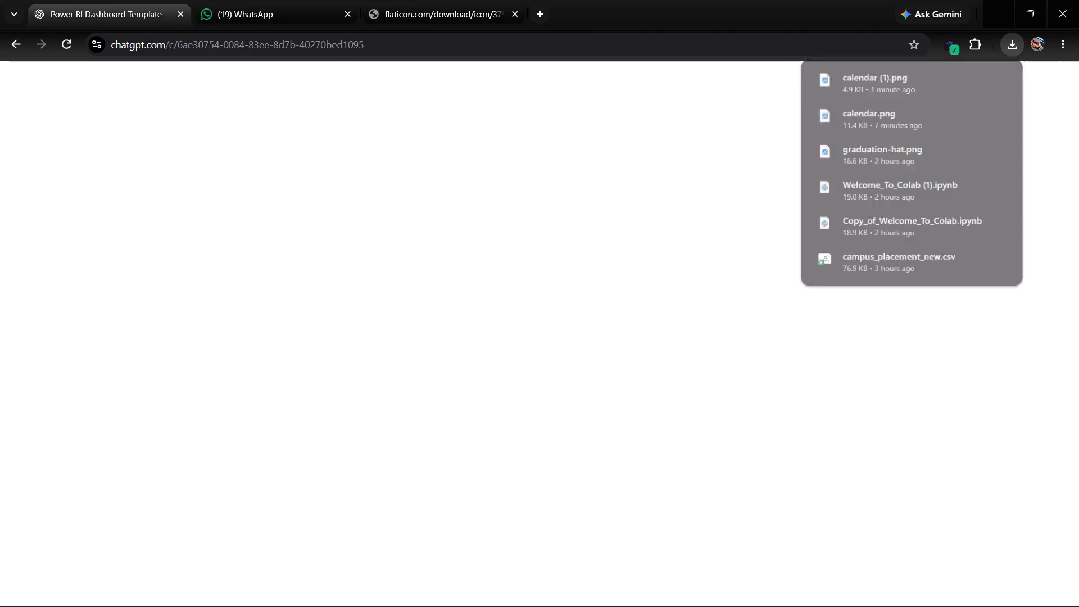
{"action": "left_click", "coordinate": [406, 1]}
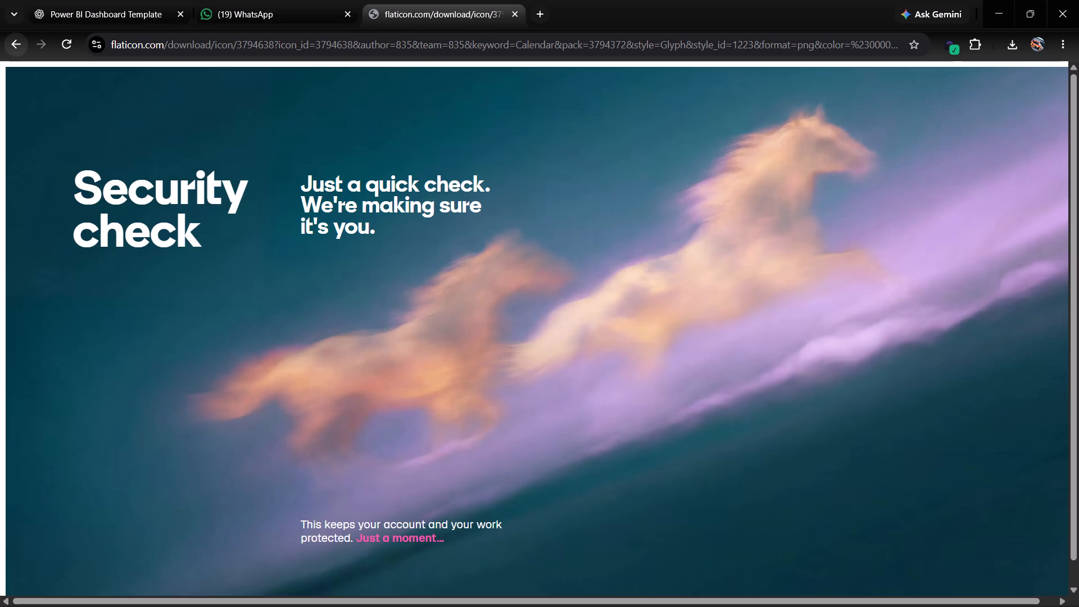
{"action": "left_click", "coordinate": [12, 46]}
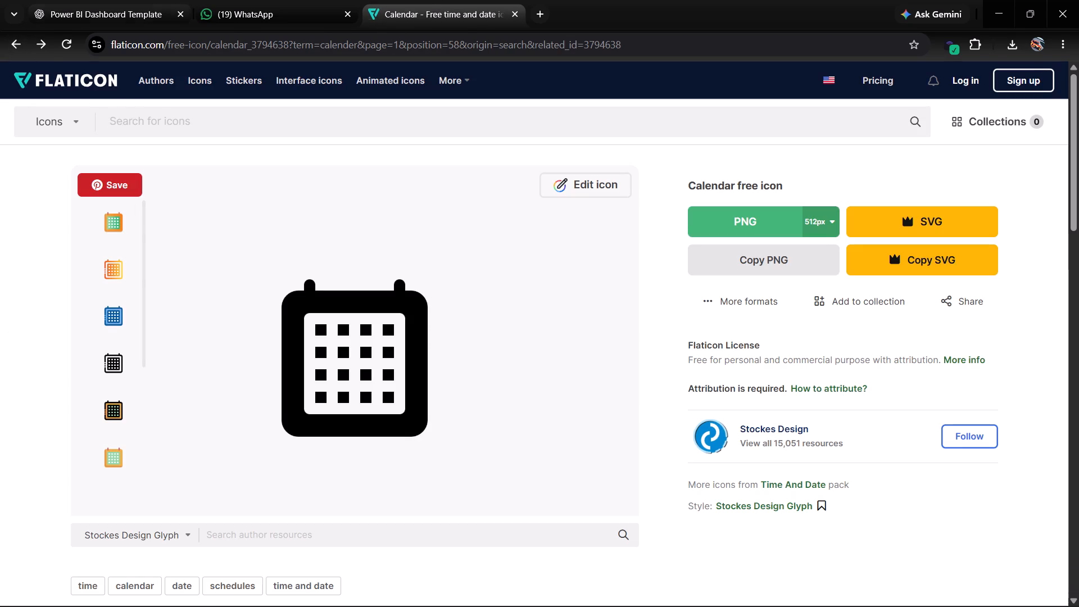
{"action": "left_click", "coordinate": [106, 221]}
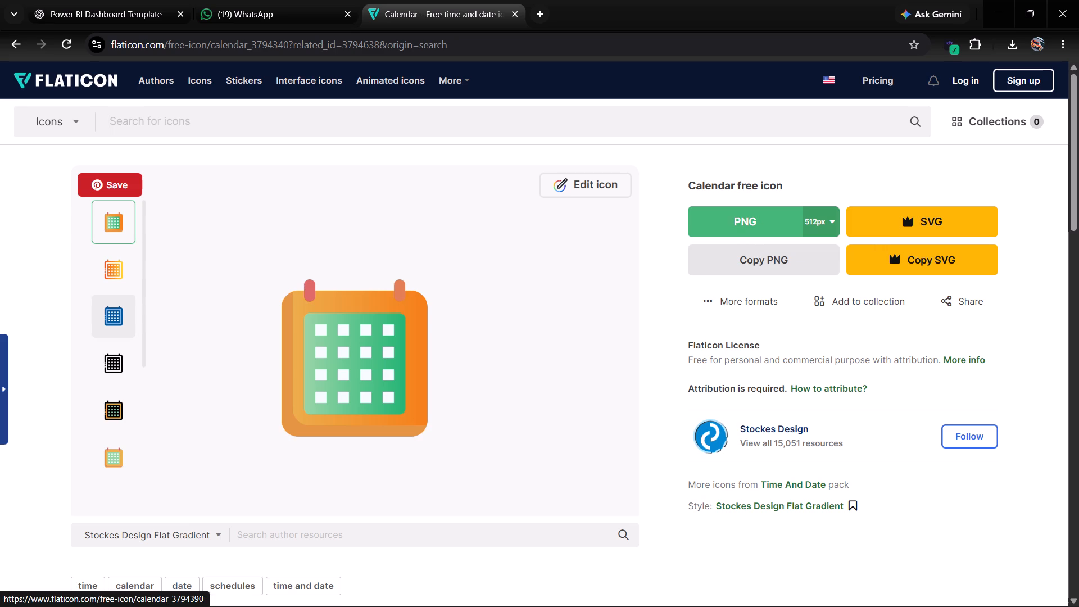
{"action": "left_click", "coordinate": [718, 215]}
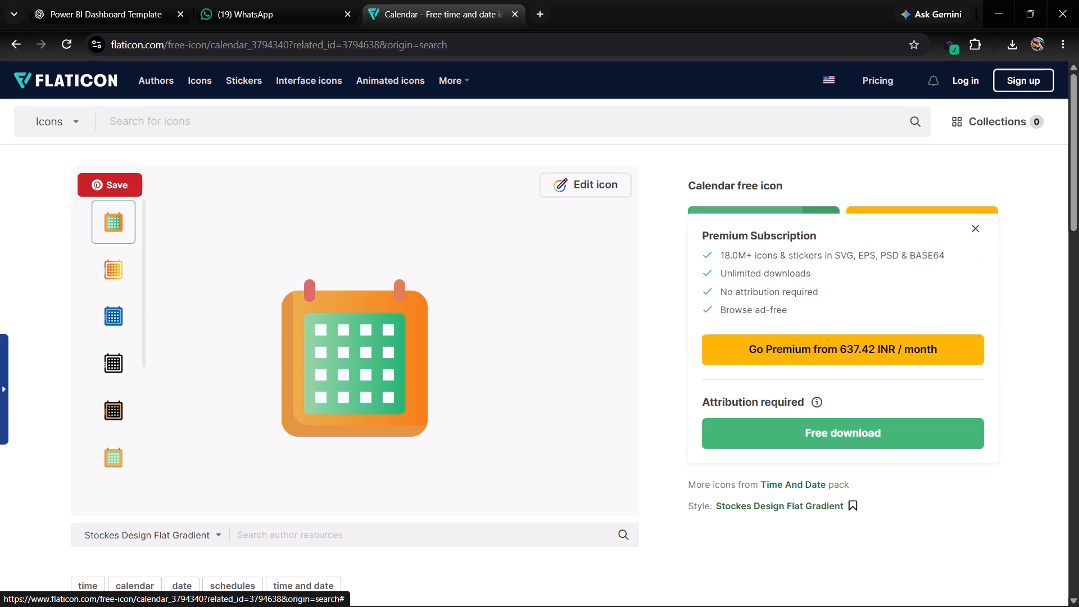
{"action": "left_click", "coordinate": [747, 442]}
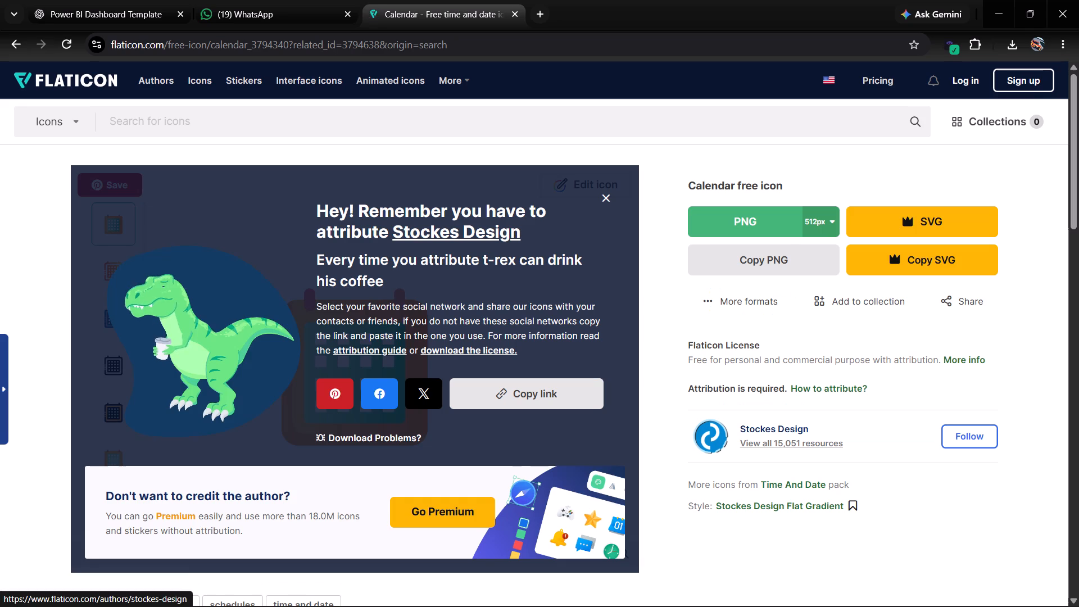
In Power BI Desktop, replace the header calendar icon's image file with calendar (2).png from the Downloads folder.
{"action": "key", "text": "alt+Tab"}
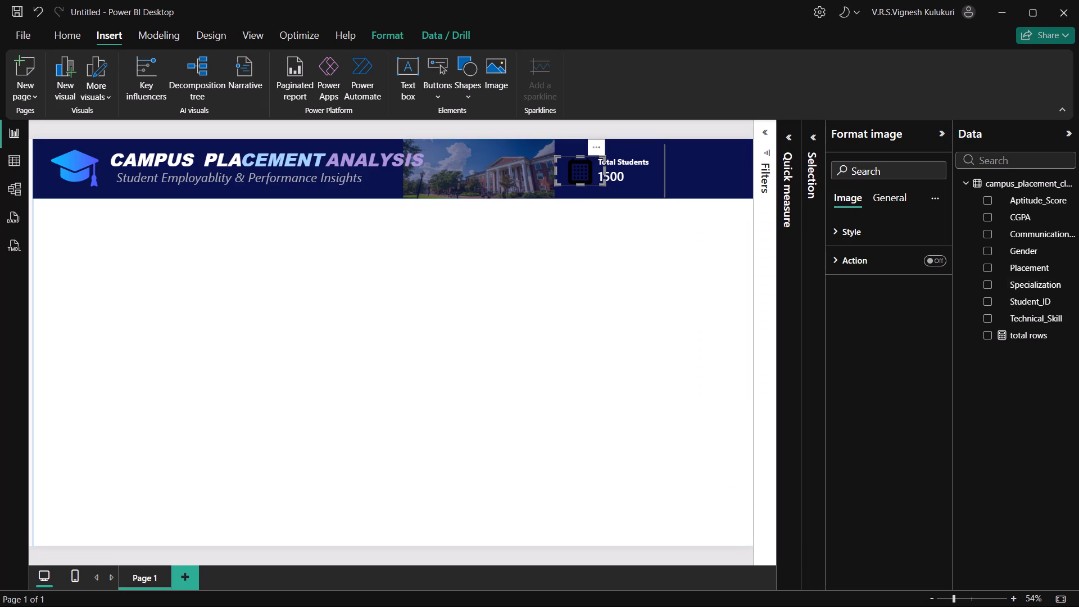
{"action": "left_click", "coordinate": [579, 173]}
{"action": "left_click", "coordinate": [850, 231]}
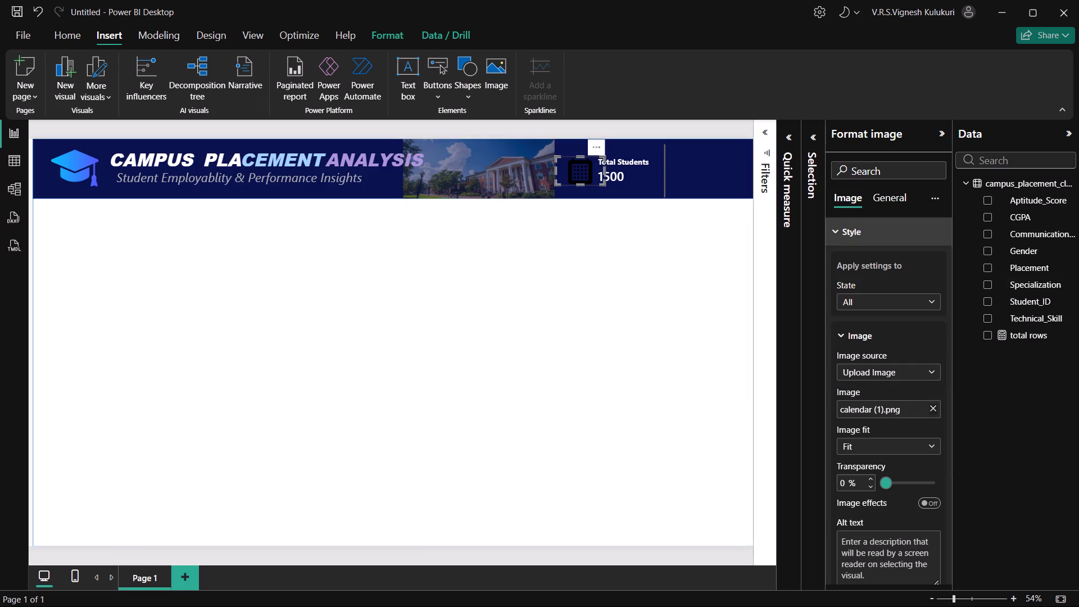
{"action": "left_click", "coordinate": [937, 408]}
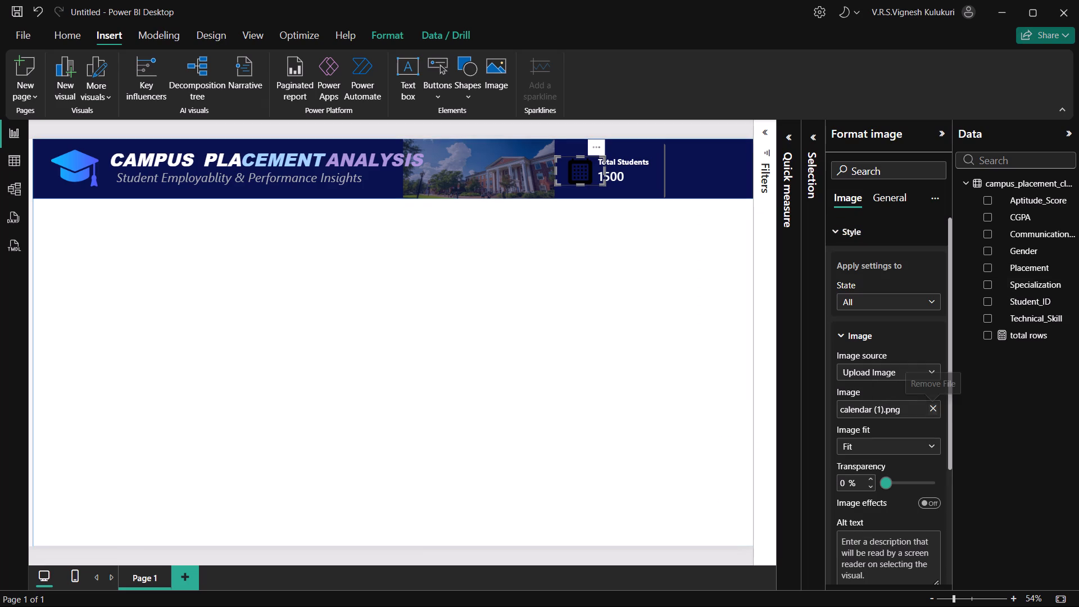
{"action": "left_click", "coordinate": [936, 407]}
{"action": "left_click", "coordinate": [933, 407]}
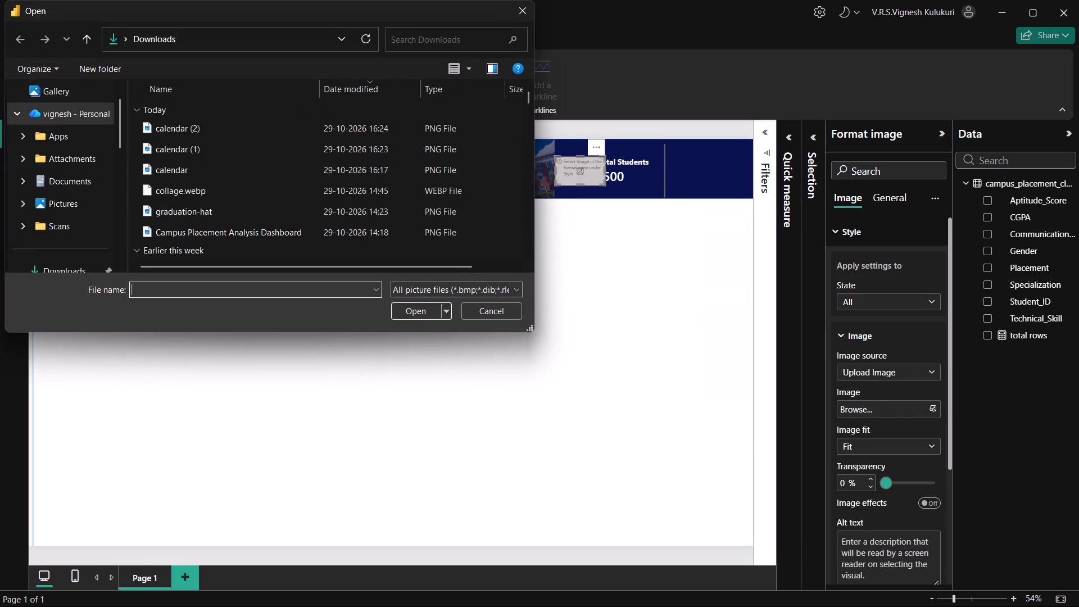
{"action": "left_click", "coordinate": [199, 129]}
{"action": "key", "text": "Return"}
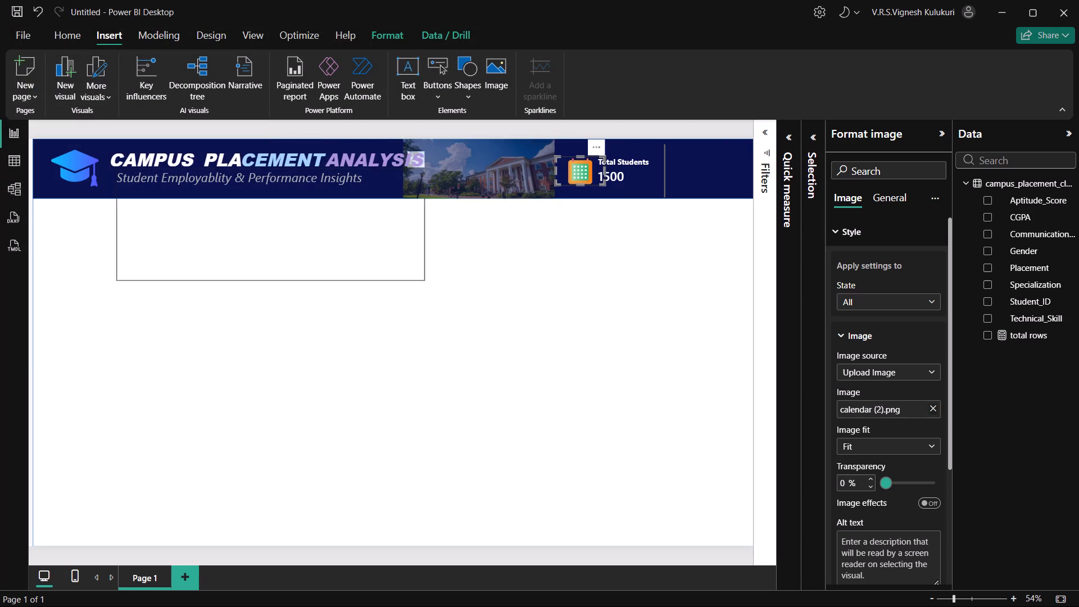
{"action": "left_click", "coordinate": [448, 461]}
{"action": "left_click", "coordinate": [433, 547]}
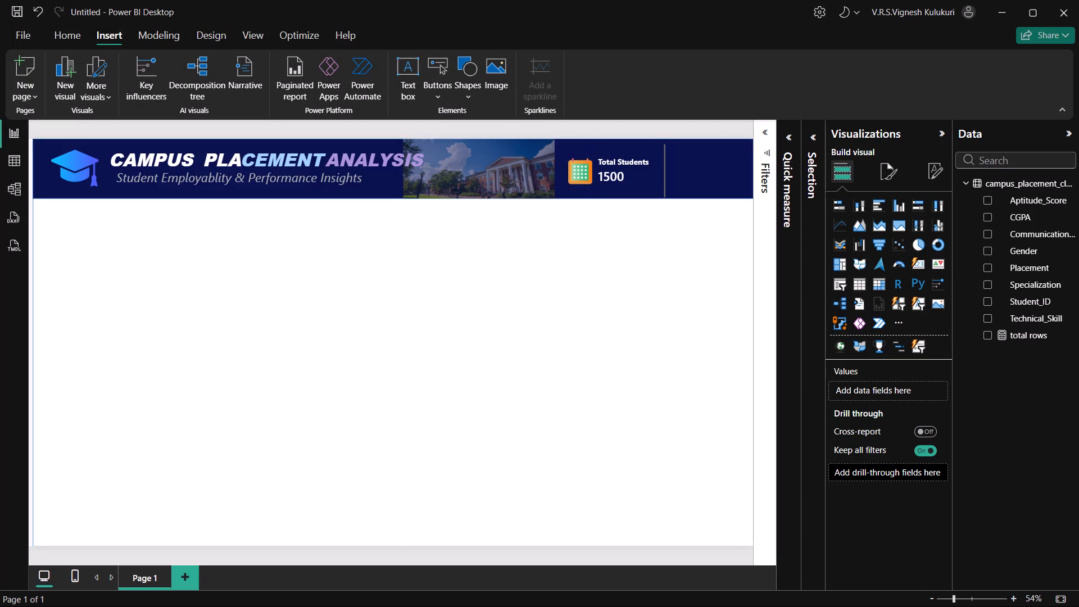
{"action": "left_click", "coordinate": [387, 556]}
{"action": "key", "text": "alt+Tab"}
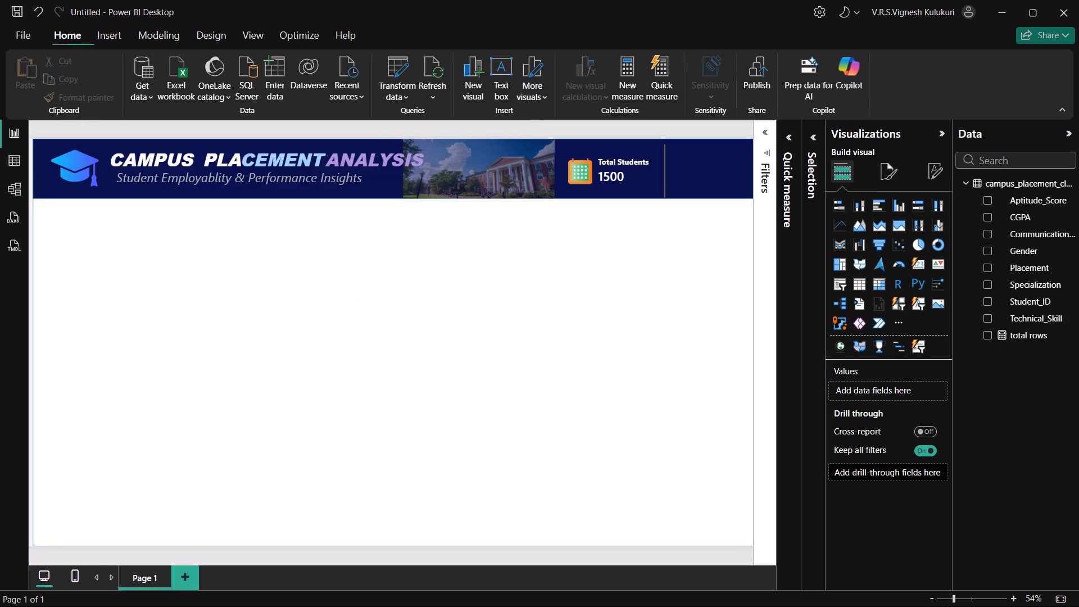
{"action": "left_click", "coordinate": [618, 90]}
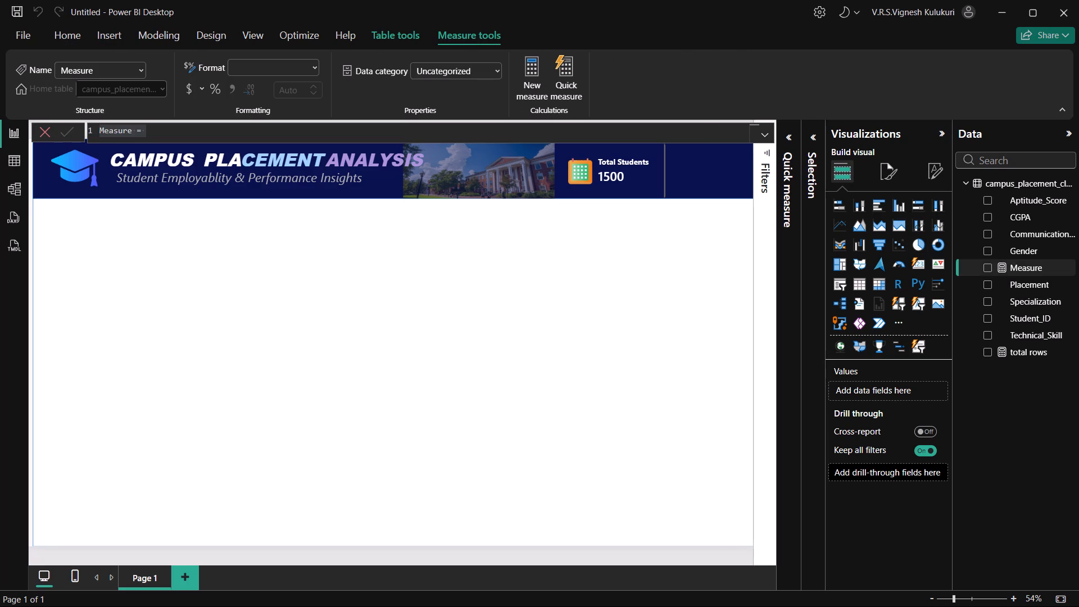
{"action": "key", "text": "BackSpace"}
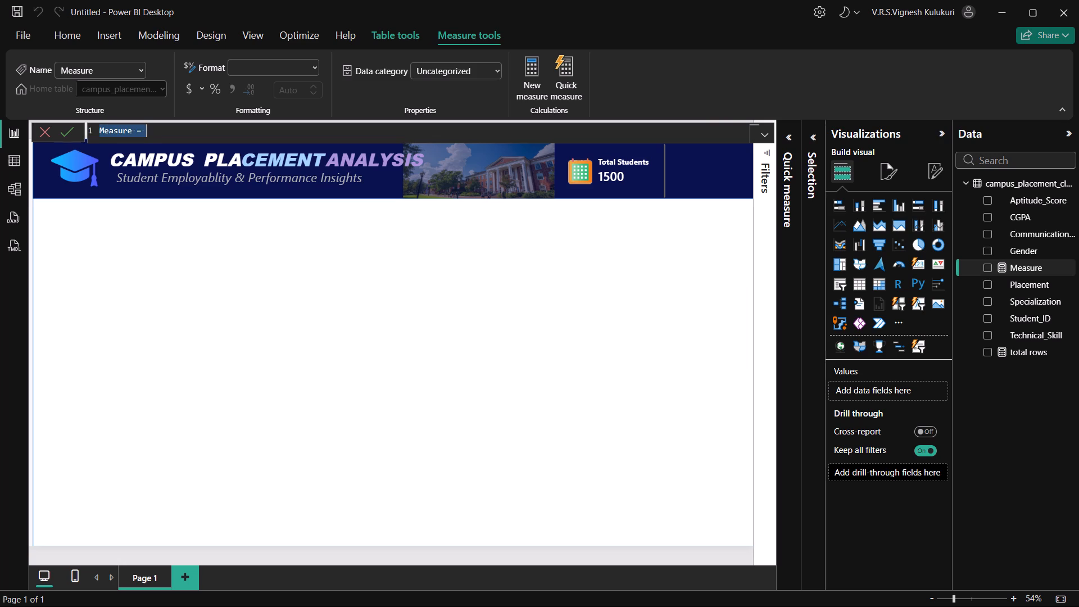
{"action": "key", "text": "BackSpace"}
{"action": "key", "text": "ctrl+v"}
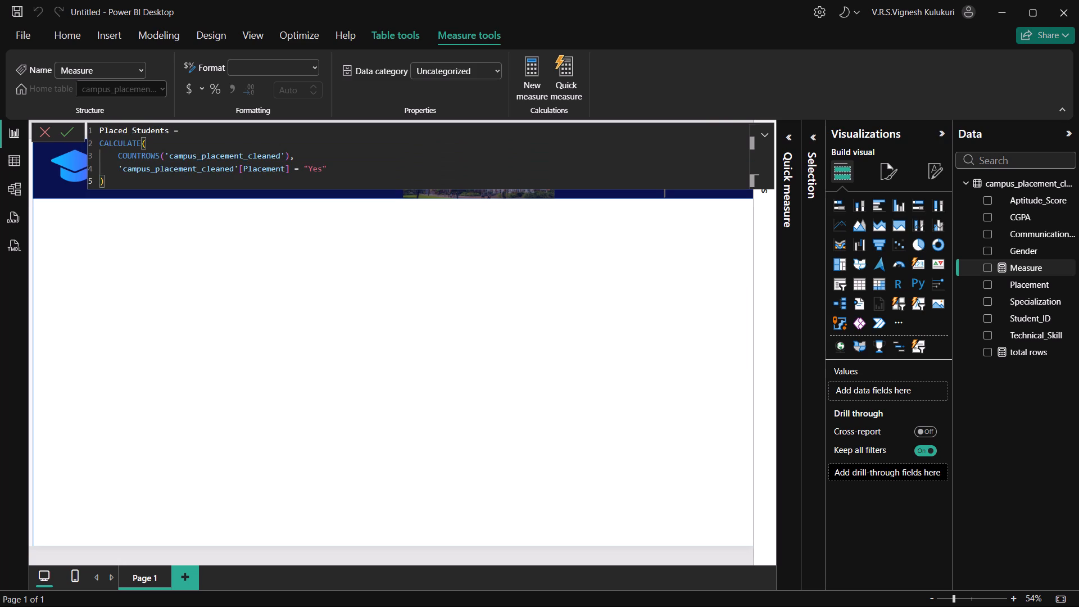
{"action": "key", "text": "Return"}
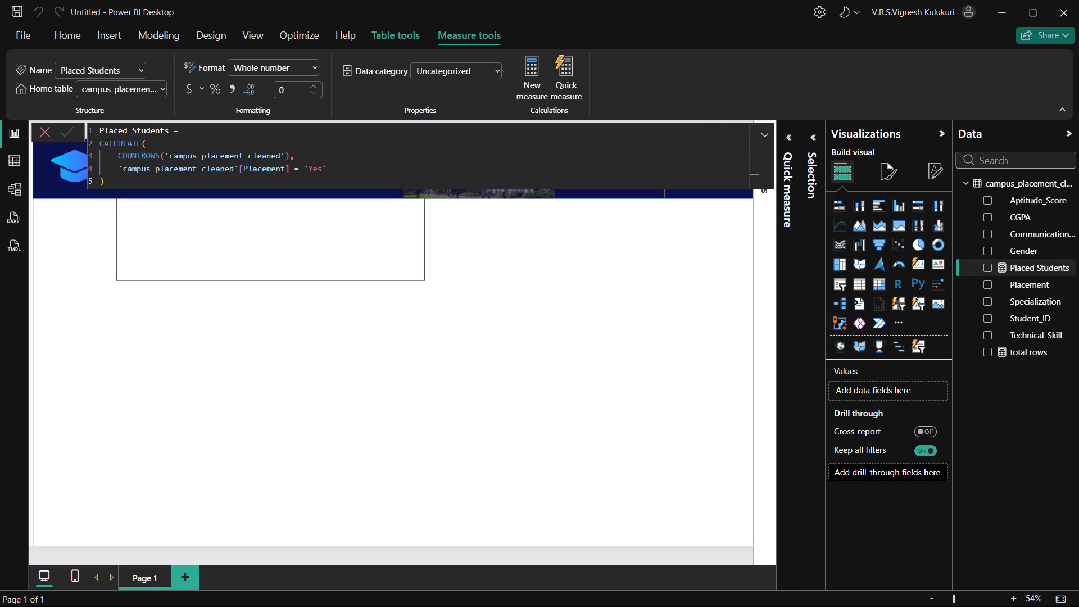
{"action": "left_click", "coordinate": [332, 559]}
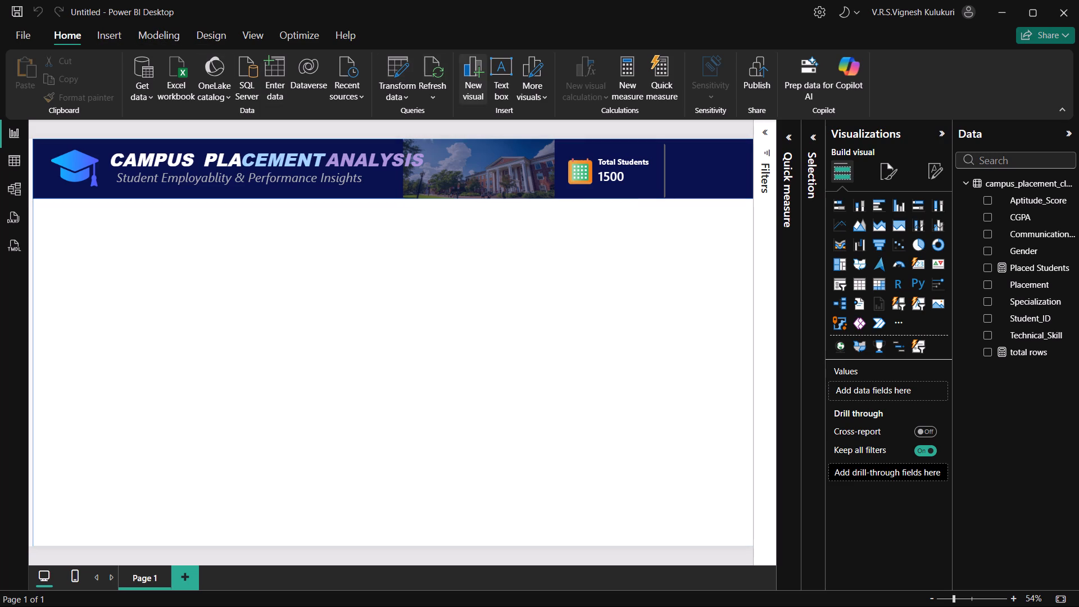
Create a measure named Avg placement rate that divides campus_placement_cleaned[Placed Students] by [total rows].
{"action": "left_click", "coordinate": [624, 78]}
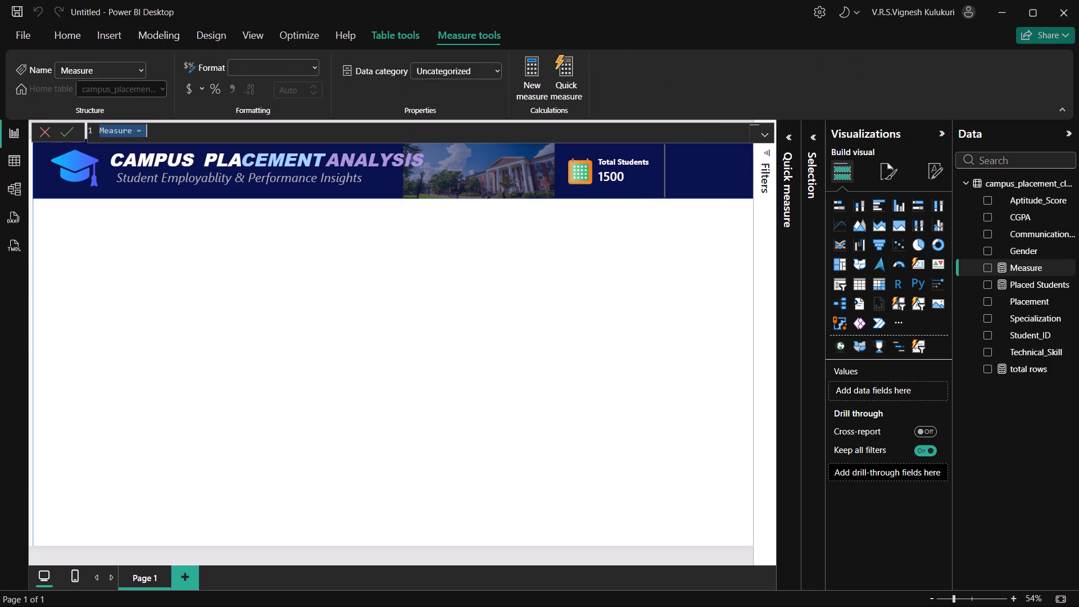
{"action": "key", "text": "BackSpace"}
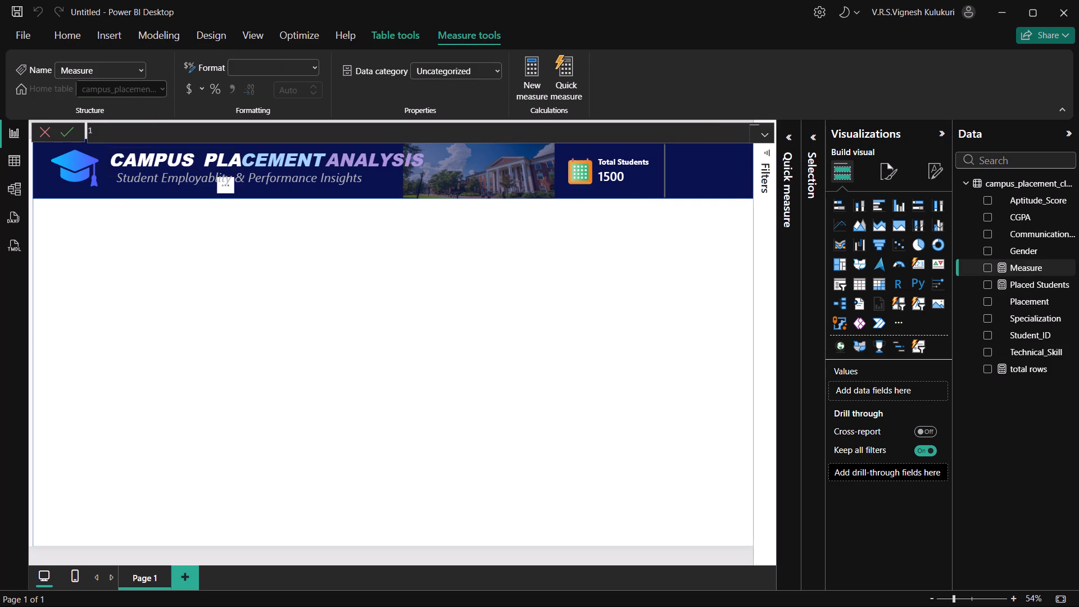
{"action": "type", "text": "Avg"}
{"action": "key", "text": "space"}
{"action": "type", "text": "placement rate="}
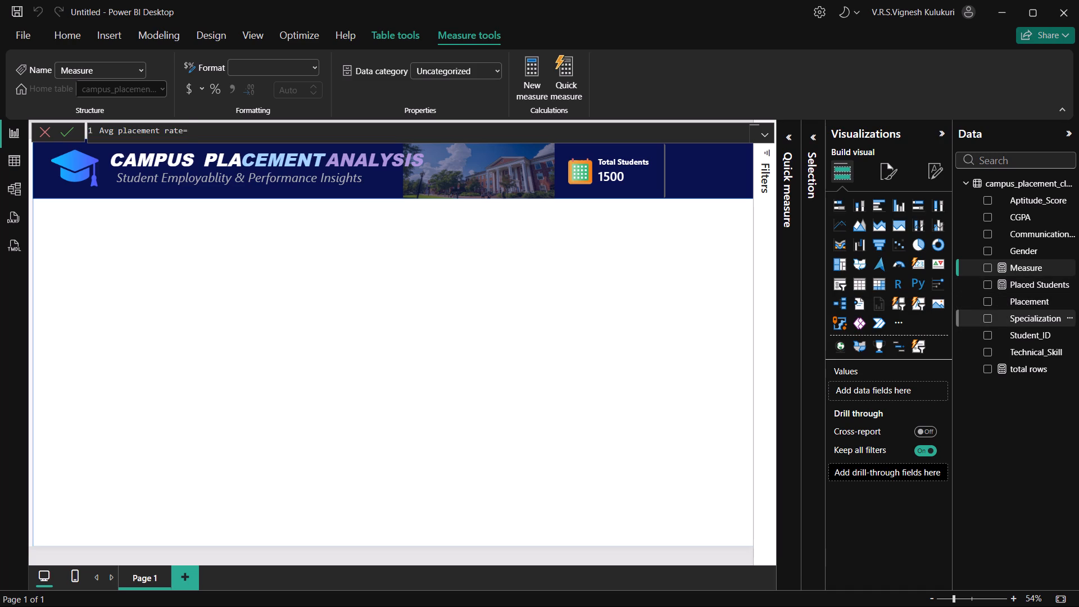
{"action": "type", "text": "pl"}
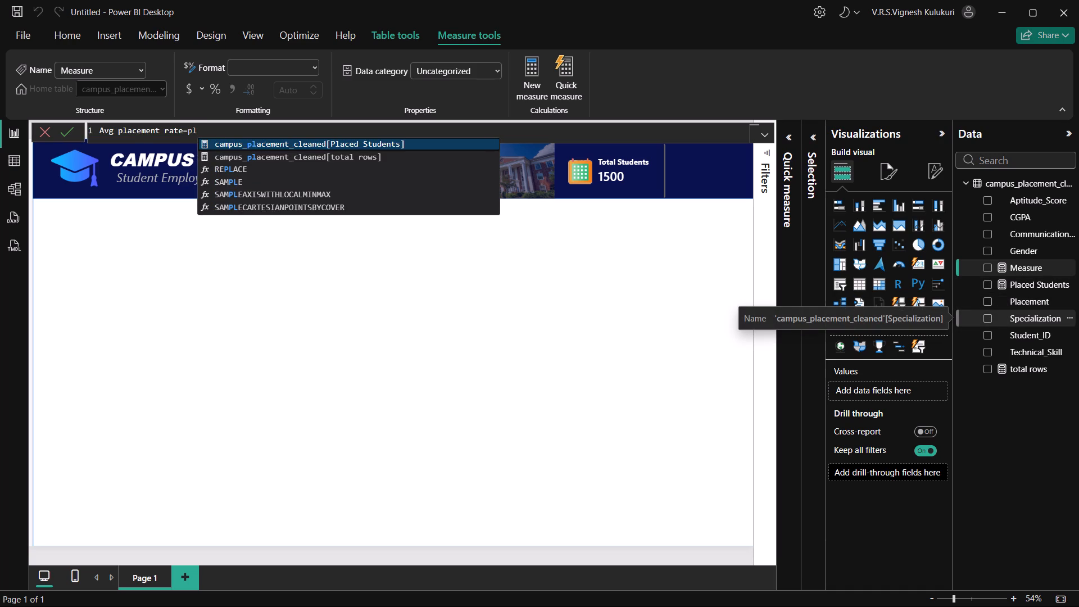
{"action": "key", "text": "Tab"}
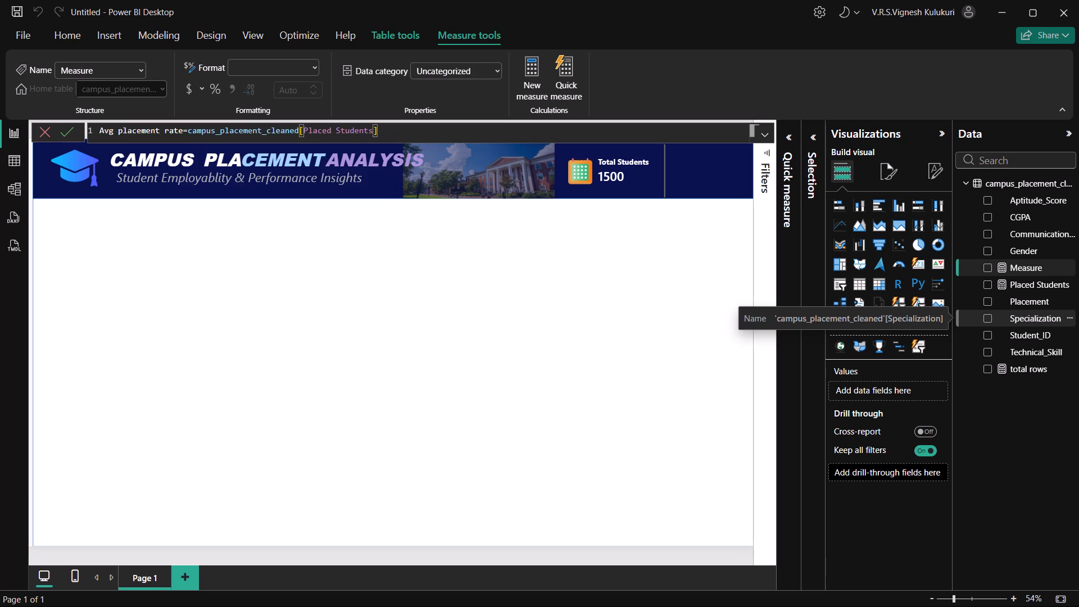
{"action": "key", "text": "slash"}
{"action": "type", "text": "to"}
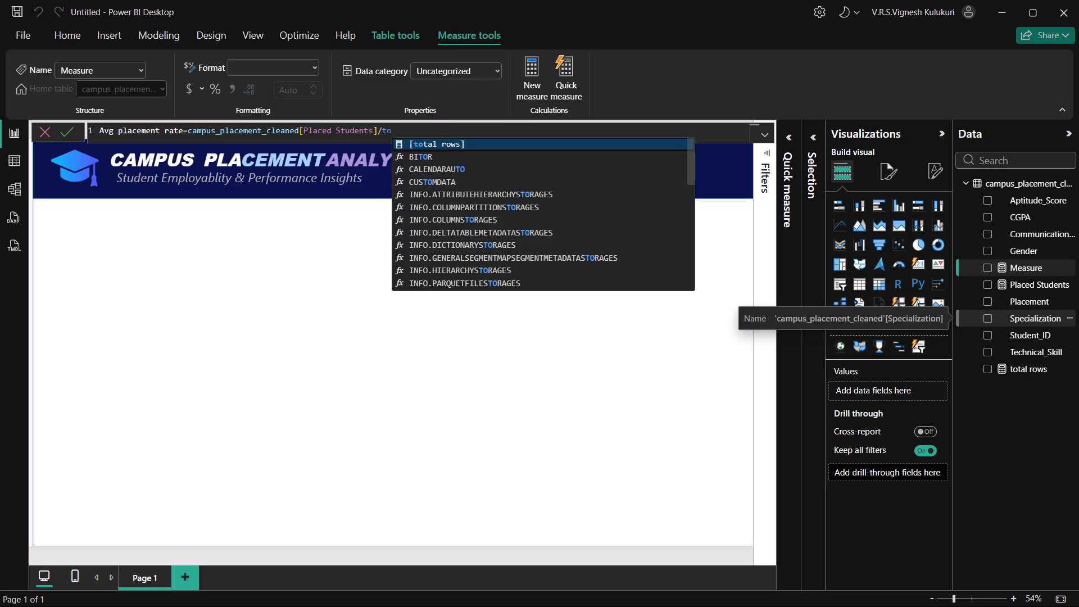
{"action": "key", "text": "Tab"}
{"action": "key", "text": "Left"}
{"action": "key", "text": "Left"}
{"action": "key", "text": "Left"}
{"action": "key", "text": "Left"}
{"action": "key", "text": "Left"}
{"action": "key", "text": "Left"}
{"action": "key", "text": "Left"}
{"action": "key", "text": "Left"}
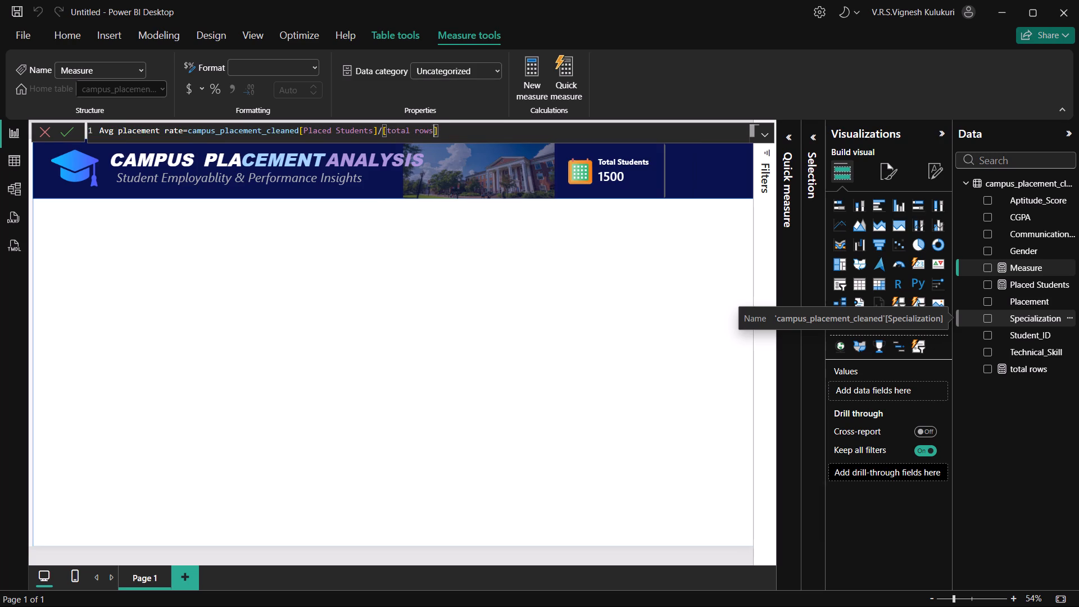
{"action": "key", "text": "Left"}
{"action": "key", "text": "Left"}
{"action": "key", "text": "Left"}
{"action": "key", "text": "Left"}
{"action": "key", "text": "Left"}
{"action": "key", "text": "Left"}
{"action": "key", "text": "Left"}
{"action": "key", "text": "Left"}
{"action": "key", "text": "Left"}
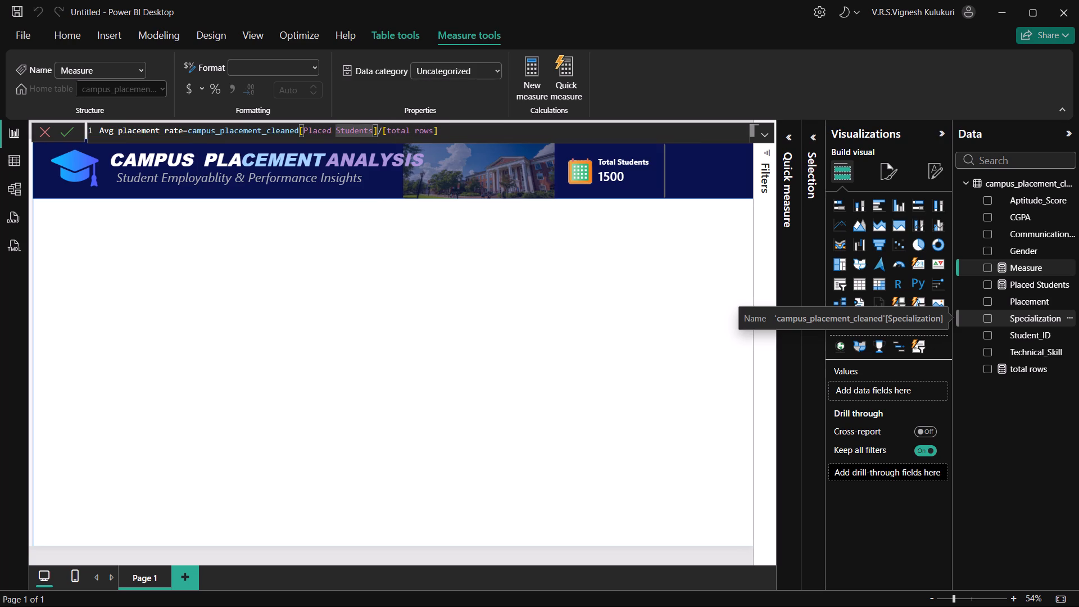
{"action": "key", "text": "Right"}
{"action": "key", "text": "Right"}
{"action": "key", "text": "Right"}
{"action": "key", "text": "Right"}
{"action": "key", "text": "Right"}
{"action": "key", "text": "Right"}
{"action": "key", "text": "Right"}
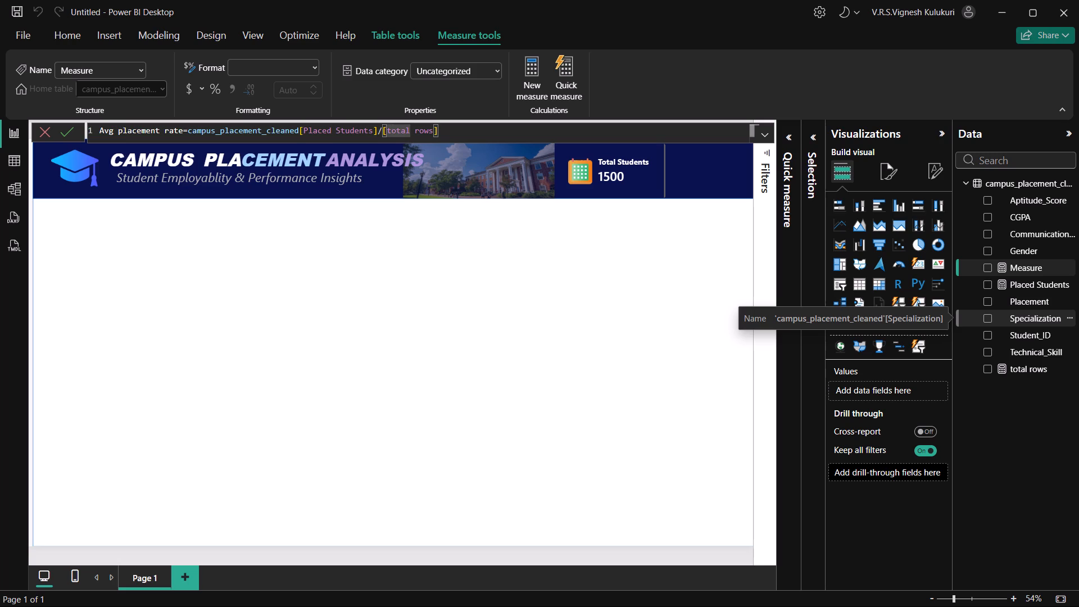
{"action": "key", "text": "Left"}
{"action": "key", "text": "Left"}
{"action": "key", "text": "Left"}
{"action": "key", "text": "BackSpace"}
{"action": "key", "text": "BackSpace"}
{"action": "key", "text": "BackSpace"}
{"action": "key", "text": "BackSpace"}
{"action": "key", "text": "BackSpace"}
{"action": "key", "text": "BackSpace"}
{"action": "key", "text": "BackSpace"}
{"action": "key", "text": "BackSpace"}
{"action": "key", "text": "BackSpace"}
{"action": "key", "text": "BackSpace"}
{"action": "key", "text": "BackSpace"}
{"action": "key", "text": "BackSpace"}
{"action": "key", "text": "BackSpace"}
{"action": "key", "text": "BackSpace"}
{"action": "key", "text": "BackSpace"}
{"action": "key", "text": "BackSpace"}
{"action": "key", "text": "BackSpace"}
{"action": "key", "text": "BackSpace"}
{"action": "key", "text": "BackSpace"}
{"action": "key", "text": "BackSpace"}
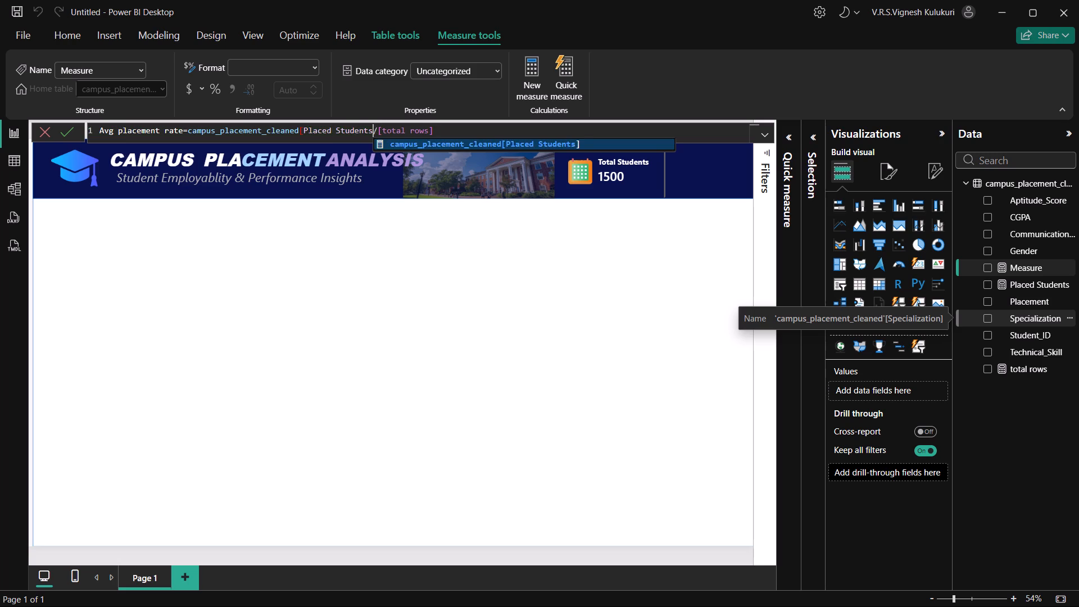
{"action": "key", "text": "BackSpace"}
{"action": "key", "text": "BackSpace"}
{"action": "key", "text": "BackSpace"}
{"action": "key", "text": "BackSpace"}
{"action": "key", "text": "BackSpace"}
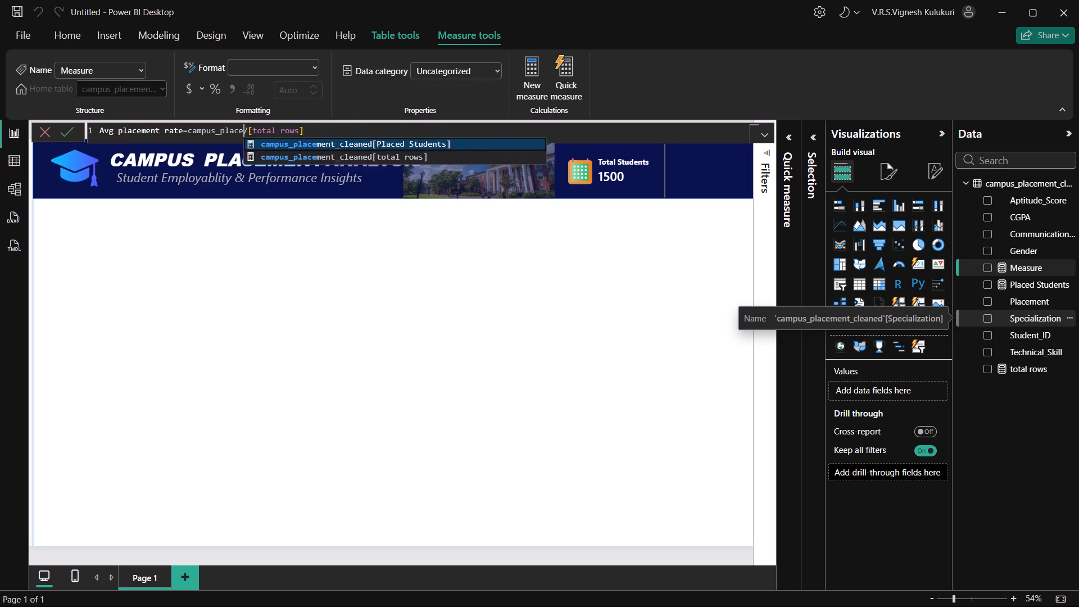
{"action": "key", "text": "Tab"}
{"action": "key", "text": "Return"}
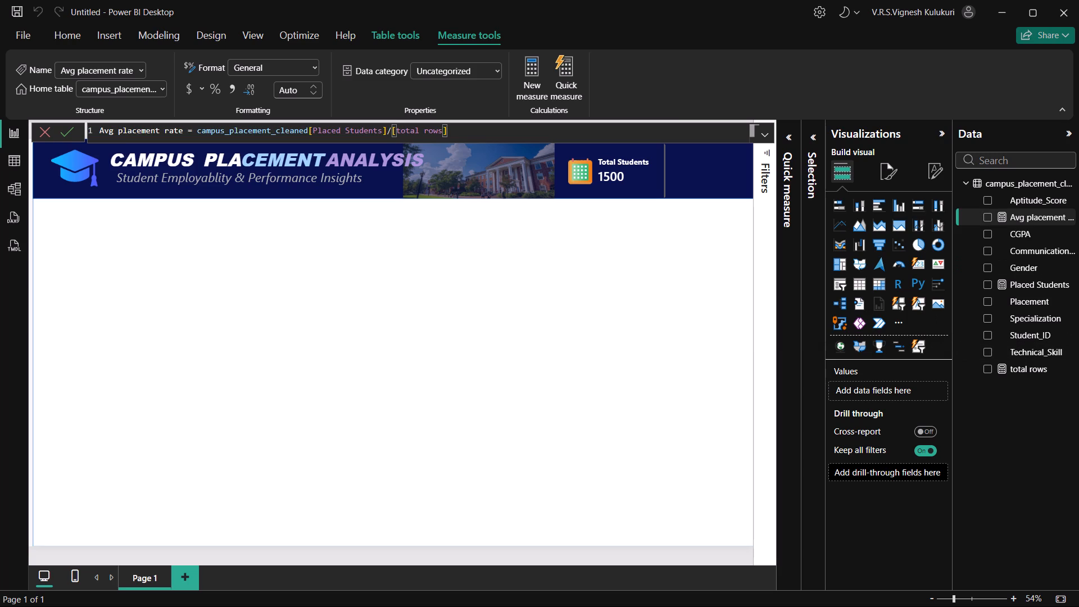
{"action": "left_click", "coordinate": [66, 132]}
{"action": "left_click", "coordinate": [210, 562]}
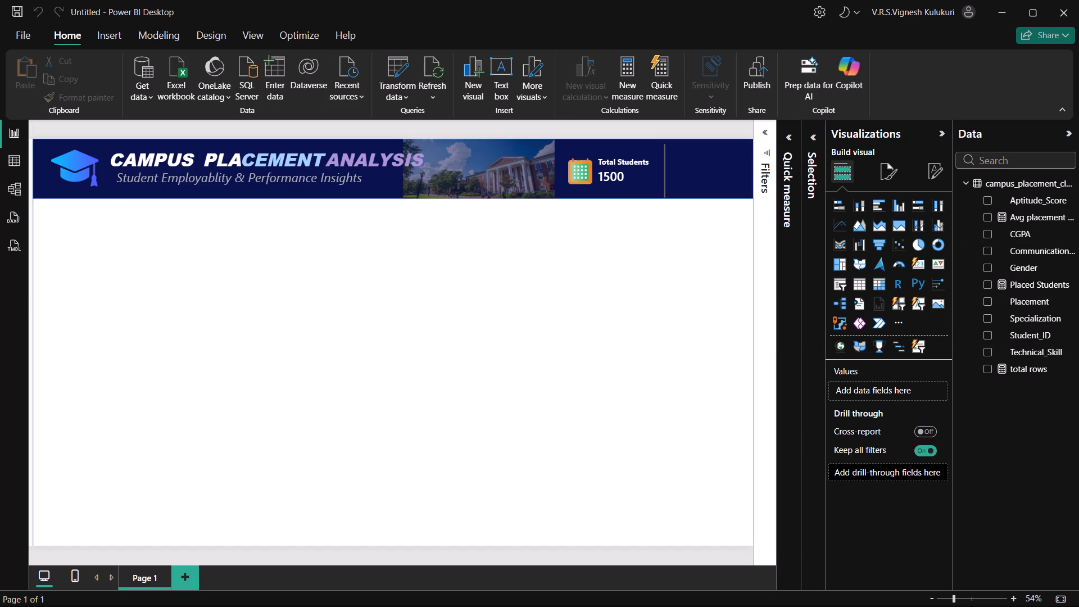
Add a card visual on the blank canvas below the header and give it the Avg placement rate measure as its value.
{"action": "left_click", "coordinate": [917, 270]}
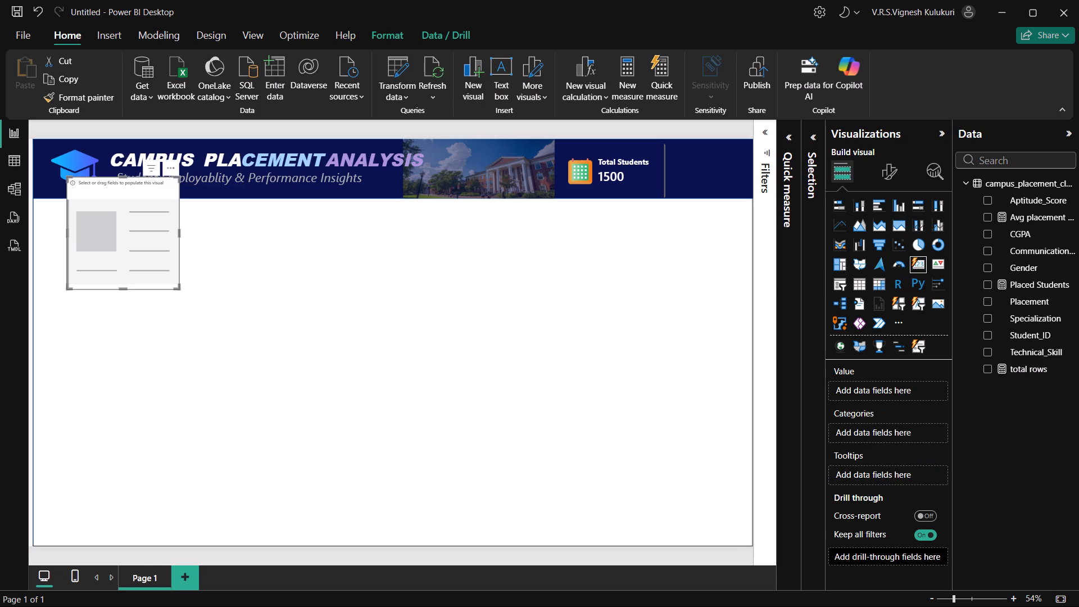
{"action": "left_click_drag", "start_coordinate": [124, 253], "coordinate": [315, 395]}
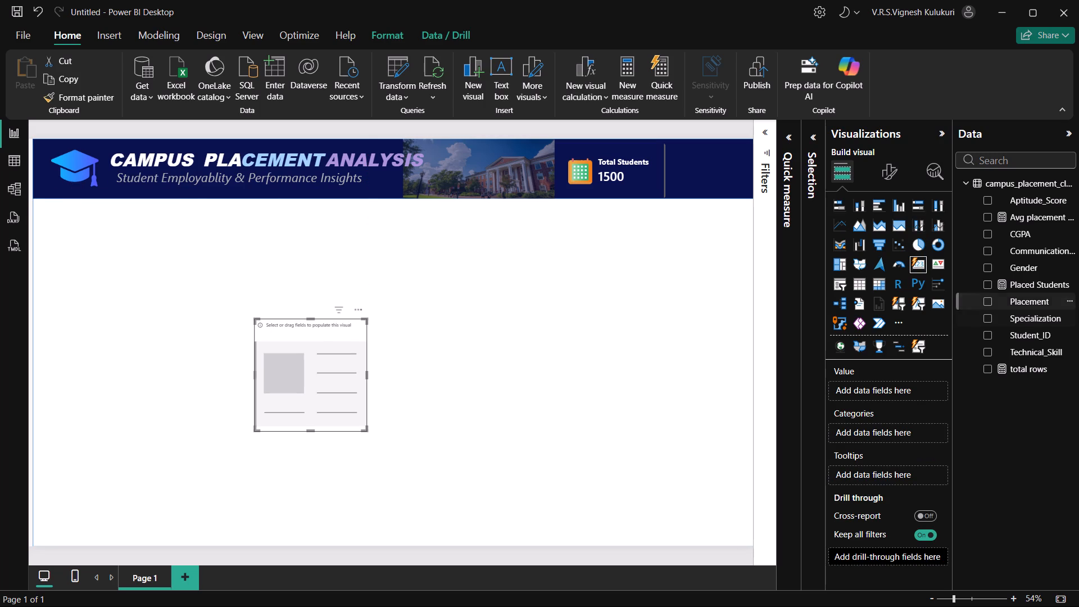
{"action": "left_click_drag", "start_coordinate": [1024, 212], "coordinate": [308, 386]}
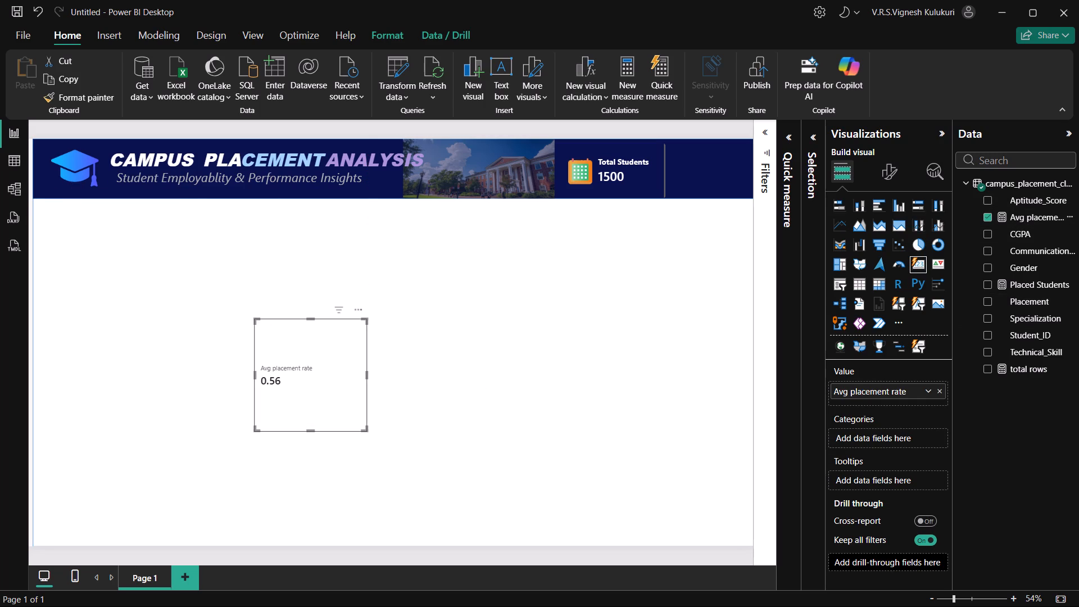
{"action": "left_click", "coordinate": [320, 377]}
{"action": "left_click", "coordinate": [1029, 286]}
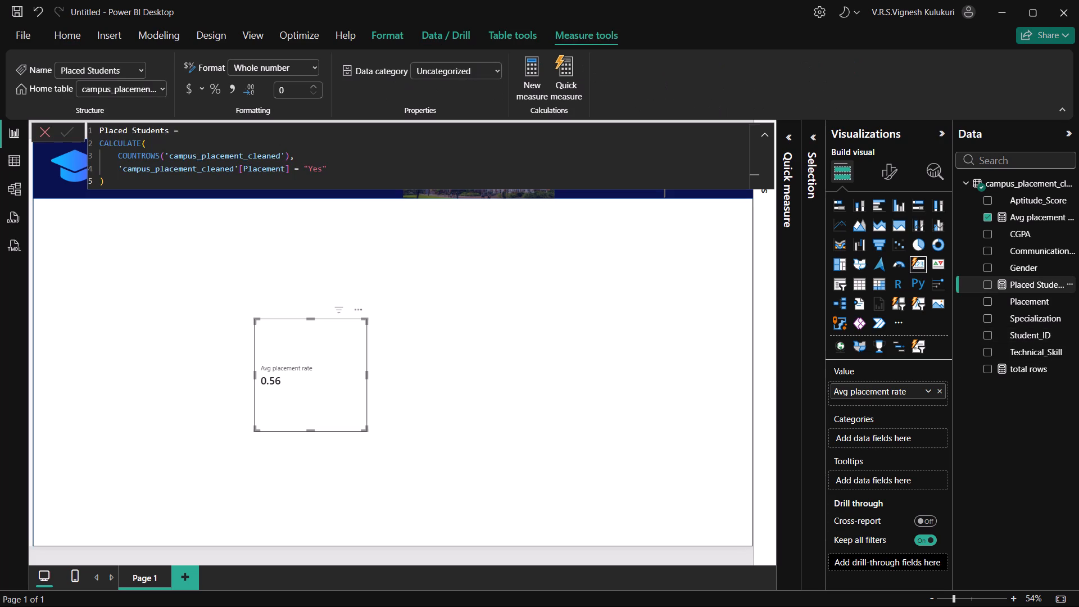
{"action": "left_click", "coordinate": [1019, 222]}
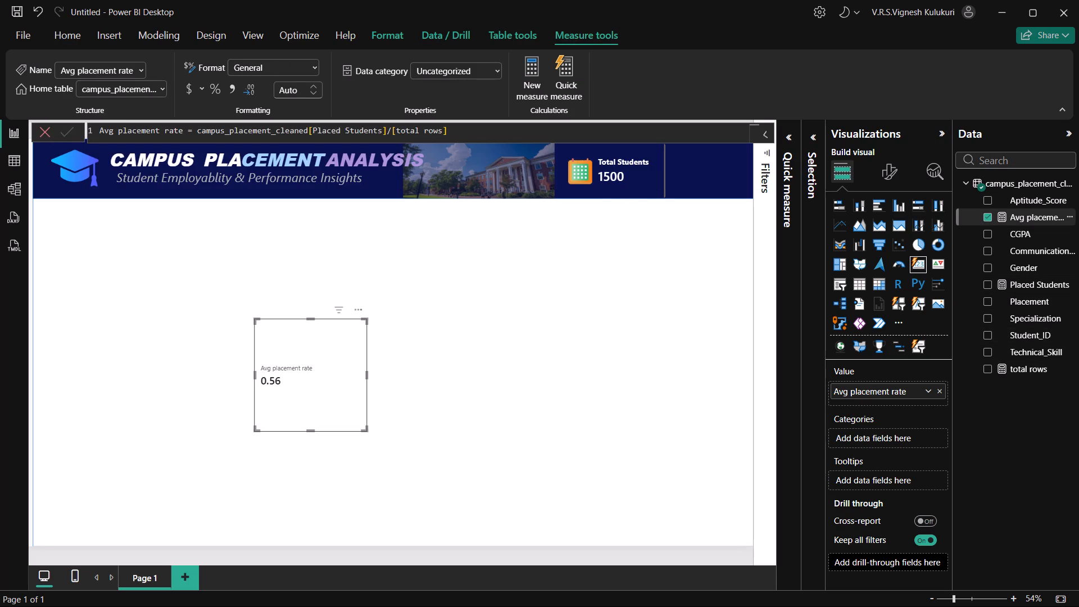
{"action": "left_click", "coordinate": [473, 132]}
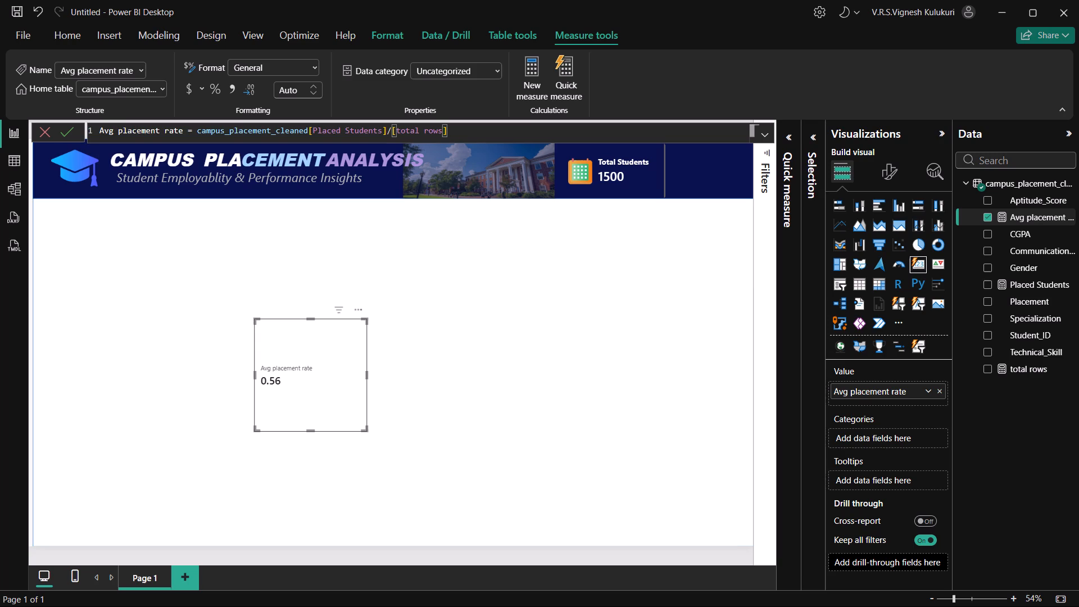
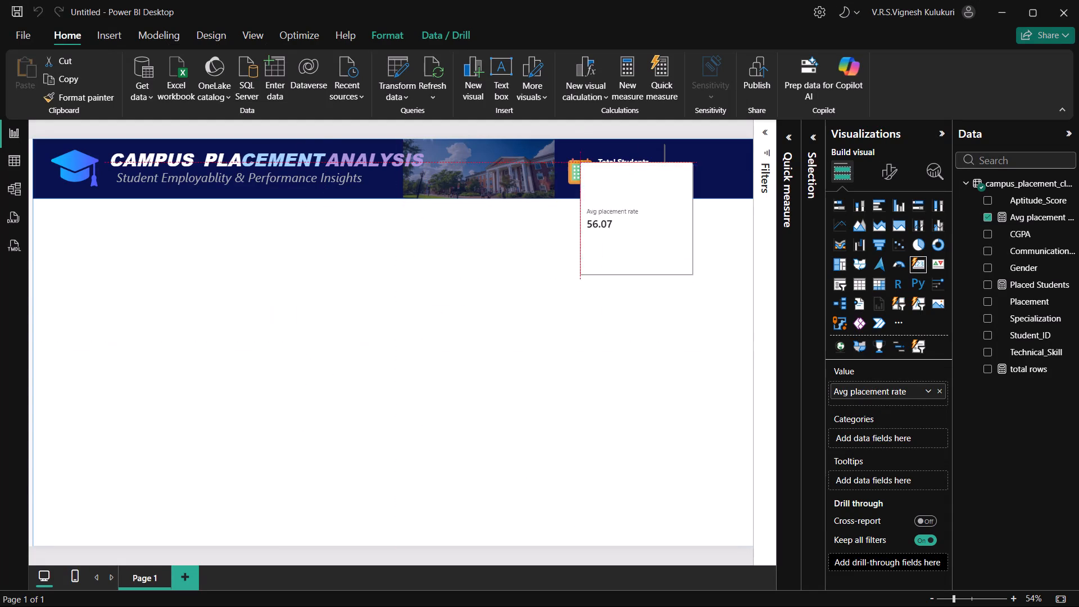
{"action": "left_click_drag", "start_coordinate": [645, 211], "coordinate": [506, 330]}
{"action": "key", "text": "alt+Tab"}
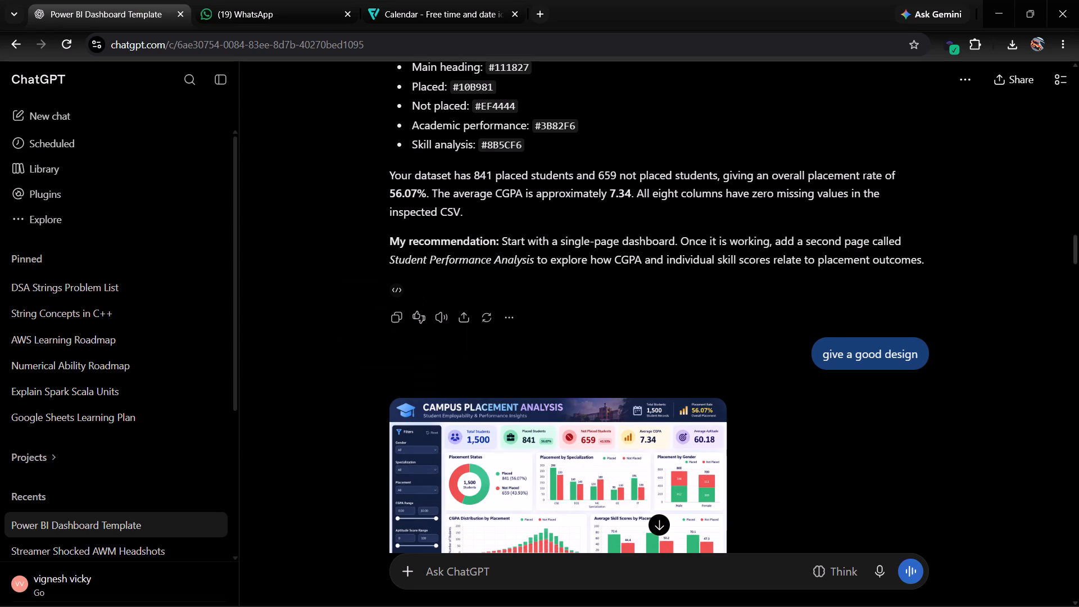
{"action": "key", "text": "alt+Tab"}
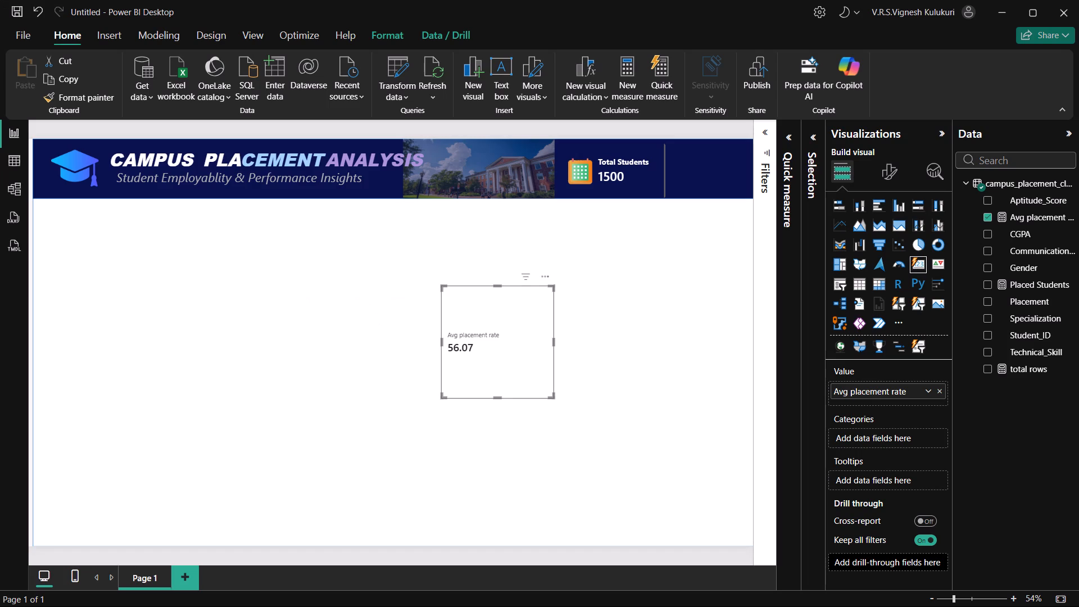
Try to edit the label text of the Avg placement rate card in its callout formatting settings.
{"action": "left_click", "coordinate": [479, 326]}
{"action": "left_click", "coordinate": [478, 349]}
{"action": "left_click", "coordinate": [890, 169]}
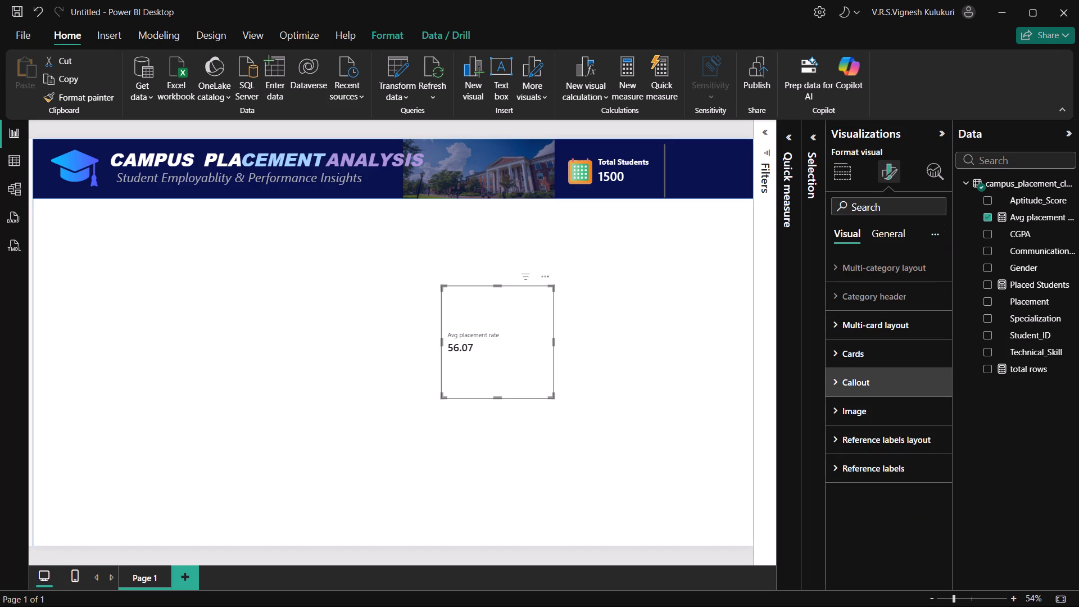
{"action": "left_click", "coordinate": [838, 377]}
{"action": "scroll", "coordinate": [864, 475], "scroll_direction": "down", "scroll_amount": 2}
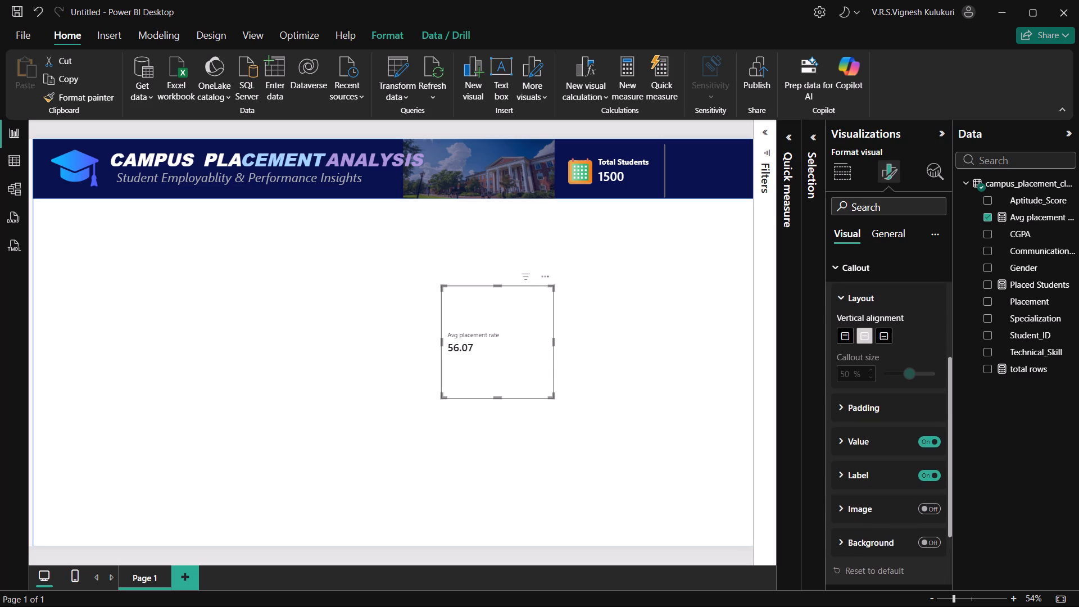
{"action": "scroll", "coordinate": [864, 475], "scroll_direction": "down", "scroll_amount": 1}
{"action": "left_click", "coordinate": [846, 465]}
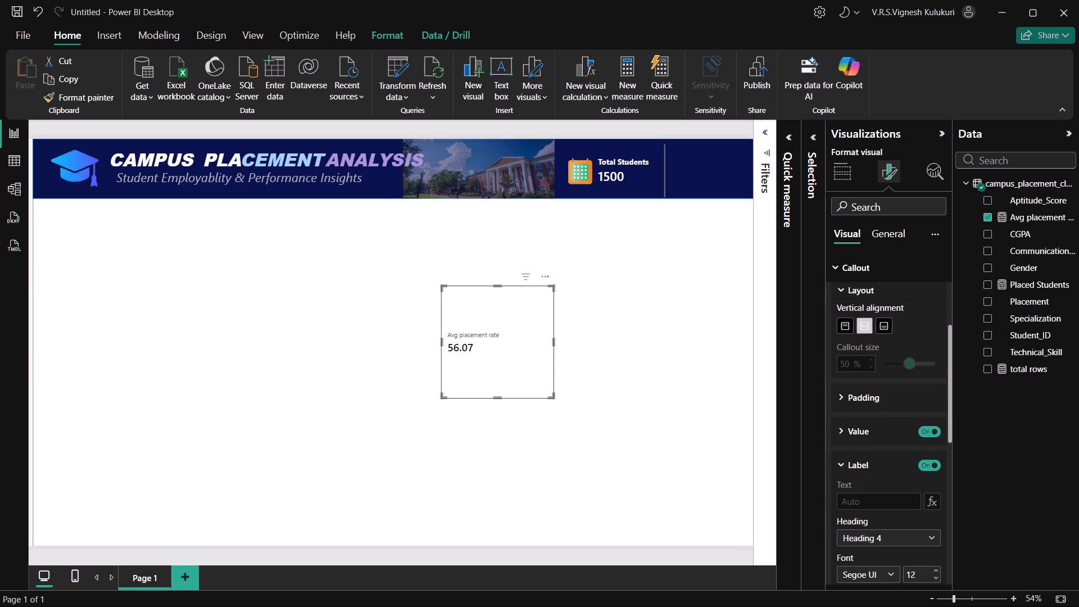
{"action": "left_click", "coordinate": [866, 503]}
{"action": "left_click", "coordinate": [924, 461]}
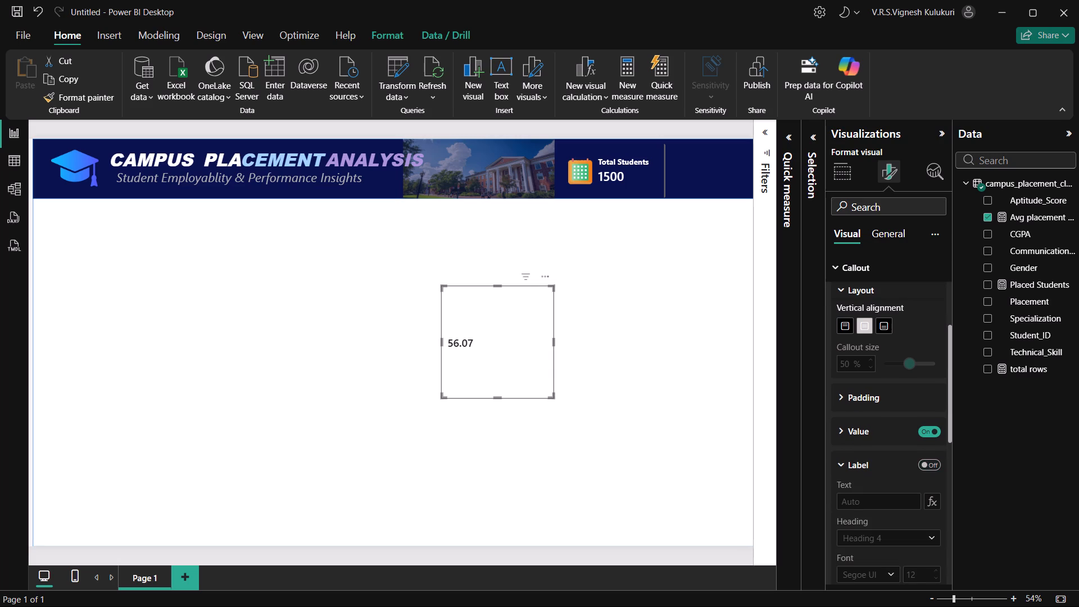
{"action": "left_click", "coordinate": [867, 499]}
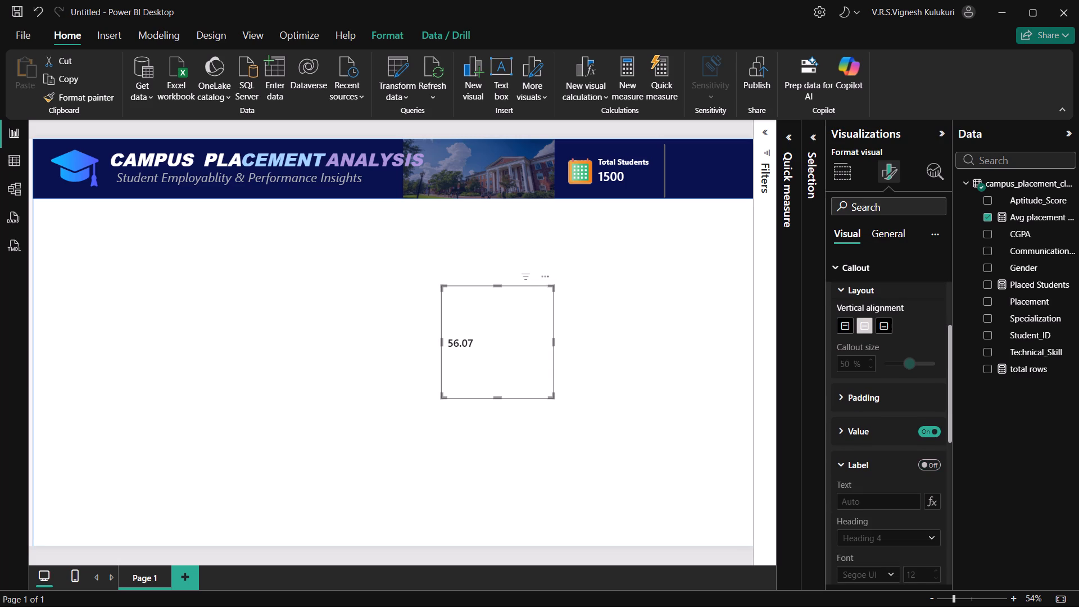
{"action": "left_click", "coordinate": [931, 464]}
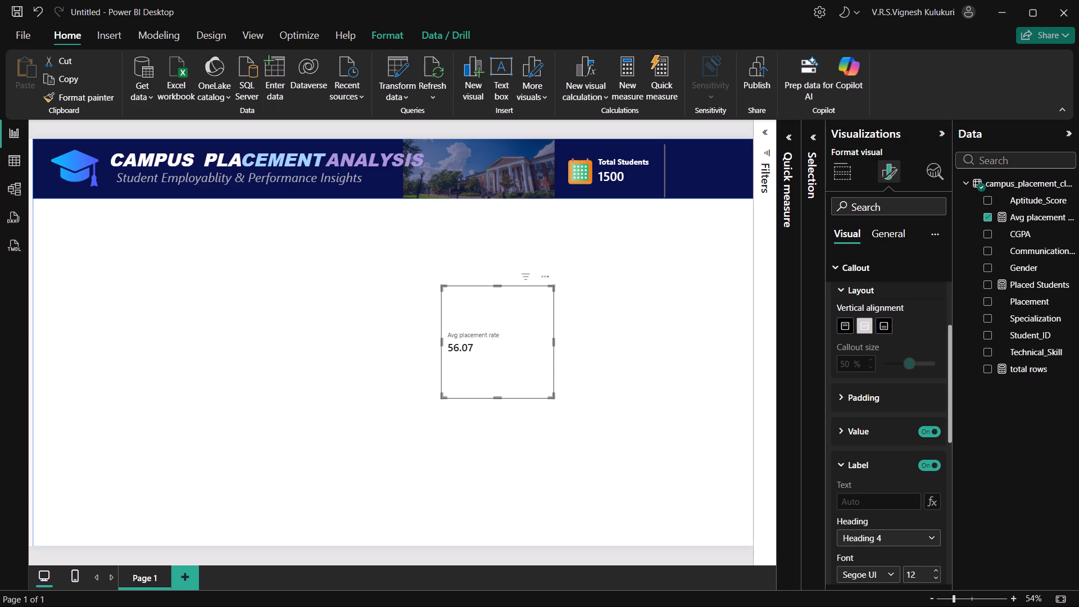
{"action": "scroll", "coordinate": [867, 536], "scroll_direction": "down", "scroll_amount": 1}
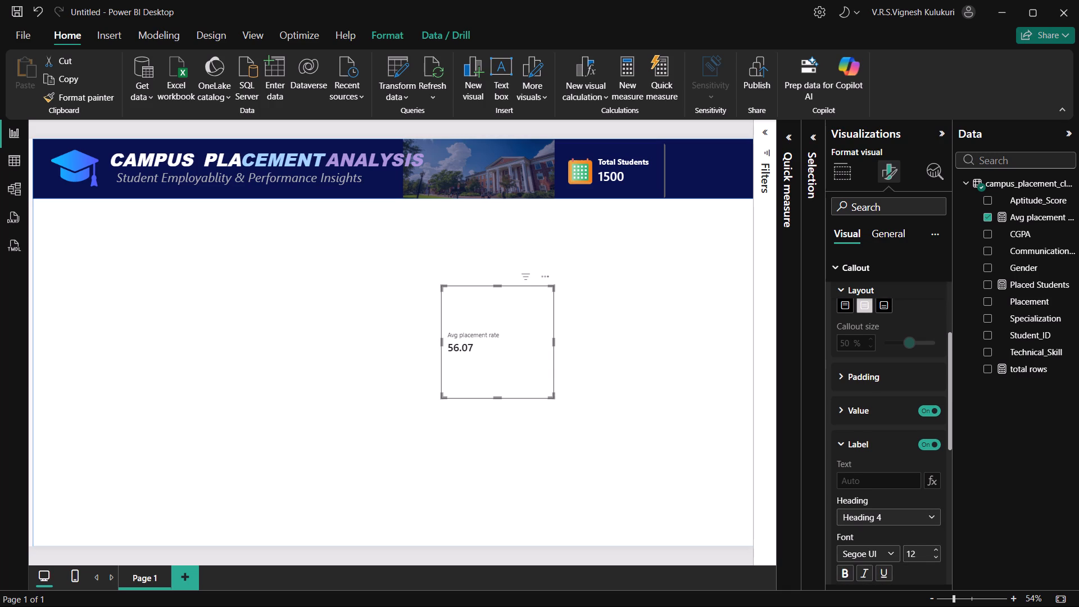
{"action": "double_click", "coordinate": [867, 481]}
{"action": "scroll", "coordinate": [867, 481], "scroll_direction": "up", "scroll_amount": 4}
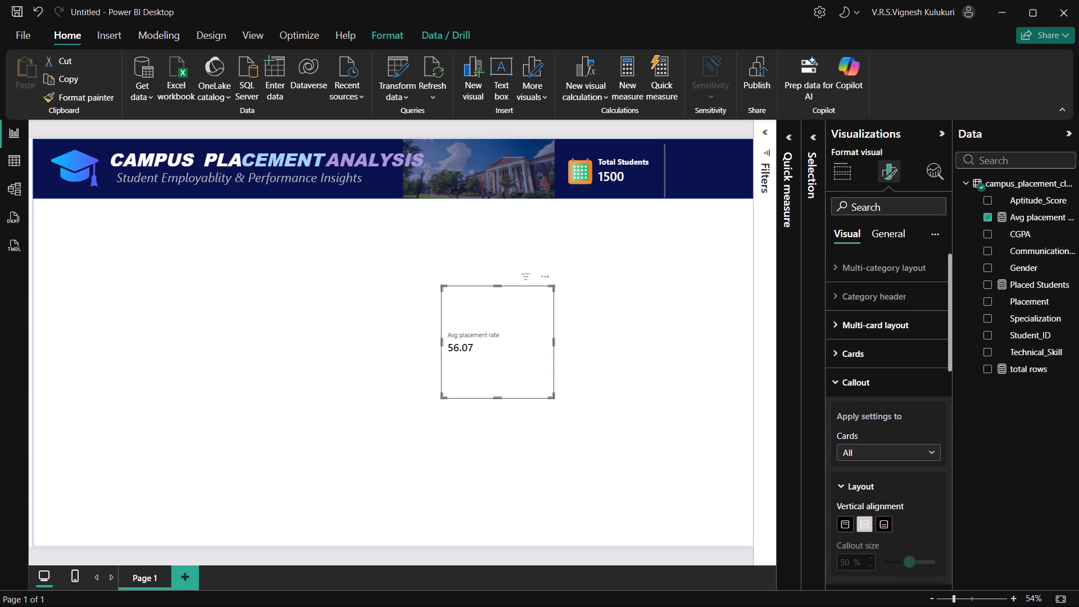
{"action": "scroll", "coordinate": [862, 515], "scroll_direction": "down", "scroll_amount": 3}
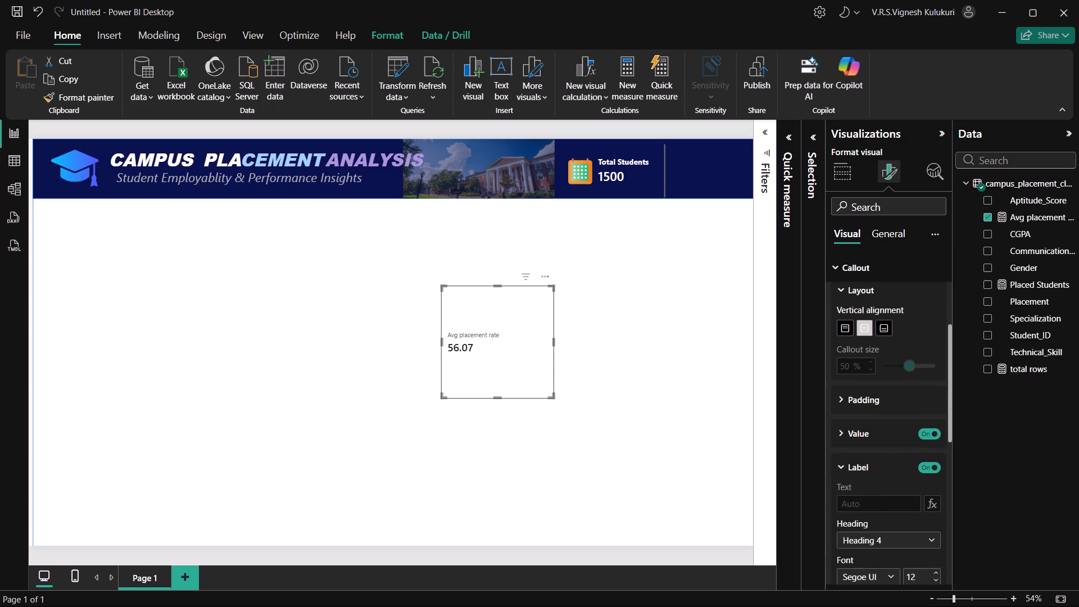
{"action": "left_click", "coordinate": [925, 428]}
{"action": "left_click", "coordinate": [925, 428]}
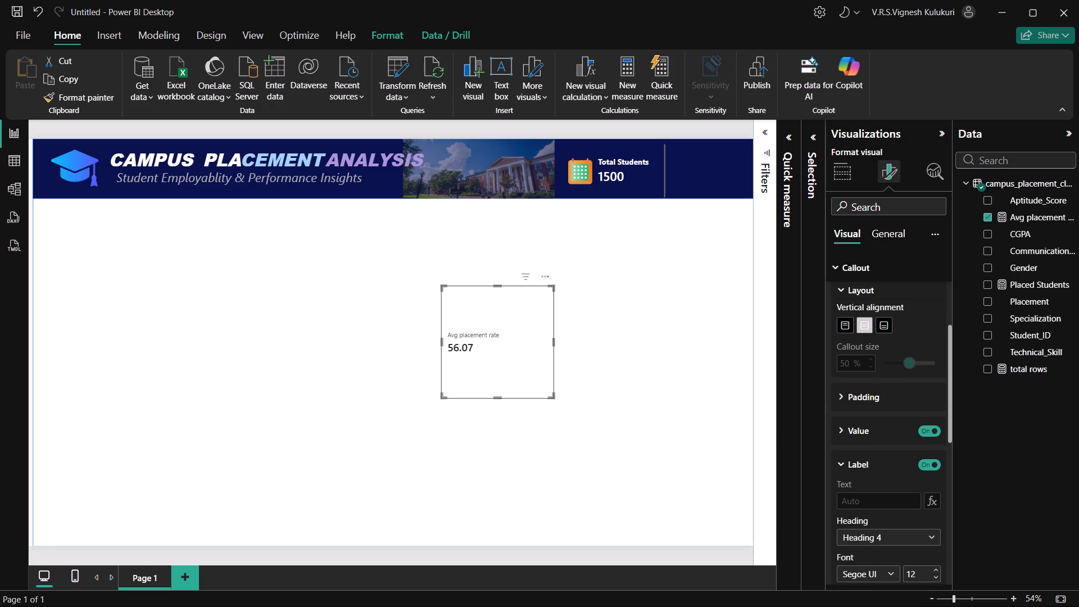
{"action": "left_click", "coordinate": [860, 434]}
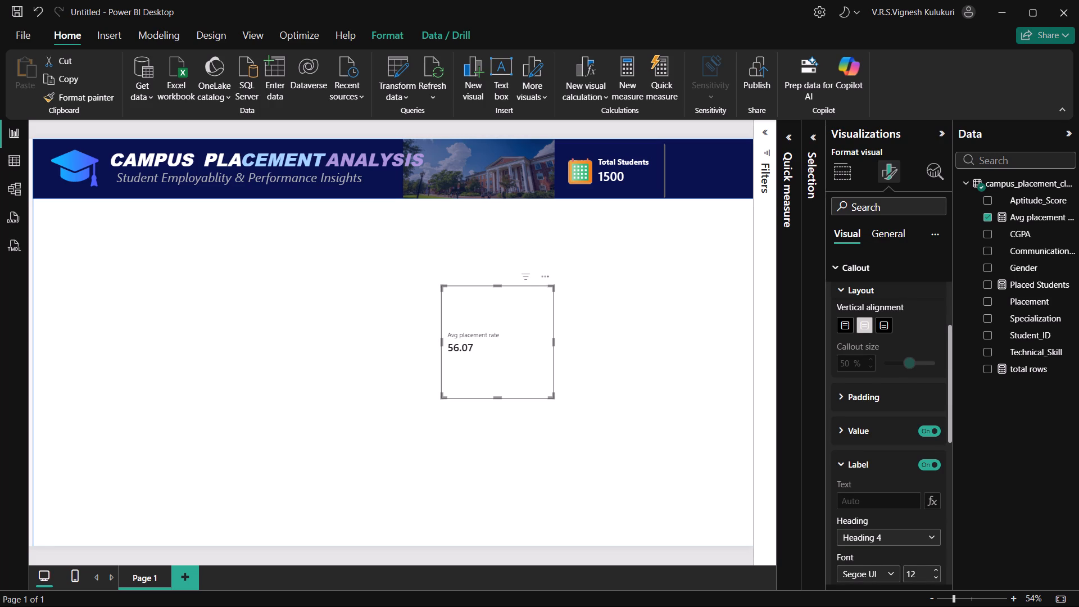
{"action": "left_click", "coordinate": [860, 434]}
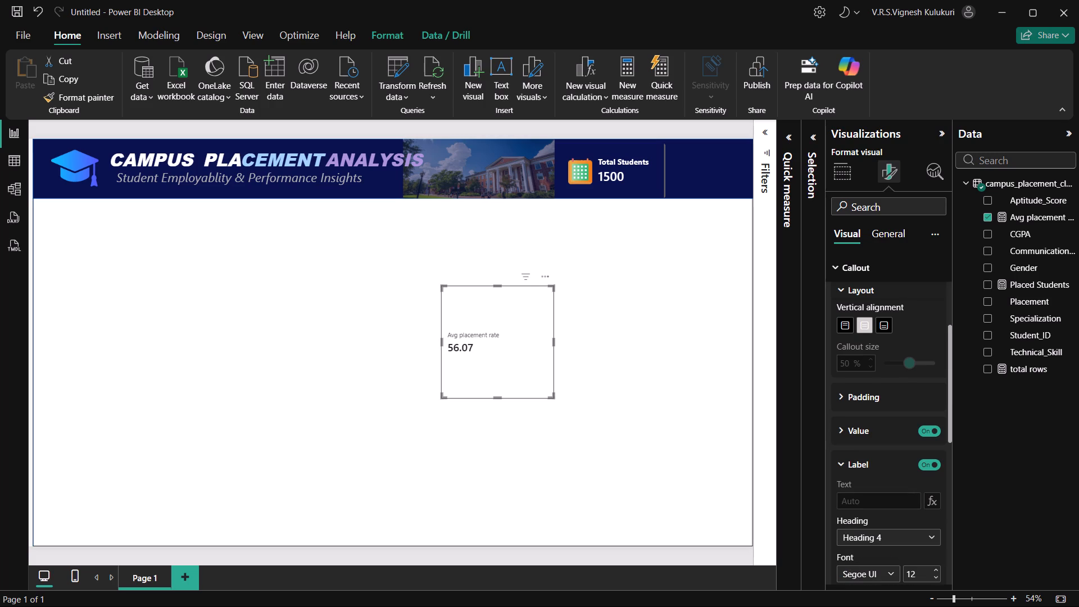
Rename the Avg placement rate measure as Placement Rate in its formula, keeping the calculation itself.
{"action": "left_click", "coordinate": [1028, 219]}
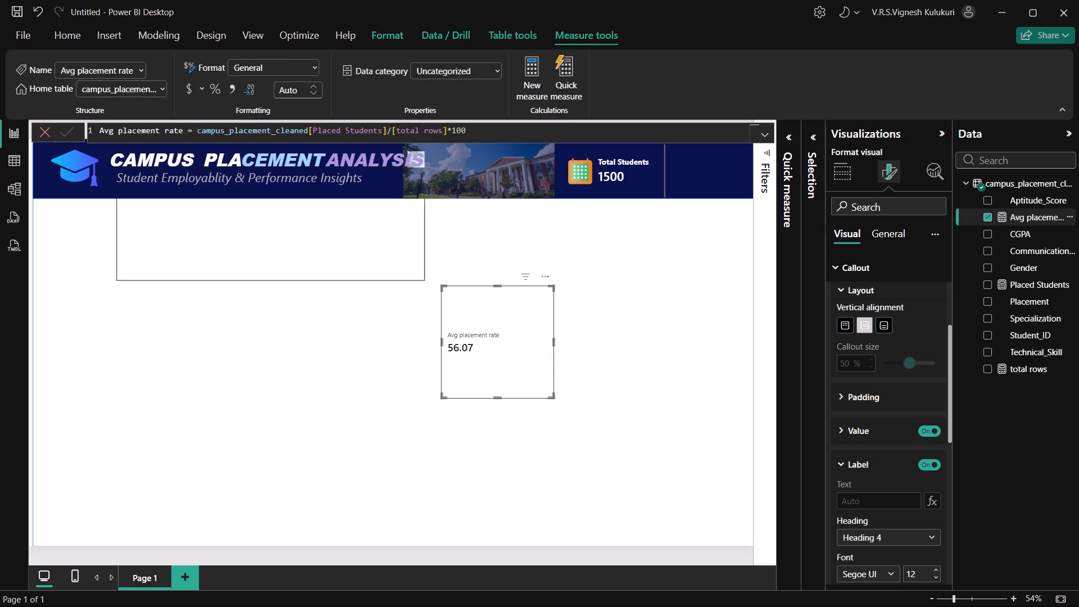
{"action": "key", "text": "alt+Tab"}
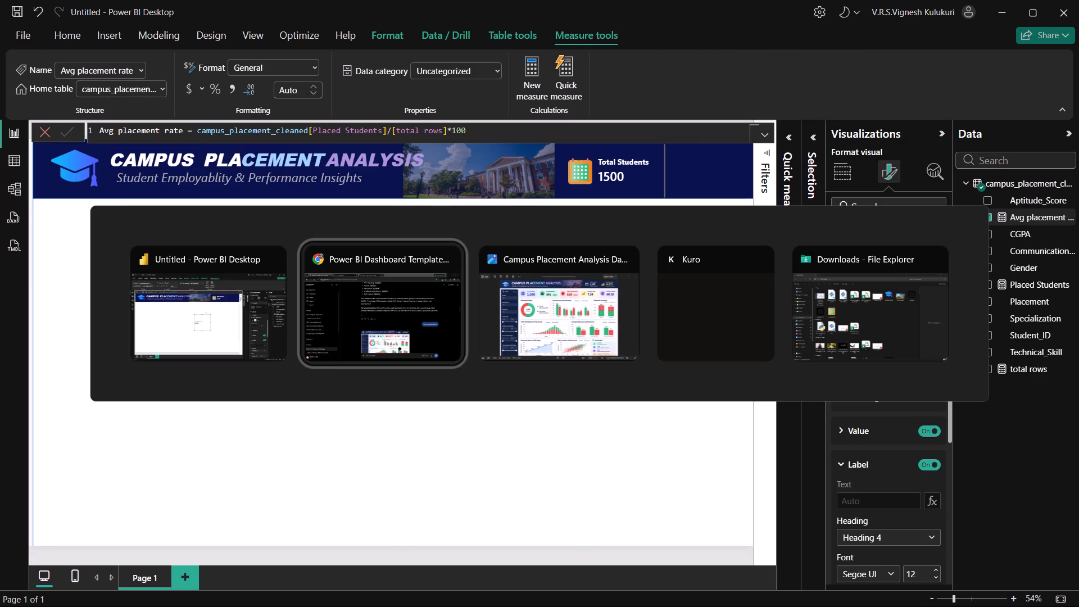
{"action": "key", "text": "alt+Tab"}
{"action": "key", "text": "alt+Tab"}
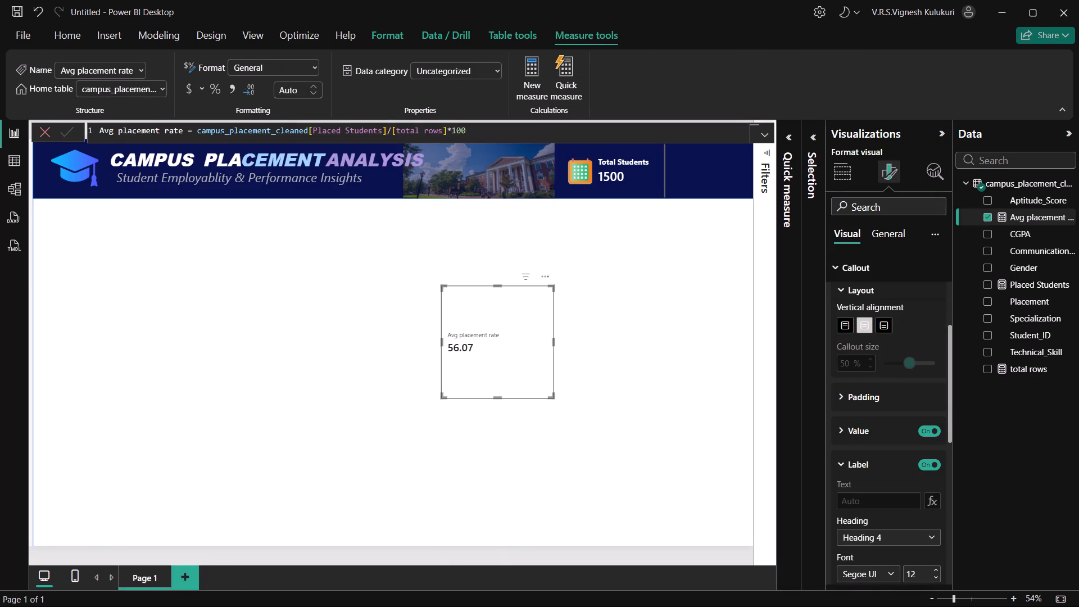
{"action": "left_click", "coordinate": [184, 130]}
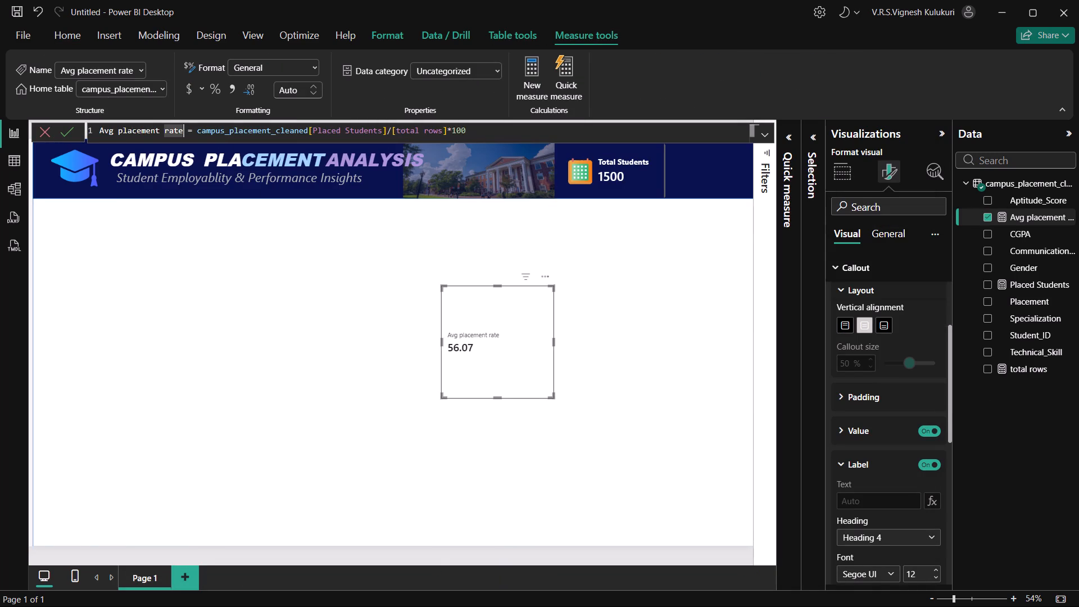
{"action": "key", "text": "BackSpace"}
{"action": "key", "text": "BackSpace"}
{"action": "key", "text": "BackSpace"}
{"action": "key", "text": "BackSpace"}
{"action": "key", "text": "BackSpace"}
{"action": "key", "text": "BackSpace"}
{"action": "key", "text": "BackSpace"}
{"action": "key", "text": "BackSpace"}
{"action": "key", "text": "BackSpace"}
{"action": "key", "text": "BackSpace"}
{"action": "key", "text": "BackSpace"}
{"action": "key", "text": "BackSpace"}
{"action": "key", "text": "BackSpace"}
{"action": "key", "text": "BackSpace"}
{"action": "key", "text": "BackSpace"}
{"action": "key", "text": "BackSpace"}
{"action": "key", "text": "BackSpace"}
{"action": "key", "text": "BackSpace"}
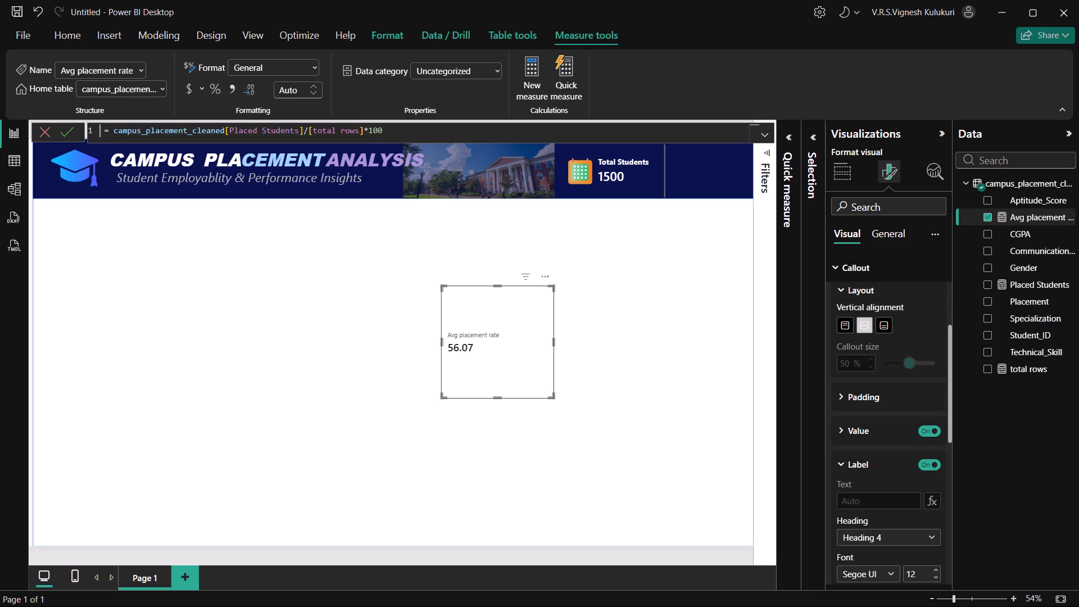
{"action": "type", "text": "Placem"}
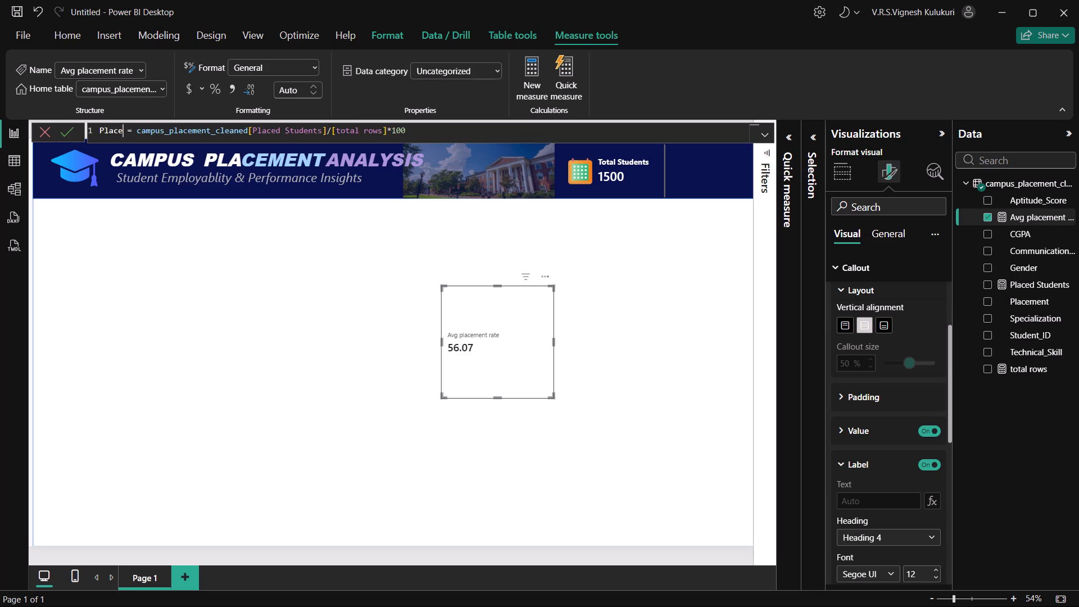
{"action": "type", "text": "ent"}
{"action": "key", "text": "space"}
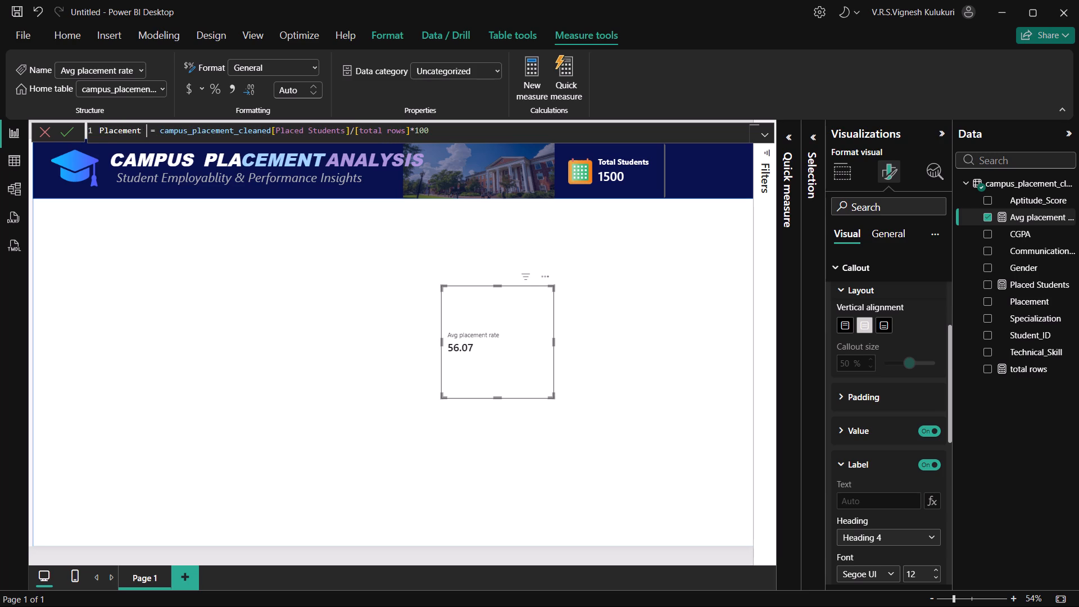
{"action": "type", "text": "Rate"}
{"action": "key", "text": "Return"}
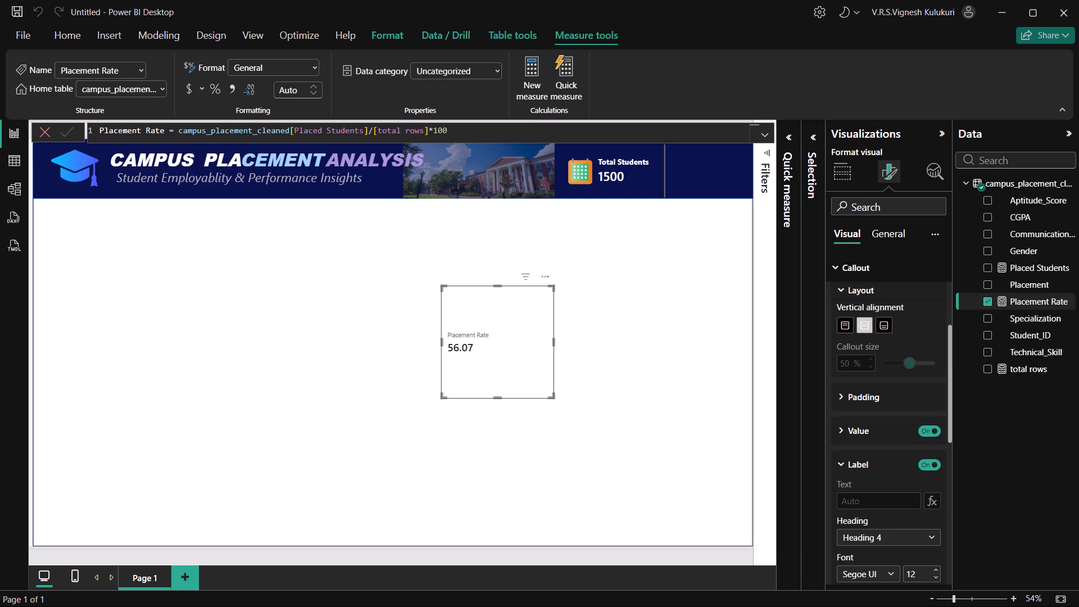
{"action": "left_click", "coordinate": [223, 551]}
Turn off the card background for the Placement Rate card.
{"action": "left_click", "coordinate": [518, 343]}
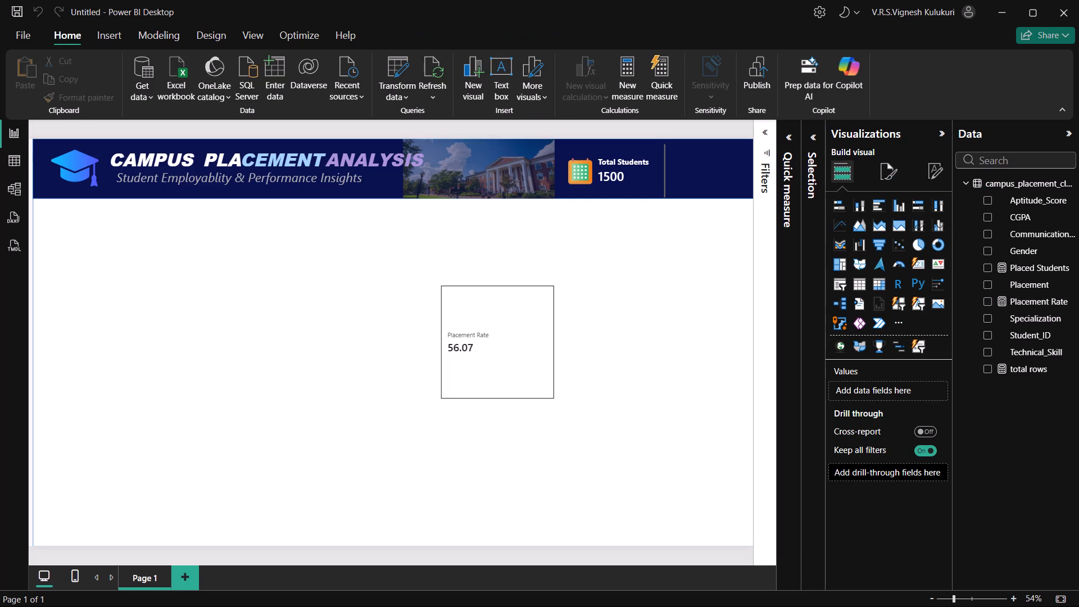
{"action": "left_click", "coordinate": [885, 162]}
{"action": "left_click", "coordinate": [862, 342]}
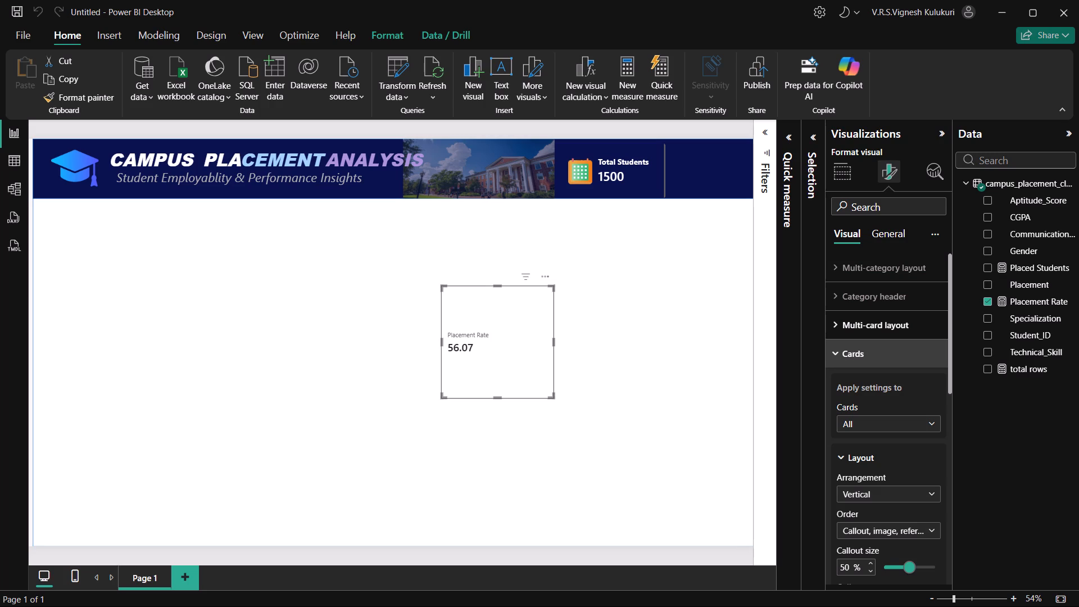
{"action": "scroll", "coordinate": [860, 357], "scroll_direction": "down", "scroll_amount": 2}
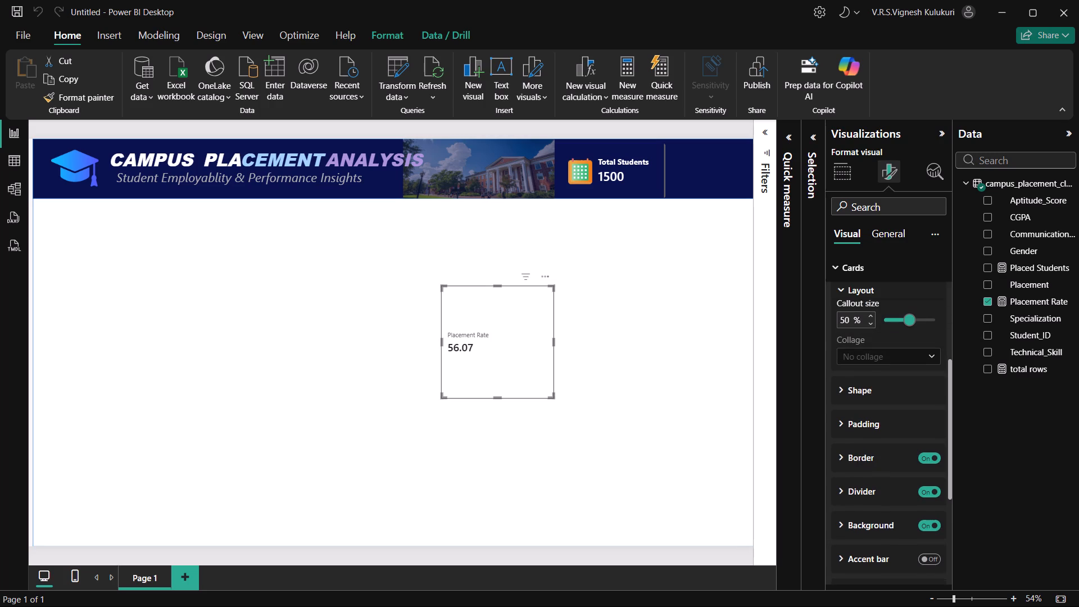
{"action": "scroll", "coordinate": [866, 489], "scroll_direction": "down", "scroll_amount": 1}
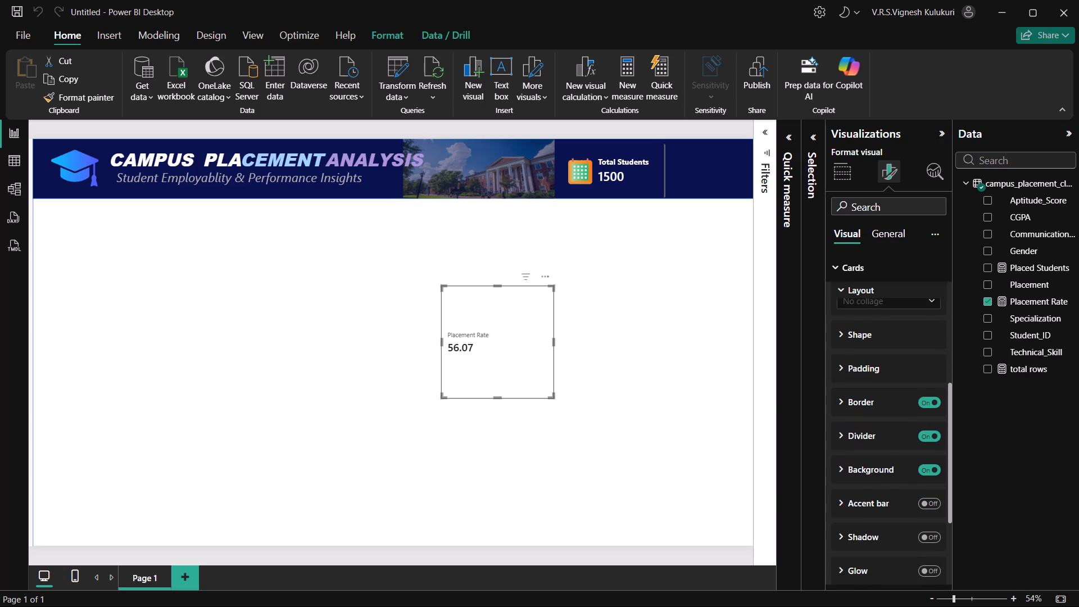
{"action": "left_click", "coordinate": [928, 468]}
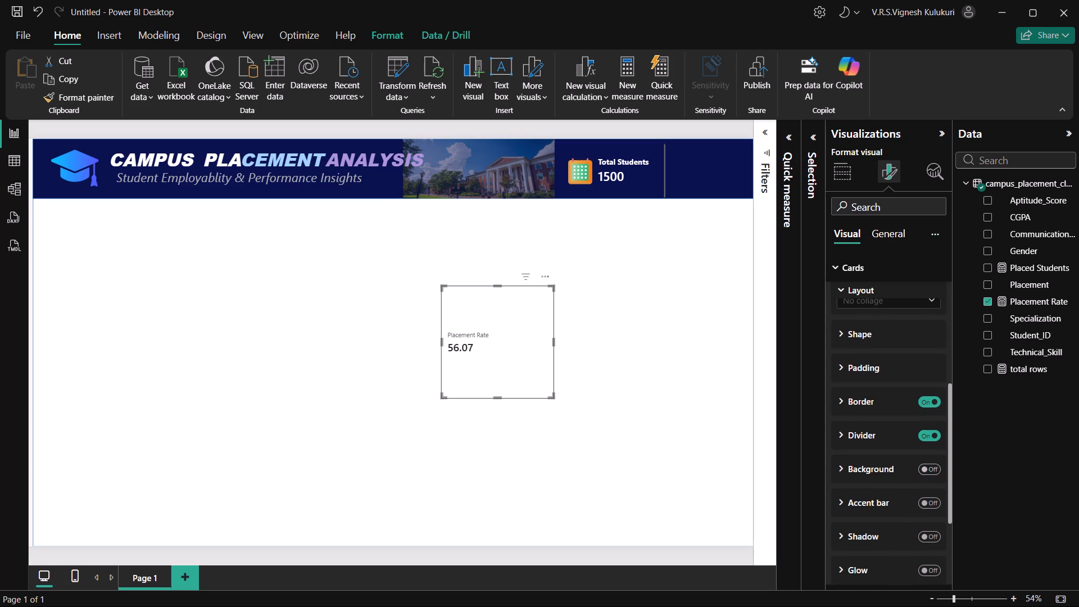
{"action": "scroll", "coordinate": [886, 418], "scroll_direction": "up", "scroll_amount": 4}
{"action": "scroll", "coordinate": [859, 361], "scroll_direction": "up", "scroll_amount": 1}
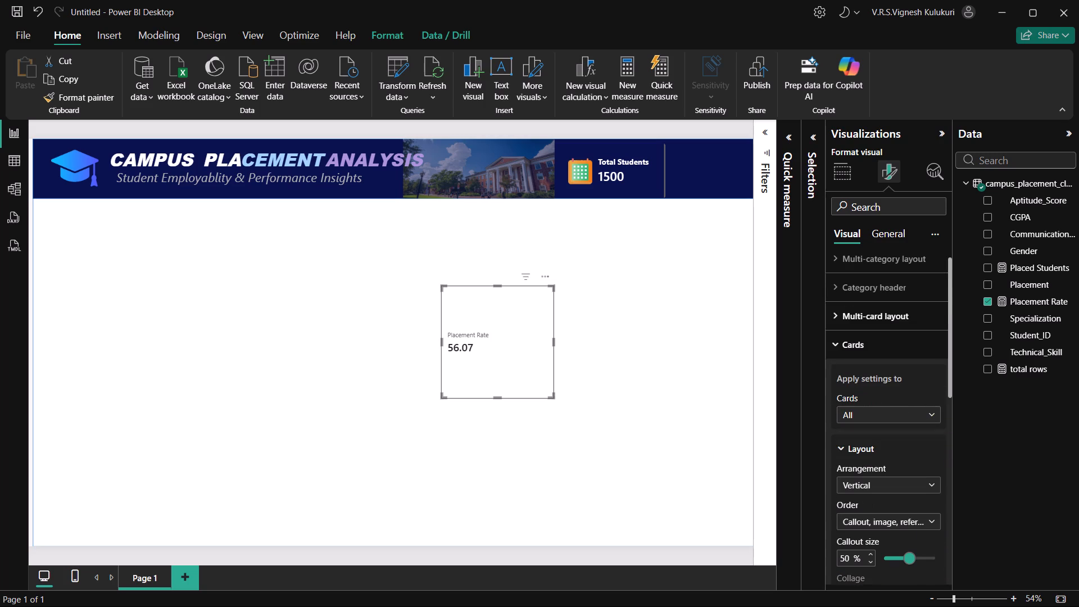
{"action": "scroll", "coordinate": [859, 361], "scroll_direction": "up", "scroll_amount": 1}
{"action": "left_click", "coordinate": [843, 357]}
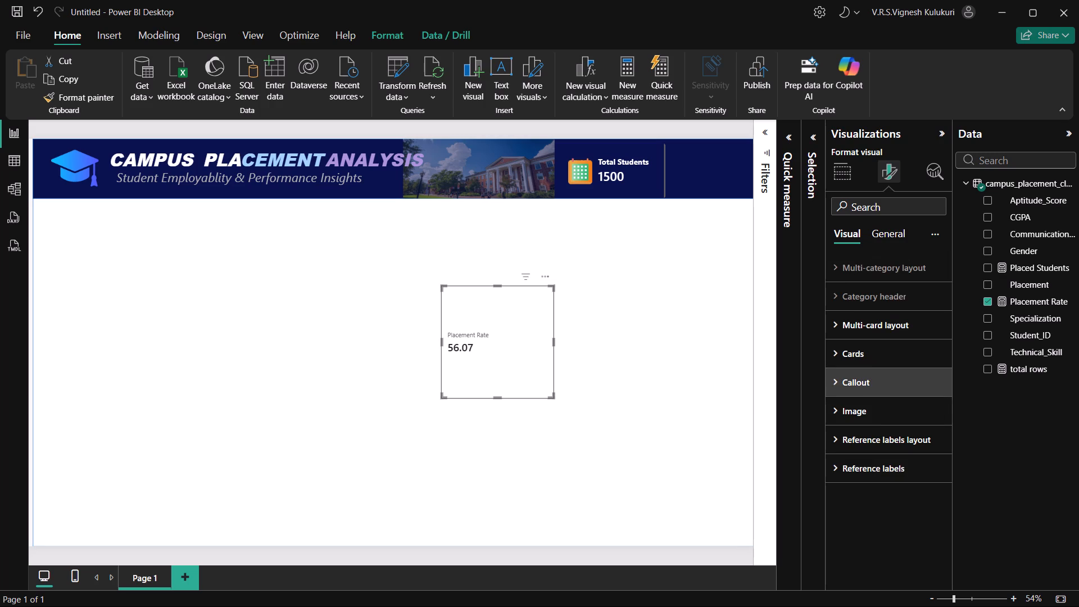
Set the Placement Rate card's callout value to font size 25 and make it bold.
{"action": "left_click", "coordinate": [842, 388]}
{"action": "scroll", "coordinate": [870, 490], "scroll_direction": "down", "scroll_amount": 2}
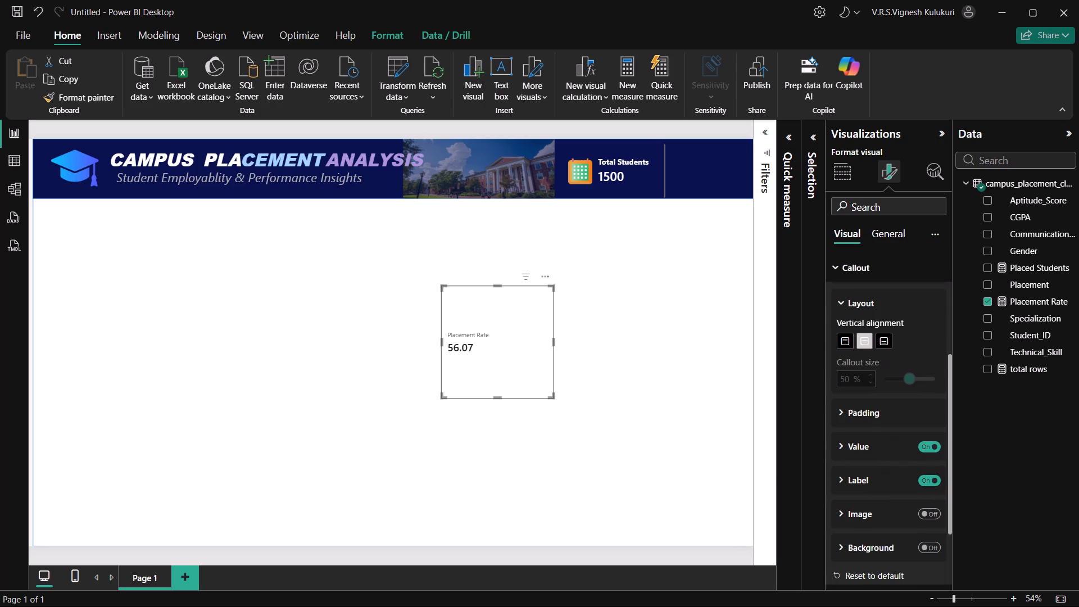
{"action": "left_click", "coordinate": [847, 447]}
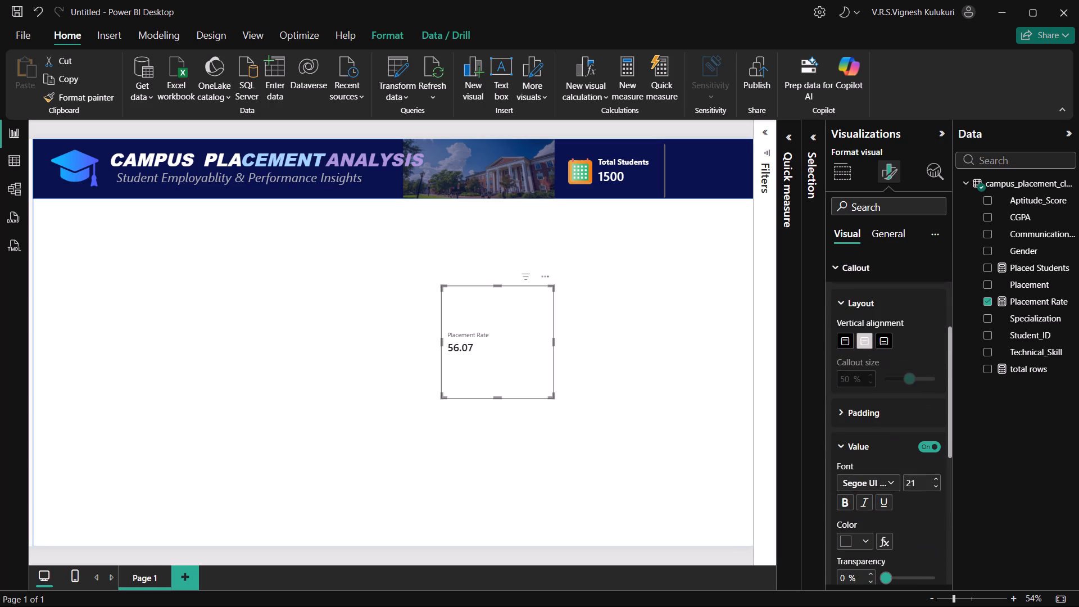
{"action": "left_click", "coordinate": [917, 484]}
{"action": "key", "text": "BackSpace"}
{"action": "key", "text": "1"}
{"action": "key", "text": "BackSpace"}
{"action": "type", "text": "25"}
{"action": "key", "text": "Return"}
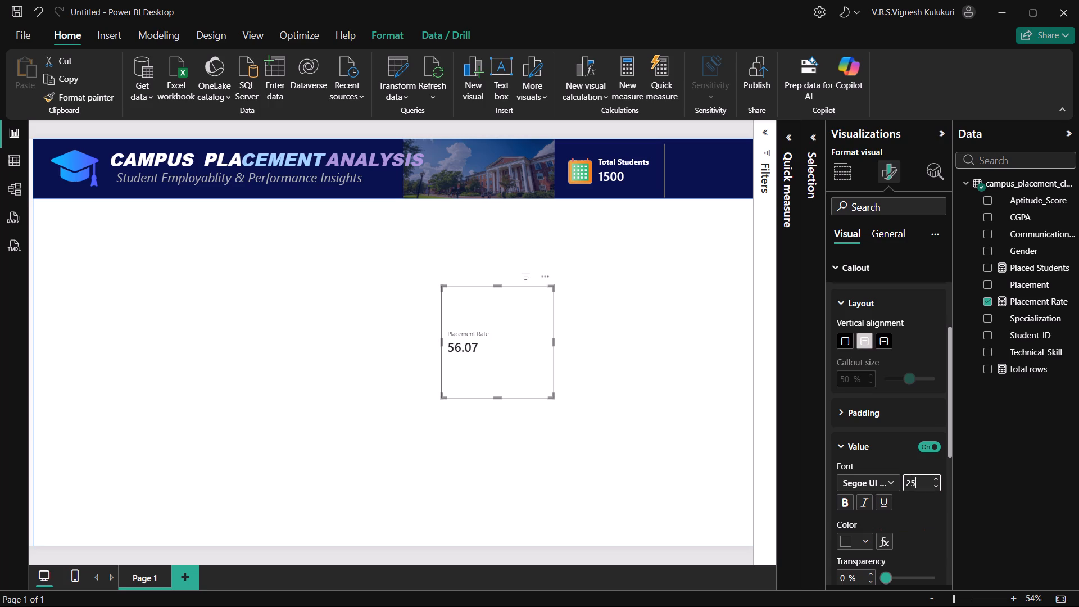
{"action": "left_click", "coordinate": [841, 497]}
Set the Placement Rate card's callout label font size to 20, after trying 25.
{"action": "scroll", "coordinate": [913, 515], "scroll_direction": "down", "scroll_amount": 1}
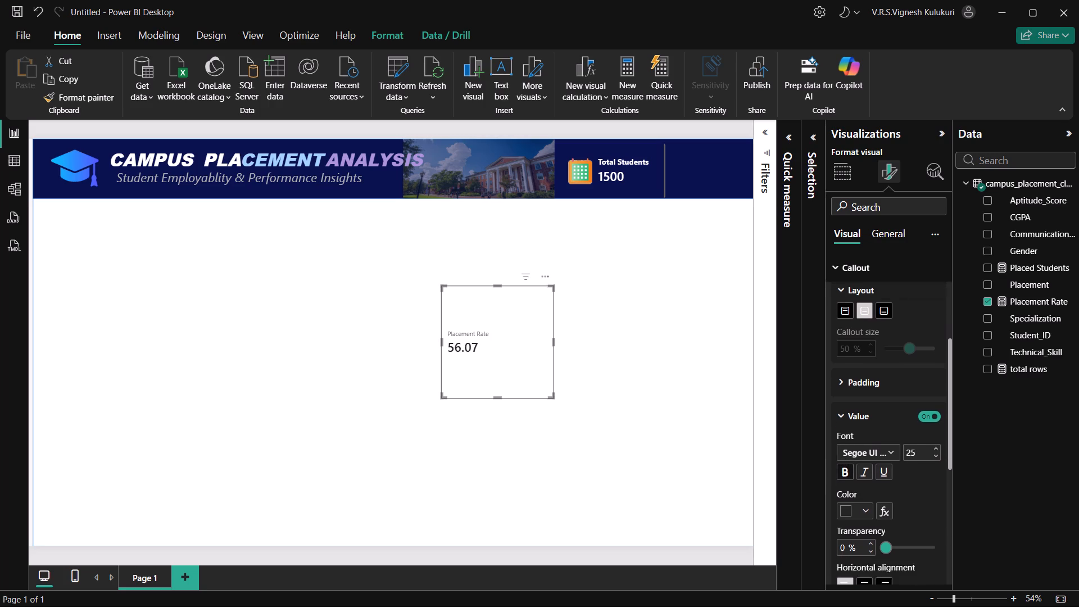
{"action": "scroll", "coordinate": [913, 515], "scroll_direction": "down", "scroll_amount": 2}
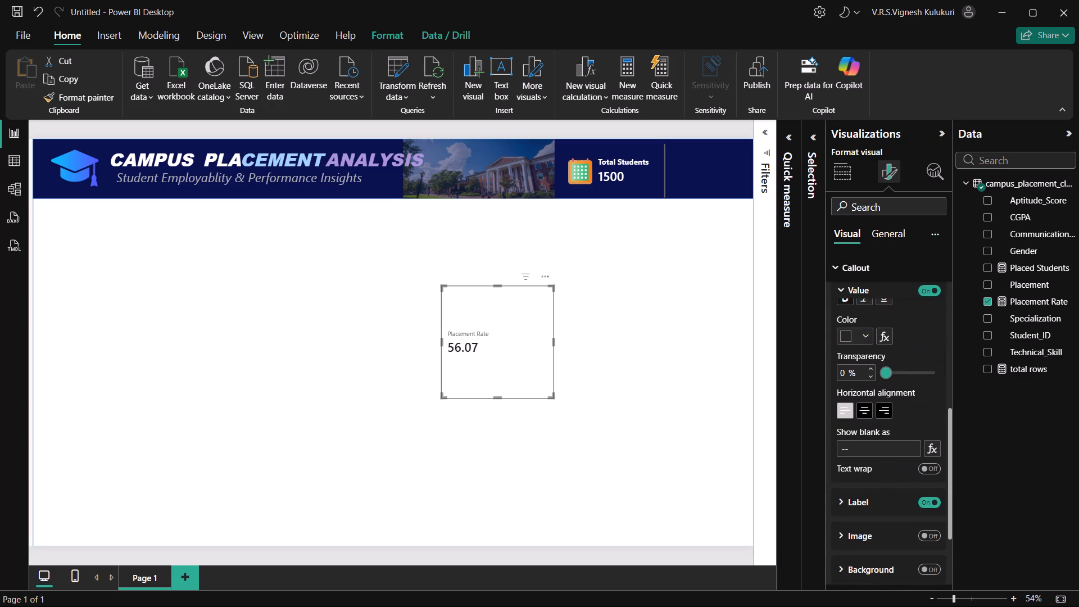
{"action": "left_click", "coordinate": [853, 499]}
{"action": "scroll", "coordinate": [871, 520], "scroll_direction": "down", "scroll_amount": 1}
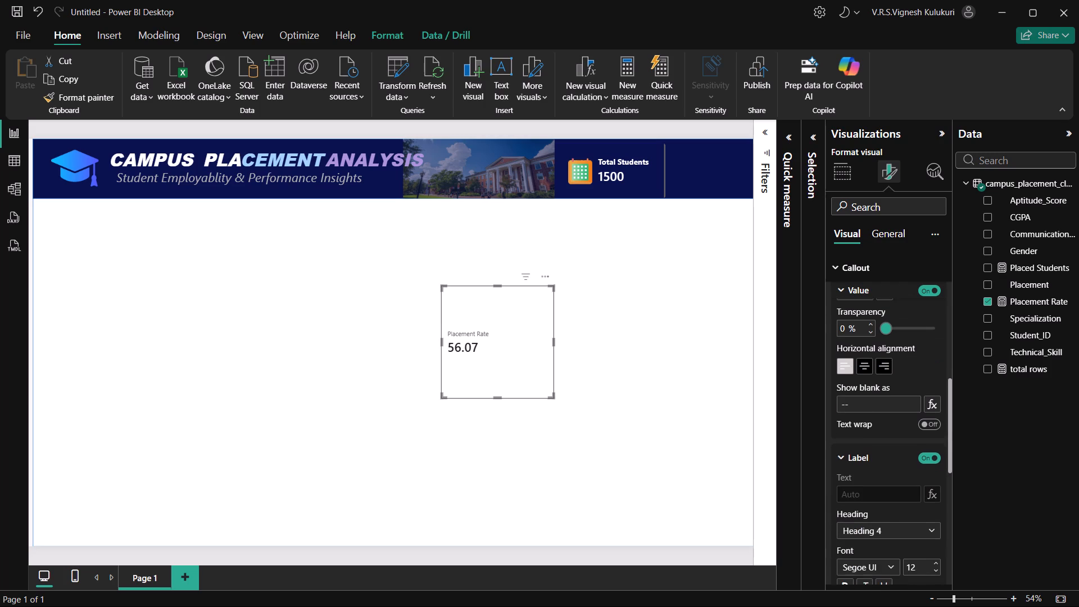
{"action": "scroll", "coordinate": [871, 520], "scroll_direction": "down", "scroll_amount": 1}
{"action": "left_click", "coordinate": [922, 507]}
{"action": "key", "text": "BackSpace"}
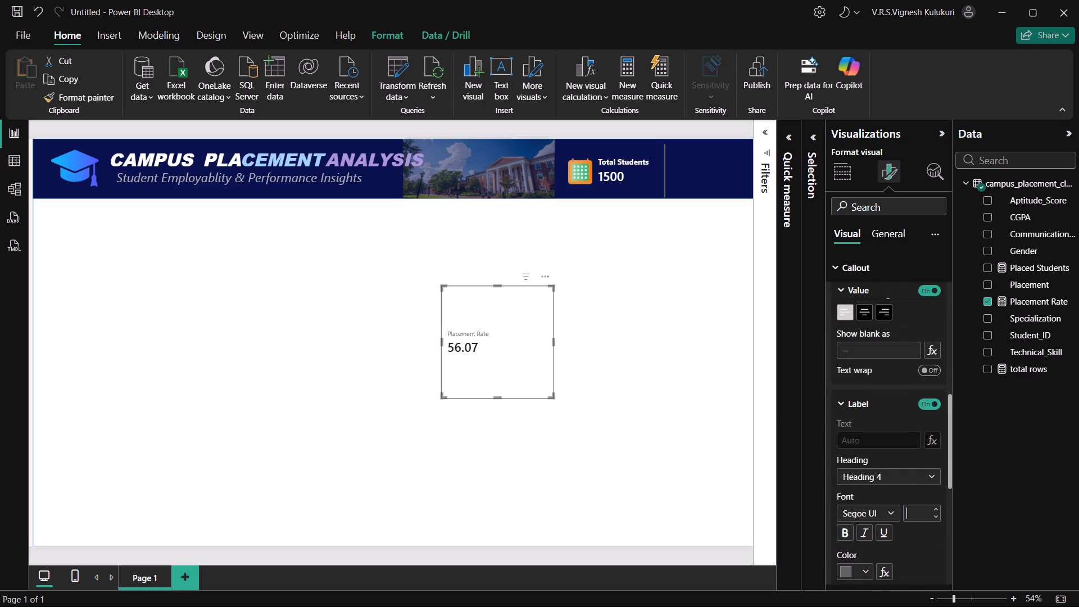
{"action": "key", "text": "1"}
{"action": "key", "text": "BackSpace"}
{"action": "type", "text": "25"}
{"action": "key", "text": "Return"}
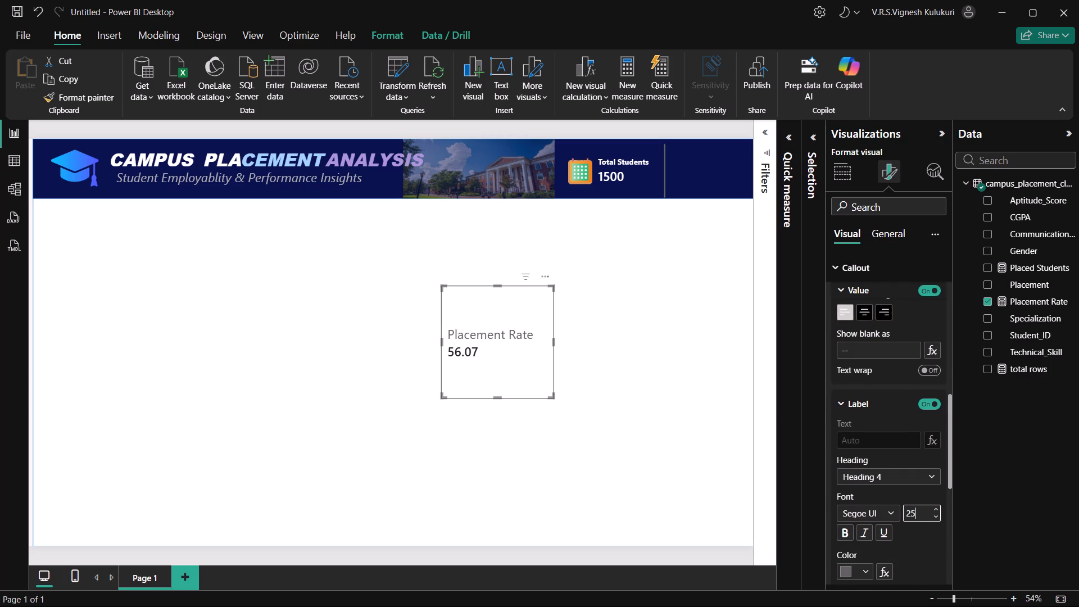
{"action": "key", "text": "BackSpace"}
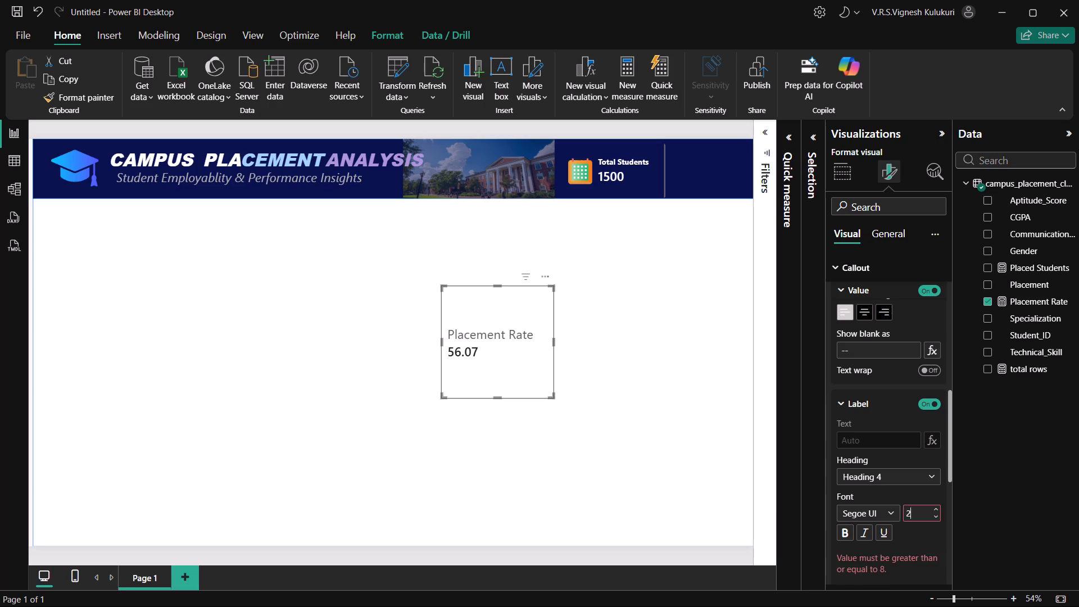
{"action": "key", "text": "0"}
{"action": "key", "text": "Return"}
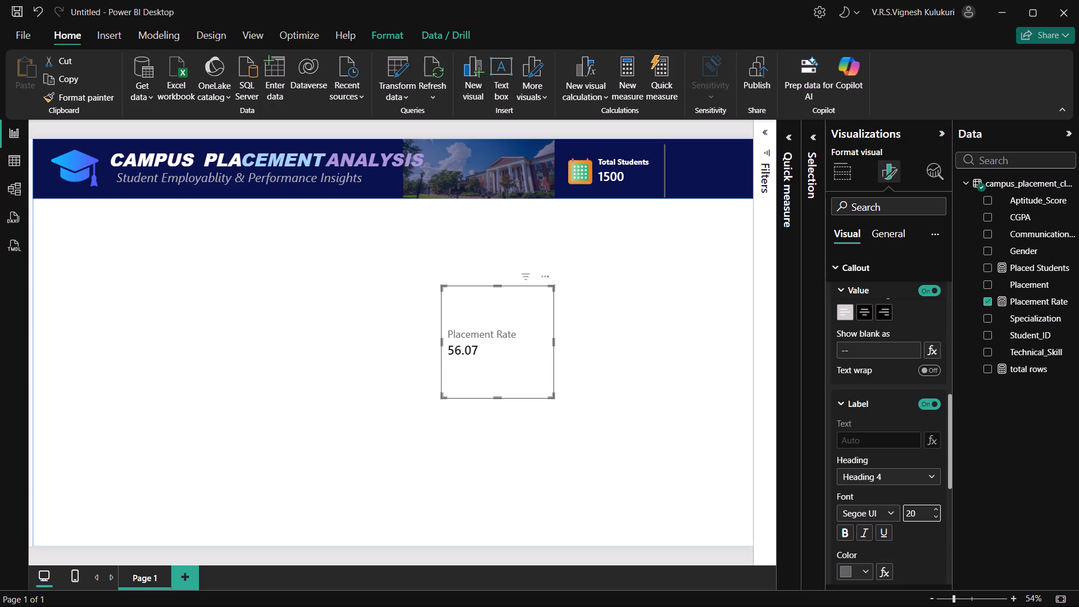
Set the text color of the Placement Rate card's label and value to white.
{"action": "left_click", "coordinate": [861, 570]}
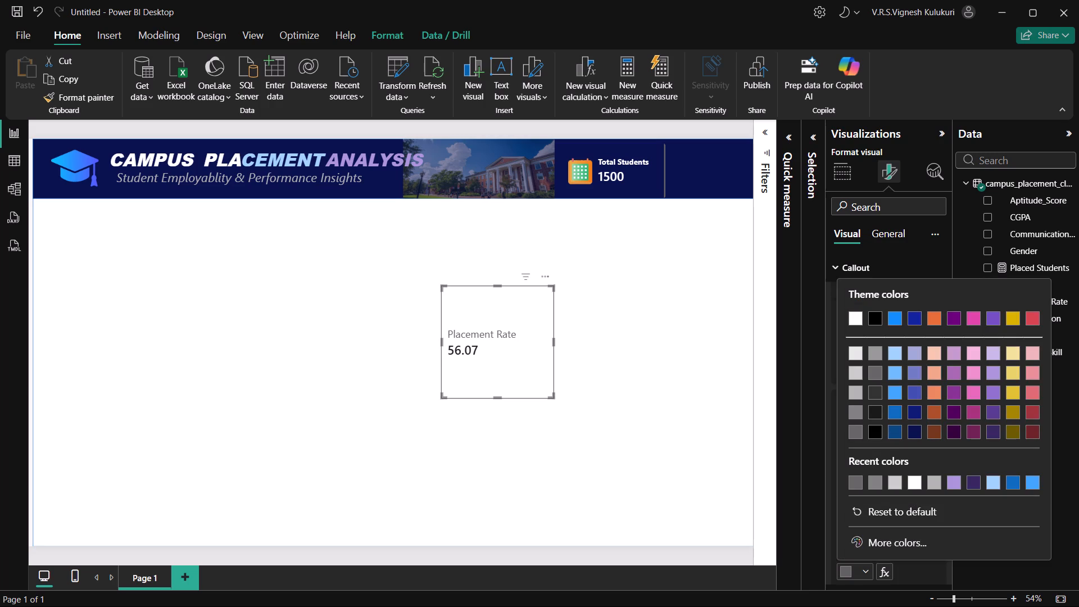
{"action": "left_click", "coordinate": [913, 477]}
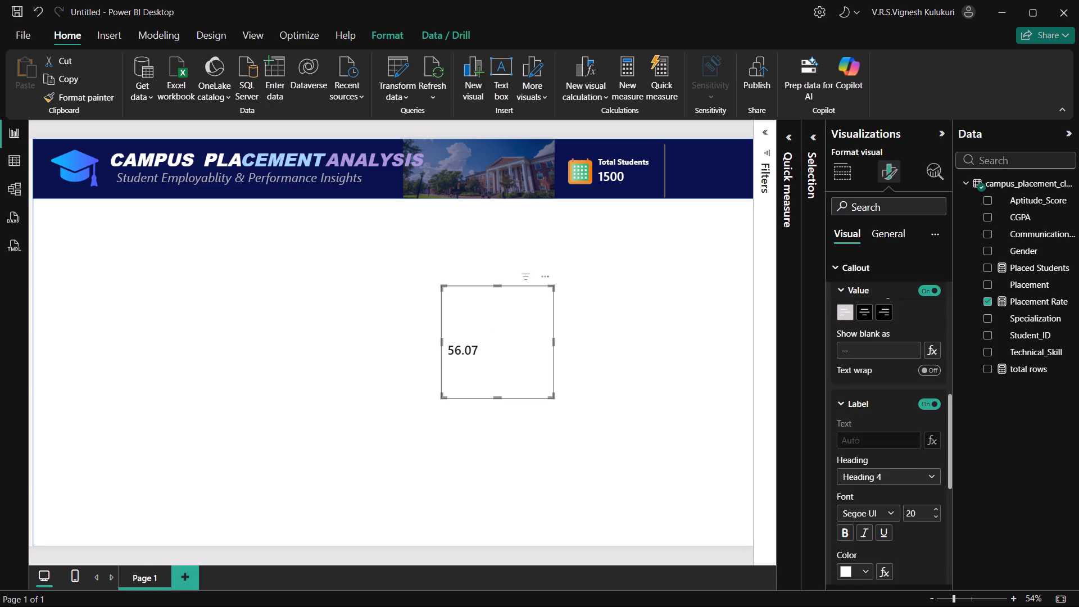
{"action": "scroll", "coordinate": [874, 376], "scroll_direction": "up", "scroll_amount": 1}
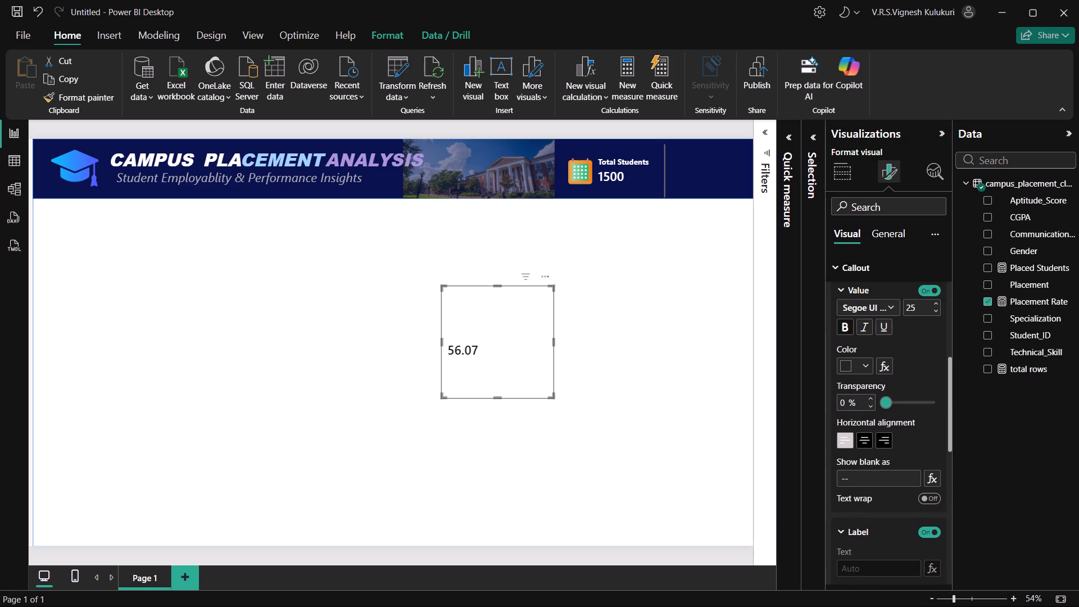
{"action": "scroll", "coordinate": [874, 376], "scroll_direction": "up", "scroll_amount": 1}
{"action": "left_click", "coordinate": [862, 368]}
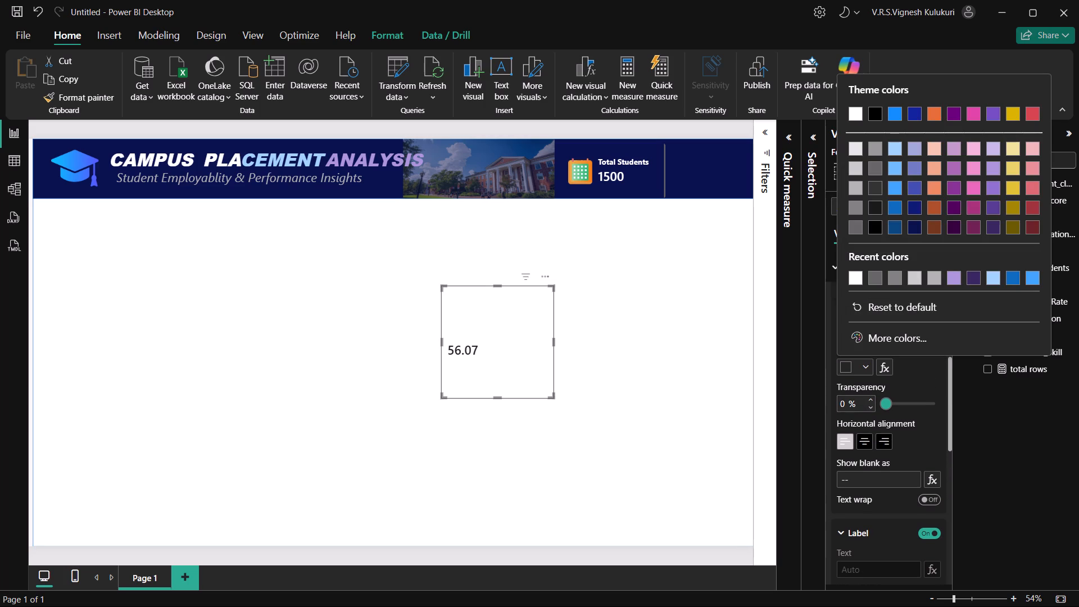
{"action": "left_click", "coordinate": [854, 281]}
{"action": "left_click", "coordinate": [689, 557]}
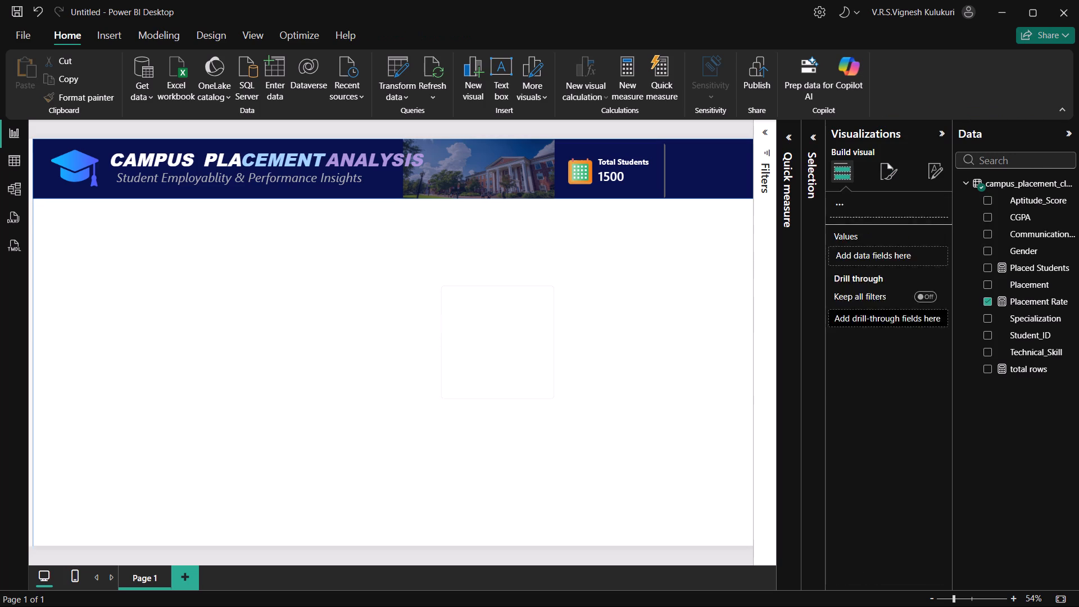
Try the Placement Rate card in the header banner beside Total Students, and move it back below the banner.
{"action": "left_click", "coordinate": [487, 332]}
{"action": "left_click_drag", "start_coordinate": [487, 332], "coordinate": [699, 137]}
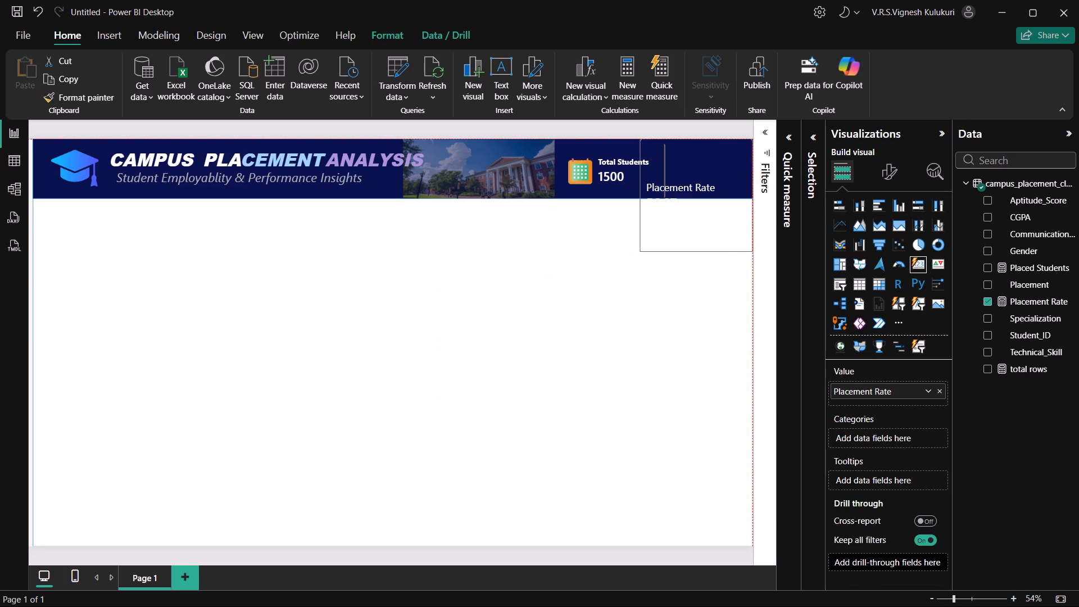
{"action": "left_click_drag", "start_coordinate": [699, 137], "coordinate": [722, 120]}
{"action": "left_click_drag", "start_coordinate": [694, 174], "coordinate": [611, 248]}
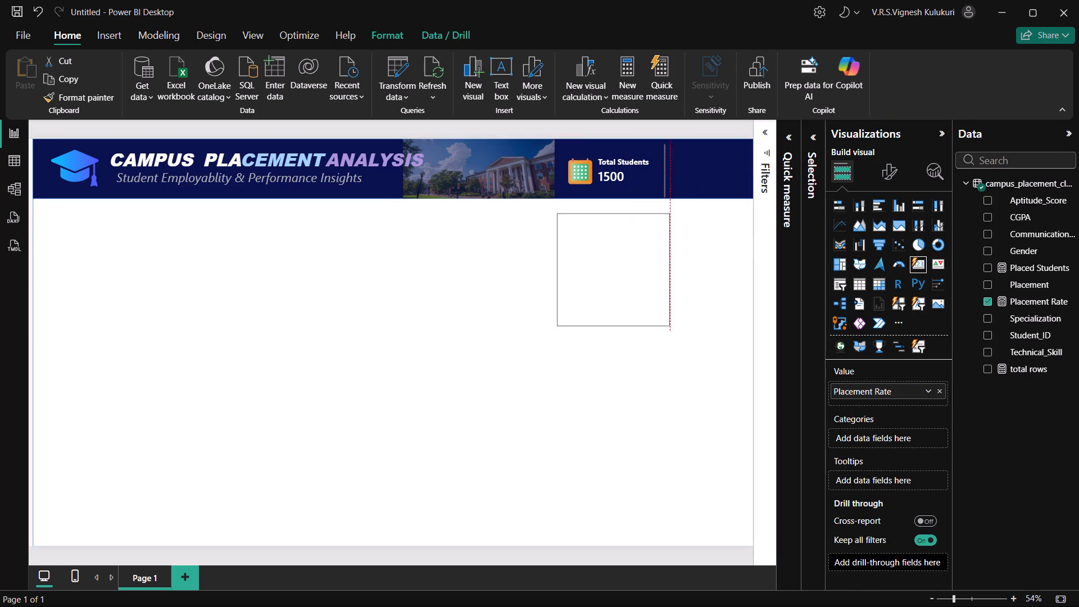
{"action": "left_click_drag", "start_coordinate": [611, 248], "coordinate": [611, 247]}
Shrink the Placement Rate card from its lower-right corner, try it in the banner, and return it to the empty page area.
{"action": "left_click_drag", "start_coordinate": [666, 322], "coordinate": [651, 312]}
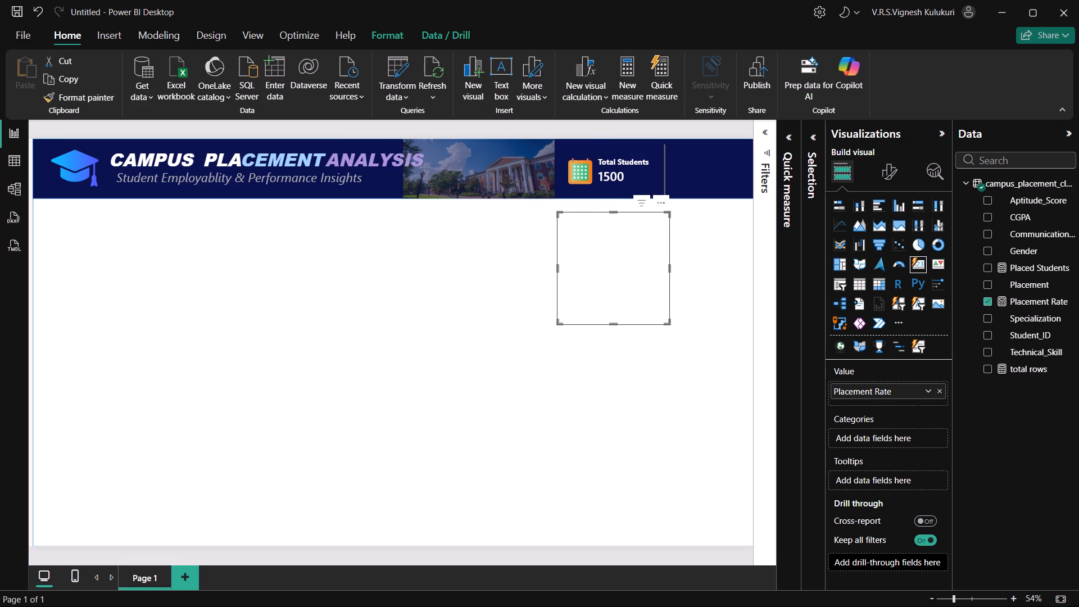
{"action": "left_click_drag", "start_coordinate": [651, 312], "coordinate": [629, 293]}
{"action": "left_click_drag", "start_coordinate": [604, 261], "coordinate": [706, 153]}
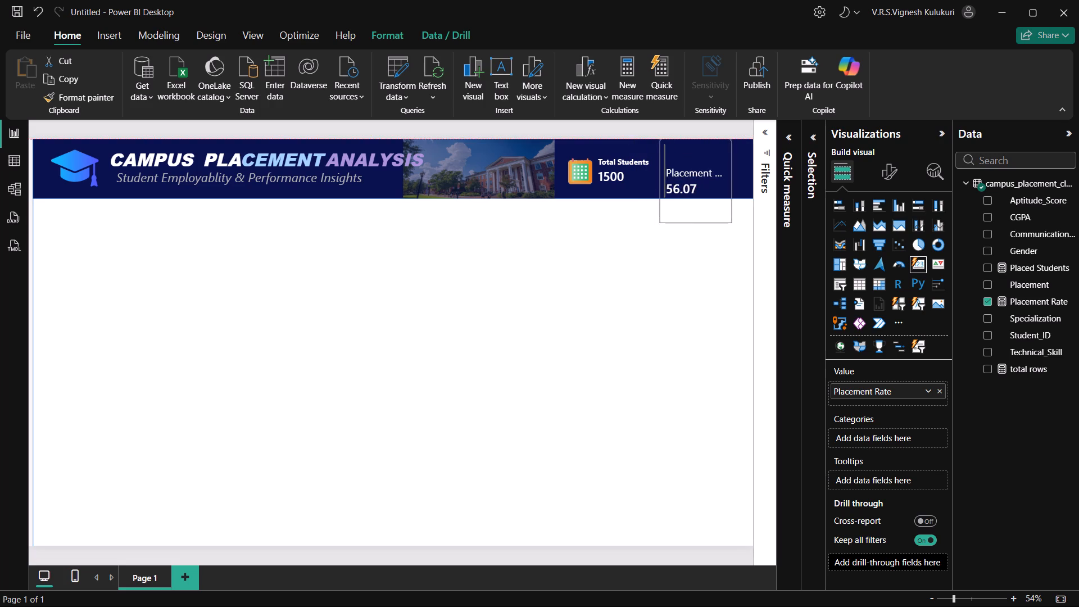
{"action": "left_click_drag", "start_coordinate": [706, 153], "coordinate": [539, 347]}
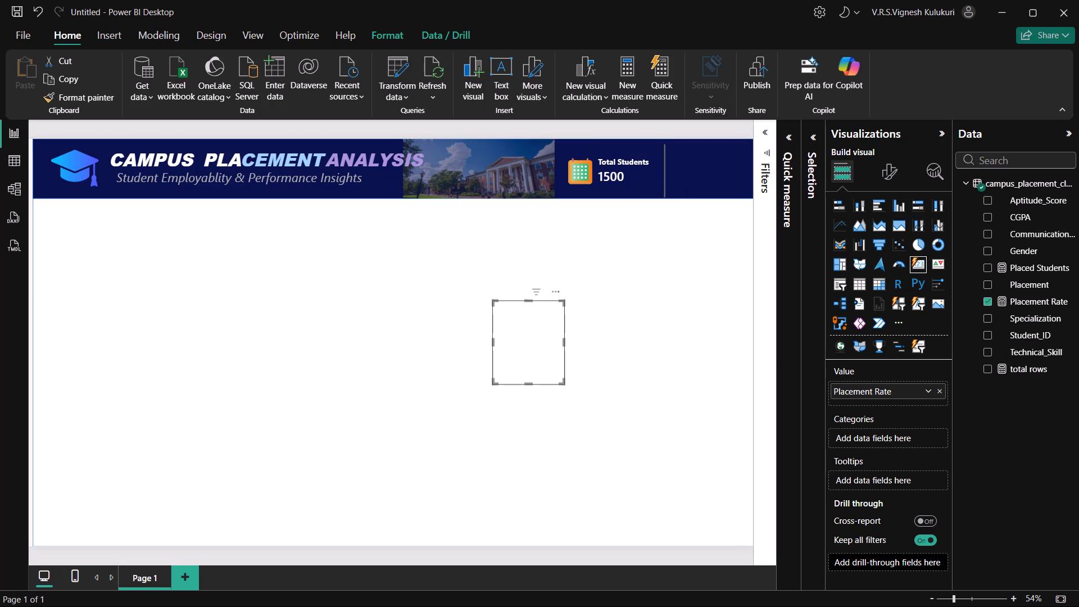
Widen the Placement Rate card, test its fit in the banner beside Total Students, and move it back below the banner.
{"action": "left_click", "coordinate": [563, 341]}
{"action": "left_click_drag", "start_coordinate": [563, 341], "coordinate": [613, 340]}
{"action": "left_click_drag", "start_coordinate": [551, 342], "coordinate": [715, 156]}
{"action": "left_click_drag", "start_coordinate": [682, 188], "coordinate": [705, 173]}
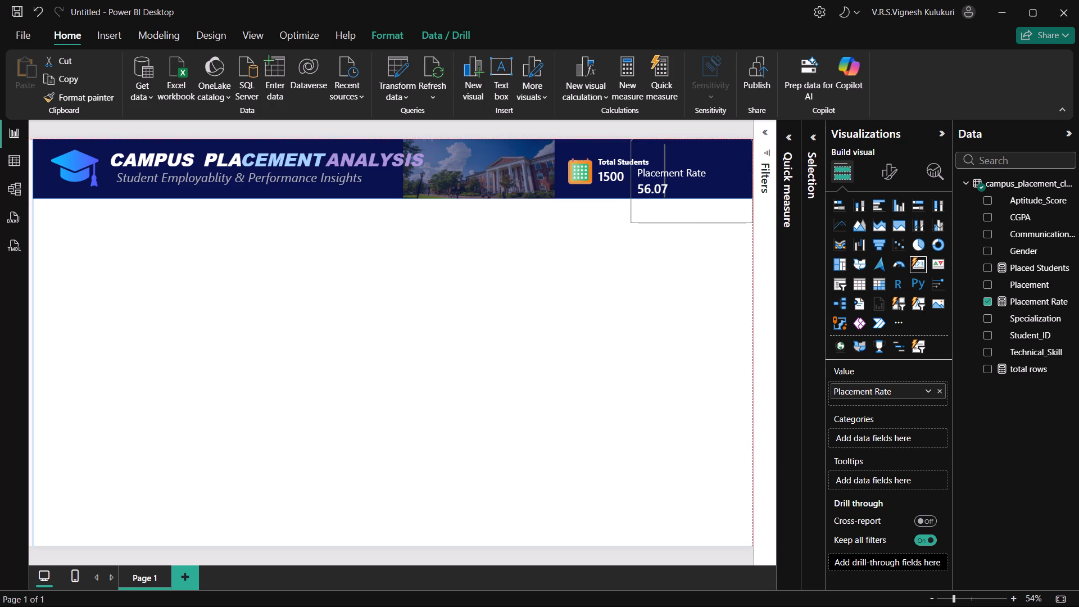
{"action": "left_click_drag", "start_coordinate": [705, 173], "coordinate": [616, 286]}
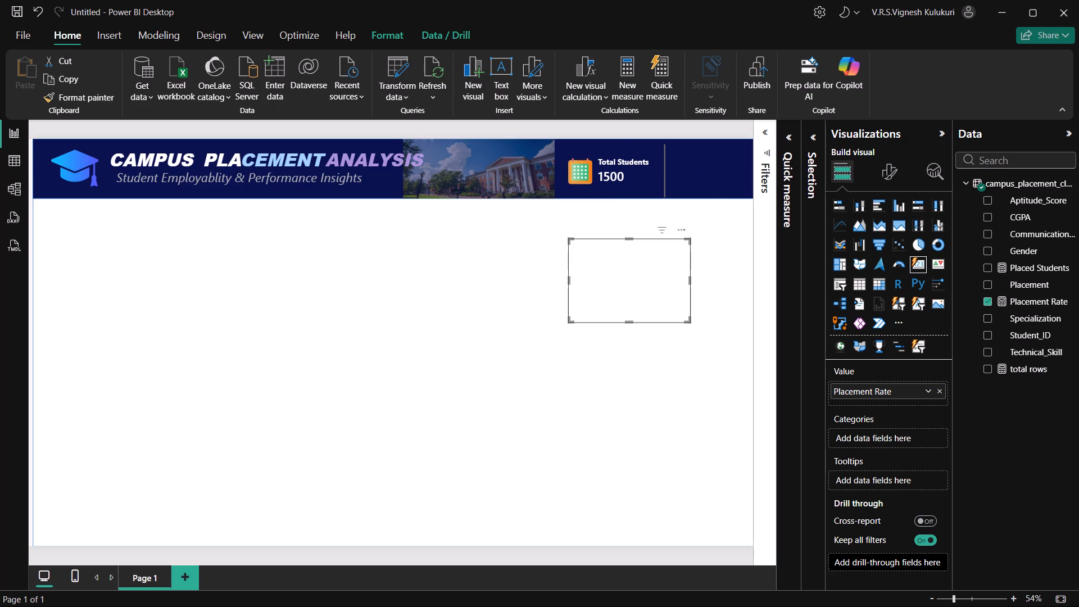
Reduce the Placement Rate card from its lower-left corner and place it at the right end of the header banner.
{"action": "left_click_drag", "start_coordinate": [569, 320], "coordinate": [593, 309]}
{"action": "left_click_drag", "start_coordinate": [628, 269], "coordinate": [702, 162]}
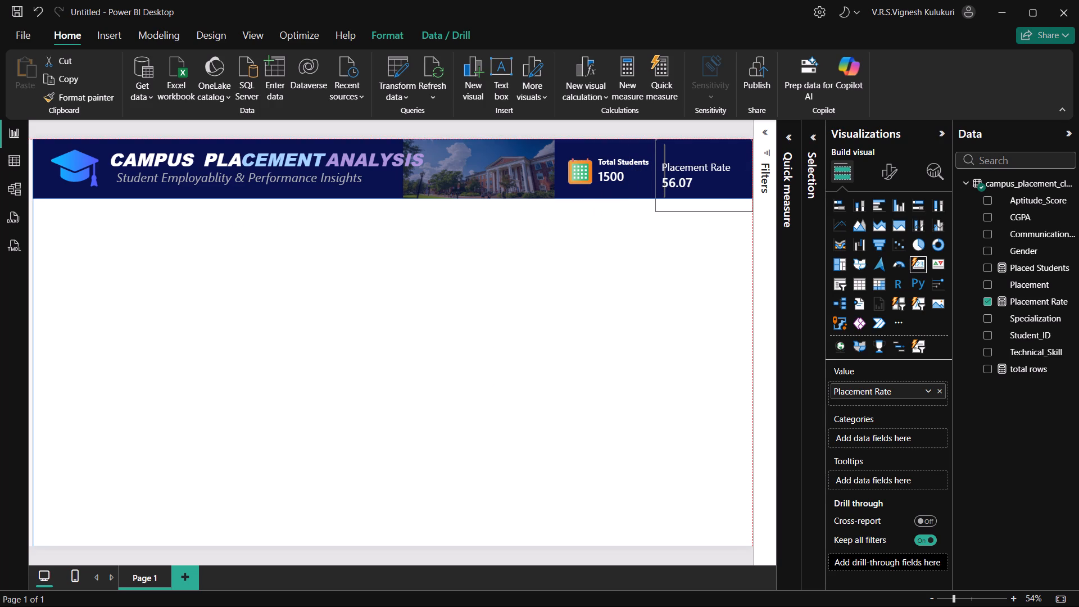
{"action": "left_click_drag", "start_coordinate": [702, 162], "coordinate": [711, 162]}
{"action": "left_click_drag", "start_coordinate": [711, 162], "coordinate": [739, 155]}
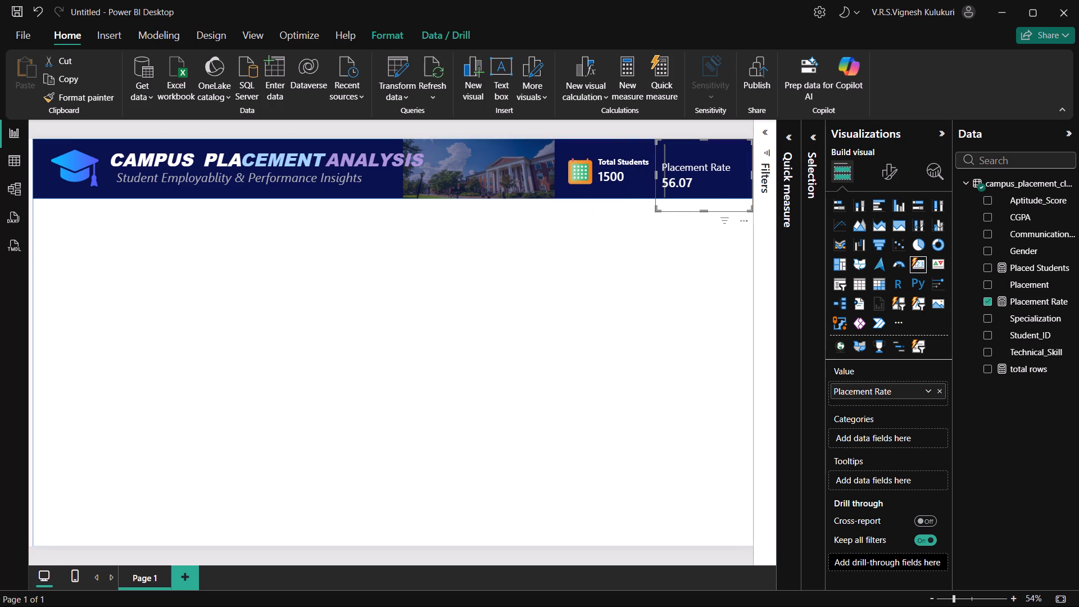
Trim the Placement Rate card's left and bottom edges so it sits past the divider line, and lower it slightly.
{"action": "left_click_drag", "start_coordinate": [655, 176], "coordinate": [663, 175]}
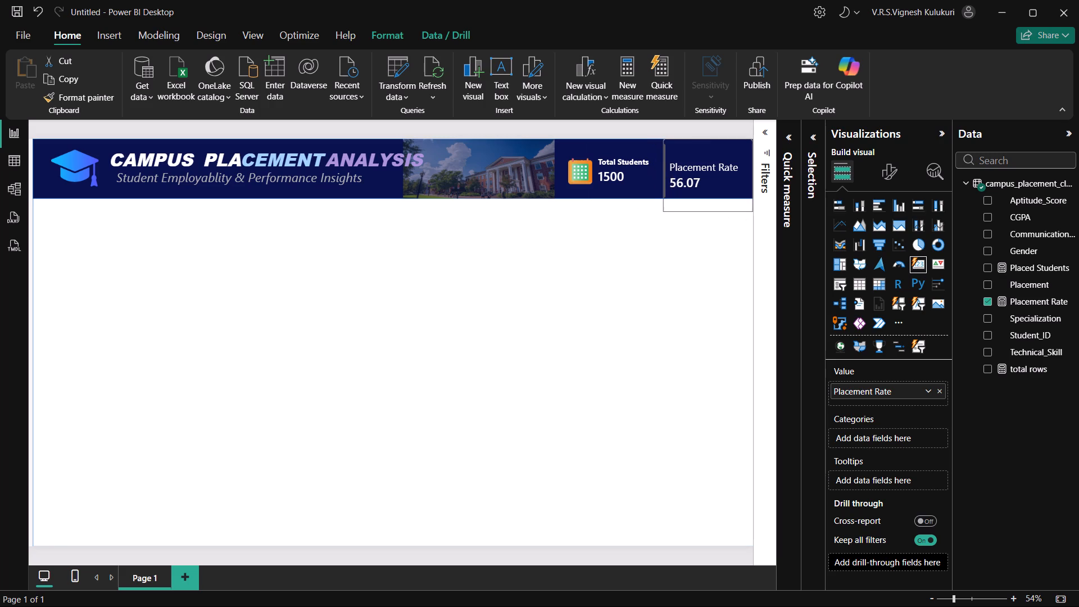
{"action": "left_click_drag", "start_coordinate": [663, 175], "coordinate": [668, 174]}
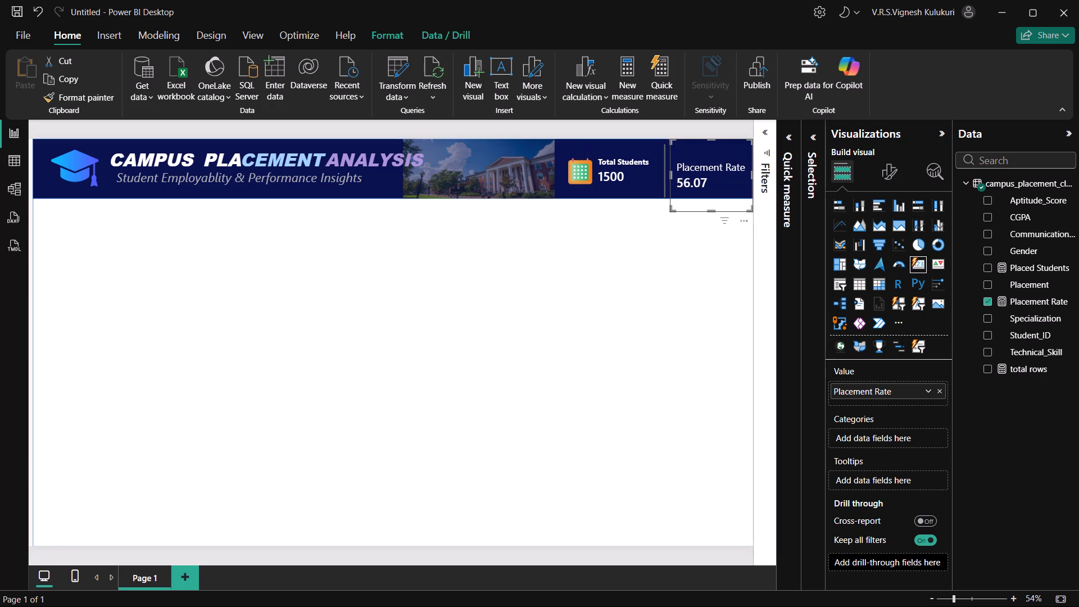
{"action": "left_click_drag", "start_coordinate": [708, 210], "coordinate": [706, 200]}
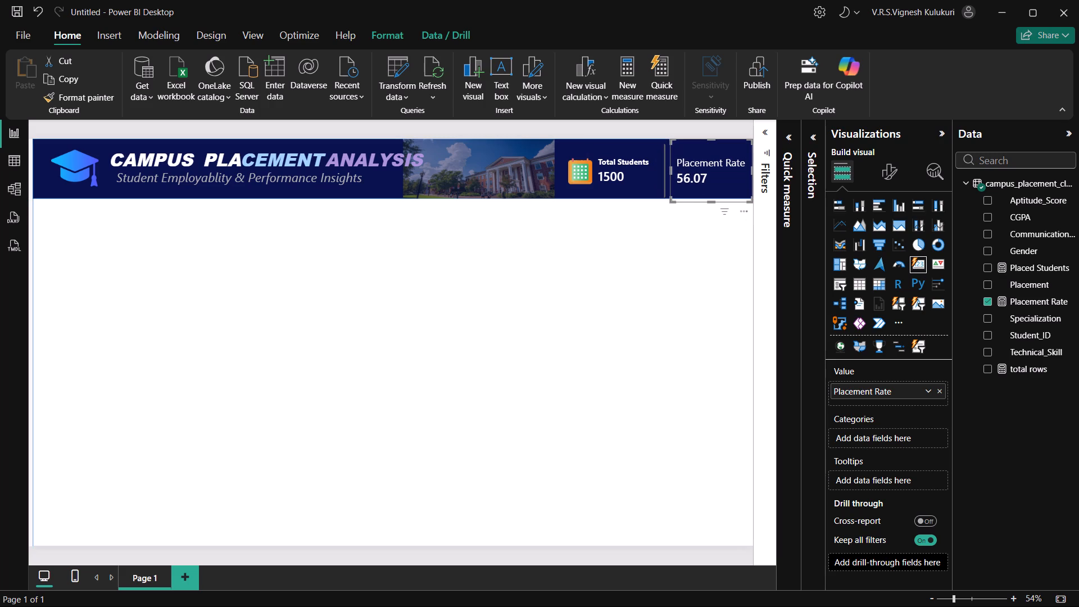
{"action": "left_click_drag", "start_coordinate": [699, 173], "coordinate": [713, 175]}
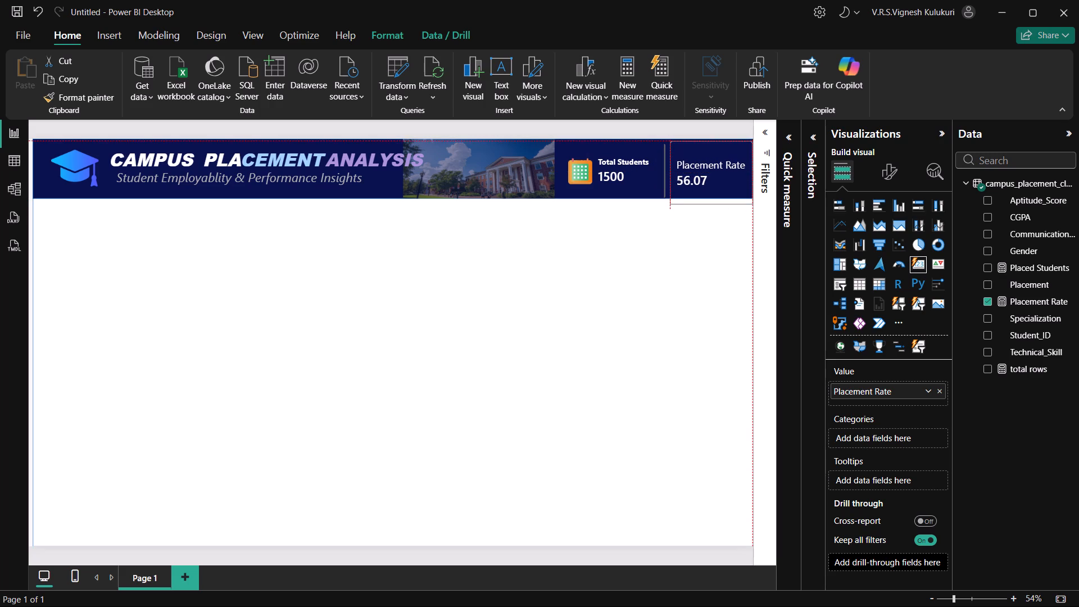
Move the Placement Rate card out of the banner to the empty area below the Total Students card.
{"action": "left_click", "coordinate": [638, 176]}
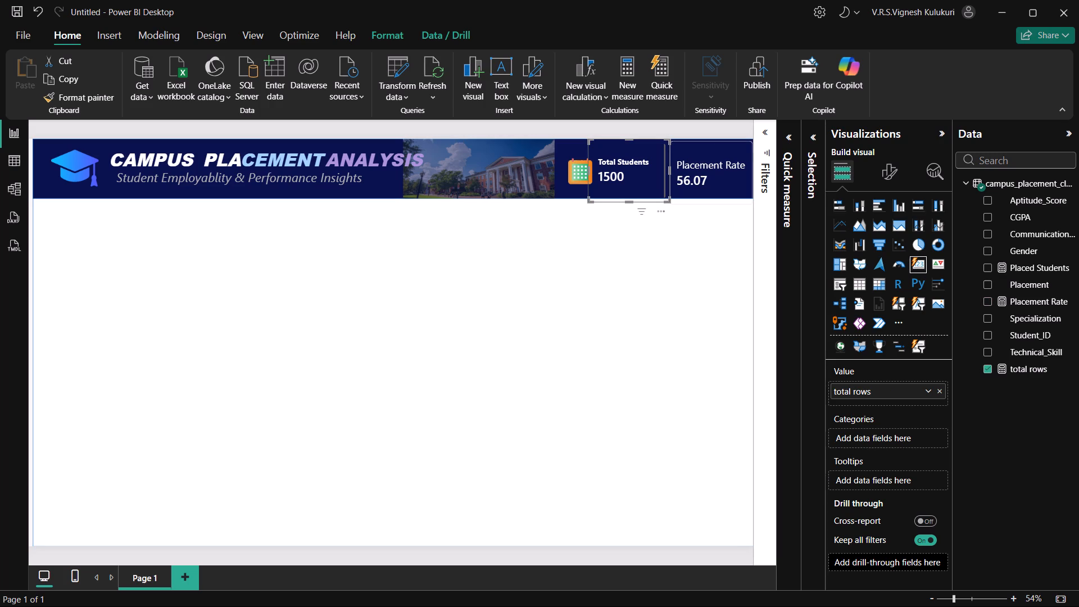
{"action": "left_click", "coordinate": [699, 158]}
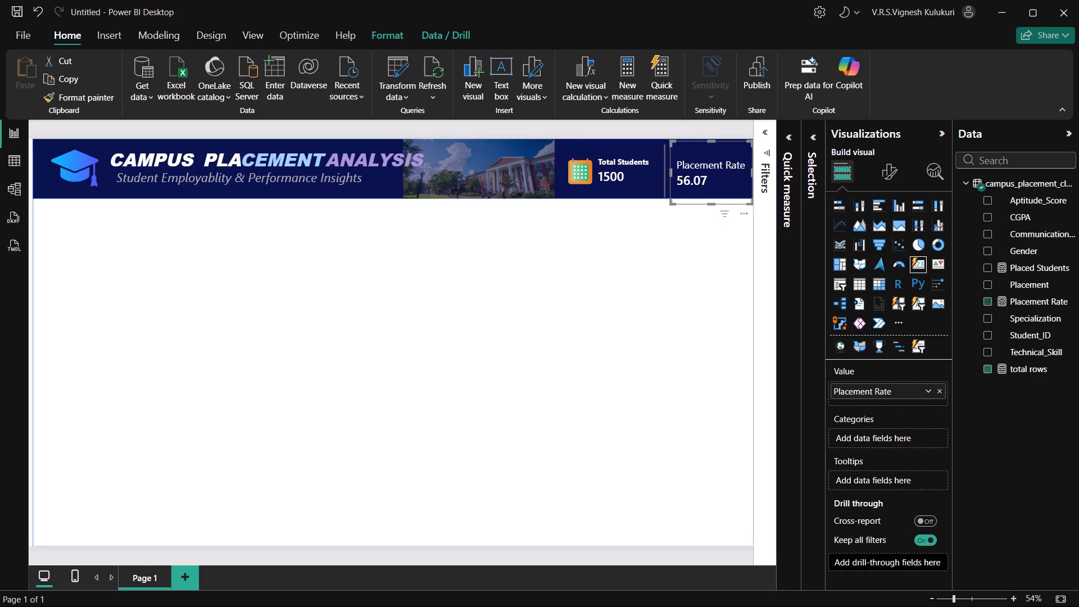
{"action": "left_click_drag", "start_coordinate": [699, 158], "coordinate": [633, 319]}
Narrow the Total Students card from its right edge to free space in the banner.
{"action": "left_click", "coordinate": [638, 179]}
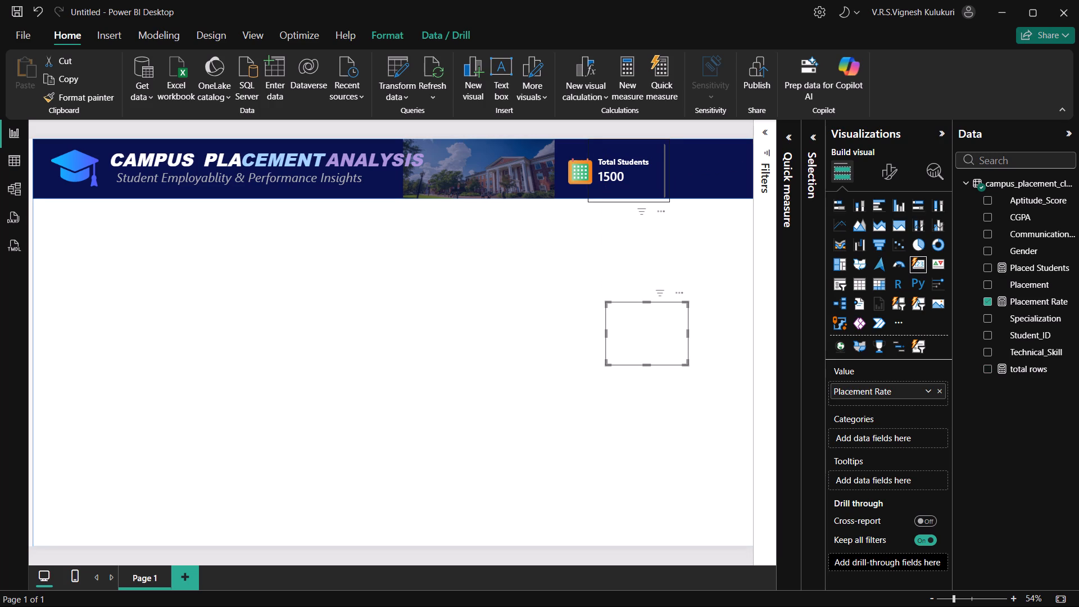
{"action": "left_click_drag", "start_coordinate": [670, 169], "coordinate": [663, 171]}
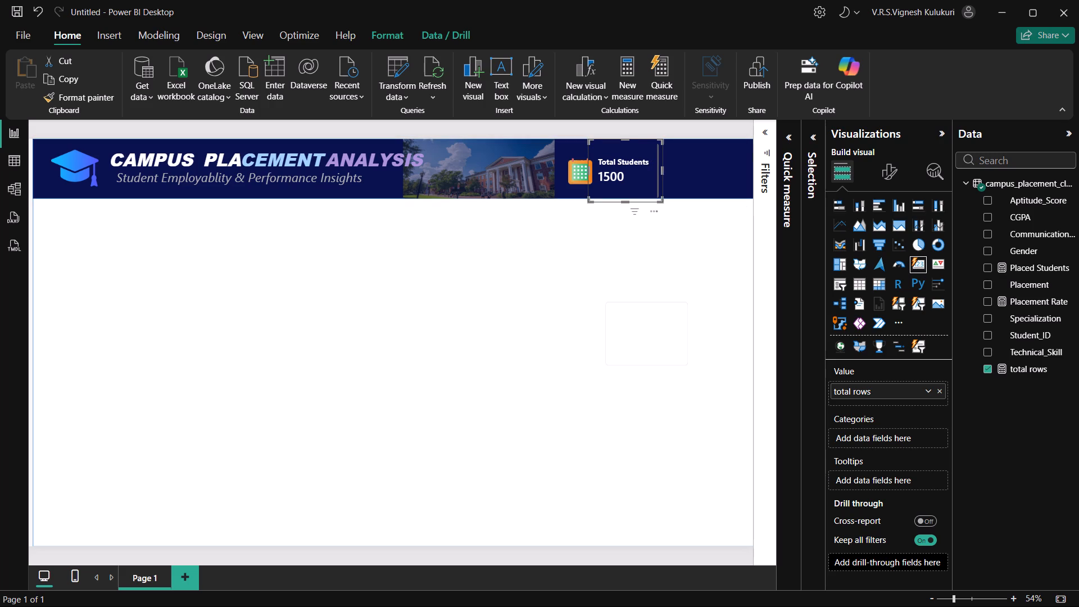
Shift the calendar icon and the Total Students card slightly left so they sit closer to the campus photo.
{"action": "left_click", "coordinate": [577, 168]}
{"action": "left_click_drag", "start_coordinate": [577, 168], "coordinate": [574, 168]}
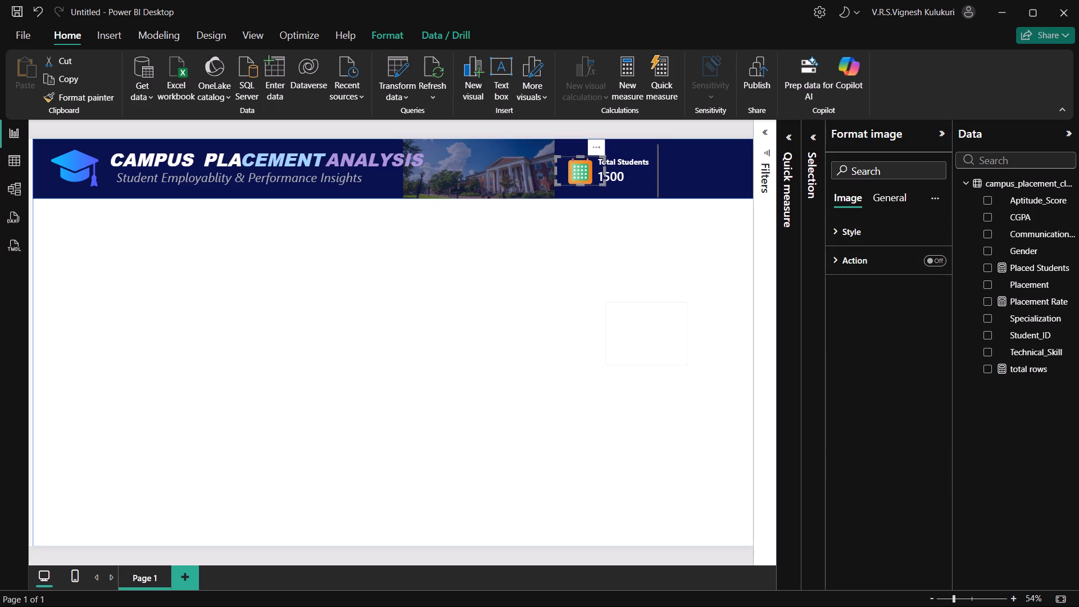
{"action": "left_click_drag", "start_coordinate": [574, 168], "coordinate": [570, 167]}
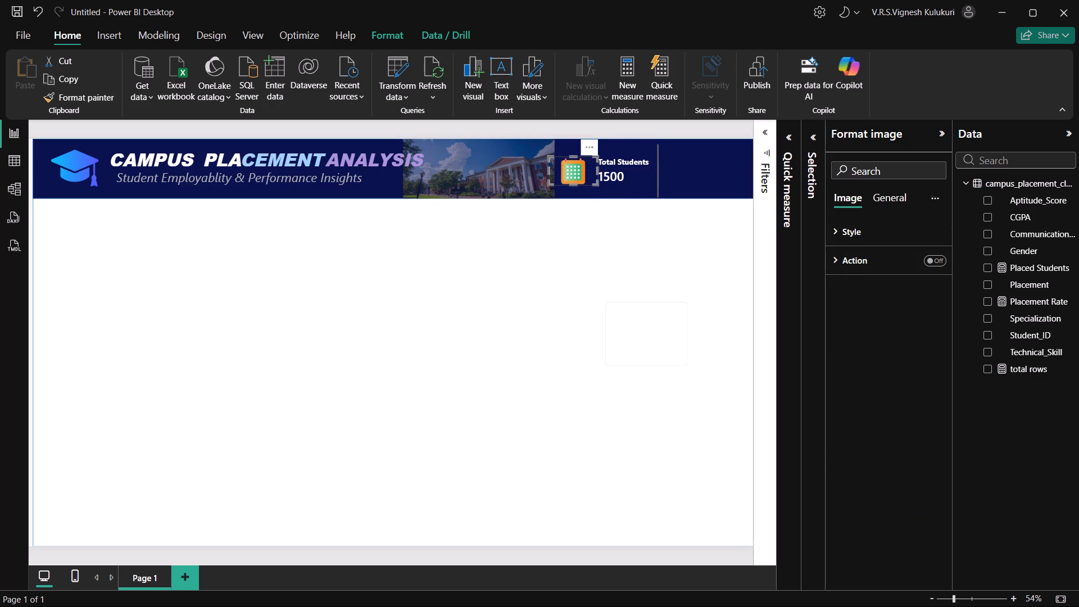
{"action": "left_click", "coordinate": [635, 175]}
{"action": "left_click_drag", "start_coordinate": [635, 175], "coordinate": [631, 175]}
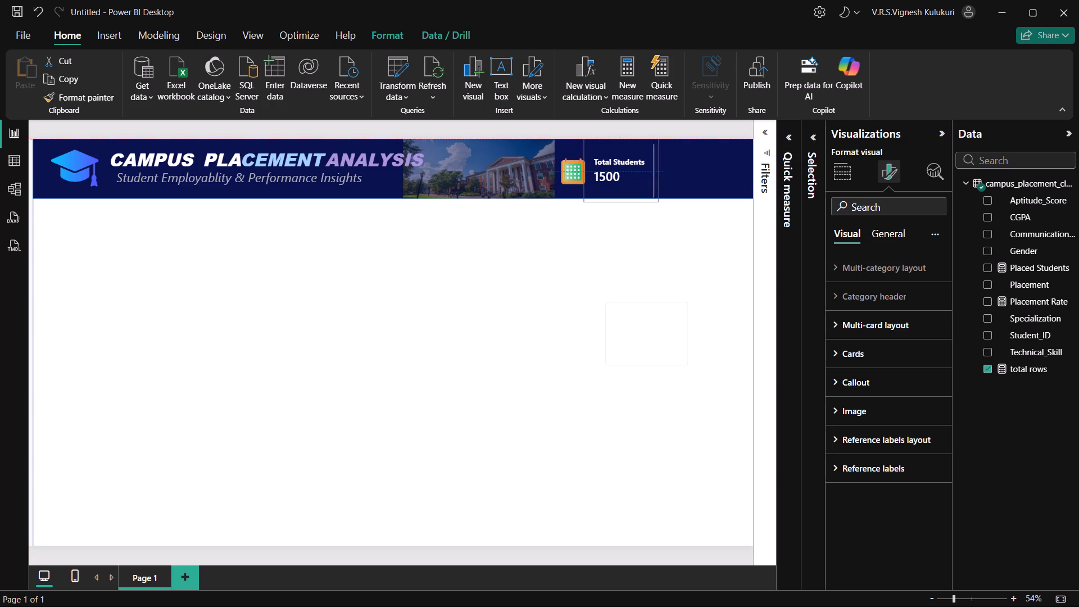
{"action": "left_click_drag", "start_coordinate": [631, 175], "coordinate": [628, 176]}
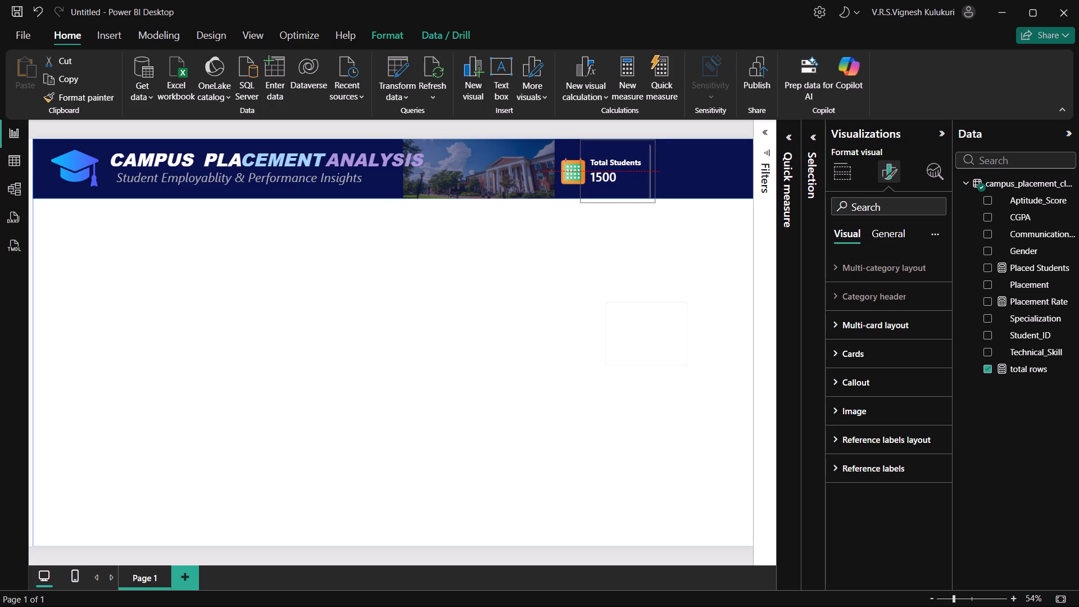
Move the Placement Rate card back into the banner past the divider line, and trim its left edge slightly.
{"action": "left_click", "coordinate": [640, 346]}
{"action": "left_click_drag", "start_coordinate": [640, 346], "coordinate": [684, 208]}
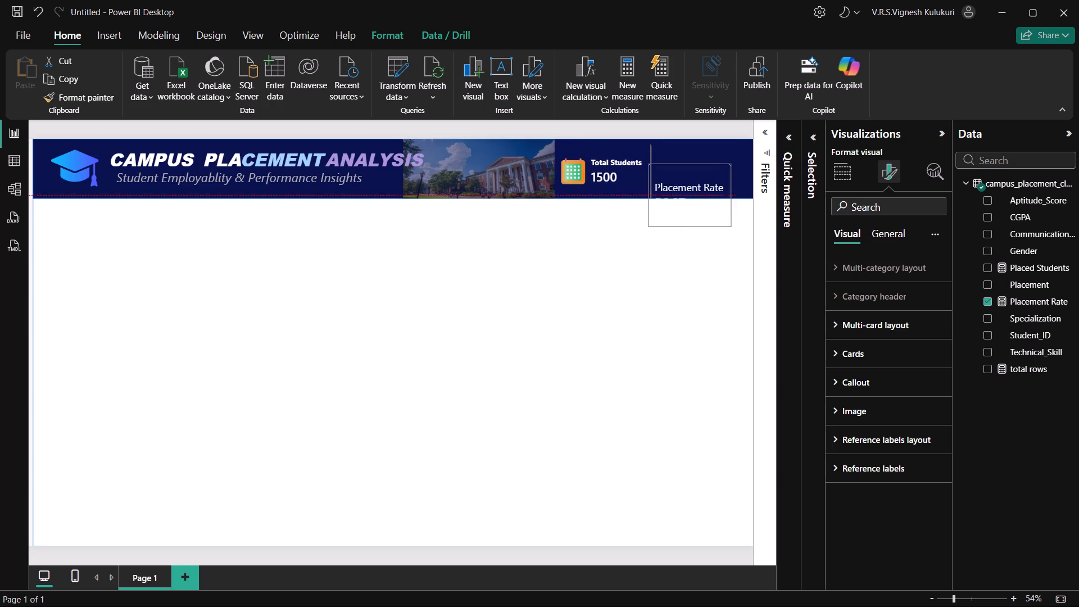
{"action": "left_click_drag", "start_coordinate": [684, 208], "coordinate": [704, 178]}
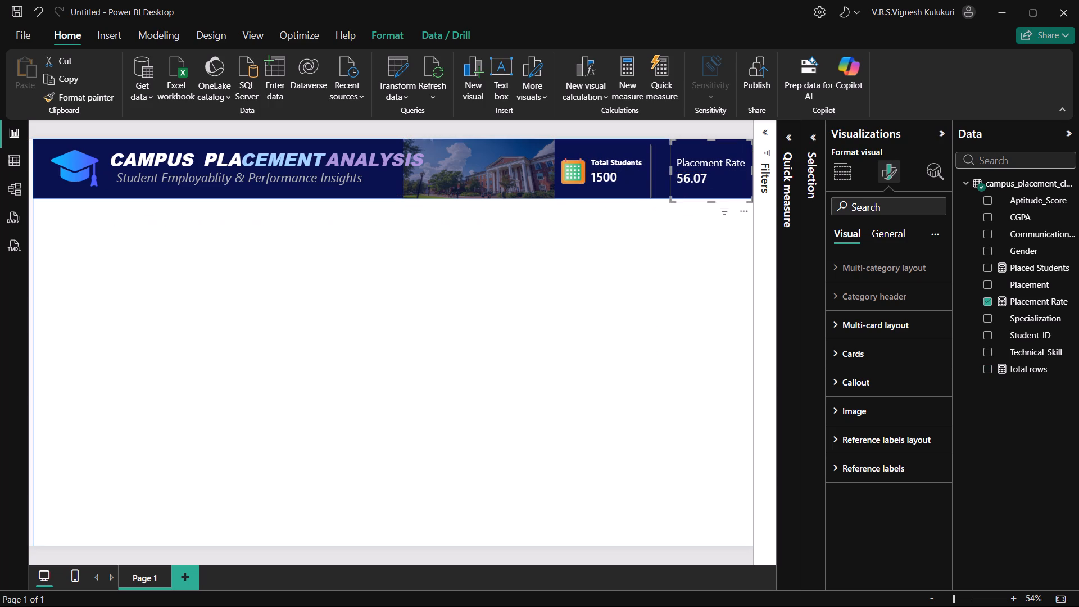
{"action": "left_click", "coordinate": [704, 178]}
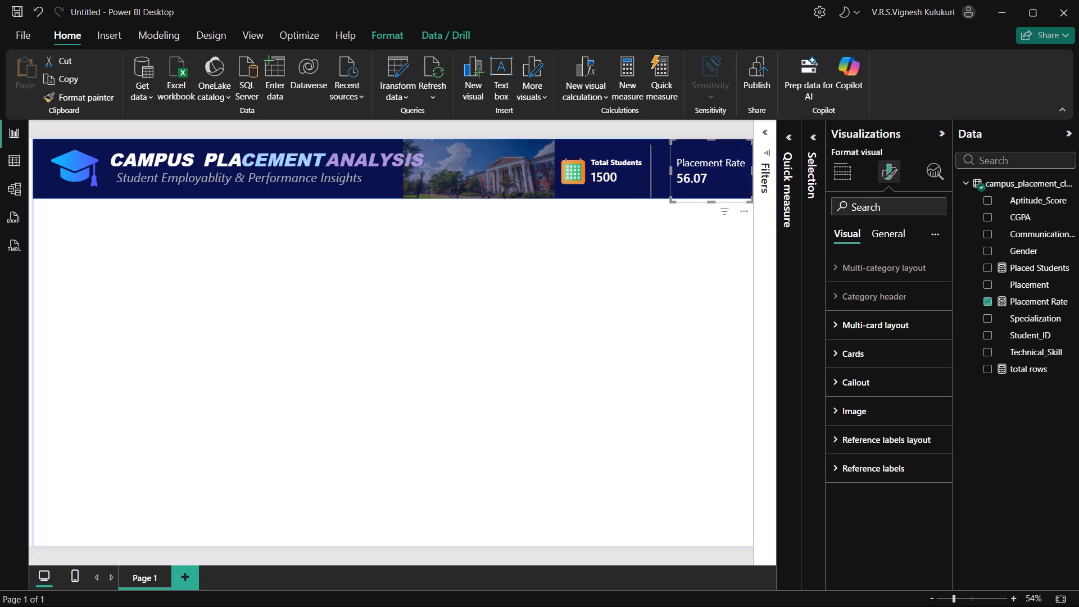
{"action": "left_click", "coordinate": [670, 171]}
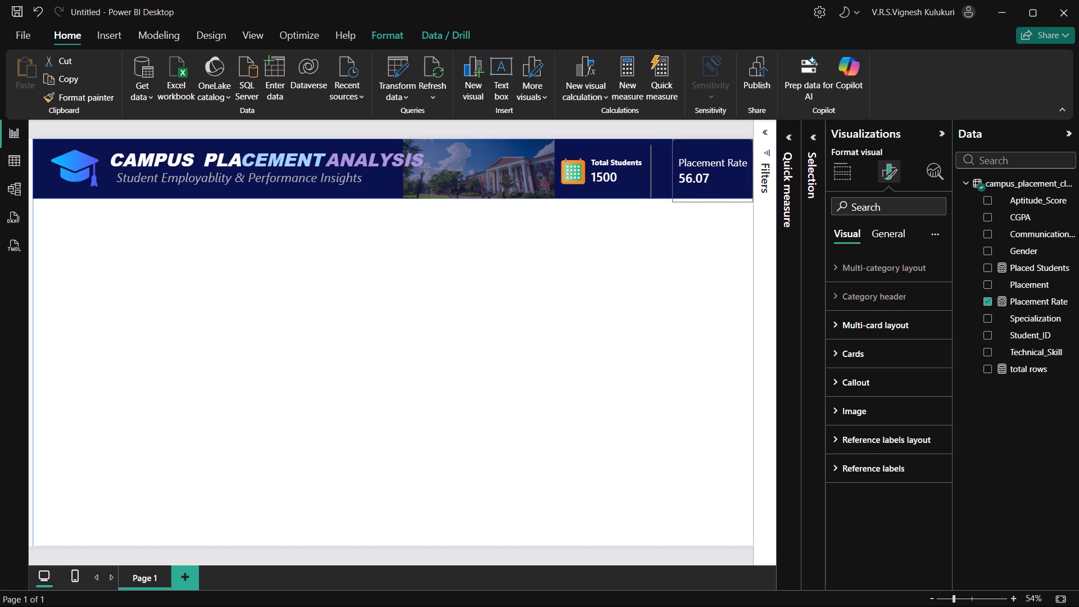
{"action": "left_click", "coordinate": [525, 552]}
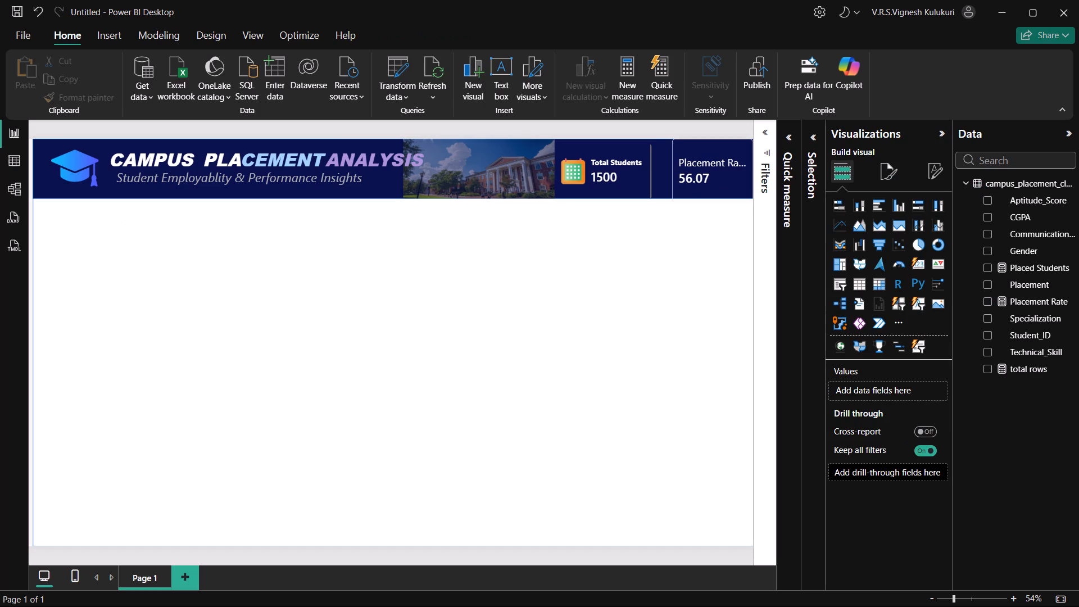
Shift the Placement Rate card slightly left and widen it to the page's right edge so its full label fits.
{"action": "left_click", "coordinate": [704, 161]}
{"action": "left_click_drag", "start_coordinate": [704, 161], "coordinate": [699, 162]}
{"action": "left_click_drag", "start_coordinate": [749, 173], "coordinate": [750, 173]}
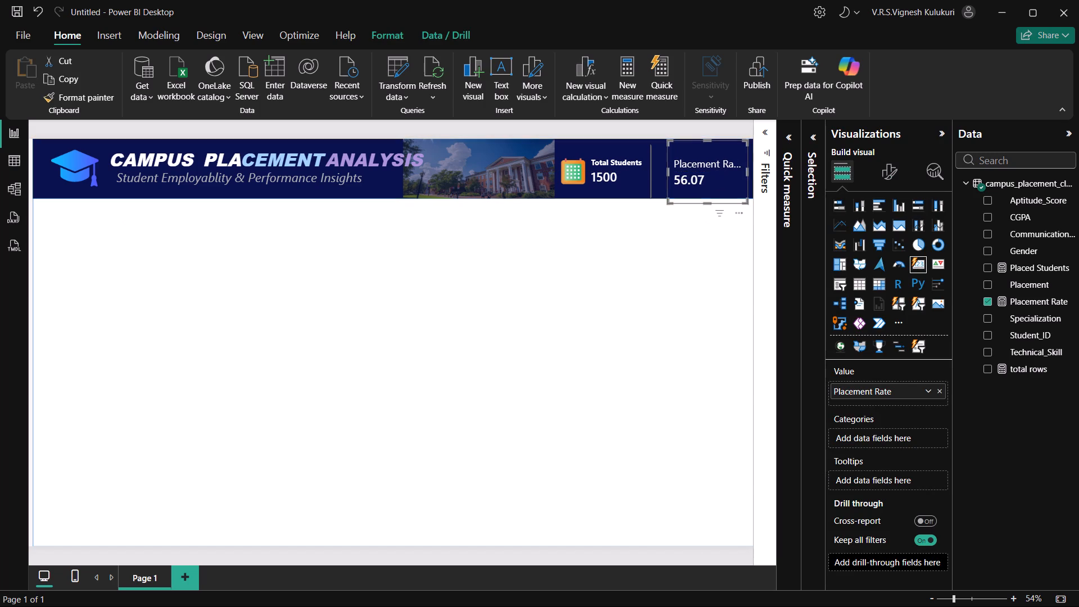
{"action": "left_click_drag", "start_coordinate": [750, 173], "coordinate": [755, 173]}
{"action": "left_click_drag", "start_coordinate": [740, 171], "coordinate": [747, 170]}
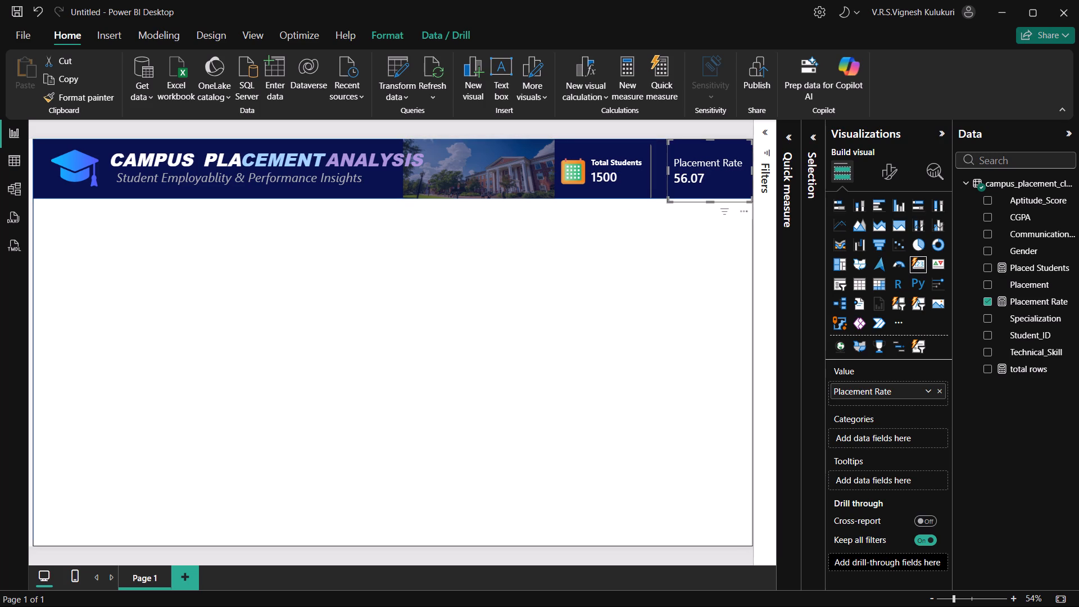
{"action": "left_click", "coordinate": [519, 558]}
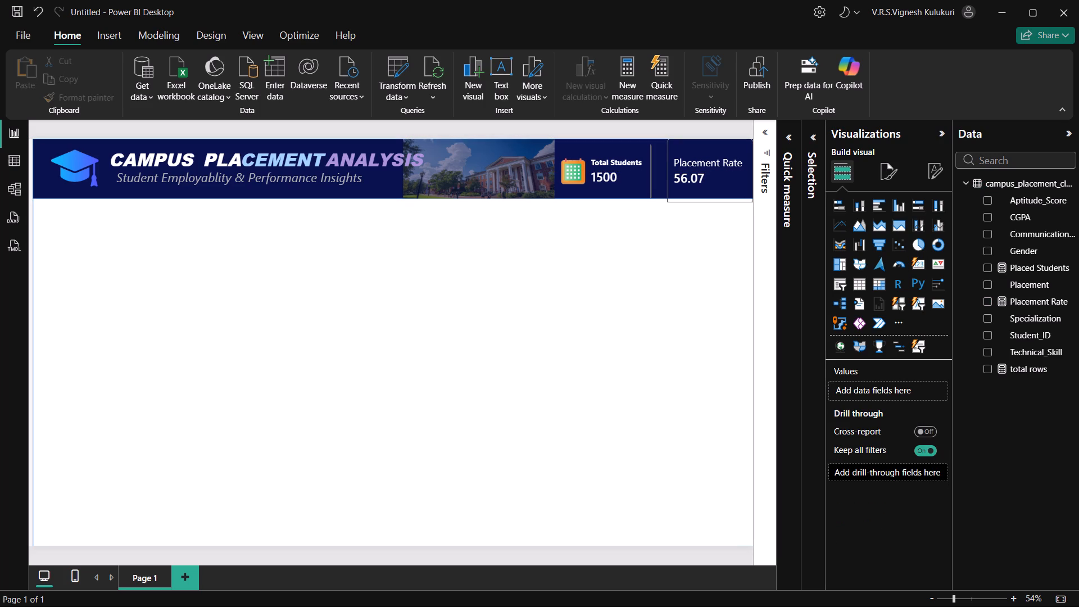
Turn off the border and the divider in the Placement Rate visual's card settings.
{"action": "left_click", "coordinate": [713, 171]}
{"action": "left_click", "coordinate": [890, 171]}
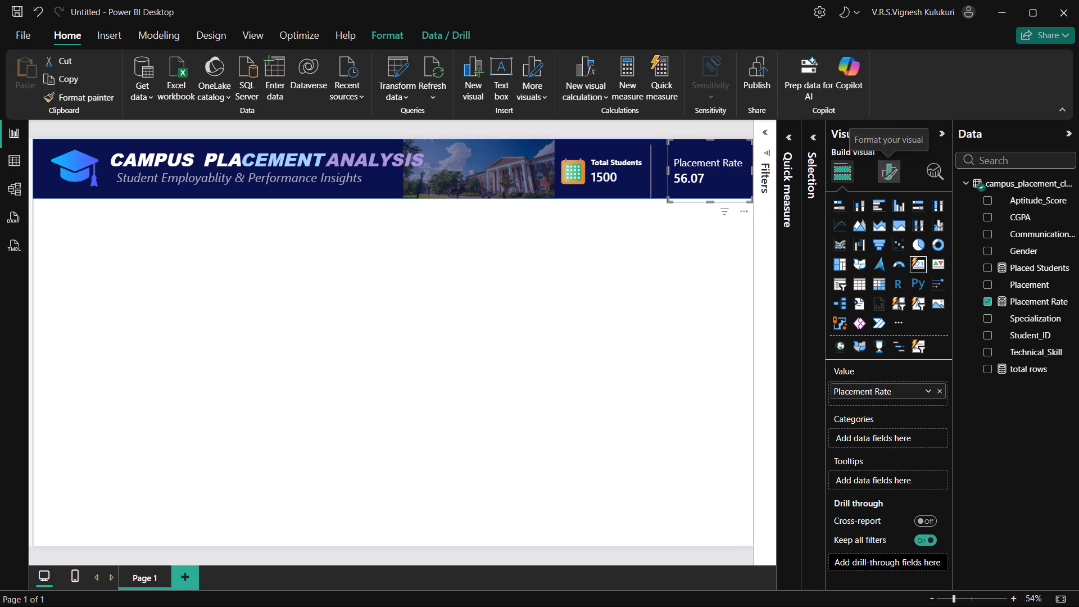
{"action": "left_click", "coordinate": [834, 356]}
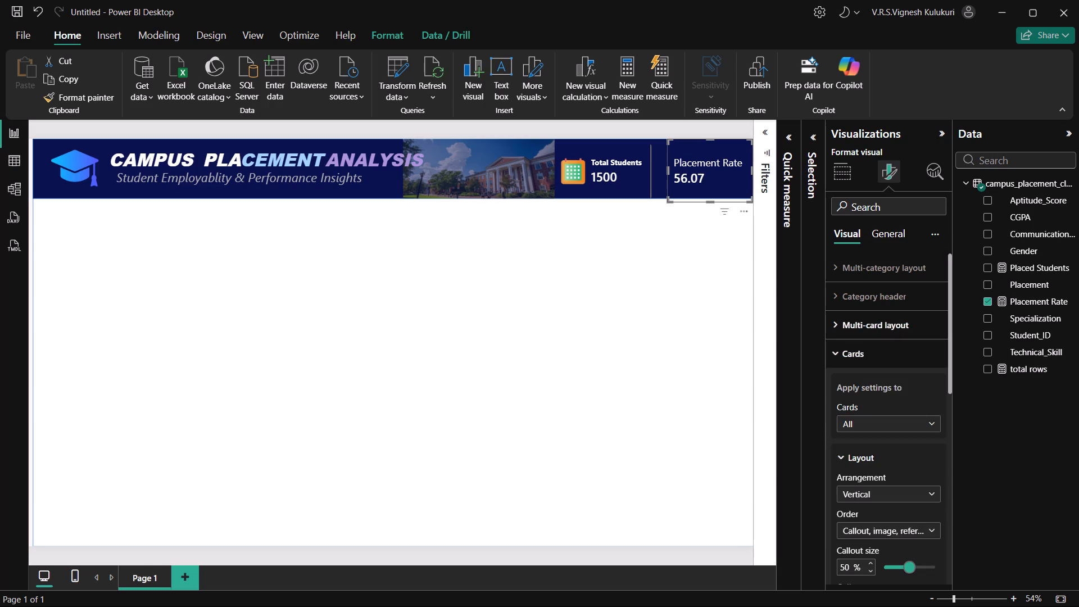
{"action": "scroll", "coordinate": [871, 464], "scroll_direction": "down", "scroll_amount": 3}
{"action": "left_click", "coordinate": [927, 432]}
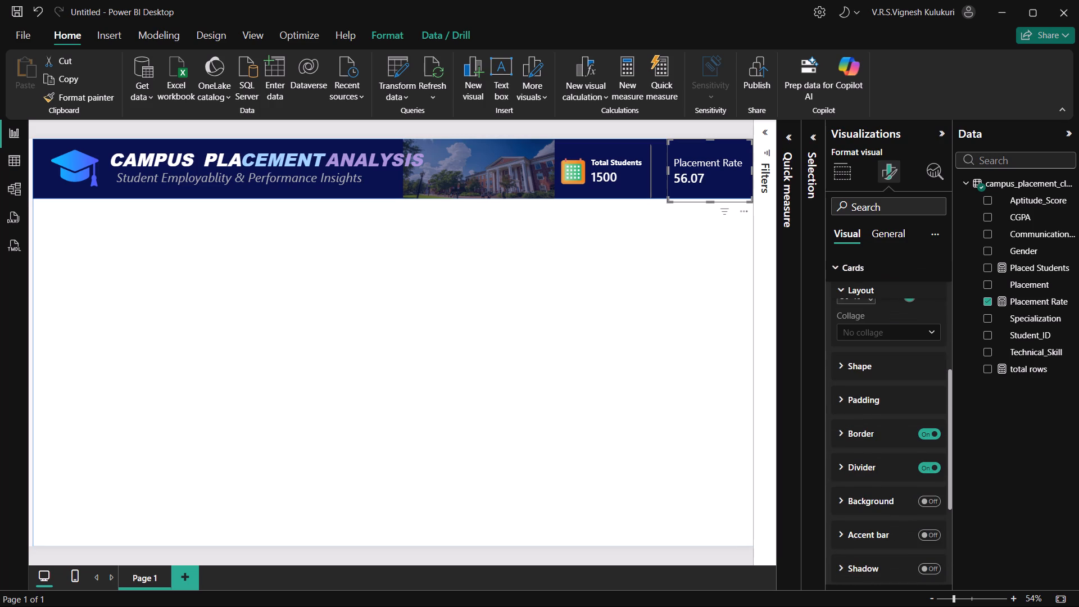
{"action": "left_click", "coordinate": [918, 432]}
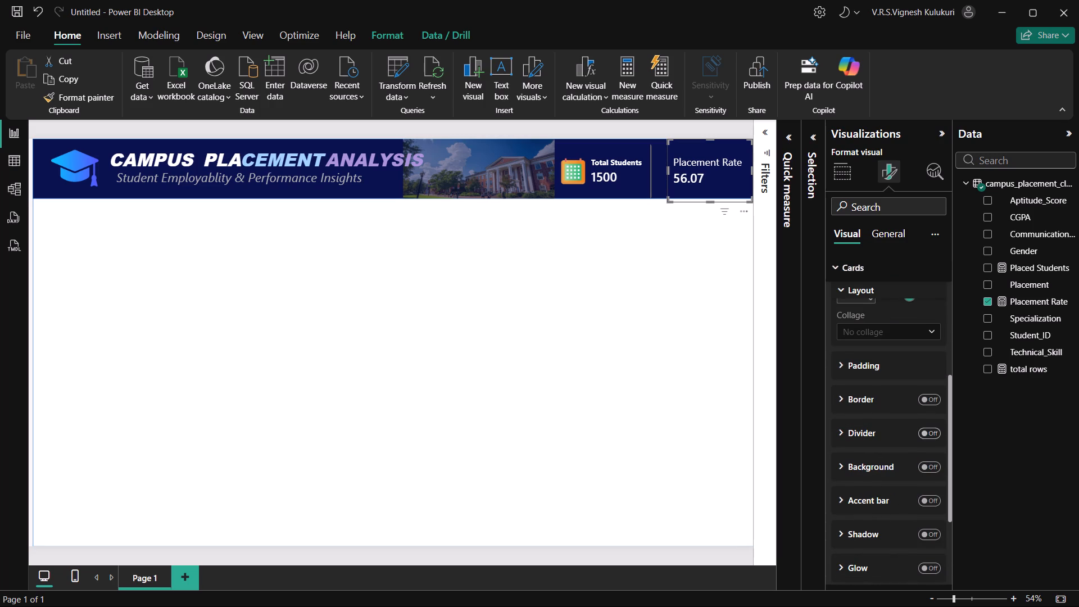
{"action": "scroll", "coordinate": [876, 420], "scroll_direction": "up", "scroll_amount": 2}
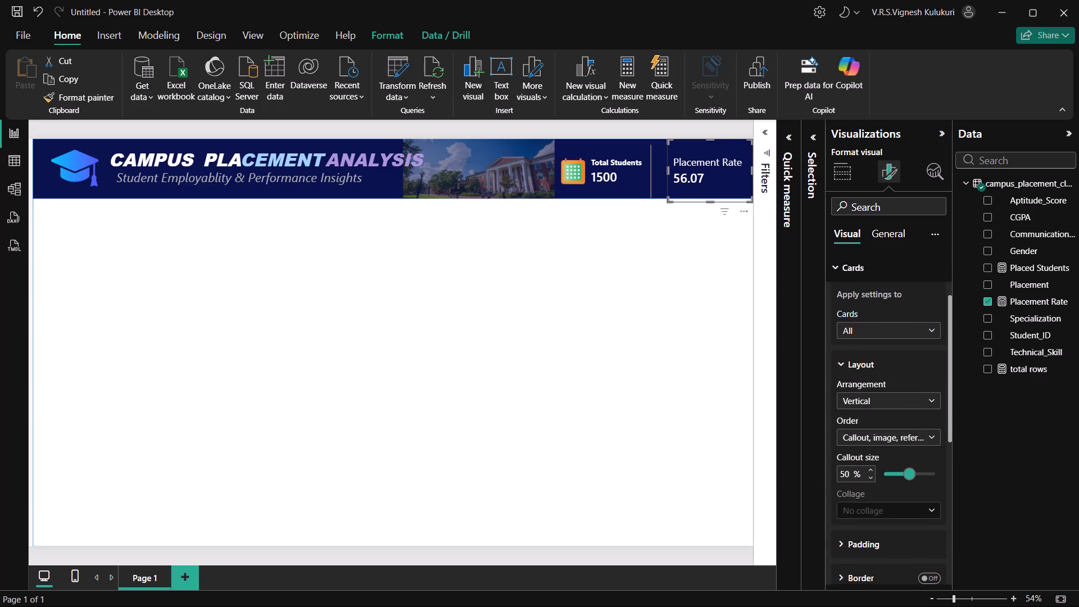
{"action": "scroll", "coordinate": [857, 346], "scroll_direction": "up", "scroll_amount": 1}
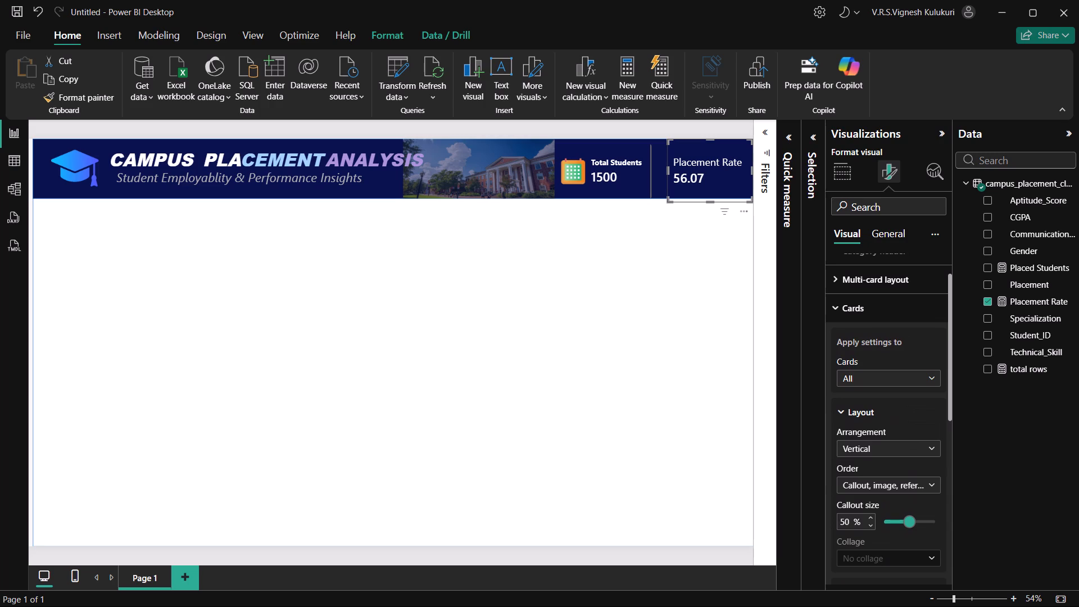
{"action": "left_click", "coordinate": [849, 297]}
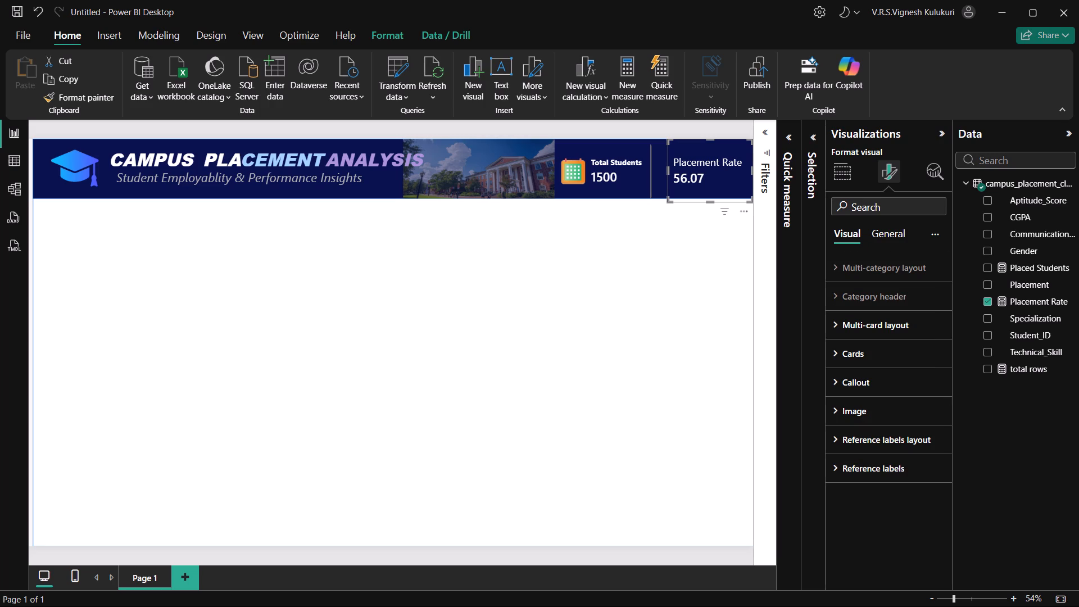
Reduce the Placement Rate card's height from its bottom edge and lower it slightly to fit within the banner.
{"action": "left_click_drag", "start_coordinate": [709, 201], "coordinate": [708, 190]}
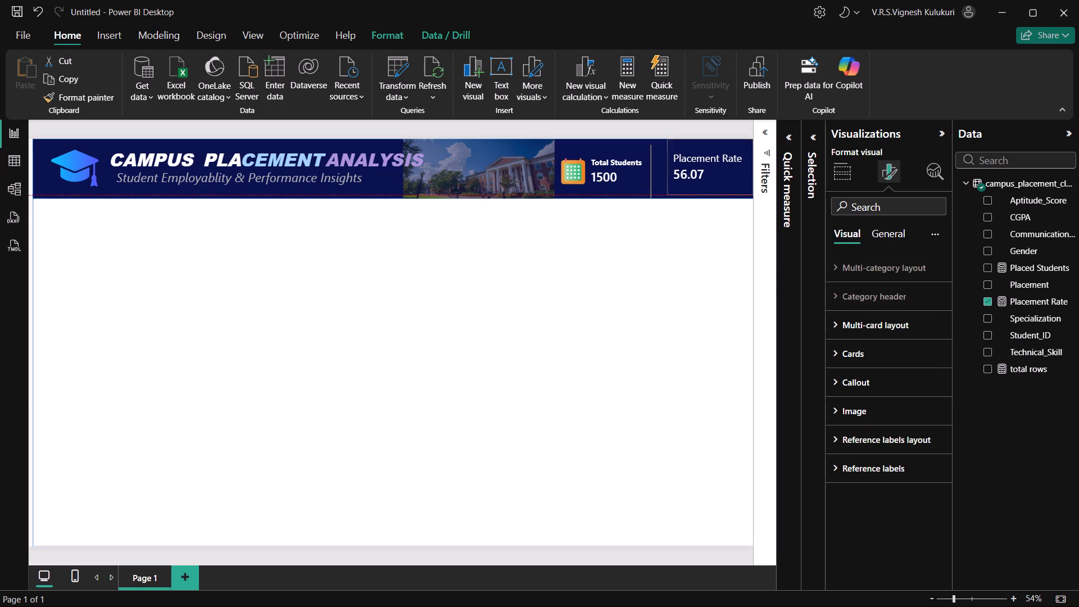
{"action": "left_click_drag", "start_coordinate": [708, 190], "coordinate": [708, 191]}
{"action": "left_click_drag", "start_coordinate": [712, 176], "coordinate": [714, 182]}
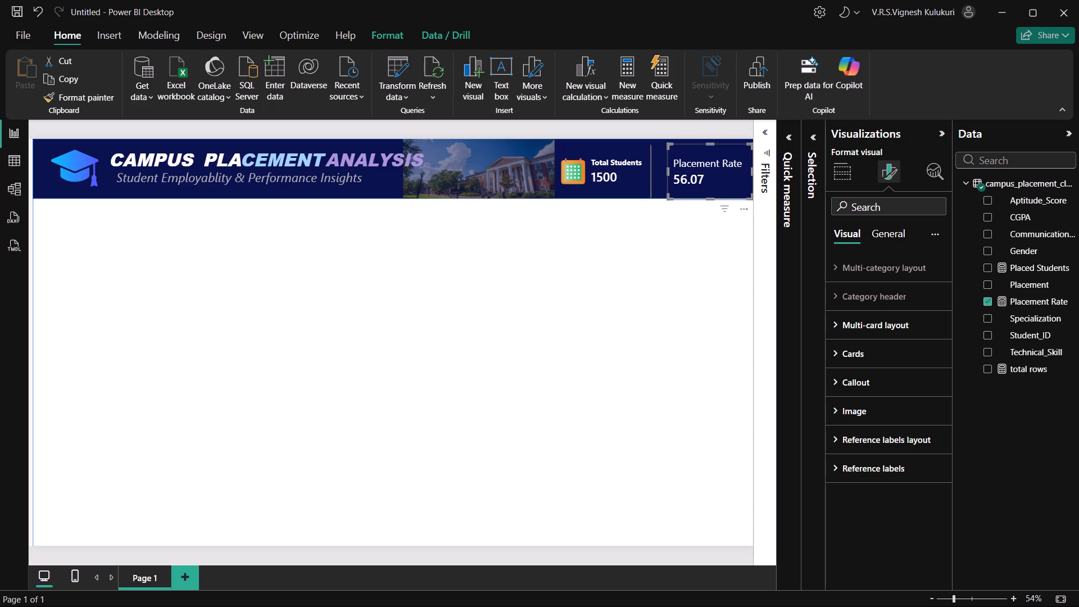
{"action": "left_click", "coordinate": [496, 549]}
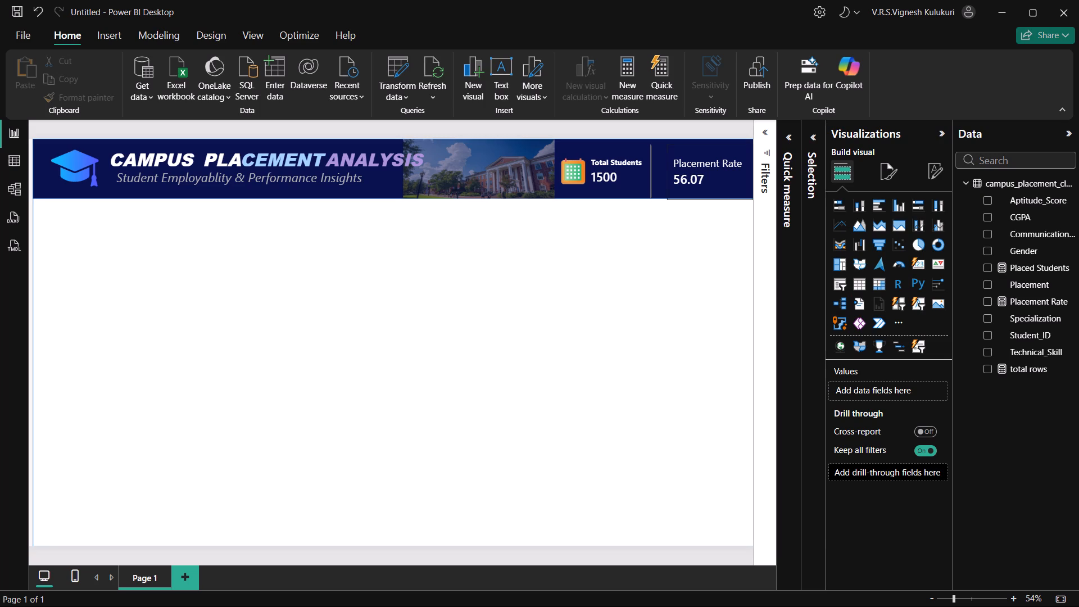
Try bottom vertical alignment for the Placement Rate callout, and set it to middle.
{"action": "left_click", "coordinate": [704, 156]}
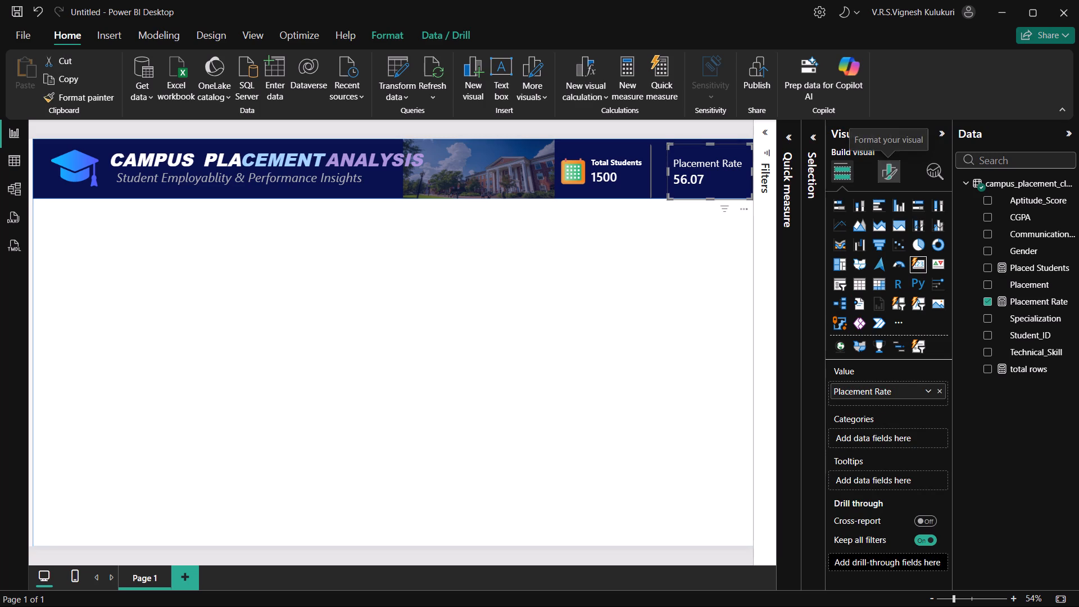
{"action": "left_click", "coordinate": [896, 169]}
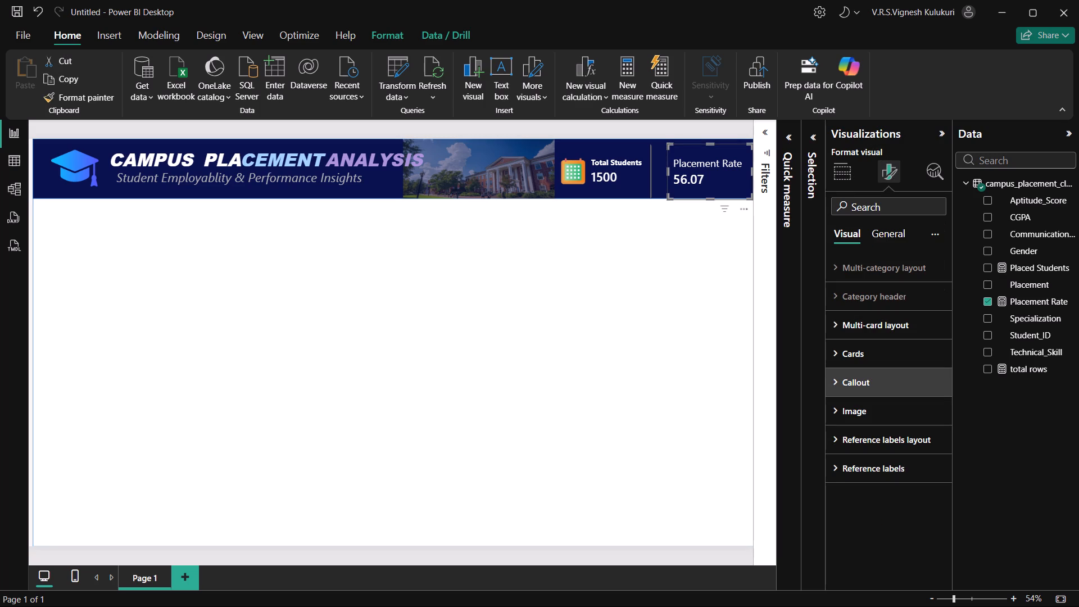
{"action": "left_click", "coordinate": [844, 377]}
{"action": "scroll", "coordinate": [873, 468], "scroll_direction": "down", "scroll_amount": 2}
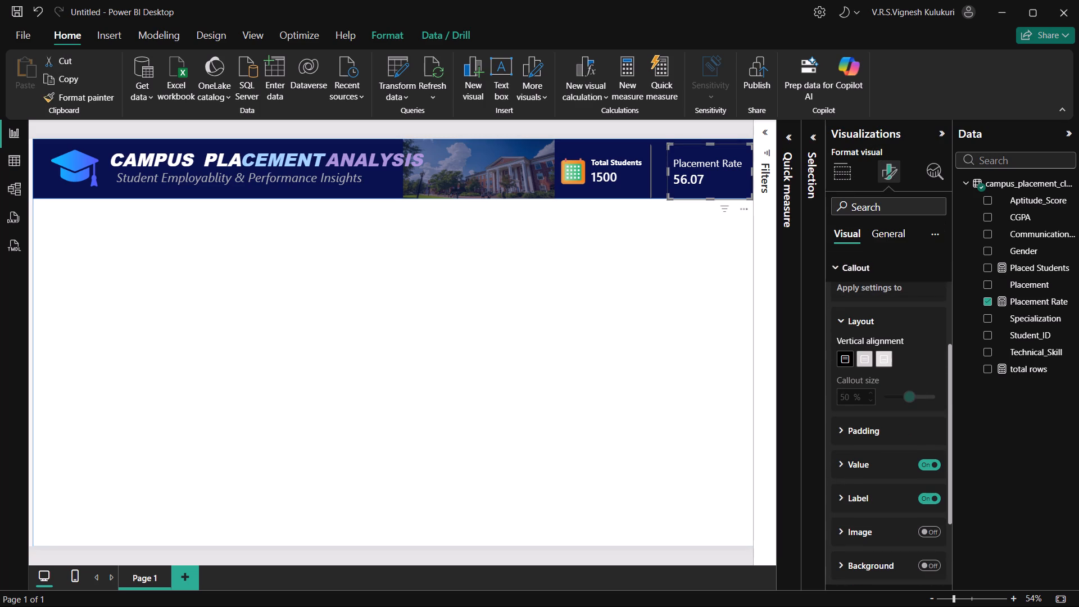
{"action": "left_click", "coordinate": [883, 362]}
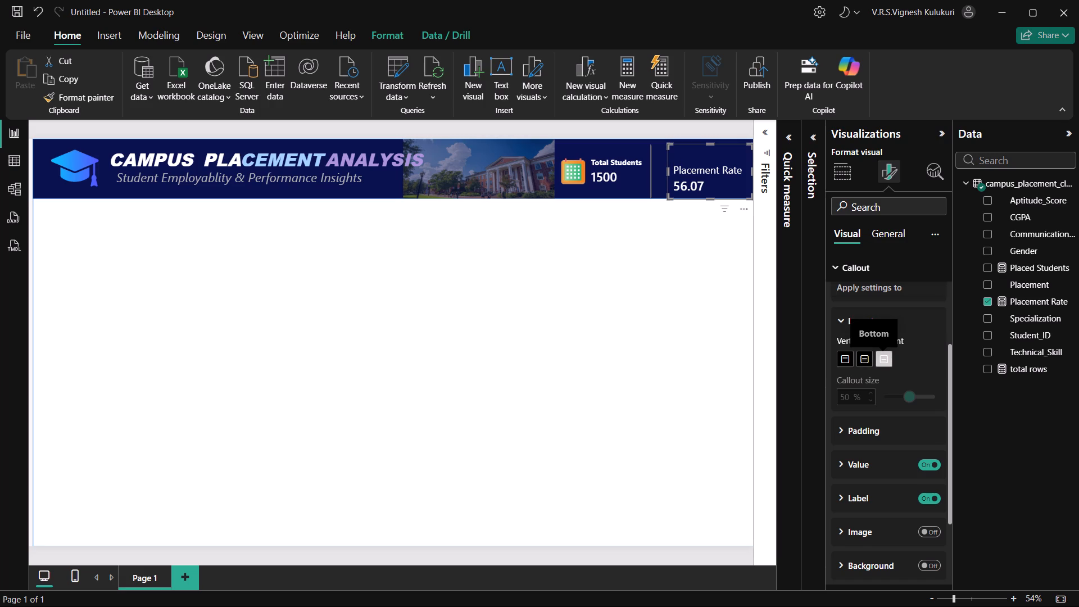
{"action": "left_click", "coordinate": [872, 361]}
Set the horizontal alignment of the Placement Rate callout value to right.
{"action": "left_click", "coordinate": [846, 474]}
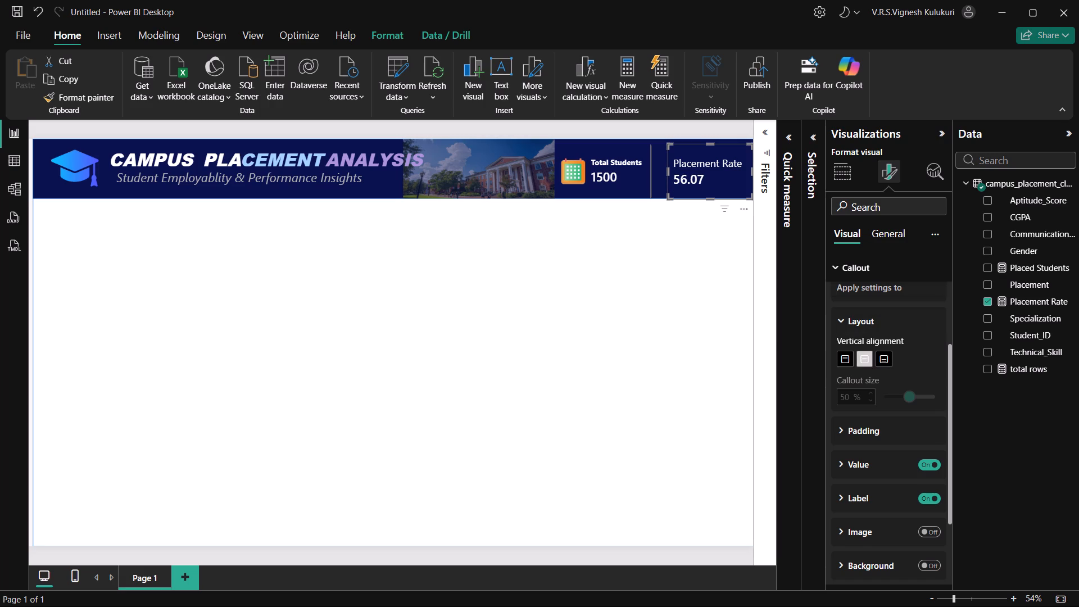
{"action": "left_click", "coordinate": [844, 465]}
{"action": "scroll", "coordinate": [882, 545], "scroll_direction": "down", "scroll_amount": 2}
{"action": "left_click", "coordinate": [882, 545]}
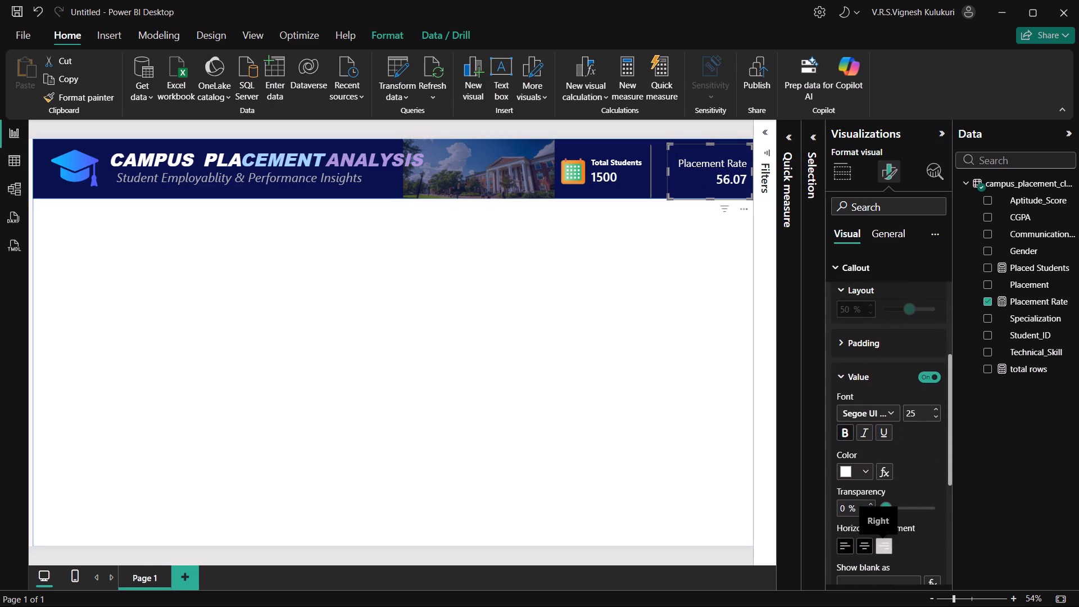
Review the remaining value and label formatting options of the Placement Rate callout.
{"action": "scroll", "coordinate": [899, 541], "scroll_direction": "down", "scroll_amount": 1}
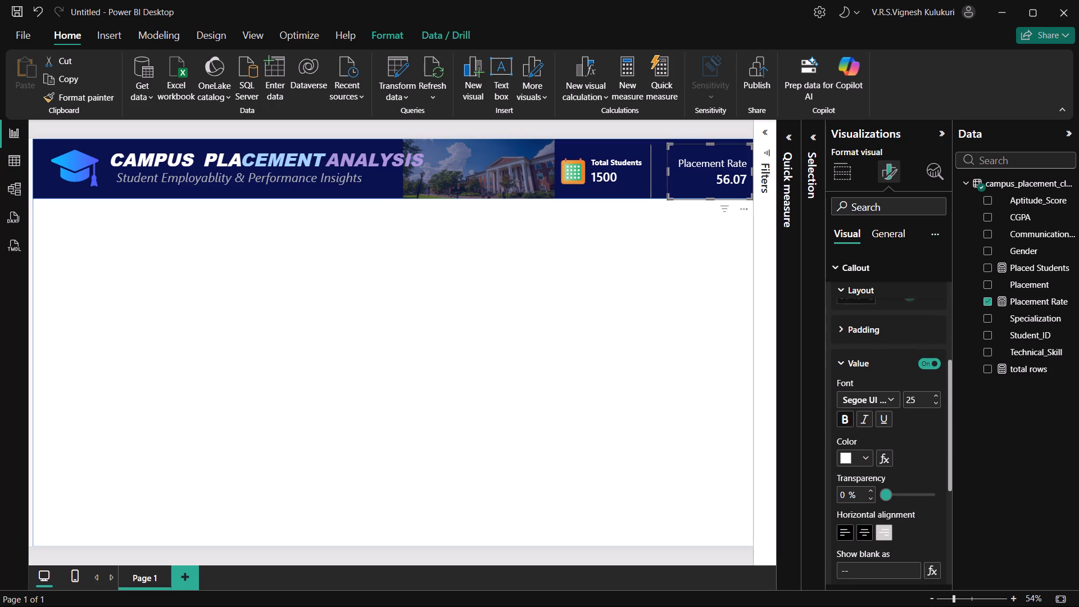
{"action": "scroll", "coordinate": [899, 541], "scroll_direction": "down", "scroll_amount": 1}
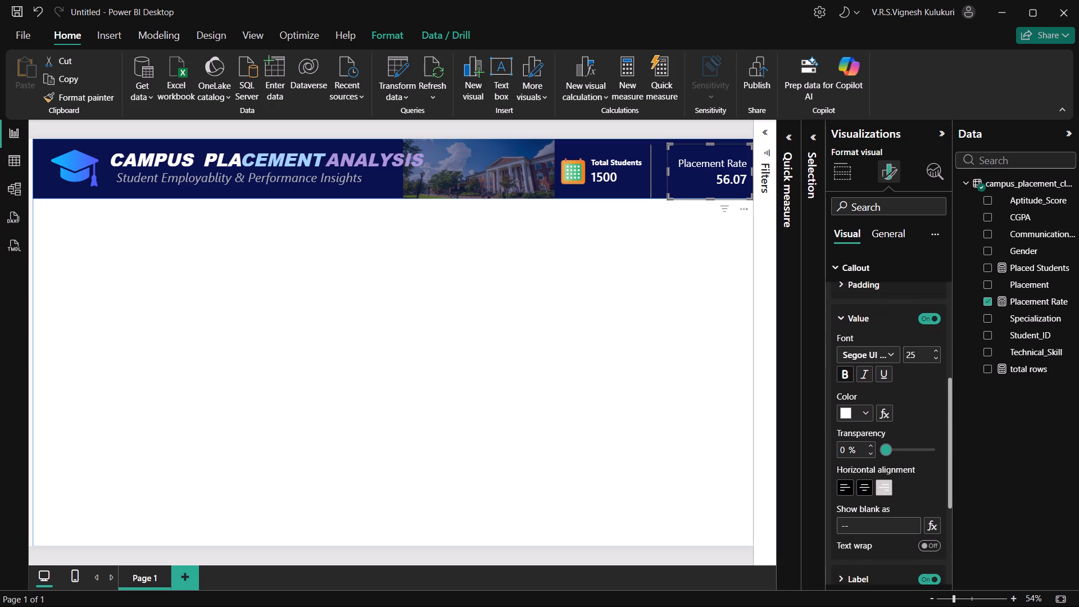
{"action": "scroll", "coordinate": [876, 528], "scroll_direction": "down", "scroll_amount": 1}
{"action": "left_click", "coordinate": [861, 506]}
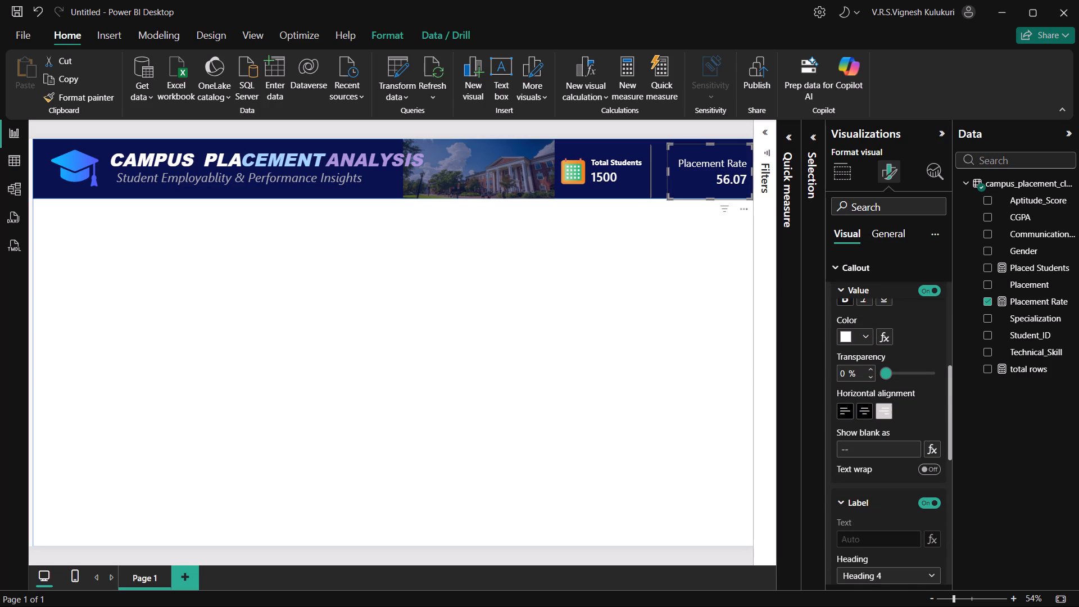
{"action": "scroll", "coordinate": [883, 552], "scroll_direction": "down", "scroll_amount": 2}
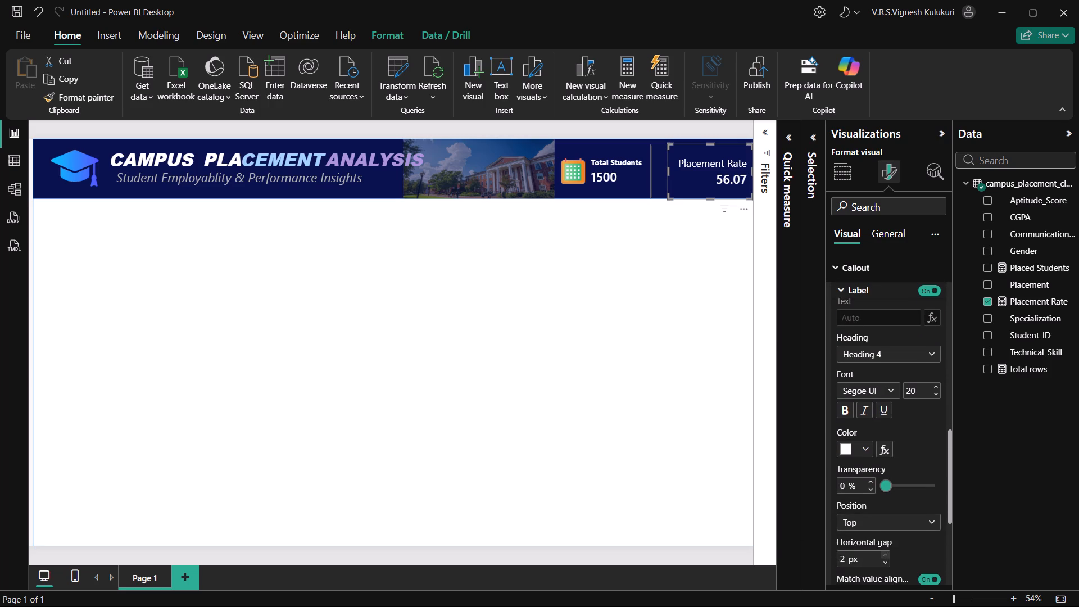
{"action": "scroll", "coordinate": [883, 552], "scroll_direction": "down", "scroll_amount": 1}
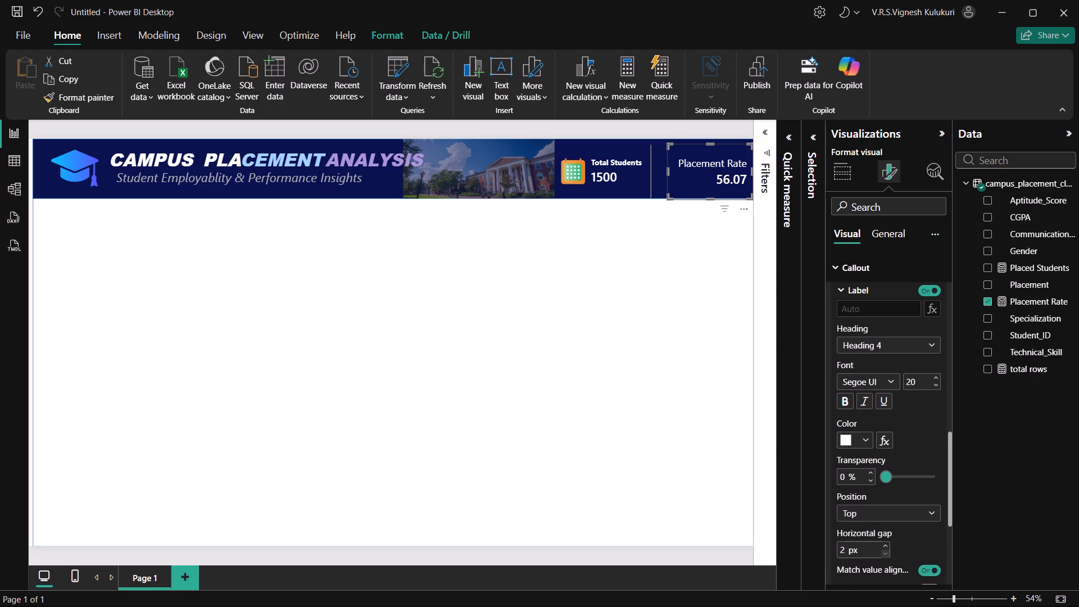
{"action": "scroll", "coordinate": [883, 552], "scroll_direction": "down", "scroll_amount": 1}
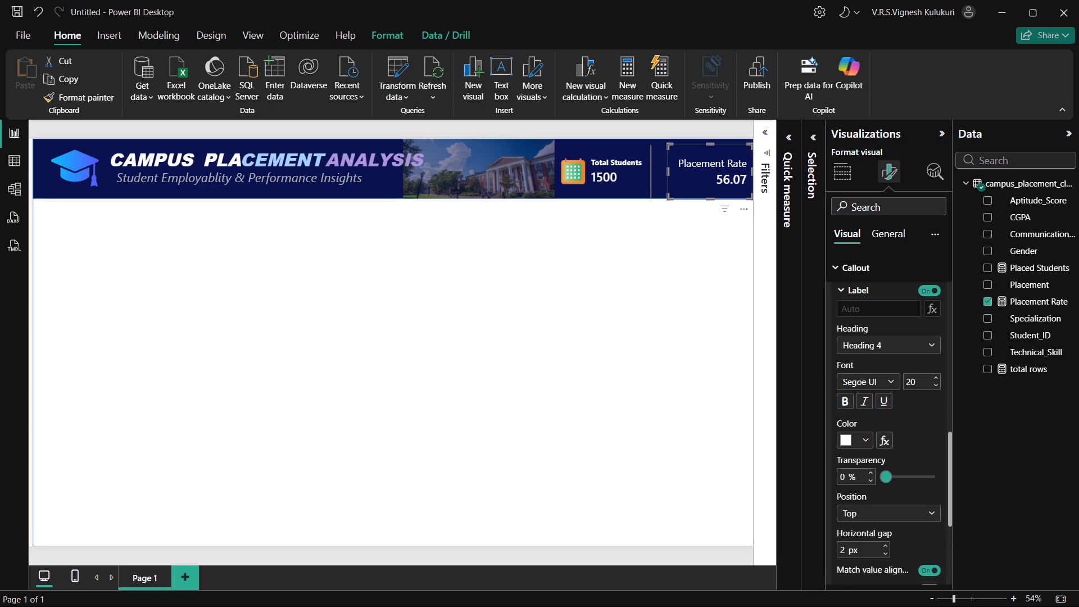
{"action": "left_click", "coordinate": [686, 550]}
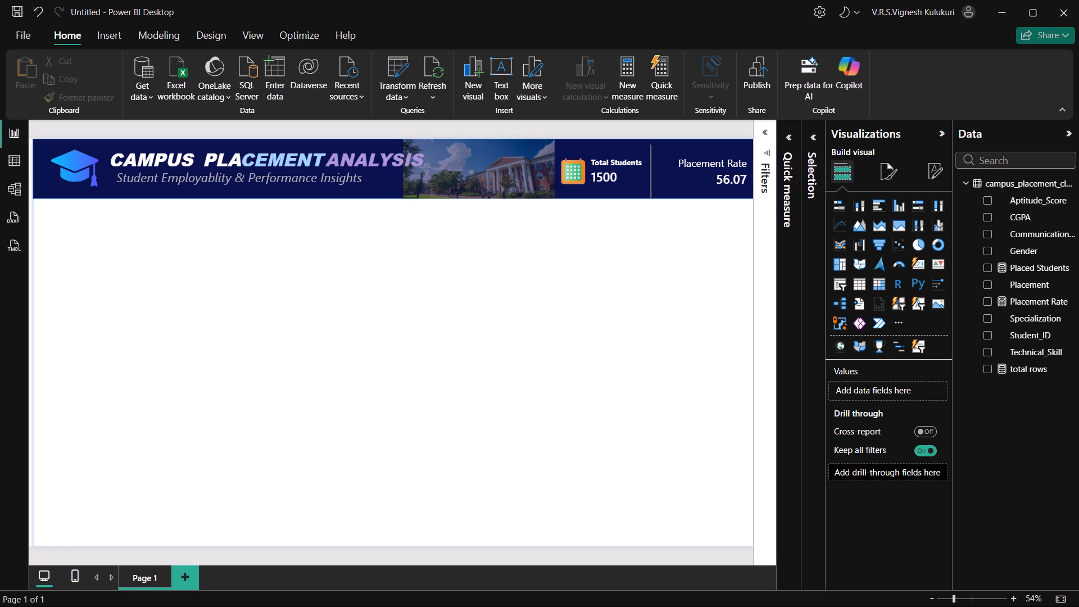
Check the reference dashboard image, then switch to Flaticon in Chrome and search for graph icons.
{"action": "key", "text": "alt+Tab"}
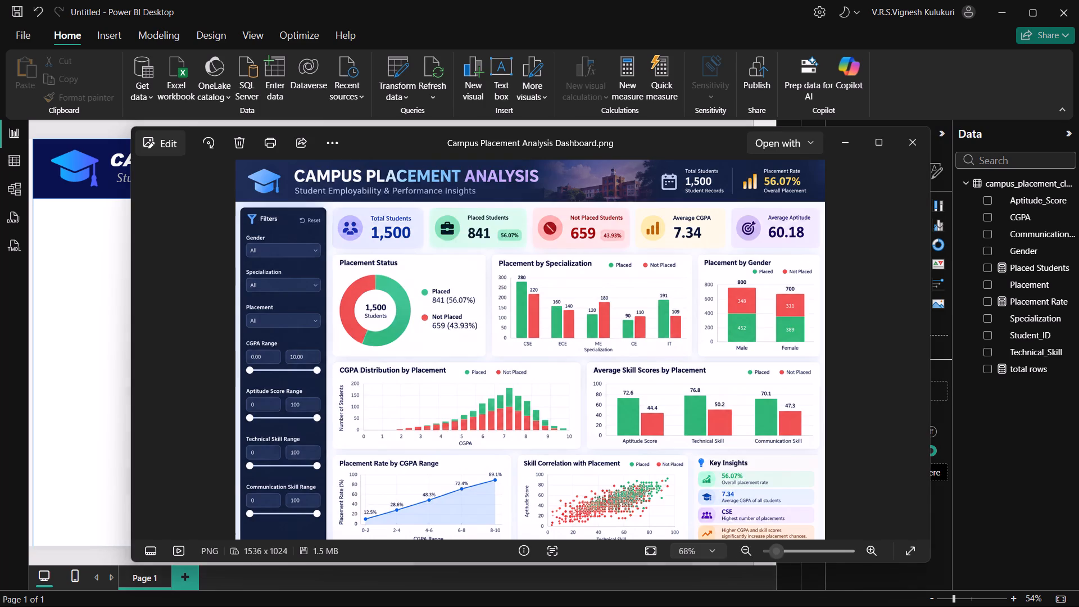
{"action": "key", "text": "alt+Tab"}
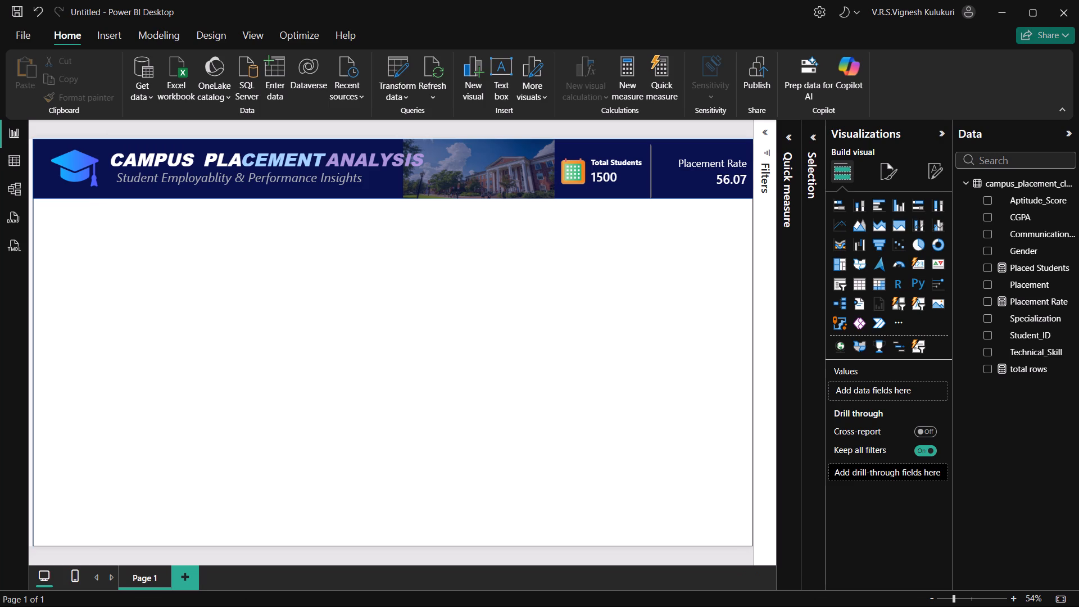
{"action": "key", "text": "alt+Tab"}
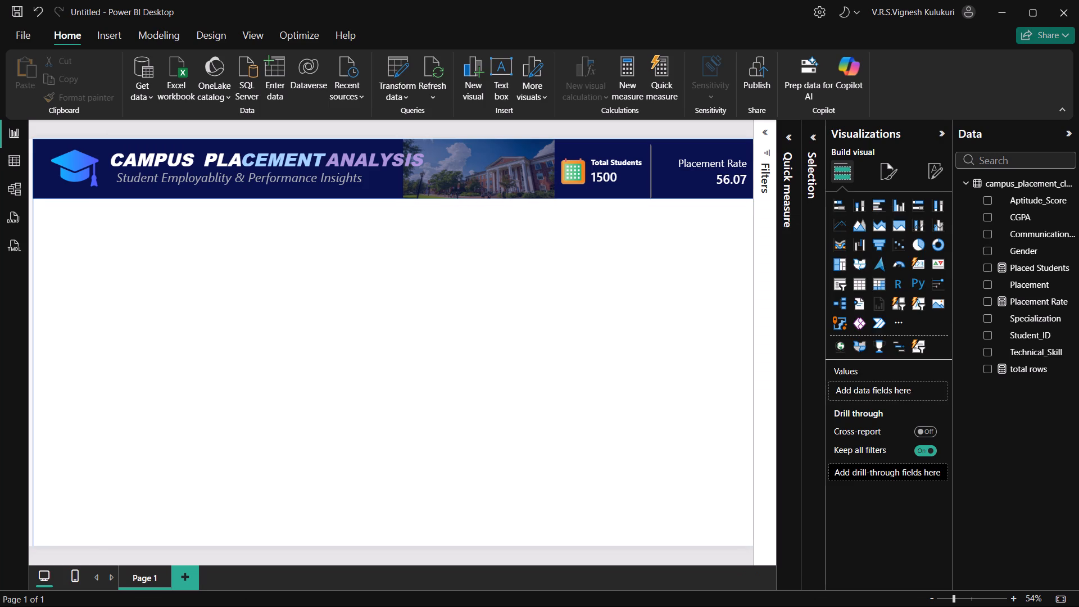
{"action": "key", "text": "alt+Tab"}
{"action": "key", "text": "alt+Tab"}
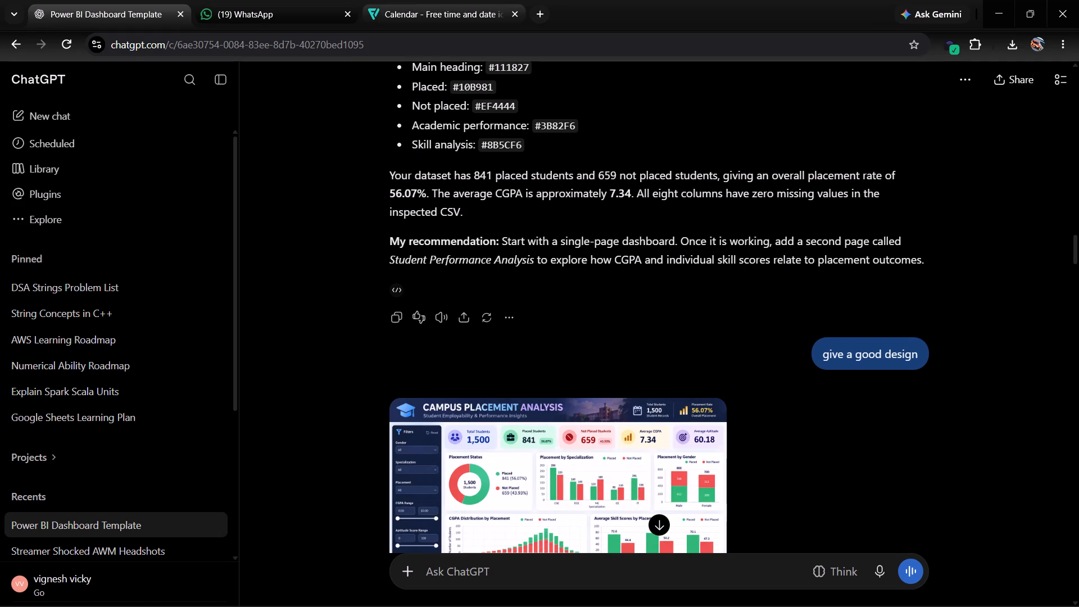
{"action": "left_click", "coordinate": [438, 0]}
{"action": "left_click", "coordinate": [479, 123]}
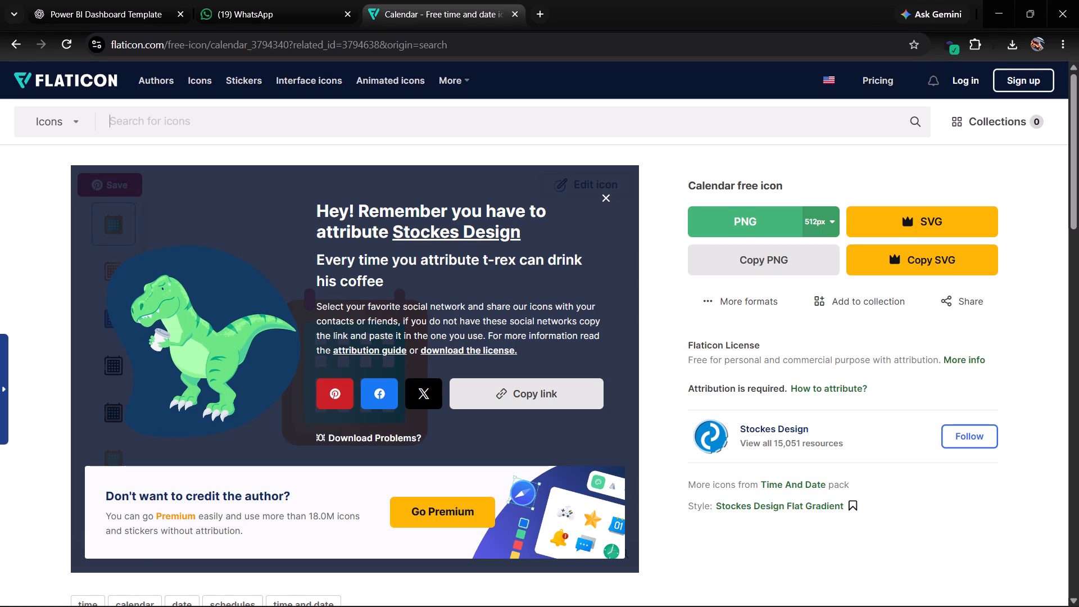
{"action": "type", "text": "graph"}
{"action": "key", "text": "Return"}
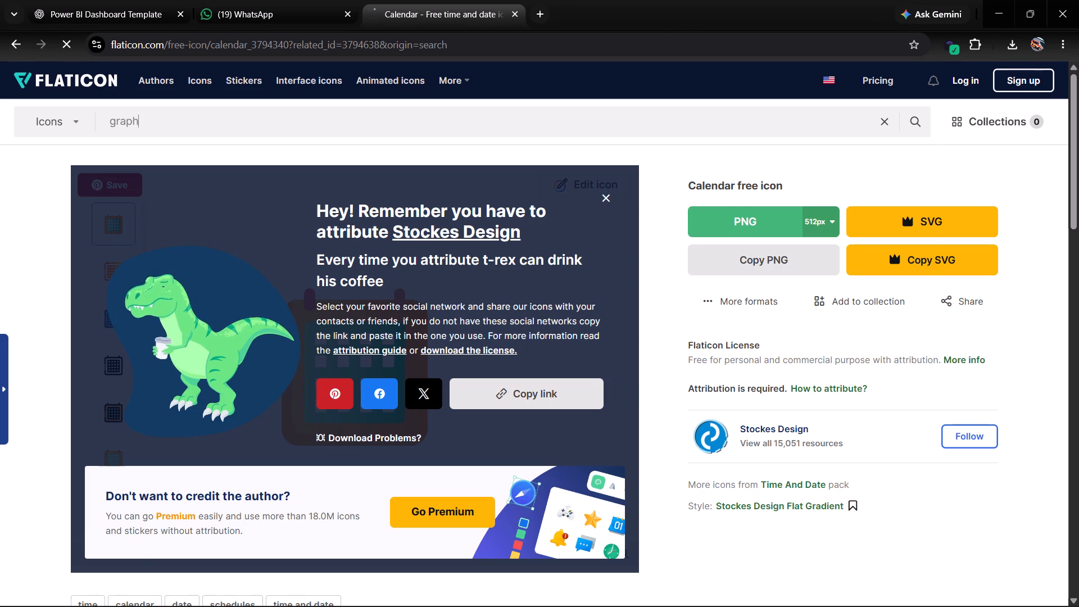
Browse the graph icon results for one suited to the Placement Rate card.
{"action": "scroll", "coordinate": [427, 359], "scroll_direction": "down", "scroll_amount": 1}
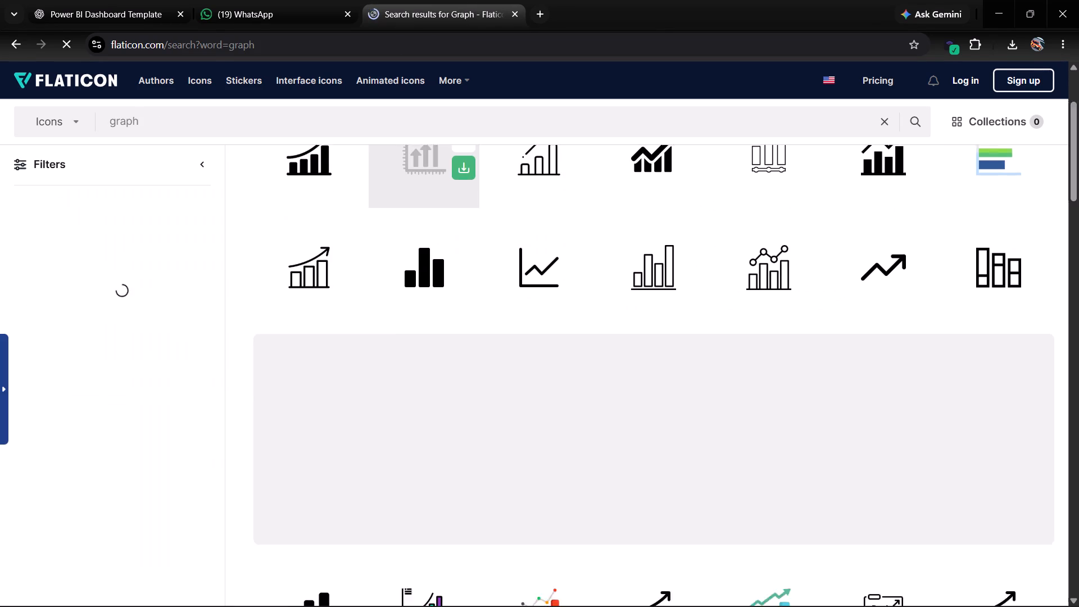
{"action": "scroll", "coordinate": [427, 359], "scroll_direction": "down", "scroll_amount": 4}
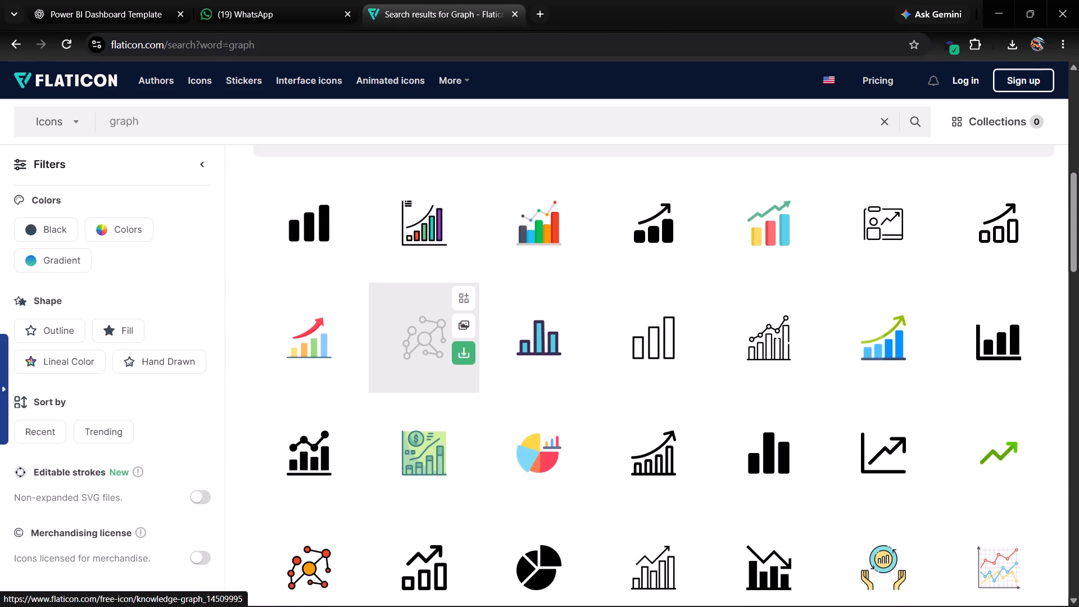
{"action": "scroll", "coordinate": [427, 359], "scroll_direction": "down", "scroll_amount": 4}
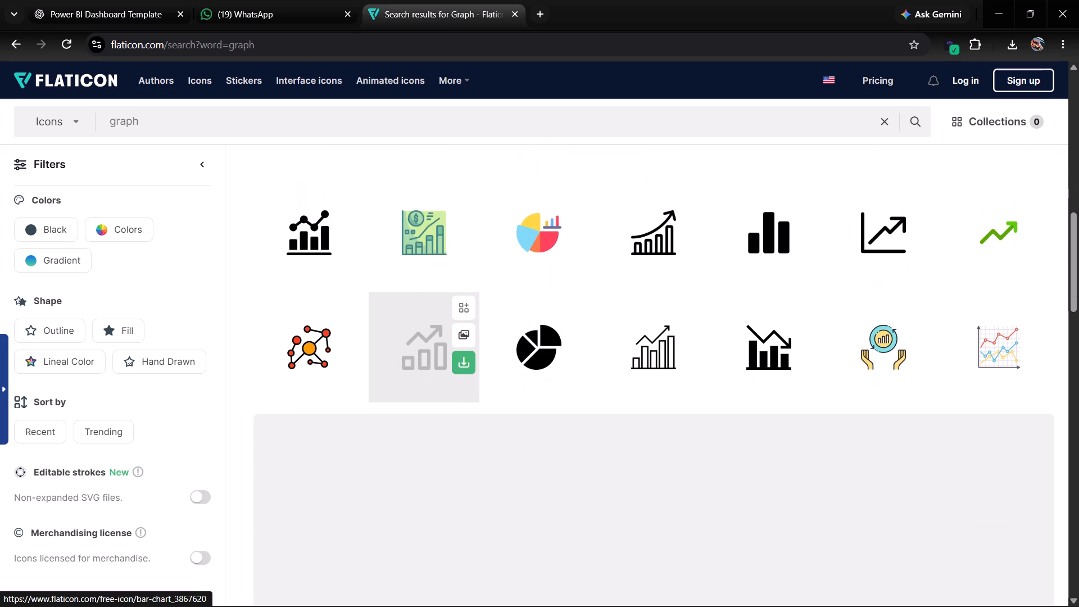
{"action": "scroll", "coordinate": [427, 359], "scroll_direction": "down", "scroll_amount": 4}
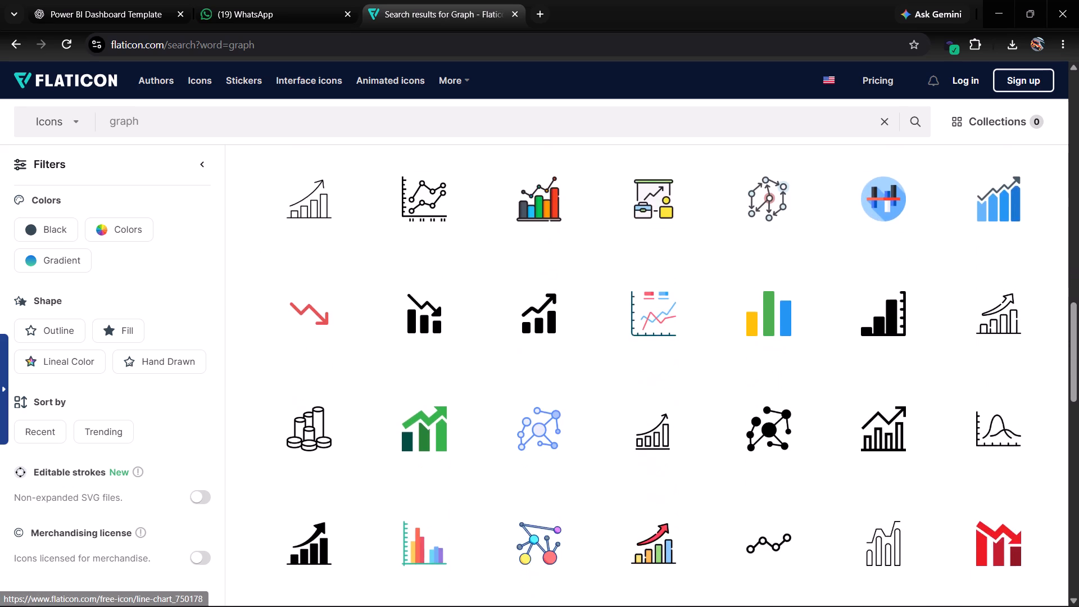
{"action": "scroll", "coordinate": [427, 359], "scroll_direction": "down", "scroll_amount": 2}
{"action": "scroll", "coordinate": [687, 501], "scroll_direction": "down", "scroll_amount": 1}
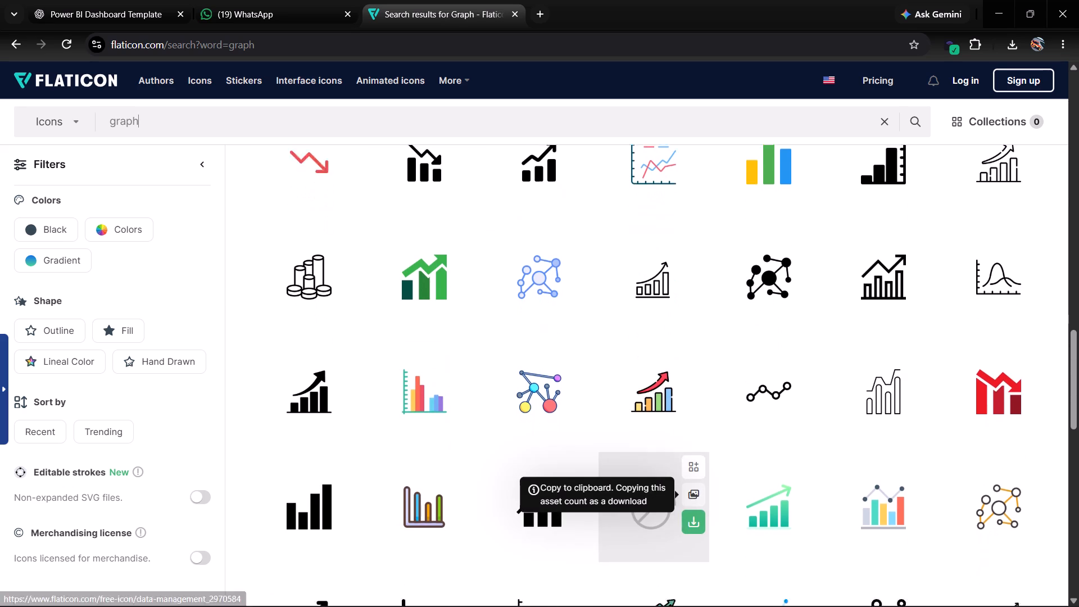
{"action": "scroll", "coordinate": [687, 501], "scroll_direction": "down", "scroll_amount": 4}
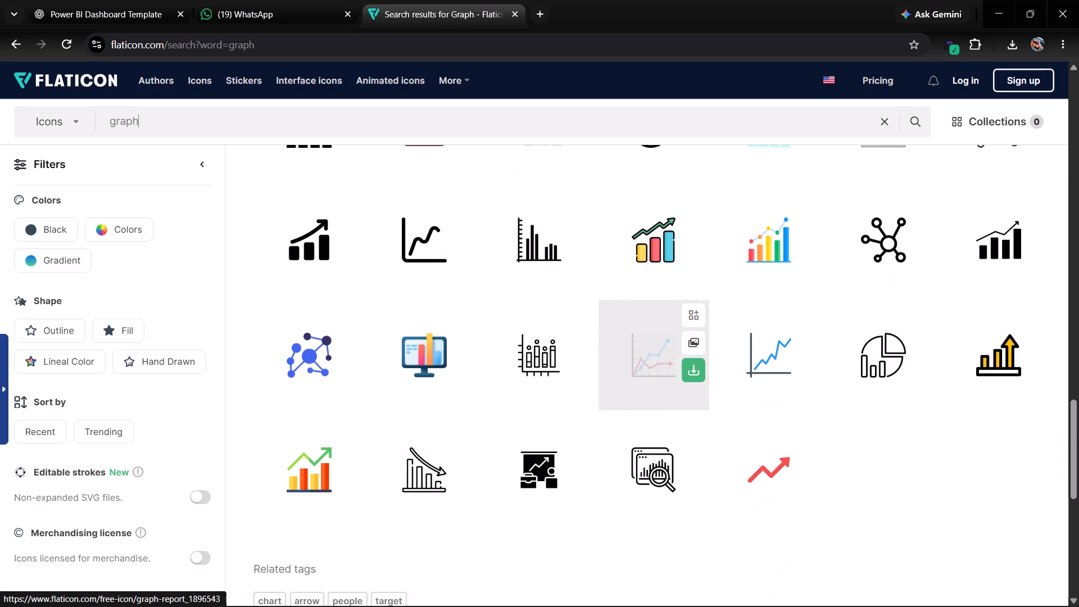
{"action": "scroll", "coordinate": [687, 501], "scroll_direction": "down", "scroll_amount": 2}
{"action": "scroll", "coordinate": [687, 501], "scroll_direction": "up", "scroll_amount": 7}
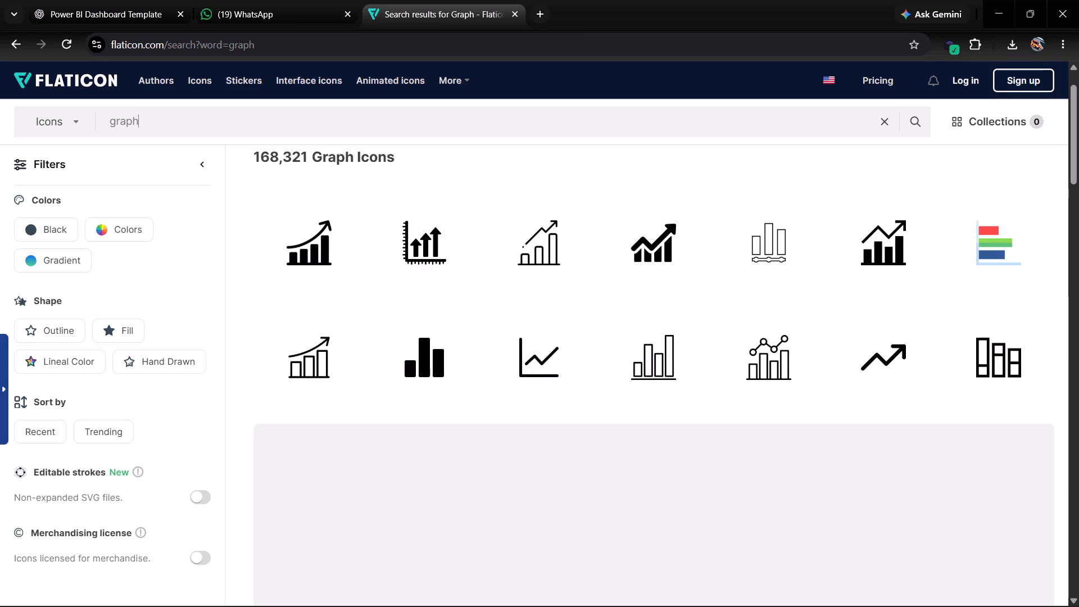
{"action": "scroll", "coordinate": [687, 501], "scroll_direction": "up", "scroll_amount": 4}
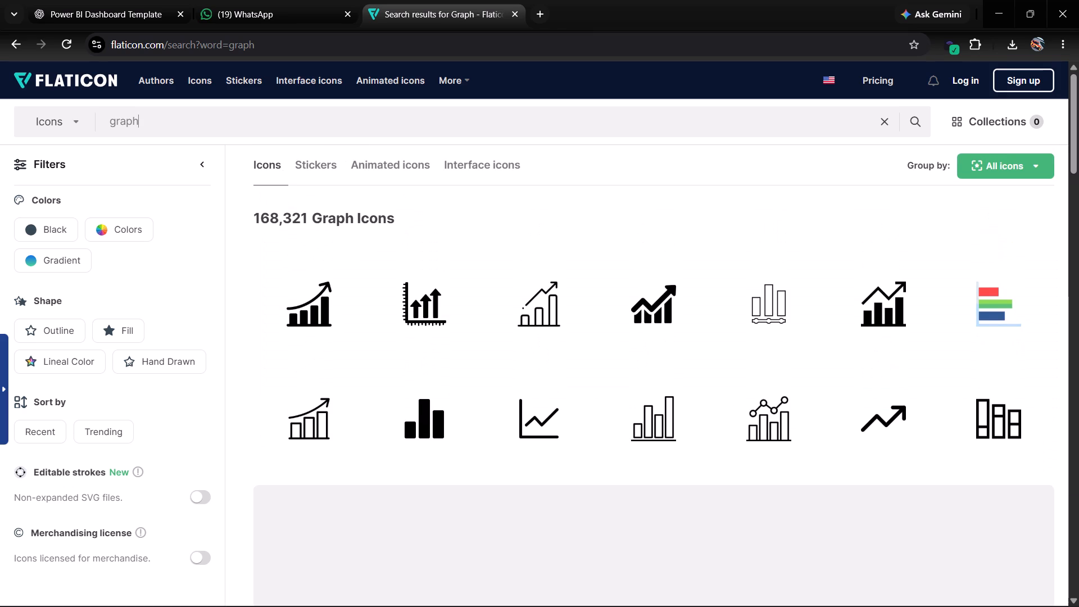
Search Flaticon for bar graph icons and download the free Growth icon with coloured bars and a red arrow.
{"action": "left_click", "coordinate": [307, 124]}
{"action": "key", "text": "BackSpace"}
{"action": "key", "text": "BackSpace"}
{"action": "key", "text": "BackSpace"}
{"action": "key", "text": "BackSpace"}
{"action": "key", "text": "BackSpace"}
{"action": "type", "text": "bar graph"}
{"action": "key", "text": "Return"}
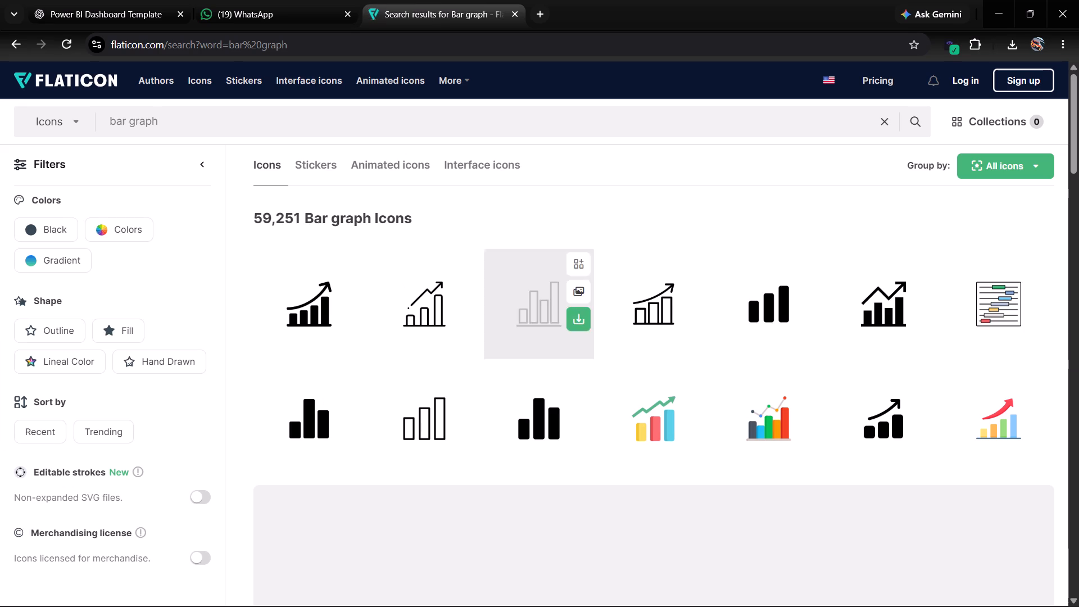
{"action": "scroll", "coordinate": [447, 325], "scroll_direction": "down", "scroll_amount": 4}
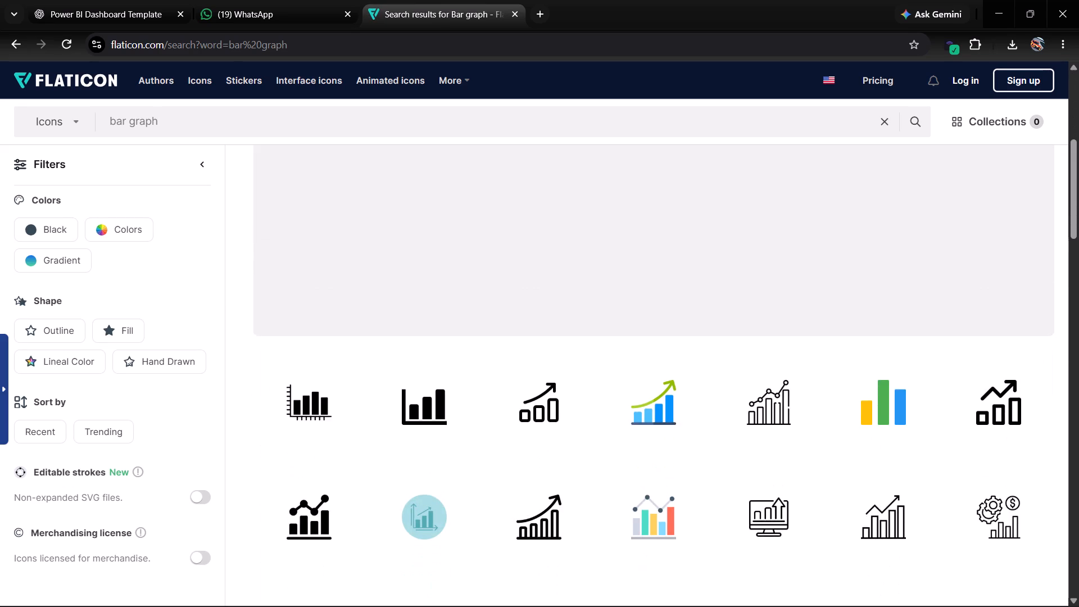
{"action": "scroll", "coordinate": [447, 325], "scroll_direction": "down", "scroll_amount": 1}
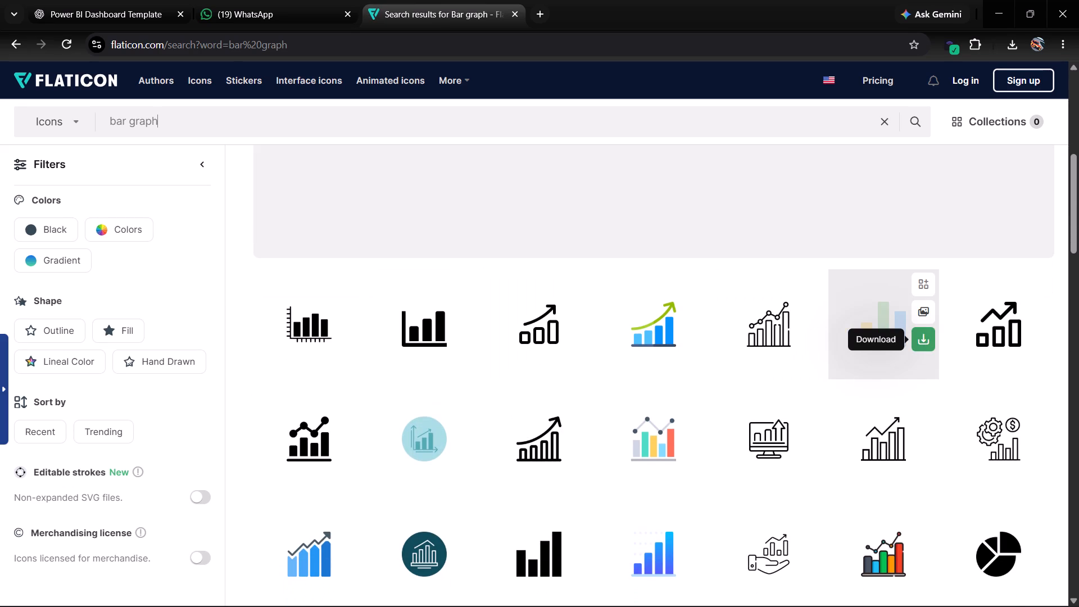
{"action": "scroll", "coordinate": [646, 572], "scroll_direction": "down", "scroll_amount": 1}
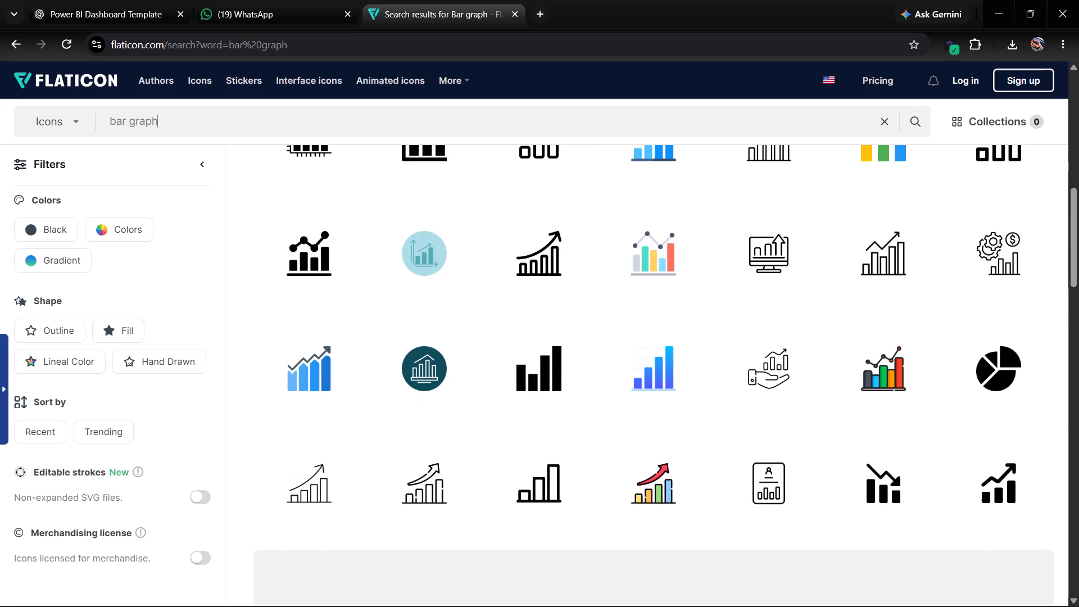
{"action": "scroll", "coordinate": [646, 572], "scroll_direction": "down", "scroll_amount": 2}
{"action": "left_click", "coordinate": [693, 401]}
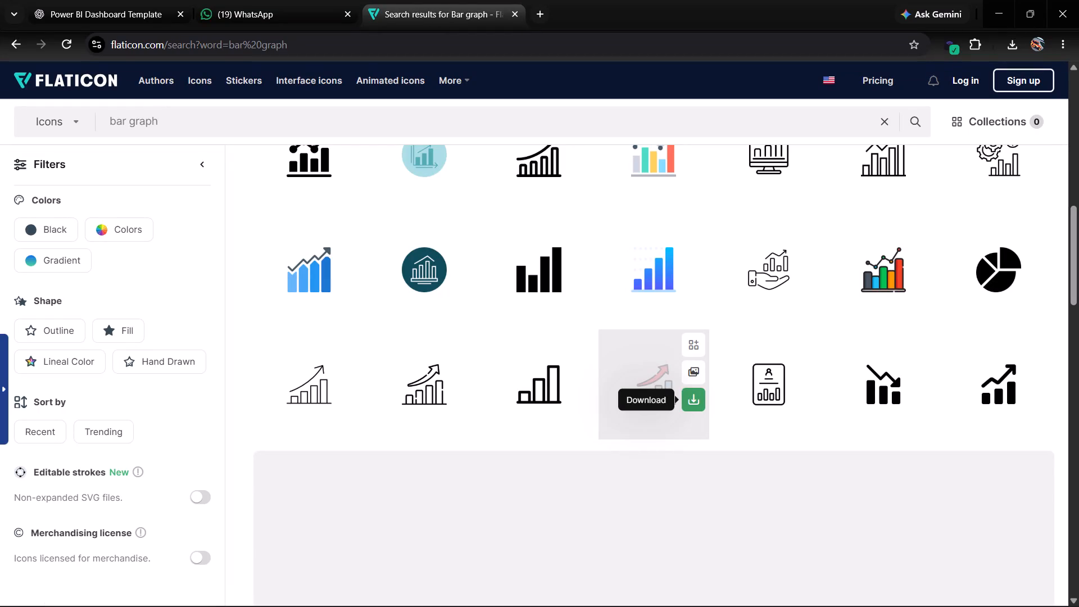
{"action": "left_click", "coordinate": [661, 477]}
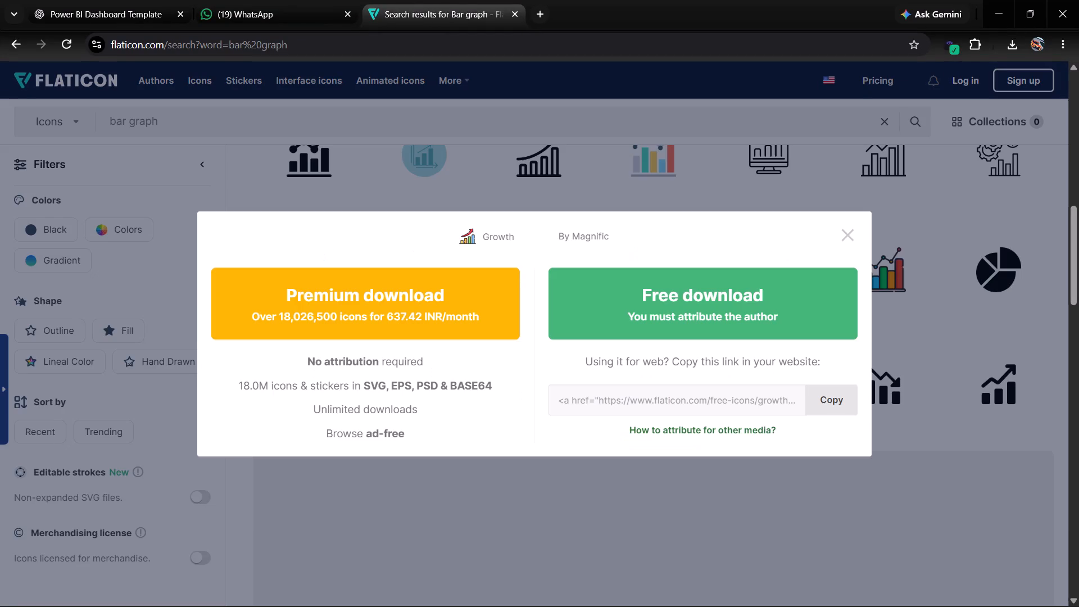
{"action": "left_click", "coordinate": [706, 277]}
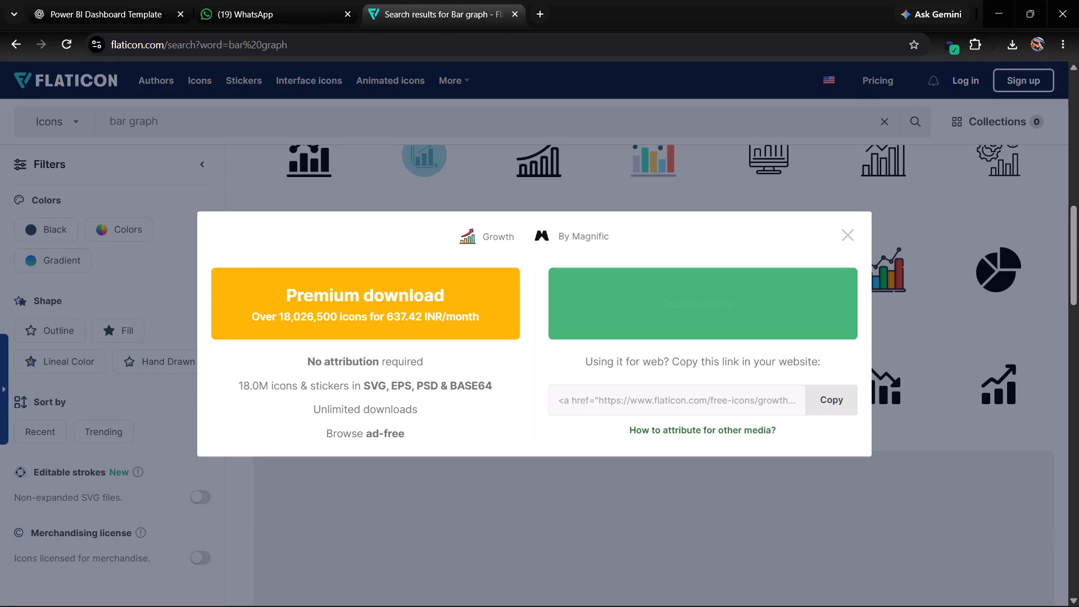
{"action": "left_click", "coordinate": [685, 298]}
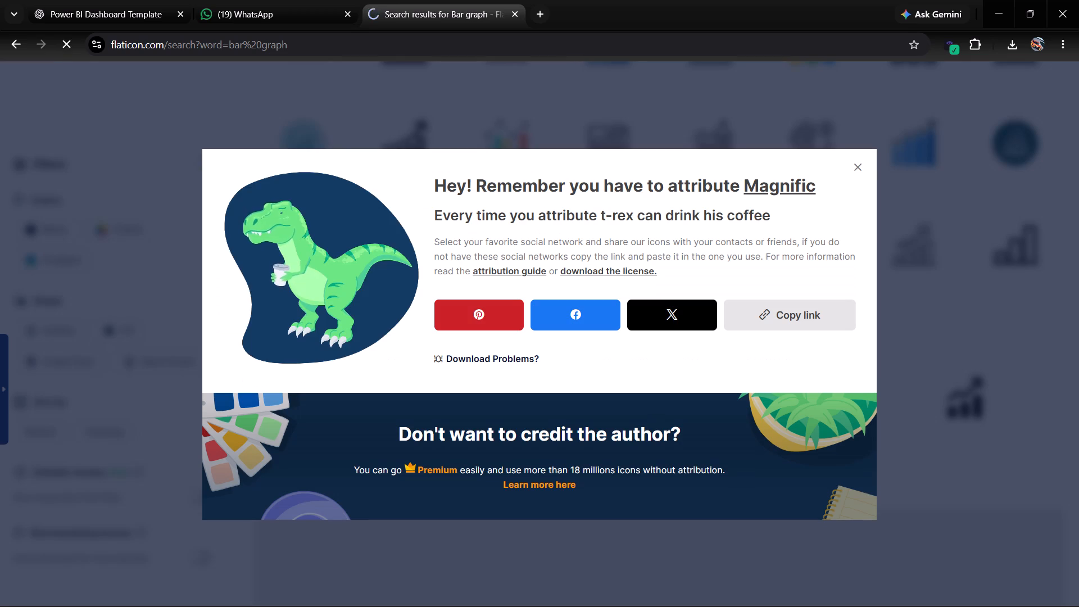
Switch to Power BI Desktop and insert the downloaded growth.png image on the report page.
{"action": "key", "text": "alt+Tab"}
{"action": "key", "text": "alt+Tab"}
{"action": "key", "text": "alt+Tab"}
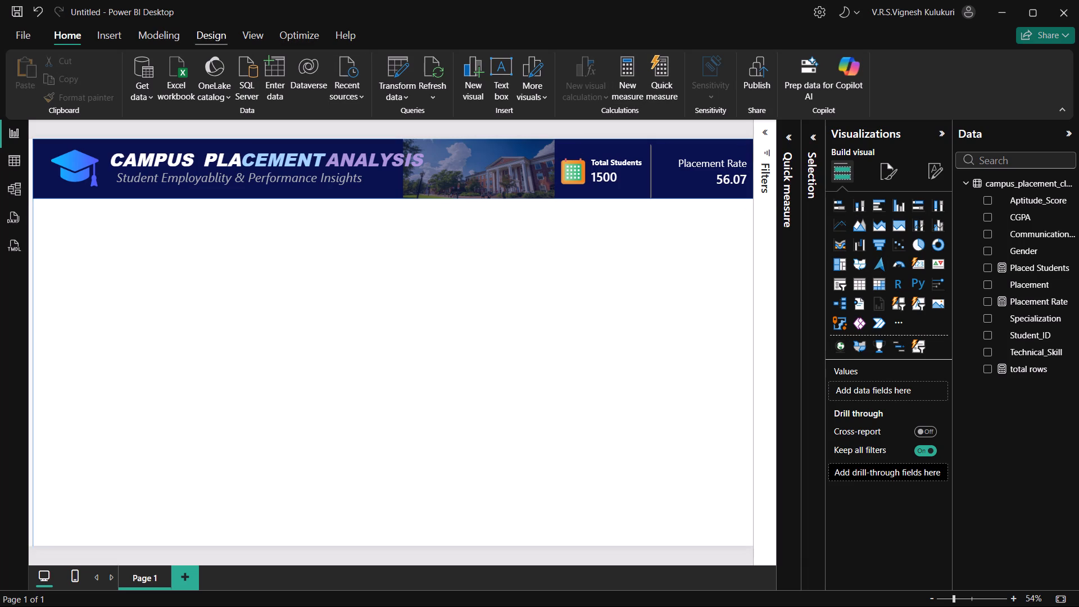
{"action": "left_click", "coordinate": [97, 37]}
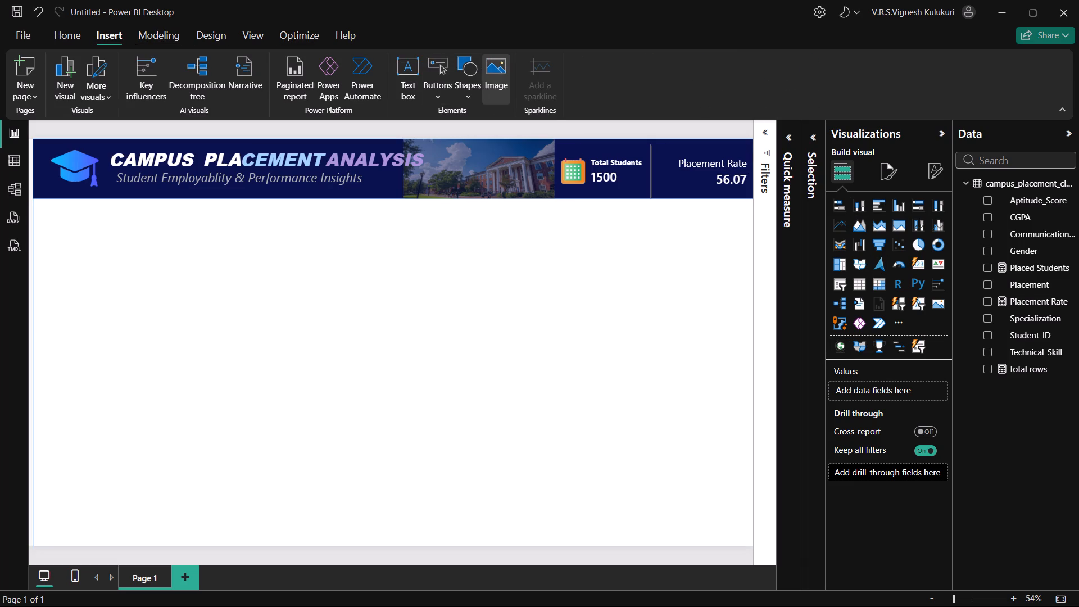
{"action": "left_click", "coordinate": [501, 78]}
{"action": "left_click_drag", "start_coordinate": [145, 216], "coordinate": [421, 368]}
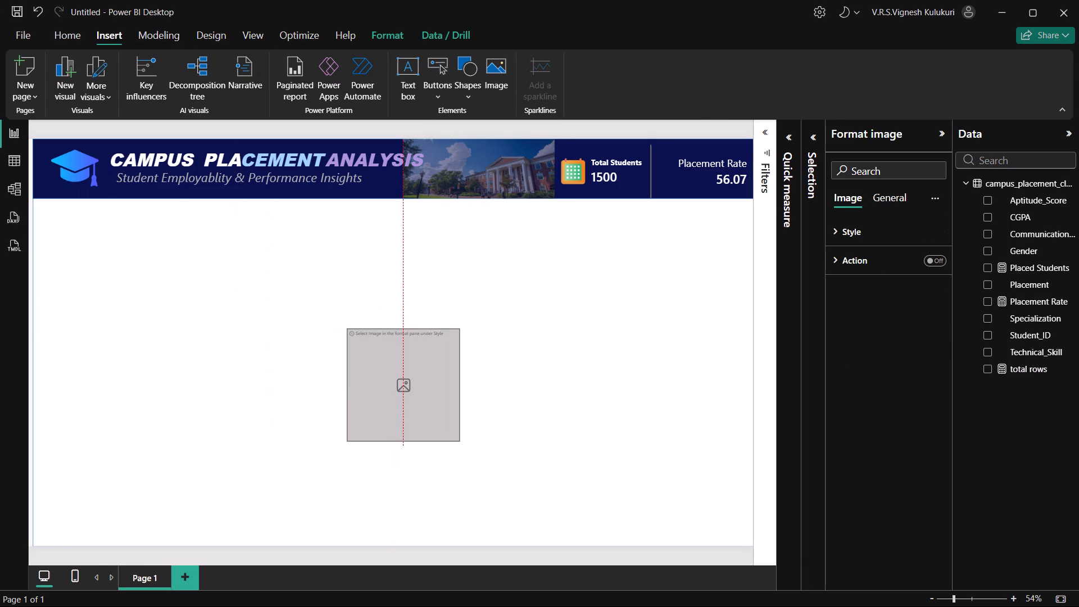
{"action": "left_click", "coordinate": [867, 242]}
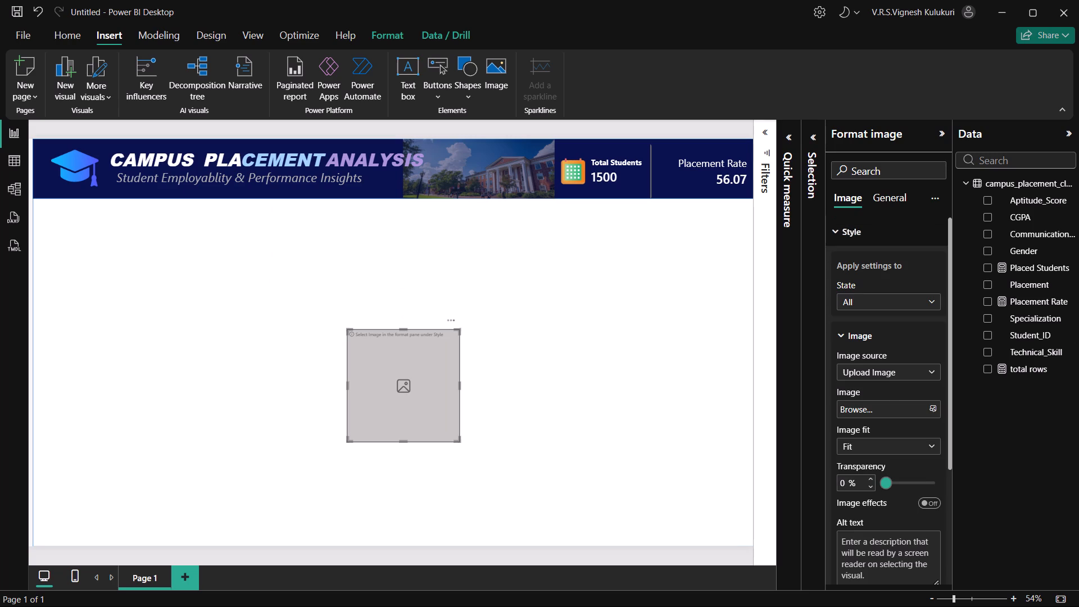
{"action": "left_click", "coordinate": [938, 405]}
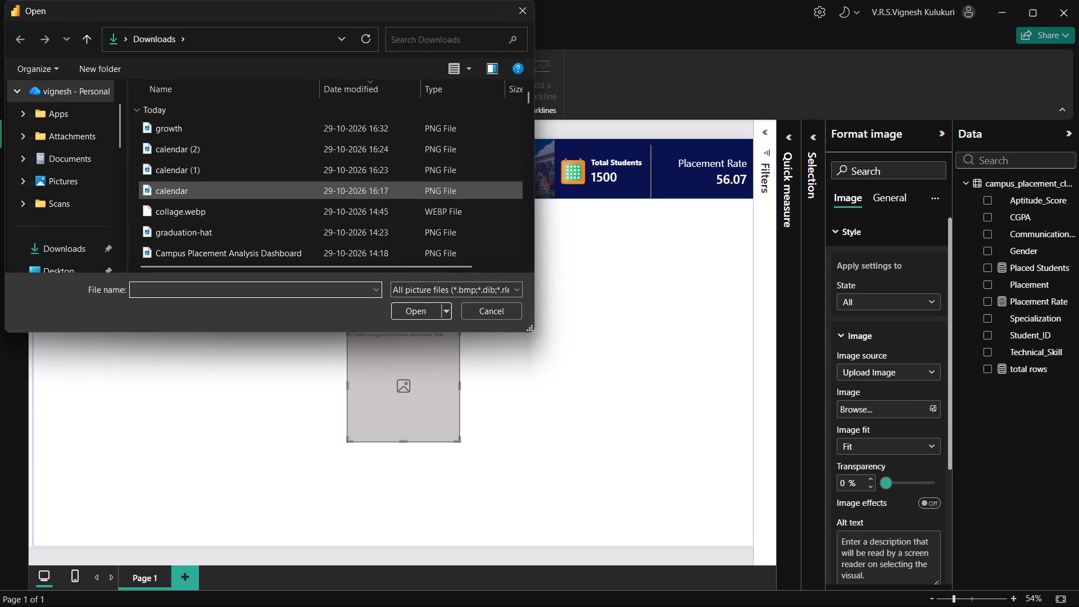
{"action": "left_click", "coordinate": [172, 133]}
{"action": "key", "text": "Return"}
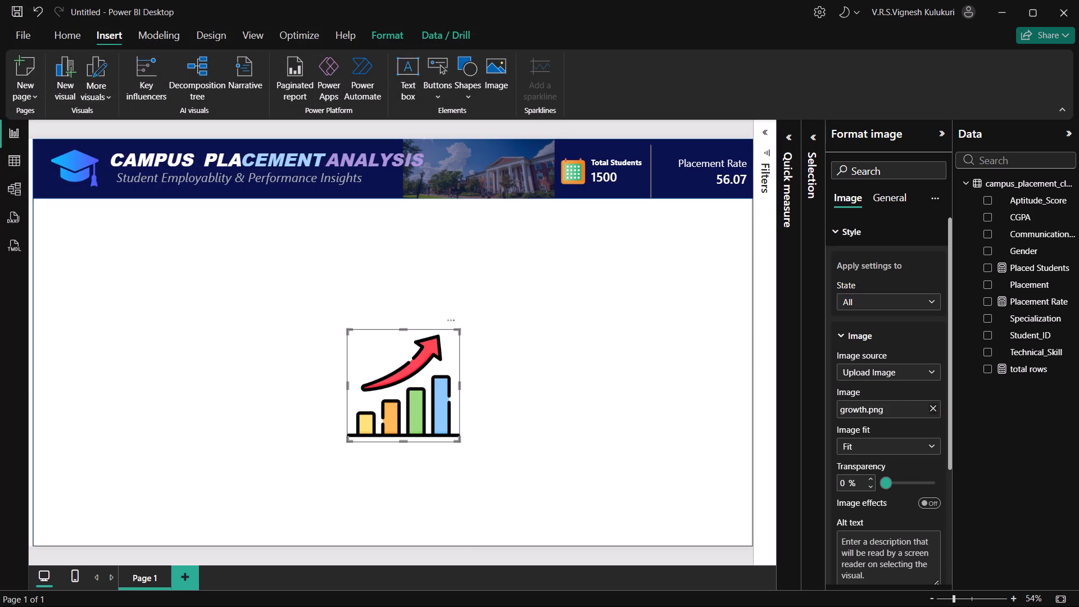
Shrink the growth image to icon size and place it in the header banner between the divider line and the Placement Rate text.
{"action": "left_click_drag", "start_coordinate": [455, 440], "coordinate": [414, 402]}
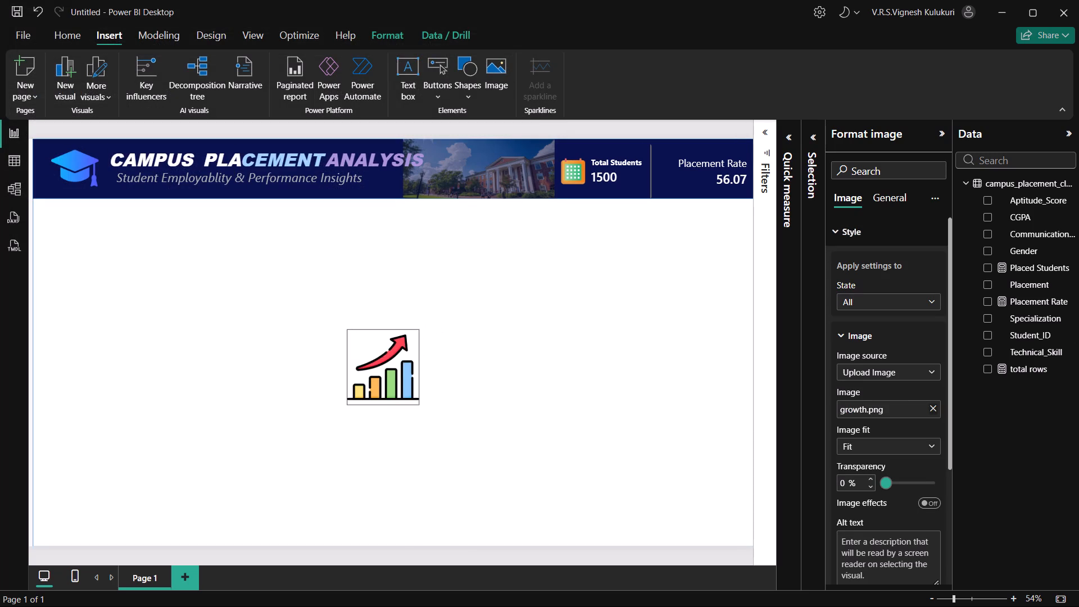
{"action": "left_click_drag", "start_coordinate": [414, 402], "coordinate": [400, 365]}
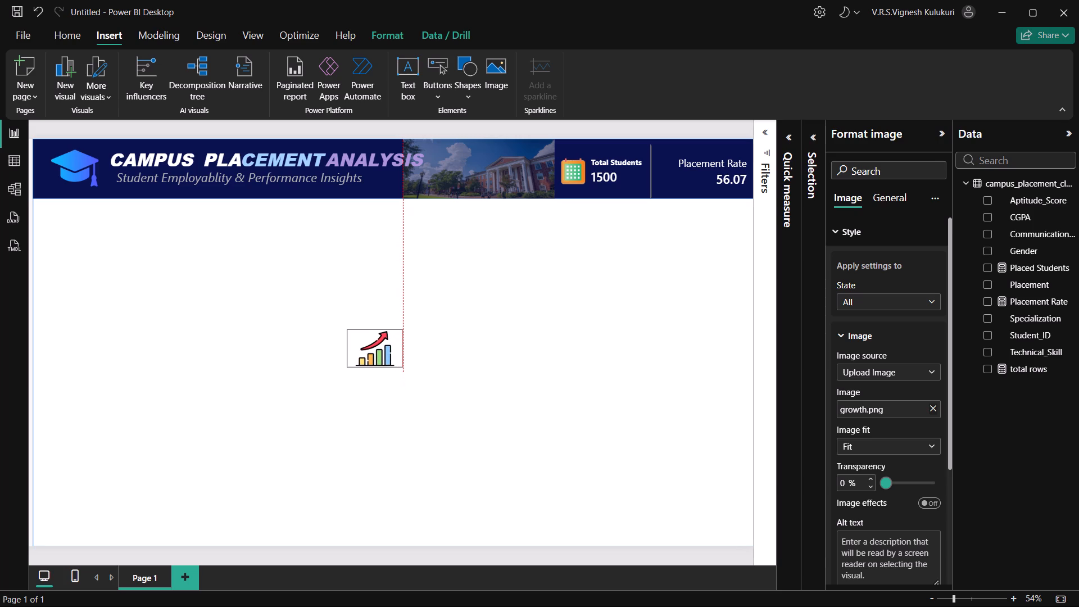
{"action": "left_click_drag", "start_coordinate": [400, 365], "coordinate": [400, 366]}
{"action": "left_click_drag", "start_coordinate": [368, 348], "coordinate": [673, 175]}
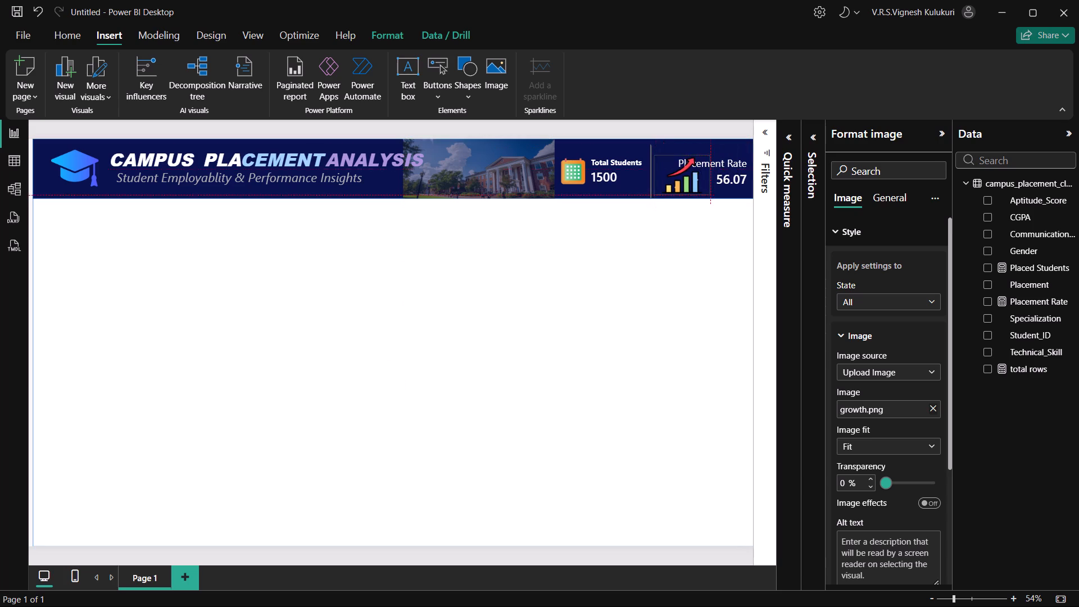
{"action": "left_click_drag", "start_coordinate": [673, 175], "coordinate": [507, 328]}
{"action": "left_click_drag", "start_coordinate": [540, 347], "coordinate": [526, 330]}
{"action": "left_click_drag", "start_coordinate": [504, 321], "coordinate": [680, 176]}
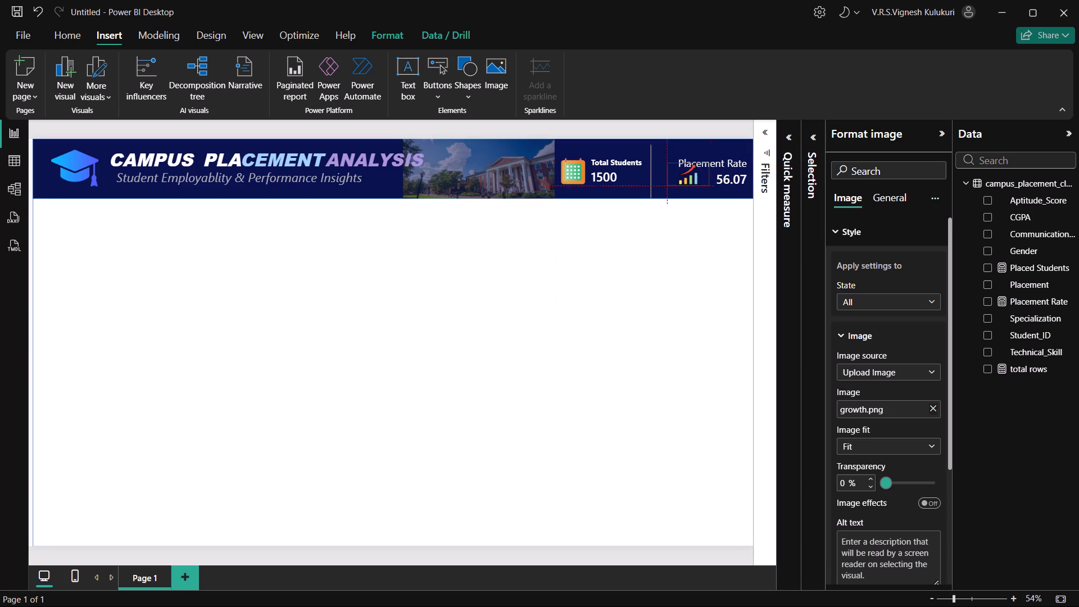
{"action": "left_click_drag", "start_coordinate": [680, 176], "coordinate": [669, 181]}
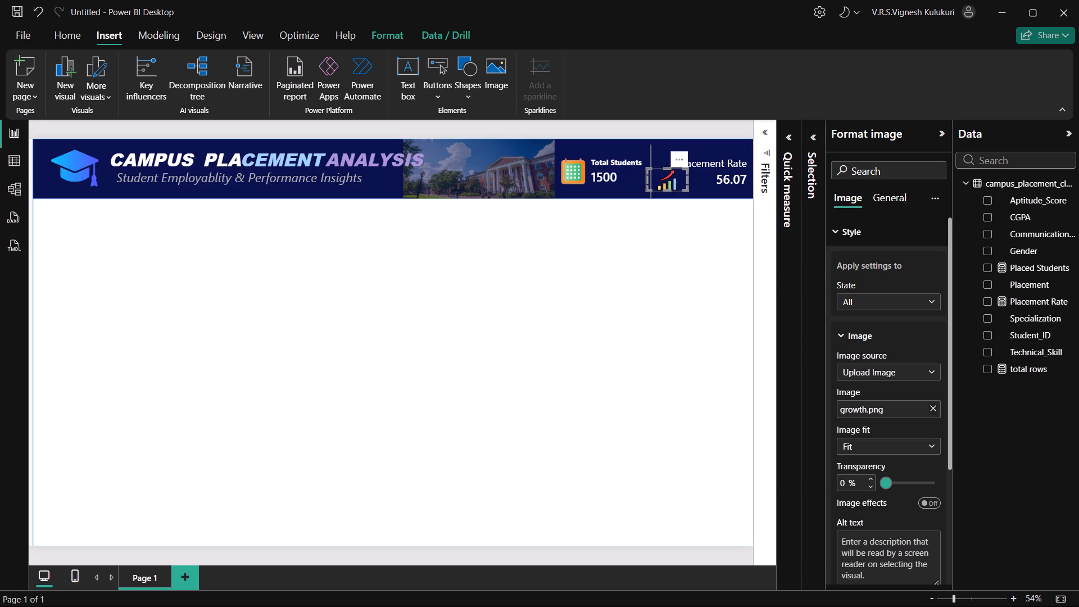
{"action": "left_click", "coordinate": [669, 181]}
{"action": "left_click_drag", "start_coordinate": [647, 188], "coordinate": [648, 195]}
{"action": "left_click_drag", "start_coordinate": [670, 176], "coordinate": [670, 173]}
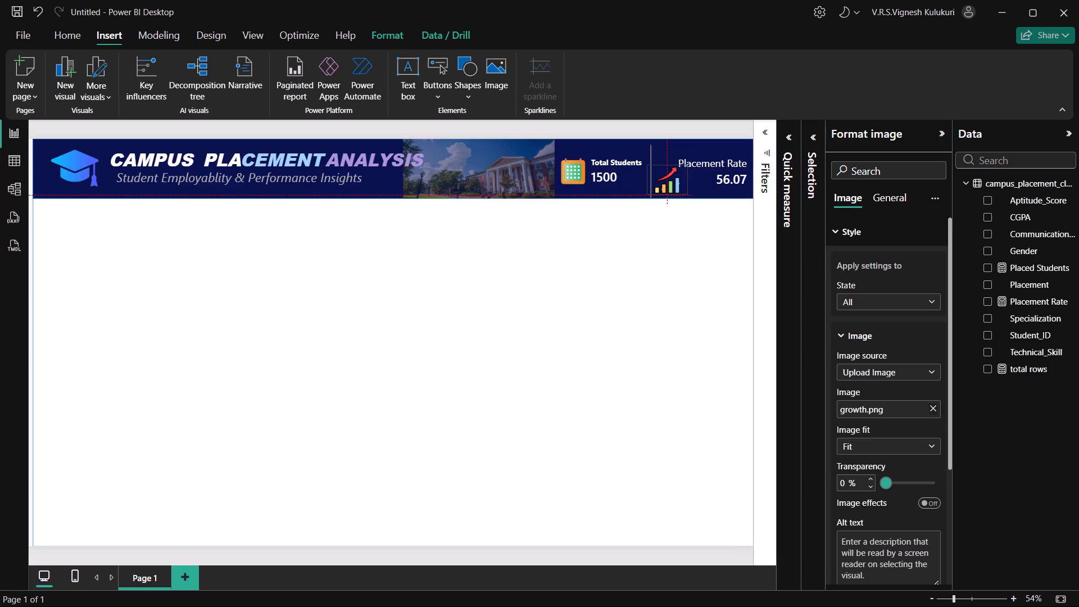
{"action": "left_click_drag", "start_coordinate": [670, 173], "coordinate": [670, 166]}
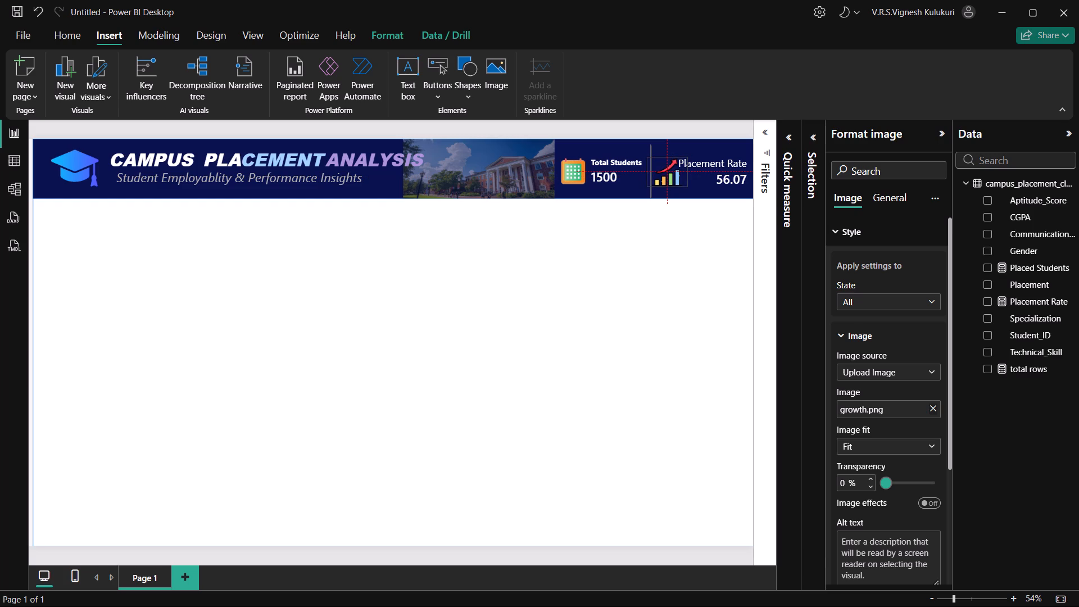
{"action": "left_click_drag", "start_coordinate": [670, 166], "coordinate": [669, 166]}
{"action": "left_click", "coordinate": [483, 561]}
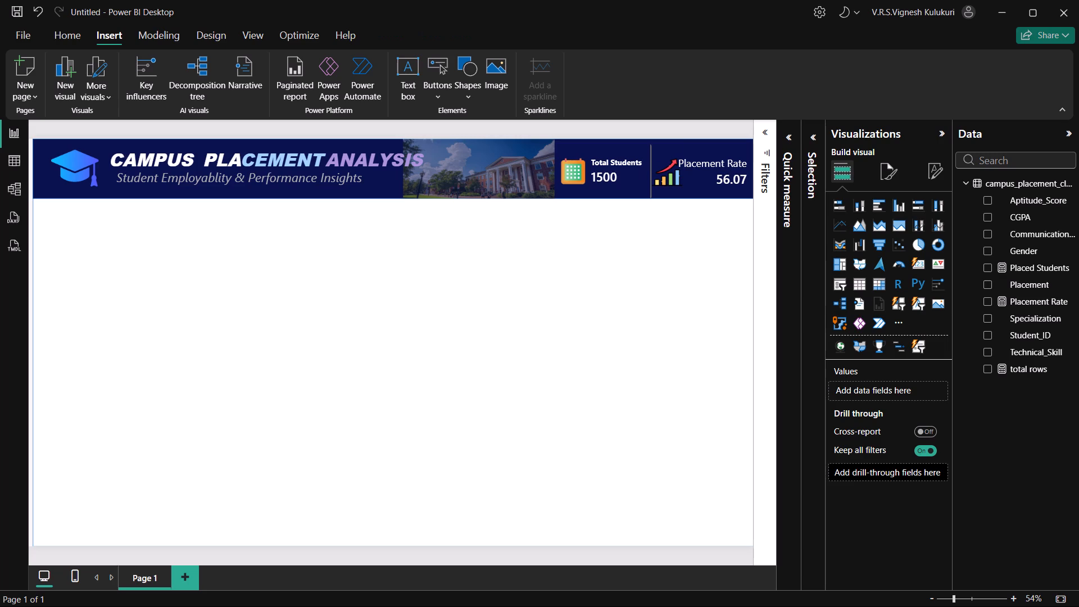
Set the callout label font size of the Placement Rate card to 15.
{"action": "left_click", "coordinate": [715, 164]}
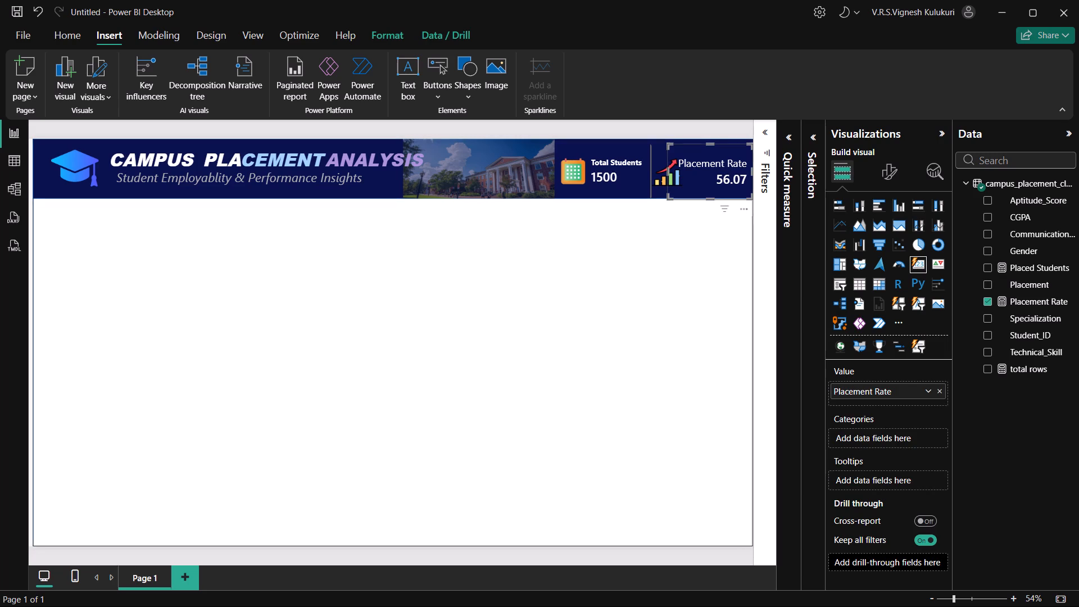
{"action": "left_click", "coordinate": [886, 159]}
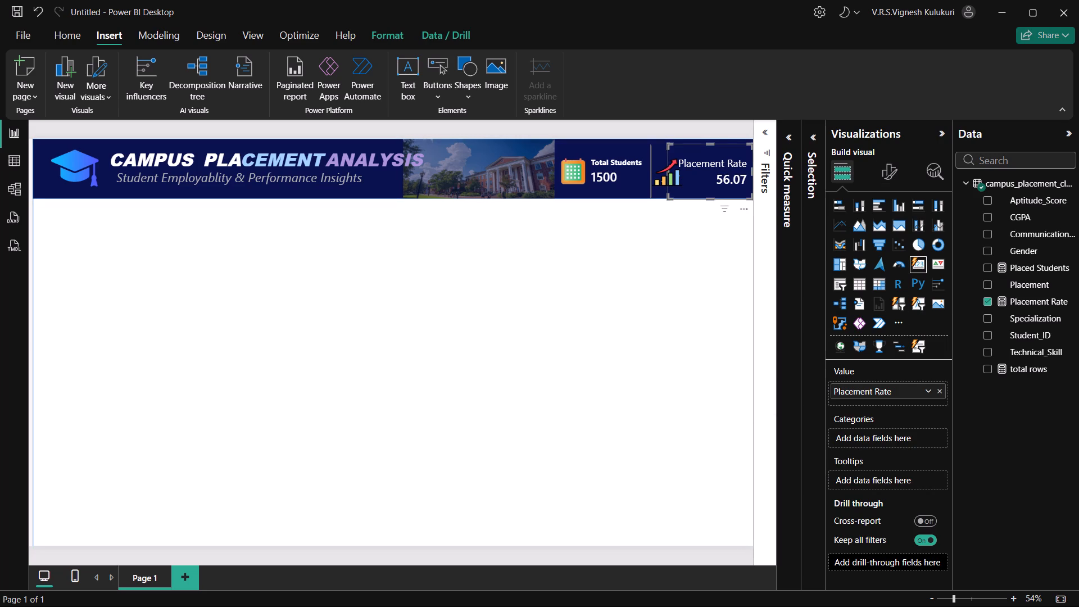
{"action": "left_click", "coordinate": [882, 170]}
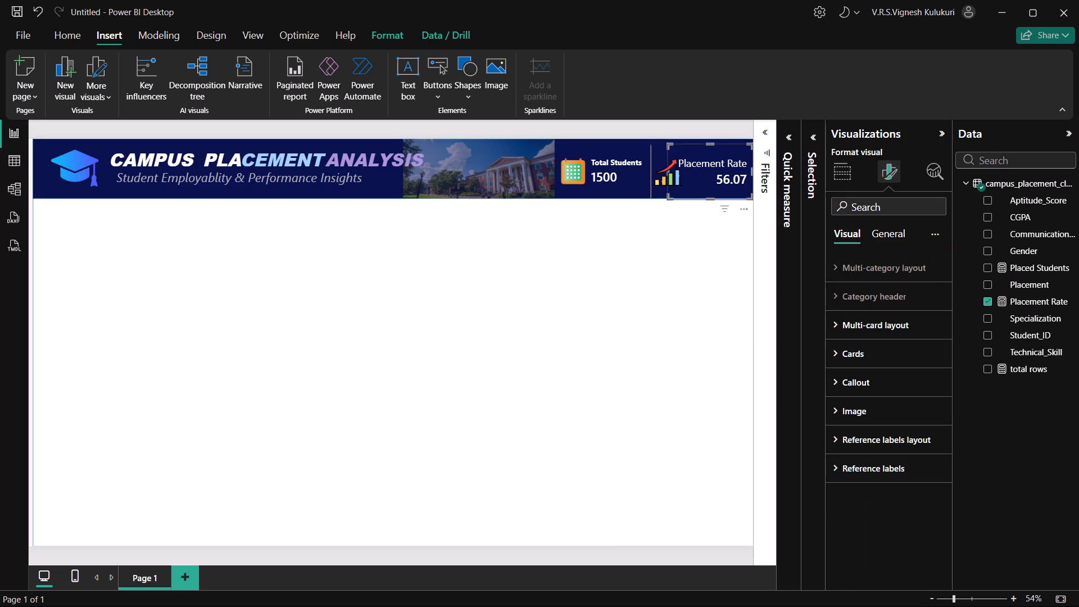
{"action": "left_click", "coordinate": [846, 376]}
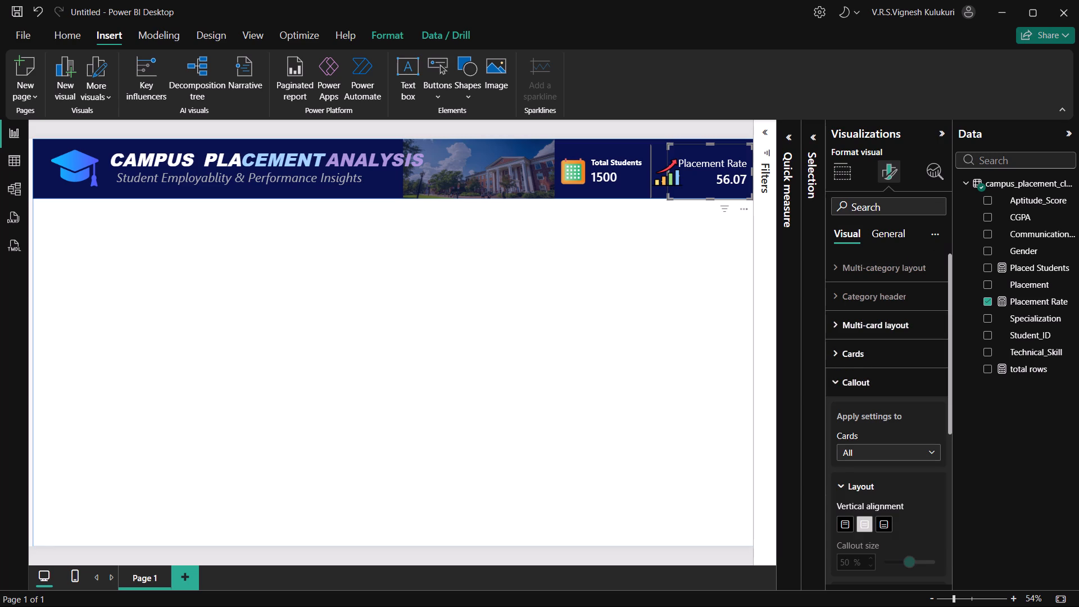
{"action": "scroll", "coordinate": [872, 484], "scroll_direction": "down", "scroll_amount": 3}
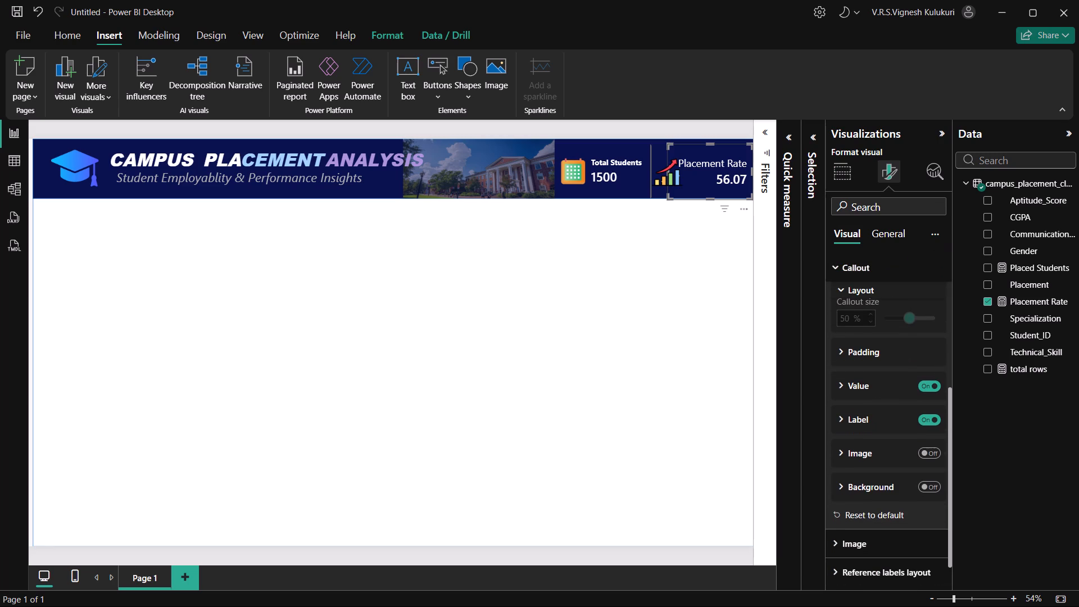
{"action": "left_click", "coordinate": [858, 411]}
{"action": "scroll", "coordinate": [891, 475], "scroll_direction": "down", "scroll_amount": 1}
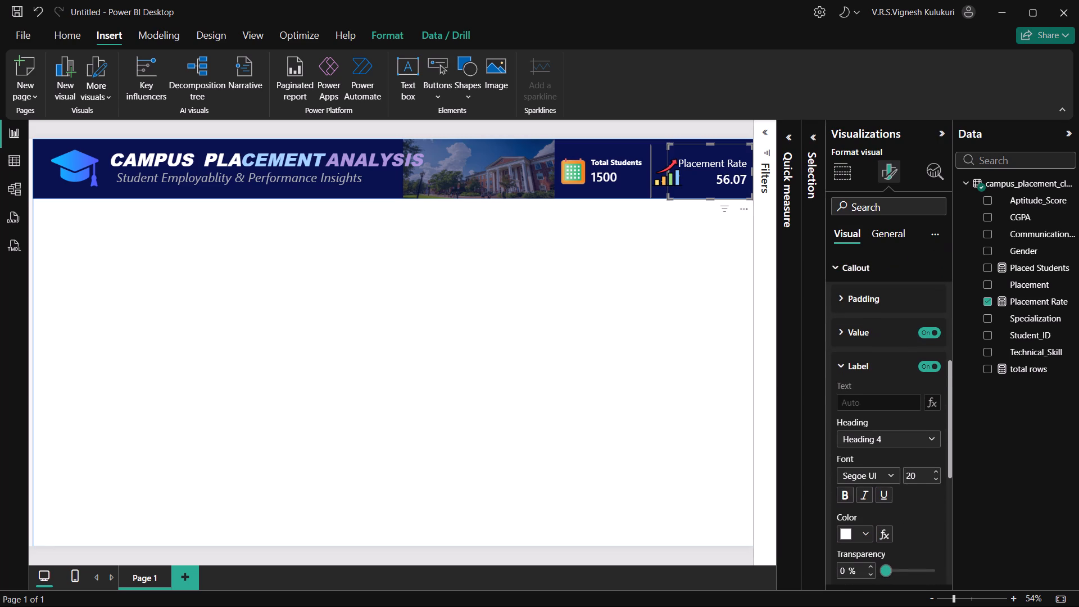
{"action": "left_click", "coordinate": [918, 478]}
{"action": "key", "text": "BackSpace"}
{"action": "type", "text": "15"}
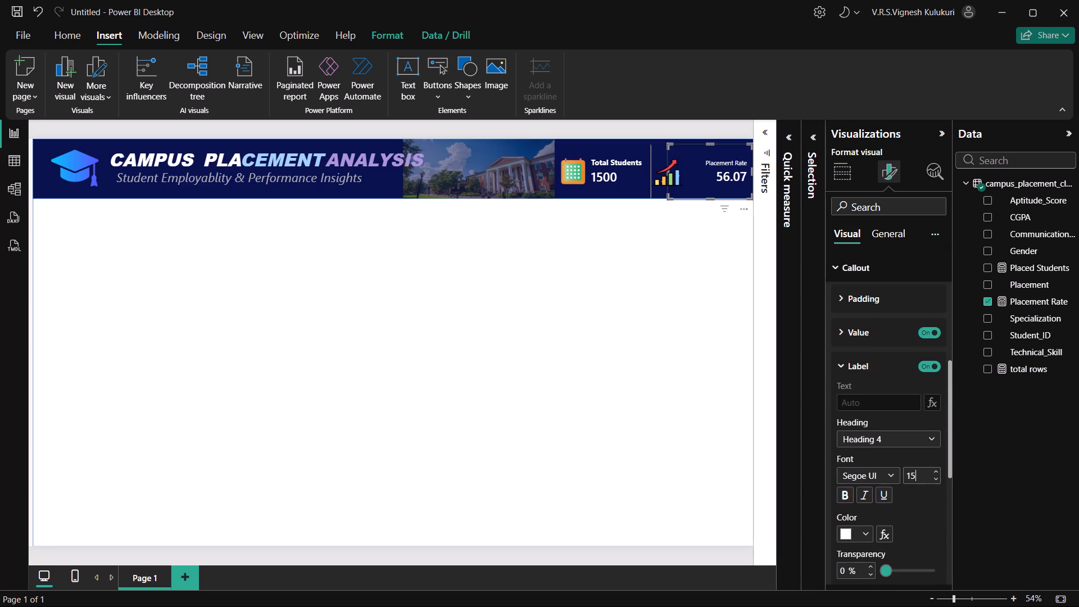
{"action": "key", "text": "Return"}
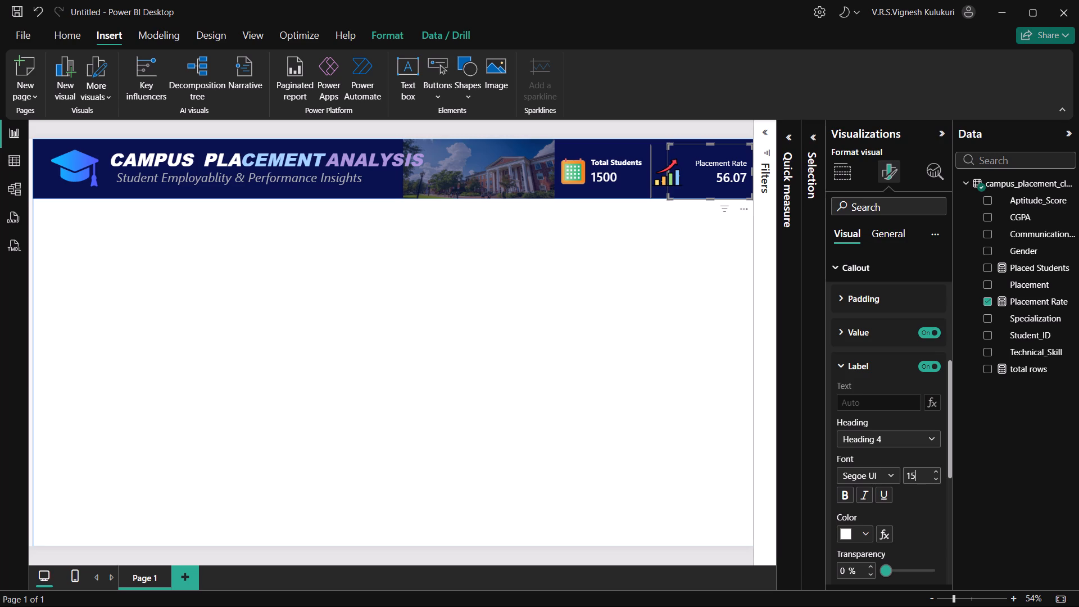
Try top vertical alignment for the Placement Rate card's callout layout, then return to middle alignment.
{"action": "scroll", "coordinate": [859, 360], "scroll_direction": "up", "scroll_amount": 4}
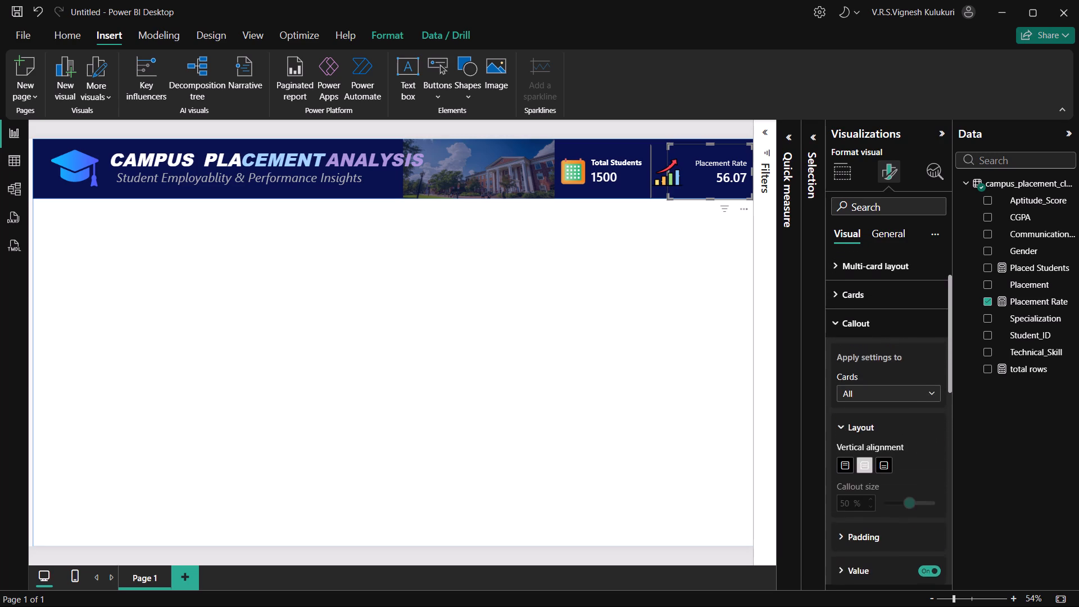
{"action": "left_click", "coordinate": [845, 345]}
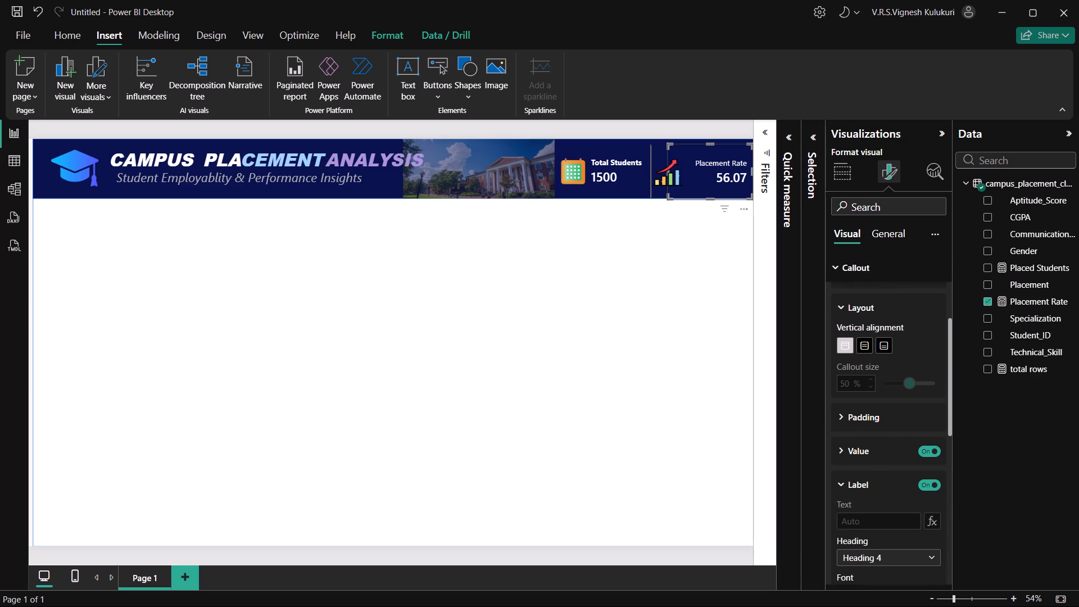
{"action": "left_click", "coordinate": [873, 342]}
Centre the Placement Rate callout value horizontally and nudge the card within the header banner.
{"action": "scroll", "coordinate": [869, 450], "scroll_direction": "down", "scroll_amount": 2}
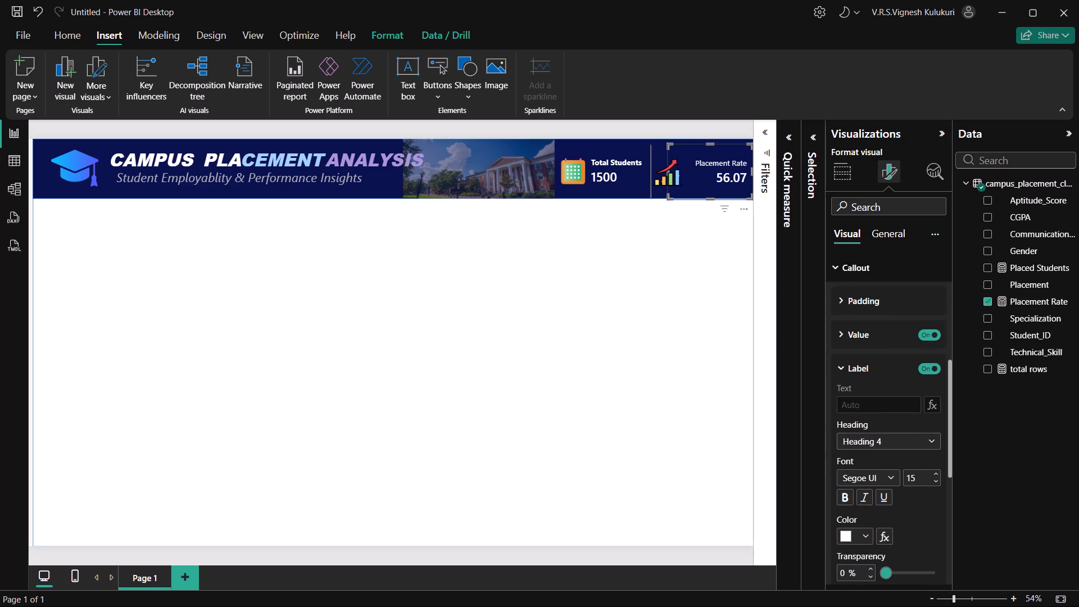
{"action": "left_click", "coordinate": [852, 330]}
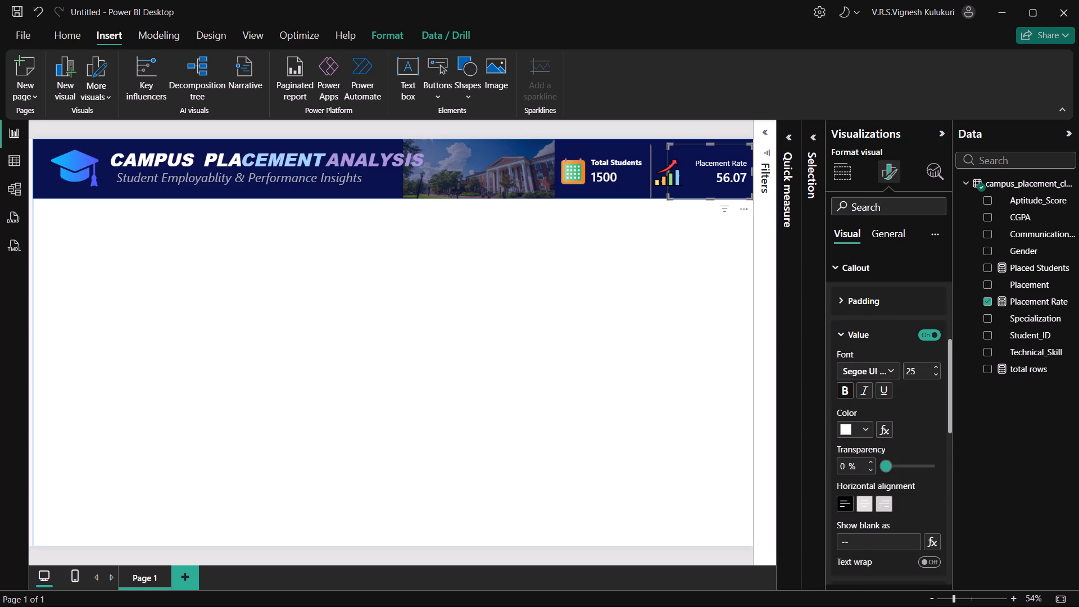
{"action": "left_click", "coordinate": [857, 503]}
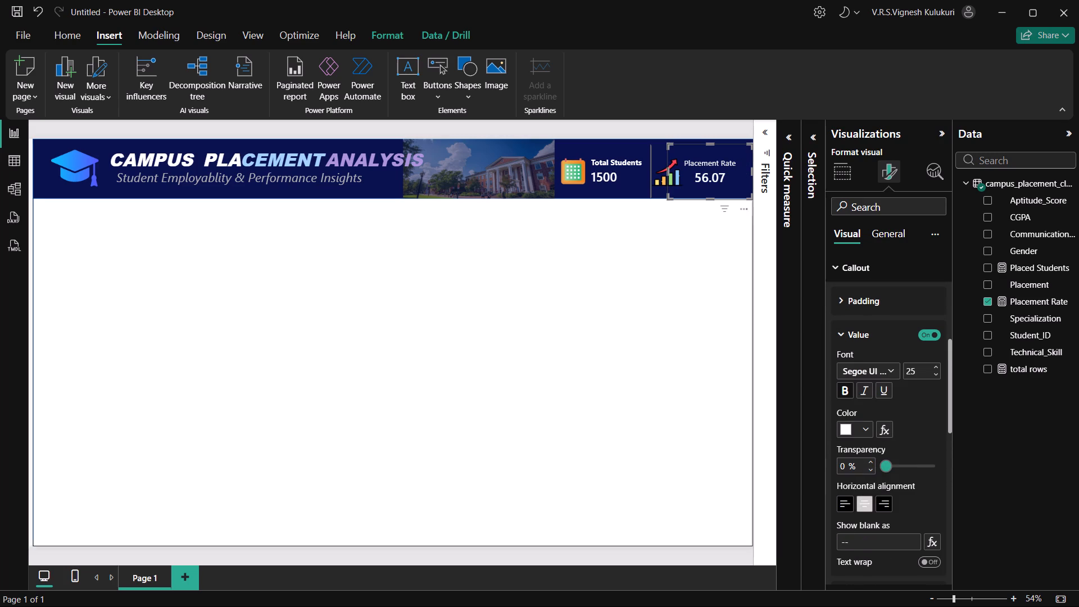
{"action": "left_click_drag", "start_coordinate": [717, 168], "coordinate": [732, 171]}
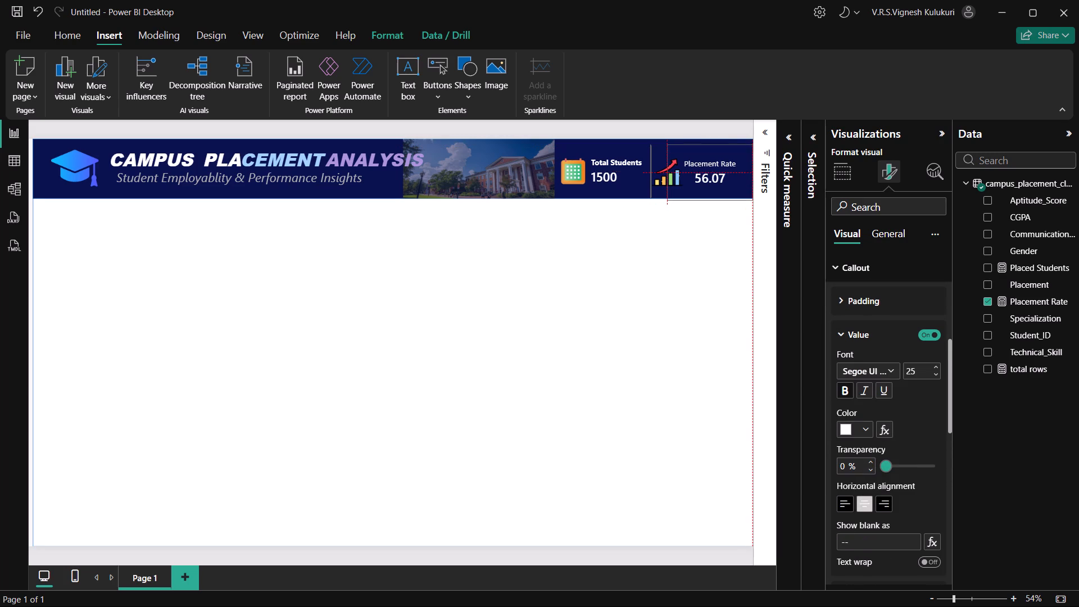
{"action": "left_click_drag", "start_coordinate": [732, 171], "coordinate": [733, 168]}
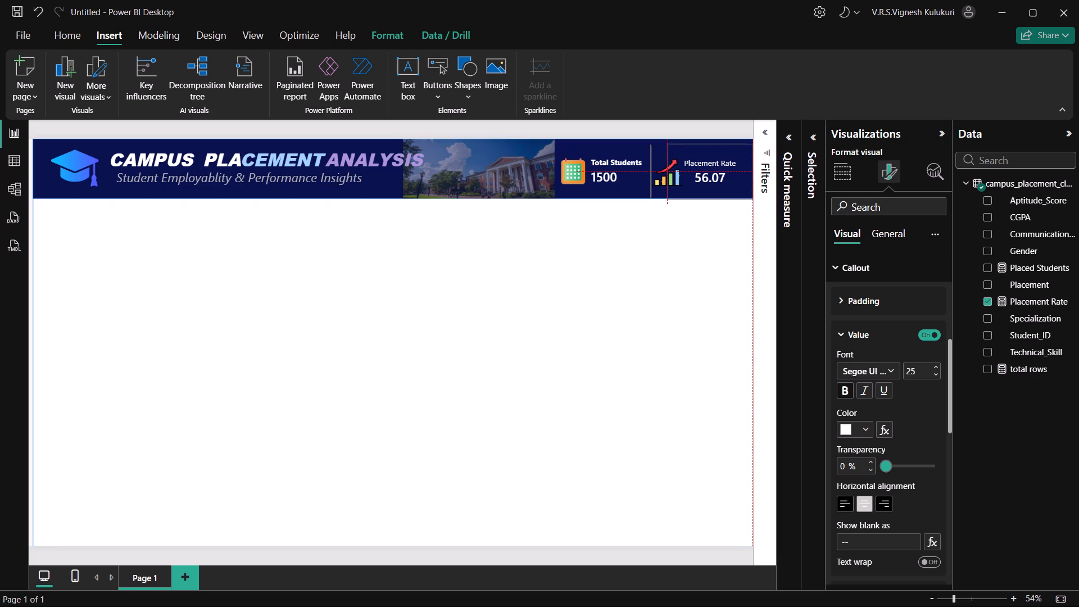
{"action": "left_click_drag", "start_coordinate": [733, 168], "coordinate": [735, 170]}
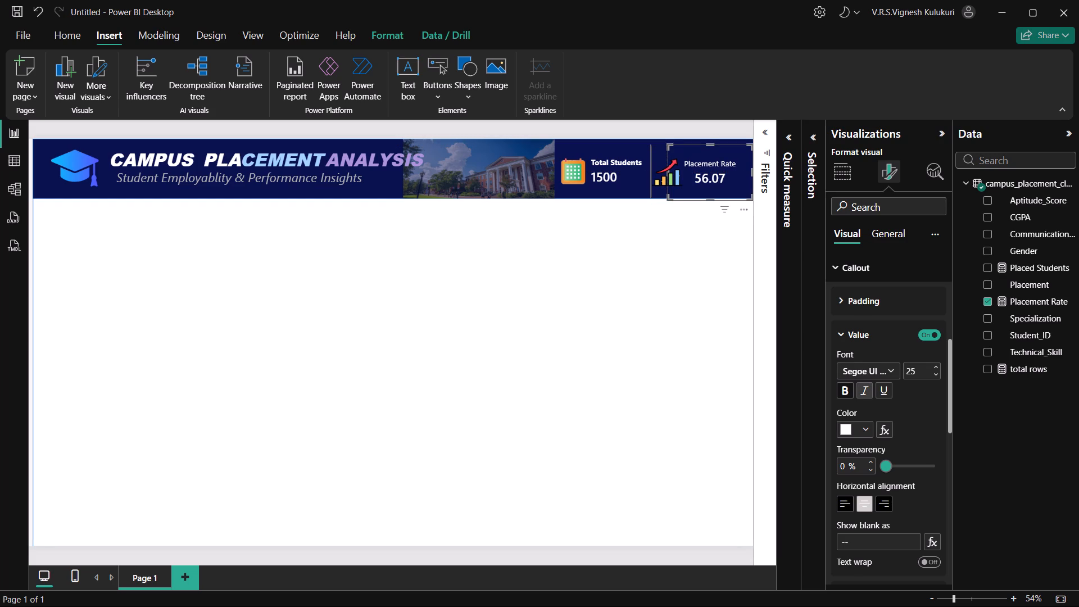
Make the Placement Rate callout label bold and set its font size to 17.
{"action": "scroll", "coordinate": [903, 430], "scroll_direction": "down", "scroll_amount": 2}
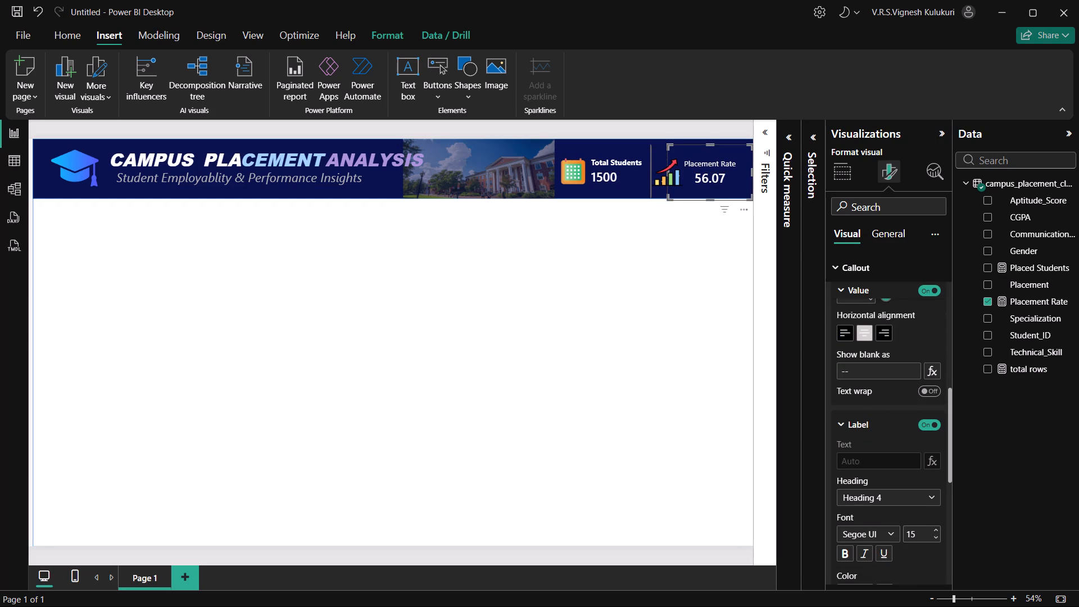
{"action": "left_click", "coordinate": [845, 551]}
{"action": "left_click", "coordinate": [922, 532]}
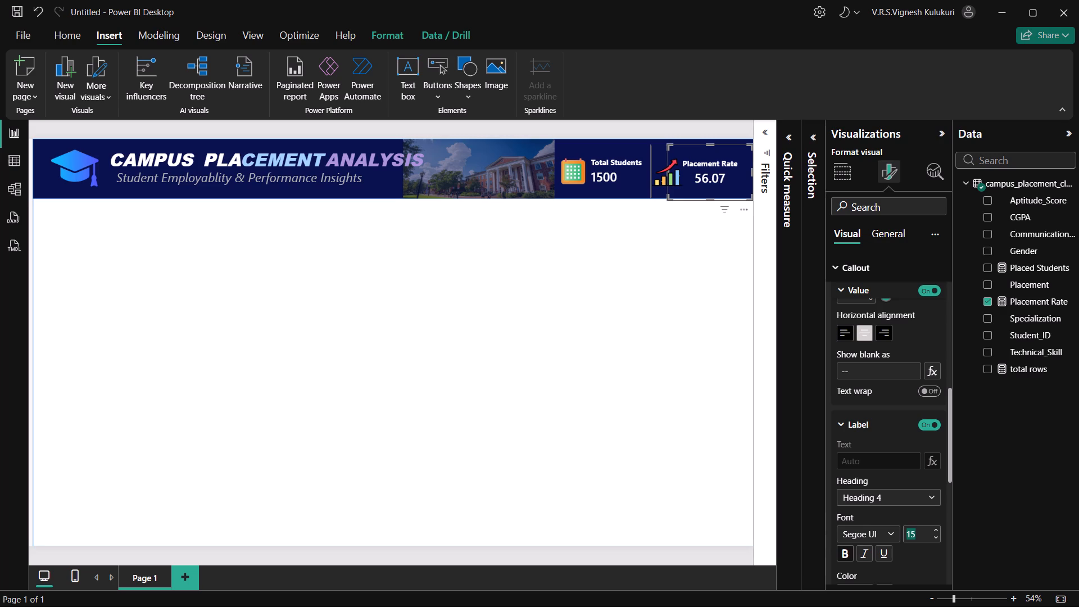
{"action": "key", "text": "backslash"}
{"action": "key", "text": "BackSpace"}
{"action": "type", "text": "17"}
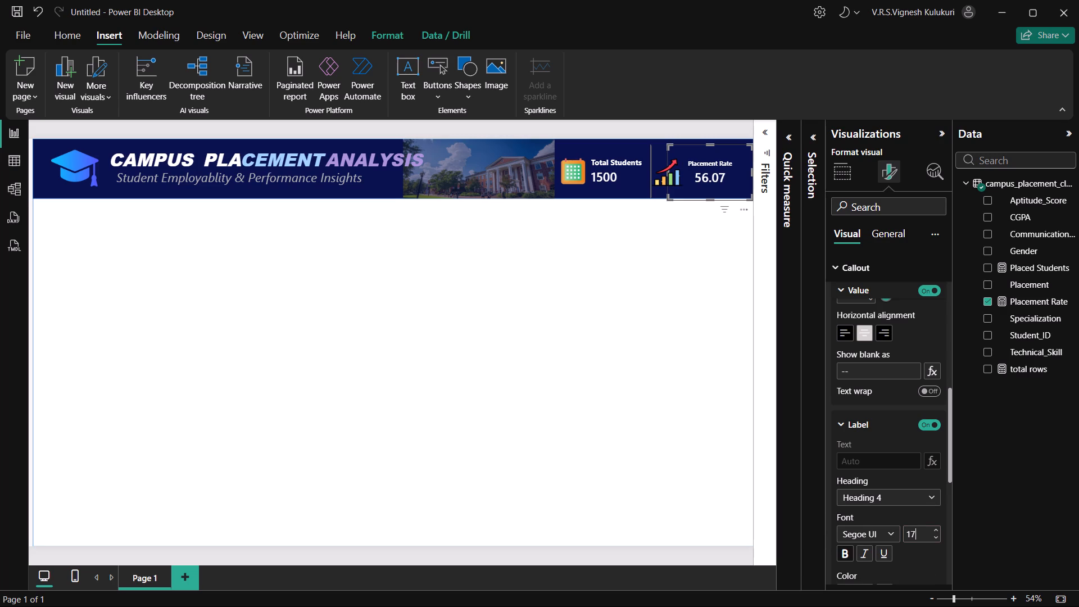
{"action": "key", "text": "Return"}
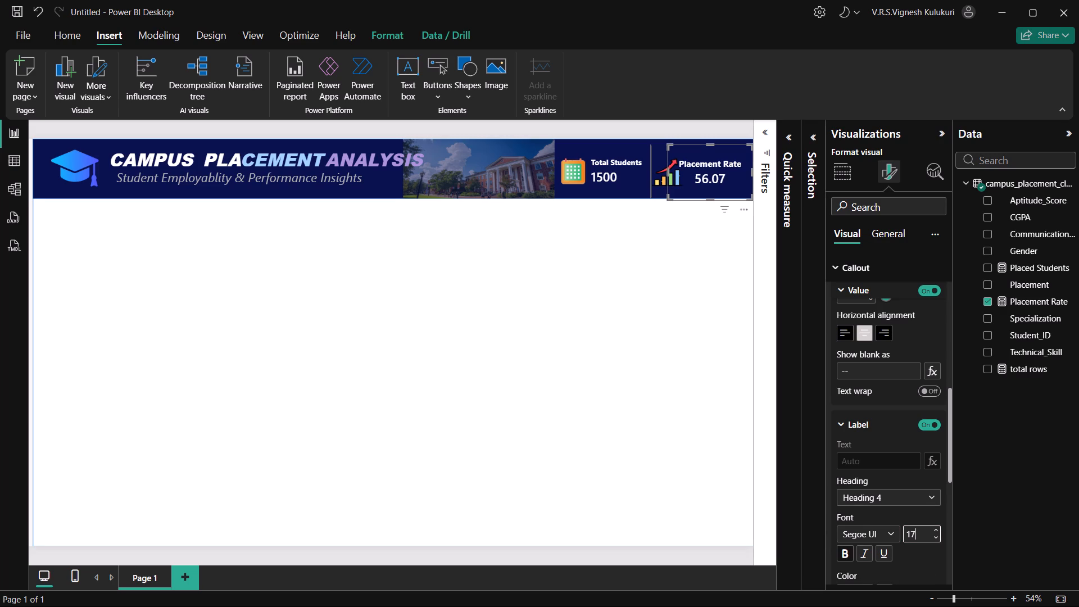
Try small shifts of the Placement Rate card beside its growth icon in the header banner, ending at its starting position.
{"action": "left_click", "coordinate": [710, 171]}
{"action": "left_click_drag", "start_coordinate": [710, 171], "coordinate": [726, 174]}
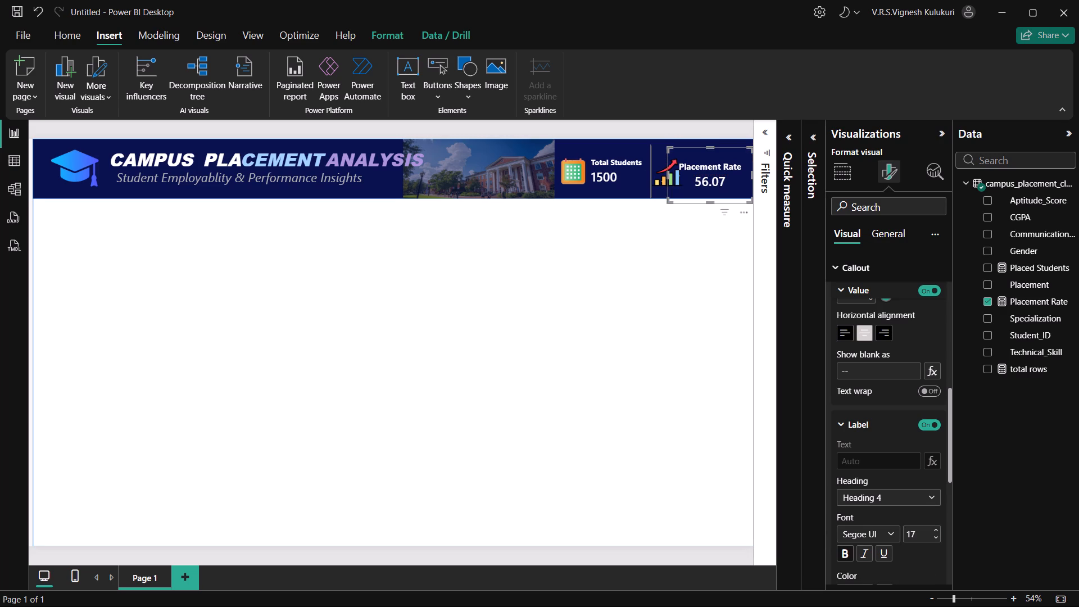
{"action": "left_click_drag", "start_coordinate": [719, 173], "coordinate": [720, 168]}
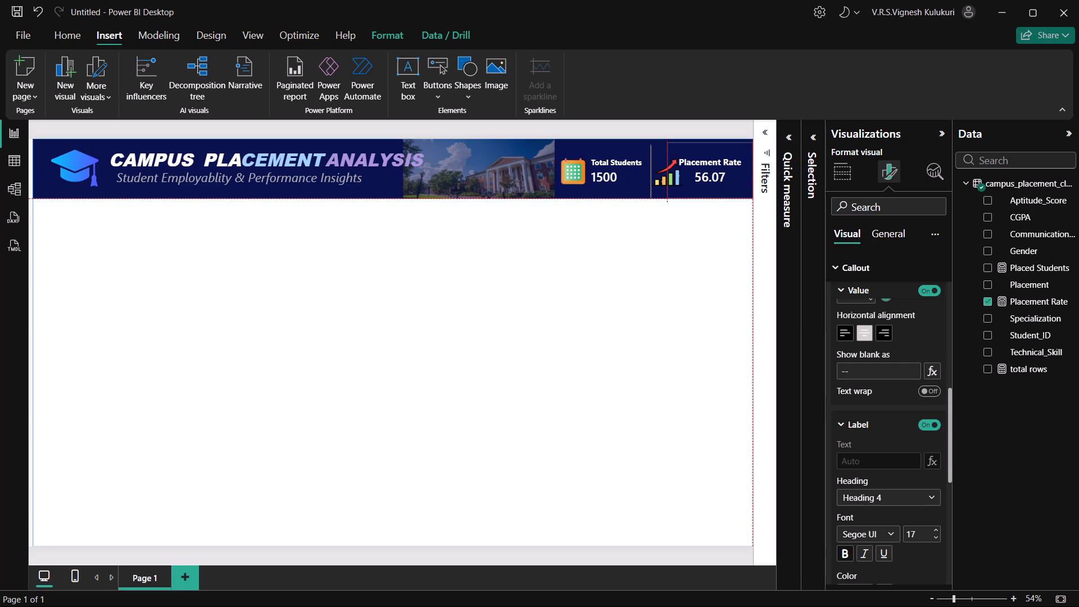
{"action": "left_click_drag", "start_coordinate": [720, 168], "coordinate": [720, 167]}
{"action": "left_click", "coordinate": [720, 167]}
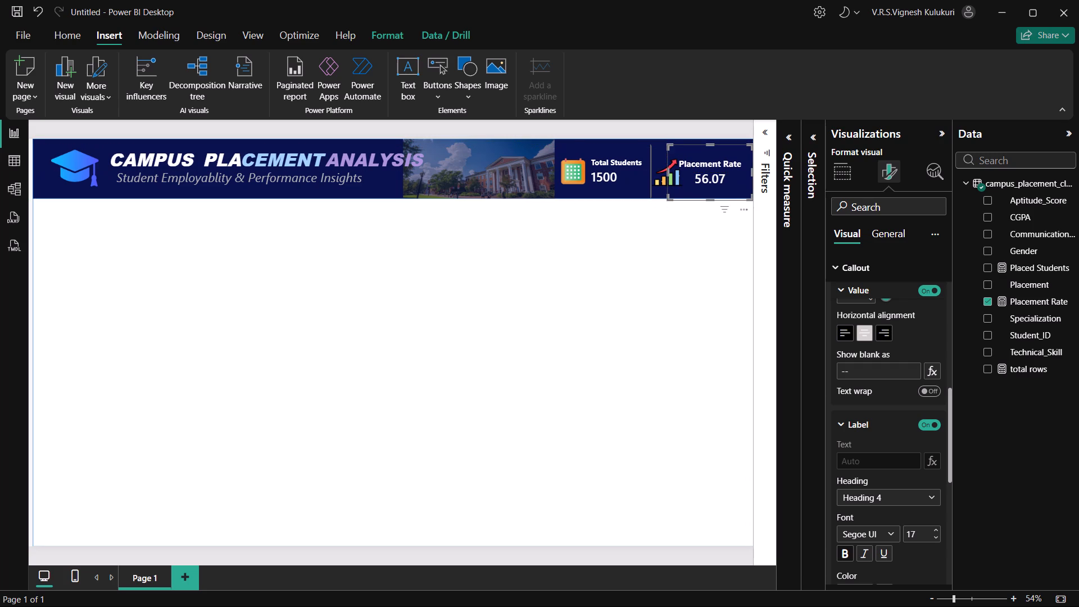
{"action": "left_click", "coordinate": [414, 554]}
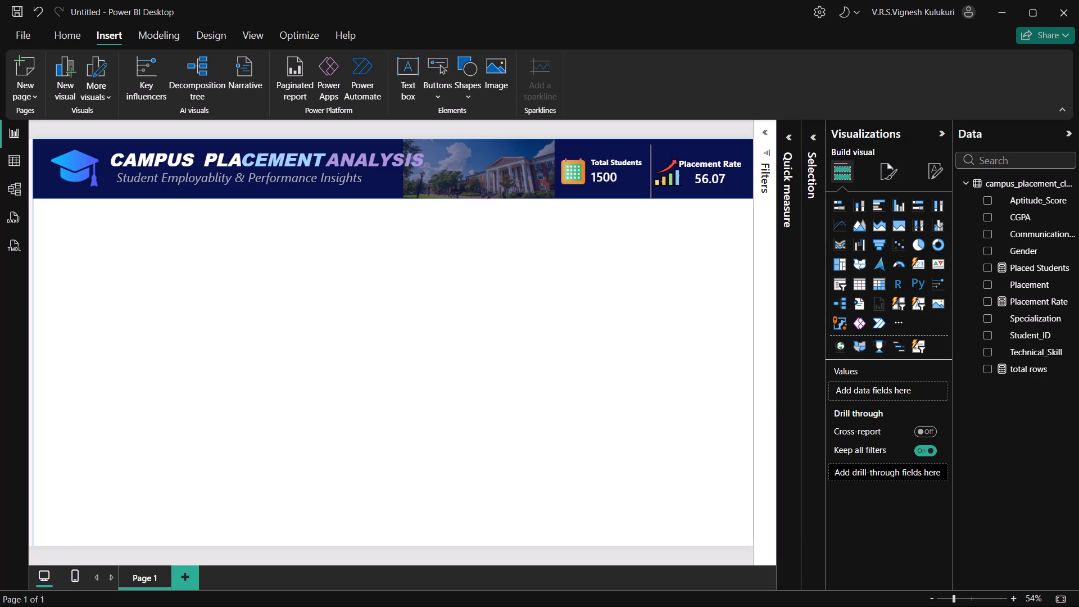
Switch to Photos to examine the reference image Campus Placement Analysis Dashboard.png, then return to the Power BI report.
{"action": "key", "text": "alt+Tab"}
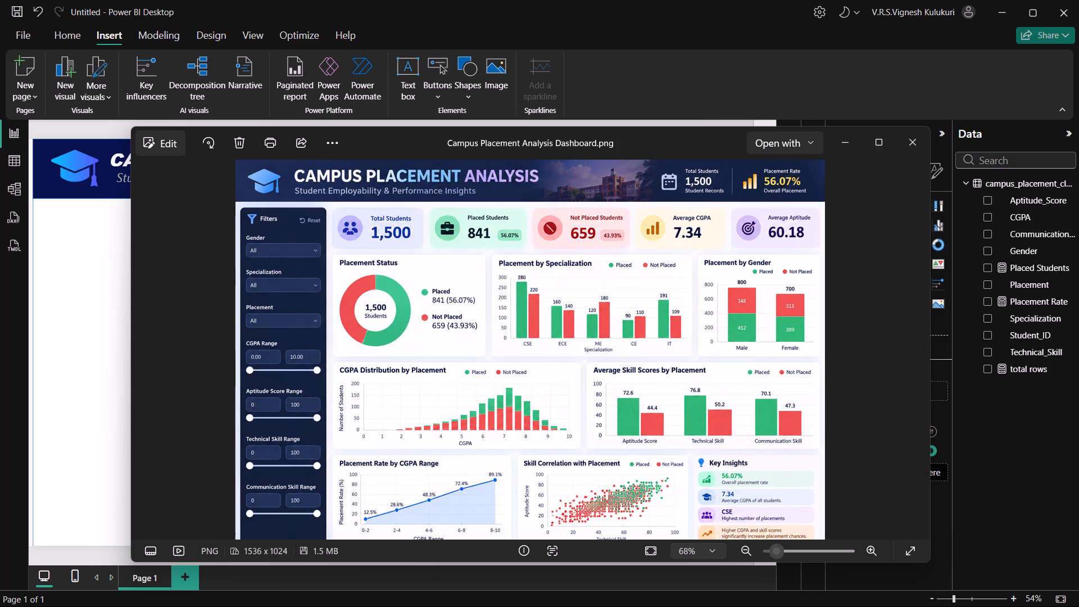
{"action": "left_click", "coordinate": [58, 551]}
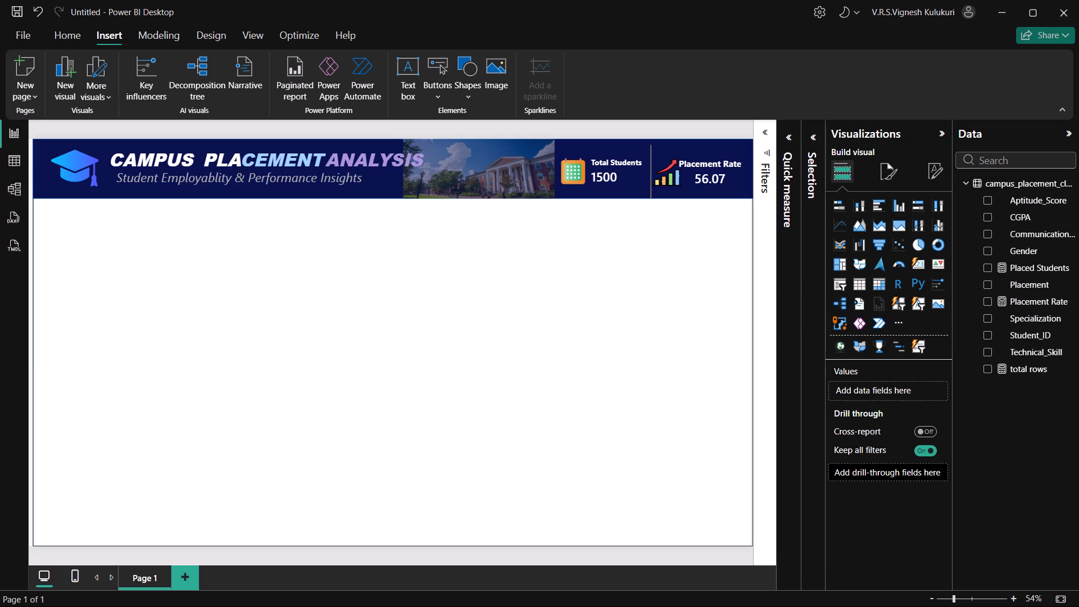
Nudge the Total Students card very slightly up and left beside its calendar icon in the header banner.
{"action": "left_click", "coordinate": [625, 169]}
{"action": "left_click_drag", "start_coordinate": [625, 169], "coordinate": [625, 166]}
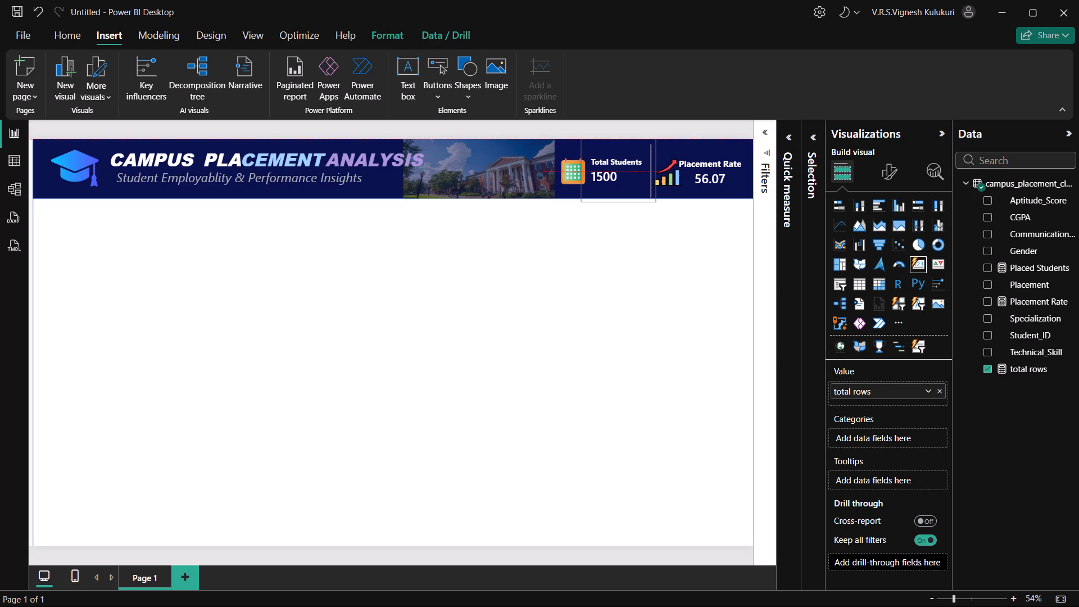
{"action": "left_click_drag", "start_coordinate": [625, 166], "coordinate": [625, 162]}
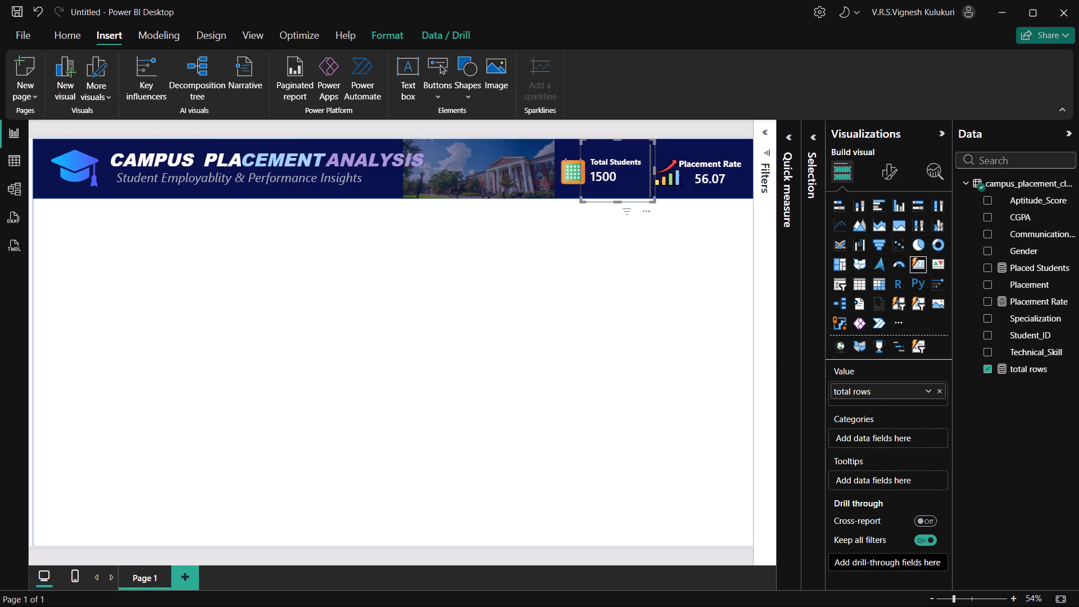
Move the Placement Rate card slightly up so its label and value line up with the Total Students card, and deselect it.
{"action": "left_click", "coordinate": [704, 167]}
{"action": "left_click", "coordinate": [704, 167]}
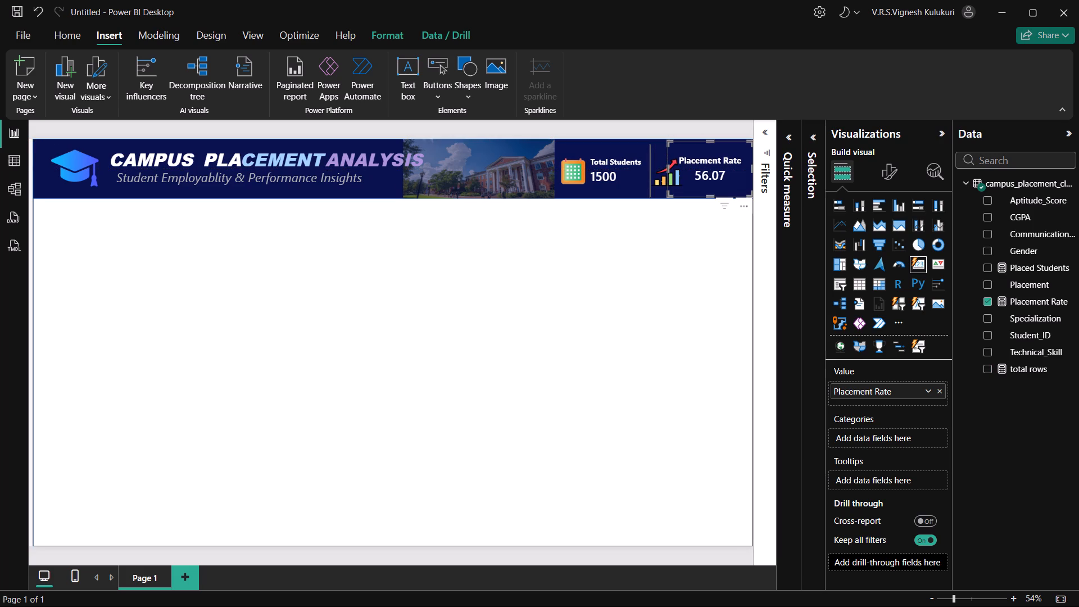
{"action": "left_click", "coordinate": [389, 553]}
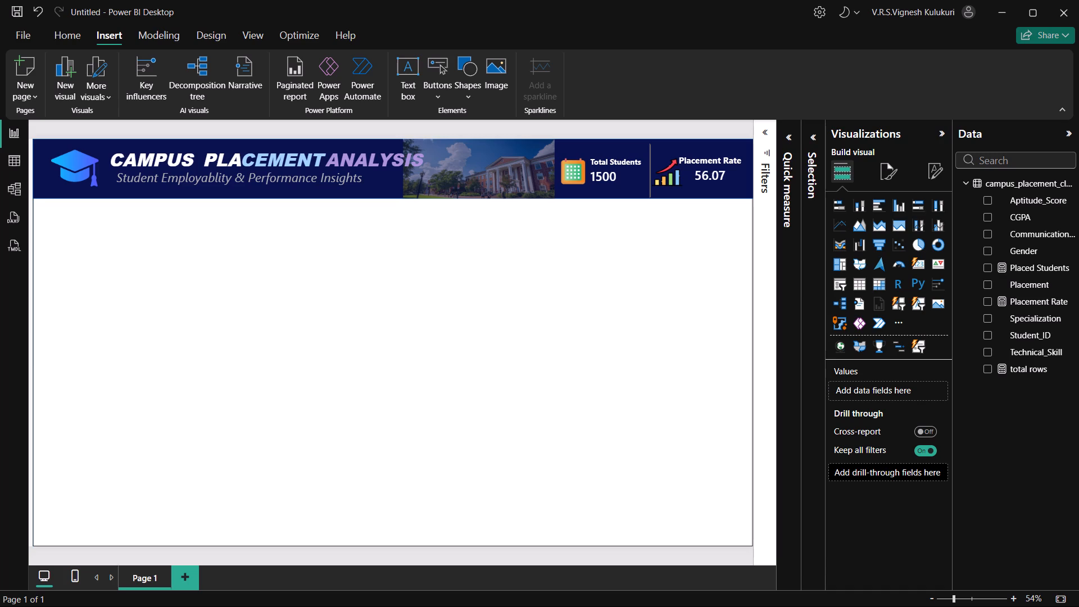
{"action": "left_click", "coordinate": [65, 548]}
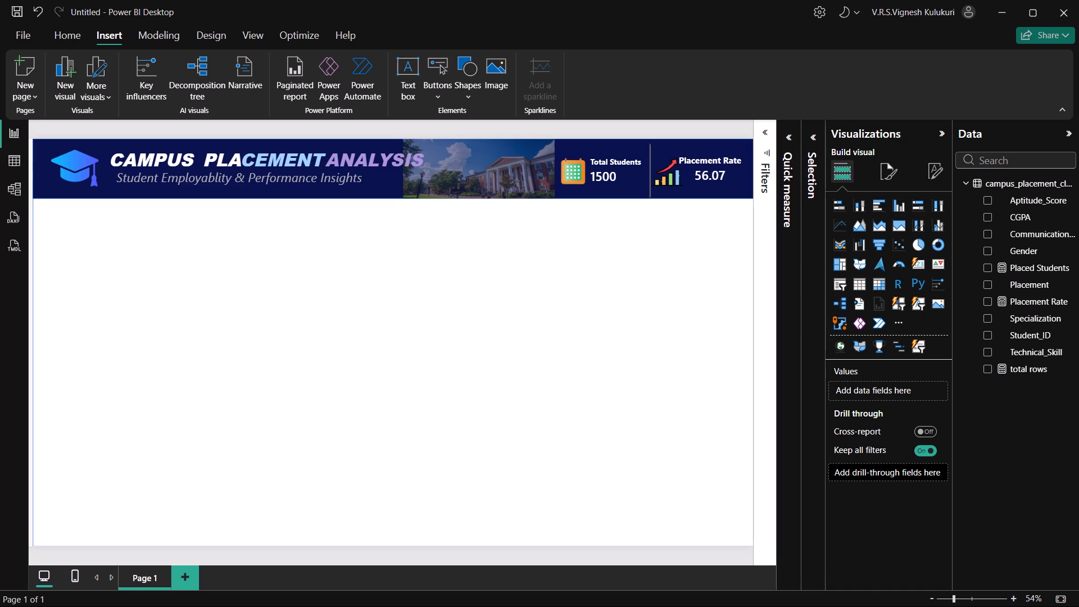
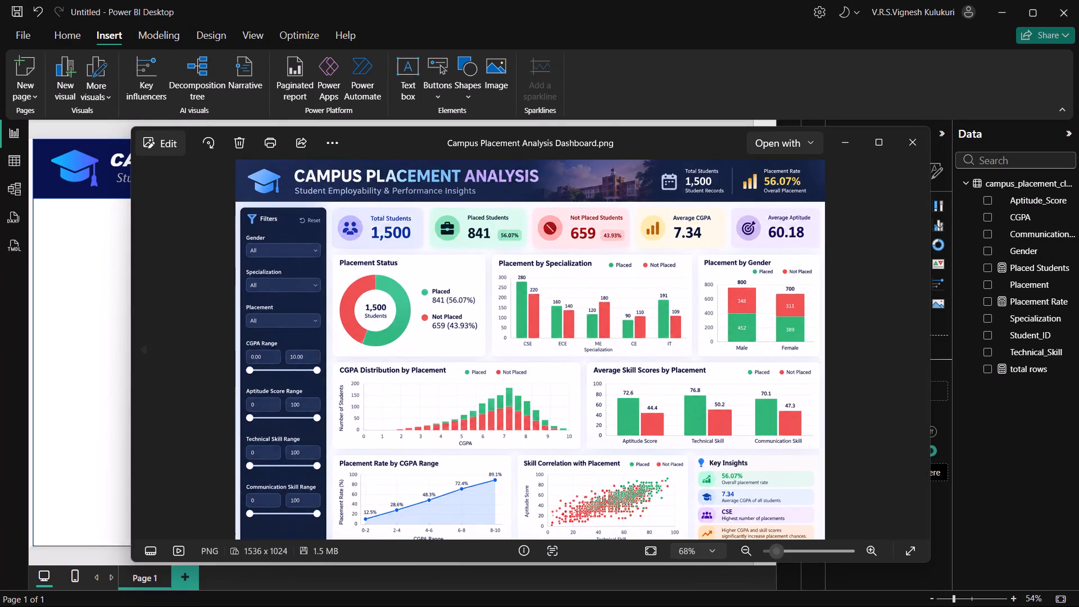
Examine the KPI cards and layout in the reference image in Photos, comparing with the Power BI report page.
{"action": "left_click", "coordinate": [16, 437]}
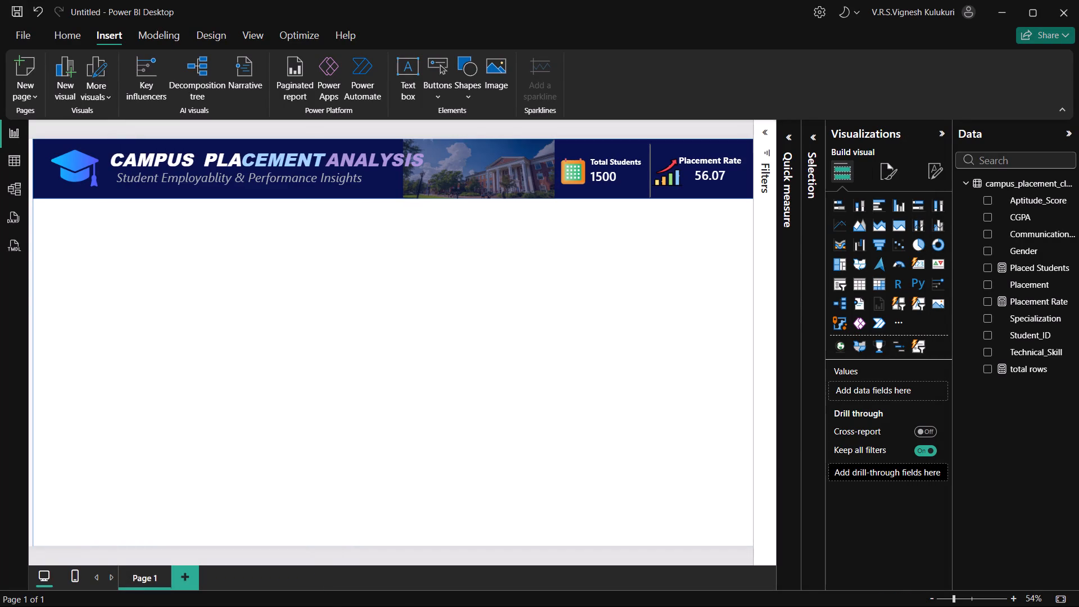
{"action": "left_click", "coordinate": [17, 427]}
{"action": "key", "text": "alt+Tab"}
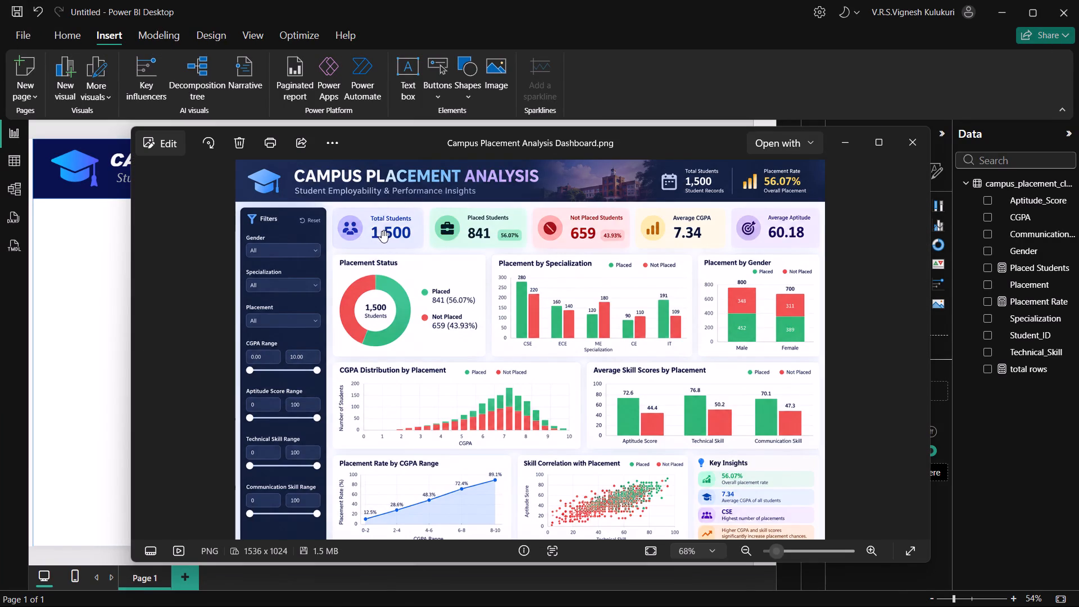
{"action": "left_click", "coordinate": [11, 498]}
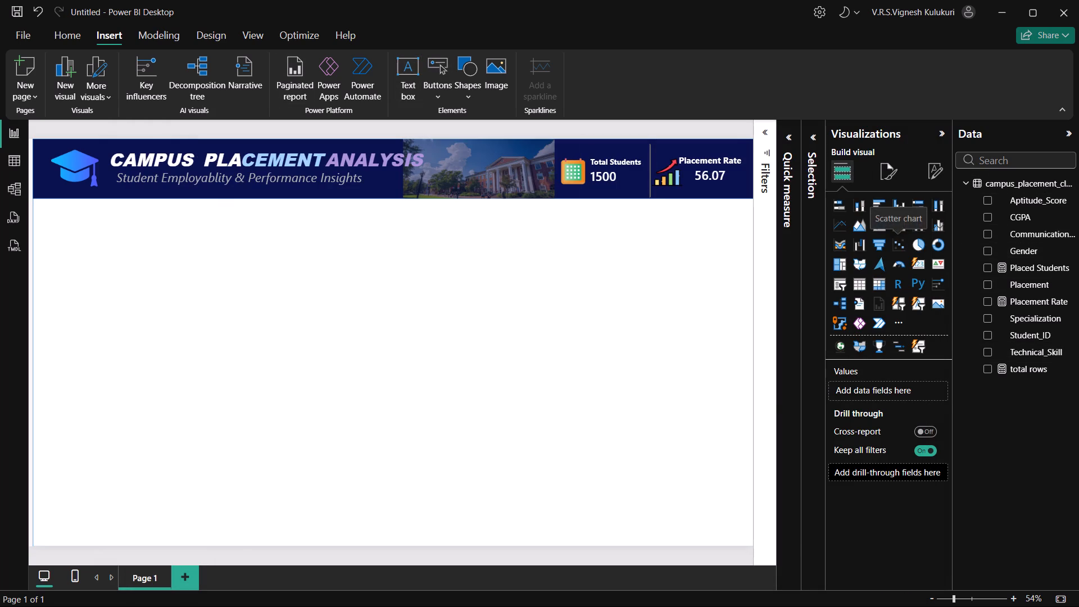
{"action": "key", "text": "alt+Tab"}
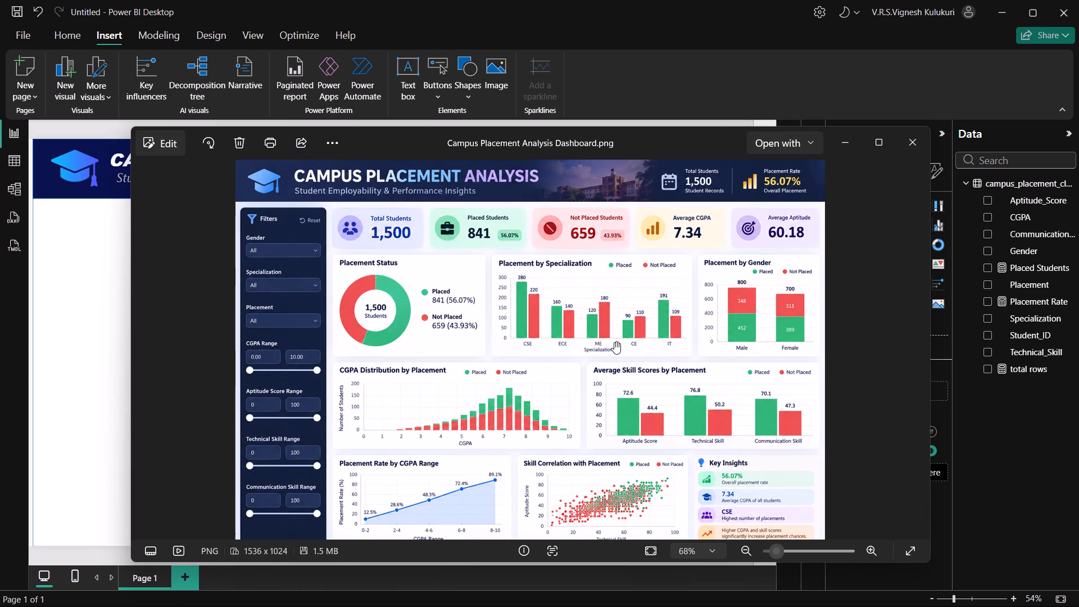
{"action": "key", "text": "alt+Tab"}
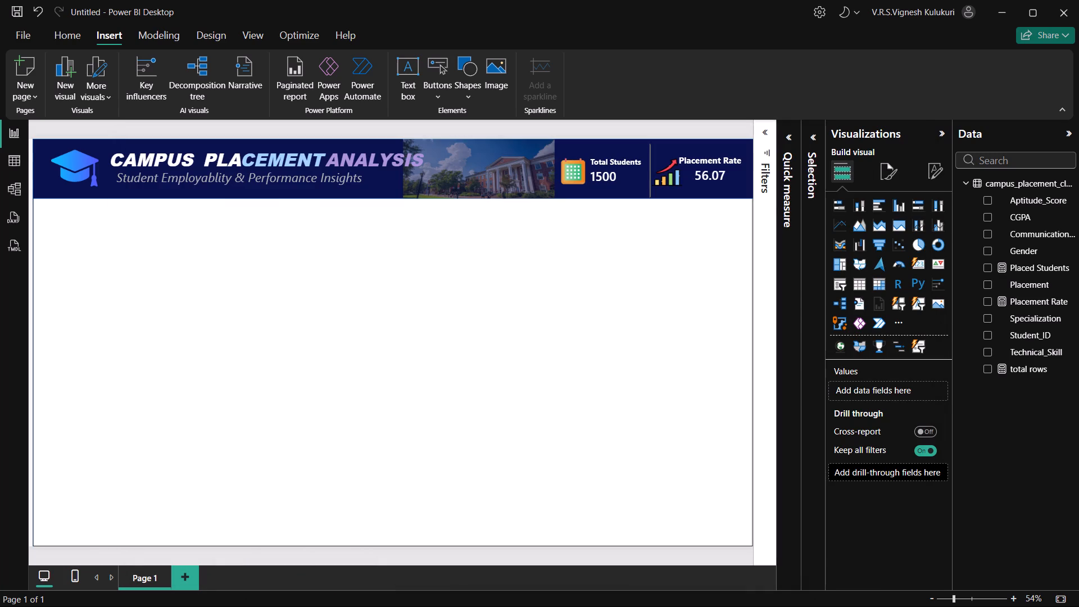
Create a new measure, Cgpa avg, defined as AVERAGE(campus_placement_cleaned[CGPA]).
{"action": "left_click", "coordinate": [56, 40]}
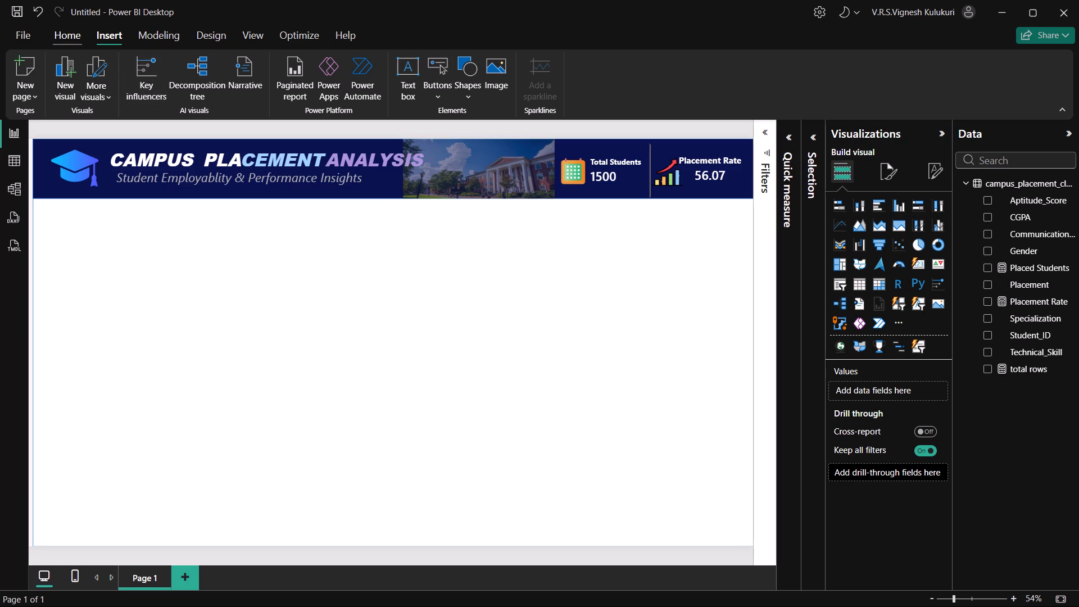
{"action": "left_click", "coordinate": [612, 74]}
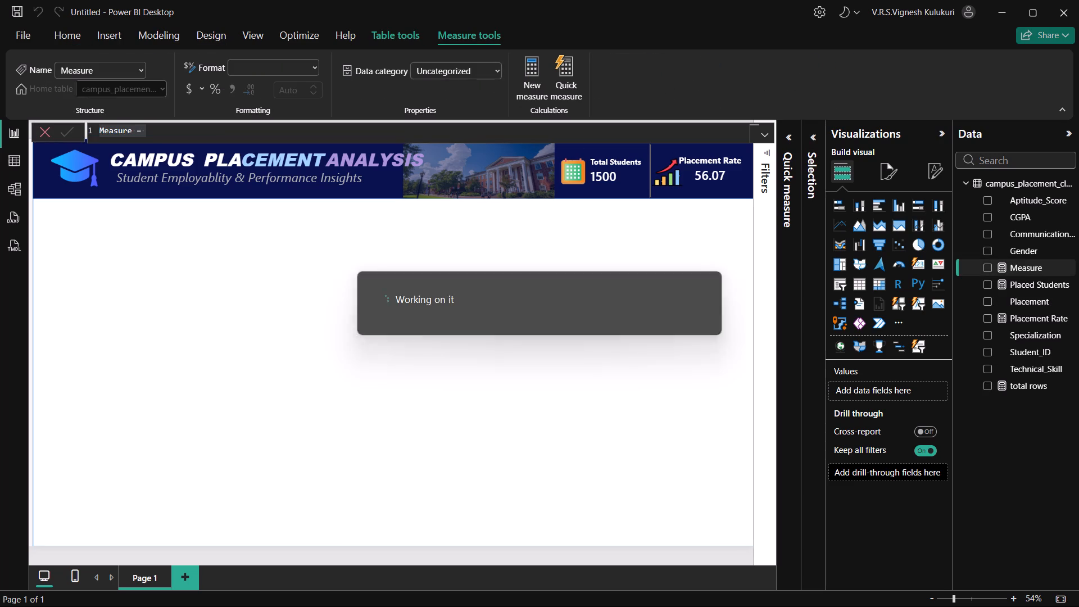
{"action": "key", "text": "BackSpace"}
{"action": "key", "text": "BackSpace"}
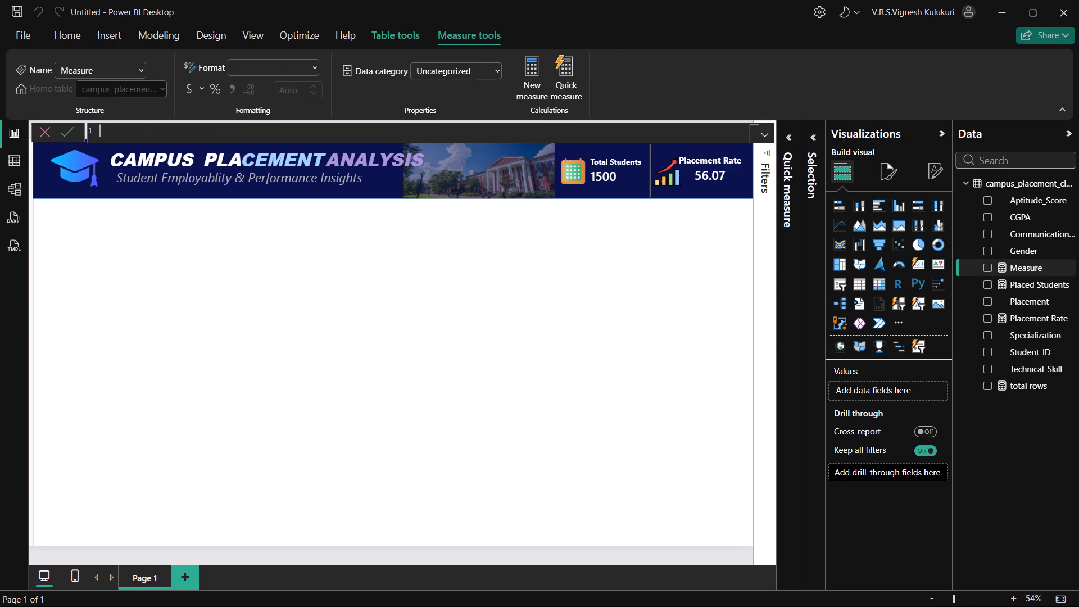
{"action": "type", "text": "avg"}
{"action": "key", "text": "BackSpace"}
{"action": "key", "text": "BackSpace"}
{"action": "key", "text": "BackSpace"}
{"action": "type", "text": "CG"}
{"action": "type", "text": "pa"}
{"action": "key", "text": "BackSpace"}
{"action": "key", "text": "BackSpace"}
{"action": "key", "text": "BackSpace"}
{"action": "type", "text": "gpa V"}
{"action": "key", "text": "BackSpace"}
{"action": "type", "text": "avg="}
{"action": "type", "text": "avg"}
{"action": "key", "text": "BackSpace"}
{"action": "key", "text": "Tab"}
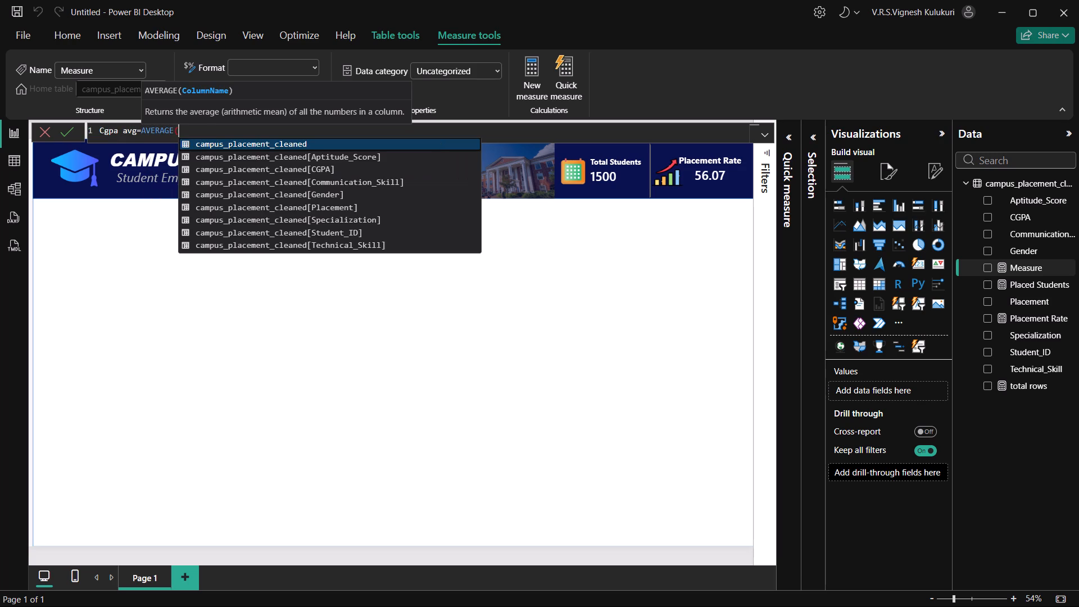
{"action": "key", "text": "Down"}
{"action": "key", "text": "Down"}
{"action": "key", "text": "Tab"}
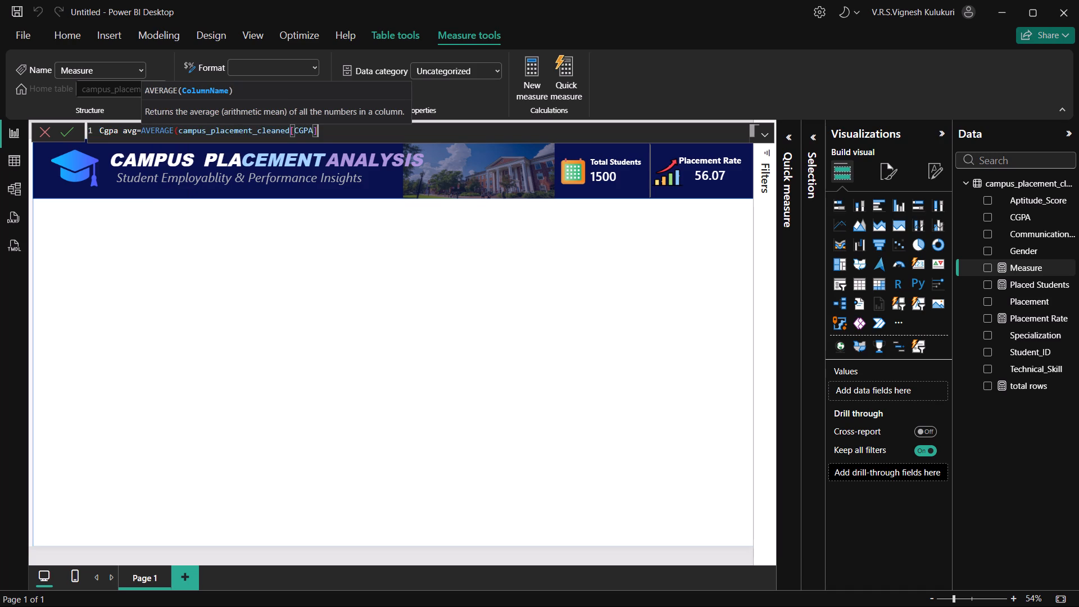
{"action": "key", "text": "shift+parenright"}
{"action": "key", "text": "Return"}
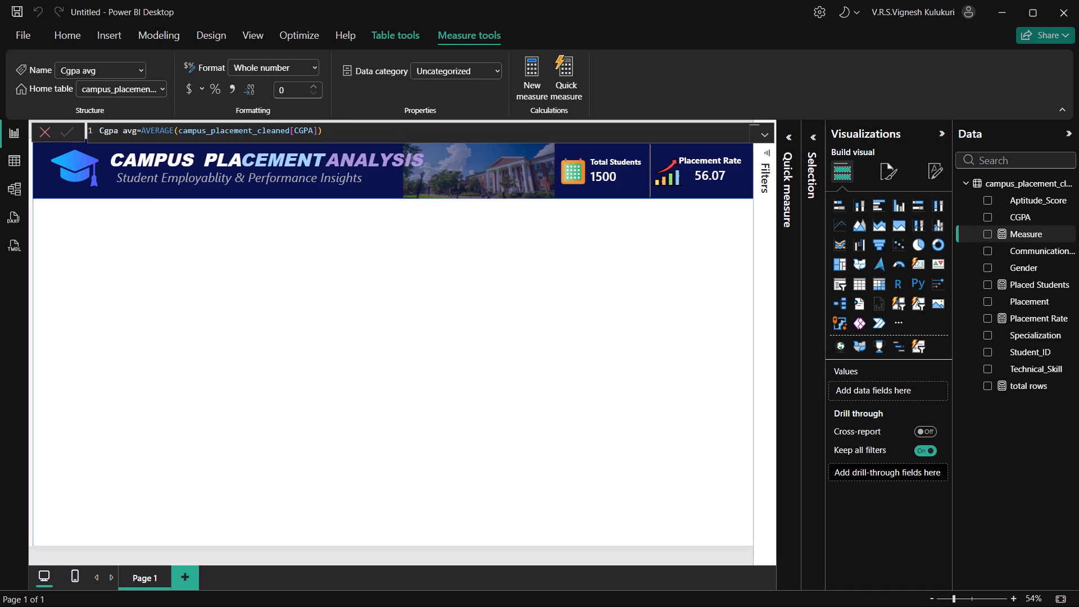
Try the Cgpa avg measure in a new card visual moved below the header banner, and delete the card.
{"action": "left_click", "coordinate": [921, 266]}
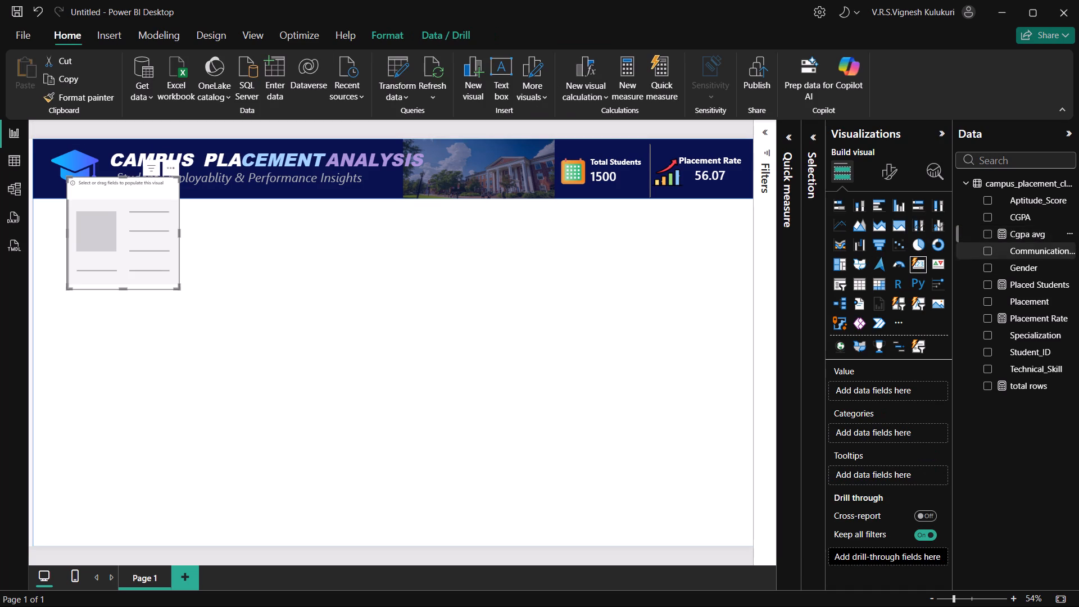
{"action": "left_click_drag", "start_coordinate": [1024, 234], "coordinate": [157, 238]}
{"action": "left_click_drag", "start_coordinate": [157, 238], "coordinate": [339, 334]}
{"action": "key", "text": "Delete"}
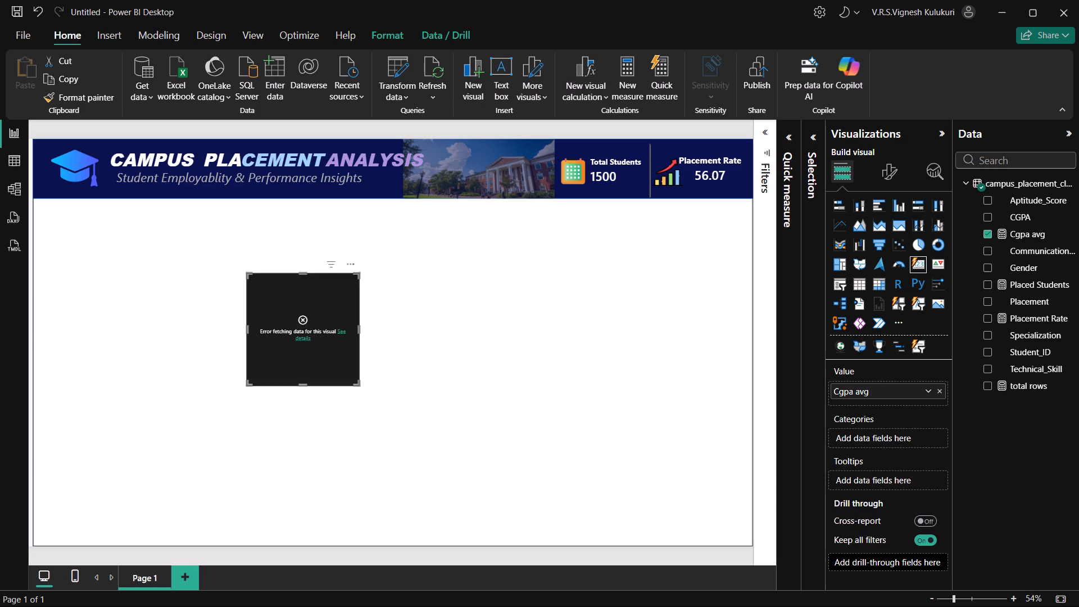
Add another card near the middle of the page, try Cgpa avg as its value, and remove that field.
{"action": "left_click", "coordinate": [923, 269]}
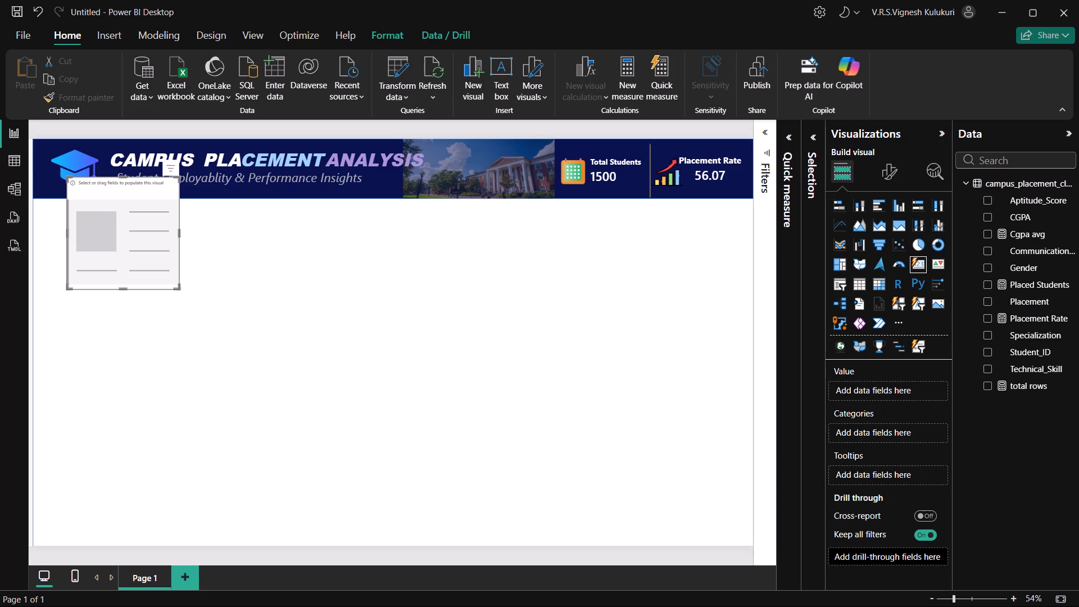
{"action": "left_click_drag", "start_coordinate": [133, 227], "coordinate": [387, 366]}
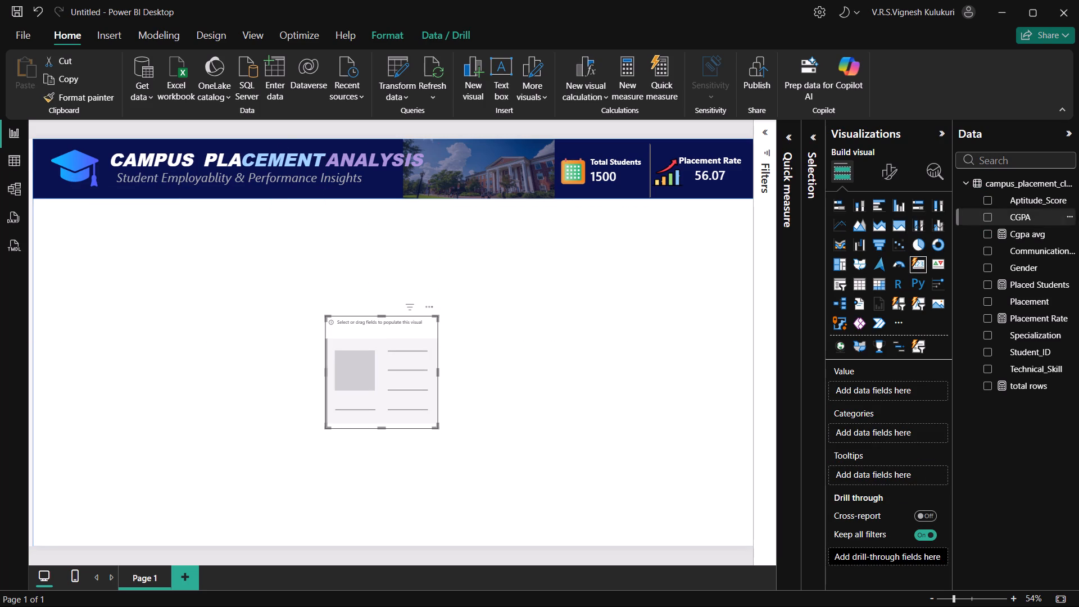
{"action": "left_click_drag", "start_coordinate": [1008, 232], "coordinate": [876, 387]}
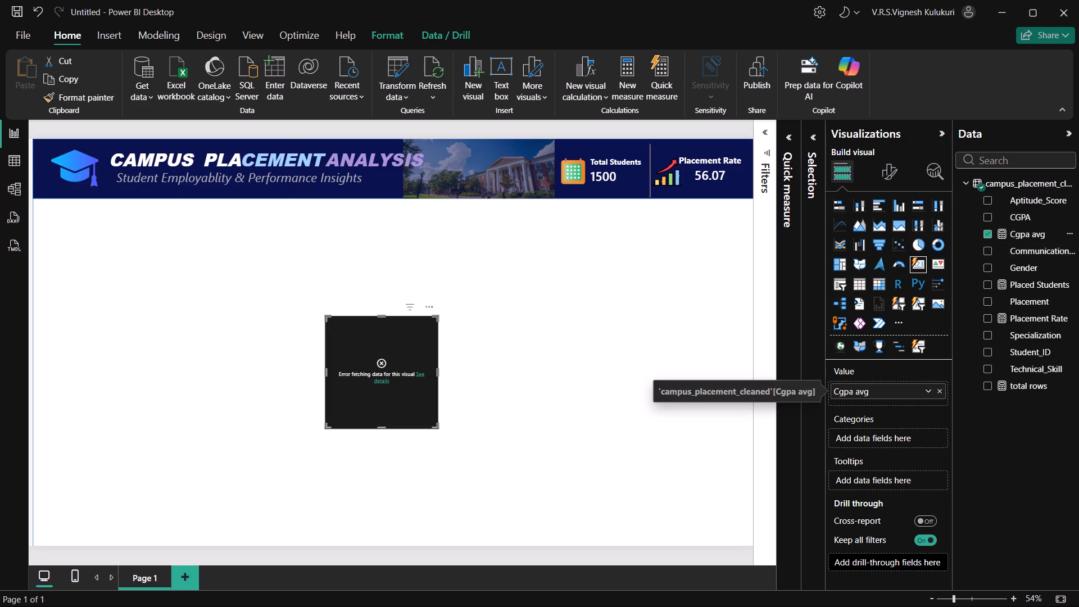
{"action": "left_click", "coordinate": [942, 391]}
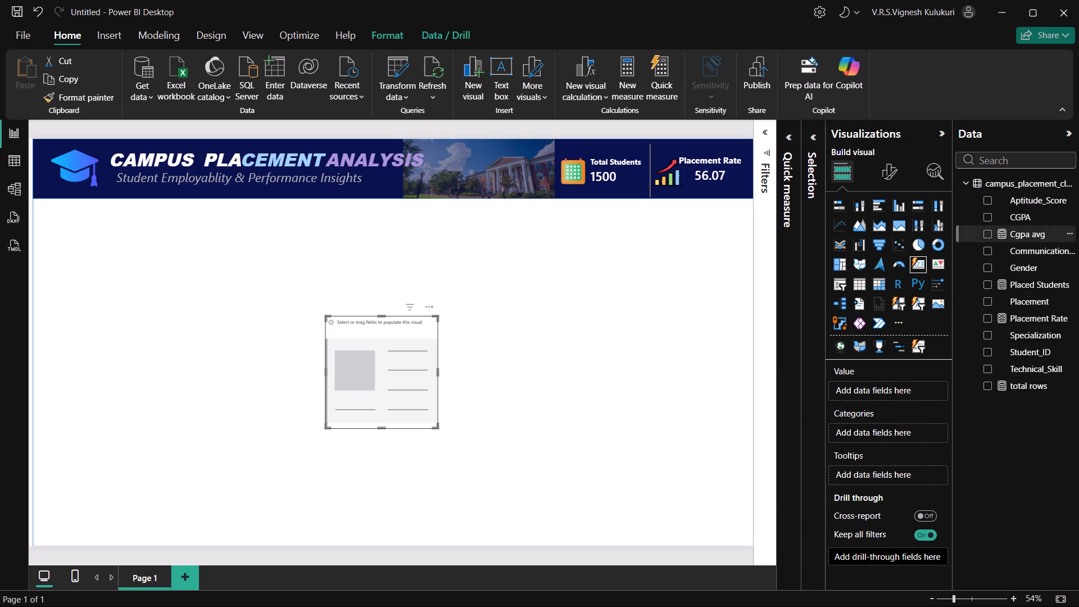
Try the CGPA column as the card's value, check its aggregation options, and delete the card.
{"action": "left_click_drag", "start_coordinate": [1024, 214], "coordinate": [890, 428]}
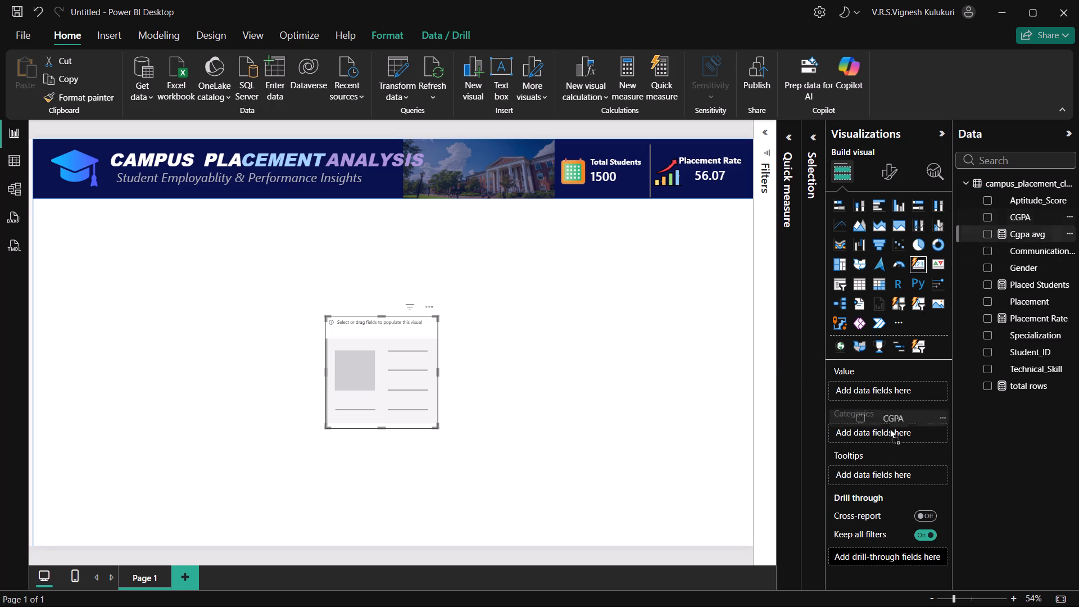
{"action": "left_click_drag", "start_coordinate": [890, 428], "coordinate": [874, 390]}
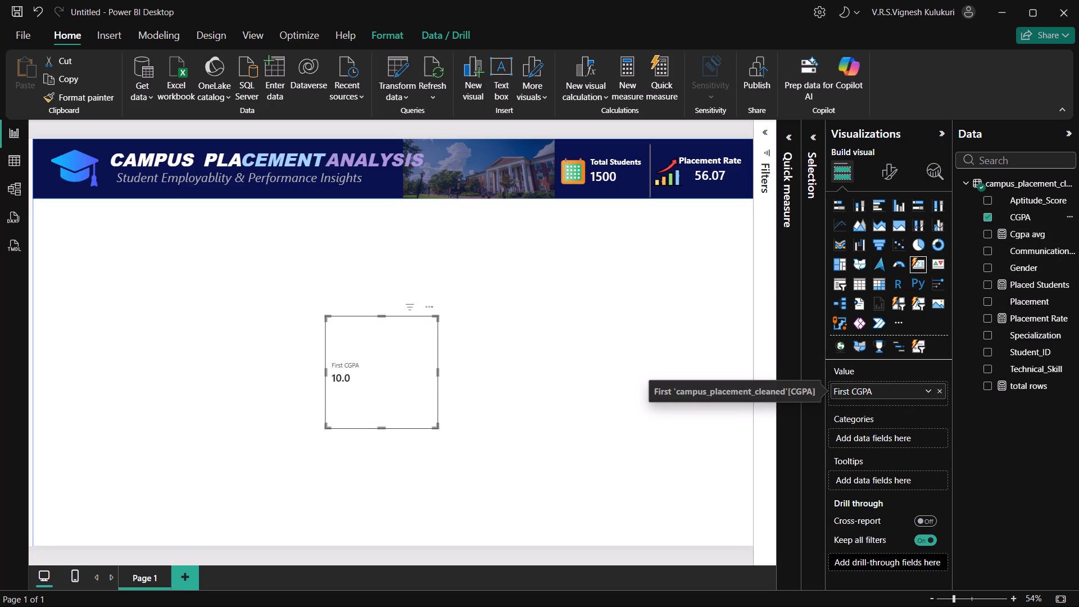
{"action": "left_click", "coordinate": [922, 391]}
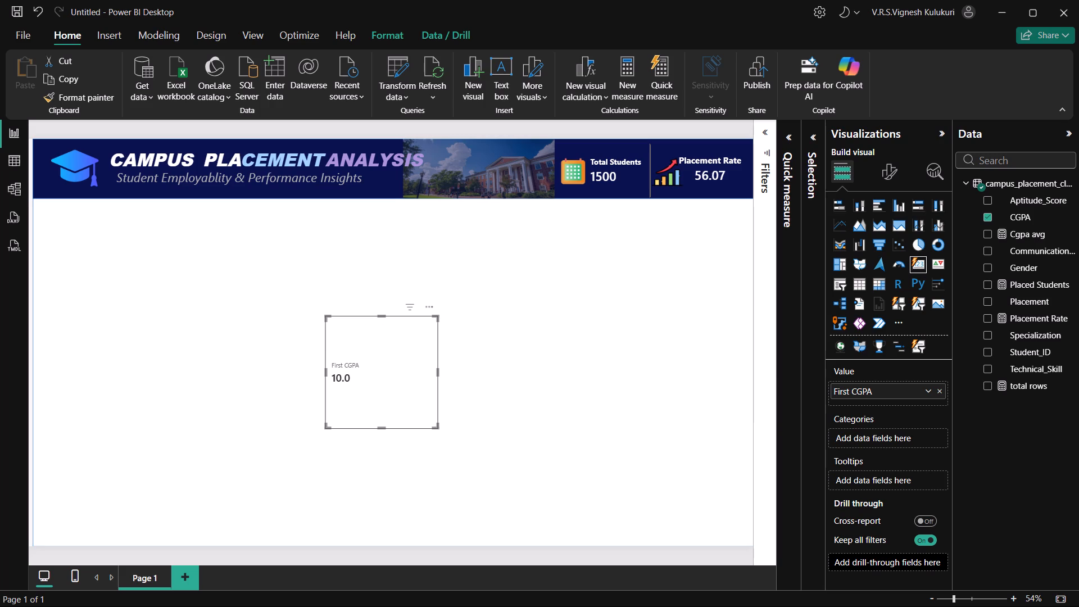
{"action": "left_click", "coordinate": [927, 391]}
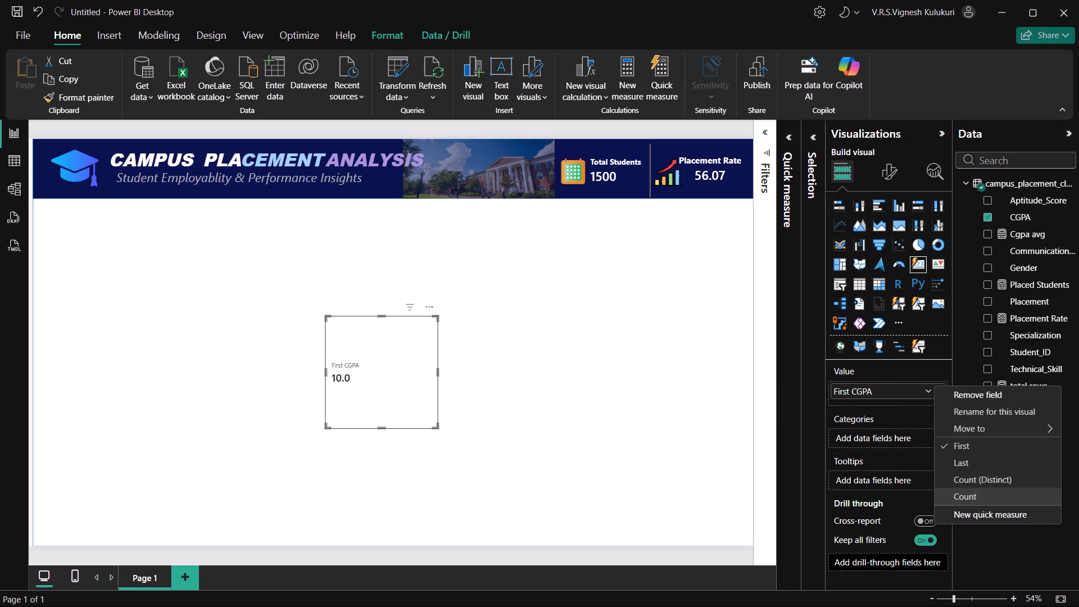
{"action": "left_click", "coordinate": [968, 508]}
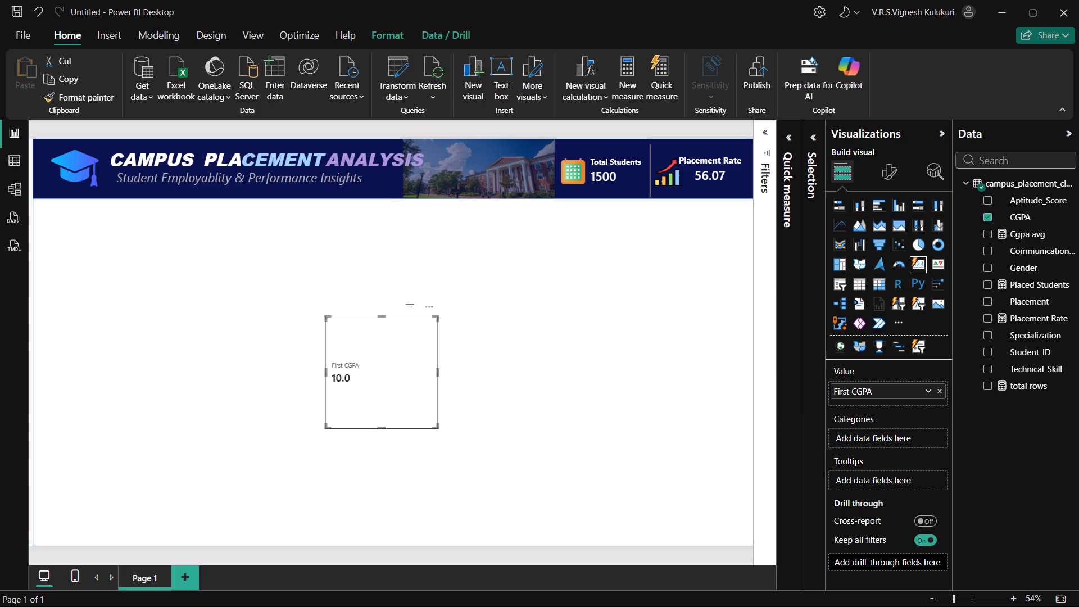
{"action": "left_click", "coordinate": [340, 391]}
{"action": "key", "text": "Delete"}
{"action": "key", "text": "alt+Tab"}
{"action": "key", "text": "alt+Tab"}
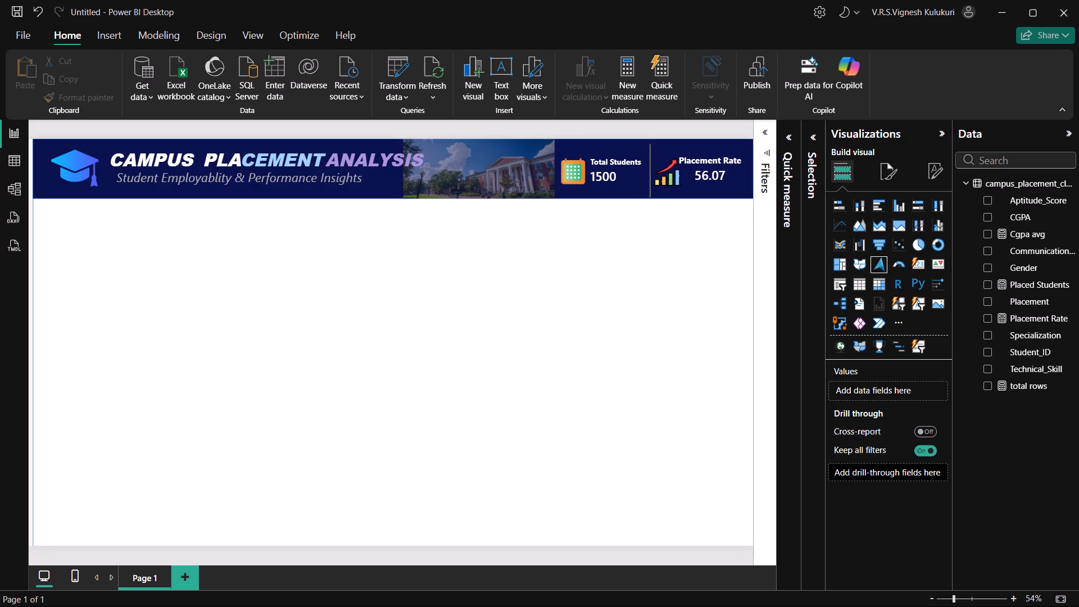
{"action": "left_click", "coordinate": [624, 64]}
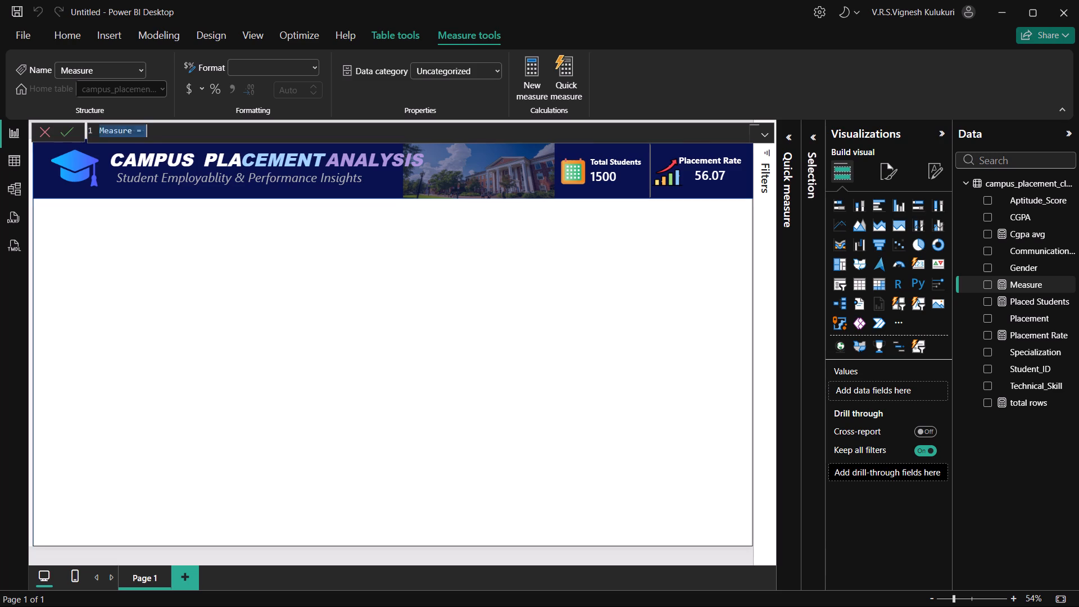
{"action": "key", "text": "BackSpace"}
{"action": "key", "text": "ctrl+v"}
{"action": "key", "text": "Return"}
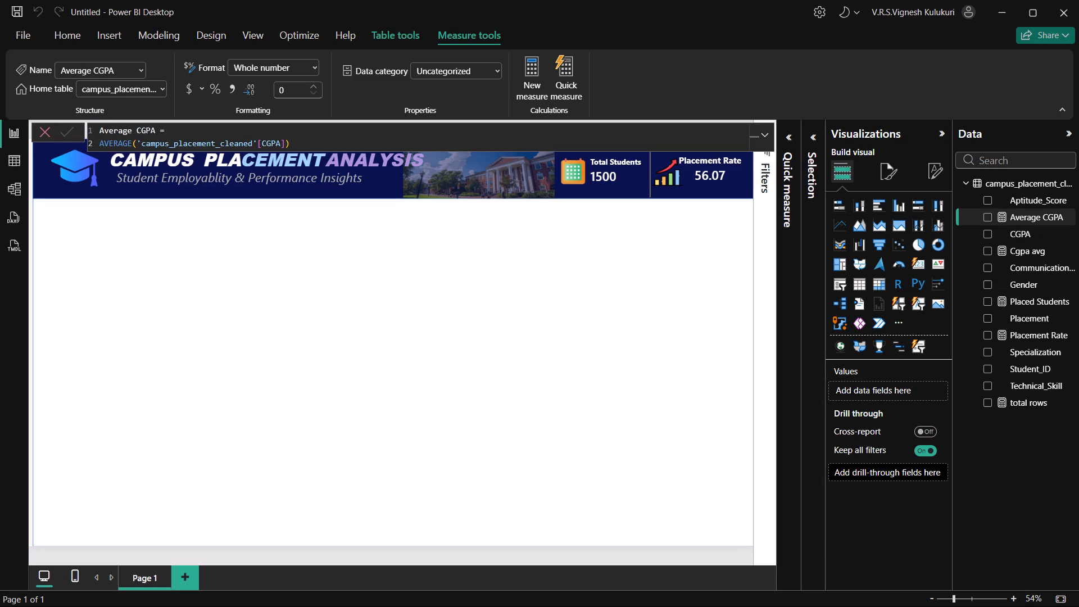
Delete the old Cgpa avg measure from the campus placement model.
{"action": "left_click", "coordinate": [1068, 250]}
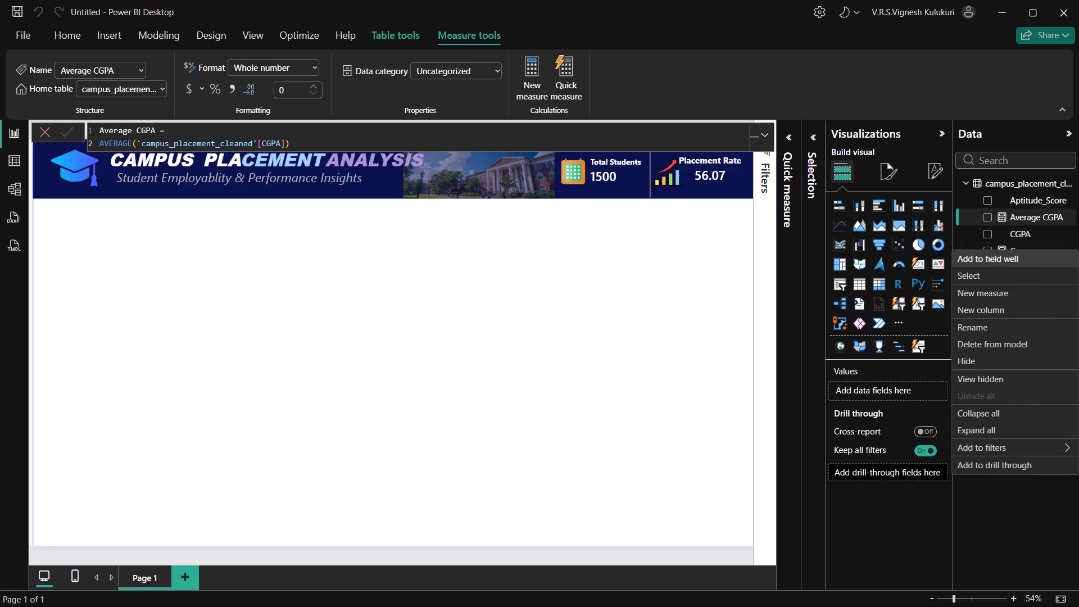
{"action": "left_click", "coordinate": [978, 342]}
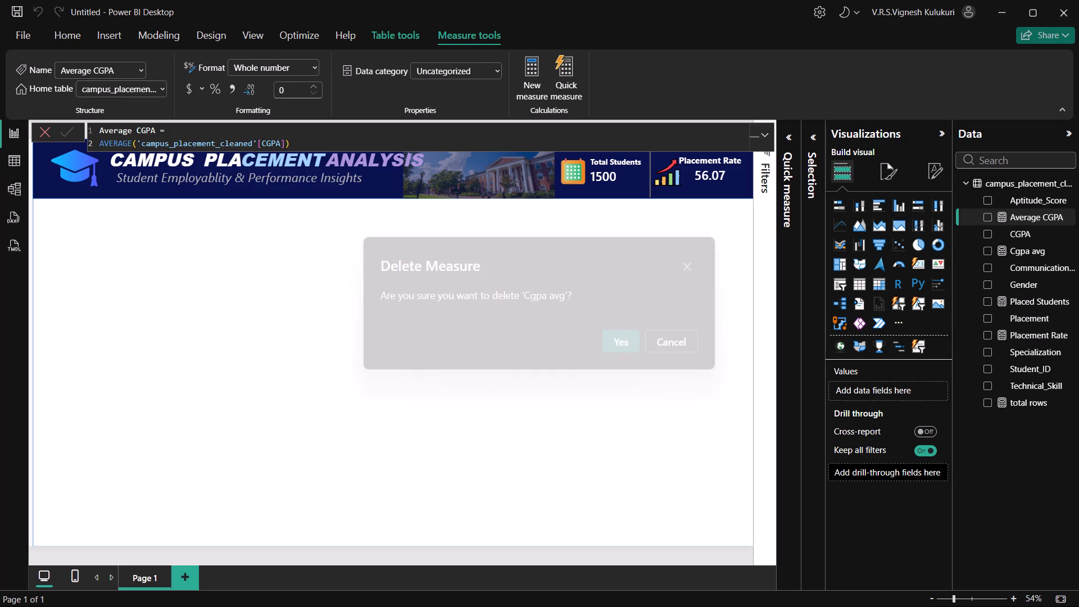
{"action": "left_click", "coordinate": [619, 339]}
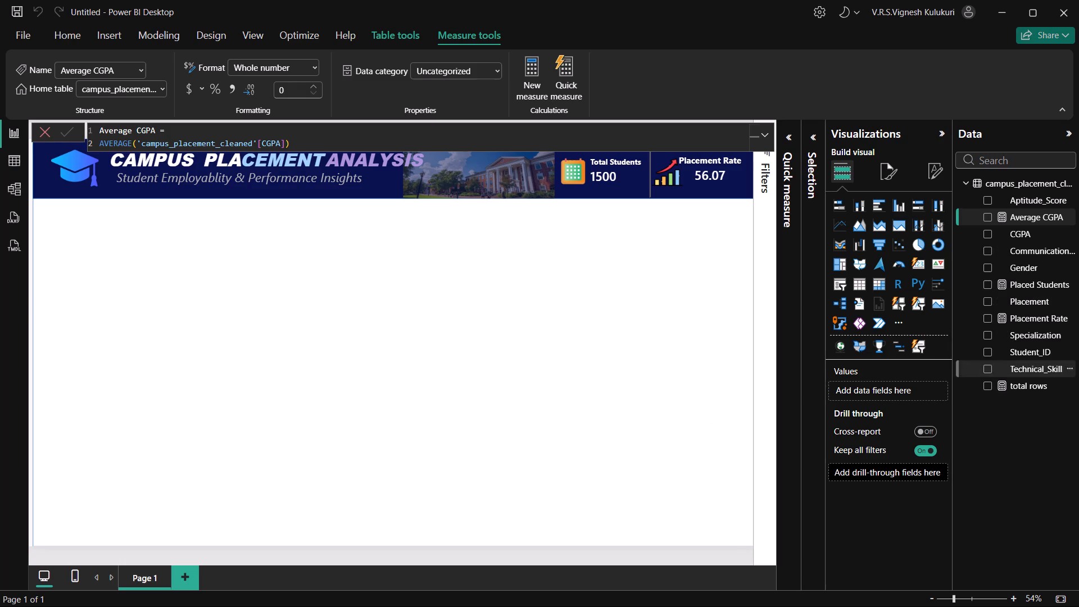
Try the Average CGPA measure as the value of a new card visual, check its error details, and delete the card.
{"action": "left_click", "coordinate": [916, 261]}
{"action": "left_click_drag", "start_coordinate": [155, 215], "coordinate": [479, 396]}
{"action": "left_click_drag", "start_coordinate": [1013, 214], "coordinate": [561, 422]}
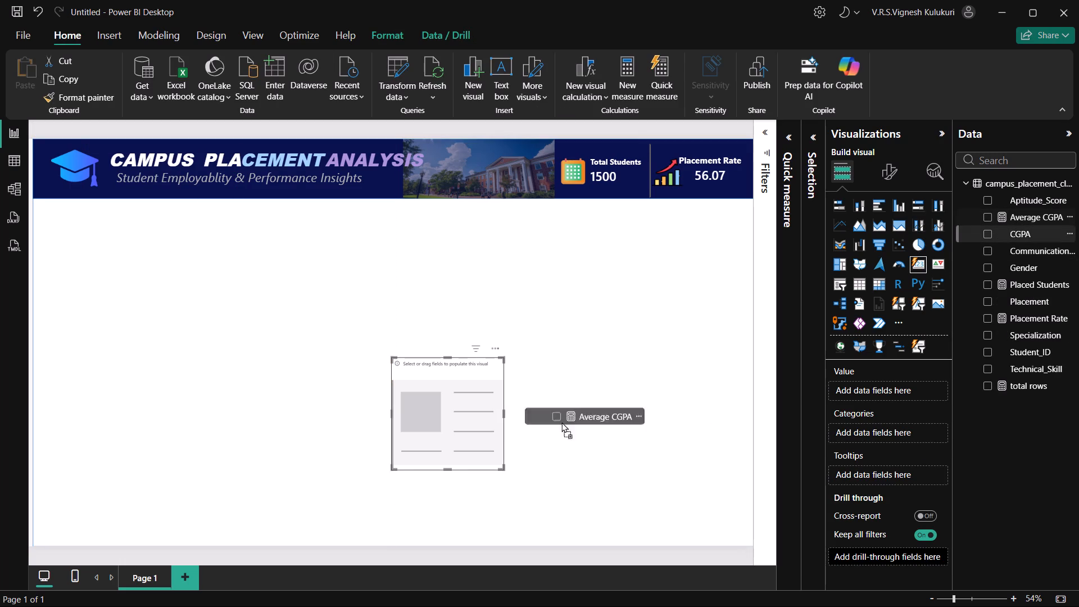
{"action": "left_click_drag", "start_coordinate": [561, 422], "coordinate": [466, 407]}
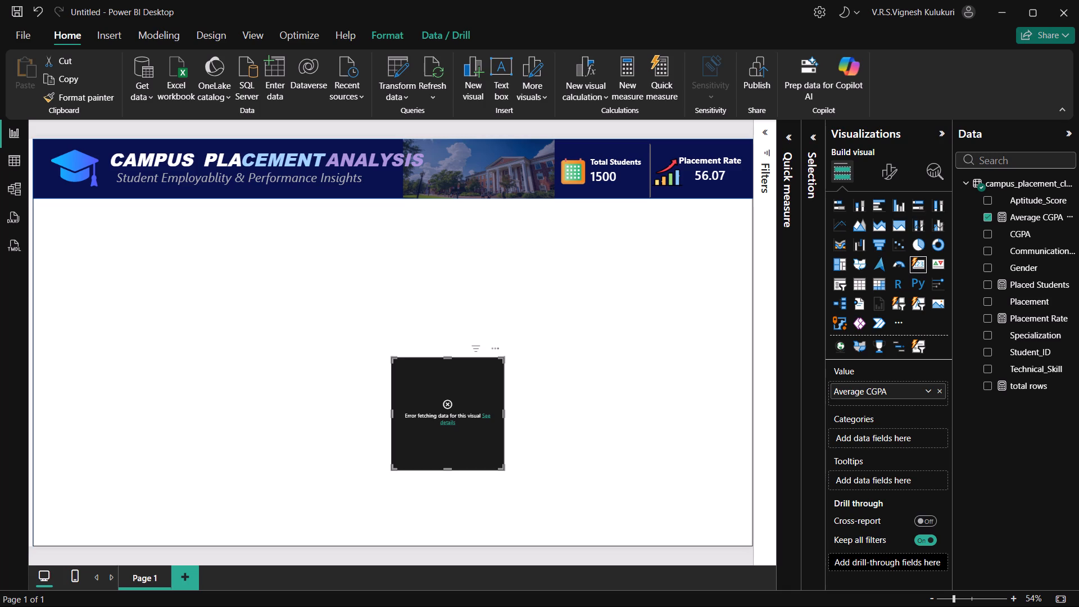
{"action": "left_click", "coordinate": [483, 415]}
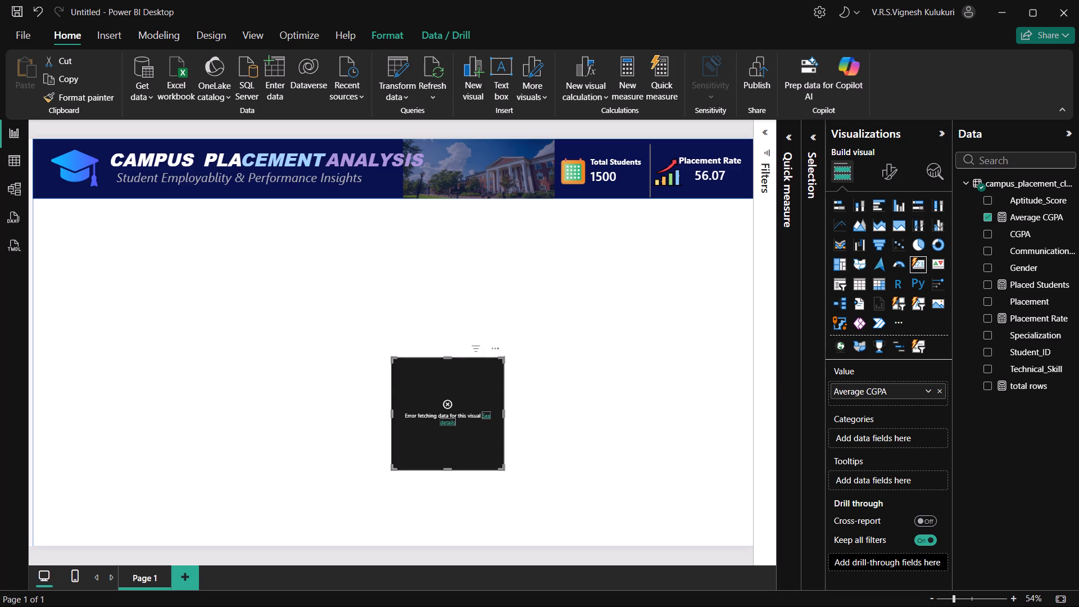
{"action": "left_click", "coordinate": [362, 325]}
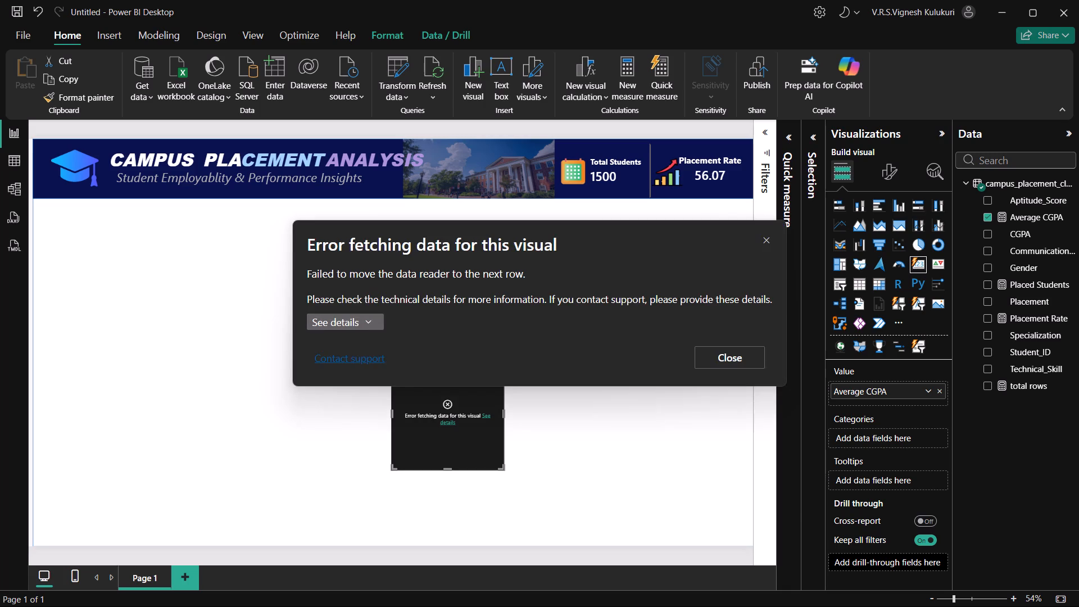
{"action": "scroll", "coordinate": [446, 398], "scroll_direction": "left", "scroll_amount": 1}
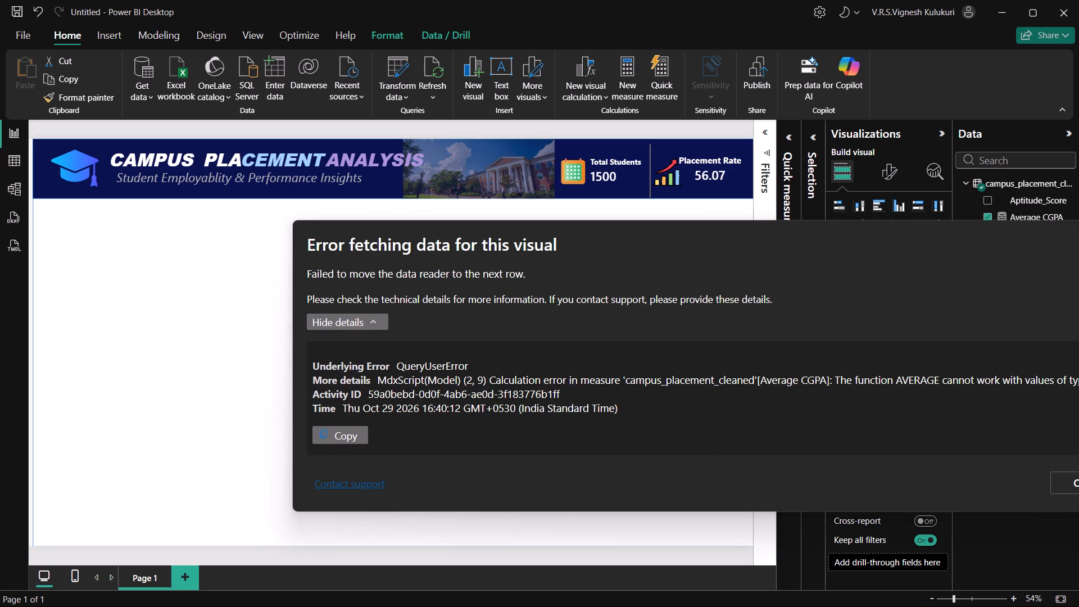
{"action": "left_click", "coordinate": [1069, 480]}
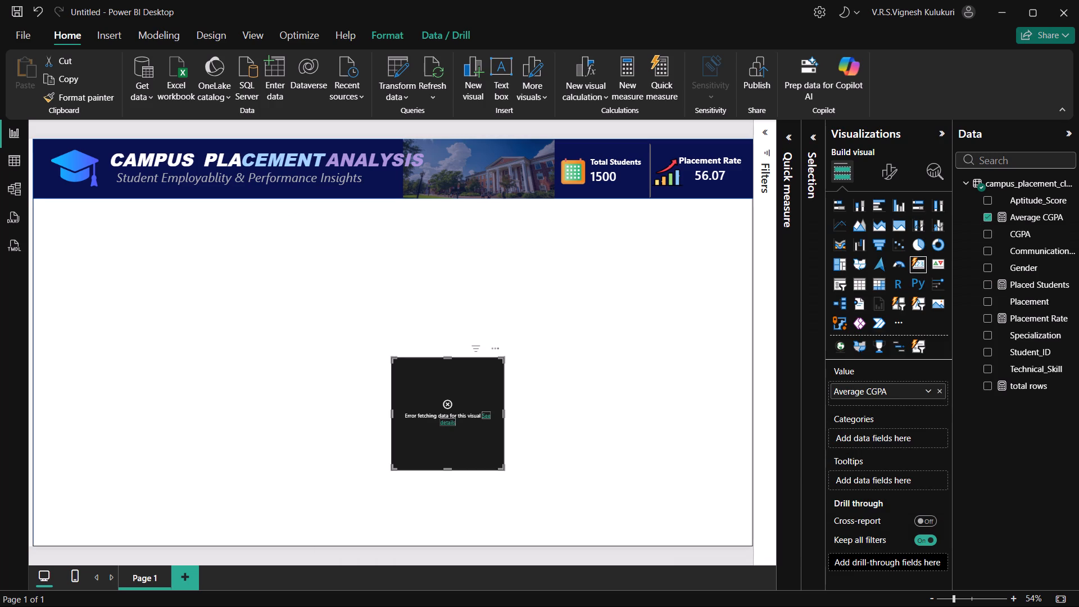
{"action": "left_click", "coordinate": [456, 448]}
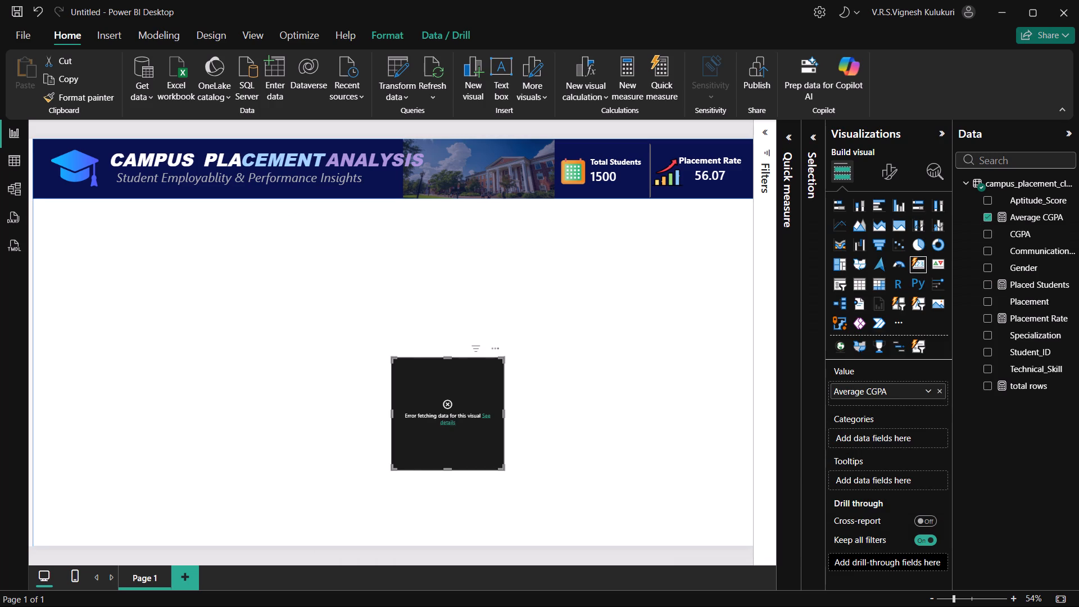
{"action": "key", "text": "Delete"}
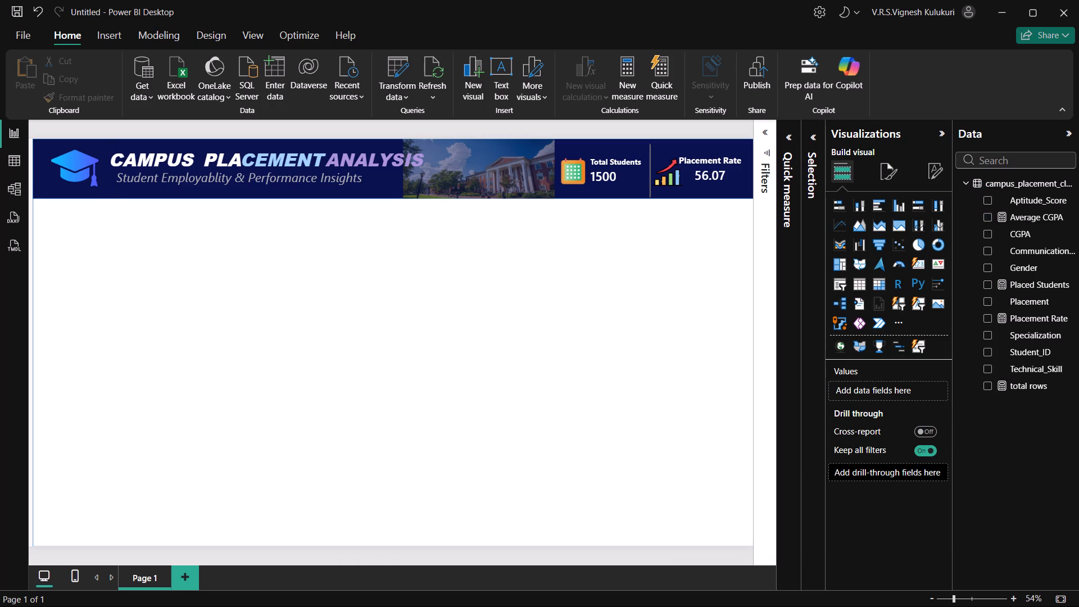
Open the placement data in Power Query Editor and change the CGPA column's data type to Decimal Number.
{"action": "left_click", "coordinate": [105, 40]}
{"action": "left_click", "coordinate": [65, 40]}
{"action": "left_click", "coordinate": [398, 92]}
{"action": "left_click", "coordinate": [414, 124]}
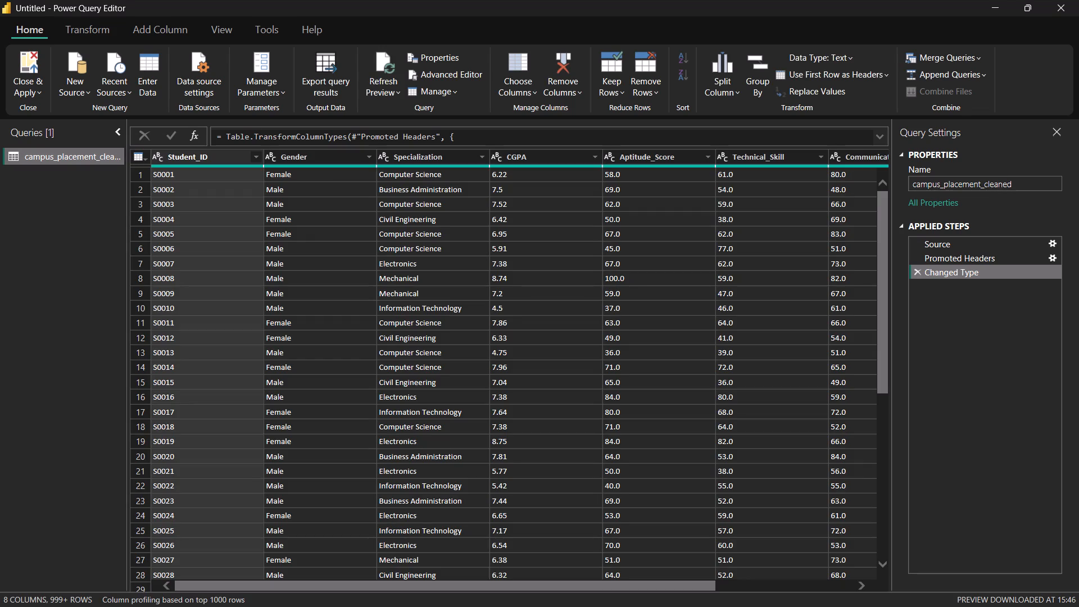
{"action": "left_click", "coordinate": [597, 156]}
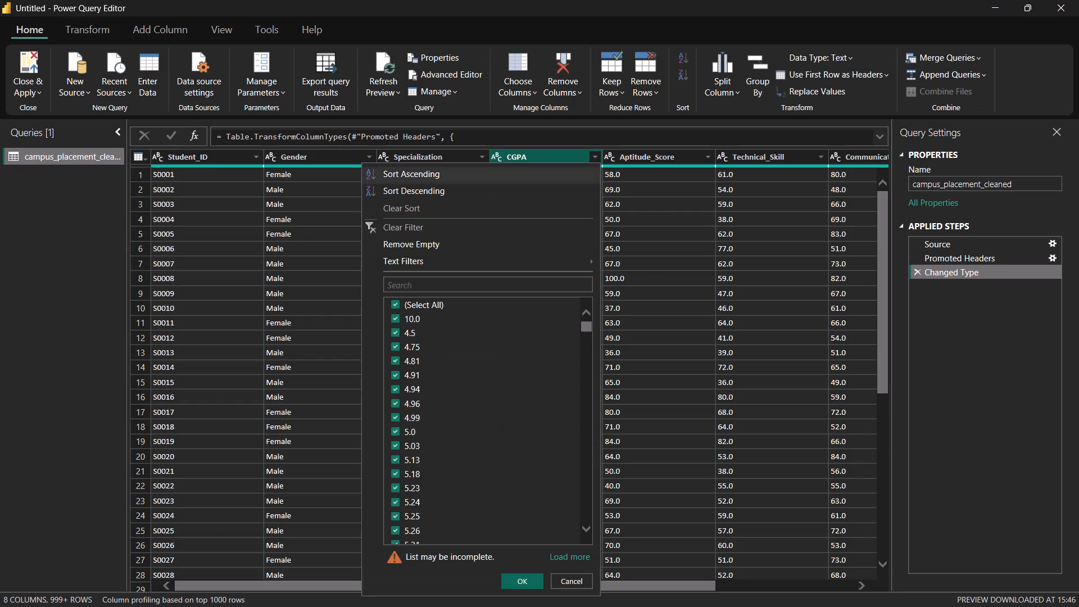
{"action": "left_click", "coordinate": [528, 152]}
{"action": "right_click", "coordinate": [528, 152]}
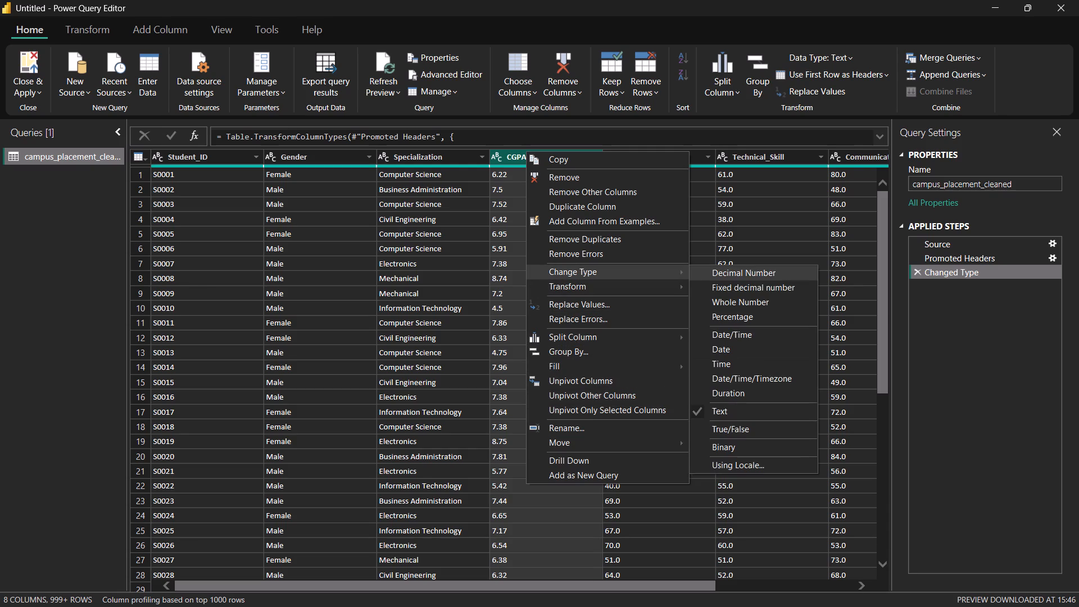
{"action": "left_click", "coordinate": [738, 274]}
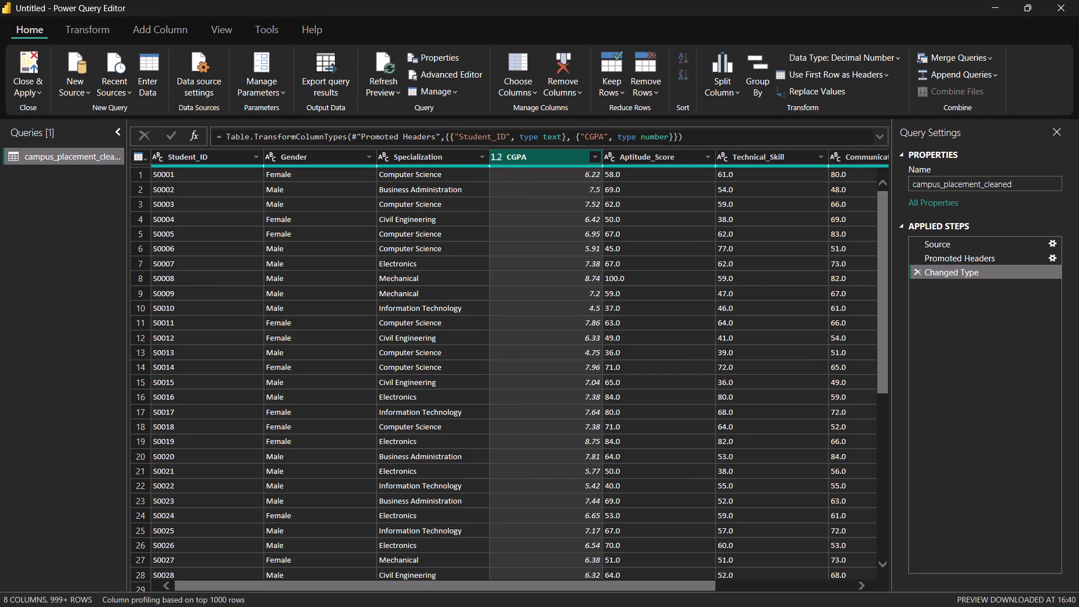
Change the Aptitude_Score column's data type to Whole Number.
{"action": "left_click", "coordinate": [650, 160]}
{"action": "right_click", "coordinate": [650, 160]}
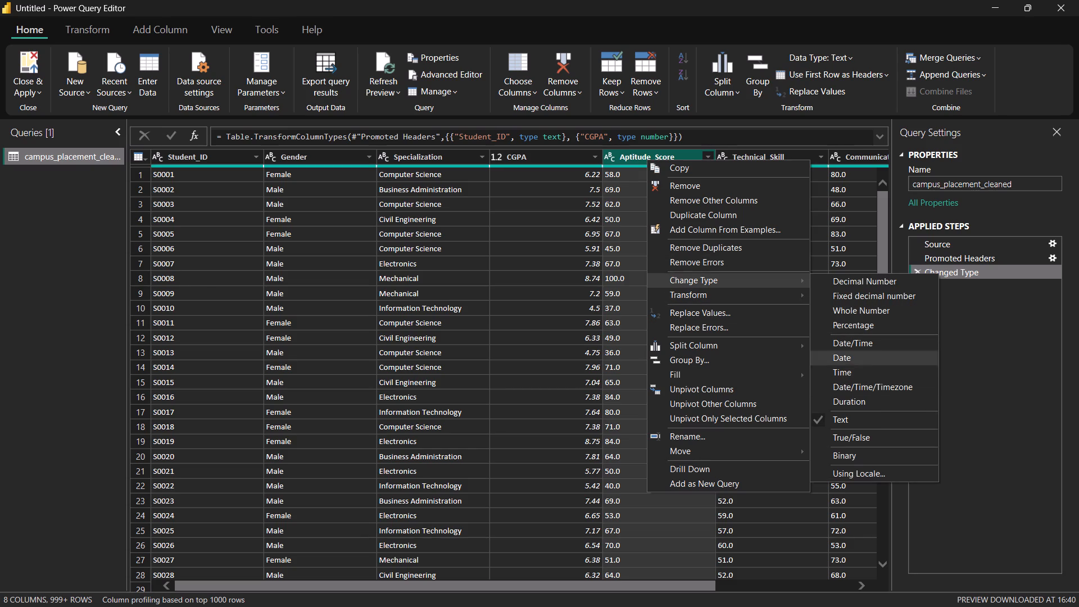
{"action": "left_click", "coordinate": [844, 315]}
Change the Technical_Skill column's data type to Whole Number.
{"action": "scroll", "coordinate": [733, 330], "scroll_direction": "left", "scroll_amount": 1}
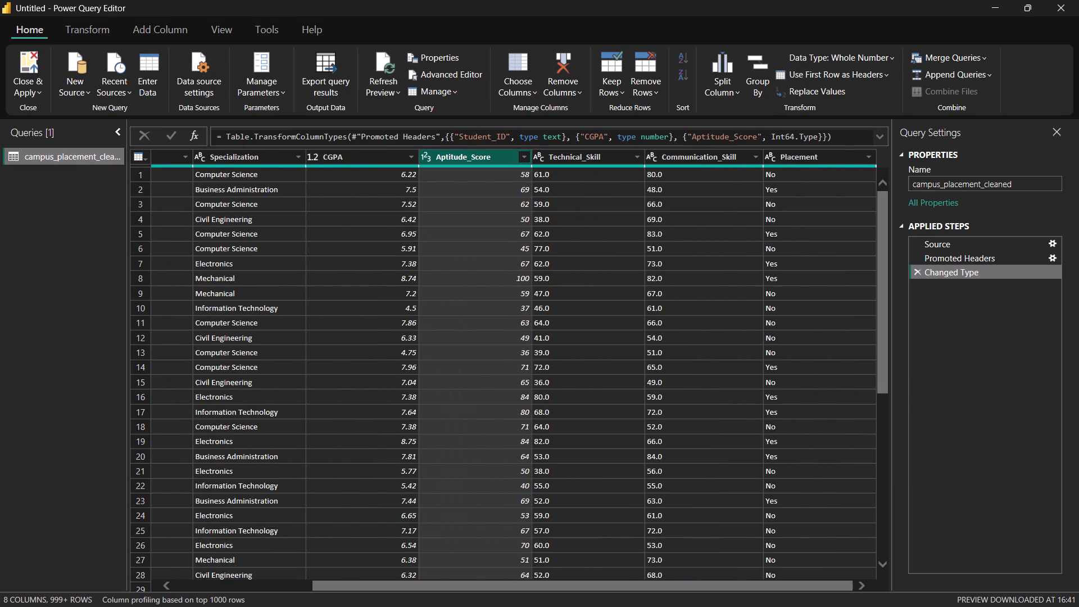
{"action": "scroll", "coordinate": [733, 330], "scroll_direction": "left", "scroll_amount": 1}
{"action": "scroll", "coordinate": [733, 330], "scroll_direction": "down", "scroll_amount": 4}
{"action": "scroll", "coordinate": [733, 330], "scroll_direction": "up", "scroll_amount": 5}
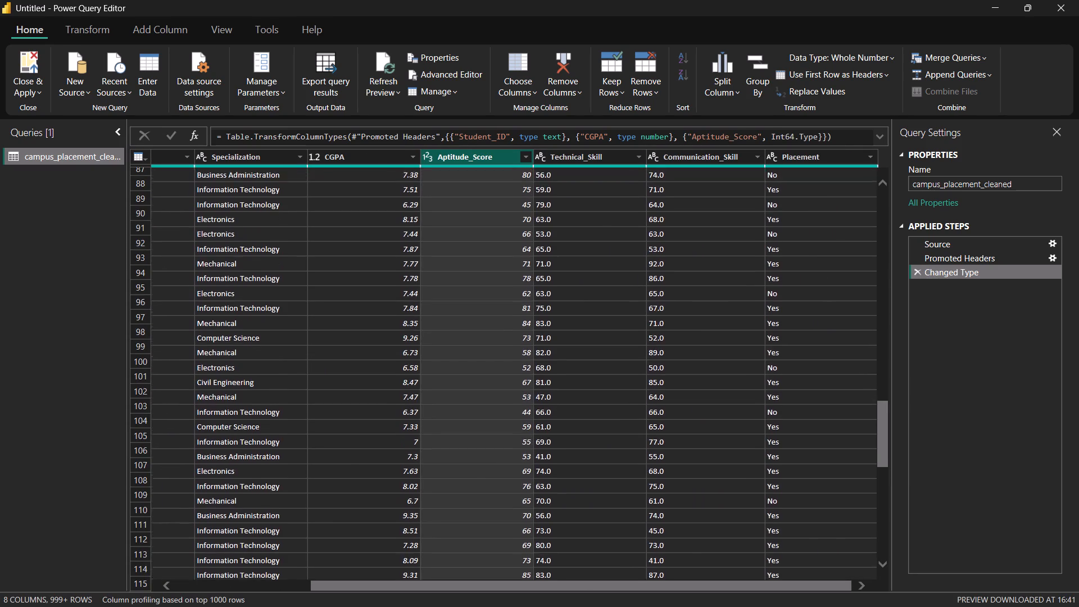
{"action": "scroll", "coordinate": [733, 330], "scroll_direction": "up", "scroll_amount": 5}
{"action": "left_click", "coordinate": [570, 158]}
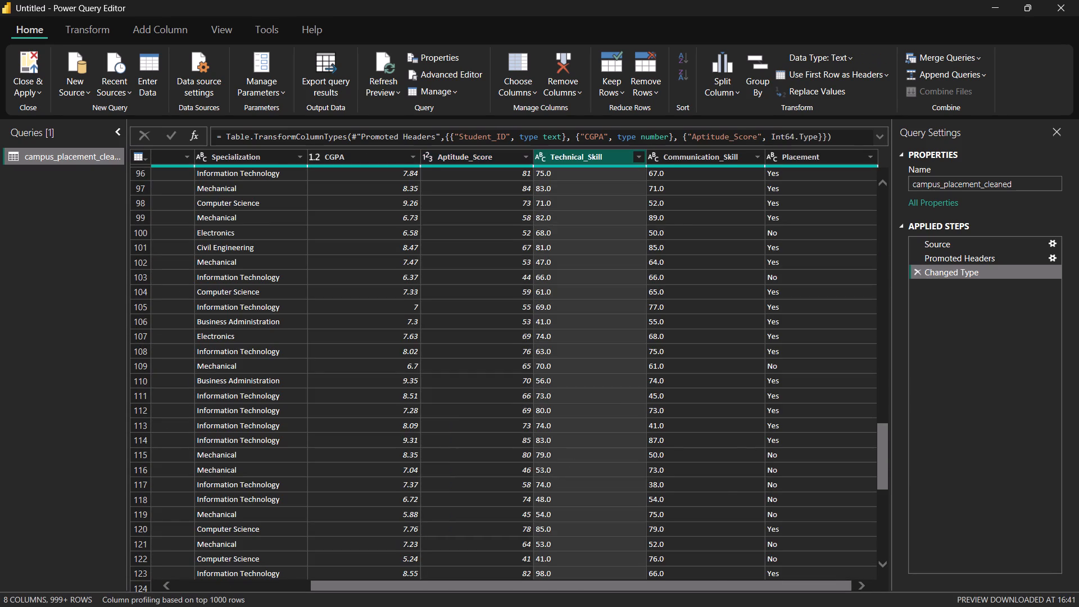
{"action": "right_click", "coordinate": [570, 158]}
{"action": "right_click", "coordinate": [570, 158]}
{"action": "right_click", "coordinate": [570, 158]}
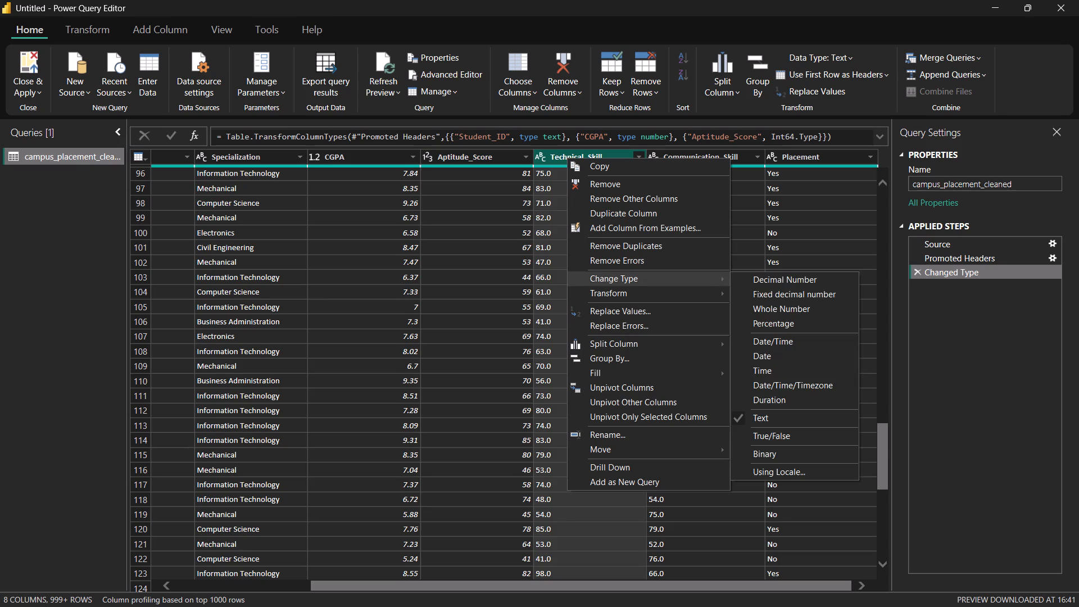
{"action": "left_click", "coordinate": [771, 312]}
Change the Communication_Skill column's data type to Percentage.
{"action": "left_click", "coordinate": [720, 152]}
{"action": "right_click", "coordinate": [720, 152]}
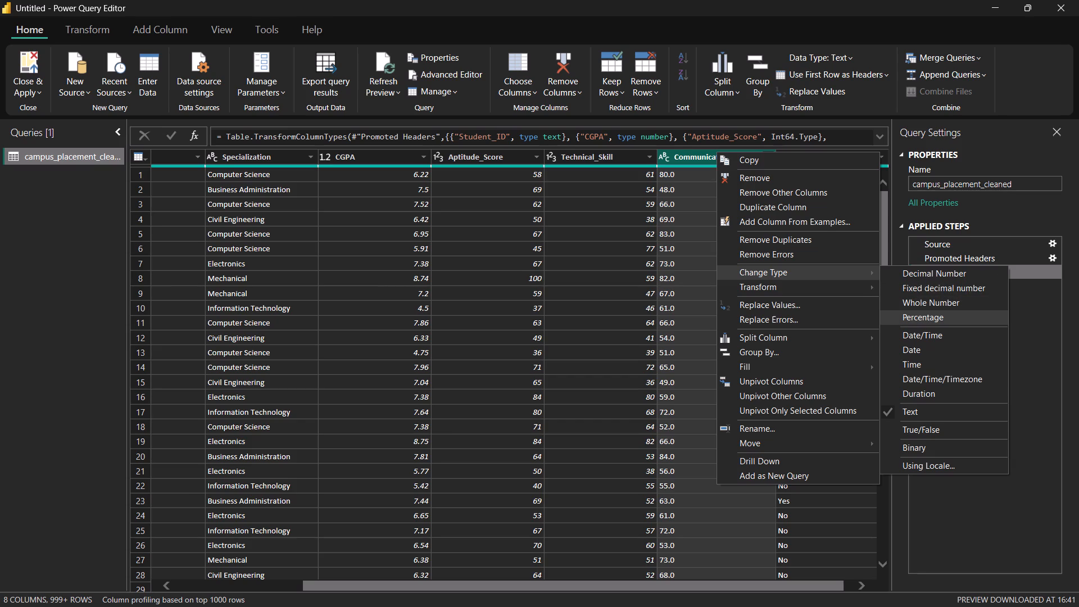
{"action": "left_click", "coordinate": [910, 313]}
Change the Communication_Skill column's data type to Whole Number, replacing its current type conversion.
{"action": "scroll", "coordinate": [800, 288], "scroll_direction": "left", "scroll_amount": 1}
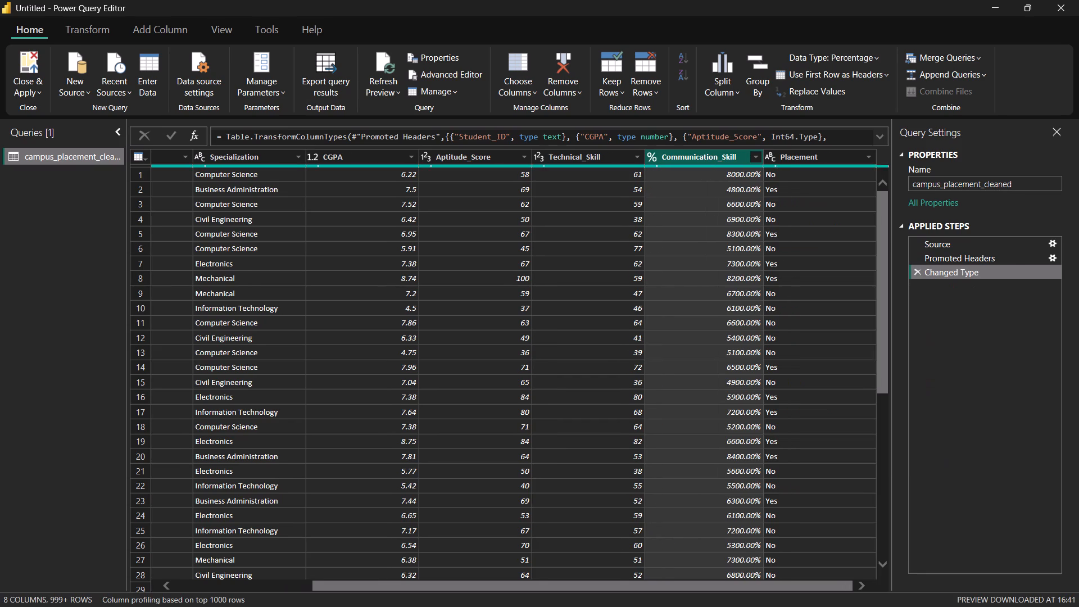
{"action": "scroll", "coordinate": [800, 288], "scroll_direction": "left", "scroll_amount": 1}
{"action": "right_click", "coordinate": [684, 156]}
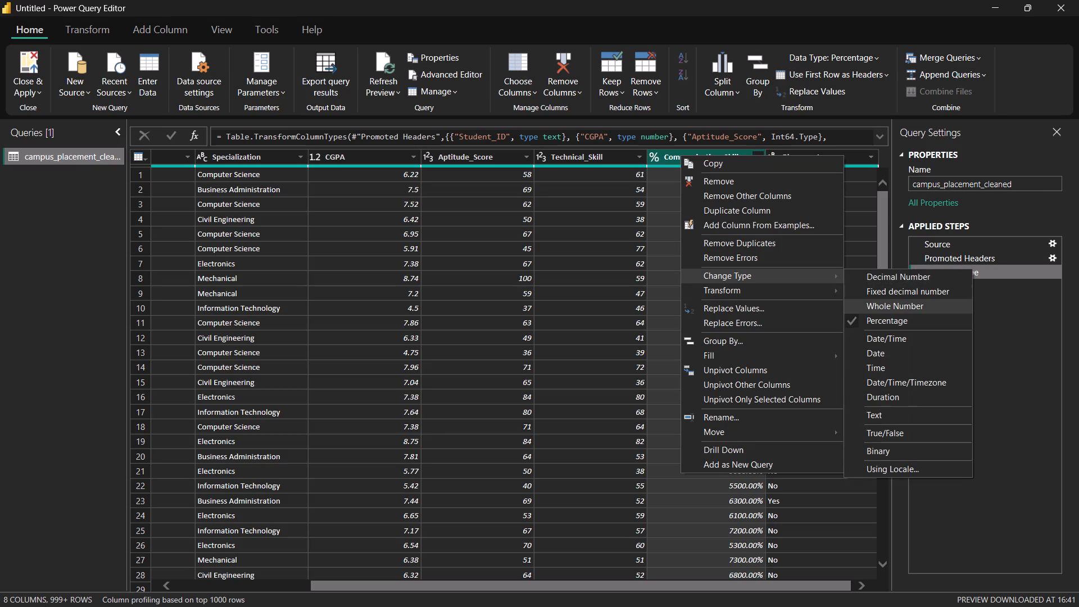
{"action": "left_click", "coordinate": [884, 307]}
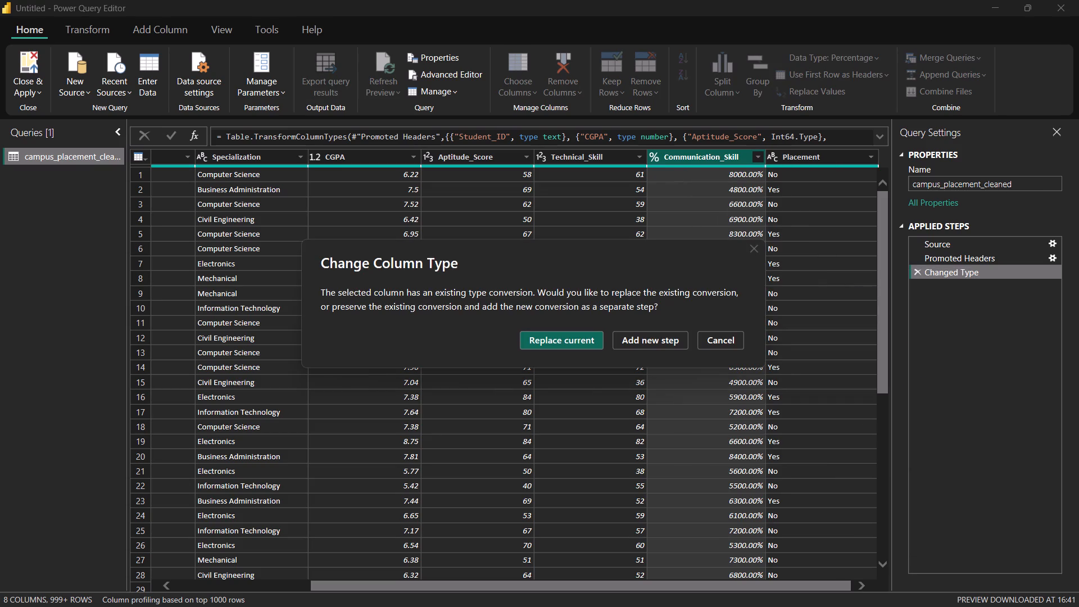
{"action": "left_click", "coordinate": [573, 335]}
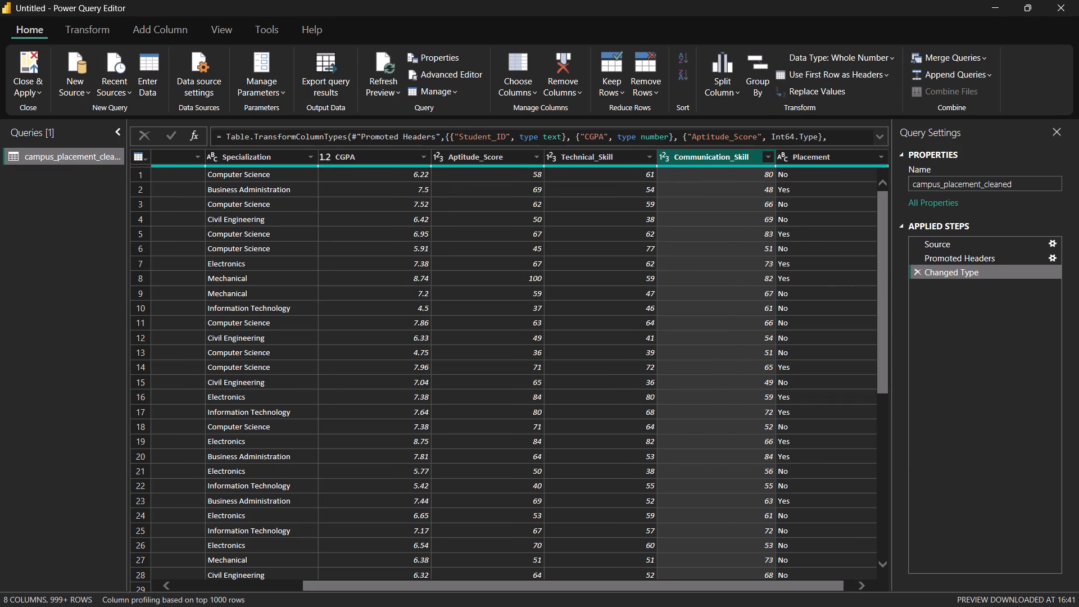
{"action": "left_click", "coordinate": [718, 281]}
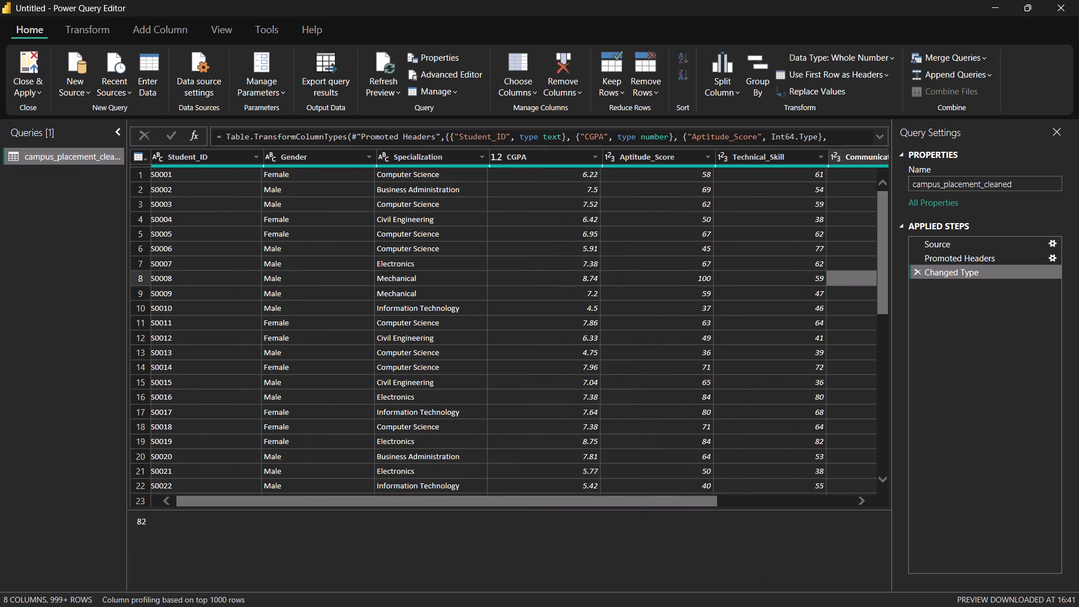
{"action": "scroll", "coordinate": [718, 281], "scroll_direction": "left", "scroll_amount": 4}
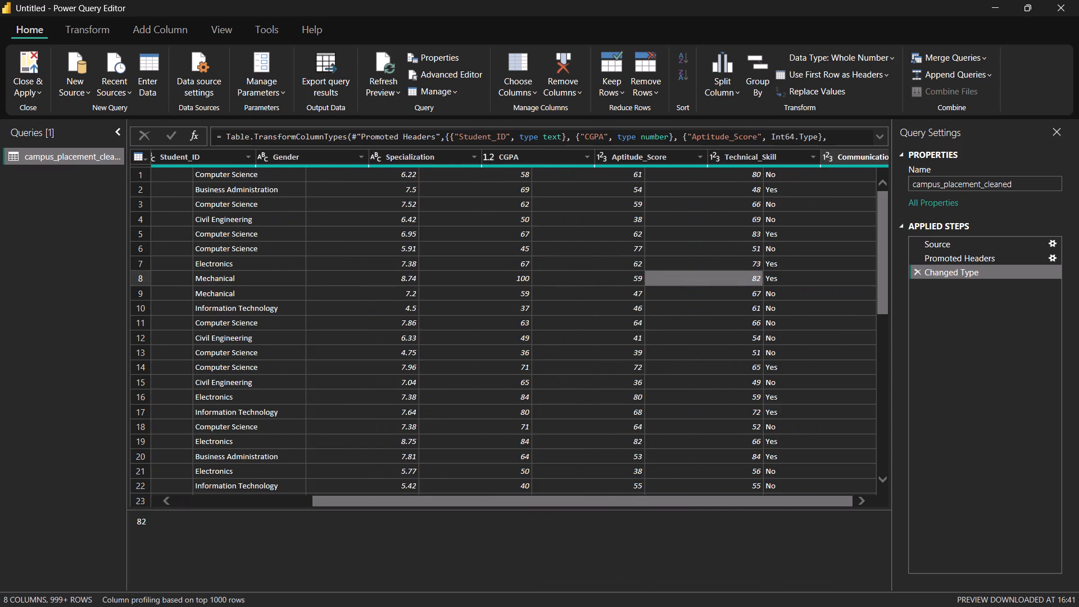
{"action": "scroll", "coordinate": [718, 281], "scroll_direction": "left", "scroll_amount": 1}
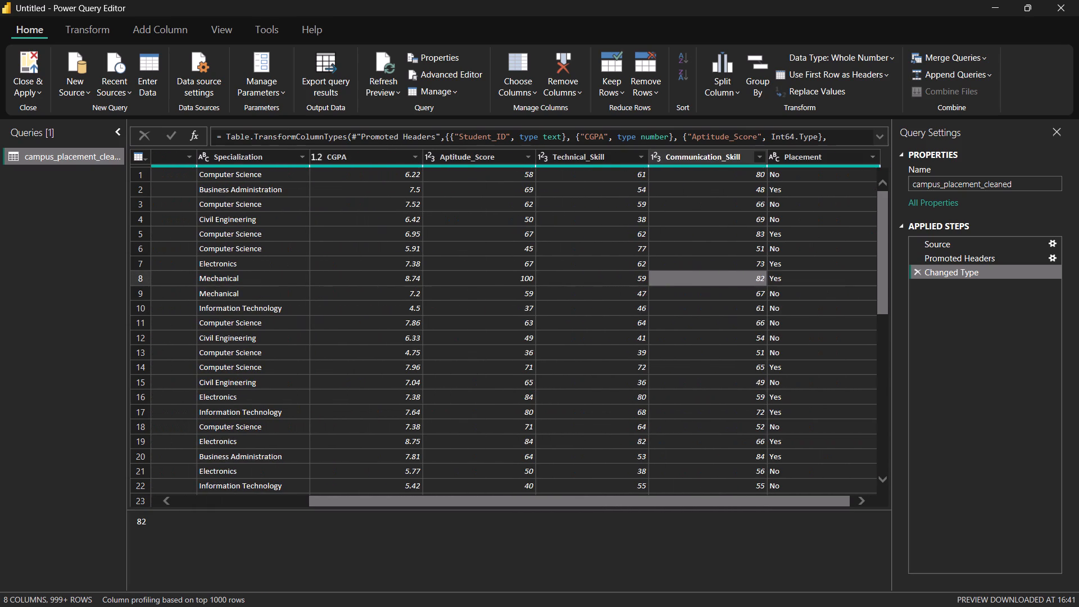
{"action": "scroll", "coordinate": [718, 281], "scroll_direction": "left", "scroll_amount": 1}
Close the query editor and apply the column data type changes to the report.
{"action": "scroll", "coordinate": [718, 281], "scroll_direction": "left", "scroll_amount": 1}
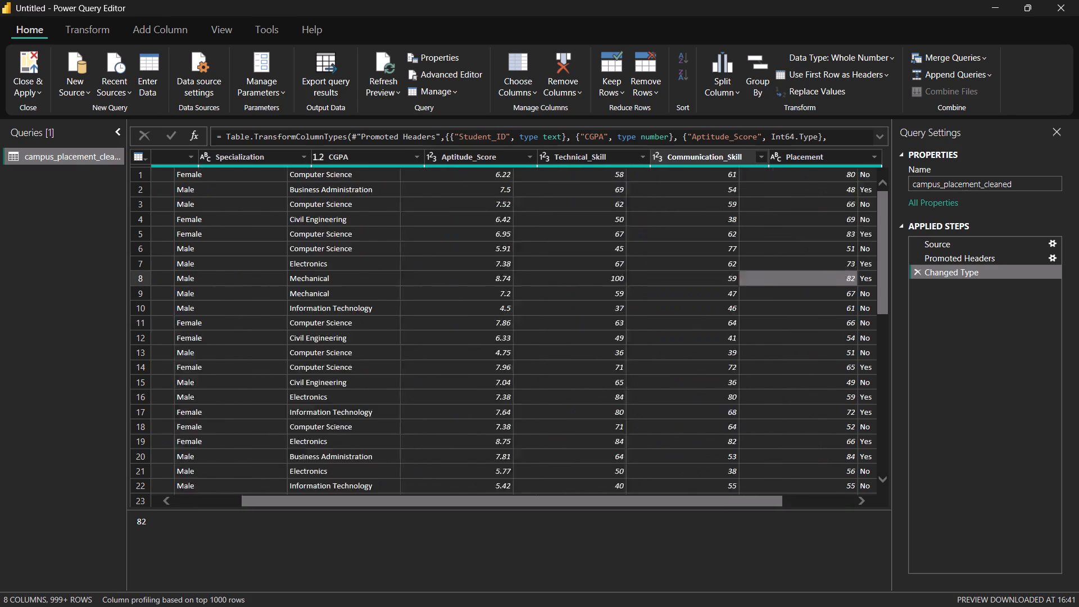
{"action": "scroll", "coordinate": [609, 270], "scroll_direction": "right", "scroll_amount": 2}
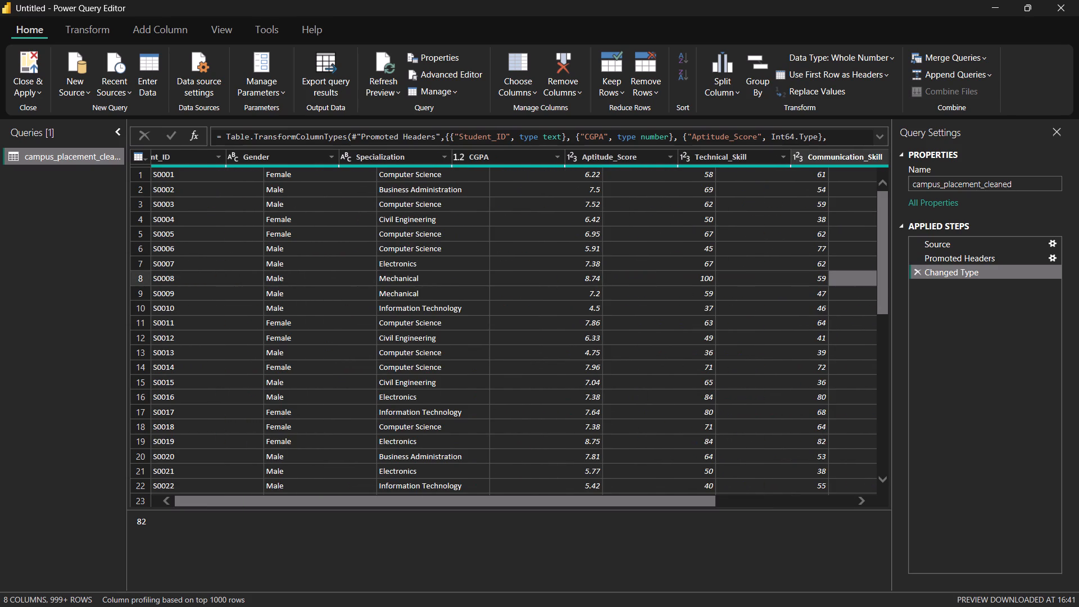
{"action": "left_click", "coordinate": [32, 89]}
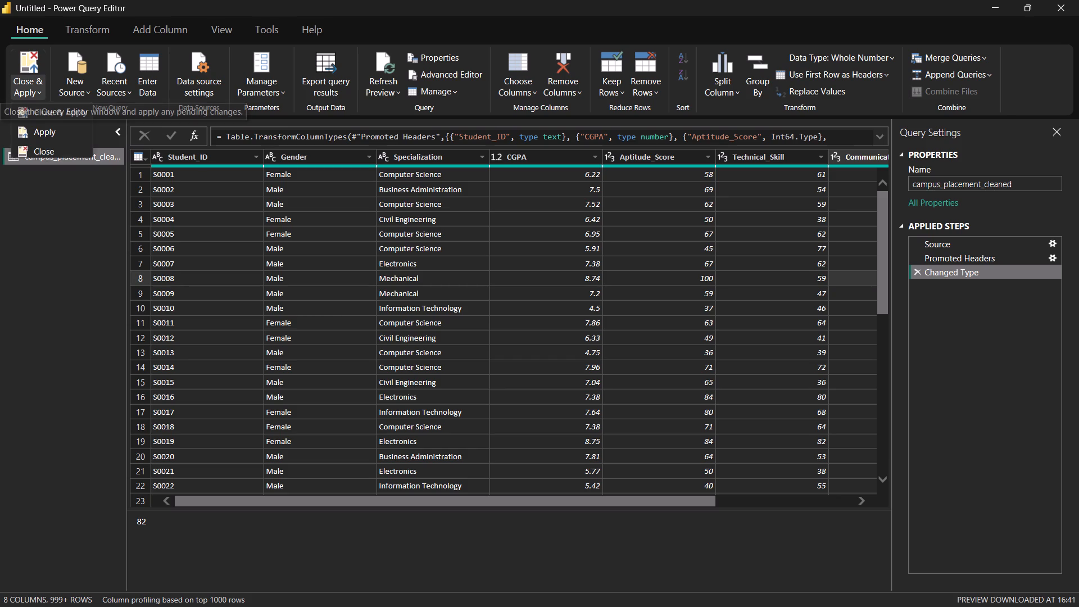
{"action": "left_click", "coordinate": [48, 114]}
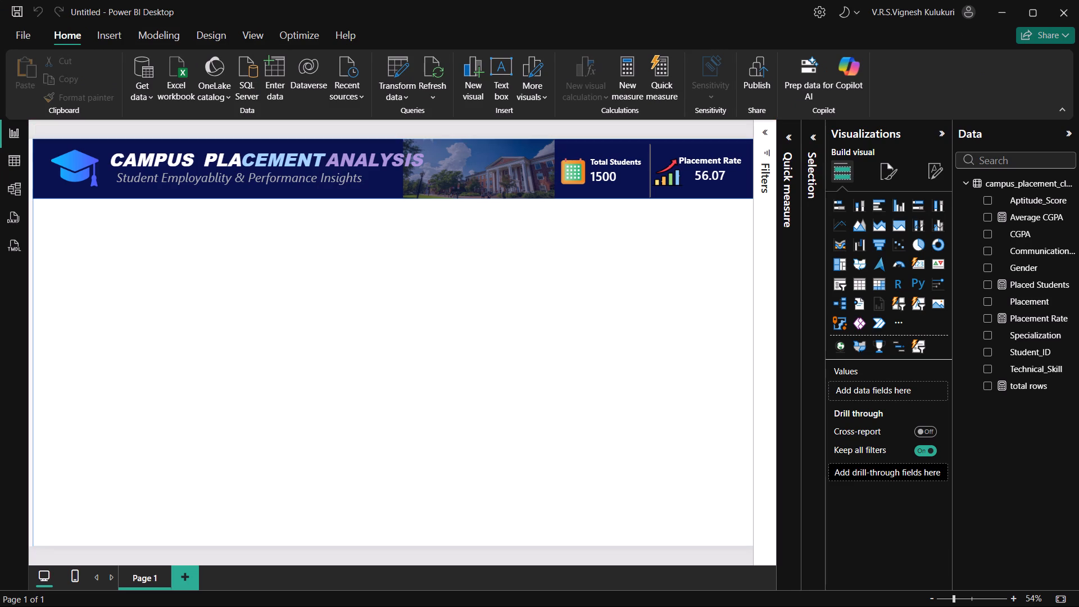
Add a Card visual showing the Average CGPA measure in the blank area below the header banner and widen it.
{"action": "left_click", "coordinate": [914, 266]}
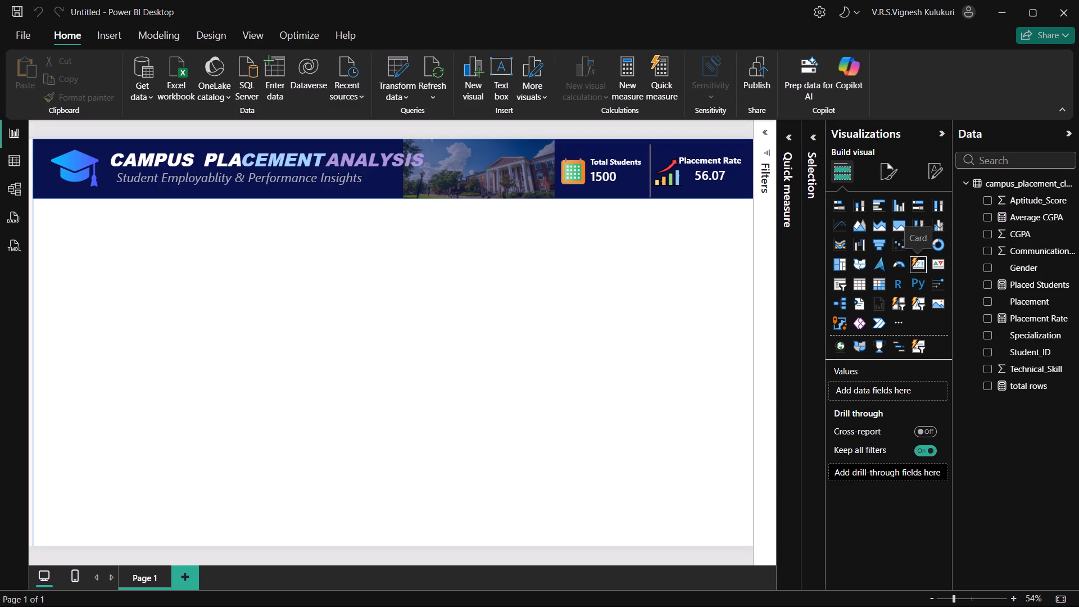
{"action": "scroll", "coordinate": [174, 319], "scroll_direction": "left", "scroll_amount": 1}
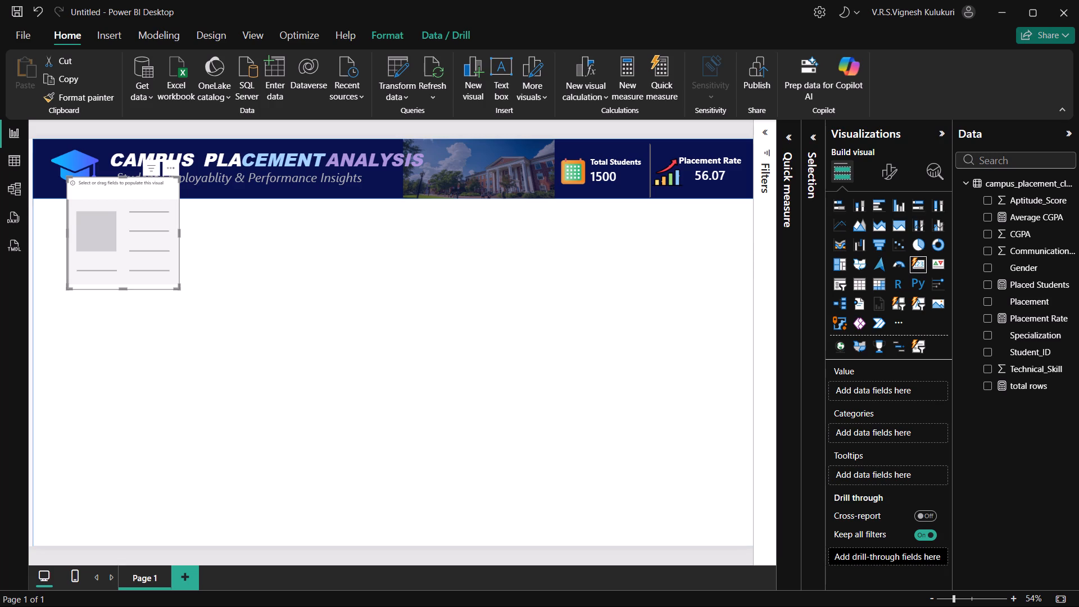
{"action": "left_click", "coordinate": [116, 229]}
{"action": "left_click_drag", "start_coordinate": [116, 229], "coordinate": [333, 341]}
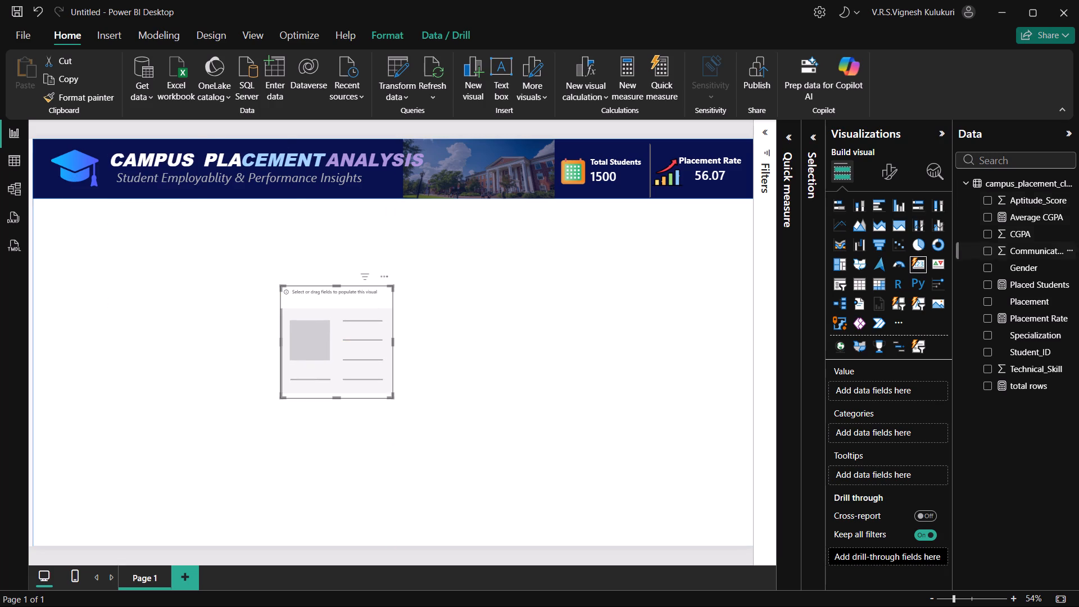
{"action": "left_click_drag", "start_coordinate": [1018, 218], "coordinate": [334, 350]}
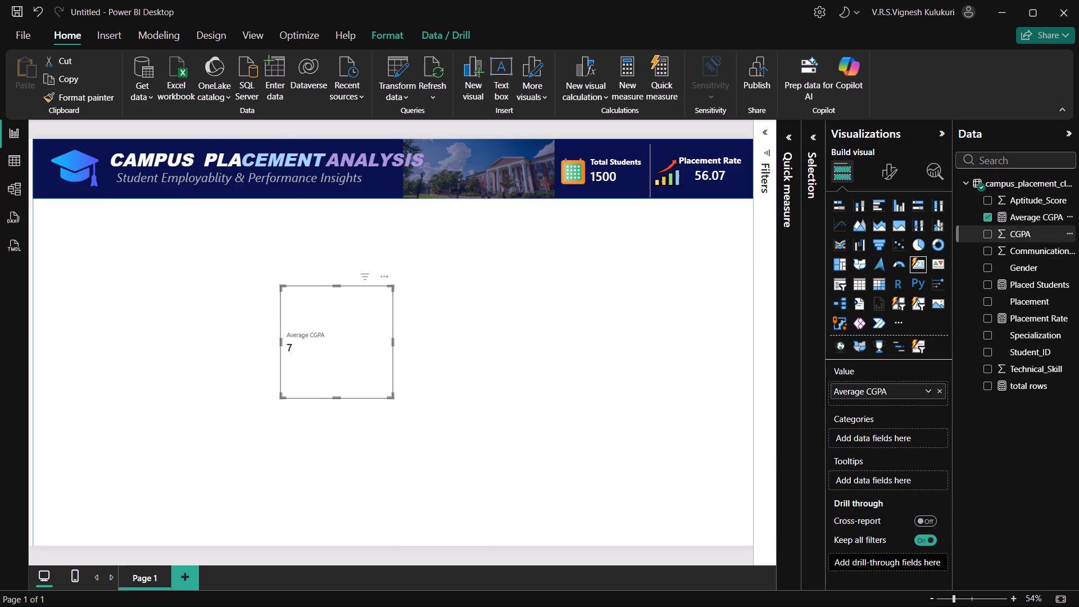
{"action": "left_click_drag", "start_coordinate": [391, 395], "coordinate": [434, 399]}
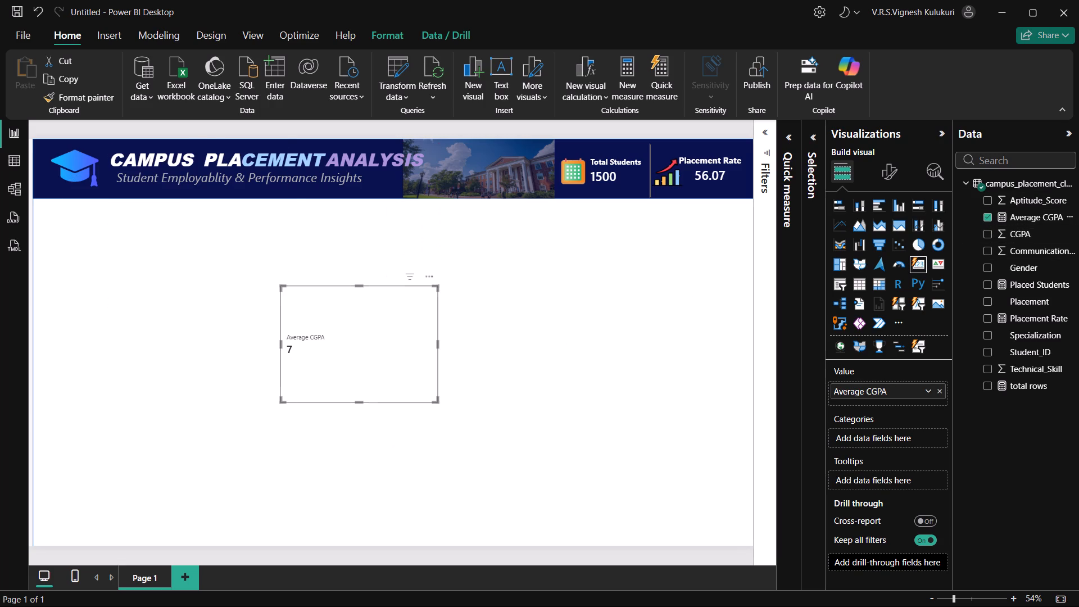
{"action": "left_click", "coordinate": [305, 353]}
{"action": "key", "text": "alt+Tab"}
{"action": "key", "text": "alt+Tab"}
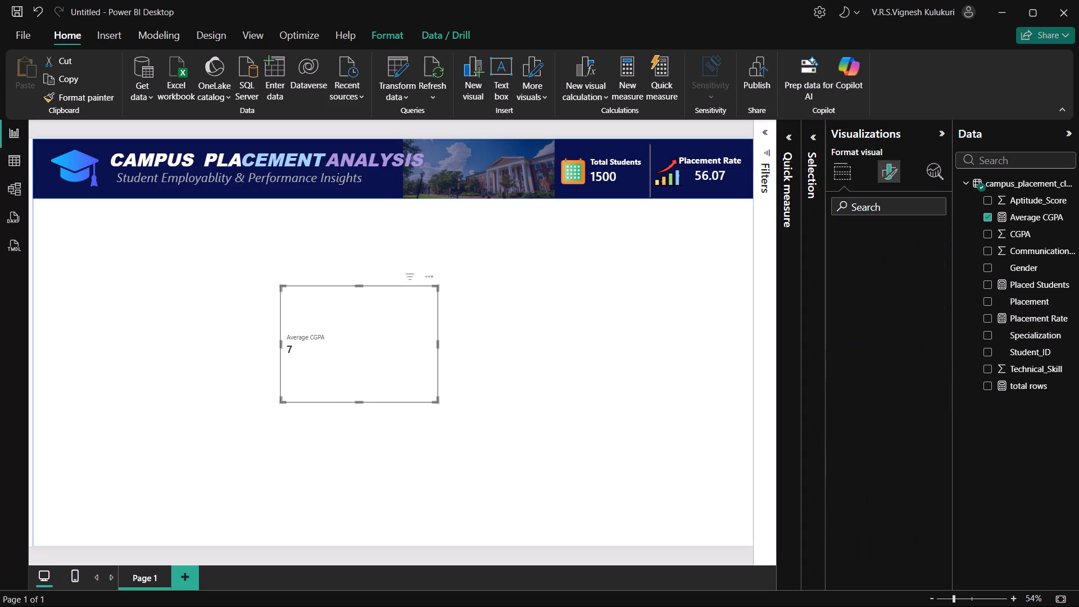
{"action": "left_click", "coordinate": [842, 350]}
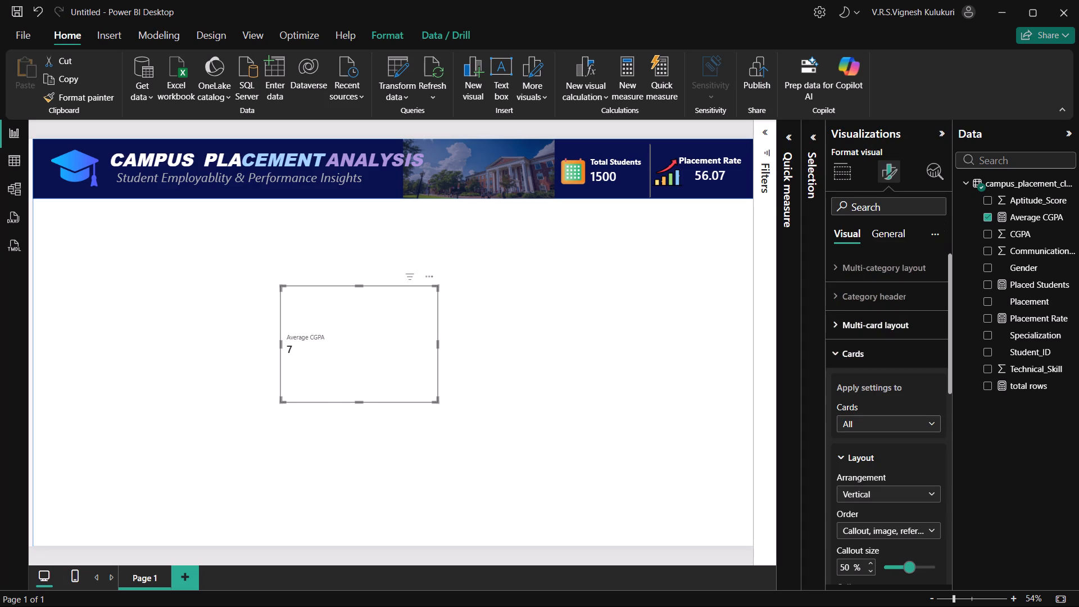
{"action": "left_click", "coordinate": [859, 419]}
{"action": "left_click", "coordinate": [859, 419]}
{"action": "scroll", "coordinate": [859, 419], "scroll_direction": "down", "scroll_amount": 1}
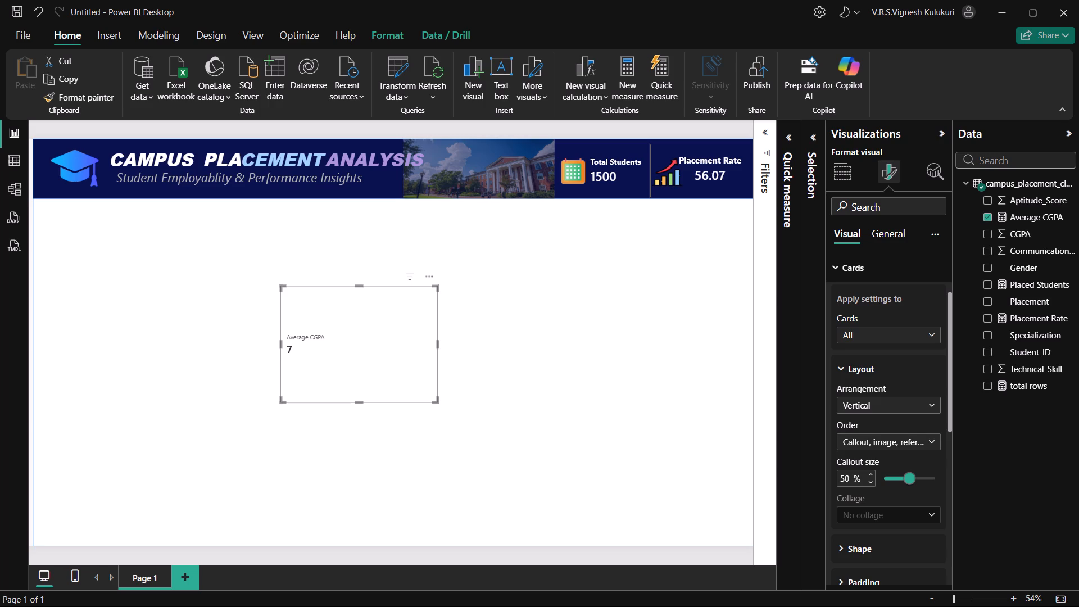
{"action": "left_click", "coordinate": [862, 409]}
{"action": "left_click", "coordinate": [862, 409]}
{"action": "scroll", "coordinate": [862, 409], "scroll_direction": "up", "scroll_amount": 1}
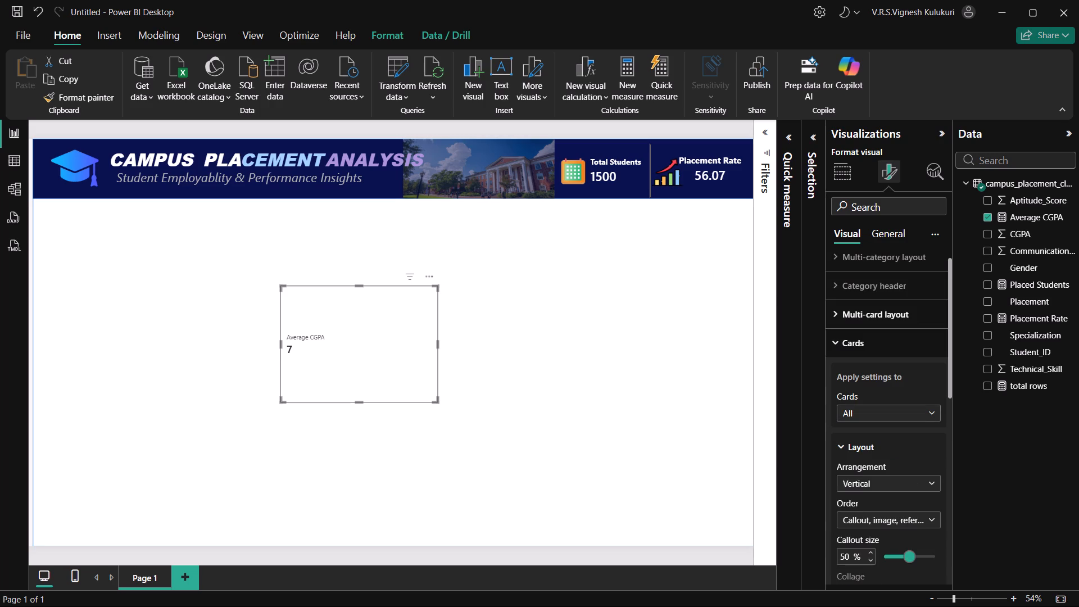
{"action": "scroll", "coordinate": [862, 409], "scroll_direction": "up", "scroll_amount": 1}
{"action": "left_click", "coordinate": [849, 346]}
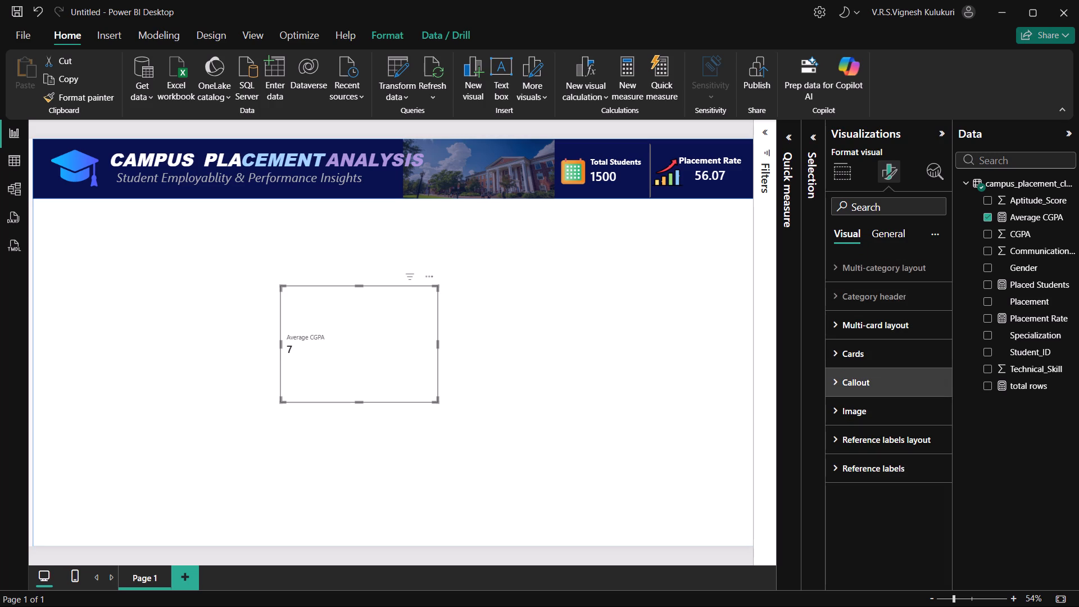
Make the card's callout formatting apply to the Average CGPA series.
{"action": "left_click", "coordinate": [854, 389]}
{"action": "left_click", "coordinate": [868, 455]}
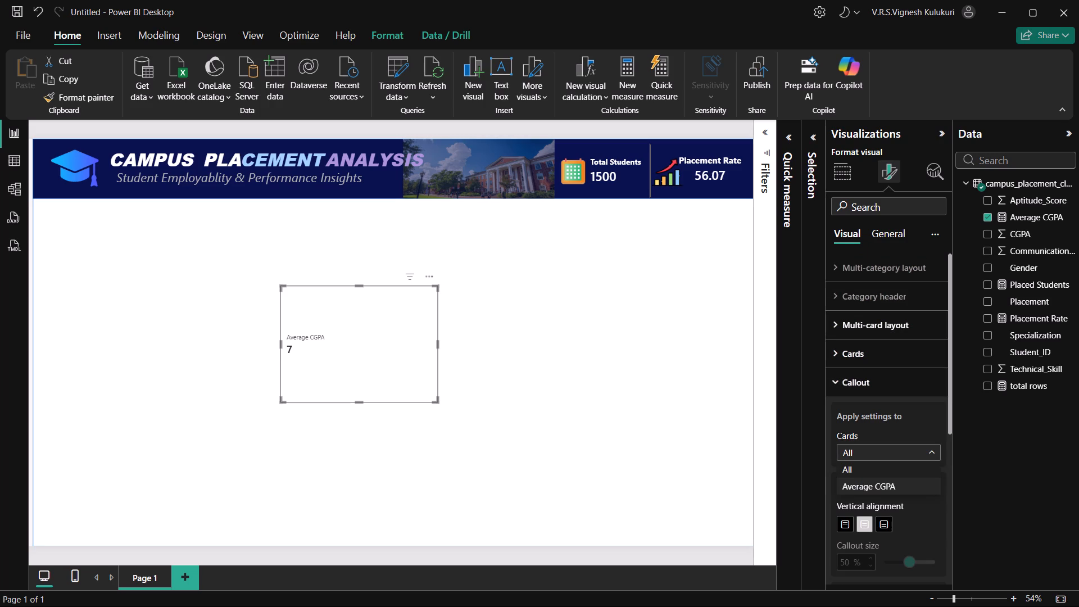
{"action": "scroll", "coordinate": [868, 455], "scroll_direction": "down", "scroll_amount": 3}
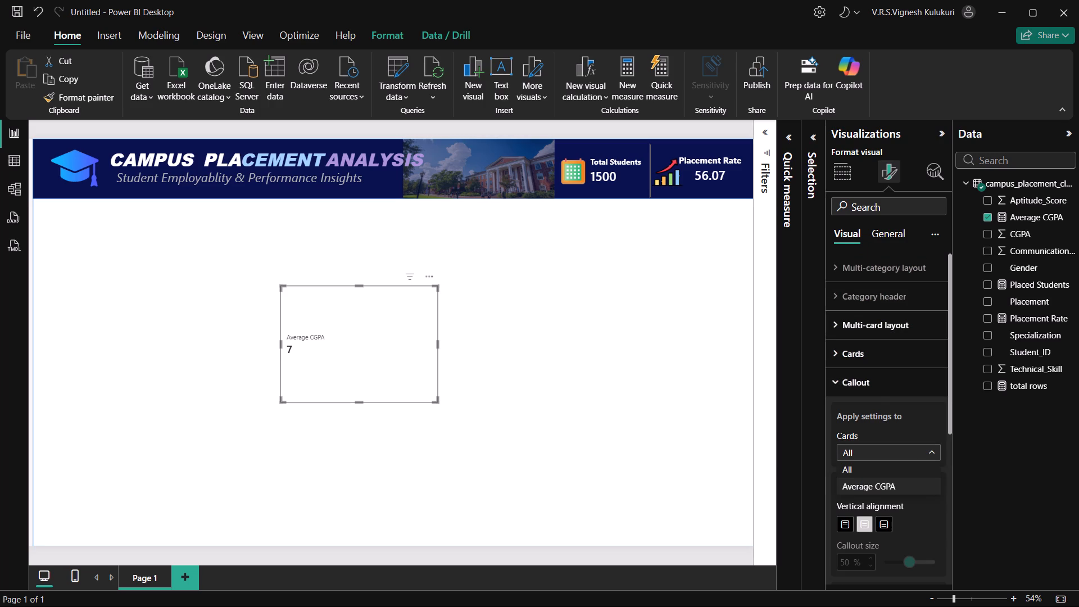
{"action": "left_click", "coordinate": [863, 451]}
{"action": "scroll", "coordinate": [863, 451], "scroll_direction": "down", "scroll_amount": 4}
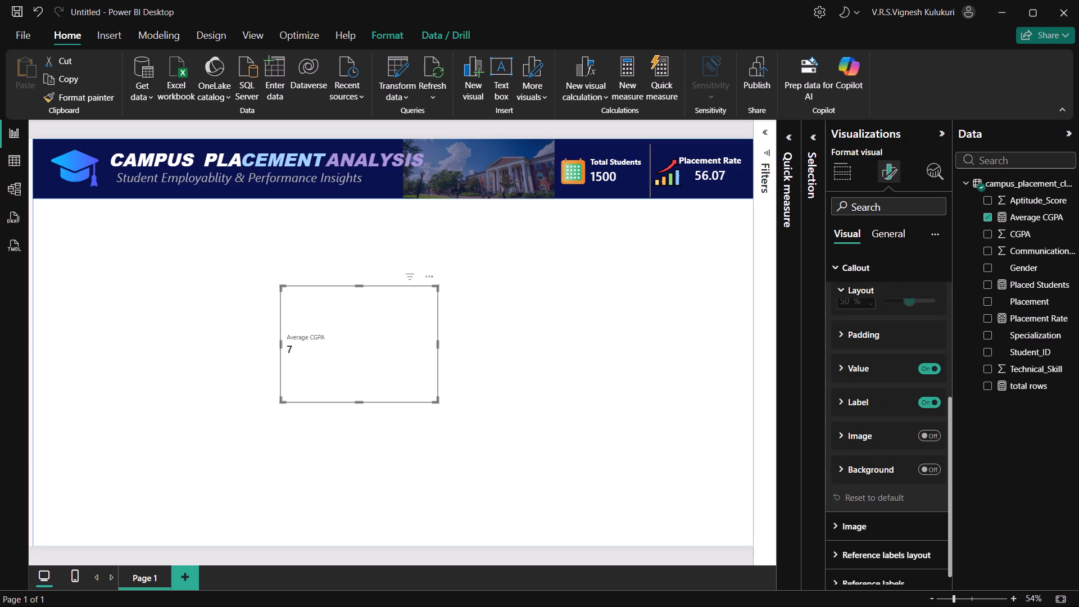
{"action": "left_click", "coordinate": [844, 371]}
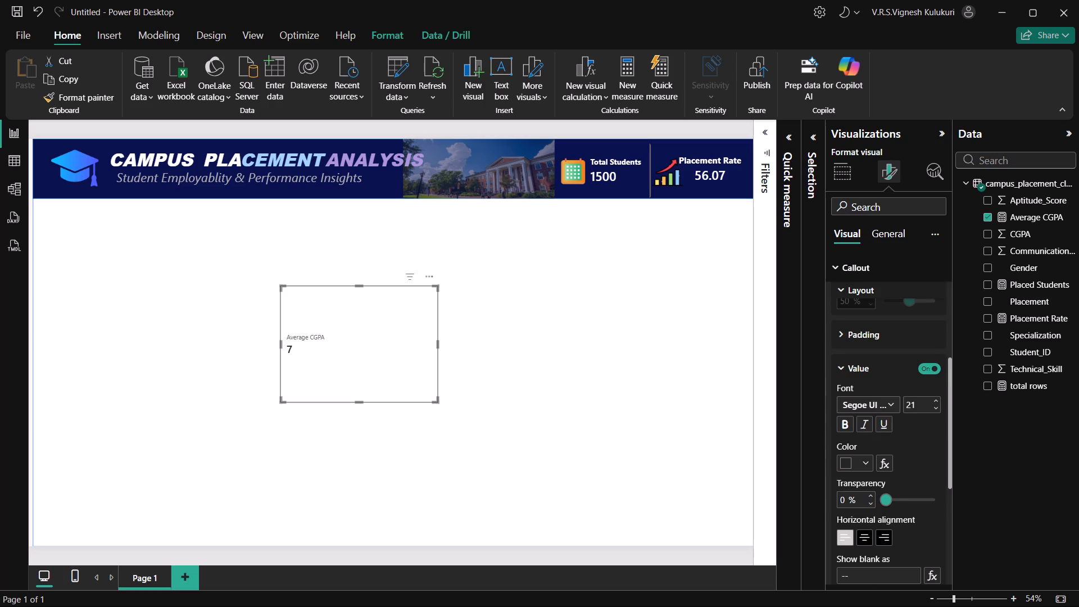
{"action": "scroll", "coordinate": [917, 447], "scroll_direction": "left", "scroll_amount": 1}
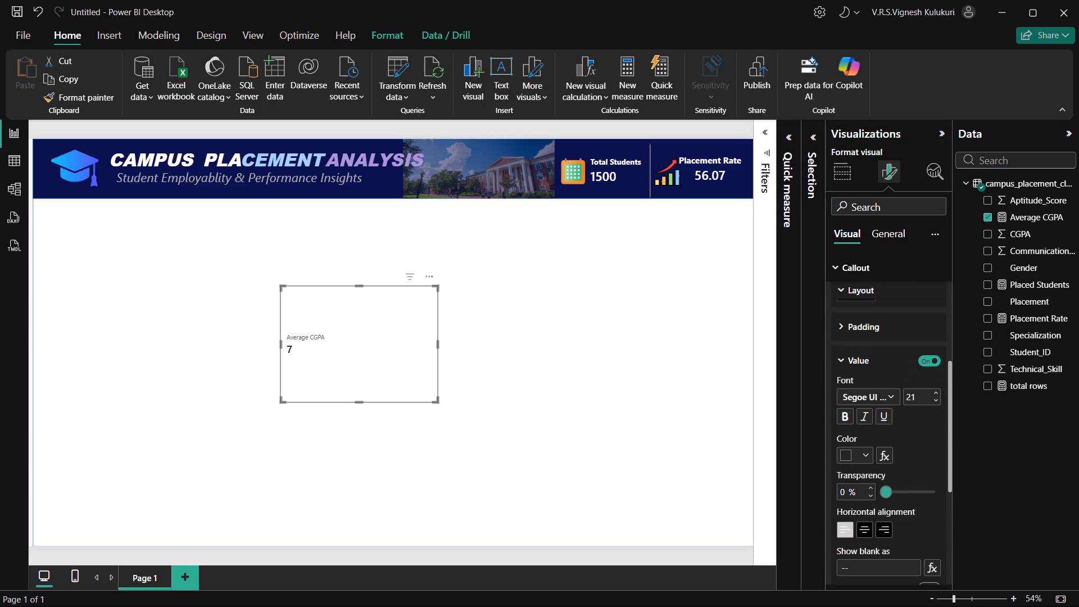
{"action": "scroll", "coordinate": [917, 447], "scroll_direction": "left", "scroll_amount": 1}
{"action": "scroll", "coordinate": [909, 463], "scroll_direction": "up", "scroll_amount": 1}
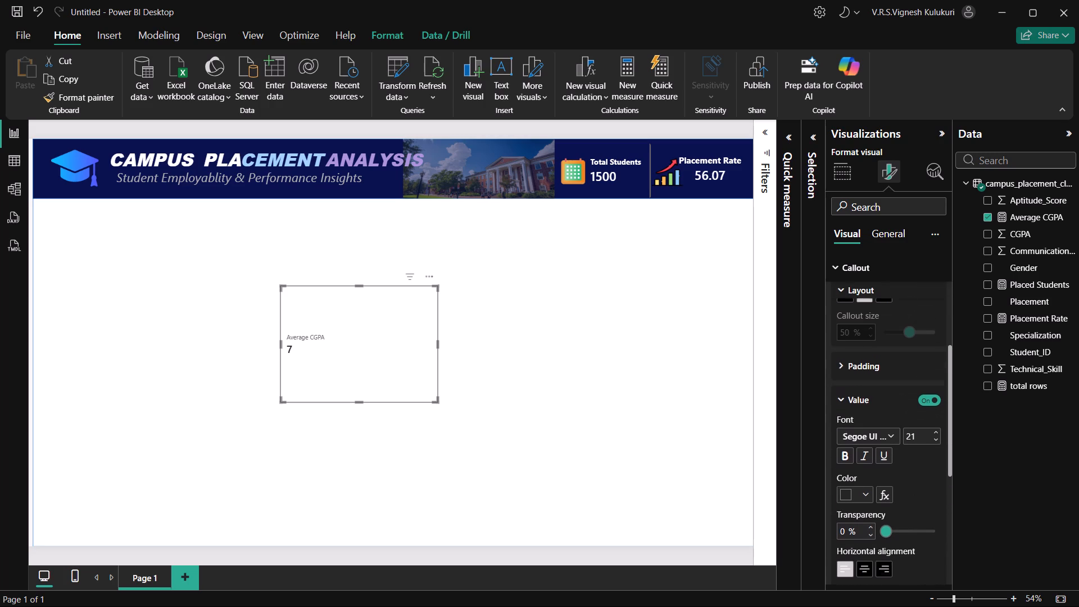
{"action": "scroll", "coordinate": [909, 463], "scroll_direction": "up", "scroll_amount": 3}
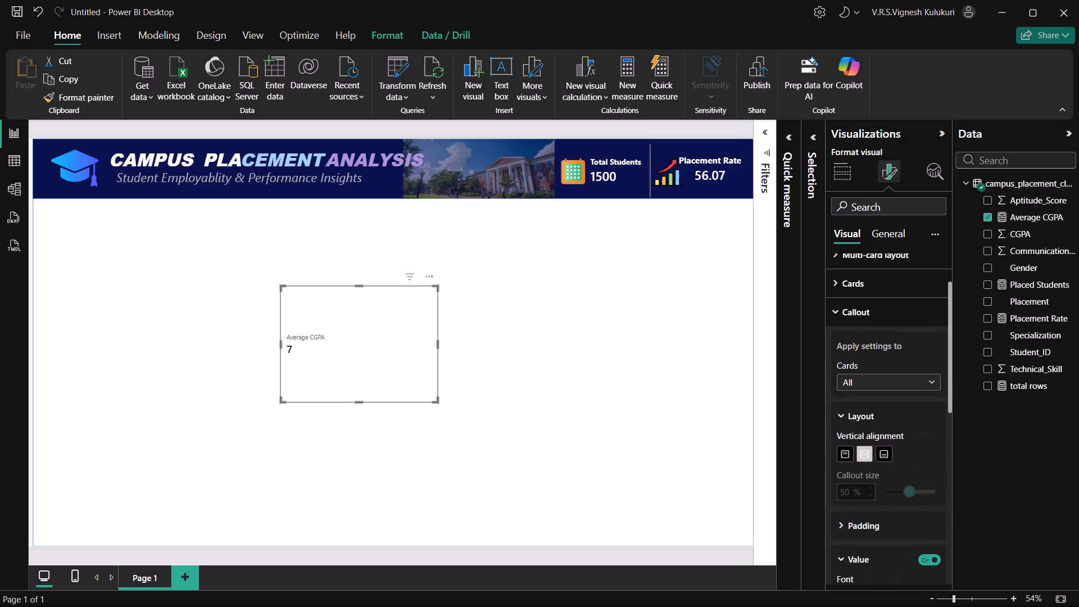
{"action": "left_click", "coordinate": [859, 380]}
{"action": "left_click", "coordinate": [859, 380]}
{"action": "left_click", "coordinate": [859, 380]}
{"action": "left_click", "coordinate": [857, 414]}
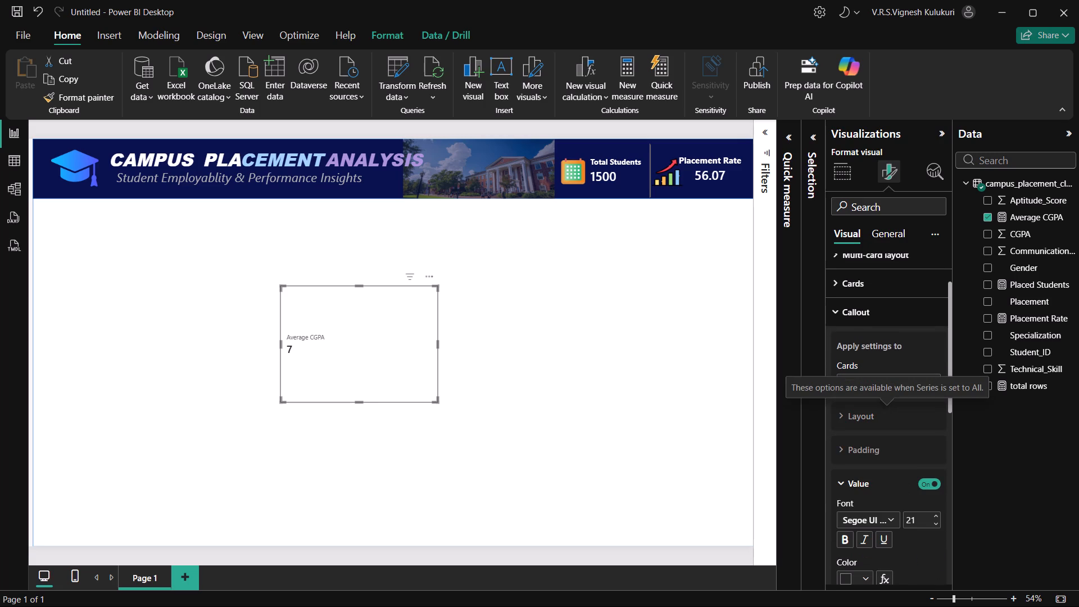
Set the display units of the Average CGPA callout value to None.
{"action": "scroll", "coordinate": [855, 482], "scroll_direction": "down", "scroll_amount": 2}
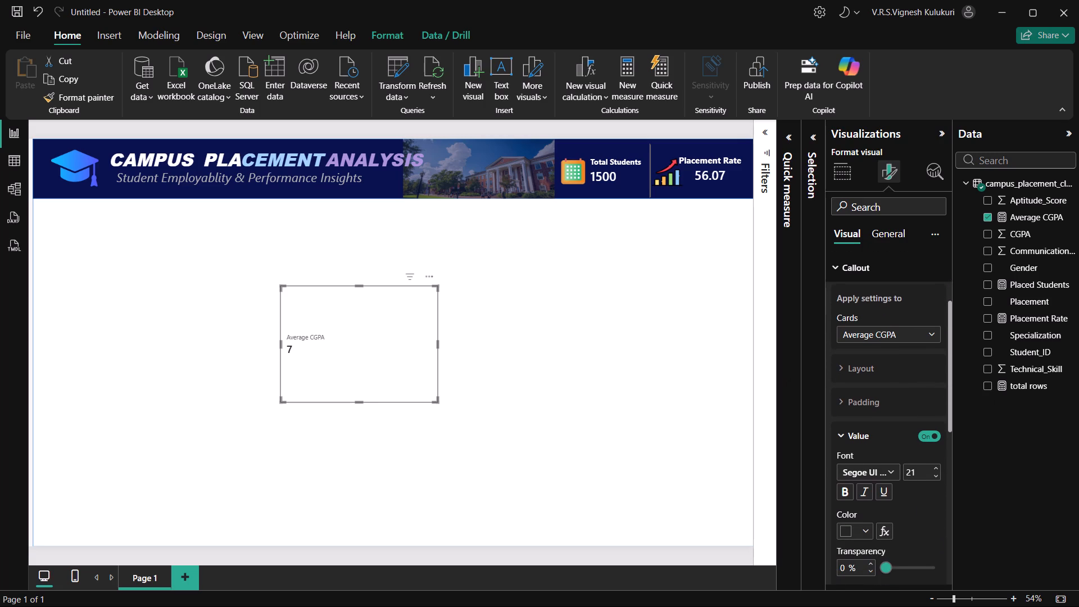
{"action": "scroll", "coordinate": [863, 447], "scroll_direction": "down", "scroll_amount": 2}
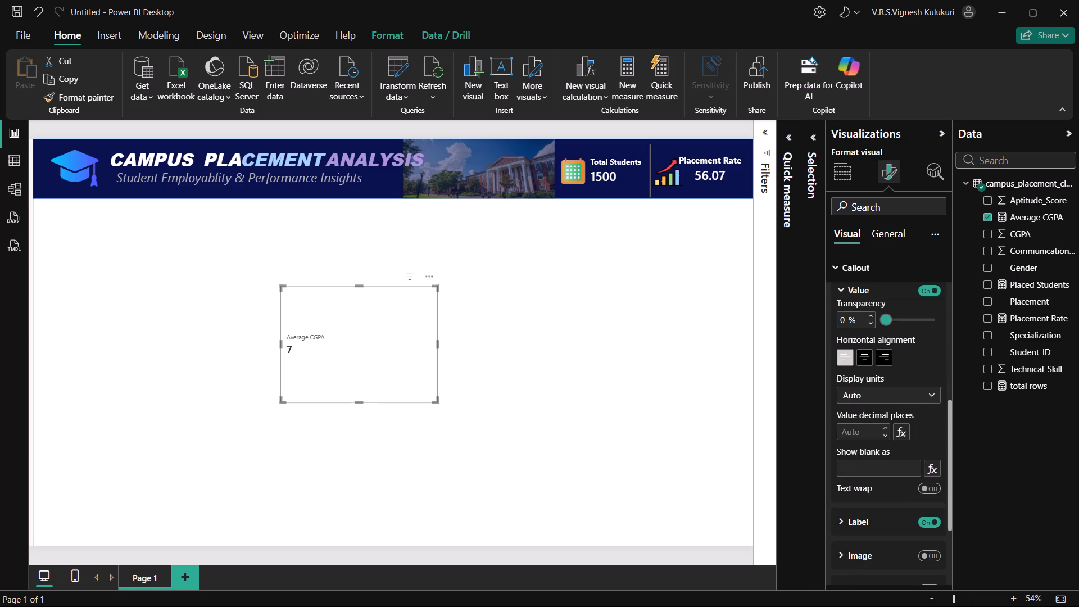
{"action": "scroll", "coordinate": [863, 447], "scroll_direction": "down", "scroll_amount": 2}
{"action": "left_click_drag", "start_coordinate": [863, 447], "coordinate": [853, 459]}
{"action": "left_click", "coordinate": [853, 459]}
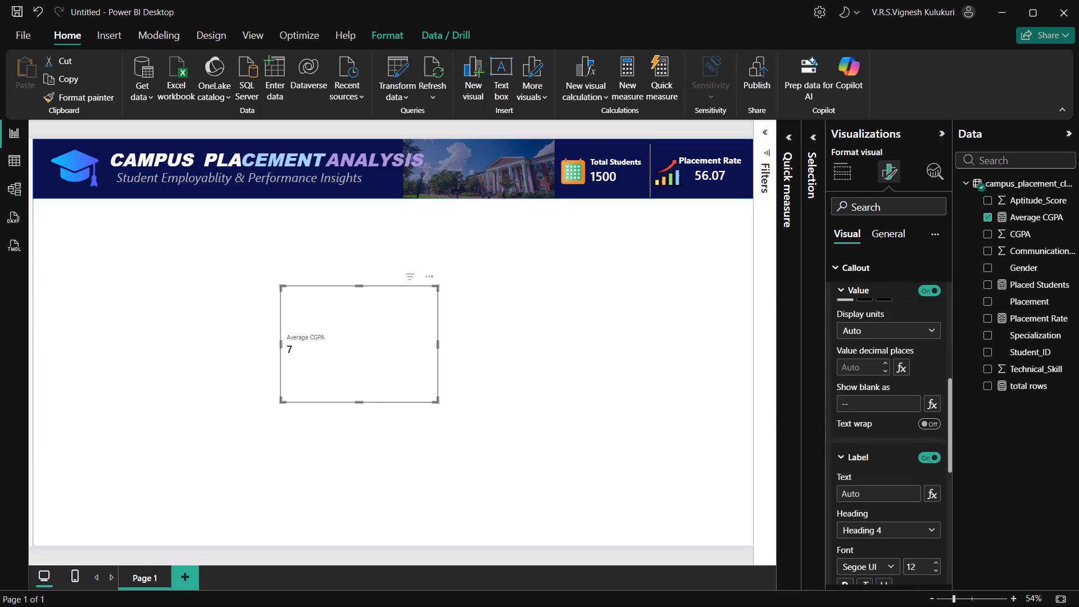
{"action": "left_click", "coordinate": [846, 461]}
{"action": "scroll", "coordinate": [846, 461], "scroll_direction": "up", "scroll_amount": 1}
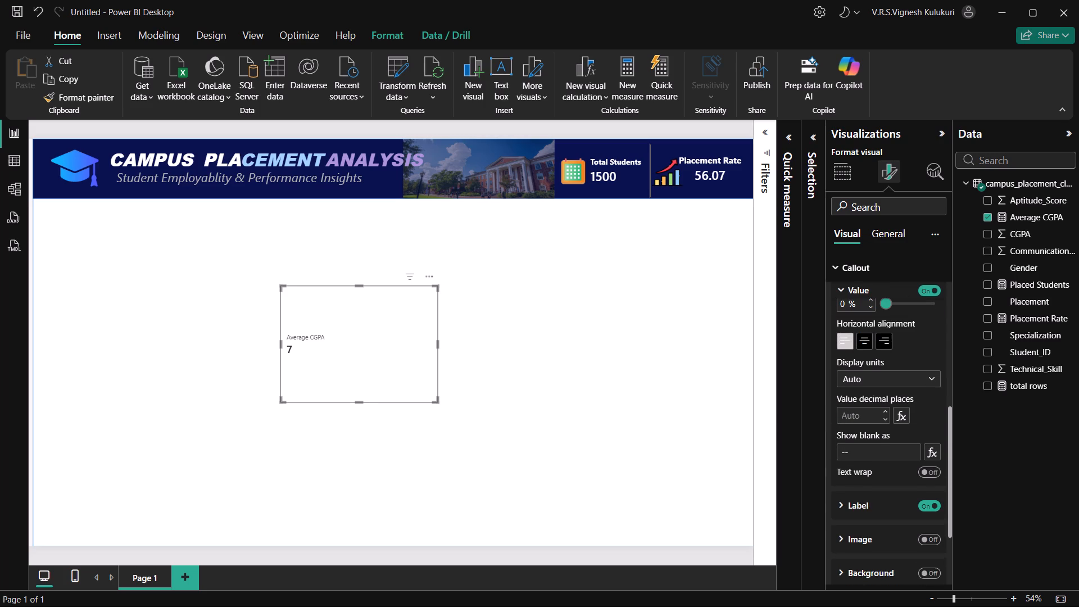
{"action": "scroll", "coordinate": [846, 461], "scroll_direction": "up", "scroll_amount": 1}
{"action": "left_click", "coordinate": [876, 407]}
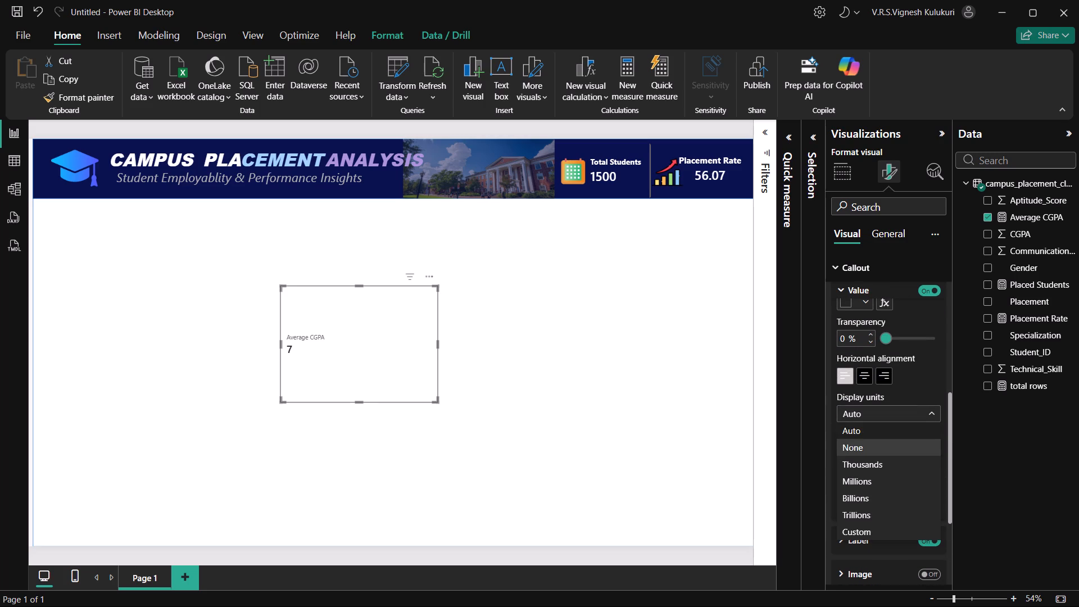
{"action": "left_click", "coordinate": [861, 446]}
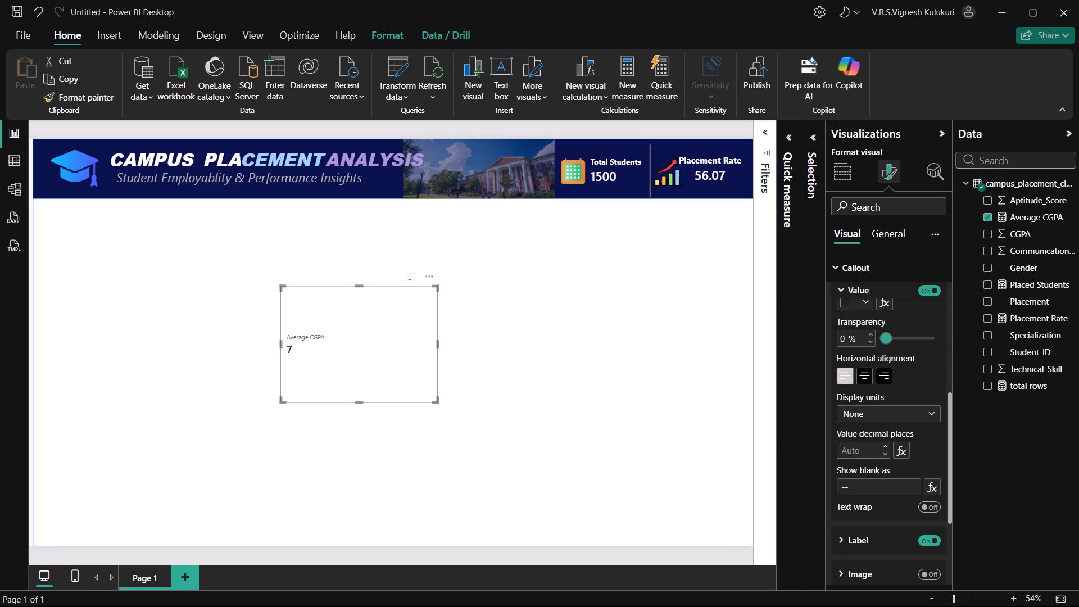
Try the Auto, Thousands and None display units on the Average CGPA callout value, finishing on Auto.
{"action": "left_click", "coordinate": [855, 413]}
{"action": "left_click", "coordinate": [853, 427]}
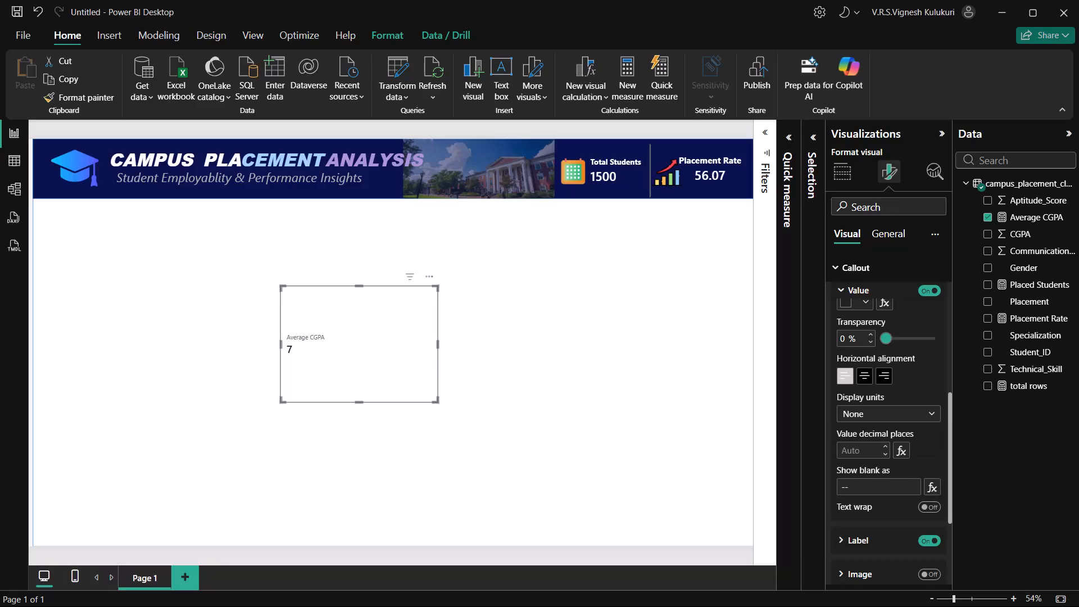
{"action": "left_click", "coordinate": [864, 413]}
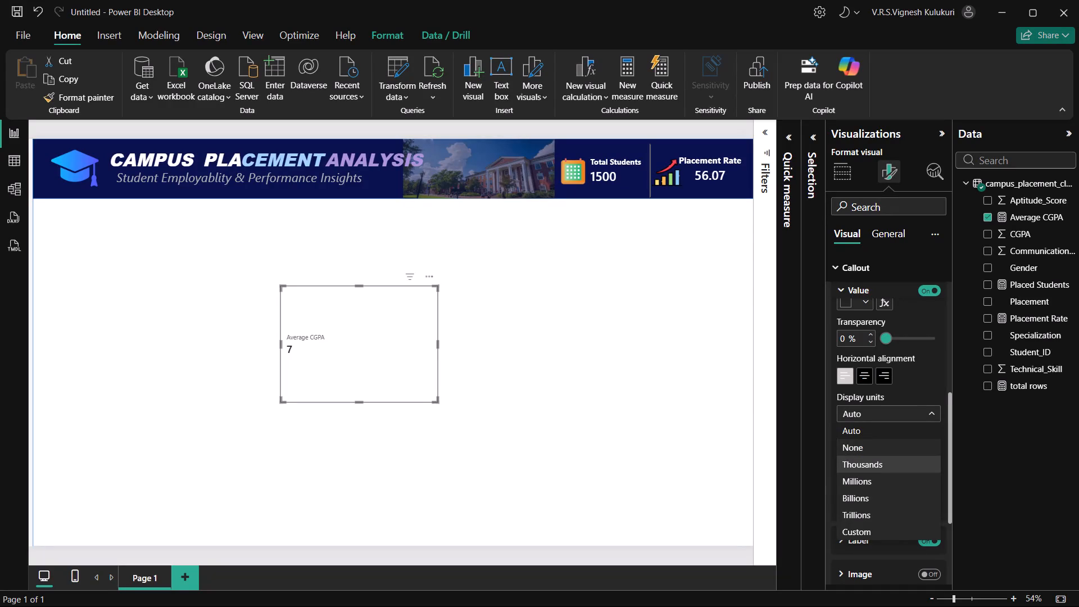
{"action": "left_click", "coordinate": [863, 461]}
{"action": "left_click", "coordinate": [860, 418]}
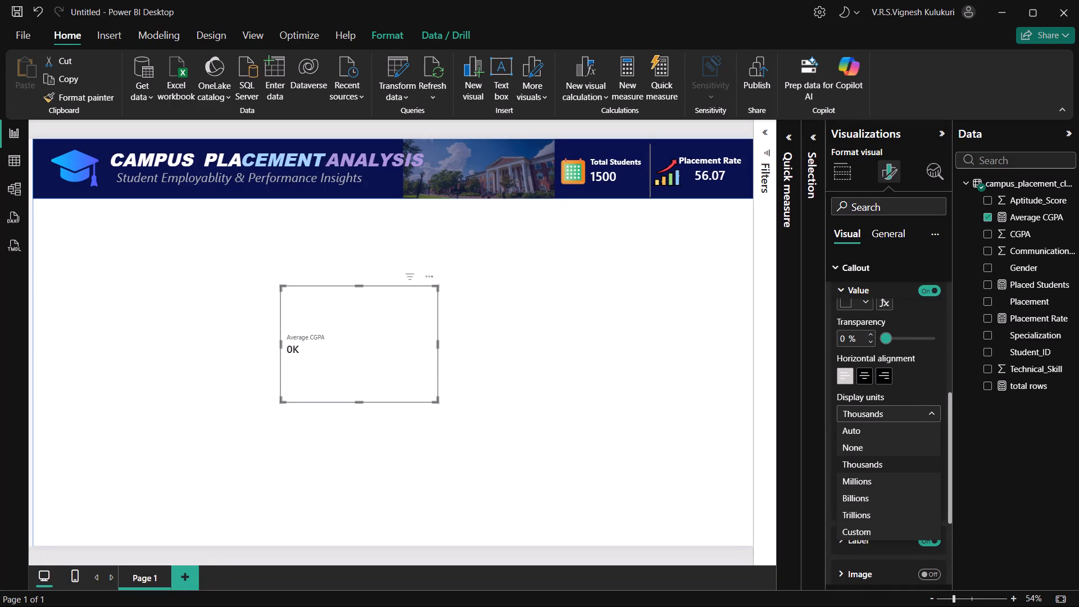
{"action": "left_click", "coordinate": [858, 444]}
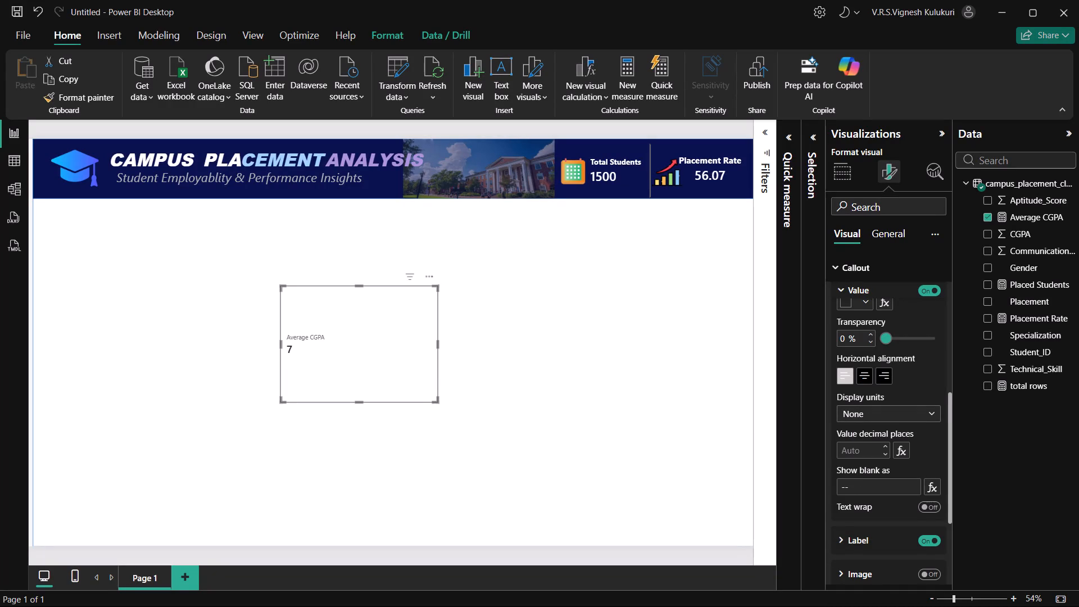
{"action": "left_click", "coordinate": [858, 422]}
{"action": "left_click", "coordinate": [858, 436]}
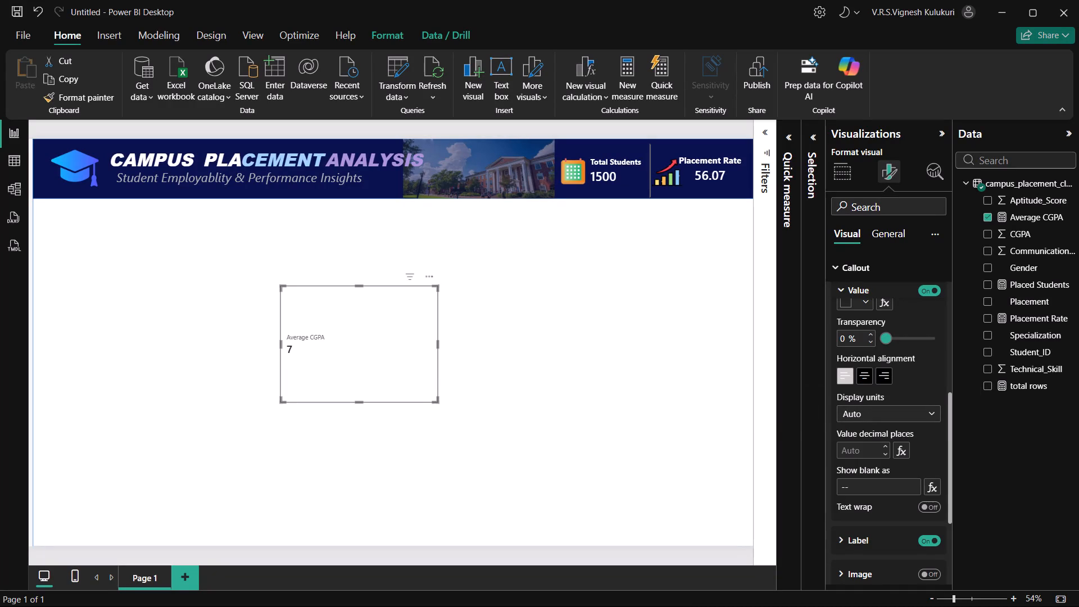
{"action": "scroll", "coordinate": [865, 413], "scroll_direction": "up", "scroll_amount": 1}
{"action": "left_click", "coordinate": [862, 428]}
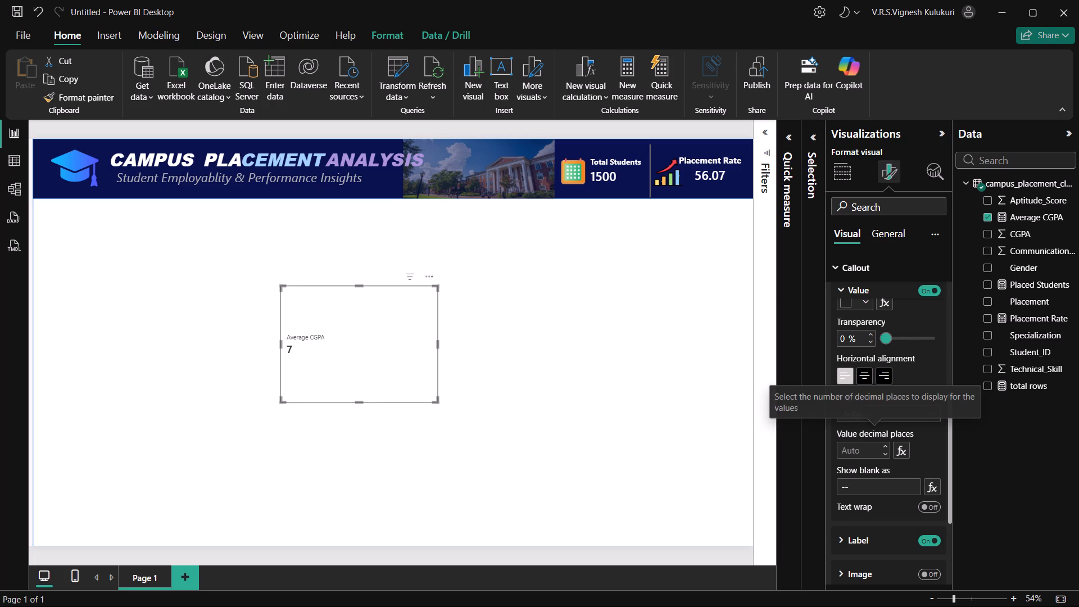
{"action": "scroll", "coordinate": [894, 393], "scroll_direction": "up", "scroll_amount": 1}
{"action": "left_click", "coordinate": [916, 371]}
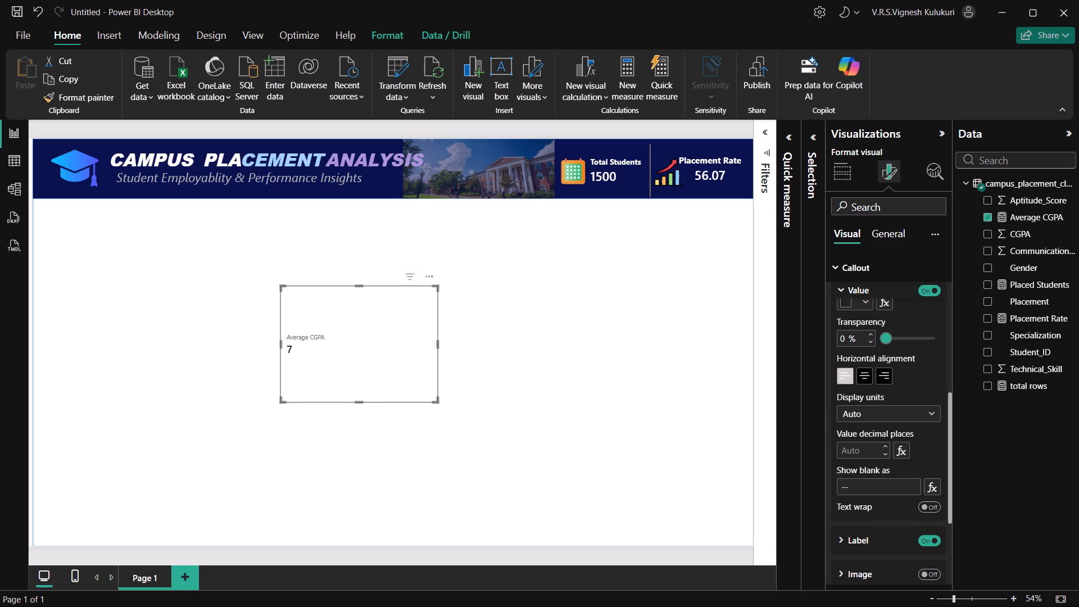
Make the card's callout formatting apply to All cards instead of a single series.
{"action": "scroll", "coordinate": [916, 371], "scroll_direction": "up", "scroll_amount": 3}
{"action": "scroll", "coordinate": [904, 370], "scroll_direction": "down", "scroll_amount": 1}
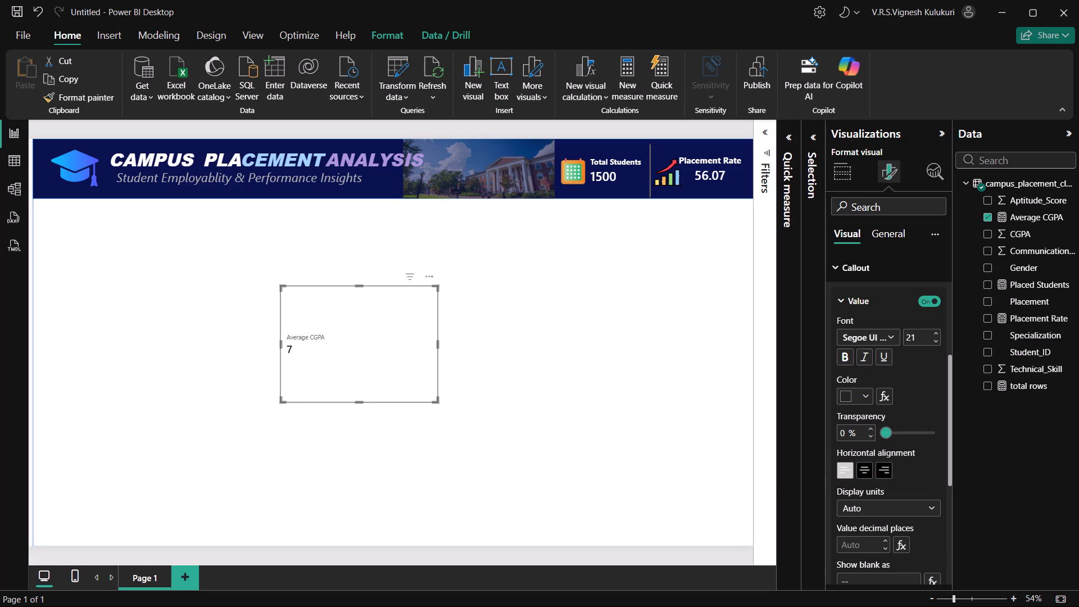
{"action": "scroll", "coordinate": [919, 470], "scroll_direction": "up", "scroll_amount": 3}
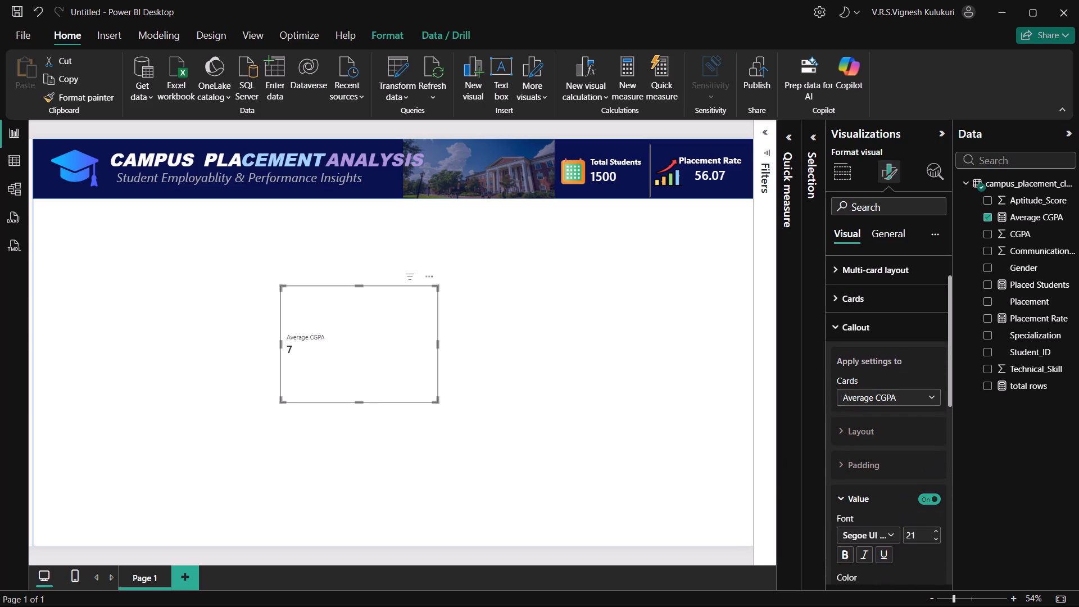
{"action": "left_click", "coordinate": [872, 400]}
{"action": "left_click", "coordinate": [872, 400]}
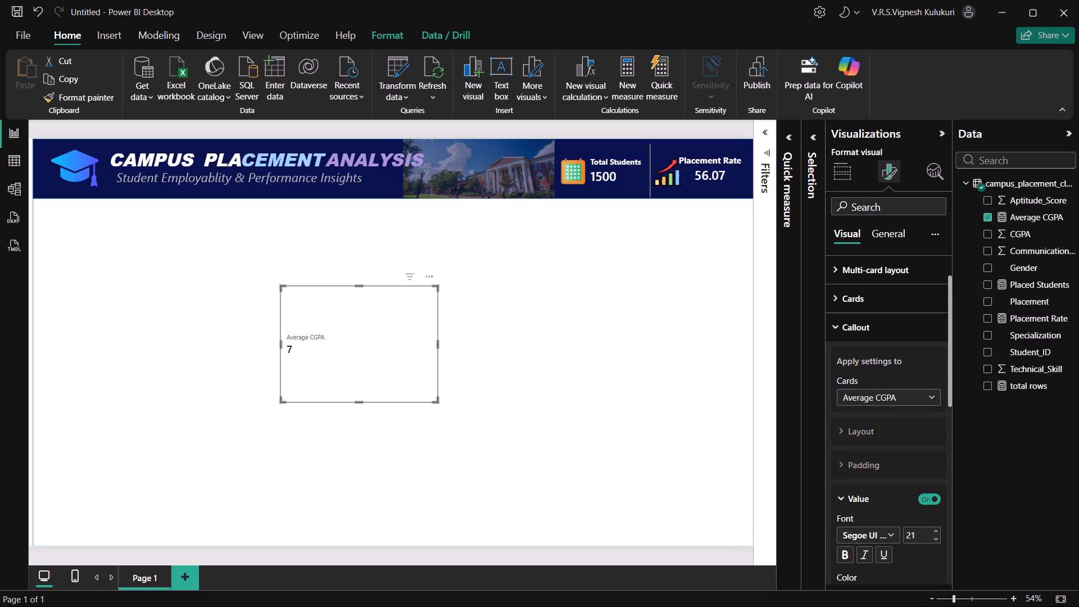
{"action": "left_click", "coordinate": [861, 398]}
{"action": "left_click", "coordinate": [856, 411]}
Examine the card's callout formatting options for layout, value and label.
{"action": "scroll", "coordinate": [896, 484], "scroll_direction": "down", "scroll_amount": 1}
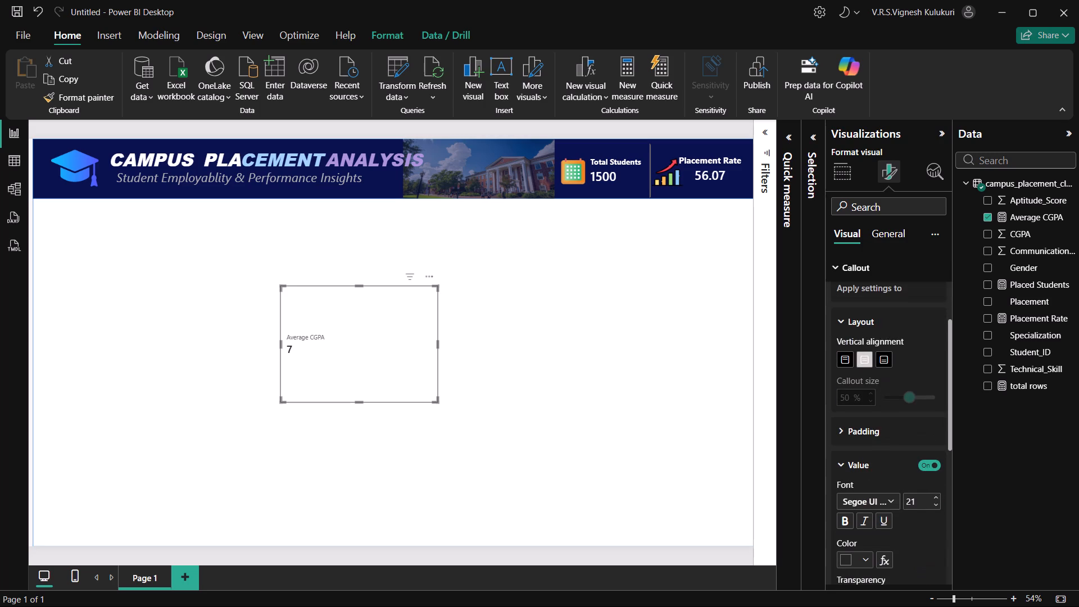
{"action": "scroll", "coordinate": [886, 572], "scroll_direction": "down", "scroll_amount": 2}
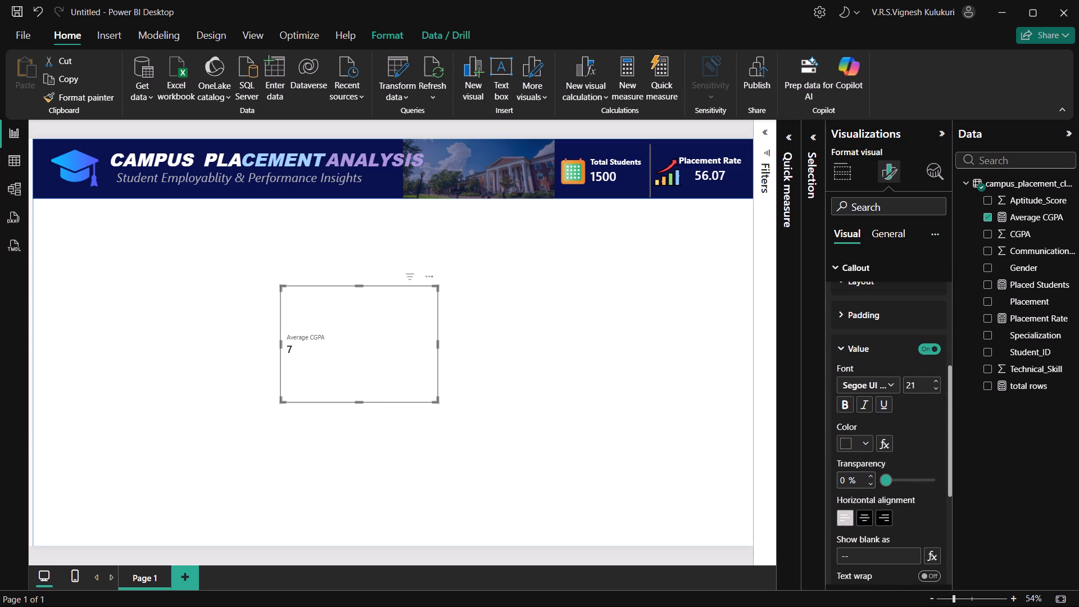
{"action": "scroll", "coordinate": [882, 544], "scroll_direction": "down", "scroll_amount": 2}
{"action": "scroll", "coordinate": [882, 544], "scroll_direction": "up", "scroll_amount": 2}
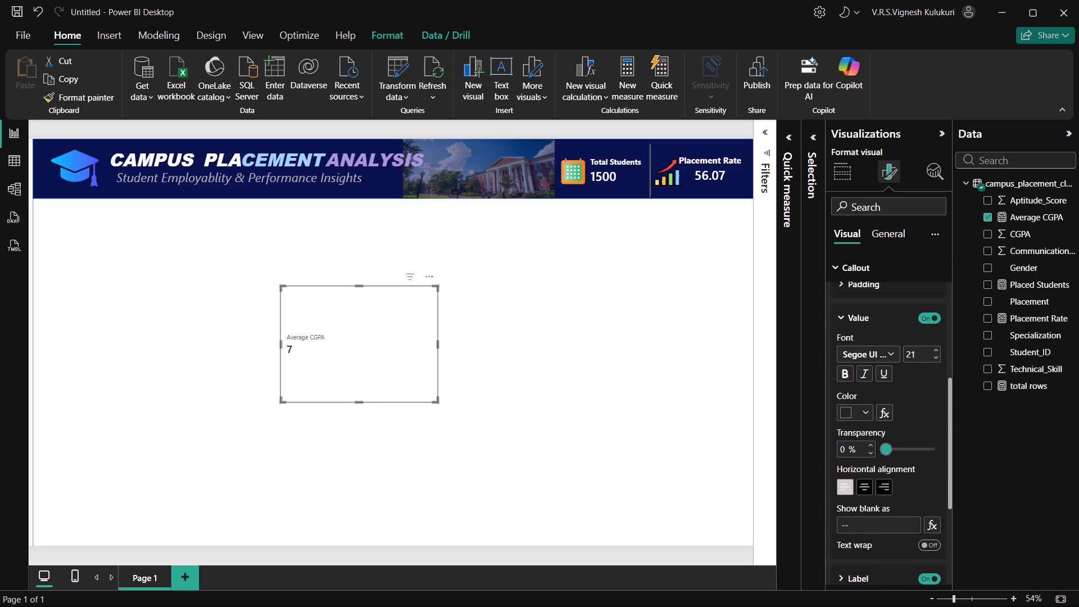
{"action": "scroll", "coordinate": [882, 544], "scroll_direction": "up", "scroll_amount": 1}
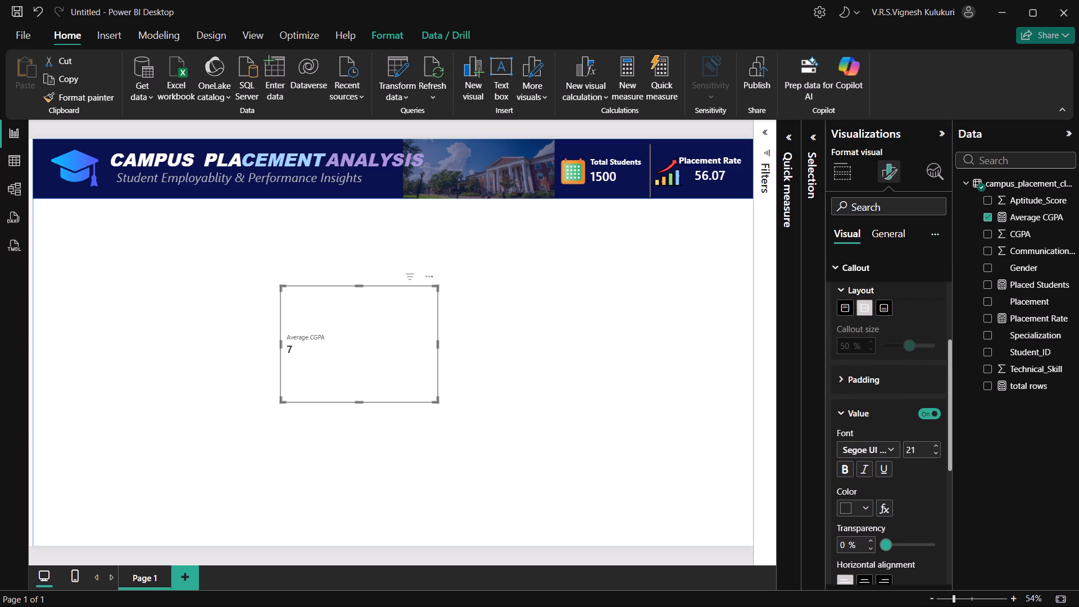
{"action": "scroll", "coordinate": [905, 508], "scroll_direction": "down", "scroll_amount": 2}
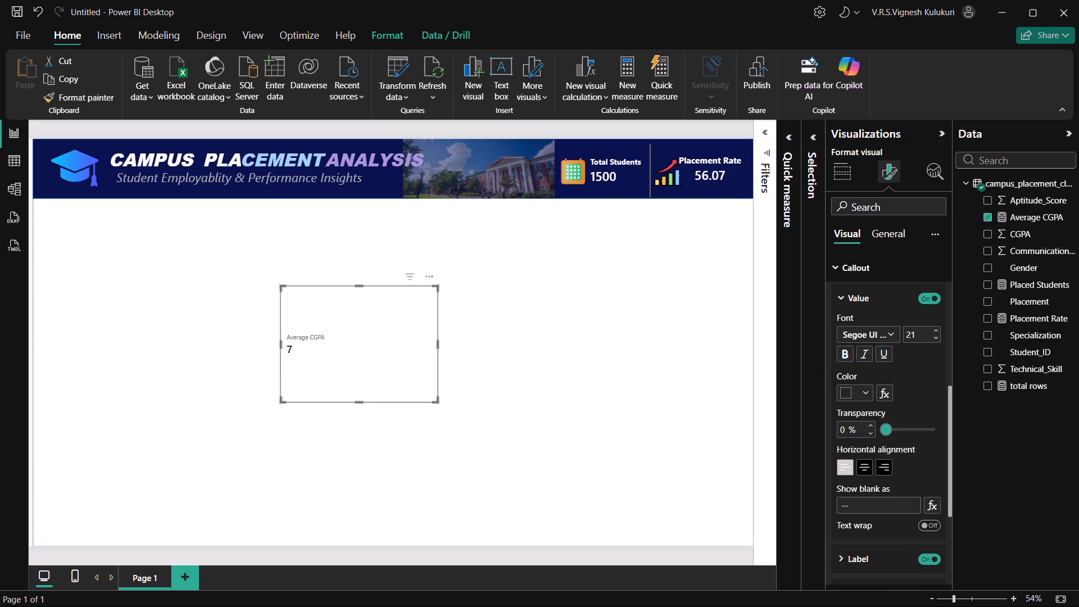
{"action": "scroll", "coordinate": [905, 508], "scroll_direction": "down", "scroll_amount": 2}
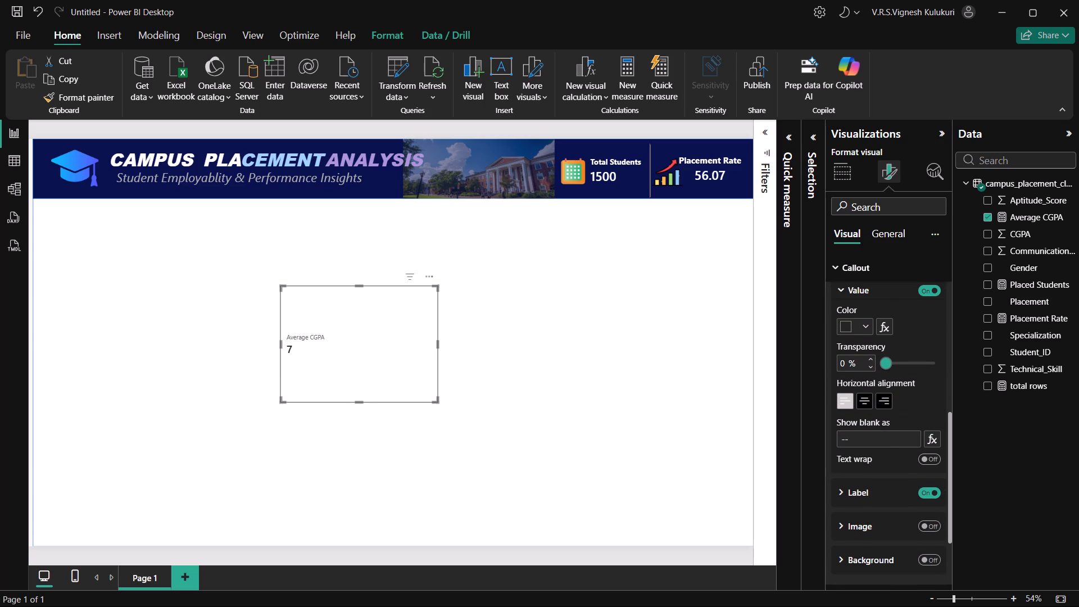
{"action": "left_click", "coordinate": [847, 490]}
{"action": "left_click", "coordinate": [847, 490]}
{"action": "scroll", "coordinate": [879, 447], "scroll_direction": "up", "scroll_amount": 3}
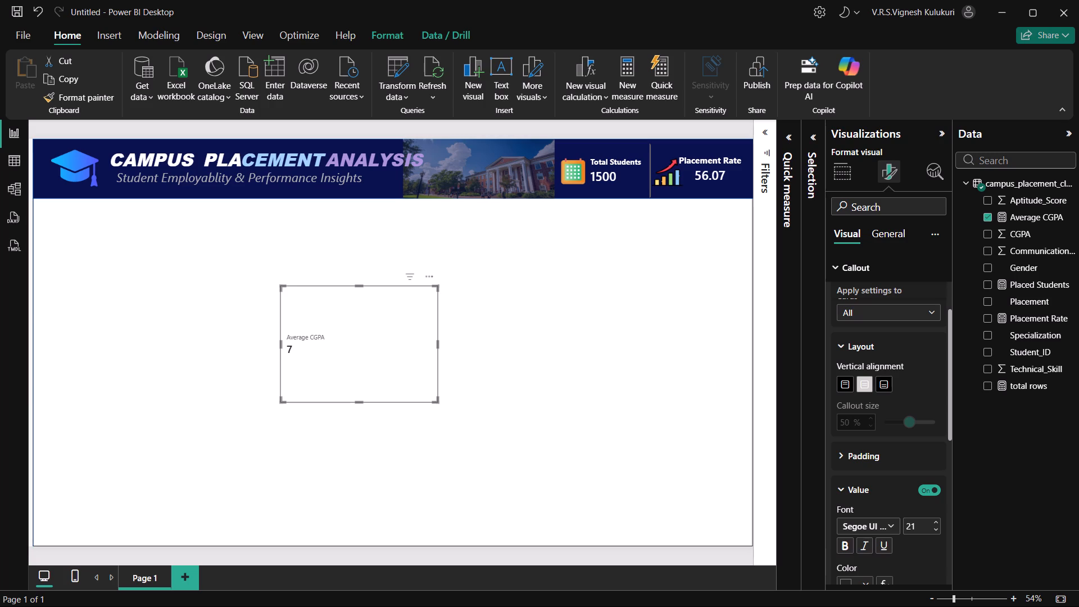
Compare the report page with the reference dashboard design in the ChatGPT conversation in Chrome.
{"action": "key", "text": "alt+Tab"}
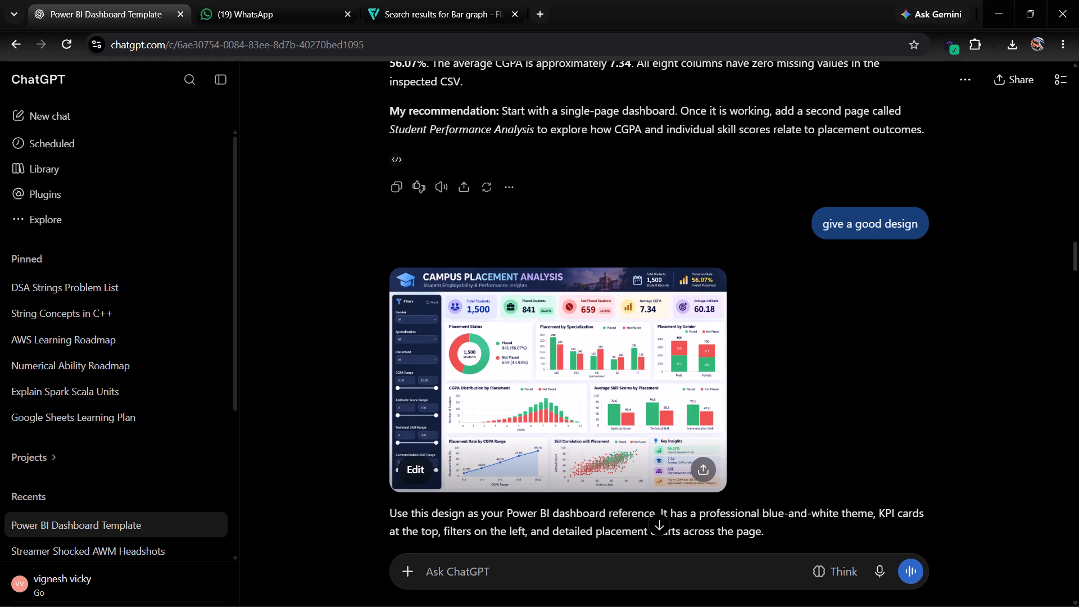
{"action": "key", "text": "alt+Tab"}
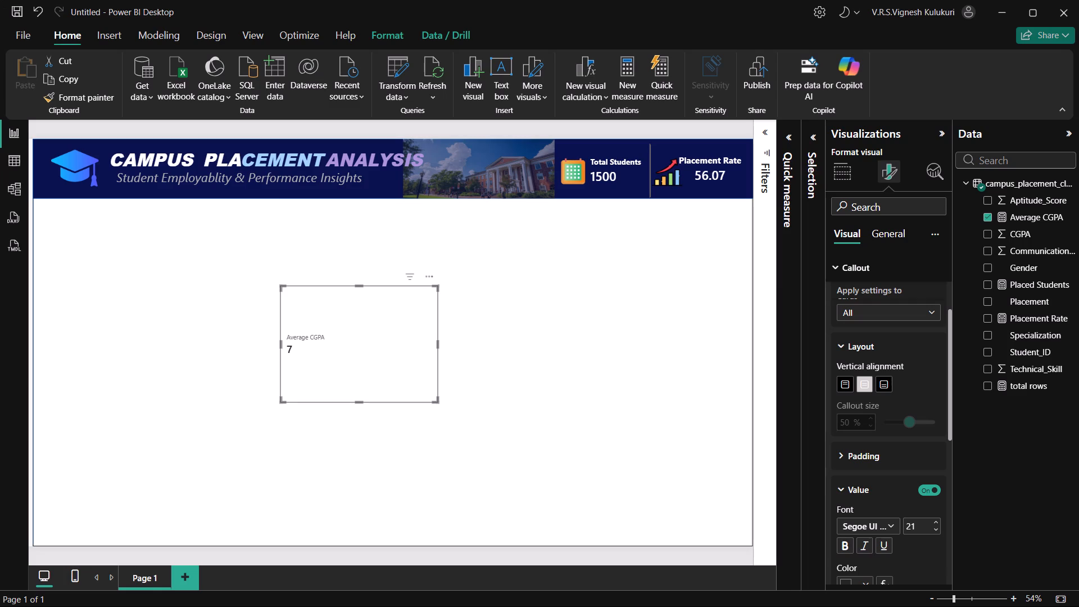
{"action": "key", "text": "alt+Tab"}
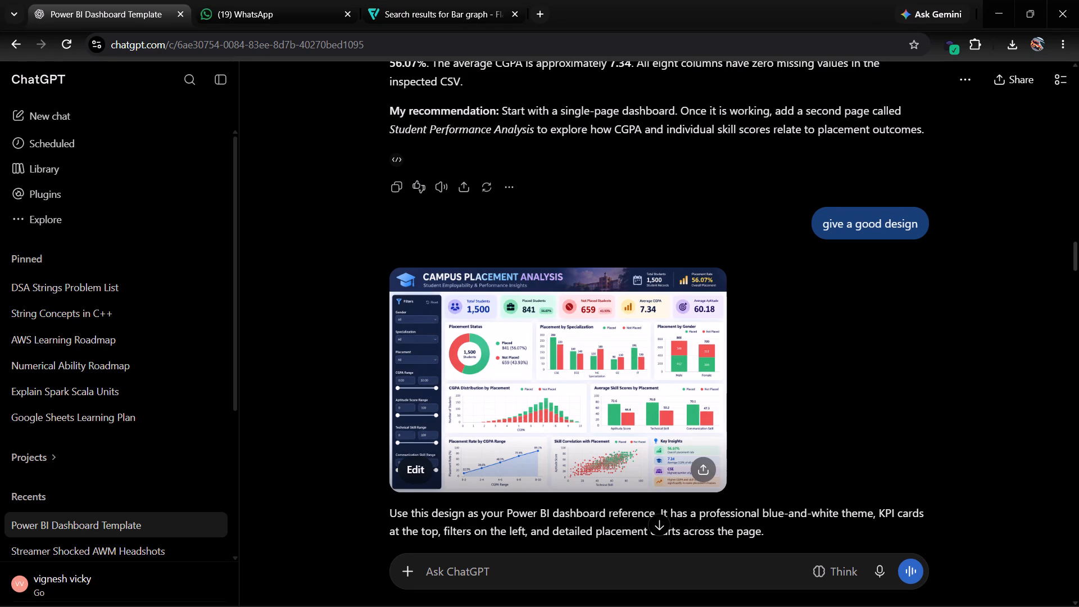
{"action": "key", "text": "alt+Tab"}
{"action": "left_click", "coordinate": [419, 319]}
{"action": "key", "text": "alt+Tab"}
{"action": "key", "text": "alt+Tab"}
Delete the Average CGPA card from the report page.
{"action": "left_click", "coordinate": [375, 391]}
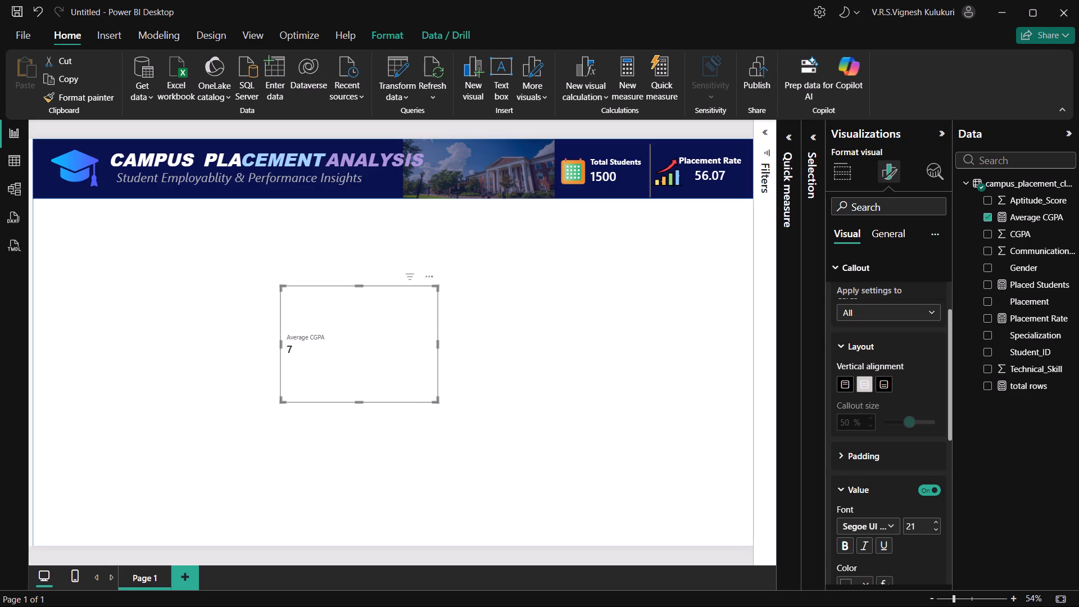
{"action": "key", "text": "Delete"}
Check the reference design in Chrome, and insert a rectangle shape in Power BI near the page's left edge, just below the header banner.
{"action": "key", "text": "alt+Tab"}
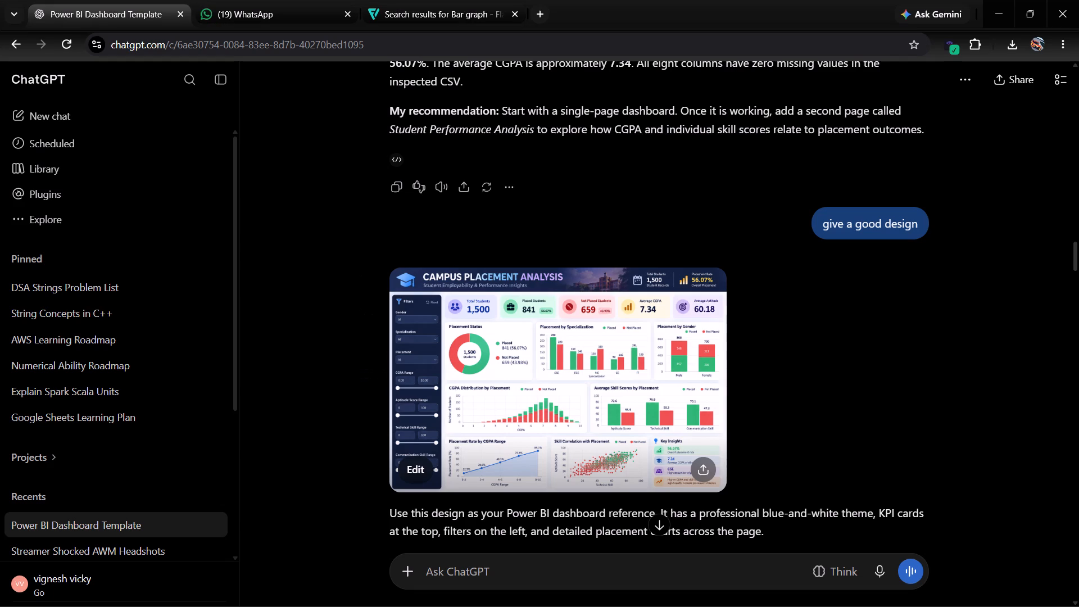
{"action": "key", "text": "alt+Tab"}
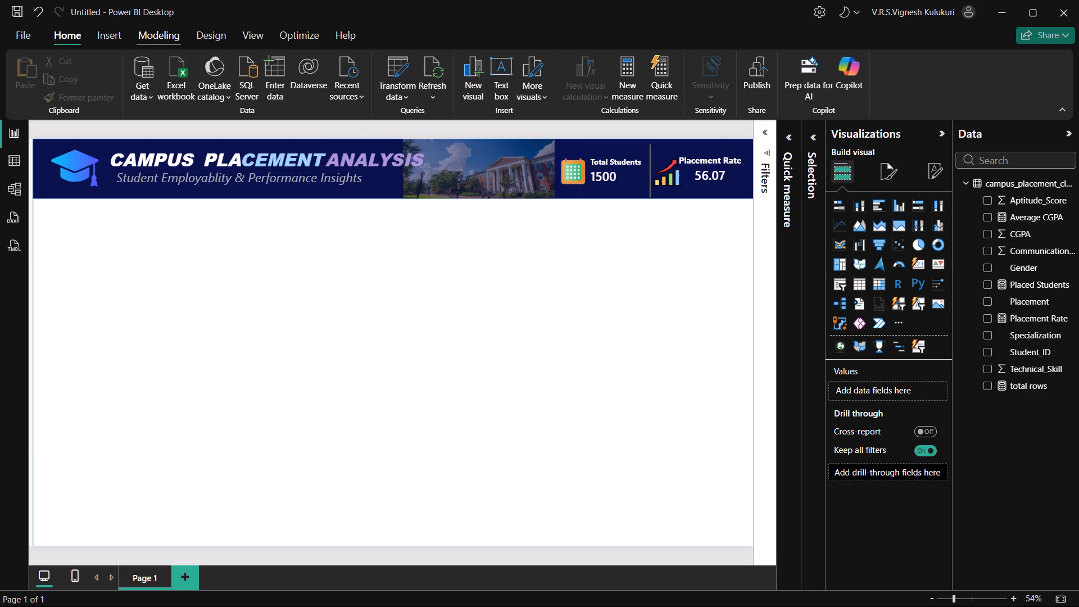
{"action": "left_click", "coordinate": [113, 43]}
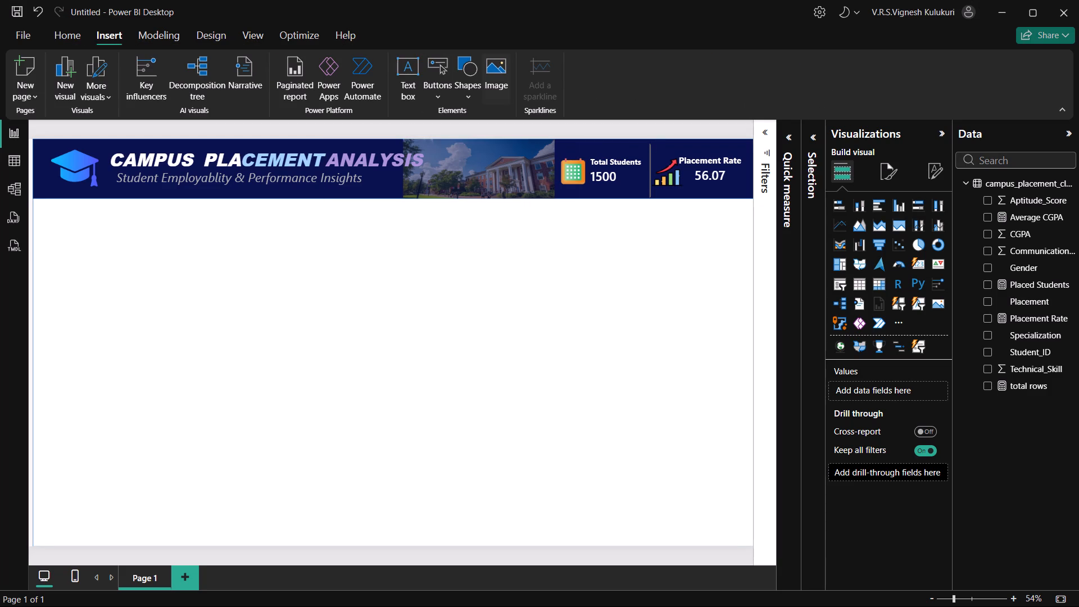
{"action": "left_click", "coordinate": [460, 86]}
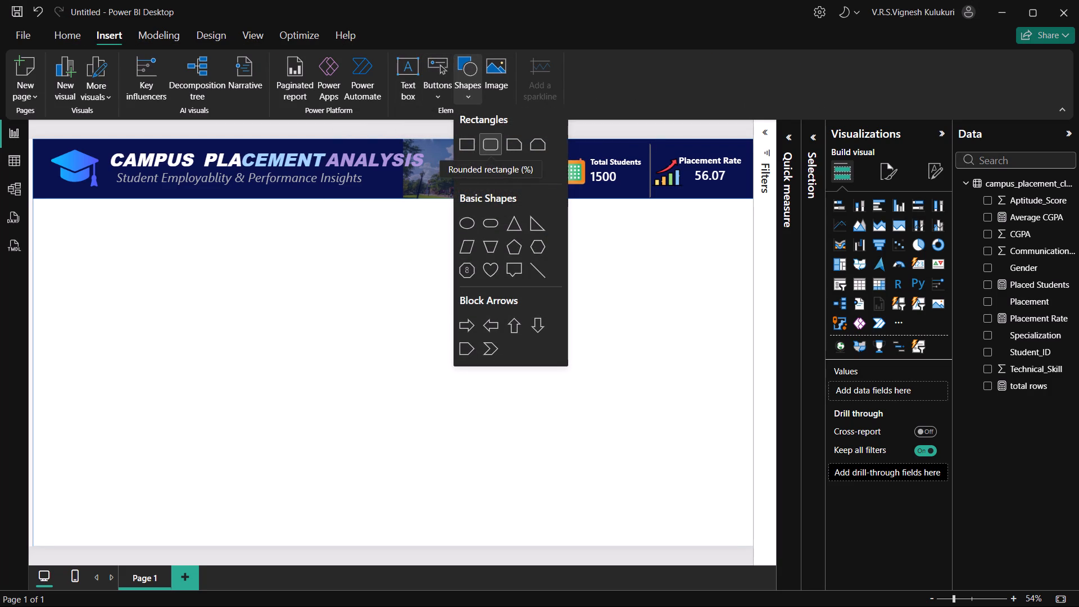
{"action": "left_click", "coordinate": [465, 144]}
{"action": "left_click_drag", "start_coordinate": [87, 235], "coordinate": [60, 262]}
Resize the rectangle into a tall, slightly wider sidebar reaching from below the header banner to just above the page's bottom edge.
{"action": "key", "text": "alt+Tab"}
{"action": "key", "text": "alt+Tab"}
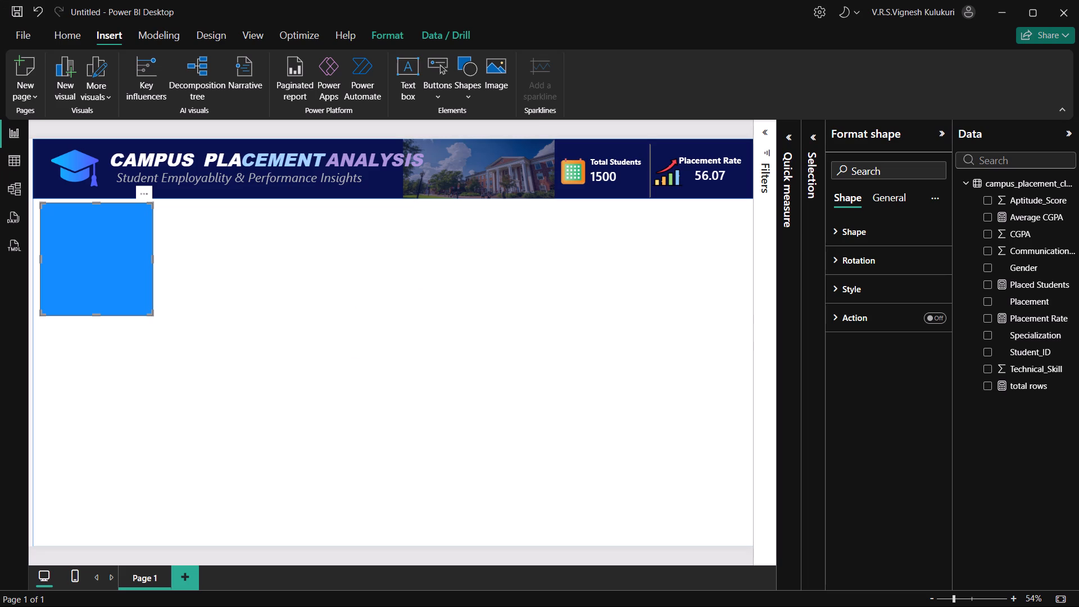
{"action": "left_click_drag", "start_coordinate": [151, 312], "coordinate": [150, 543]}
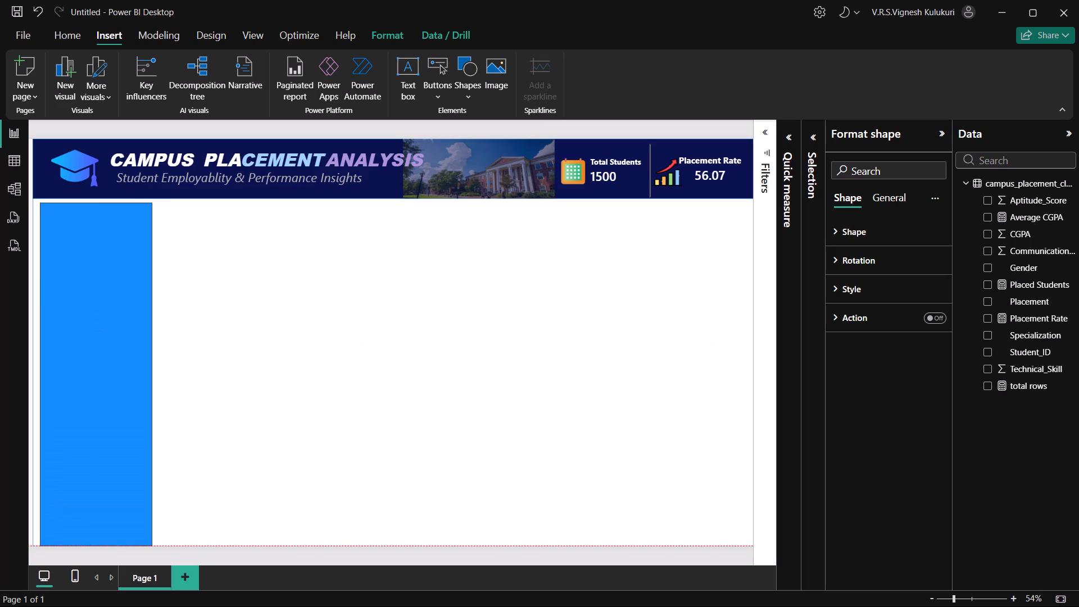
{"action": "left_click_drag", "start_coordinate": [150, 543], "coordinate": [149, 538]}
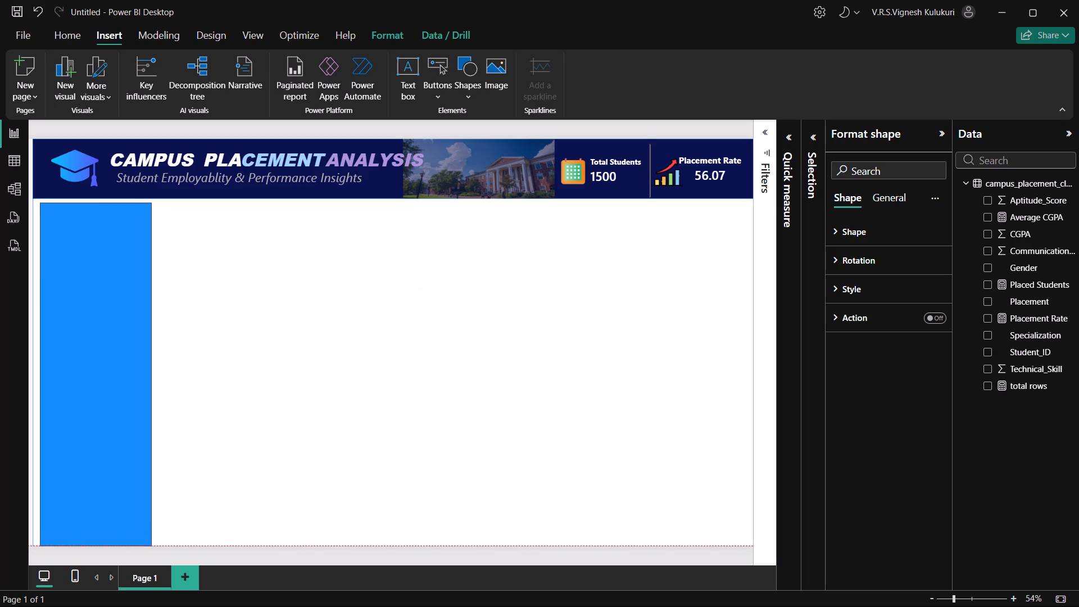
{"action": "left_click_drag", "start_coordinate": [149, 538], "coordinate": [149, 538]}
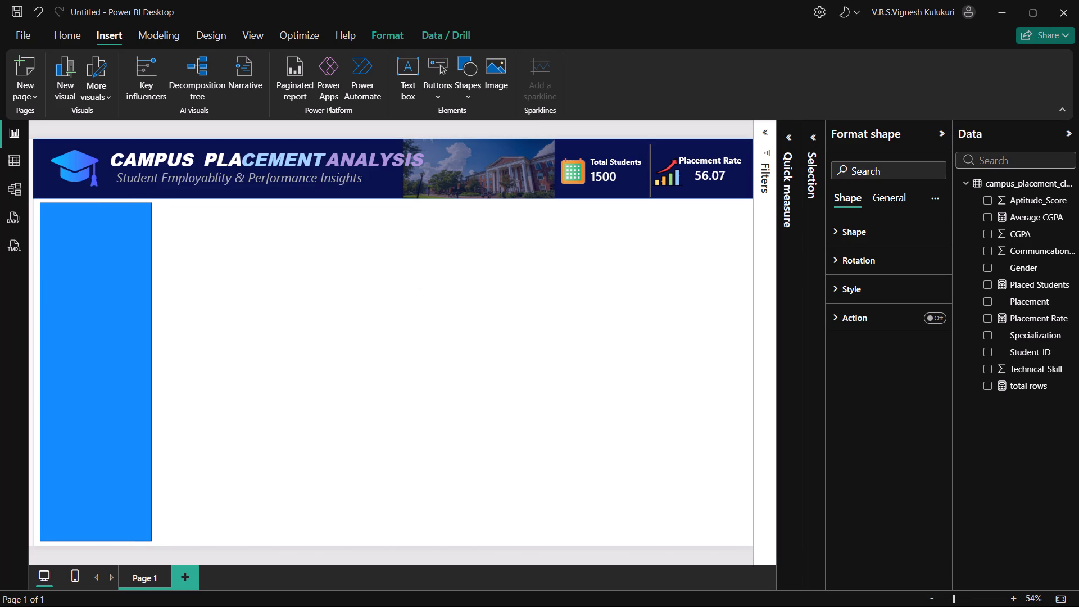
{"action": "left_click_drag", "start_coordinate": [149, 538], "coordinate": [155, 538]}
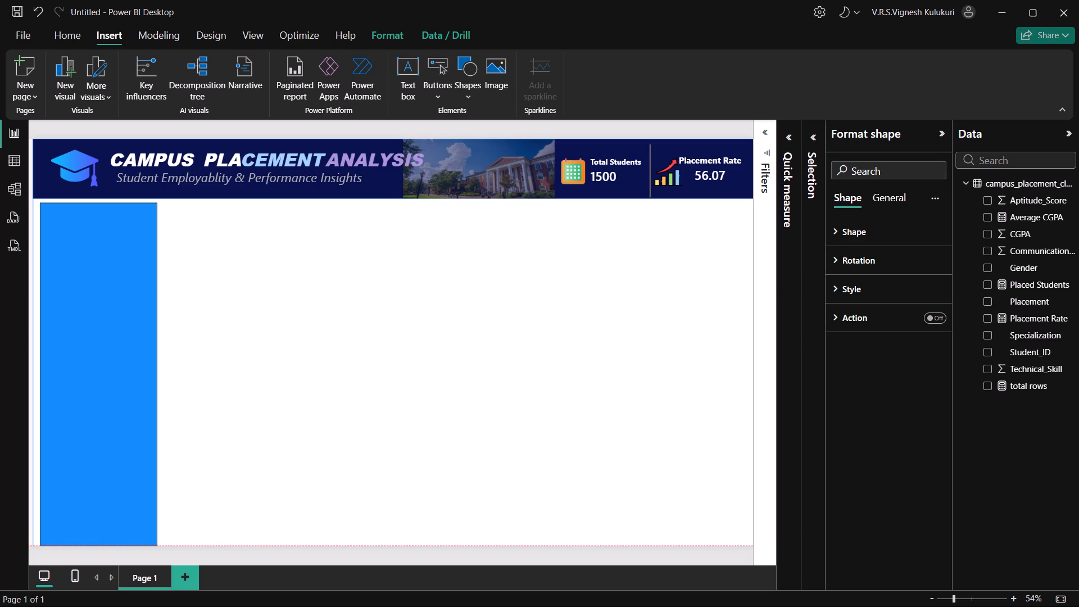
{"action": "left_click_drag", "start_coordinate": [155, 538], "coordinate": [154, 537]}
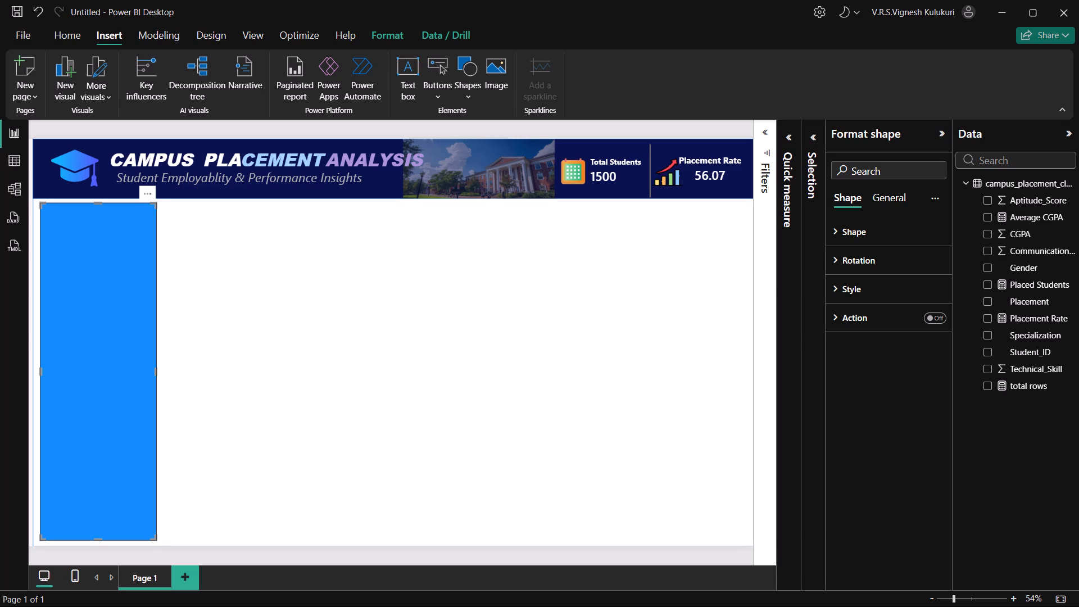
{"action": "left_click", "coordinate": [193, 558]}
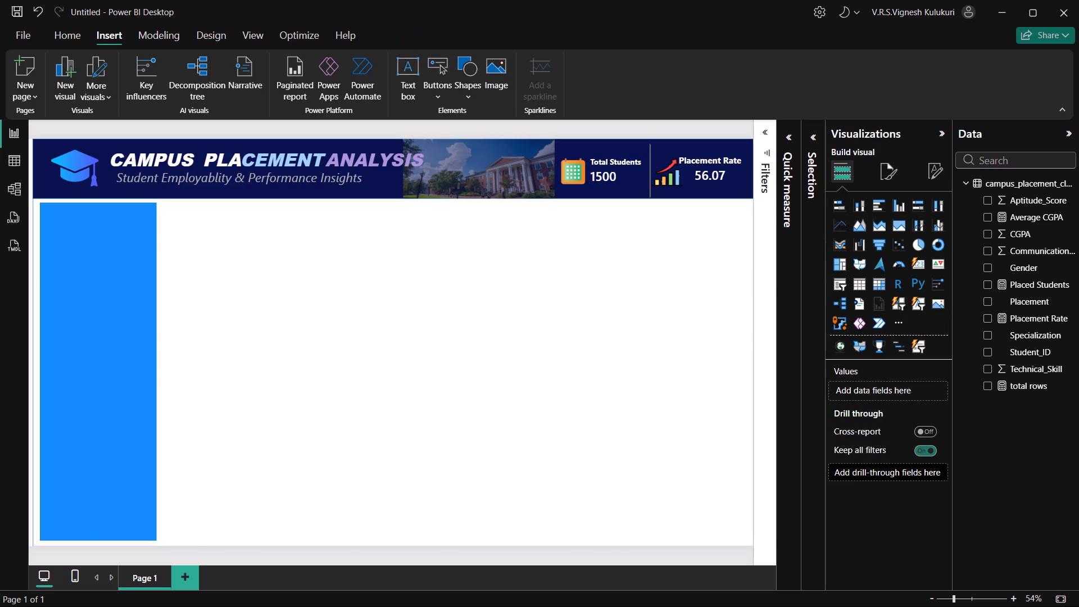
Compare the report page with the reference dashboard design in the ChatGPT conversation in Chrome.
{"action": "key", "text": "alt+Tab"}
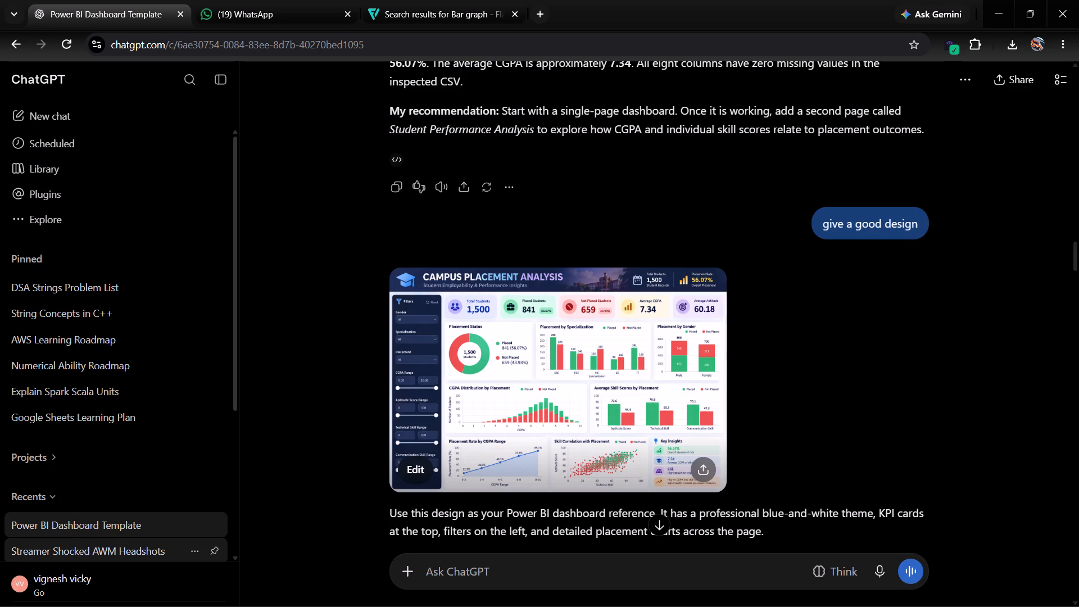
{"action": "key", "text": "alt+Tab"}
{"action": "key", "text": "alt+Tab"}
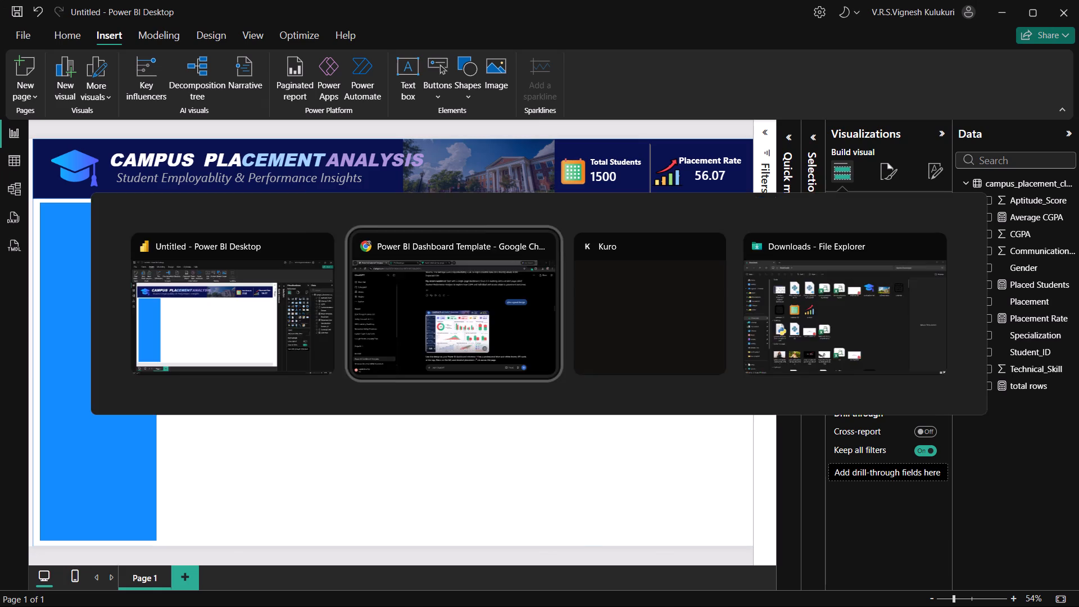
{"action": "key", "text": "alt+Tab"}
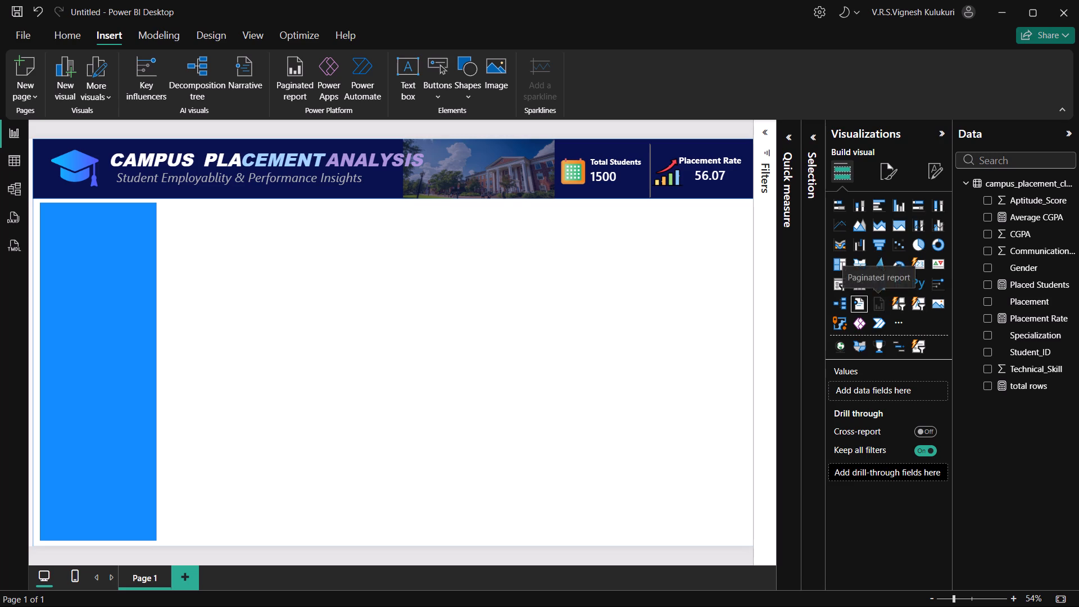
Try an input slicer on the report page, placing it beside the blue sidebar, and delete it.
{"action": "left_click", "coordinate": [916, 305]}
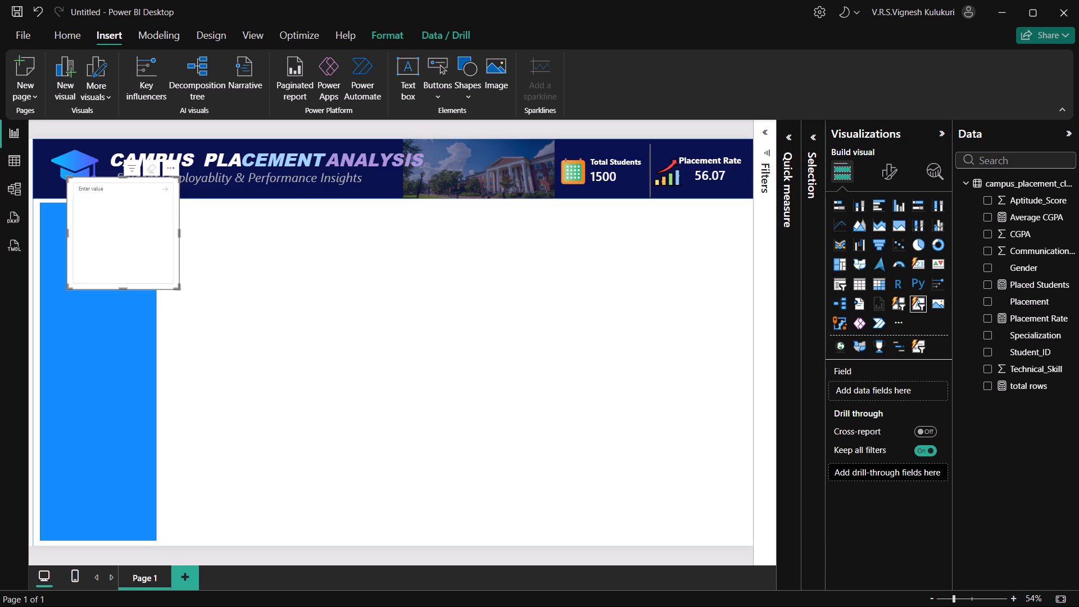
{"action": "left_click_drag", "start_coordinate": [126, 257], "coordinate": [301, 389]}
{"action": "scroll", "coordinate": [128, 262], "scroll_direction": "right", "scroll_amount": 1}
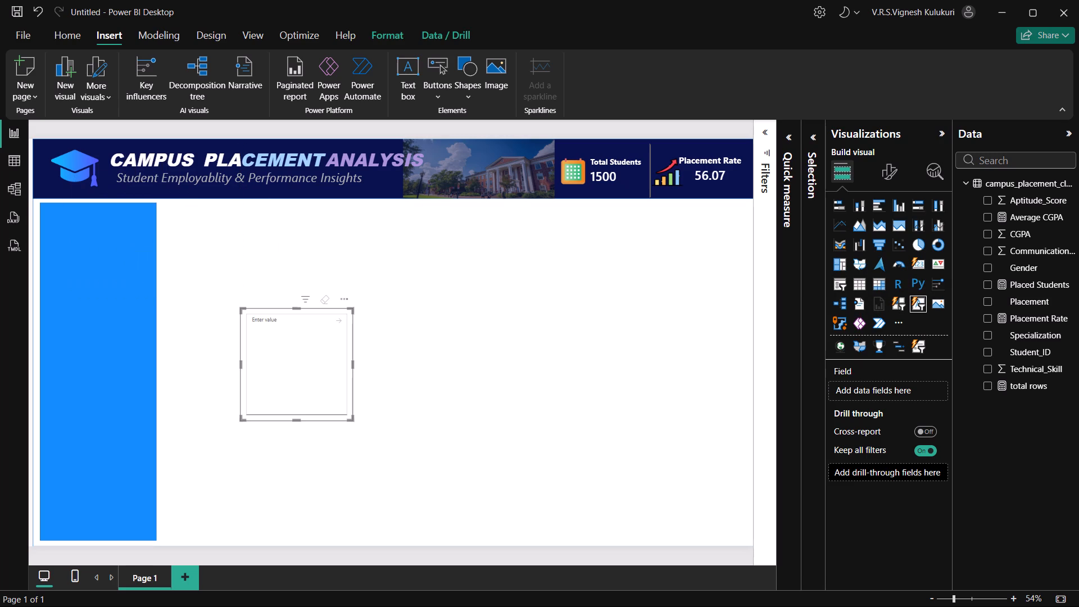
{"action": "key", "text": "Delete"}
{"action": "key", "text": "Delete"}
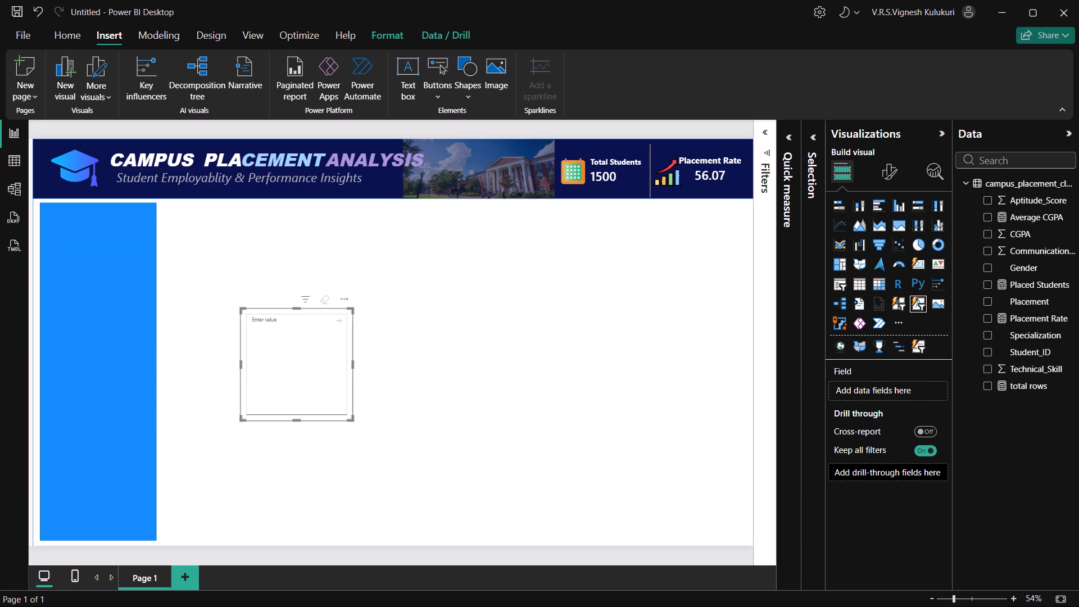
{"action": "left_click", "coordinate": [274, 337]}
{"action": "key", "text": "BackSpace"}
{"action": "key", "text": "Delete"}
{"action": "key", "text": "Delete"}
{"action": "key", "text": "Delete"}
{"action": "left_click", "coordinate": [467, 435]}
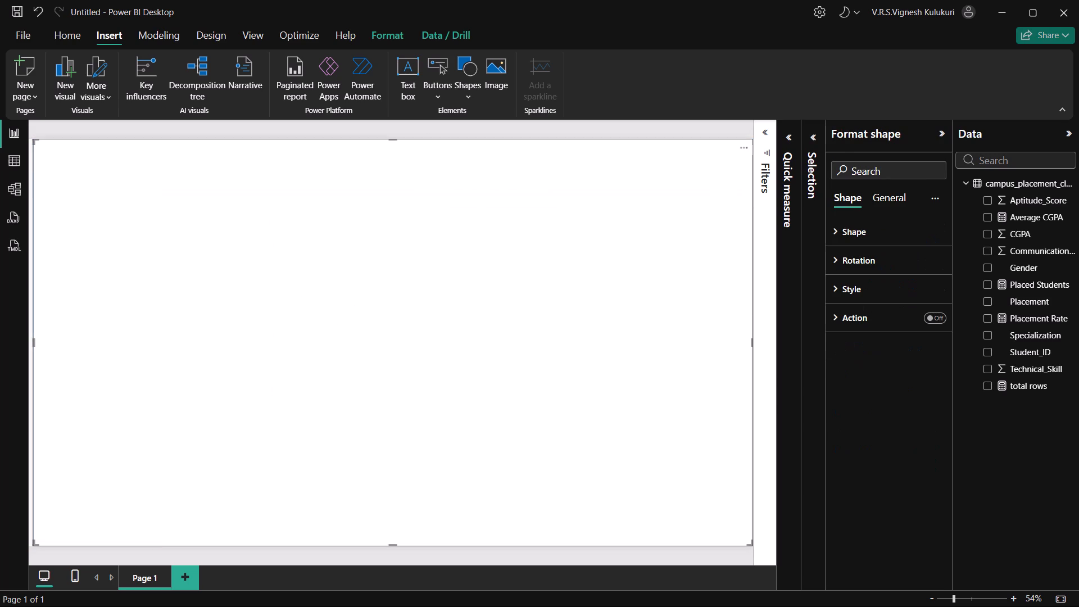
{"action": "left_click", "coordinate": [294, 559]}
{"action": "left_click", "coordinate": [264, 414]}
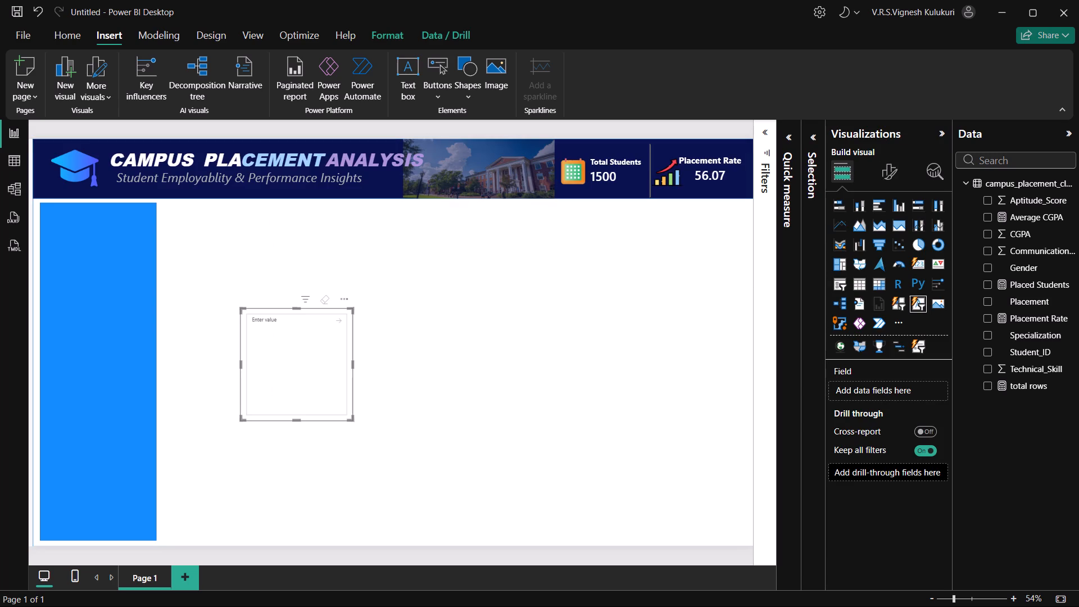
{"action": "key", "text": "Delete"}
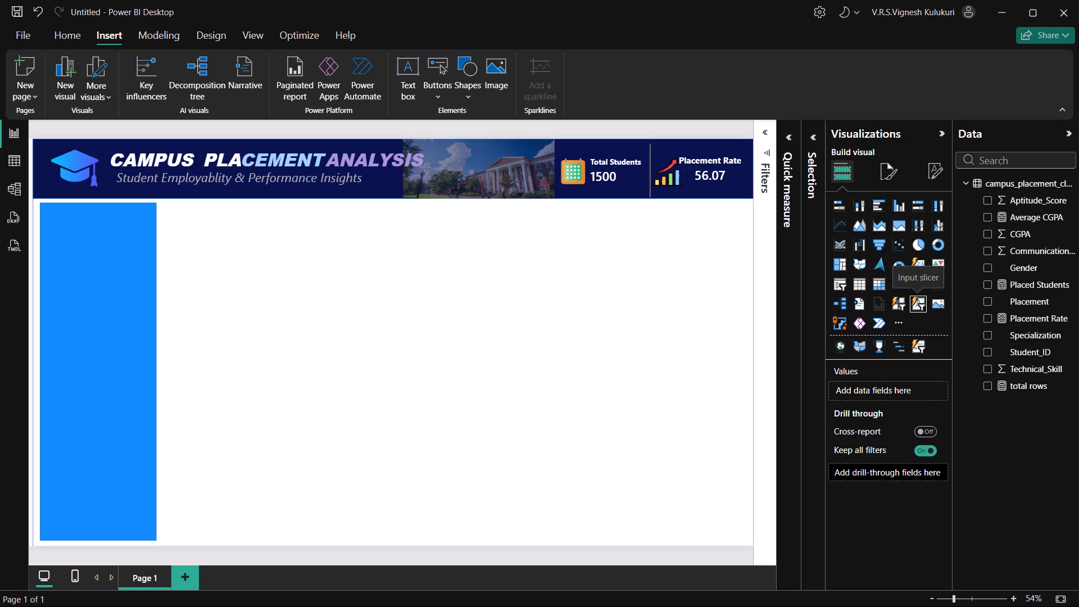
Add a button slicer to the report page with Gender as its value field.
{"action": "left_click", "coordinate": [900, 306]}
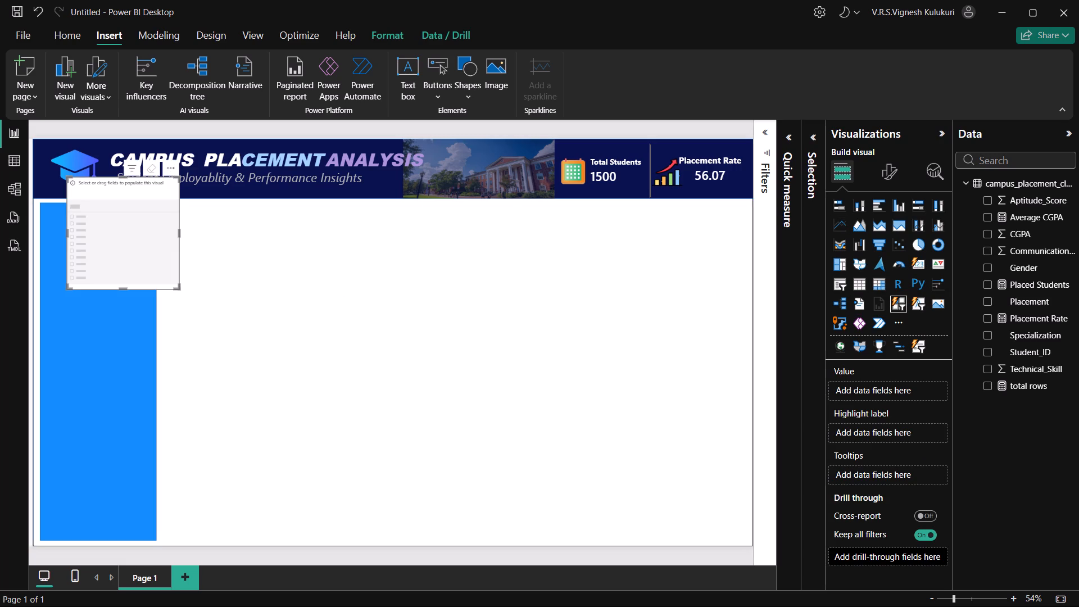
{"action": "left_click_drag", "start_coordinate": [1021, 267], "coordinate": [874, 389]}
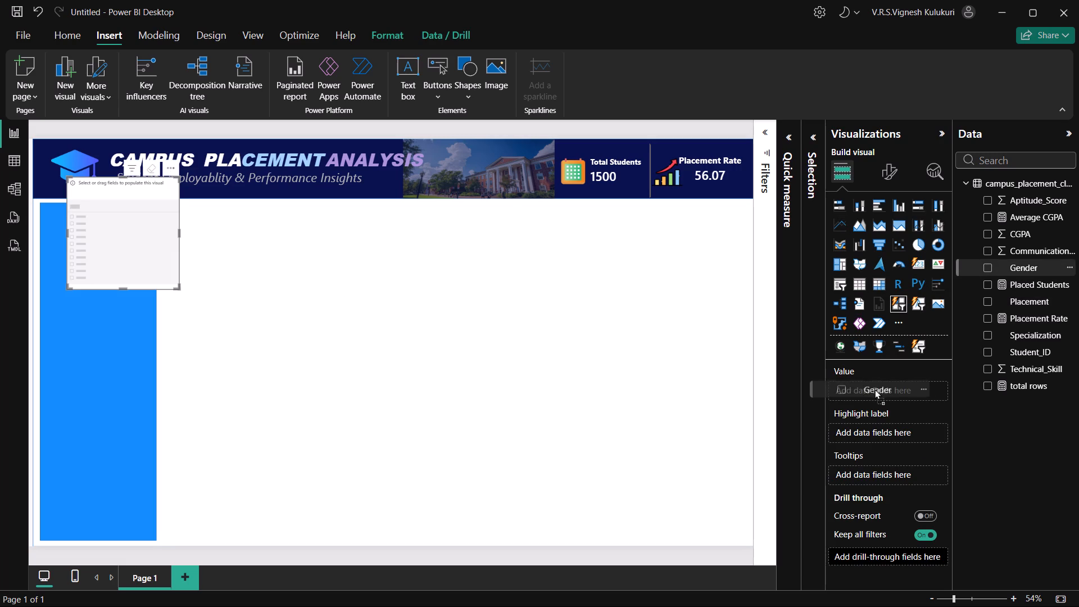
{"action": "left_click_drag", "start_coordinate": [874, 389], "coordinate": [875, 389]}
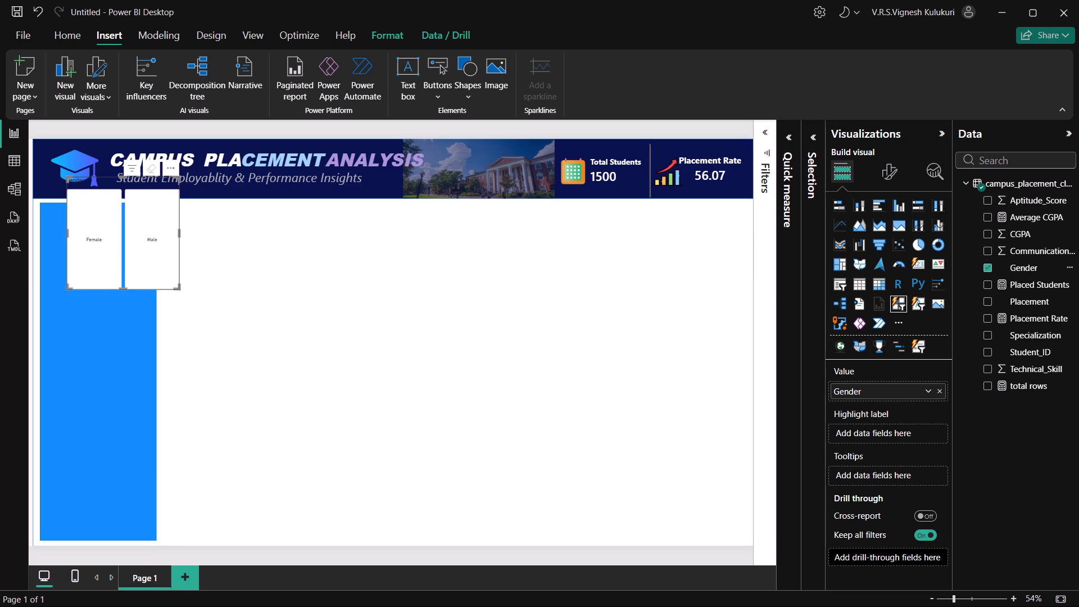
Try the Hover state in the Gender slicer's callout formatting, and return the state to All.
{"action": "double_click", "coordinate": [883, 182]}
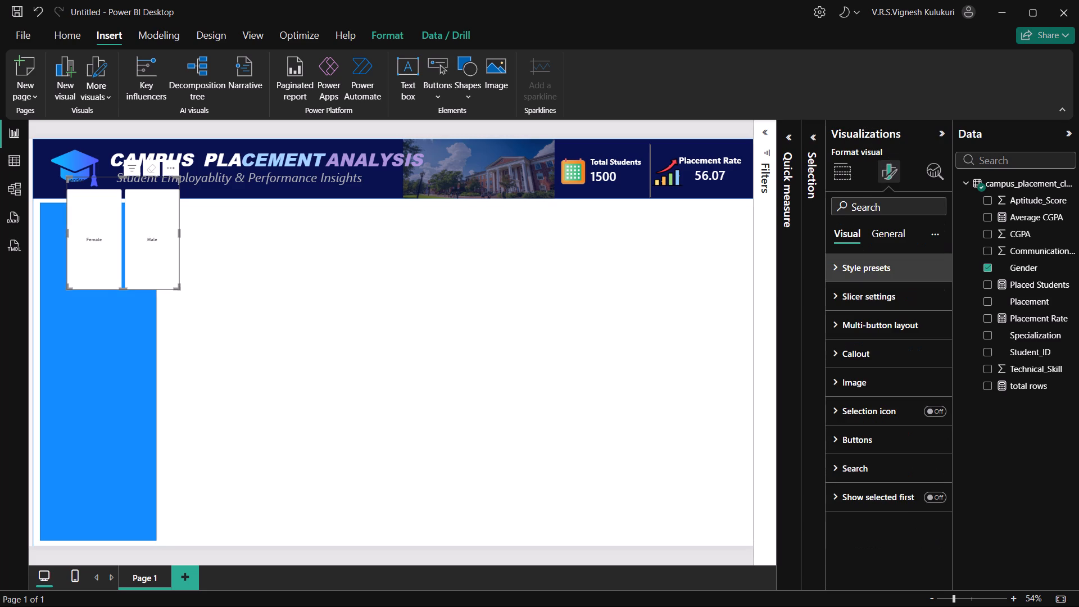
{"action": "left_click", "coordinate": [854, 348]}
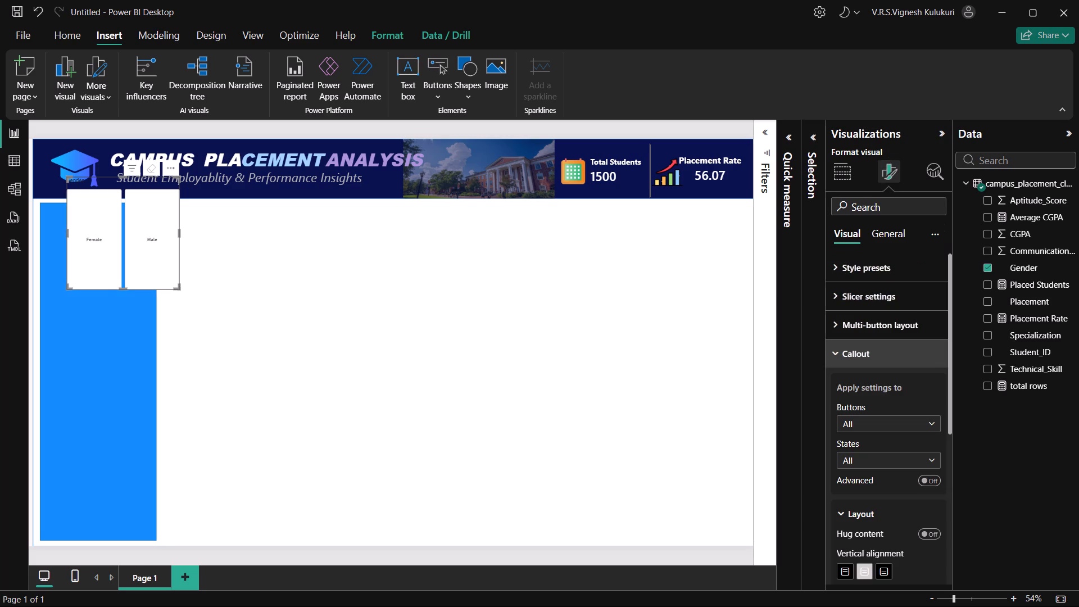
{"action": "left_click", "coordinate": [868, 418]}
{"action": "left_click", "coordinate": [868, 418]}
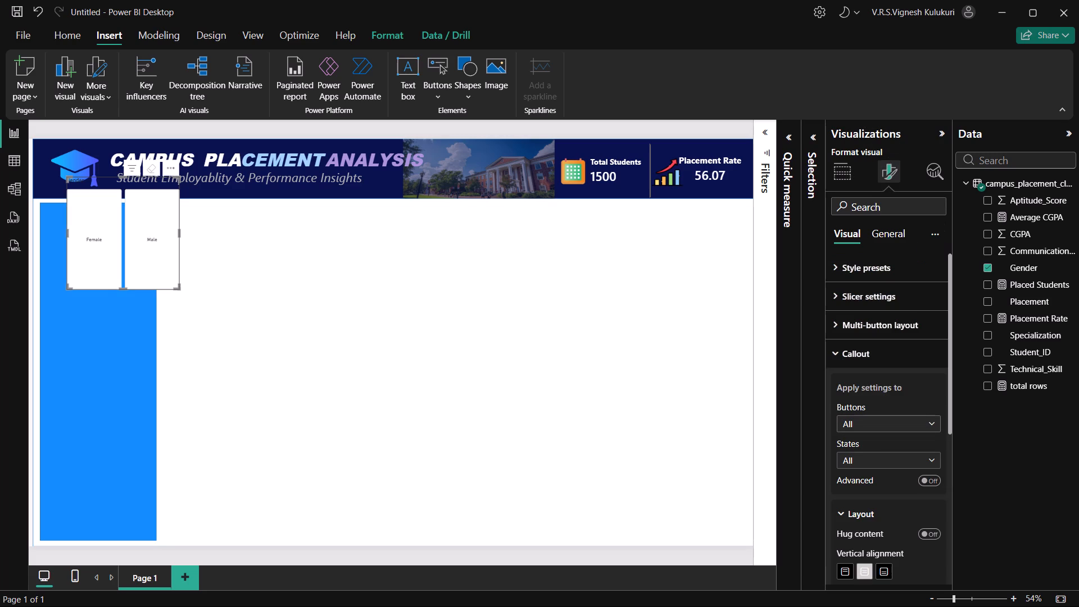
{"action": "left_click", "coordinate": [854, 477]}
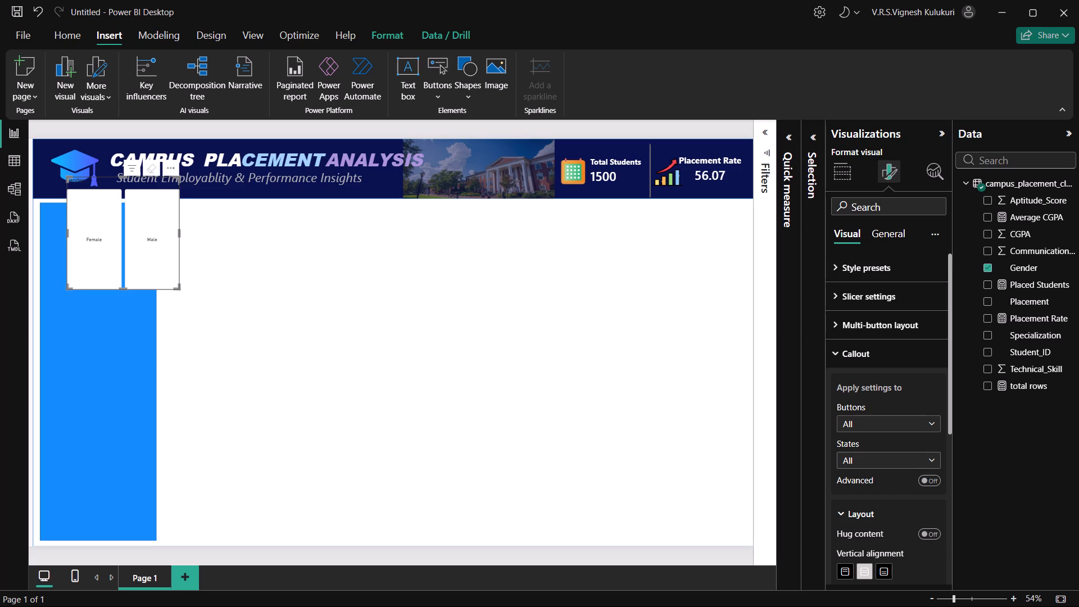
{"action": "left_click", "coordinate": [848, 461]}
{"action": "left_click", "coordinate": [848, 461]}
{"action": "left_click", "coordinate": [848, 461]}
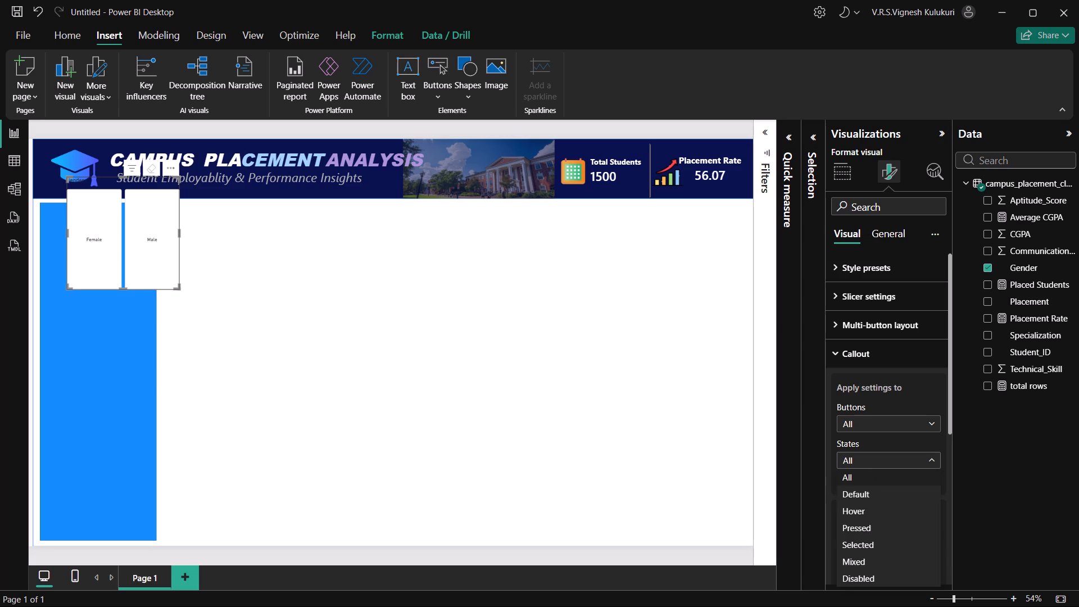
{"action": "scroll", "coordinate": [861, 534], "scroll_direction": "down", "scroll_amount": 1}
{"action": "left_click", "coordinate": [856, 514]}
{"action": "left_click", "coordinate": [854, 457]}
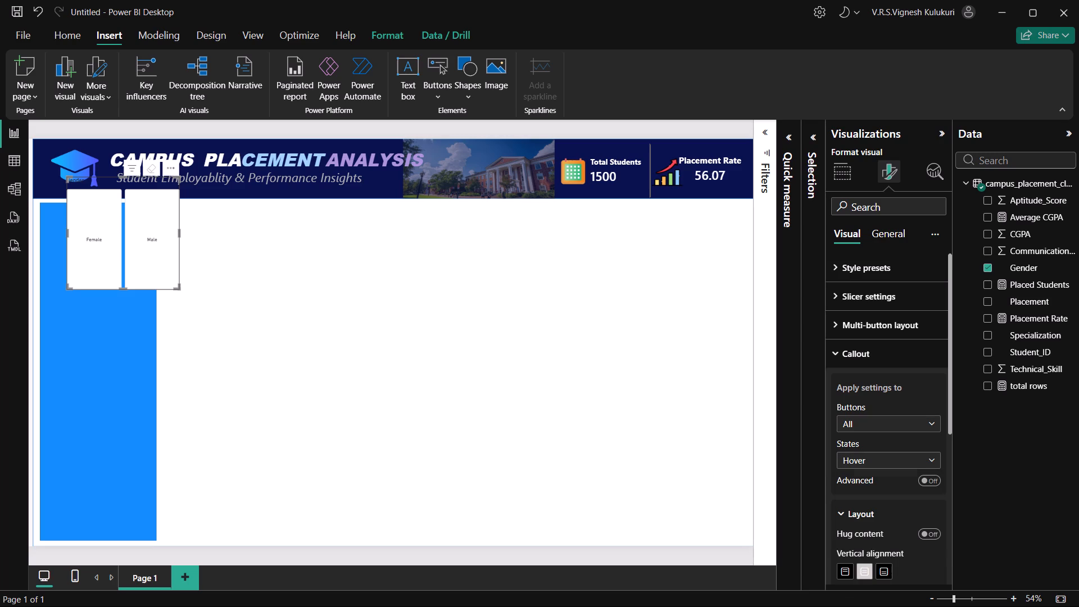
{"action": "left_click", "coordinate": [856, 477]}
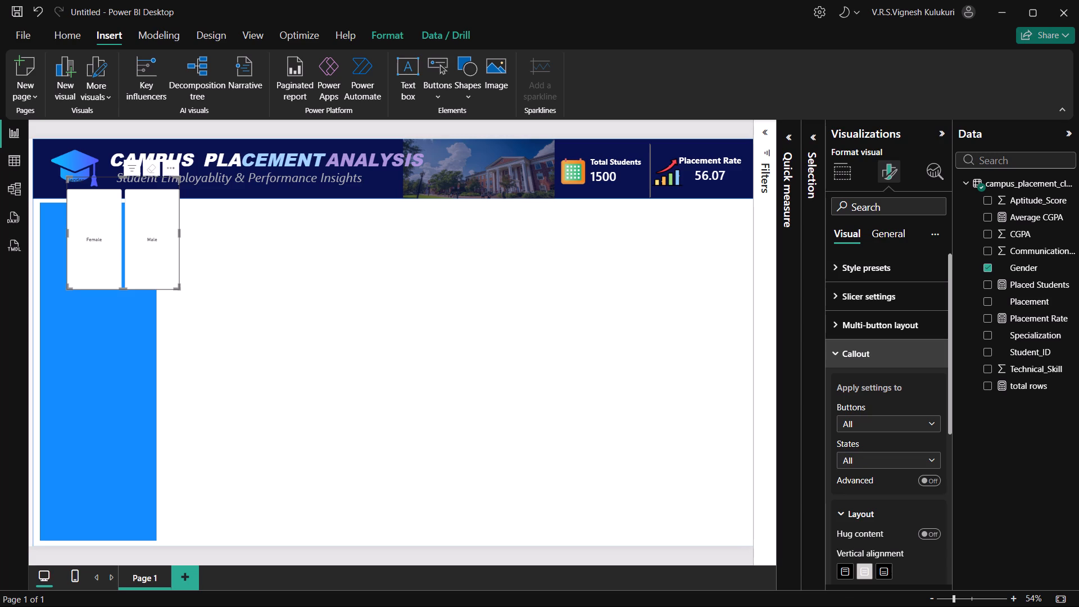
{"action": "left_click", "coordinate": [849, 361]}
Examine the Gender slicer's style preset, selection and general formatting options.
{"action": "left_click", "coordinate": [848, 264]}
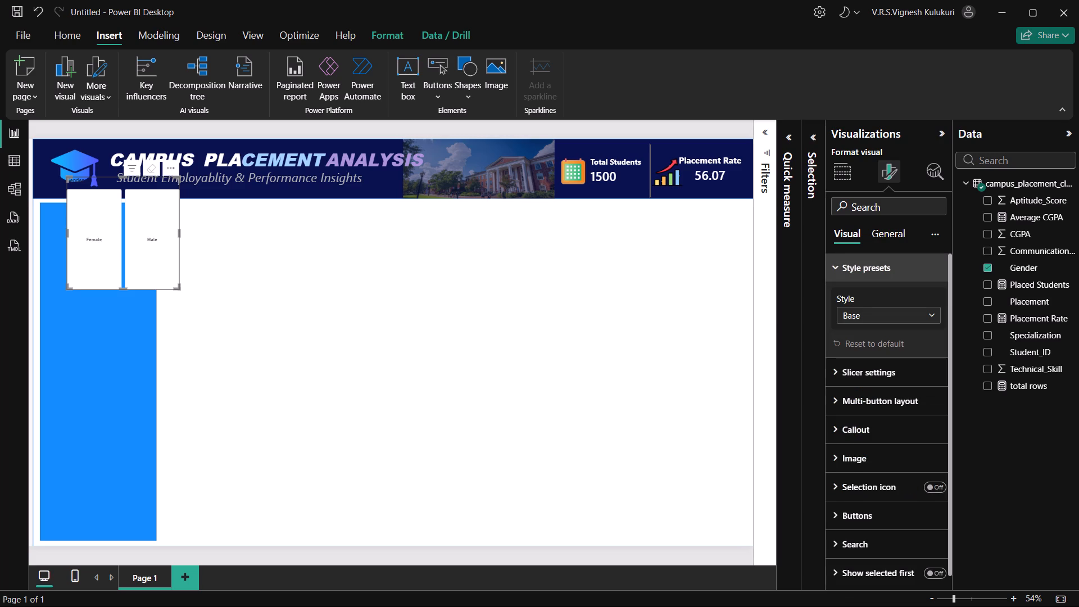
{"action": "left_click", "coordinate": [866, 314]}
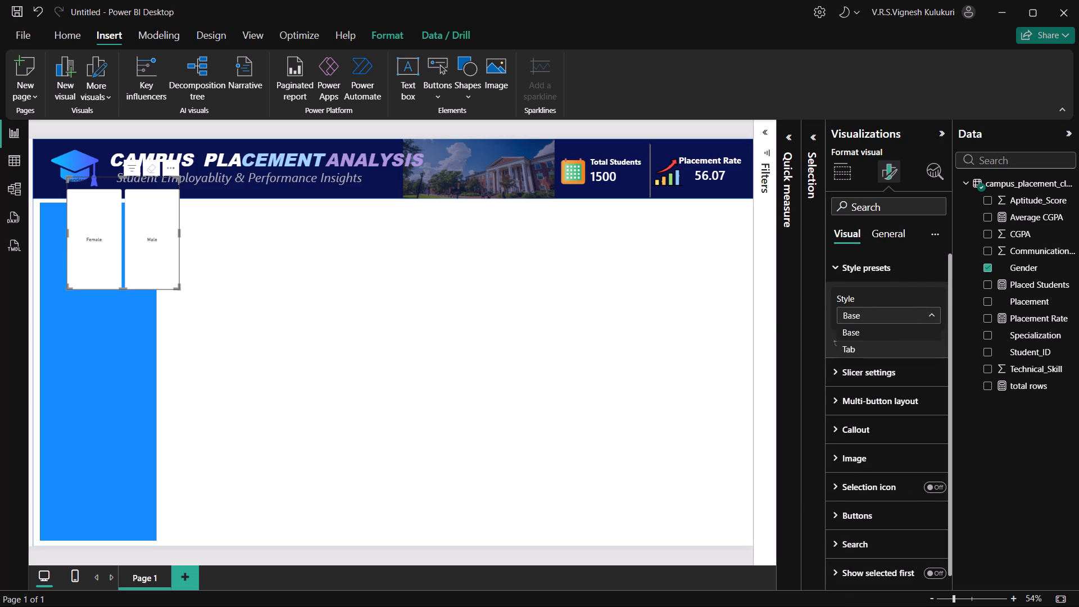
{"action": "left_click", "coordinate": [860, 364]}
{"action": "left_click", "coordinate": [855, 373]}
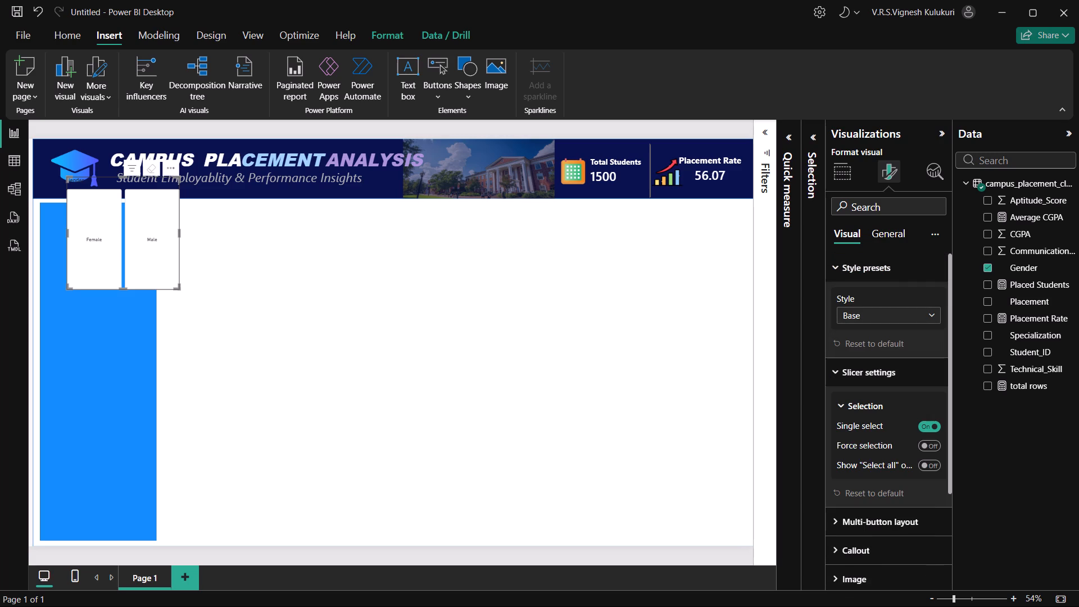
{"action": "left_click", "coordinate": [847, 371]}
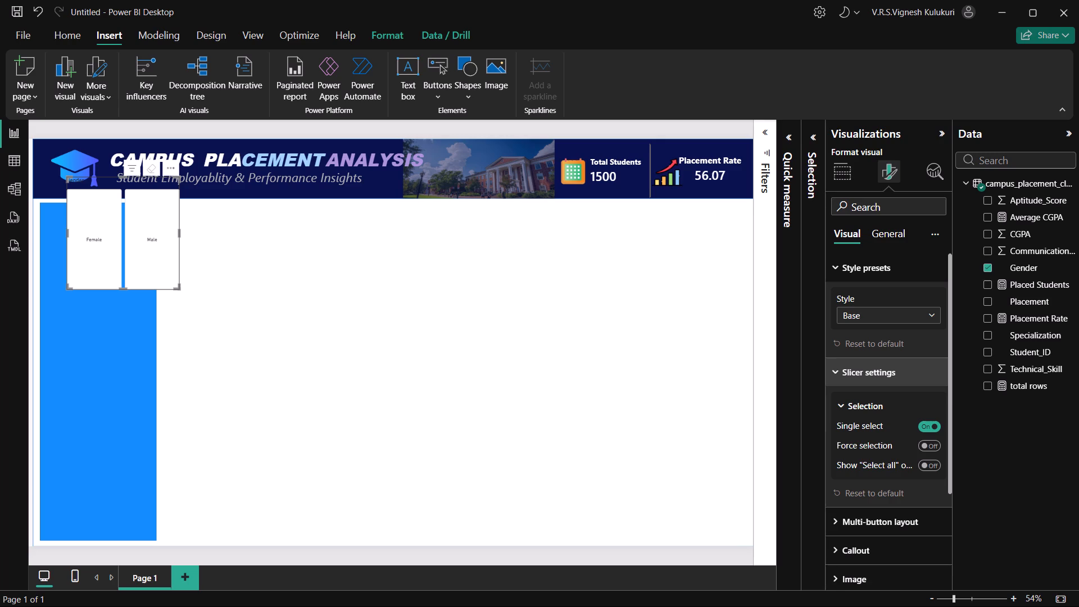
{"action": "left_click", "coordinate": [843, 266]}
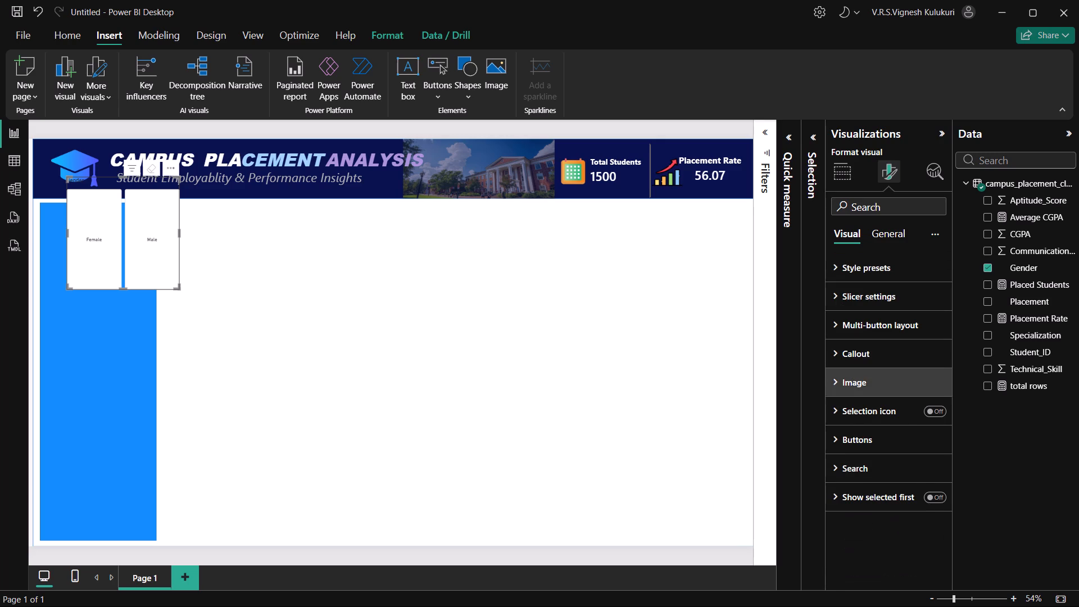
{"action": "left_click", "coordinate": [851, 406]}
{"action": "left_click", "coordinate": [851, 406]}
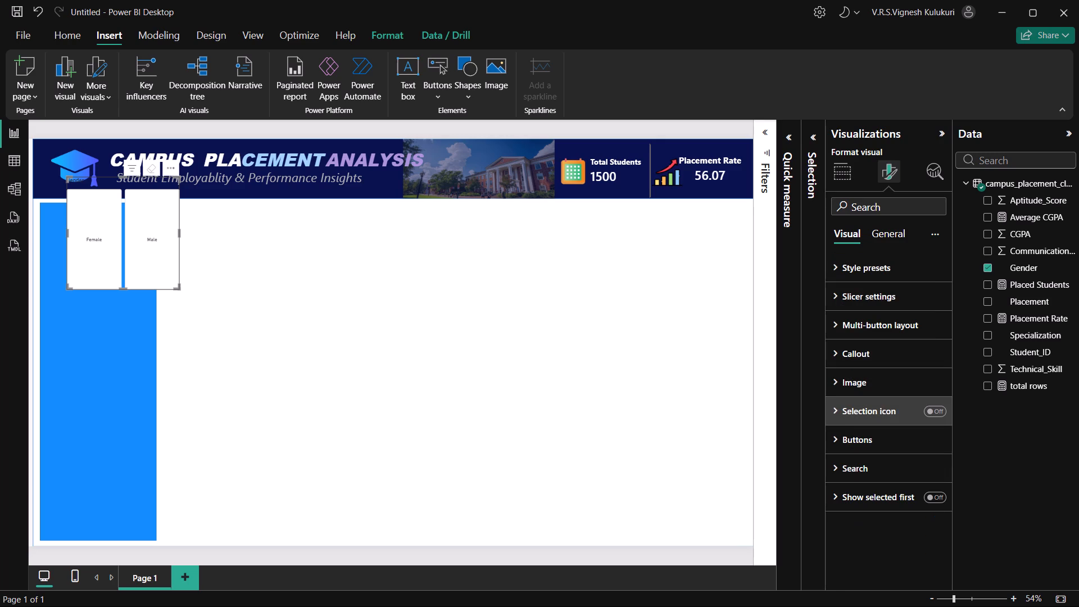
{"action": "left_click", "coordinate": [838, 293]}
{"action": "double_click", "coordinate": [838, 293]}
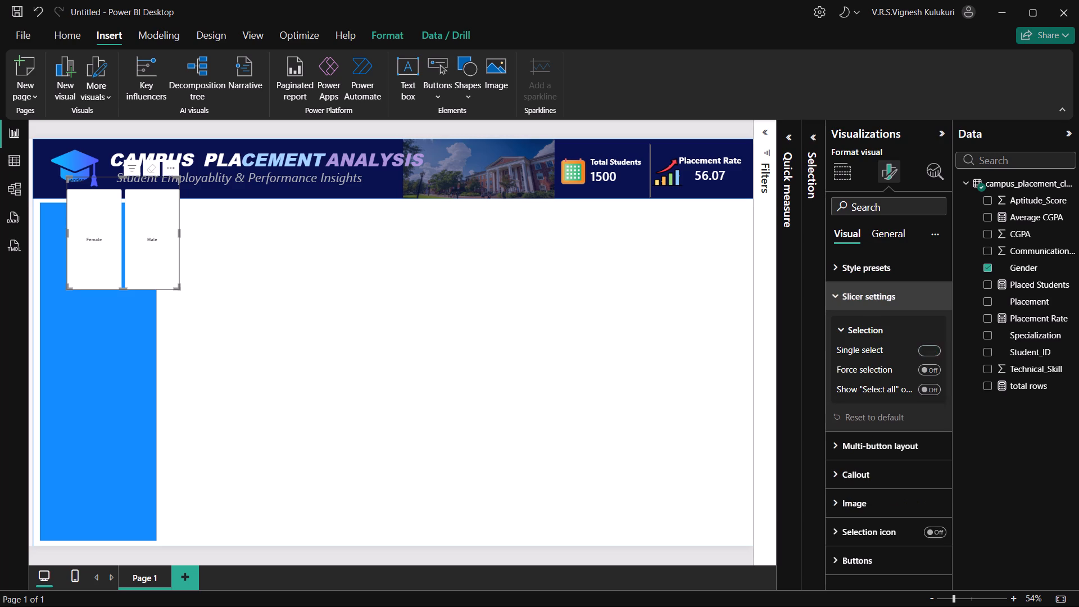
{"action": "left_click", "coordinate": [884, 233]}
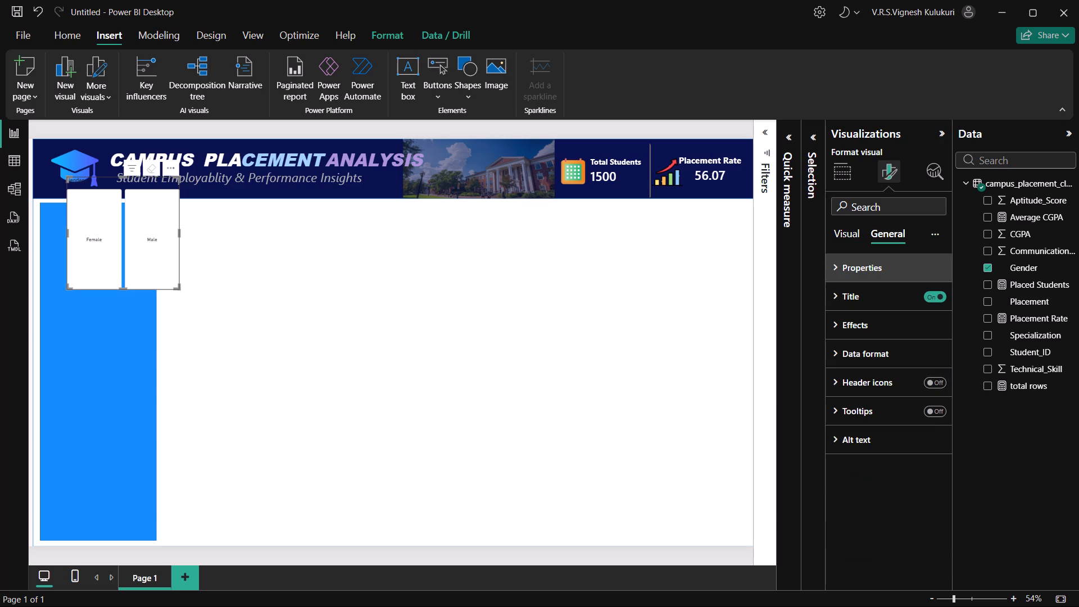
{"action": "left_click", "coordinate": [844, 230]}
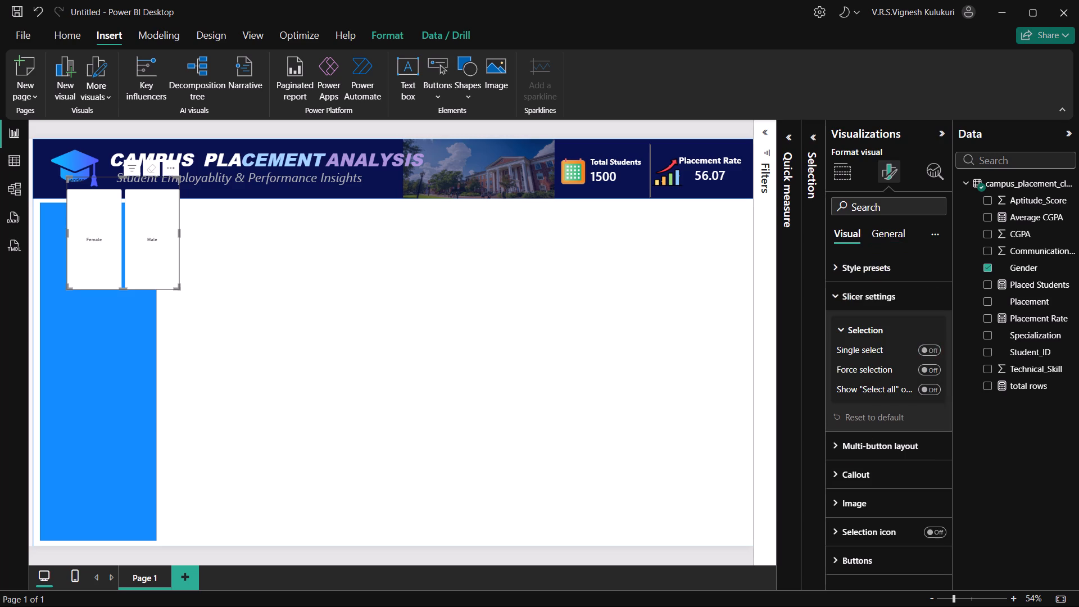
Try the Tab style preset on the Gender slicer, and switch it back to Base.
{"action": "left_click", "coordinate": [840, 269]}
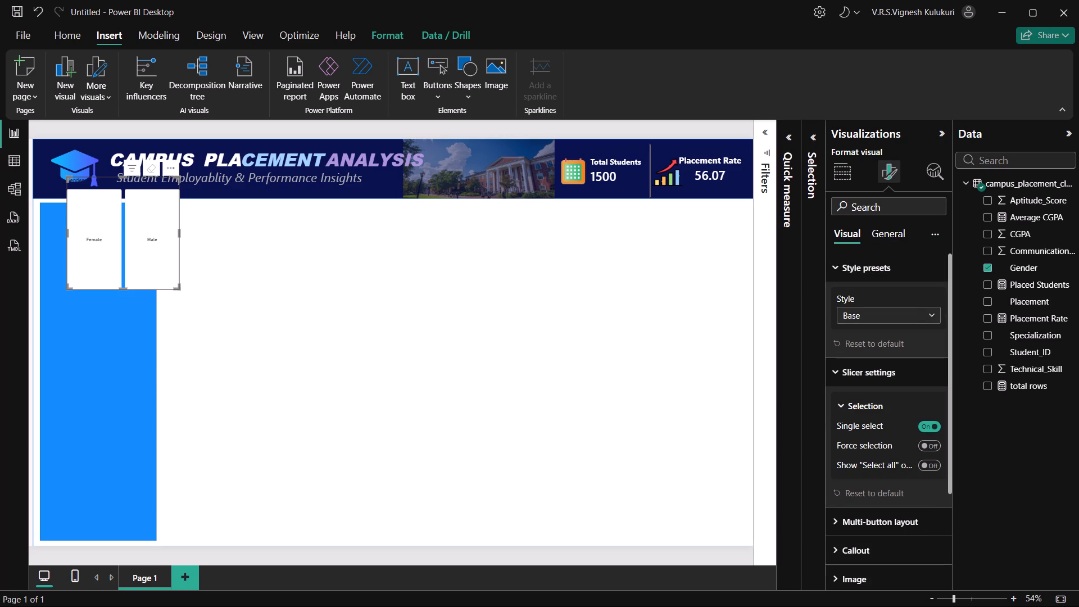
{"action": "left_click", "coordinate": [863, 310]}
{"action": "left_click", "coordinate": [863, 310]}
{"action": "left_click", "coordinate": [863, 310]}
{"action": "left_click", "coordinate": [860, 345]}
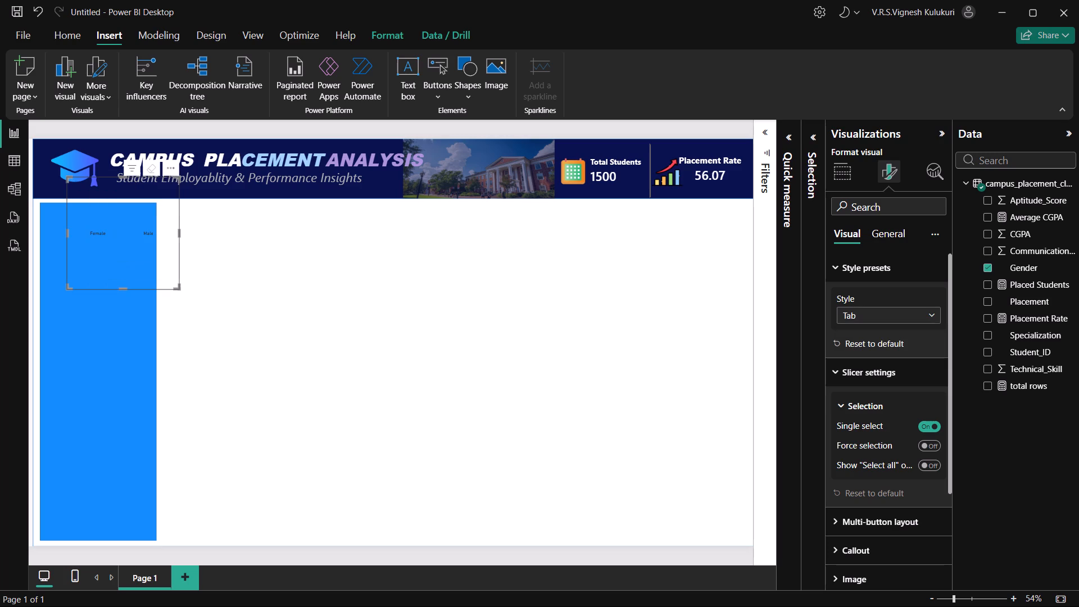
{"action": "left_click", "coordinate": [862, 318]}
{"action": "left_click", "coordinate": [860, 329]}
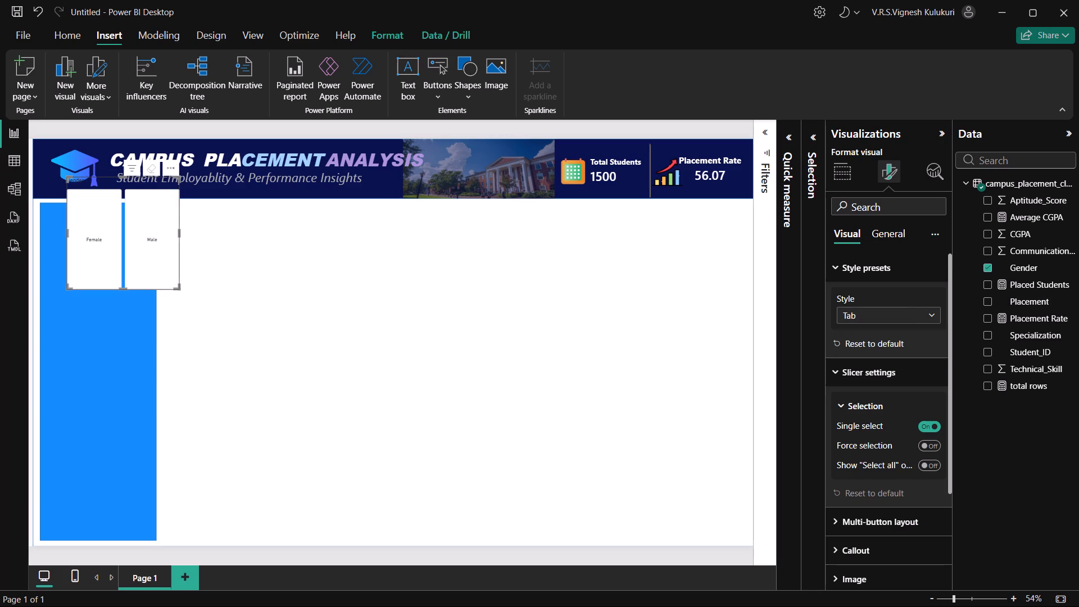
Look through the Gender slicer's remaining visual formatting options, including the callout settings.
{"action": "scroll", "coordinate": [852, 368], "scroll_direction": "down", "scroll_amount": 1}
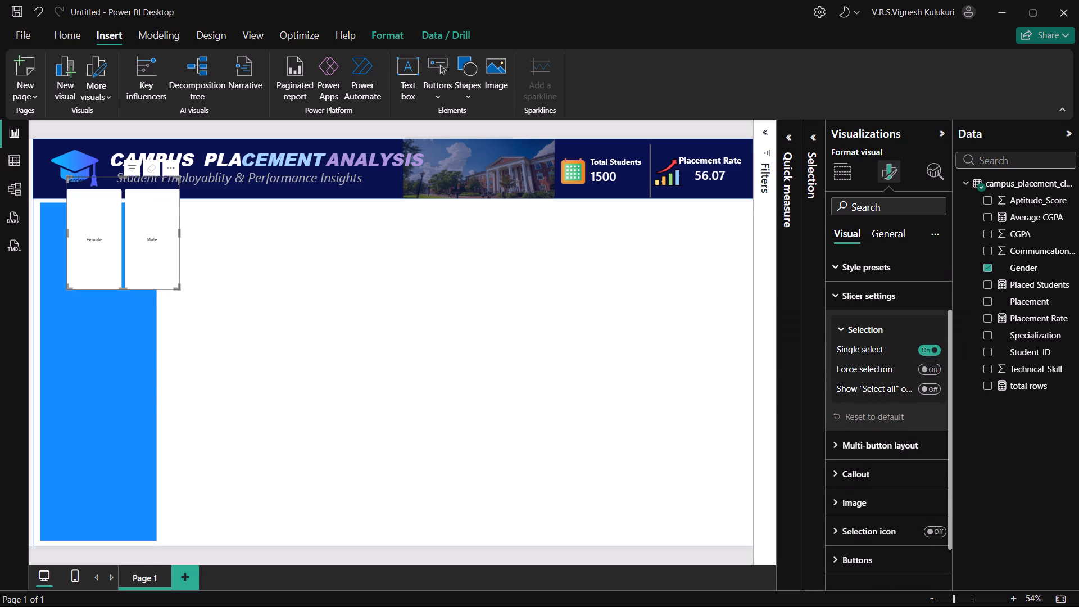
{"action": "left_click", "coordinate": [841, 466]}
{"action": "left_click", "coordinate": [841, 466]}
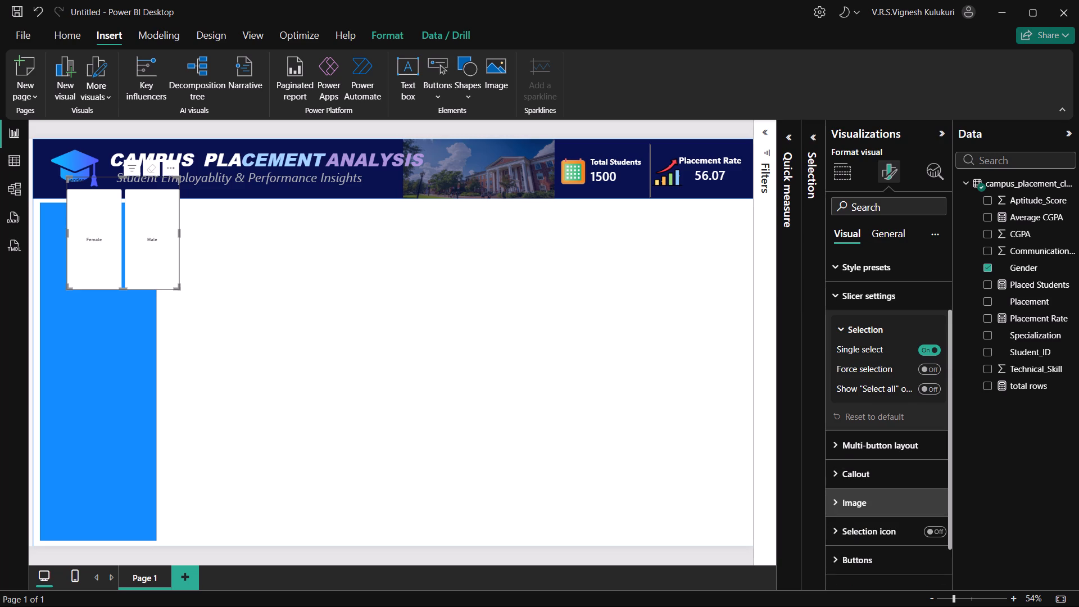
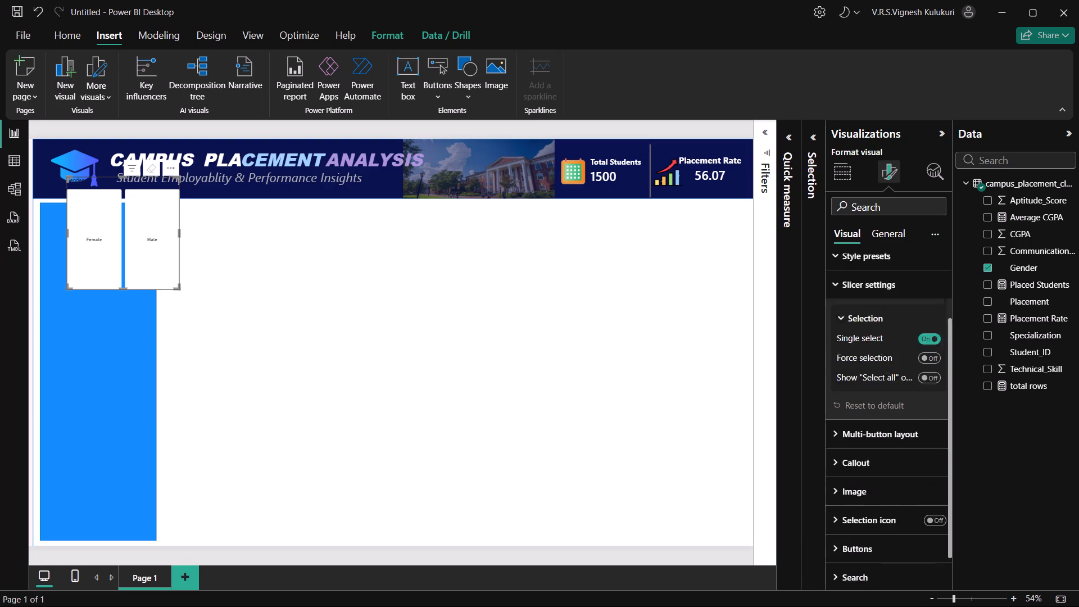
{"action": "scroll", "coordinate": [845, 418], "scroll_direction": "up", "scroll_amount": 3}
{"action": "left_click", "coordinate": [926, 236]}
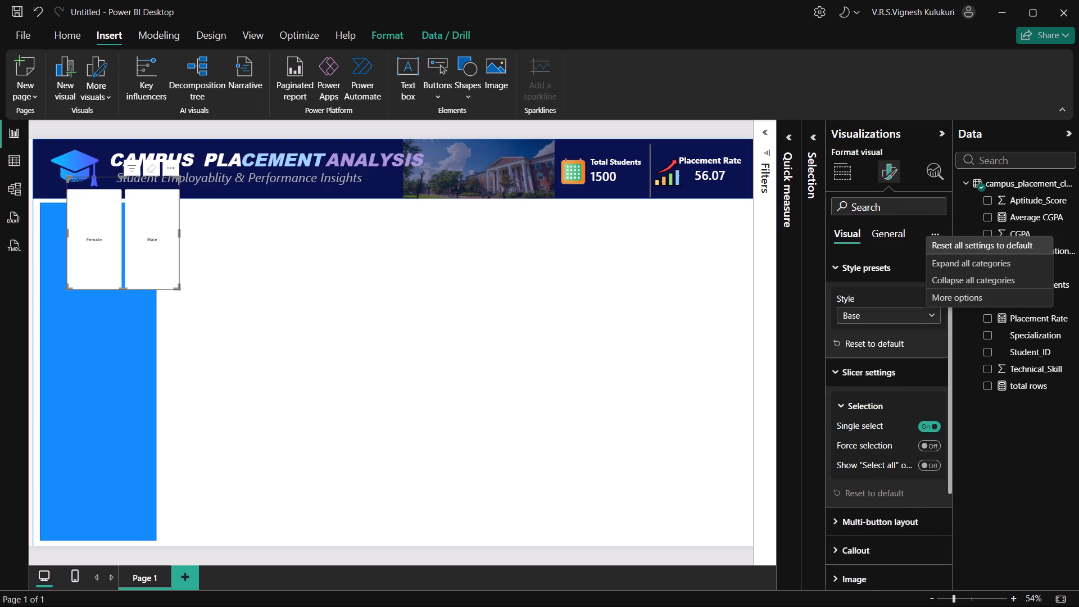
{"action": "left_click", "coordinate": [845, 371]}
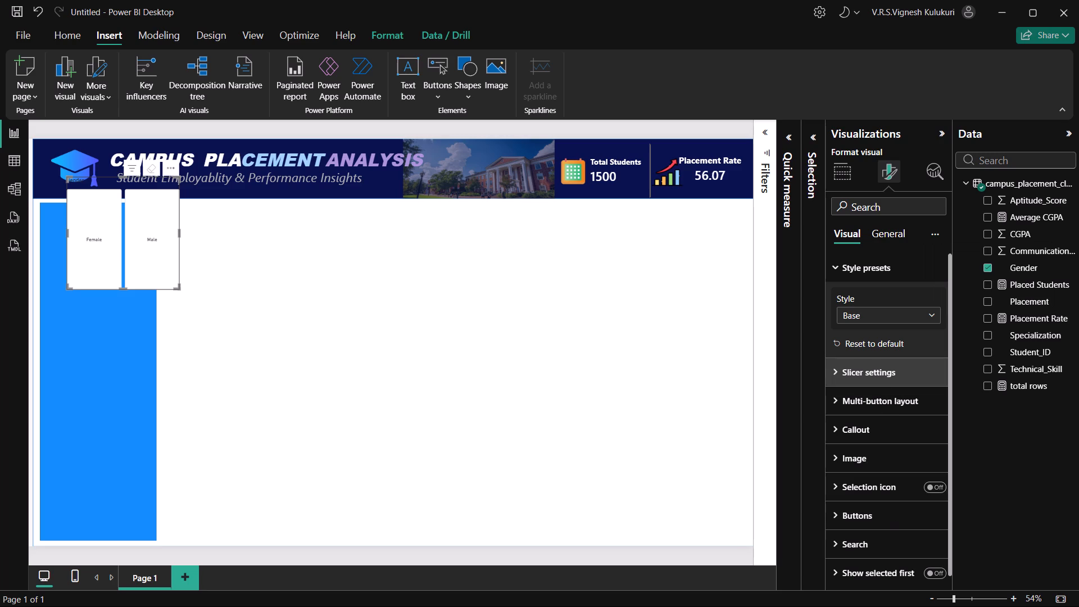
{"action": "left_click", "coordinate": [845, 402]}
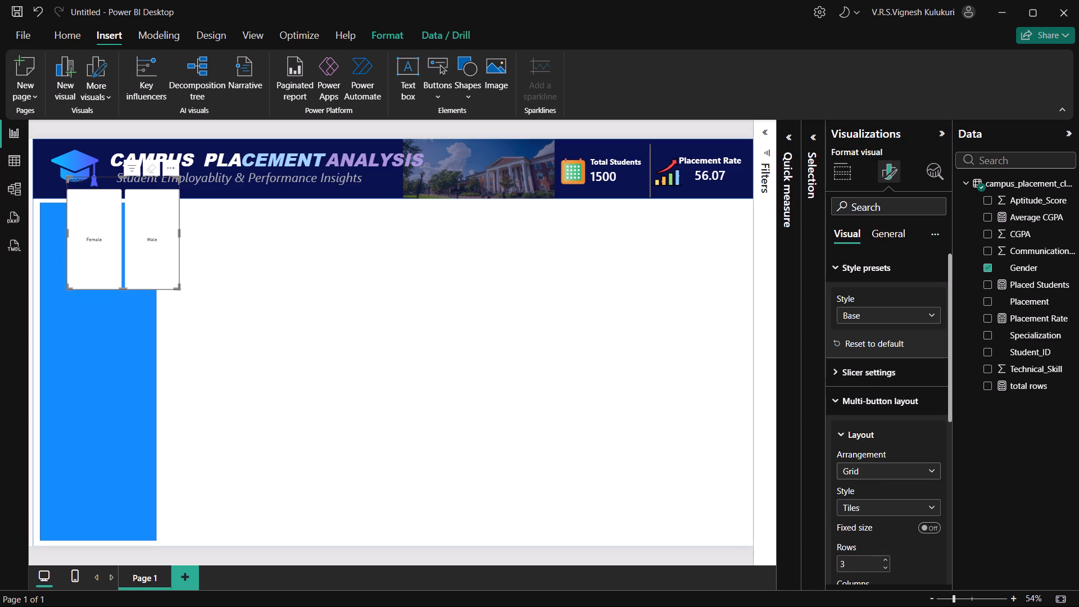
{"action": "left_click", "coordinate": [864, 468]}
{"action": "left_click", "coordinate": [864, 468]}
{"action": "scroll", "coordinate": [864, 508], "scroll_direction": "down", "scroll_amount": 2}
{"action": "left_click", "coordinate": [856, 453]}
{"action": "left_click", "coordinate": [856, 453]}
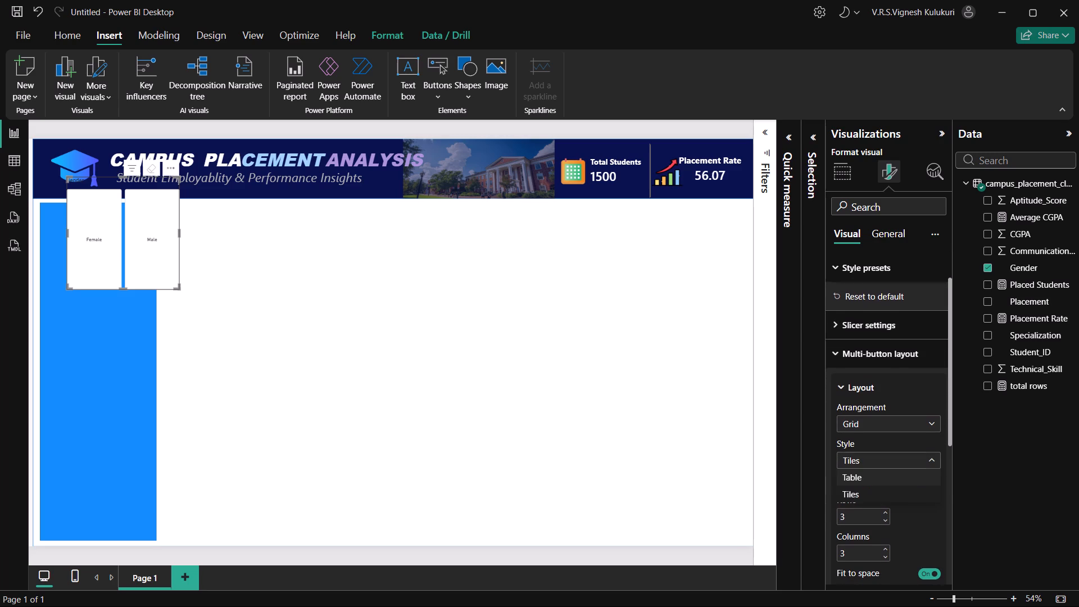
{"action": "scroll", "coordinate": [856, 453], "scroll_direction": "up", "scroll_amount": 1}
{"action": "left_click", "coordinate": [858, 405]}
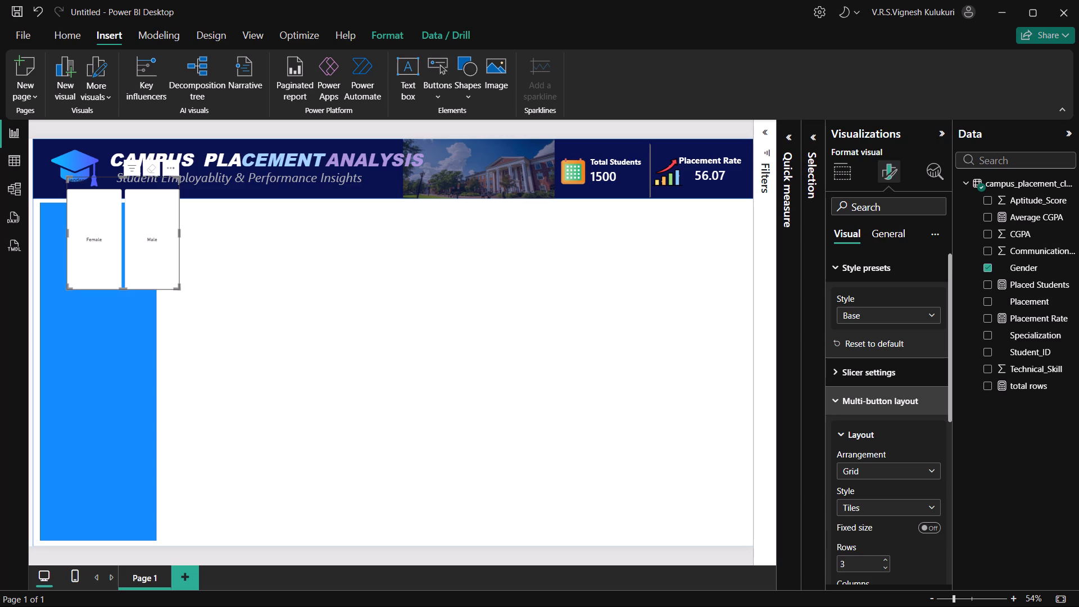
{"action": "left_click", "coordinate": [838, 364]}
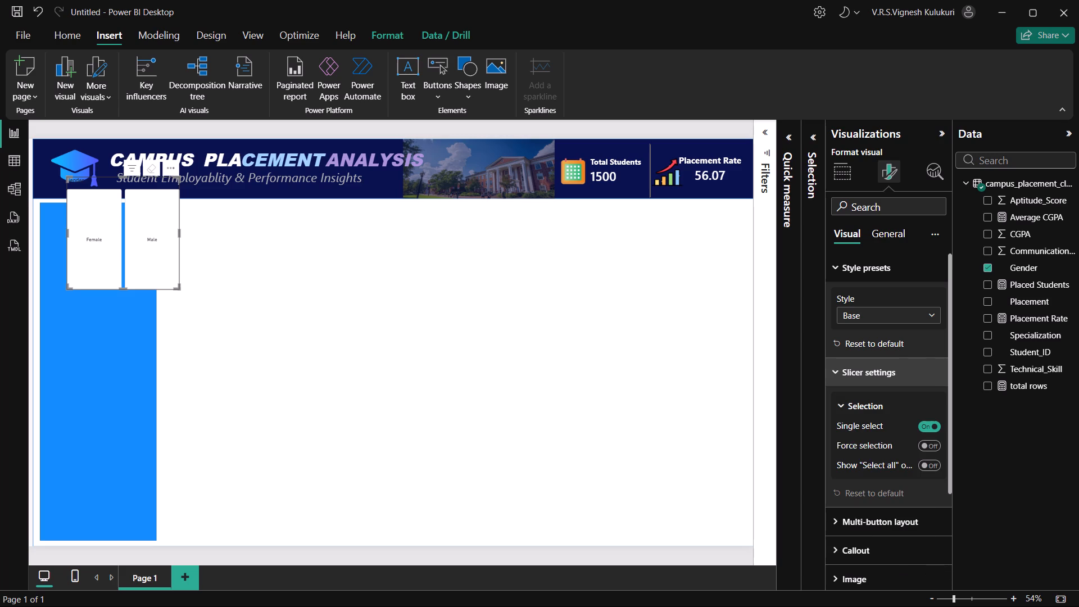
{"action": "left_click", "coordinate": [838, 364]}
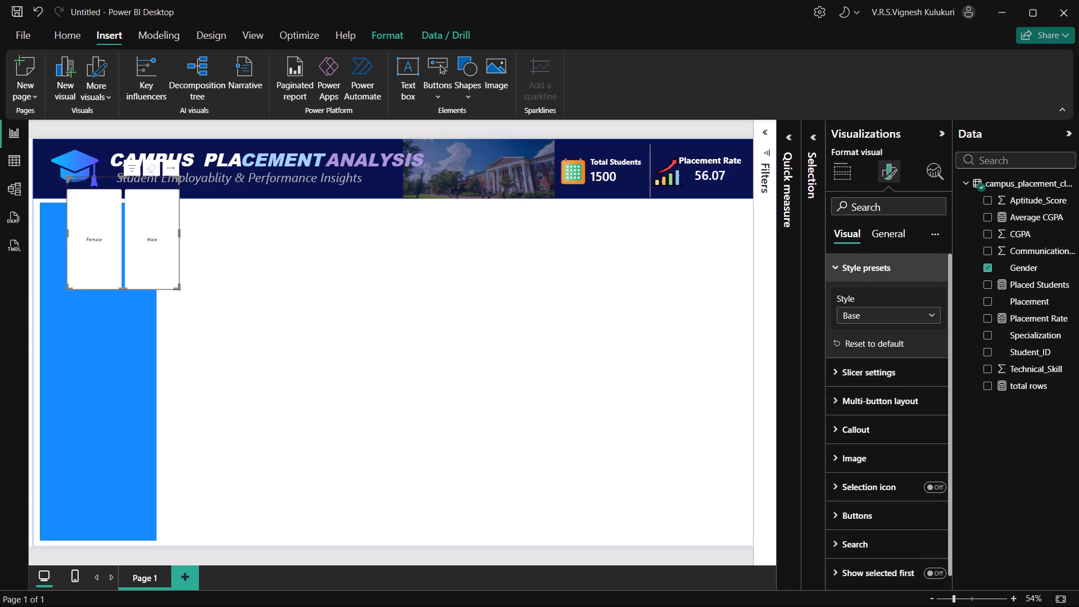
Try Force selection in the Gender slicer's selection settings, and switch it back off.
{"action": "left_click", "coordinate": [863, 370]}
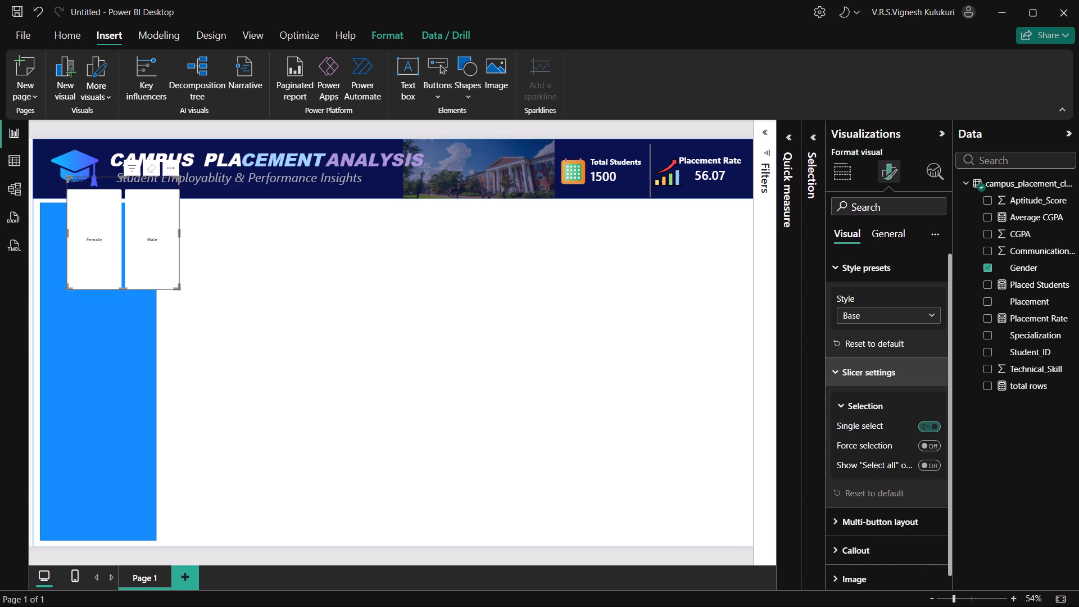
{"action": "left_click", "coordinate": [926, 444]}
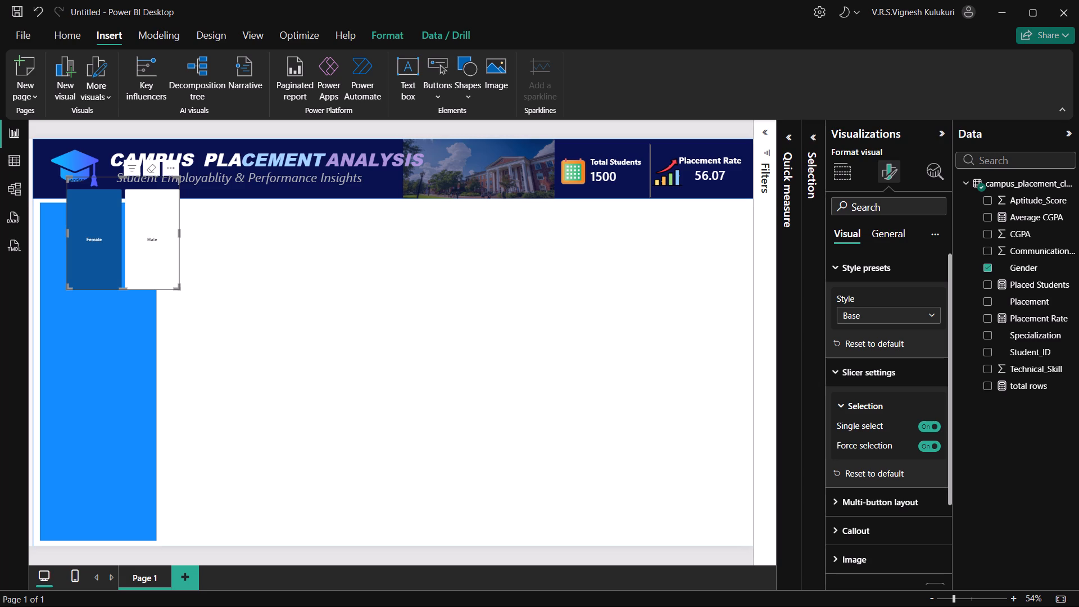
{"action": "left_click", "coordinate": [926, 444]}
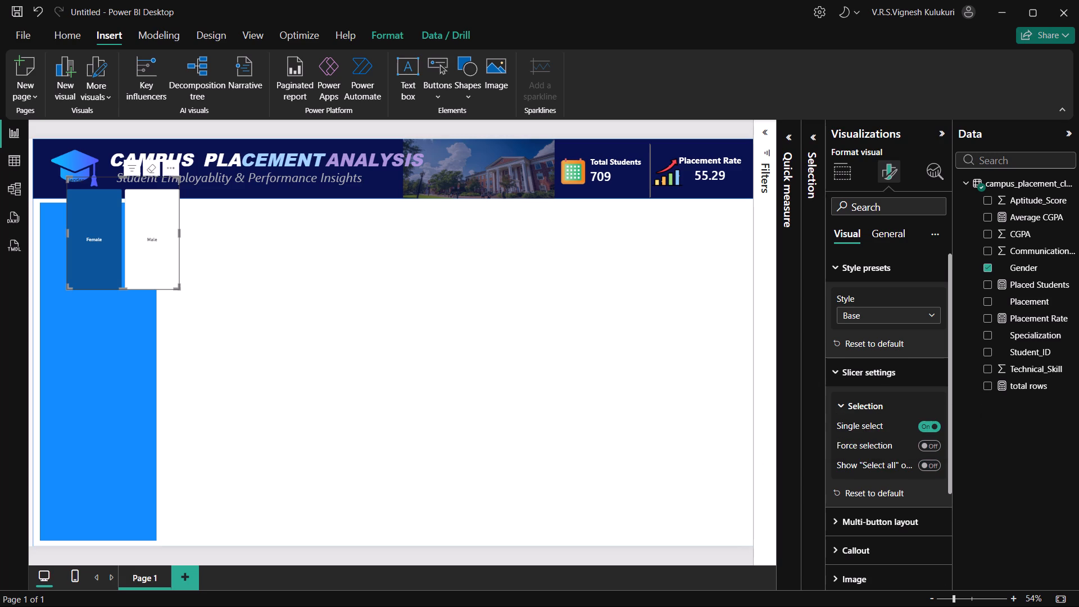
Look through the Gender slicer's search, buttons and selection icon formatting, as well as its general options.
{"action": "scroll", "coordinate": [841, 486], "scroll_direction": "down", "scroll_amount": 2}
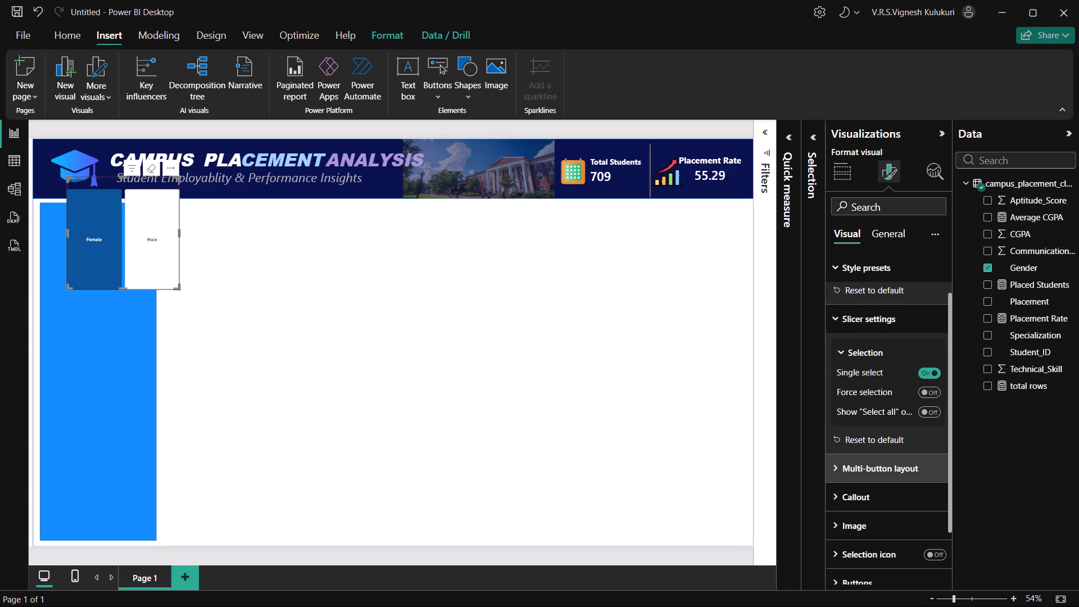
{"action": "scroll", "coordinate": [831, 475], "scroll_direction": "down", "scroll_amount": 2}
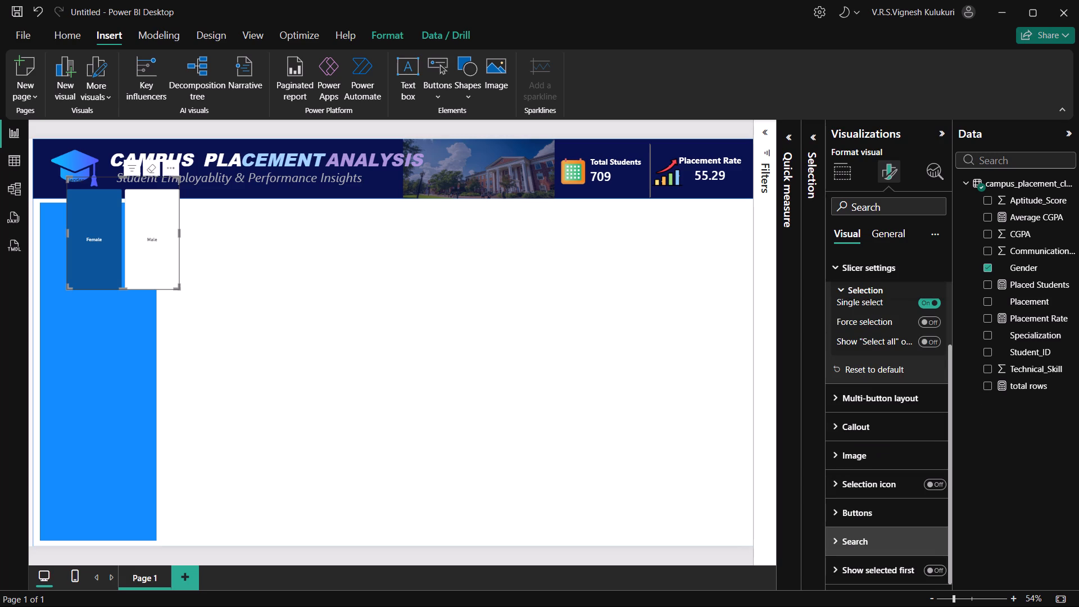
{"action": "left_click", "coordinate": [838, 530]}
{"action": "scroll", "coordinate": [838, 530], "scroll_direction": "down", "scroll_amount": 1}
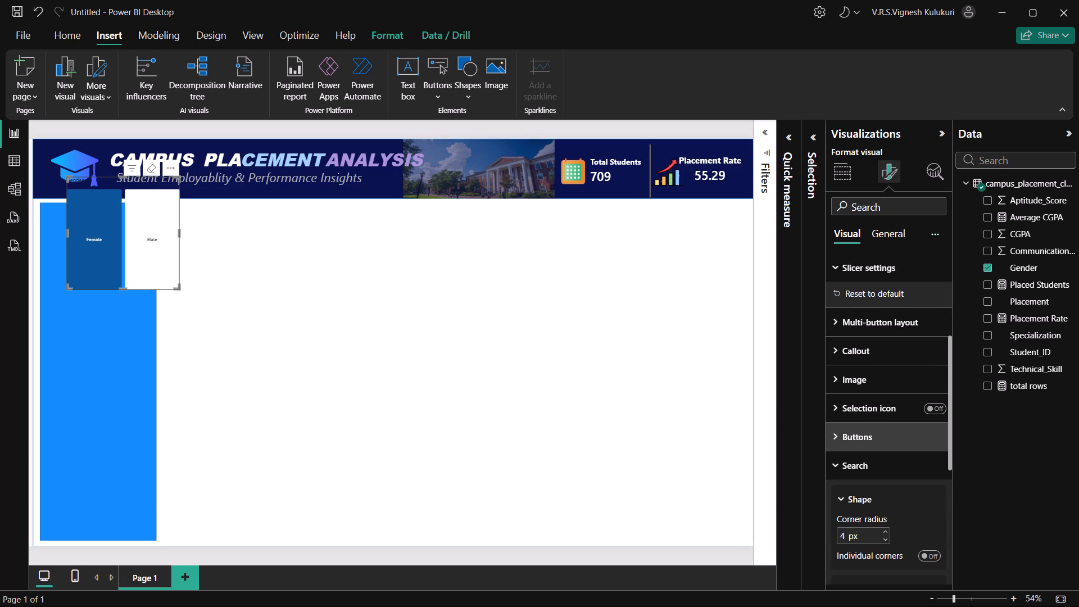
{"action": "left_click", "coordinate": [838, 435]}
{"action": "left_click", "coordinate": [836, 400]}
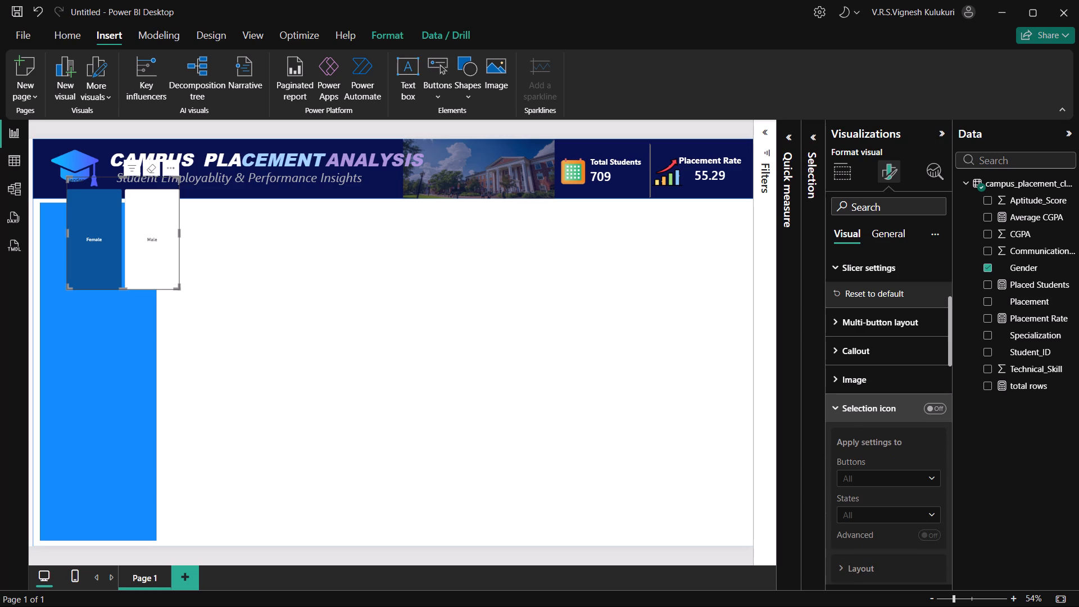
{"action": "left_click", "coordinate": [841, 407]}
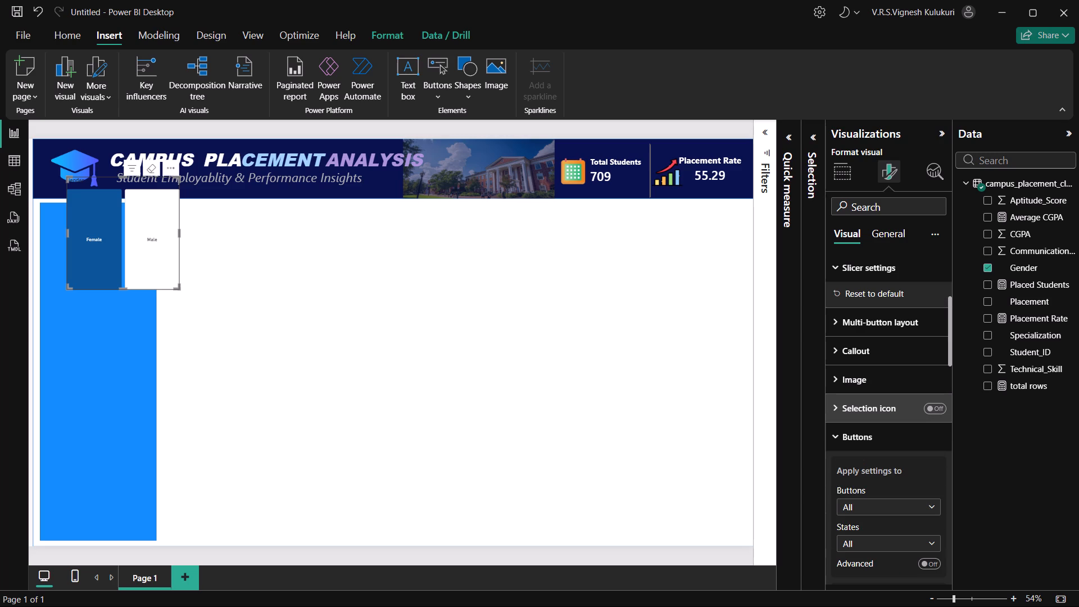
{"action": "left_click", "coordinate": [840, 436]}
{"action": "left_click", "coordinate": [842, 462]}
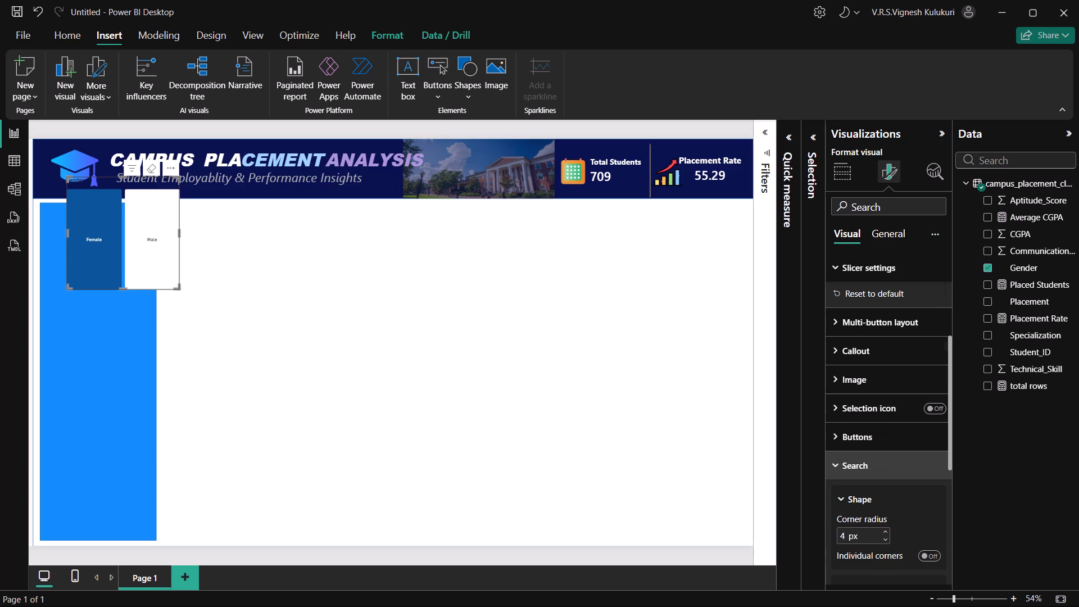
{"action": "scroll", "coordinate": [842, 462], "scroll_direction": "up", "scroll_amount": 2}
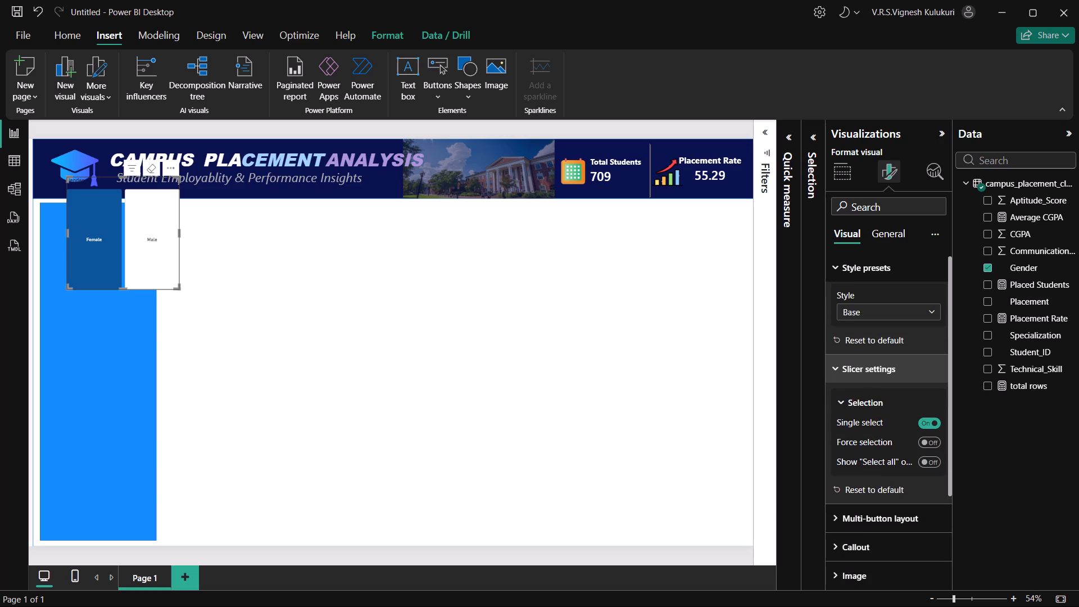
{"action": "left_click", "coordinate": [837, 364]}
{"action": "scroll", "coordinate": [837, 365], "scroll_direction": "up", "scroll_amount": 2}
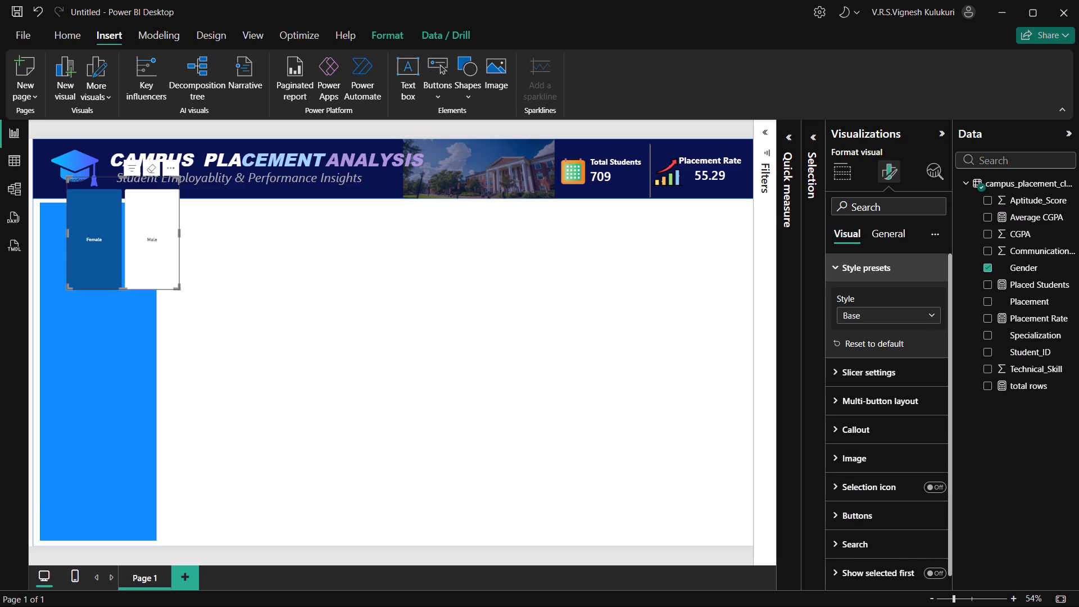
{"action": "left_click", "coordinate": [841, 268]}
{"action": "left_click", "coordinate": [885, 233]}
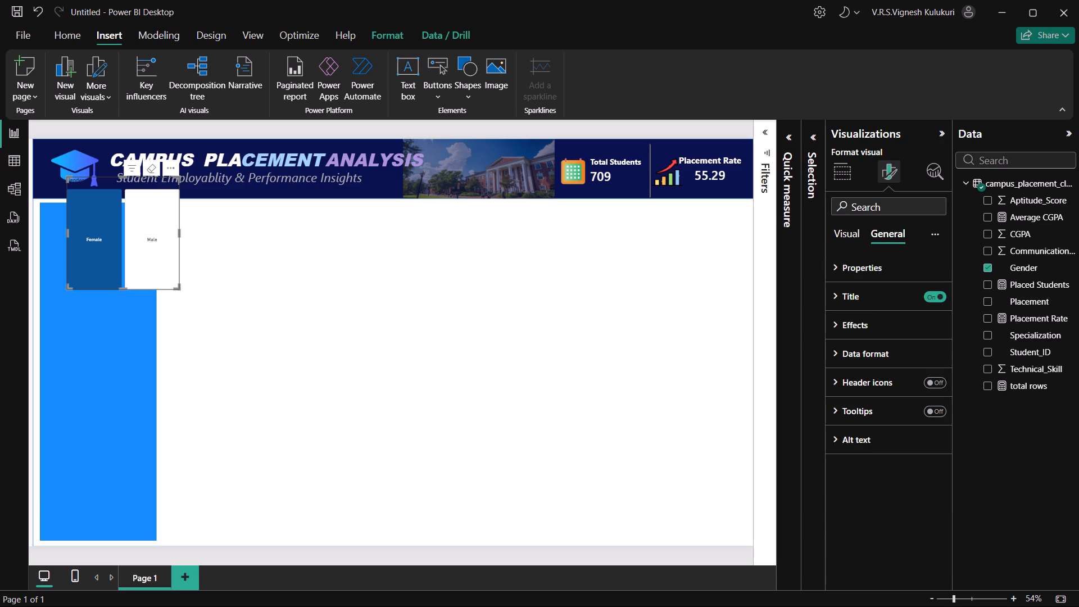
{"action": "left_click", "coordinate": [857, 237]}
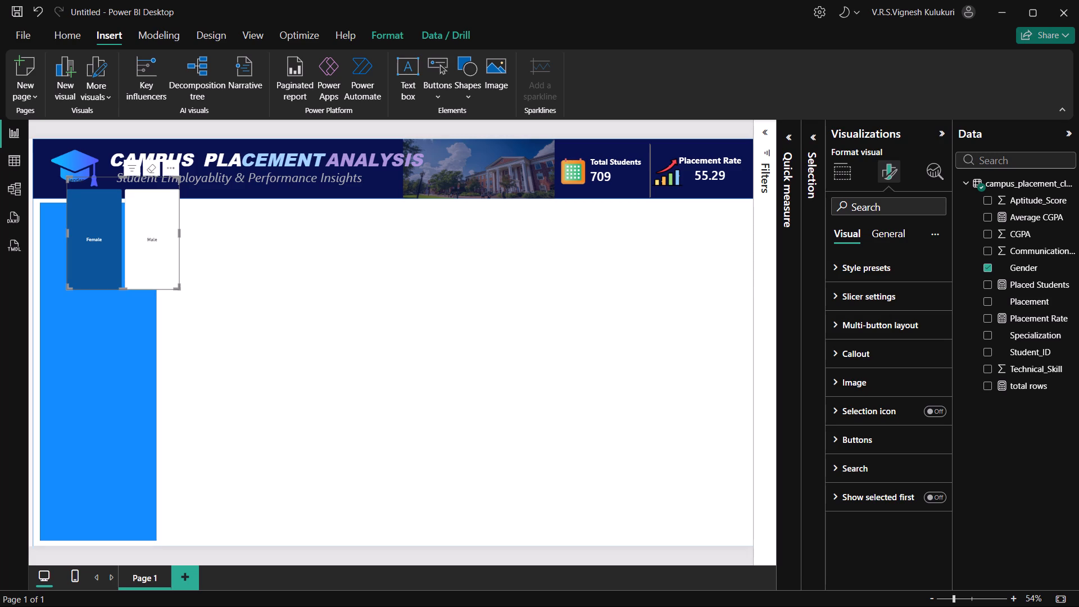
Move the Gender slicer off the blue sidebar onto the blank canvas area beside it.
{"action": "left_click_drag", "start_coordinate": [124, 260], "coordinate": [289, 328]}
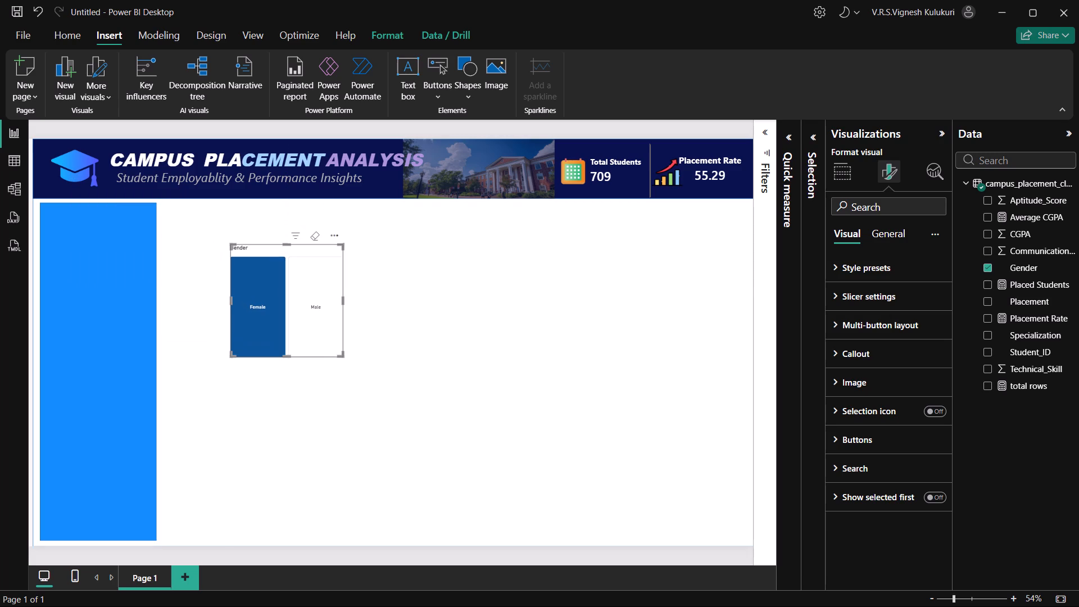
{"action": "left_click", "coordinate": [336, 234]}
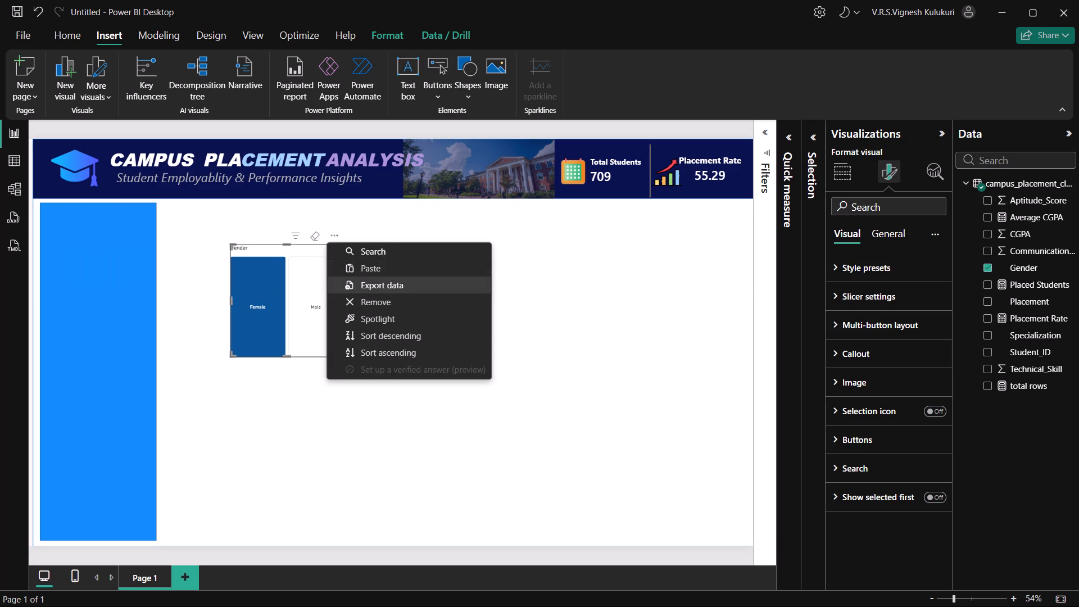
{"action": "left_click", "coordinate": [558, 253]}
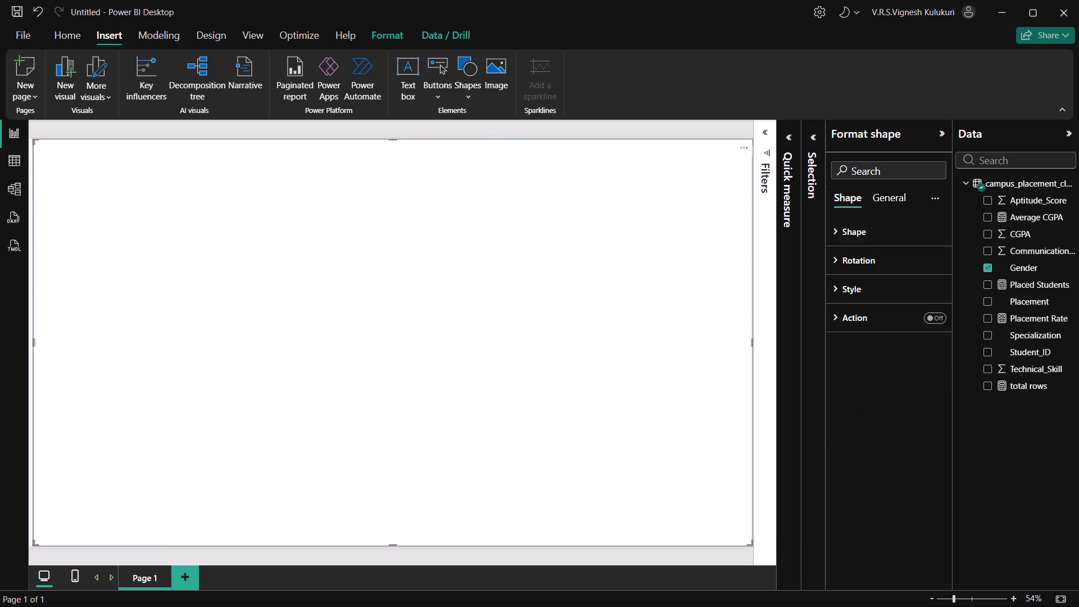
{"action": "left_click", "coordinate": [307, 560]}
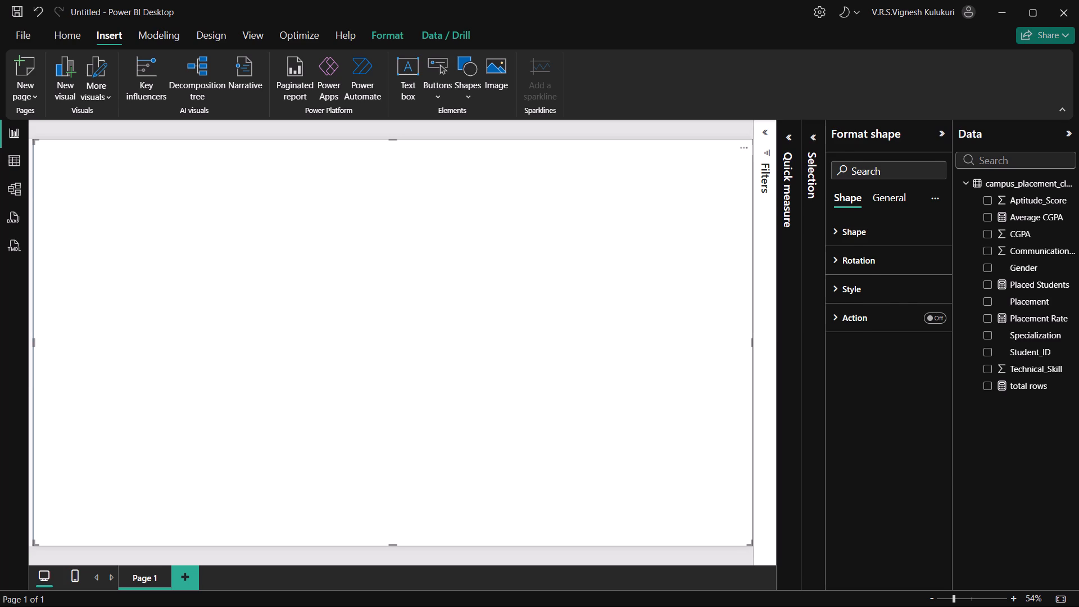
Select Male in the Gender slicer.
{"action": "left_click", "coordinate": [291, 323]}
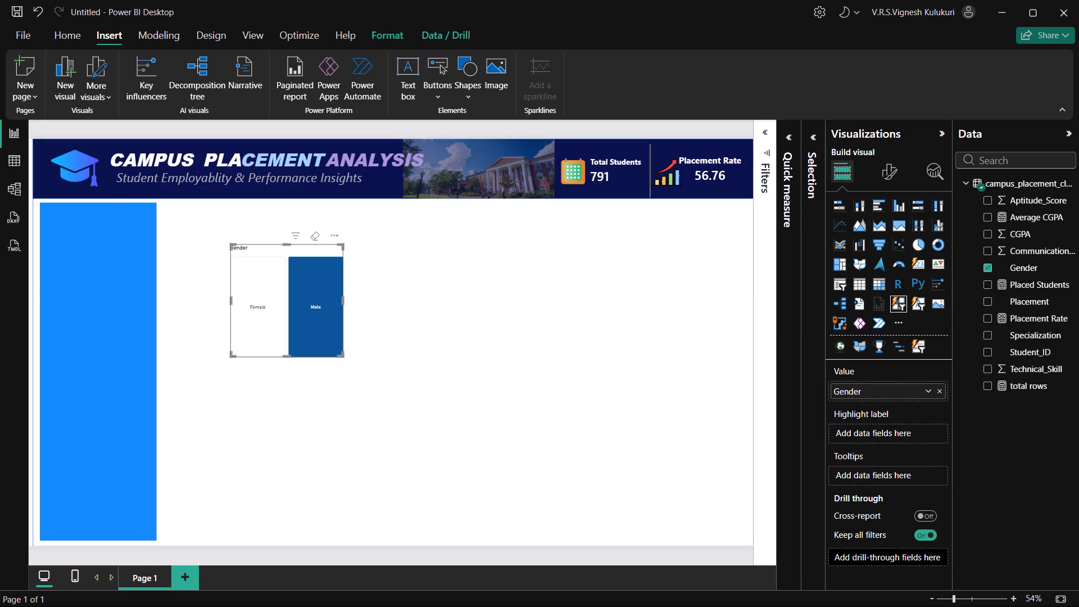
{"action": "left_click", "coordinate": [278, 248]}
Examine the Gender slicer's general, visual and field settings, ending at the multi-button layout options.
{"action": "left_click", "coordinate": [933, 176]}
{"action": "left_click", "coordinate": [892, 176]}
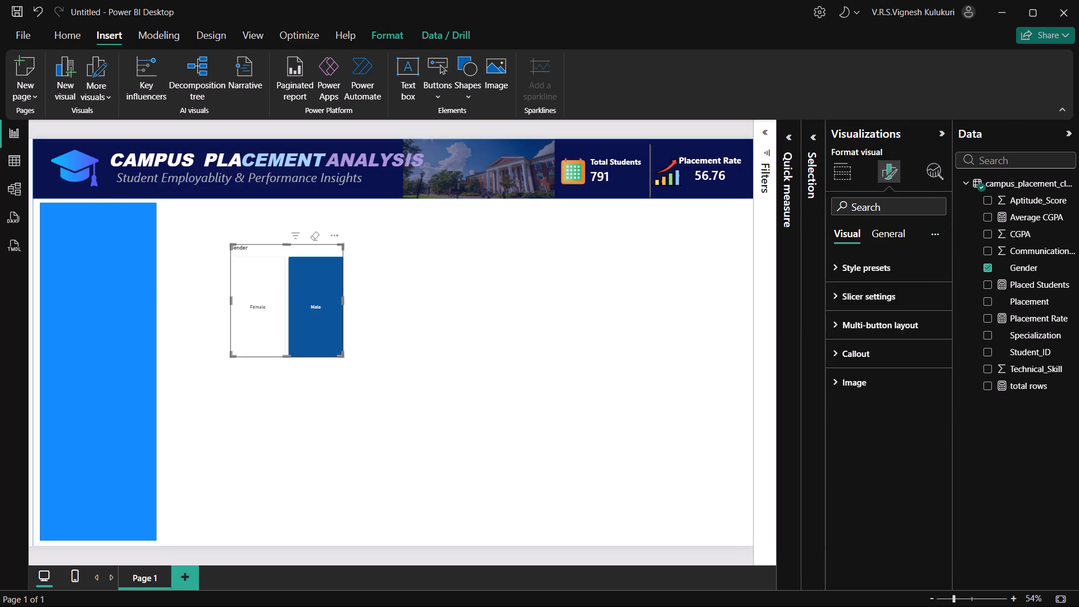
{"action": "left_click", "coordinate": [896, 237]}
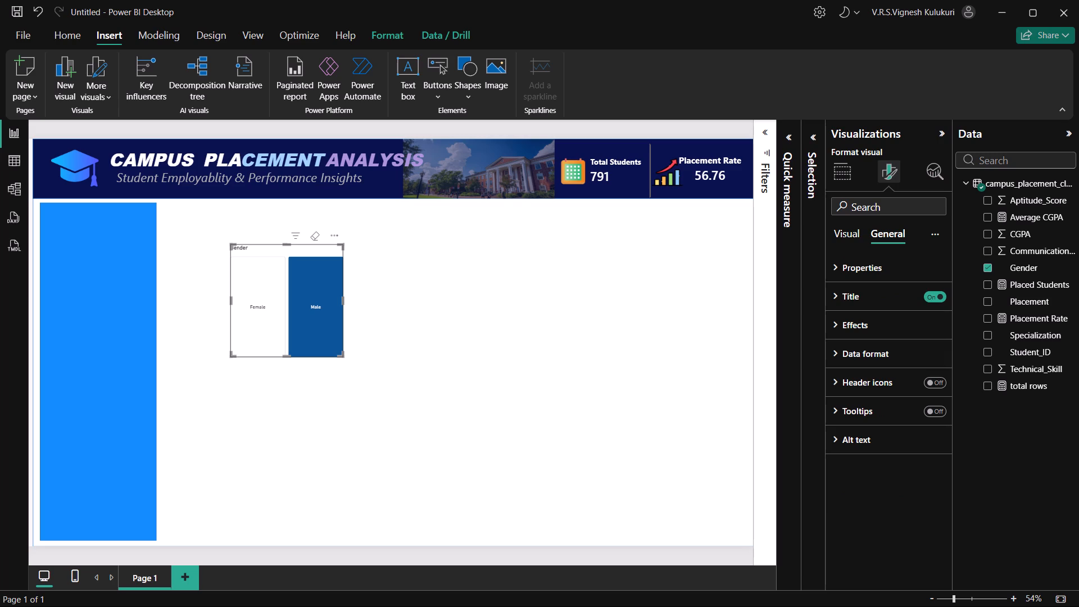
{"action": "left_click", "coordinate": [837, 239]}
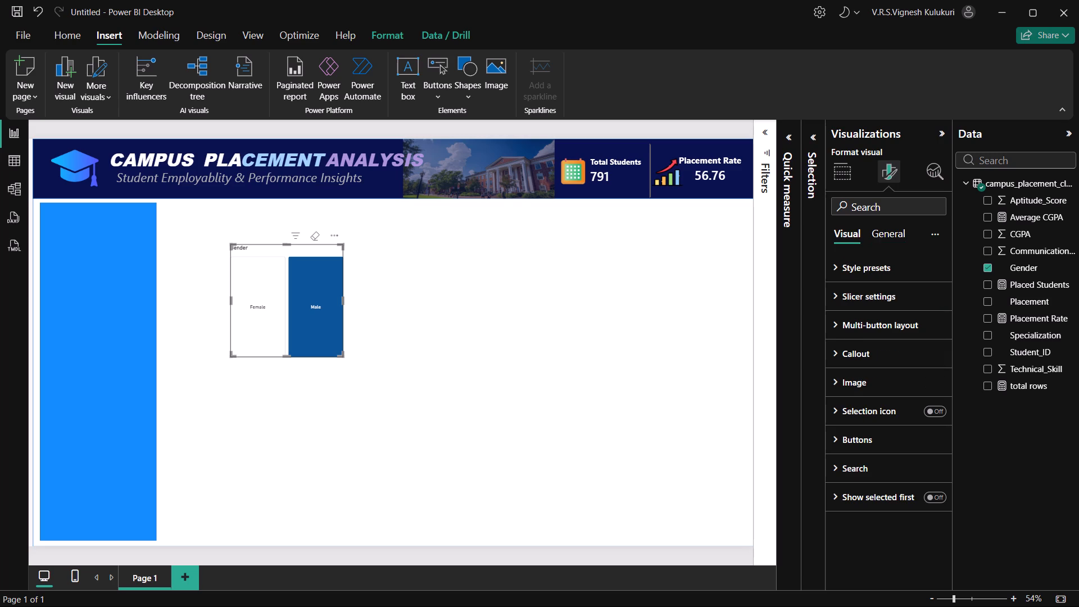
{"action": "left_click", "coordinate": [837, 178]}
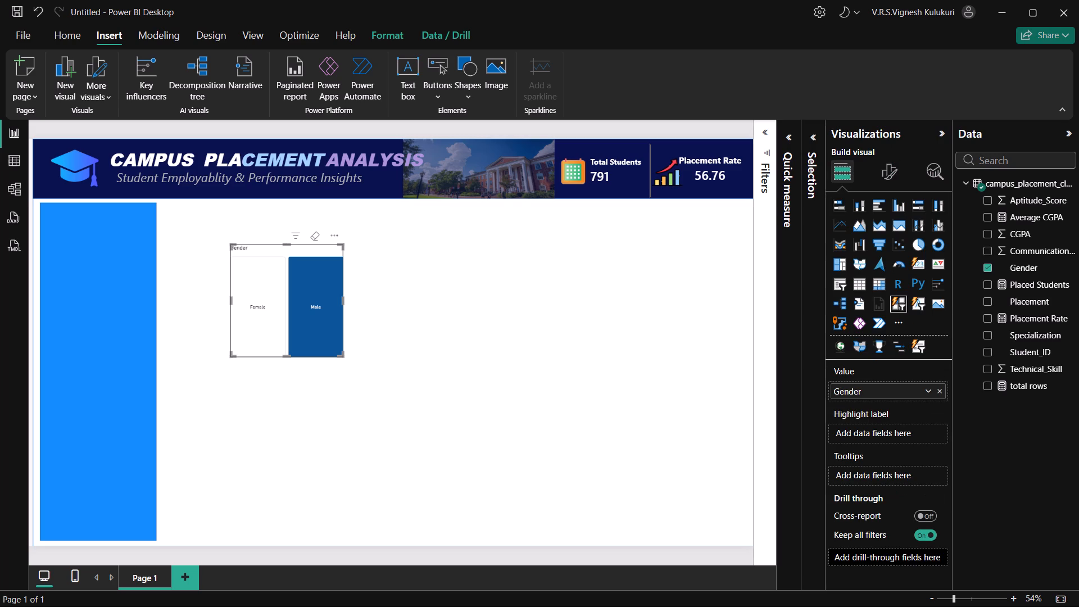
{"action": "left_click", "coordinate": [873, 173]}
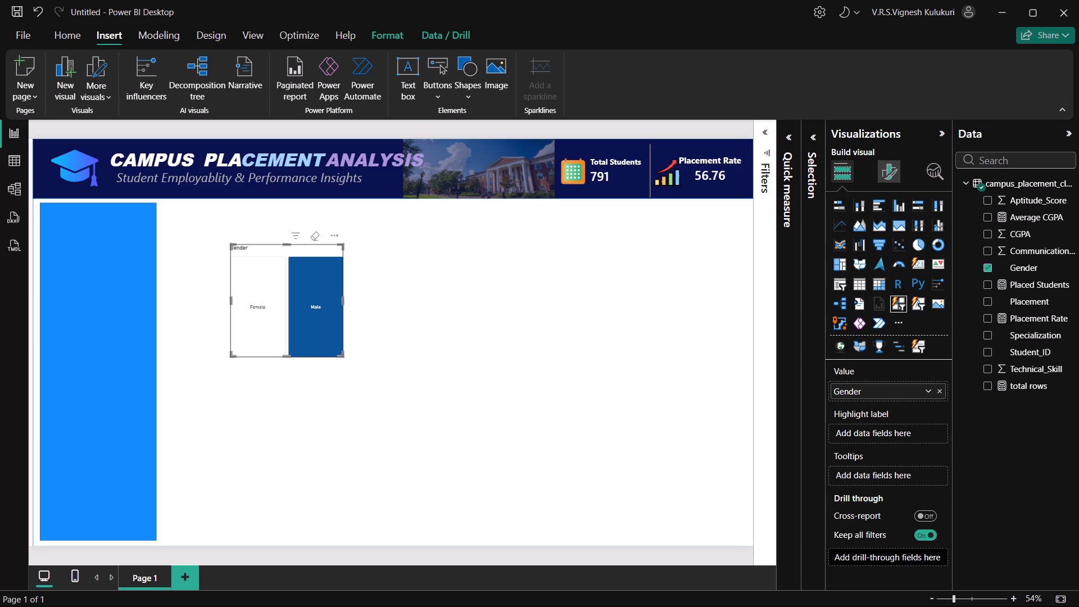
{"action": "left_click", "coordinate": [887, 164]}
{"action": "left_click", "coordinate": [840, 327]}
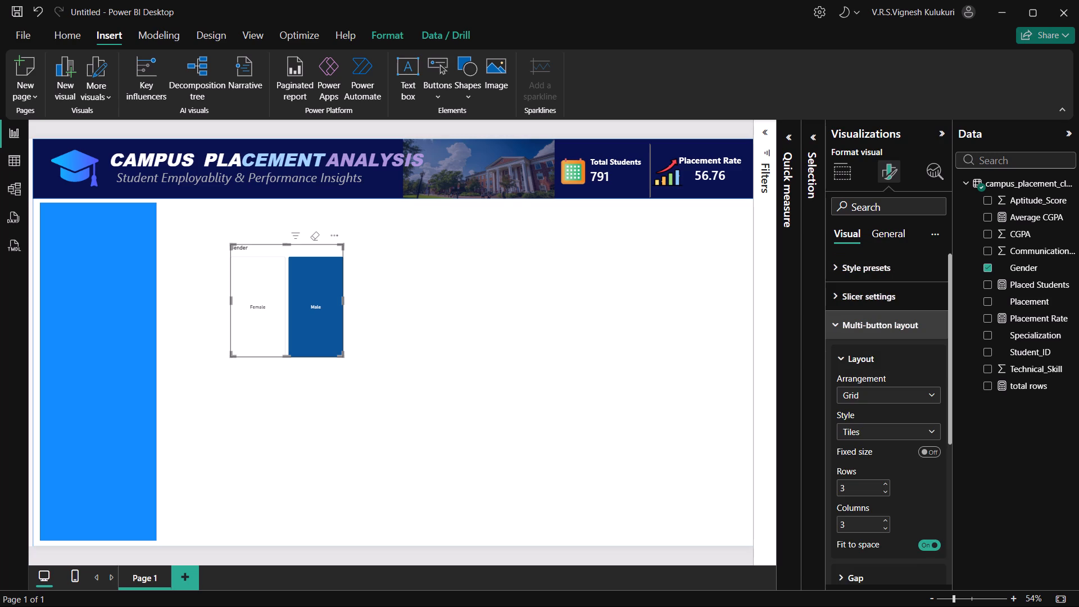
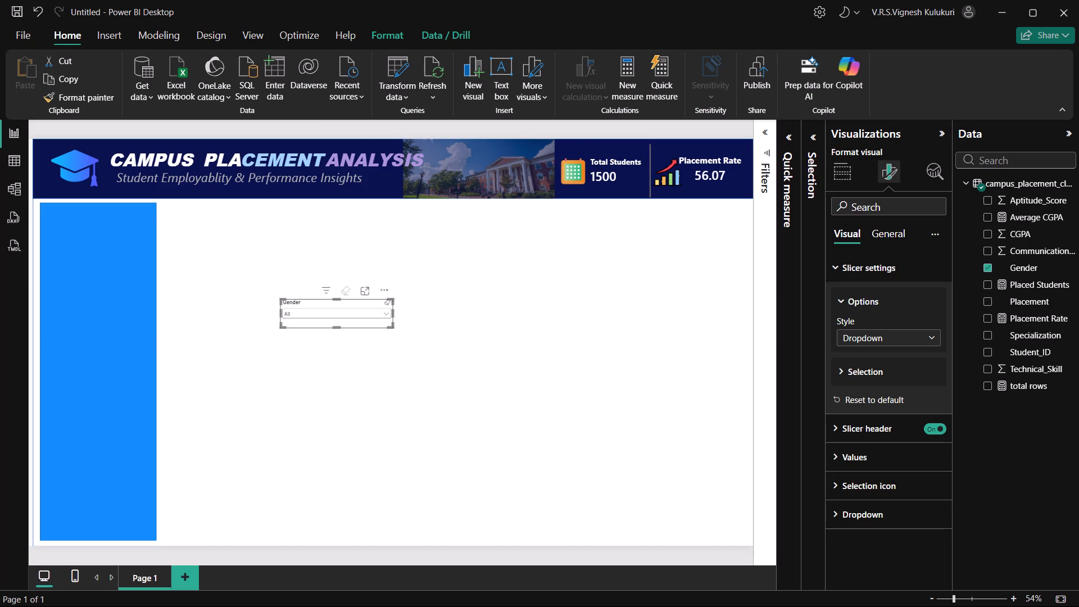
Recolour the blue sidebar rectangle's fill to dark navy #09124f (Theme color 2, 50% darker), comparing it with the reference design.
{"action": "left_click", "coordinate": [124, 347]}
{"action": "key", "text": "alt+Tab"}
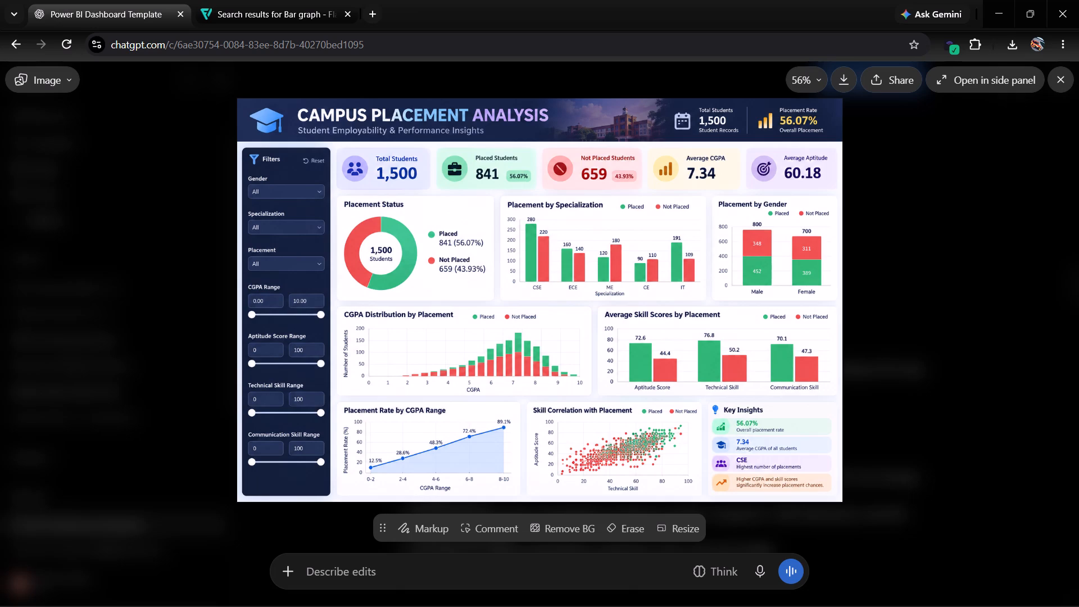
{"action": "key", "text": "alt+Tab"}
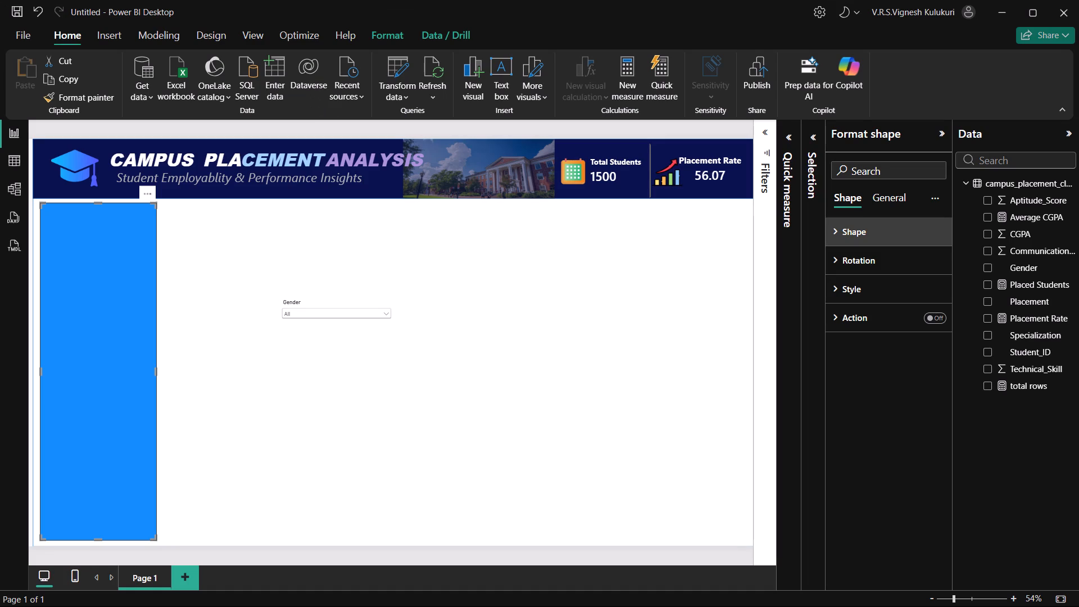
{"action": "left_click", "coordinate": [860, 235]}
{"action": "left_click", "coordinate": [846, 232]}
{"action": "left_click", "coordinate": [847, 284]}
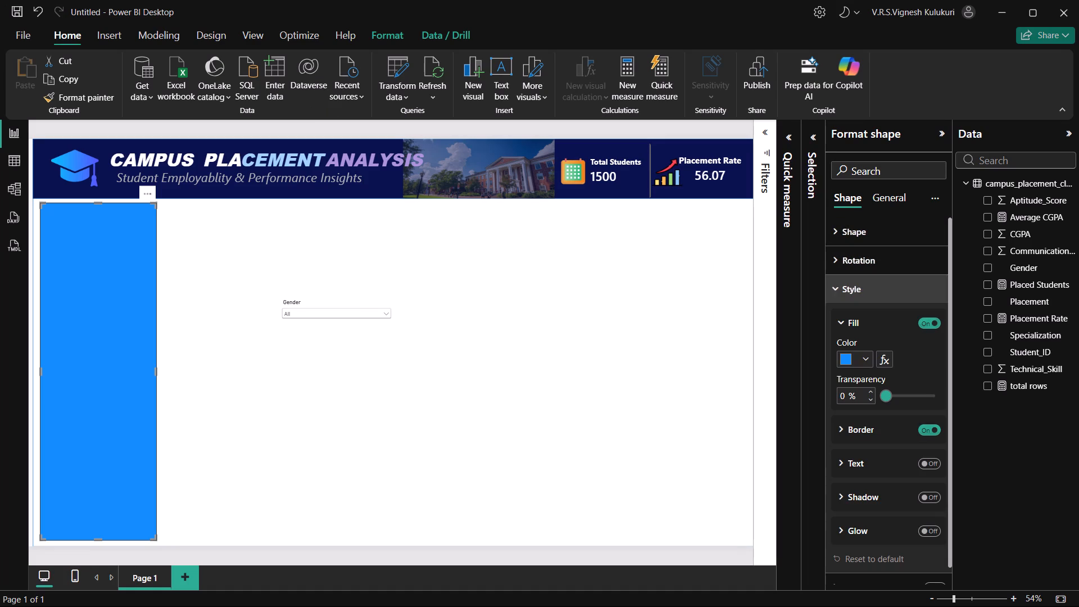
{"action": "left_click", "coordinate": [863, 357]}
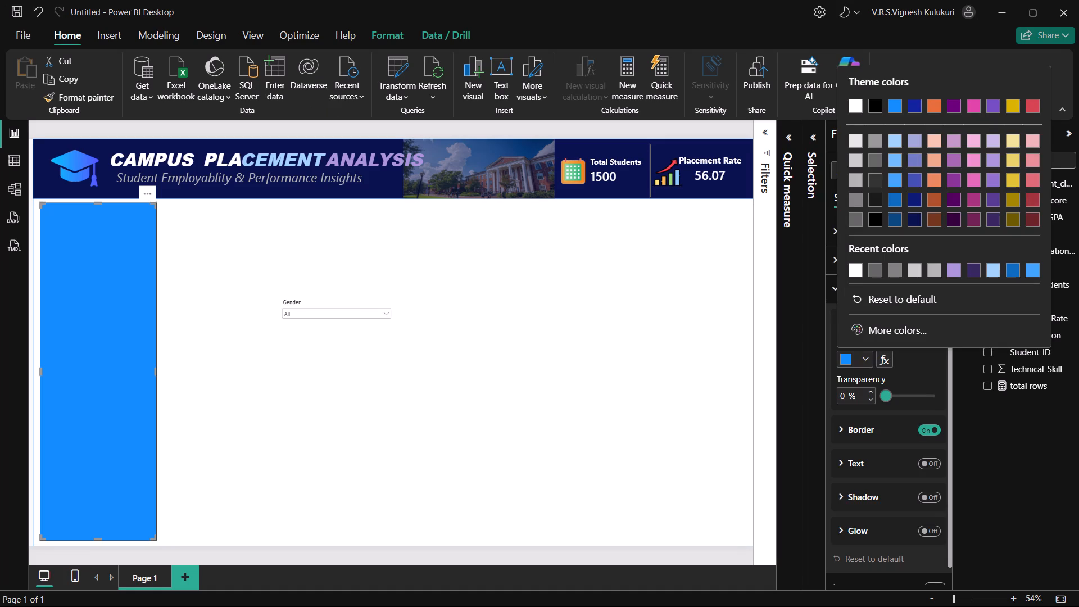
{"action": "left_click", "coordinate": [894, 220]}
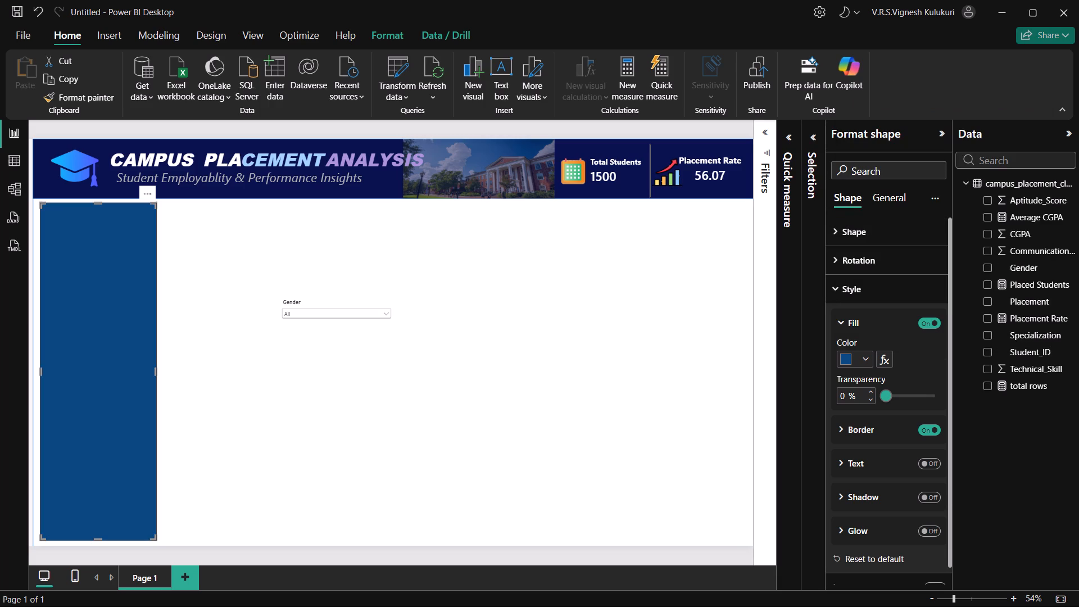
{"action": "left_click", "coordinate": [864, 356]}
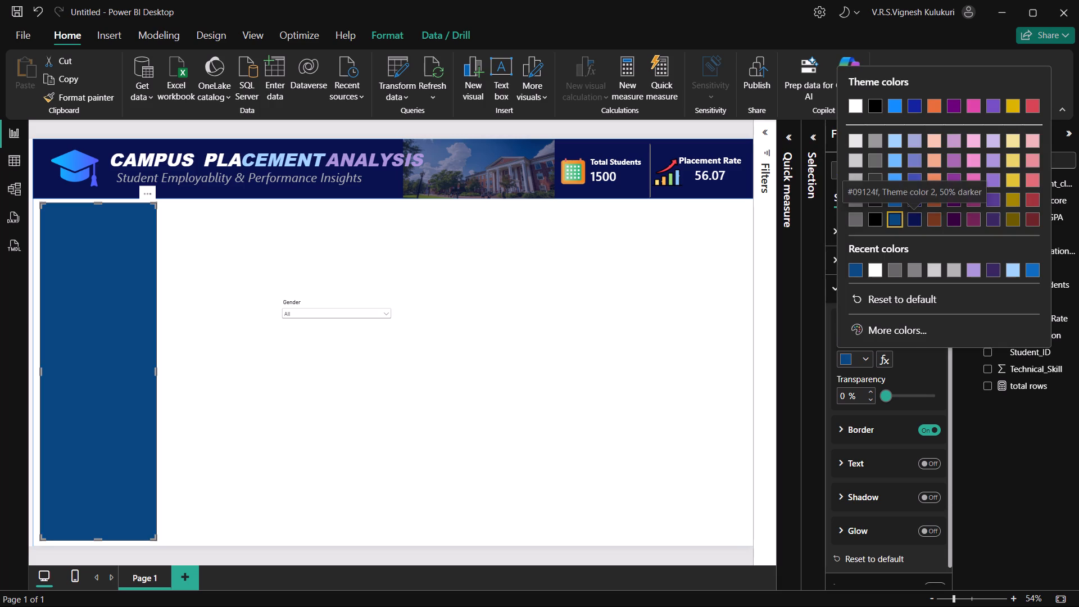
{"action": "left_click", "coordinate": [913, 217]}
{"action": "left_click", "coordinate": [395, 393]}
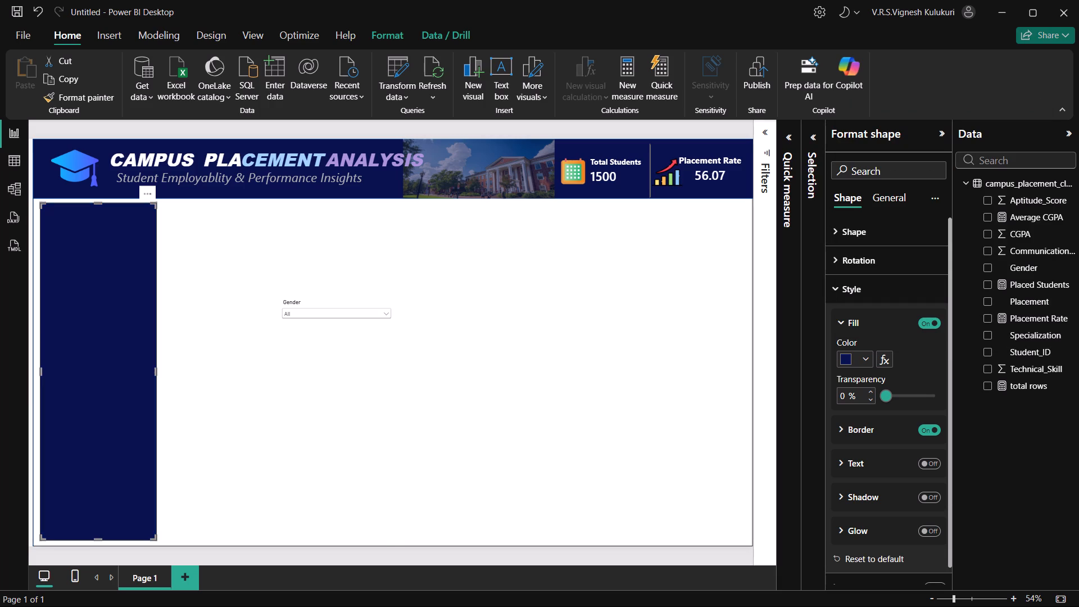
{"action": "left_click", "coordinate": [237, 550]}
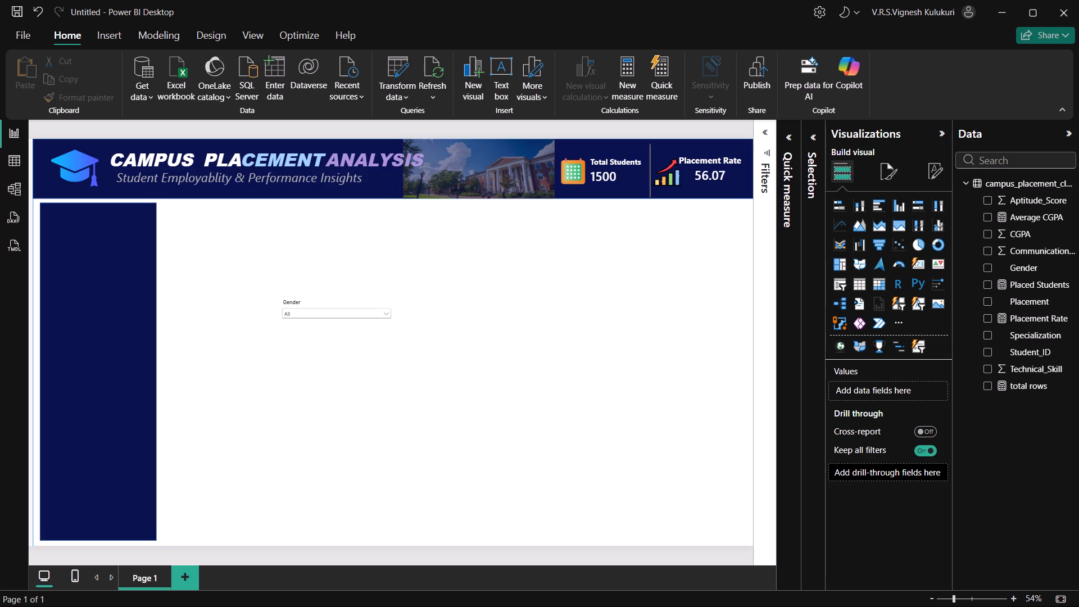
Check the sidebar's shape against the reference design and delete the square-cornered navy rectangle.
{"action": "left_click", "coordinate": [118, 385]}
{"action": "left_click", "coordinate": [118, 385]}
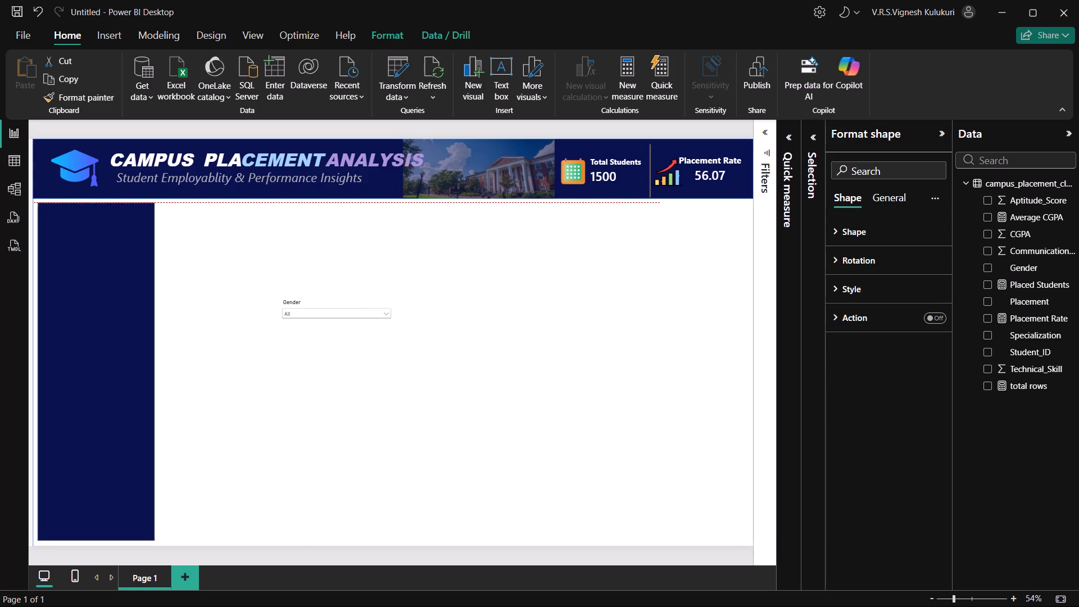
{"action": "key", "text": "alt+Tab"}
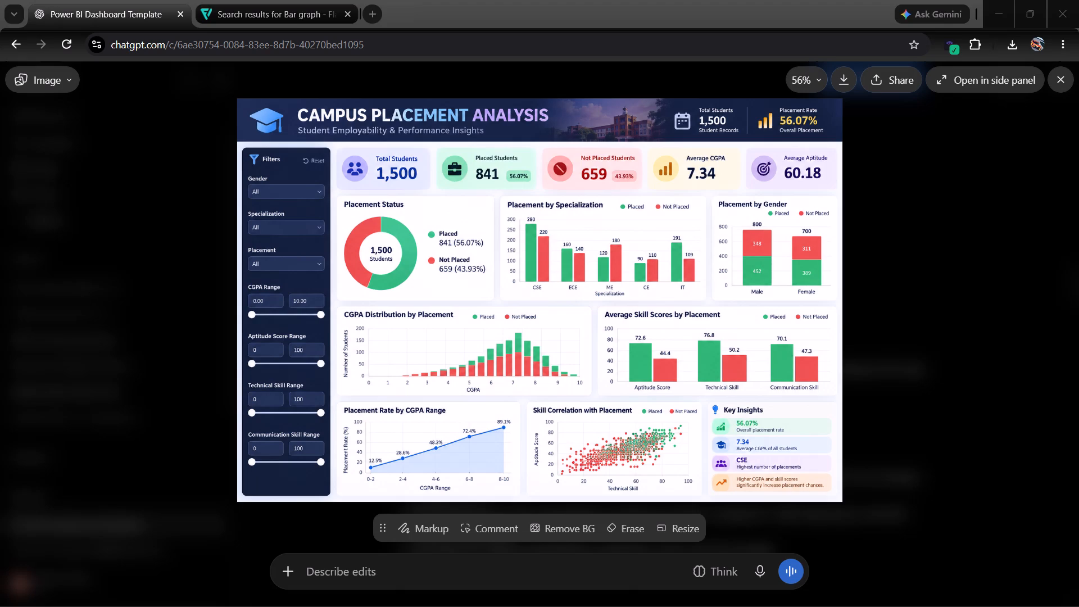
{"action": "key", "text": "alt+Tab"}
{"action": "left_click", "coordinate": [116, 386]}
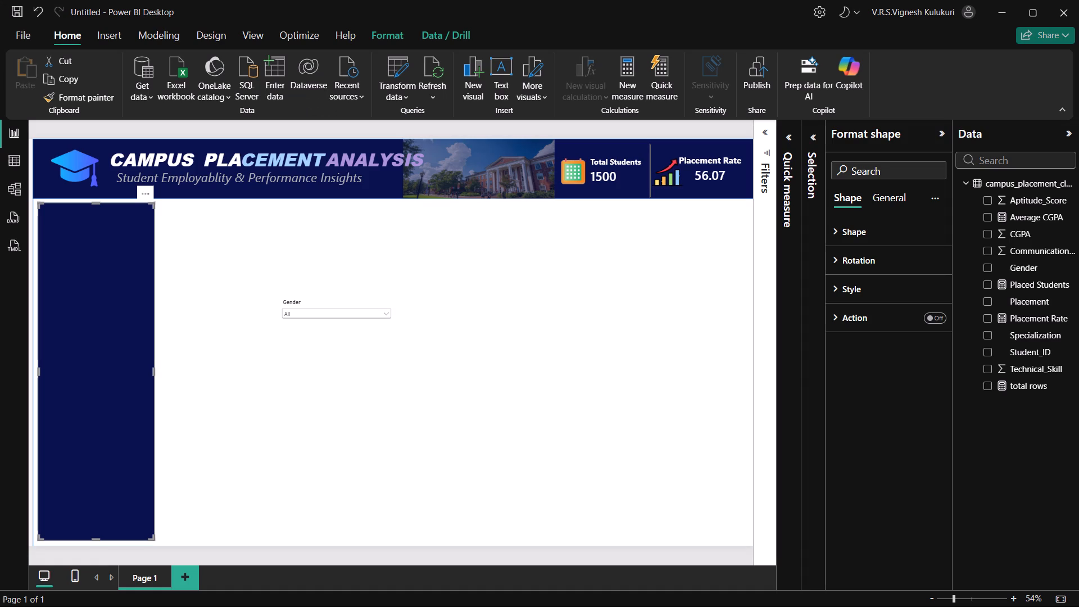
{"action": "key", "text": "Delete"}
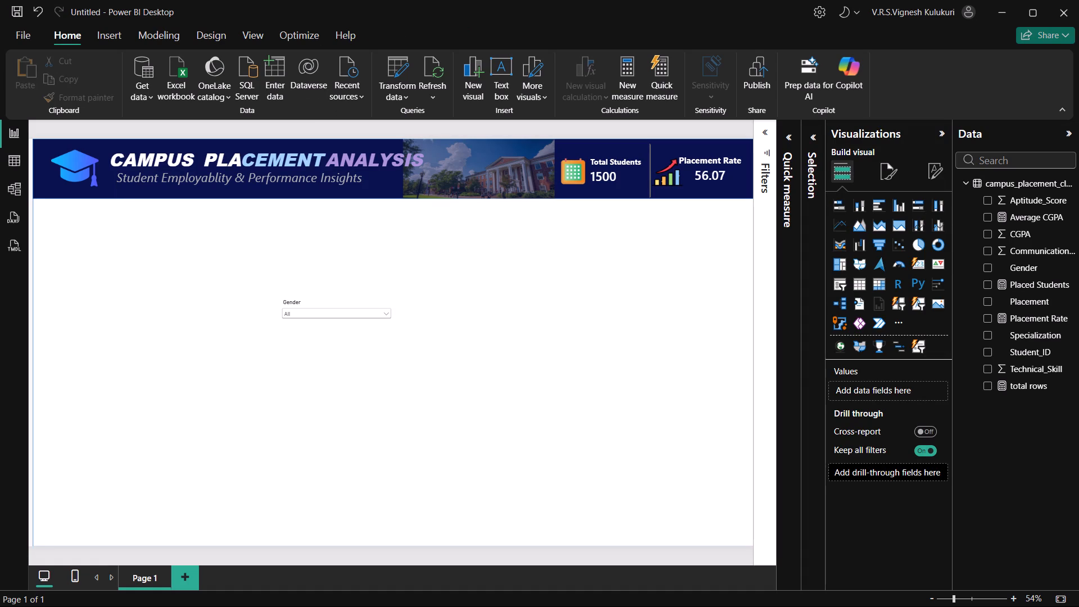
Insert a rounded rectangle below the header along the page's left edge and stretch it to the page bottom as the new sidebar.
{"action": "left_click", "coordinate": [114, 40]}
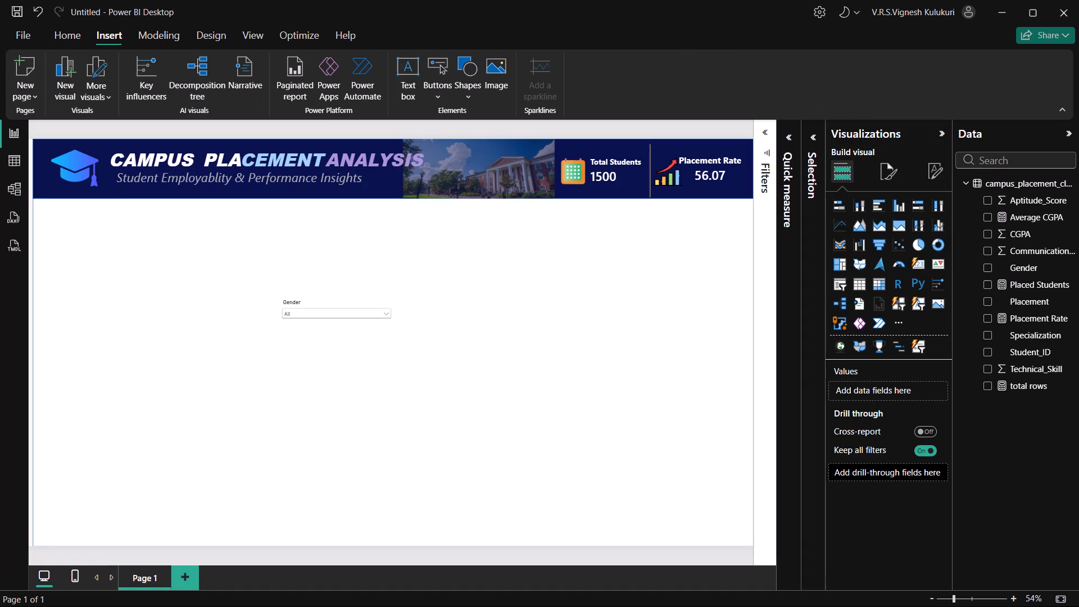
{"action": "left_click", "coordinate": [471, 90]}
{"action": "left_click", "coordinate": [496, 142]}
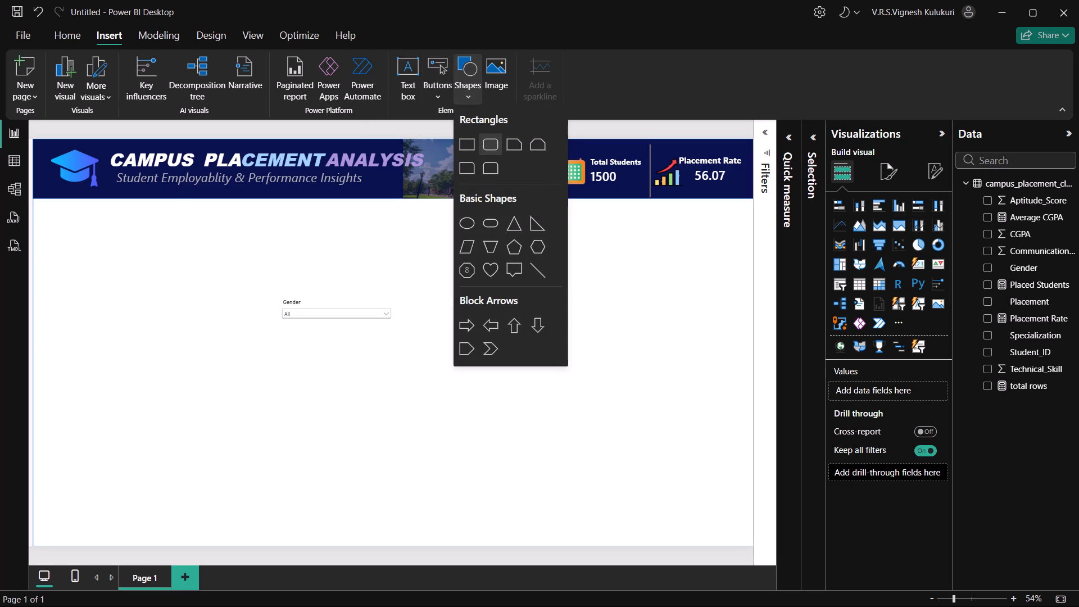
{"action": "left_click_drag", "start_coordinate": [149, 228], "coordinate": [105, 255]}
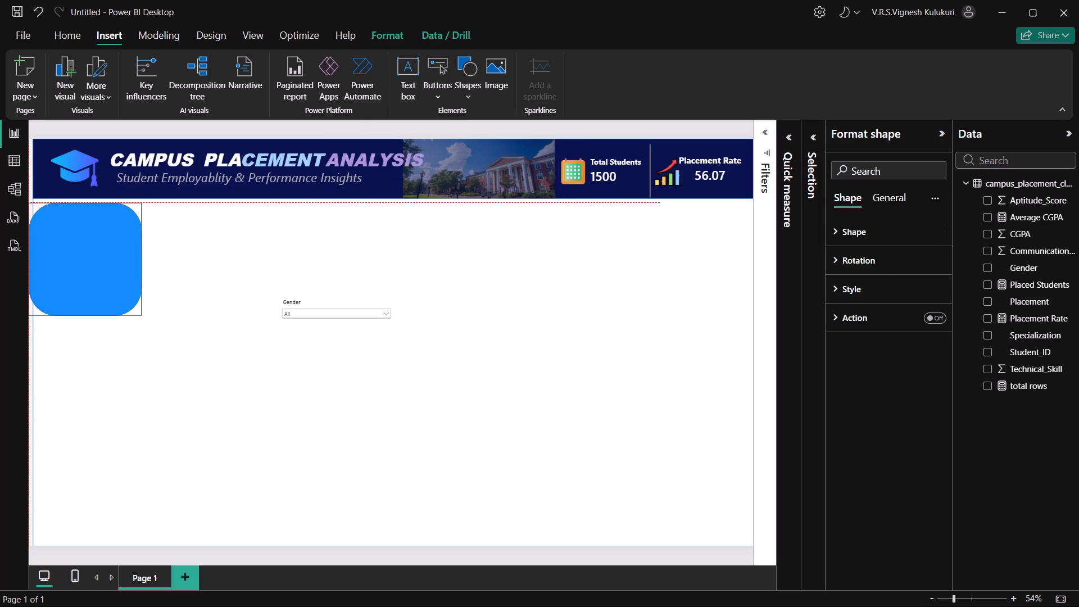
{"action": "left_click_drag", "start_coordinate": [105, 255], "coordinate": [106, 255]}
{"action": "left_click_drag", "start_coordinate": [85, 314], "coordinate": [95, 397]}
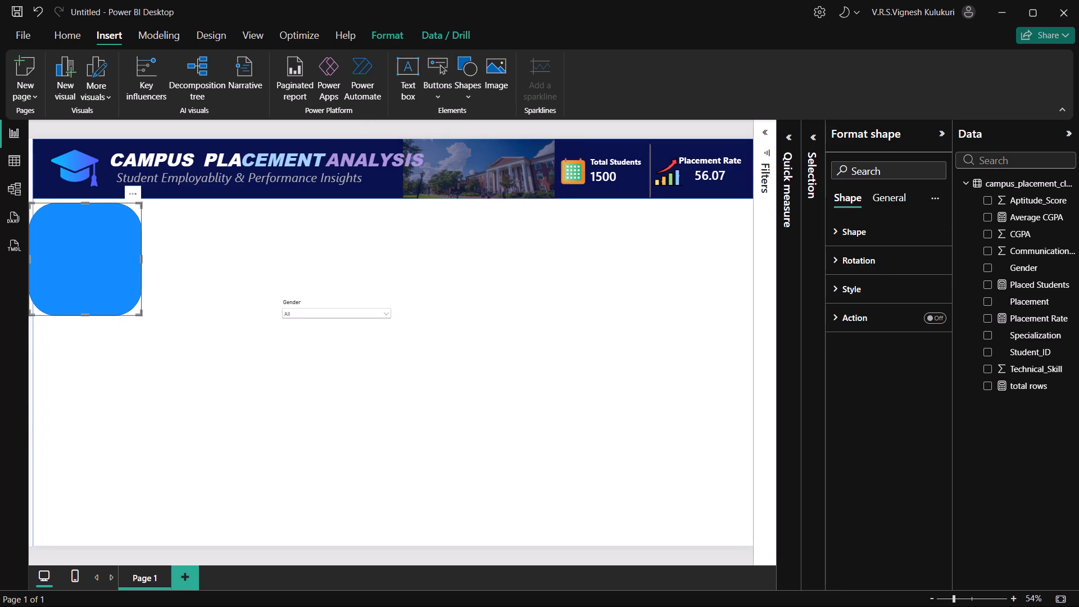
{"action": "left_click_drag", "start_coordinate": [95, 397], "coordinate": [93, 591]}
{"action": "left_click_drag", "start_coordinate": [86, 394], "coordinate": [88, 393]}
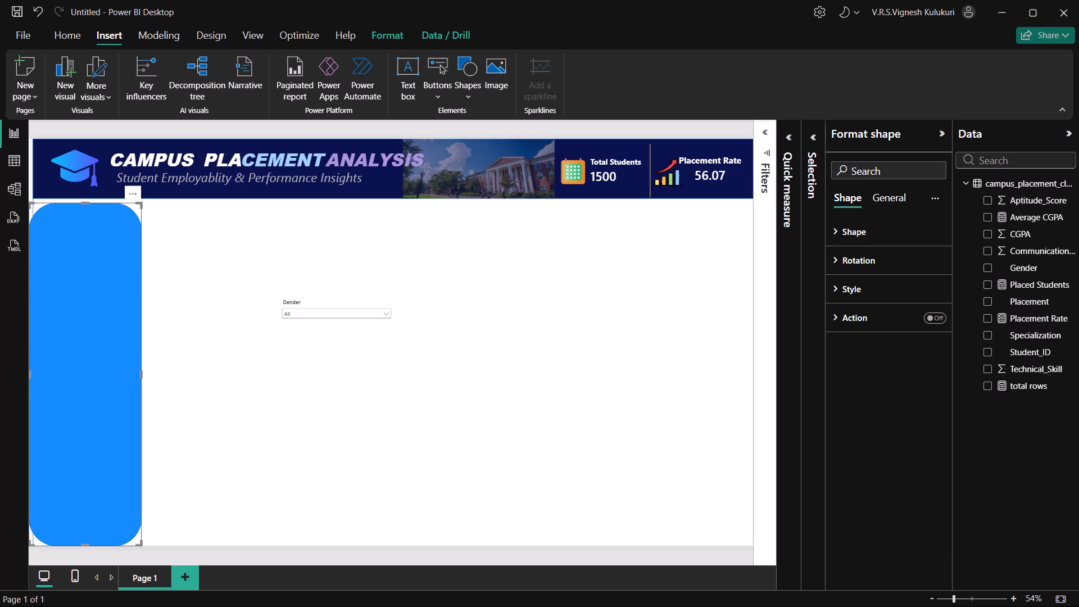
{"action": "left_click_drag", "start_coordinate": [88, 393], "coordinate": [97, 393]}
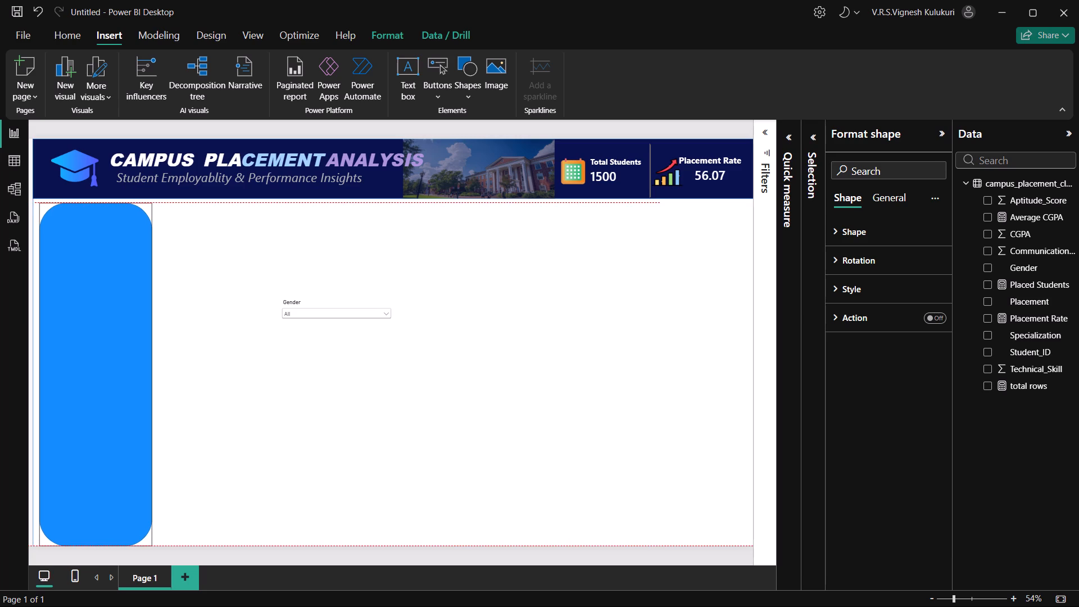
{"action": "left_click_drag", "start_coordinate": [97, 393], "coordinate": [96, 393]}
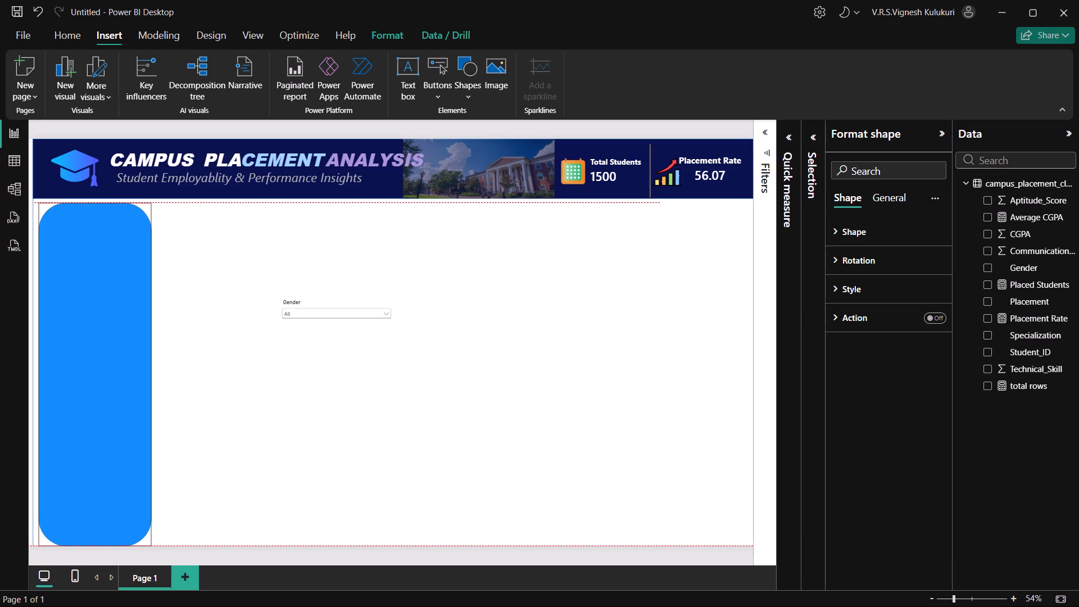
Set the new sidebar rectangle's corner radius to 12%.
{"action": "left_click_drag", "start_coordinate": [96, 393], "coordinate": [96, 395]}
{"action": "left_click", "coordinate": [844, 226]}
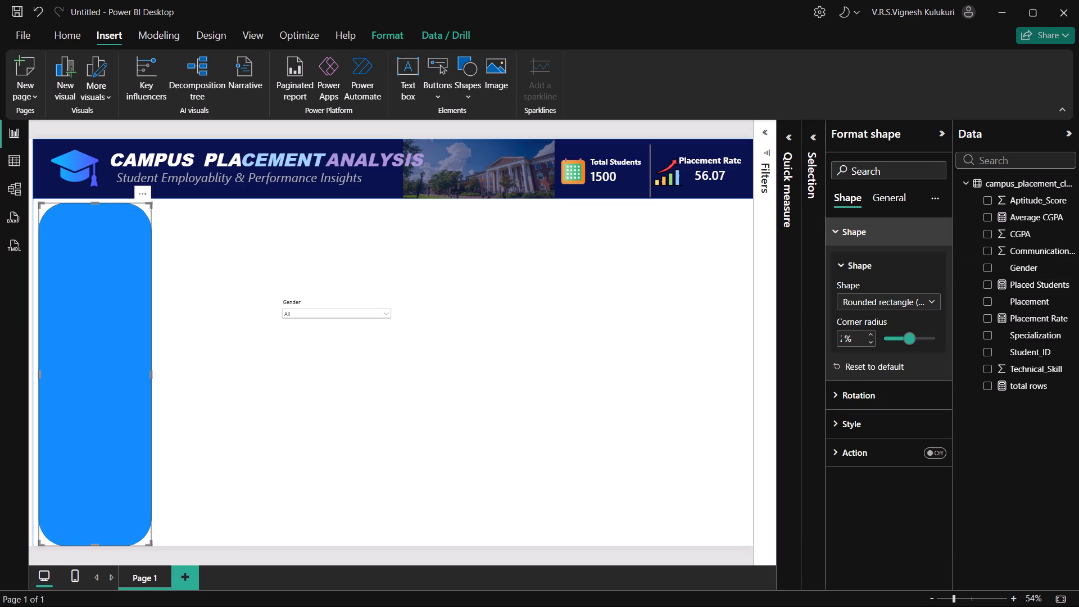
{"action": "left_click_drag", "start_coordinate": [909, 336], "coordinate": [894, 336]}
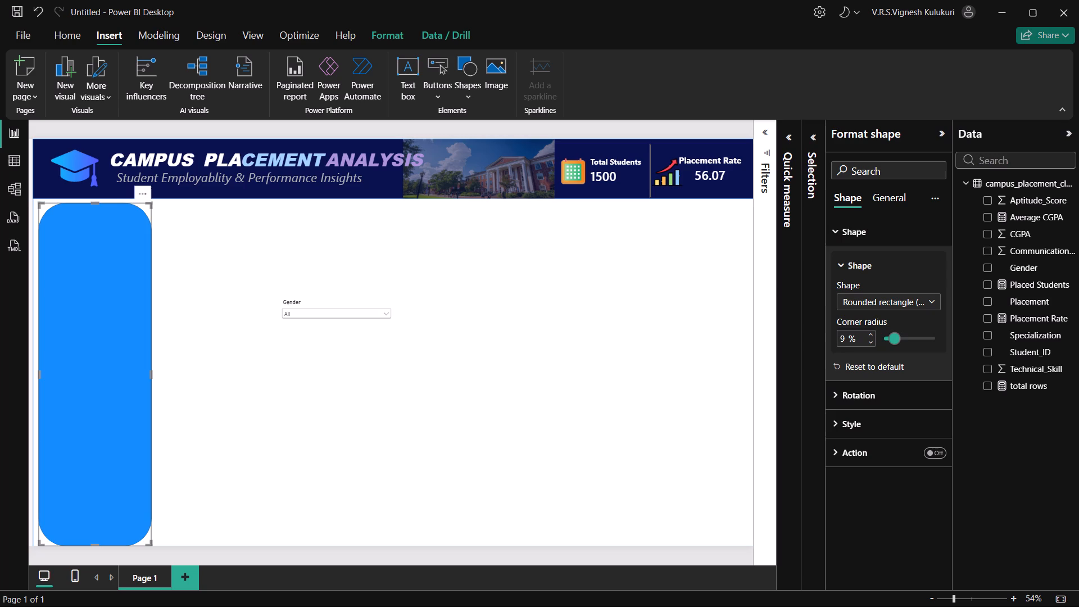
{"action": "left_click_drag", "start_coordinate": [894, 336], "coordinate": [881, 336]}
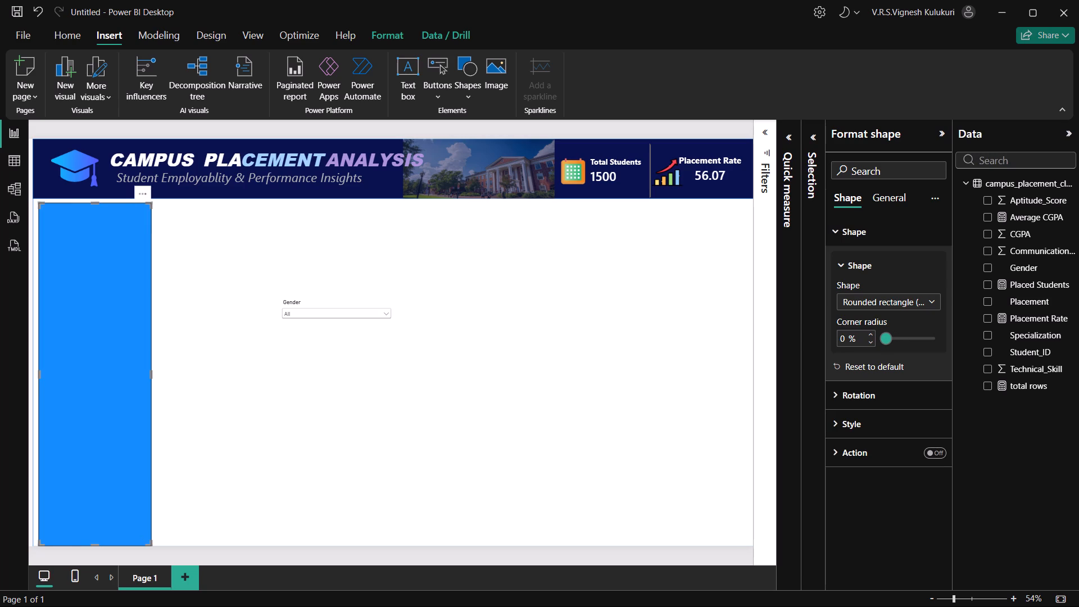
{"action": "left_click_drag", "start_coordinate": [883, 338], "coordinate": [888, 339]}
{"action": "left_click_drag", "start_coordinate": [888, 339], "coordinate": [888, 341]}
{"action": "left_click_drag", "start_coordinate": [888, 341], "coordinate": [890, 342]}
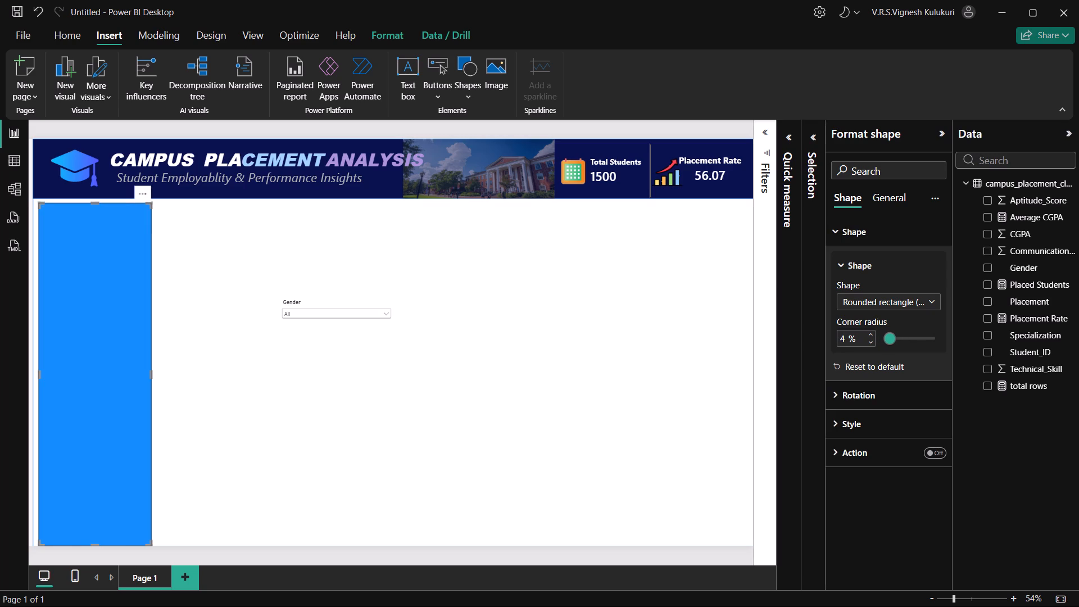
{"action": "left_click_drag", "start_coordinate": [890, 342], "coordinate": [894, 343]}
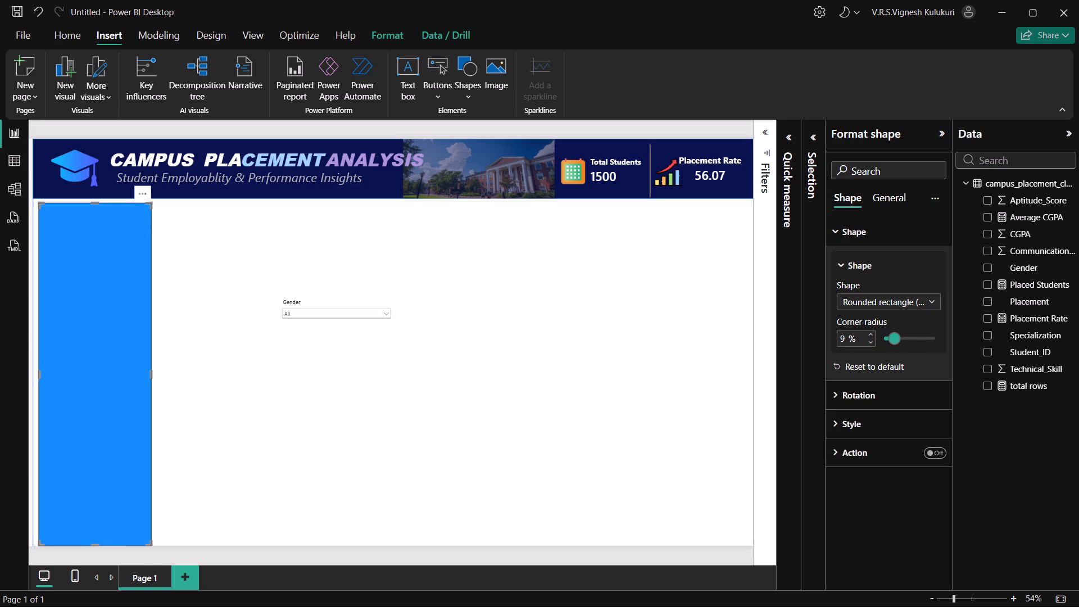
{"action": "left_click_drag", "start_coordinate": [894, 343], "coordinate": [897, 345]}
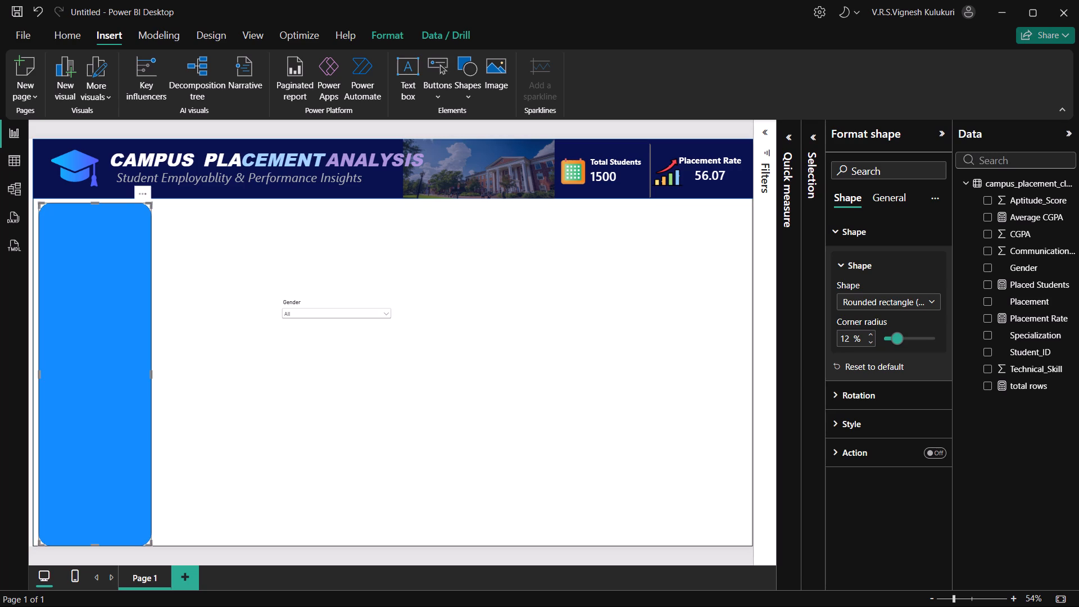
{"action": "left_click", "coordinate": [456, 457]}
{"action": "left_click", "coordinate": [292, 546]}
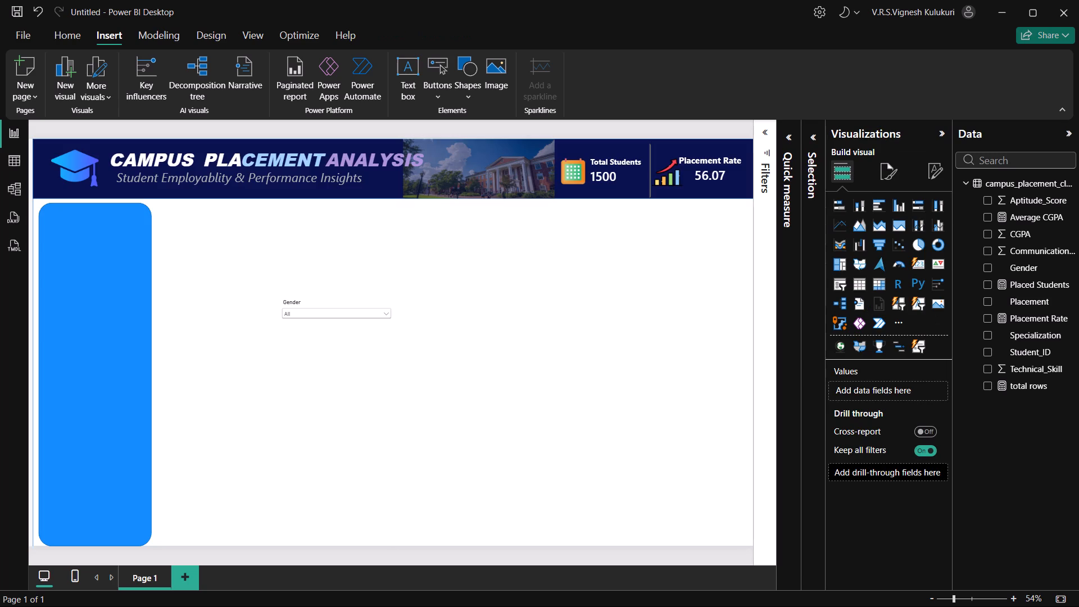
Using the reference design as a guide, narrow and shorten the sidebar slightly, leaving small gaps below the header and above the page bottom.
{"action": "key", "text": "alt+Tab"}
{"action": "key", "text": "alt+Tab"}
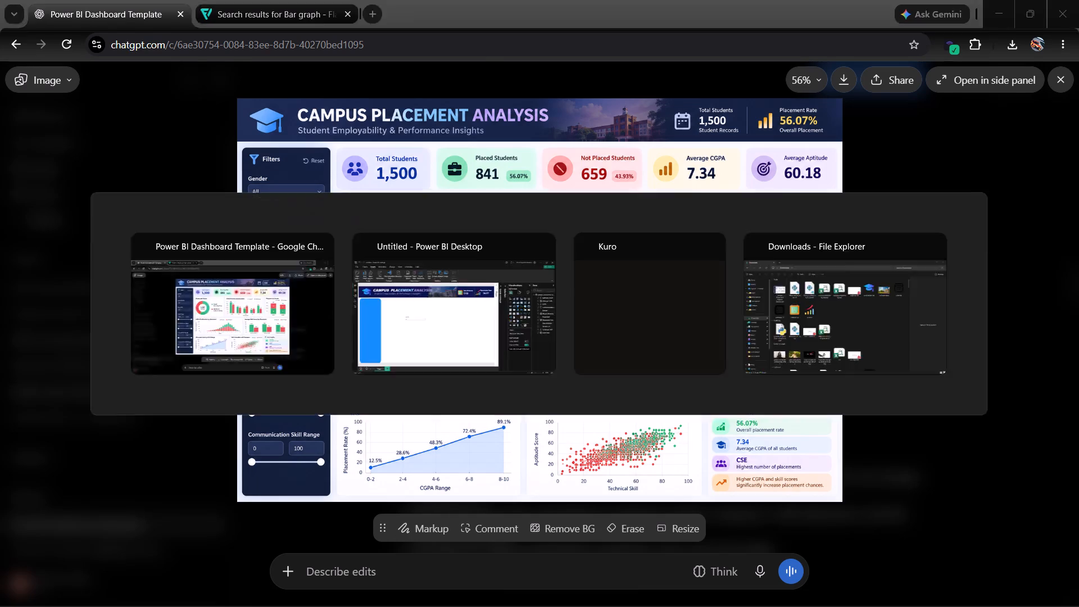
{"action": "left_click", "coordinate": [90, 480]}
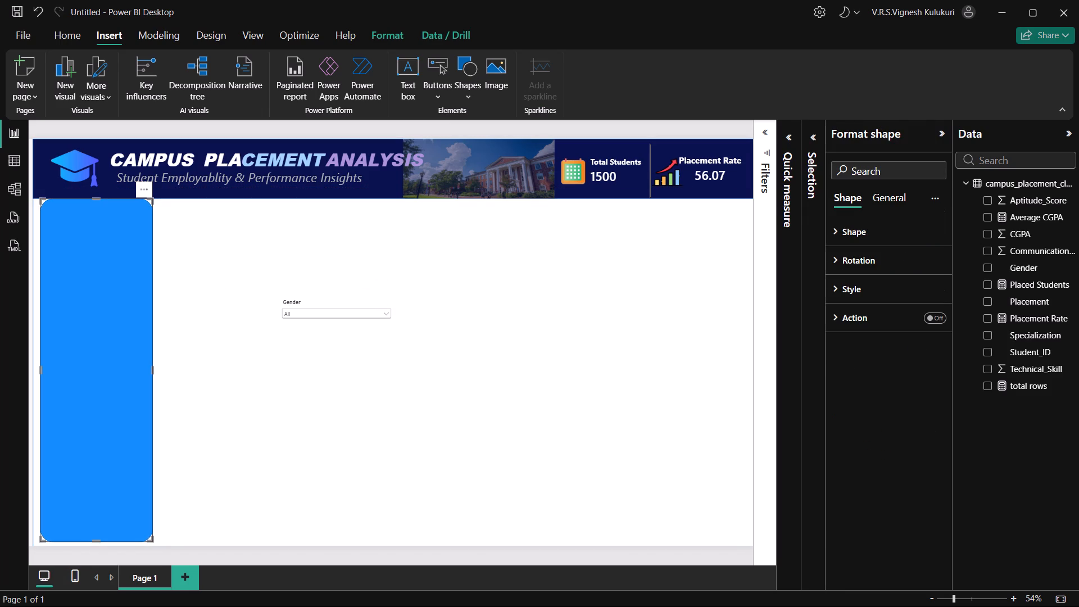
{"action": "left_click", "coordinate": [151, 538]}
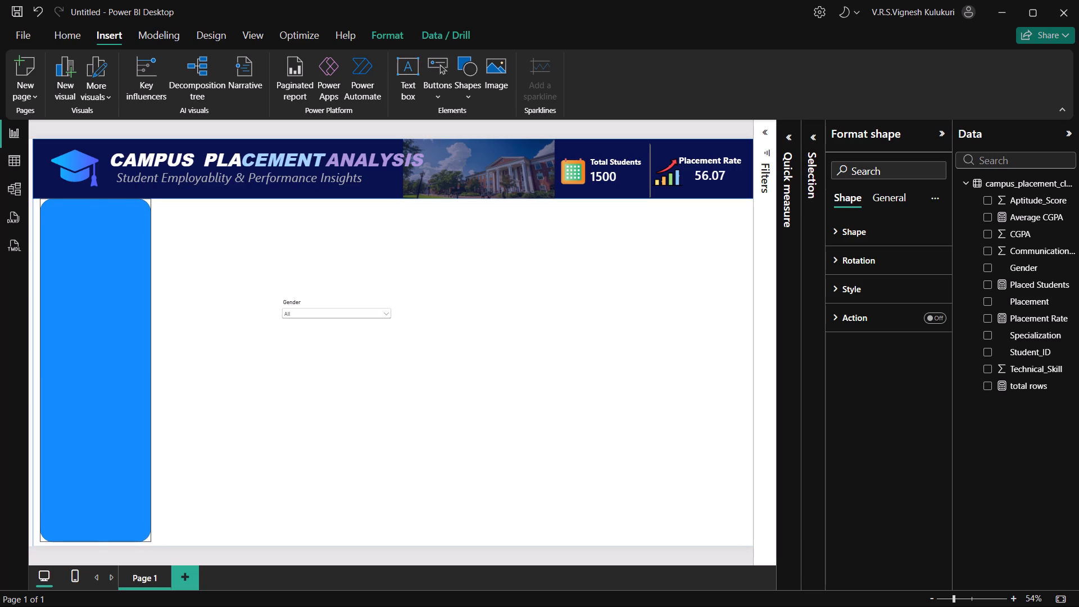
{"action": "left_click", "coordinate": [109, 493]}
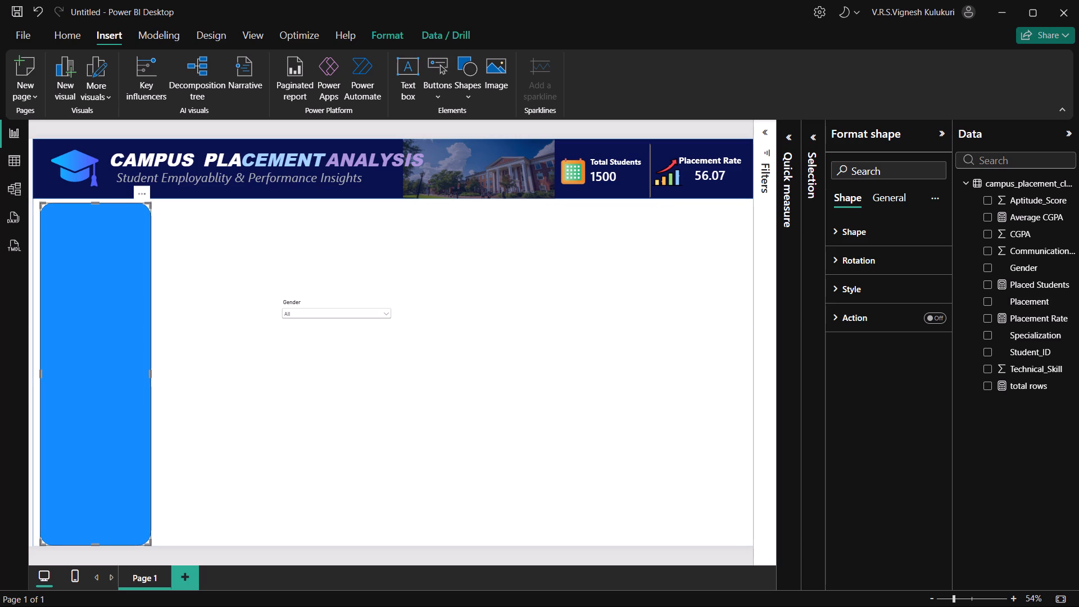
{"action": "left_click", "coordinate": [89, 554]}
{"action": "left_click", "coordinate": [96, 483]}
{"action": "left_click", "coordinate": [96, 483]}
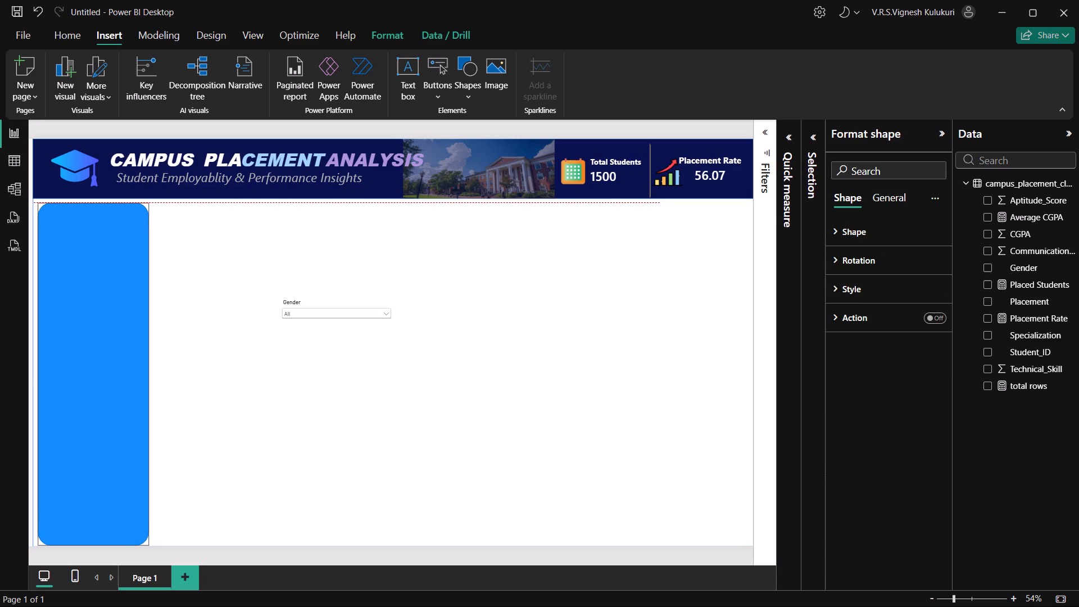
{"action": "left_click", "coordinate": [147, 542]}
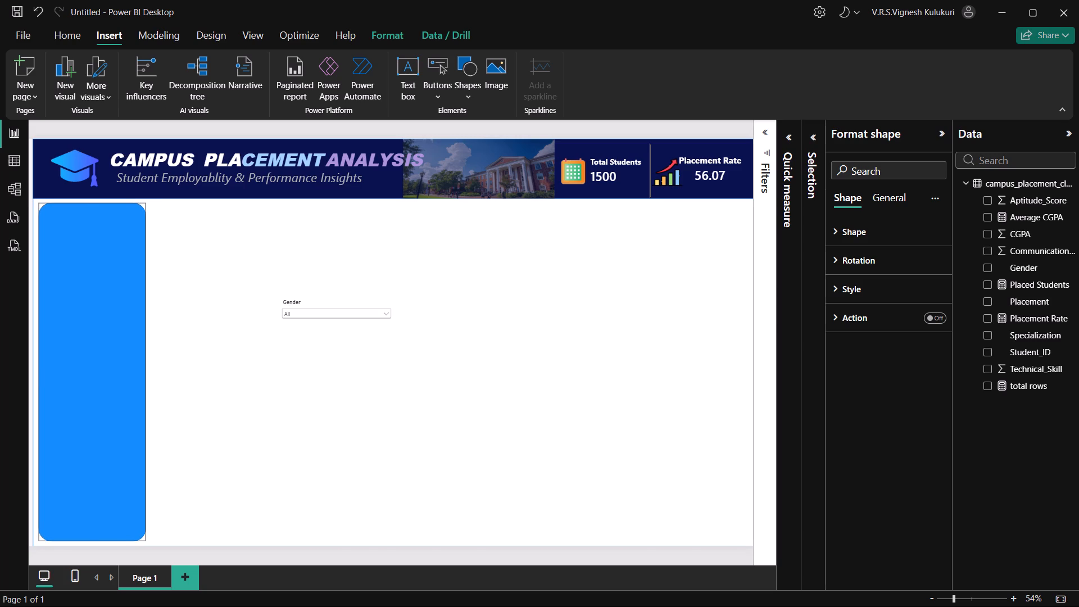
{"action": "left_click", "coordinate": [116, 499]}
{"action": "left_click", "coordinate": [85, 555]}
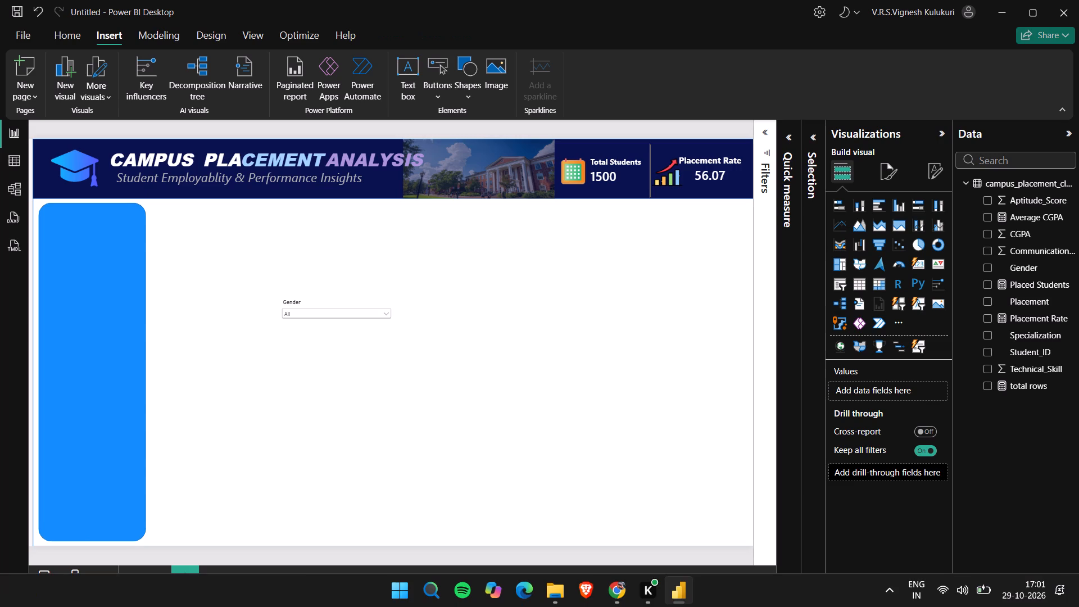
Check the reference design, narrow the Gender slicer to fit inside the sidebar, and place it near the sidebar's top.
{"action": "key", "text": "alt+Tab"}
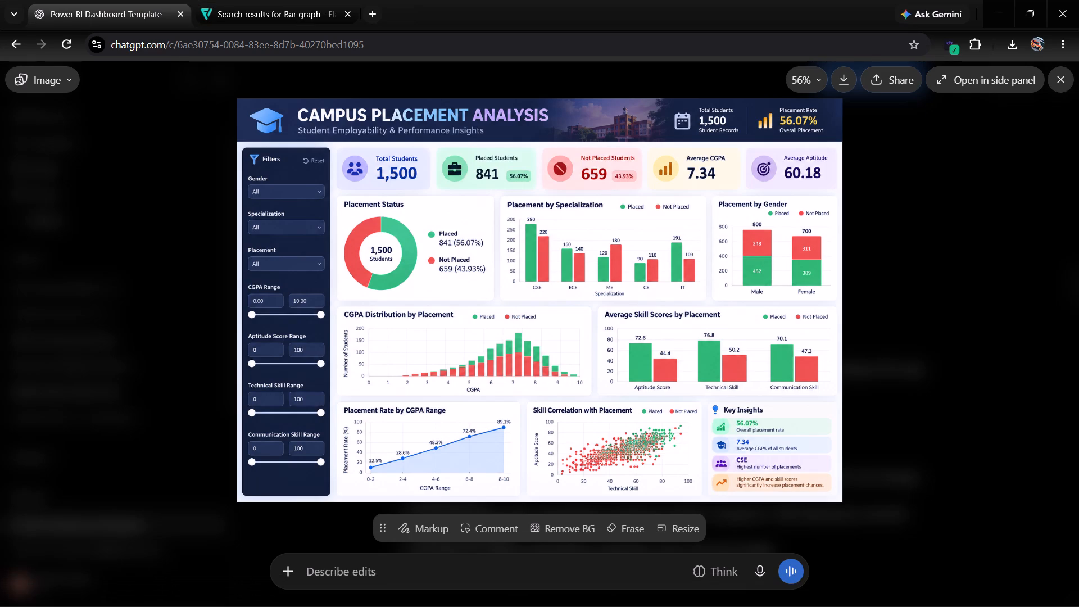
{"action": "key", "text": "alt+Tab"}
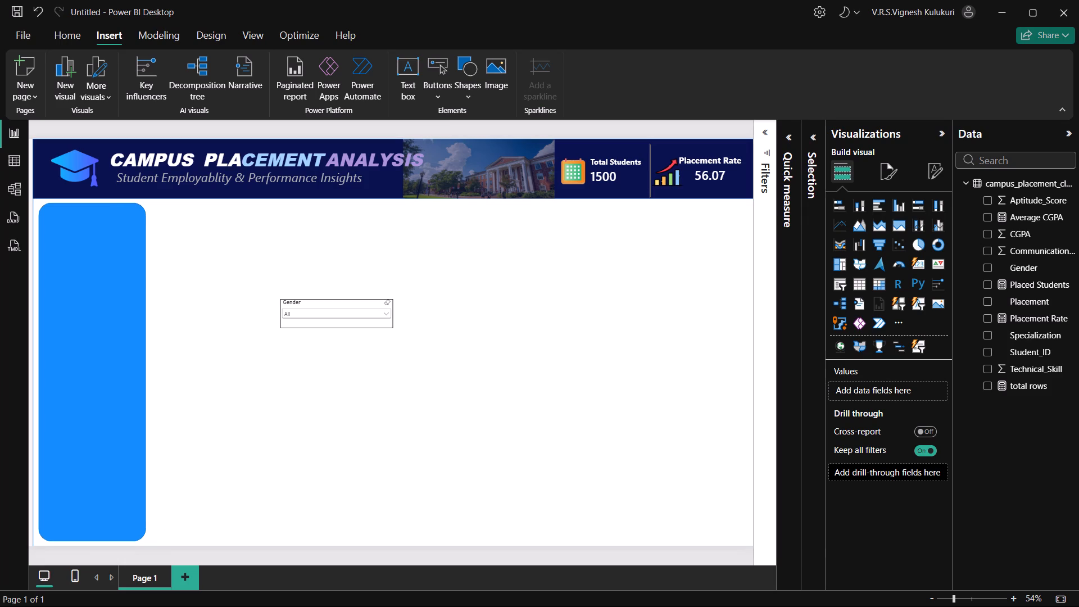
{"action": "left_click_drag", "start_coordinate": [315, 305], "coordinate": [237, 300]}
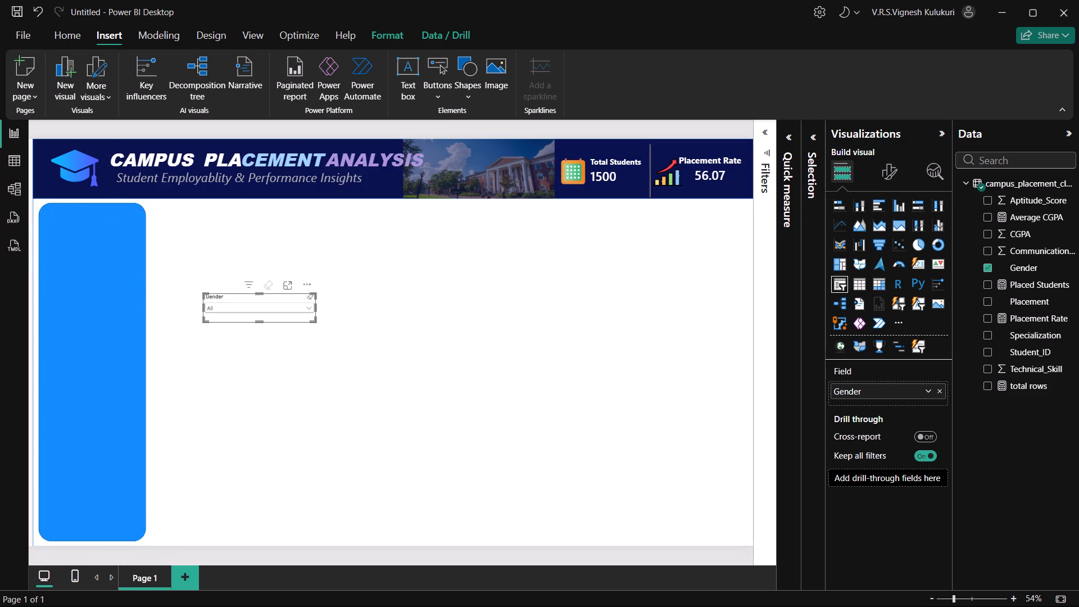
{"action": "left_click_drag", "start_coordinate": [314, 309], "coordinate": [303, 310]}
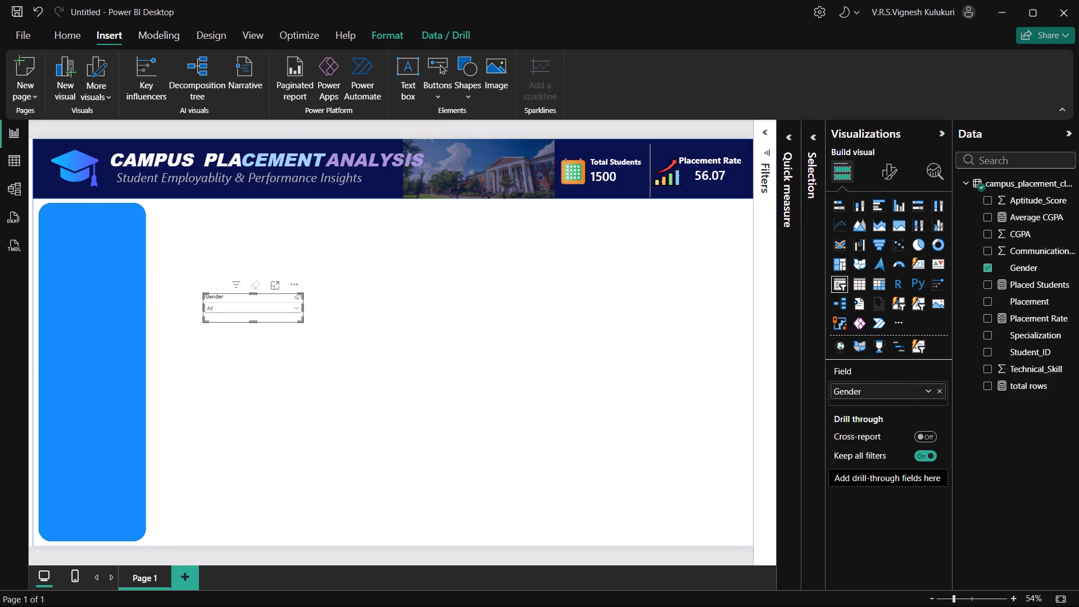
{"action": "left_click_drag", "start_coordinate": [236, 301], "coordinate": [78, 236]}
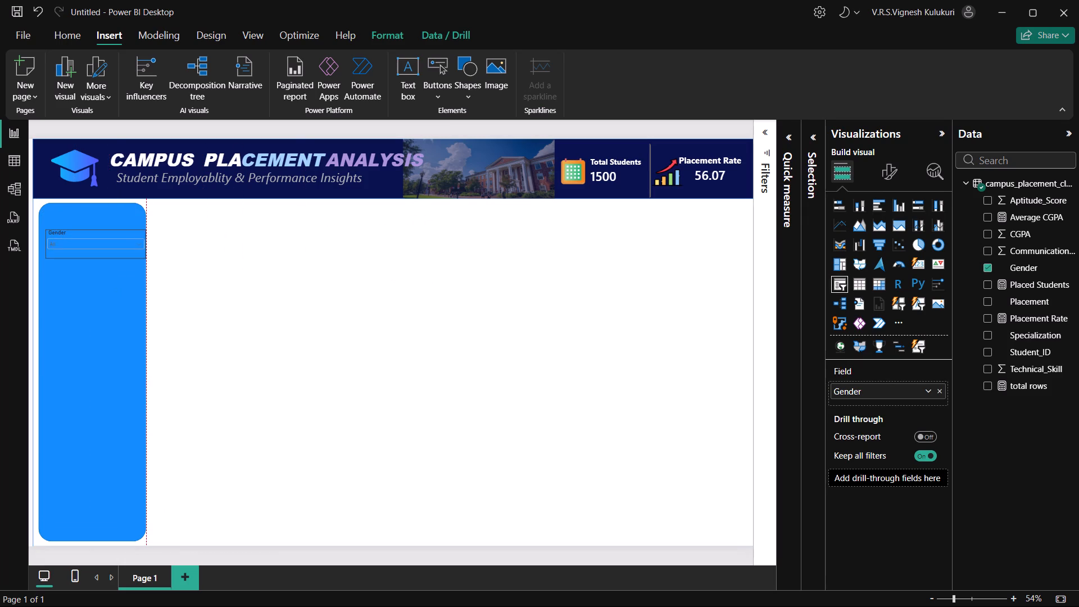
{"action": "left_click_drag", "start_coordinate": [78, 236], "coordinate": [77, 235]}
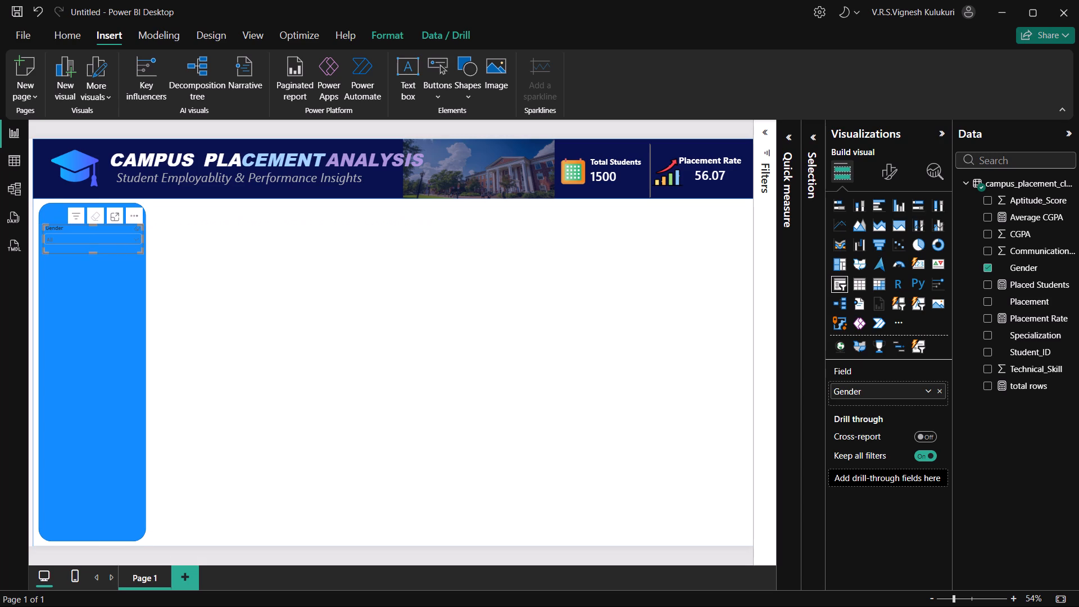
{"action": "left_click", "coordinate": [270, 324]}
{"action": "left_click", "coordinate": [166, 556]}
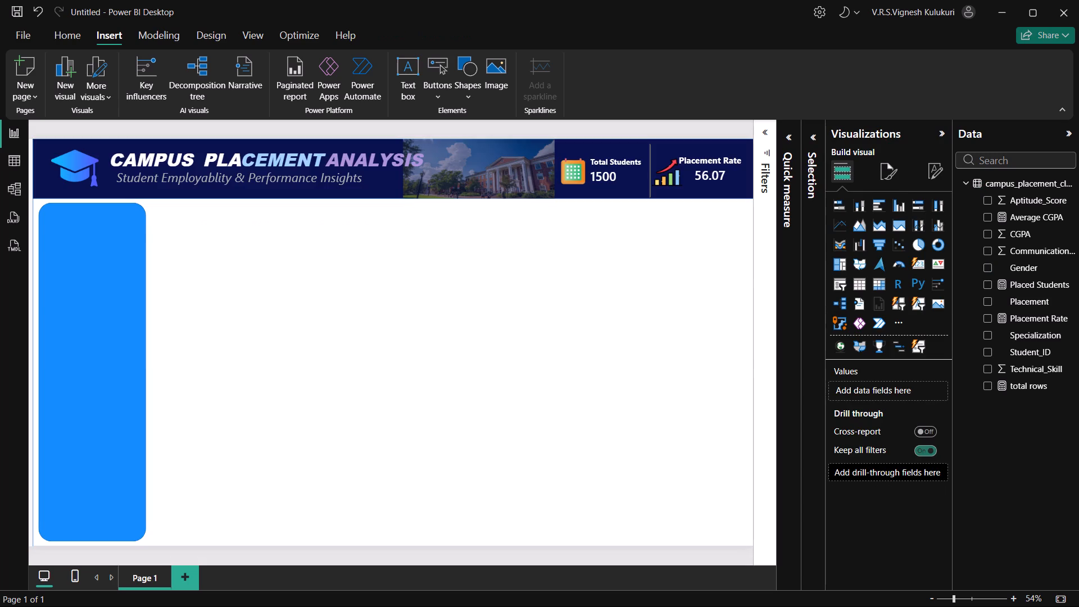
{"action": "left_click", "coordinate": [166, 556]}
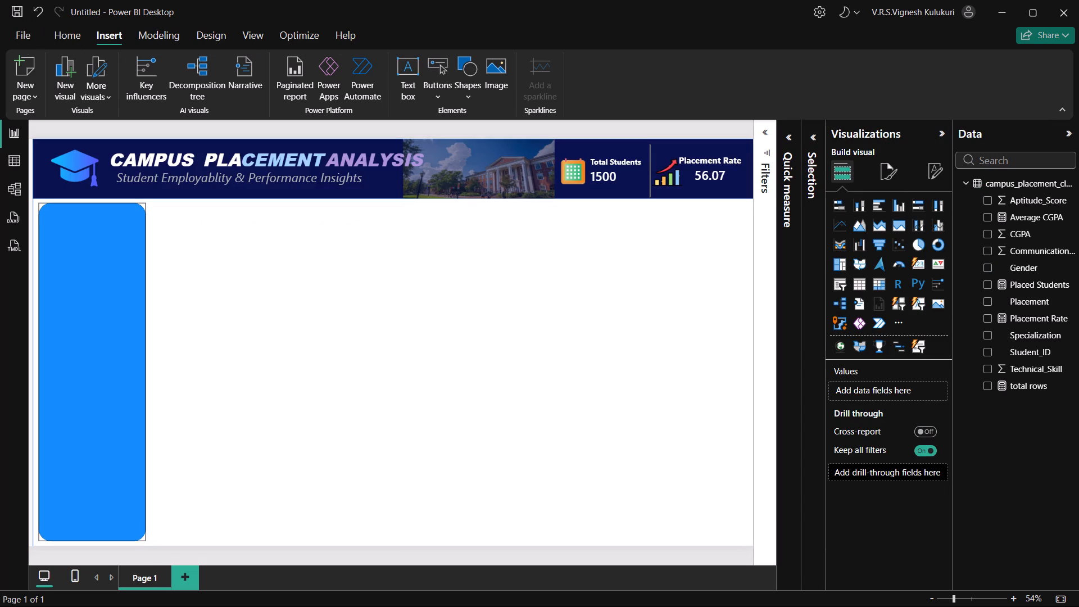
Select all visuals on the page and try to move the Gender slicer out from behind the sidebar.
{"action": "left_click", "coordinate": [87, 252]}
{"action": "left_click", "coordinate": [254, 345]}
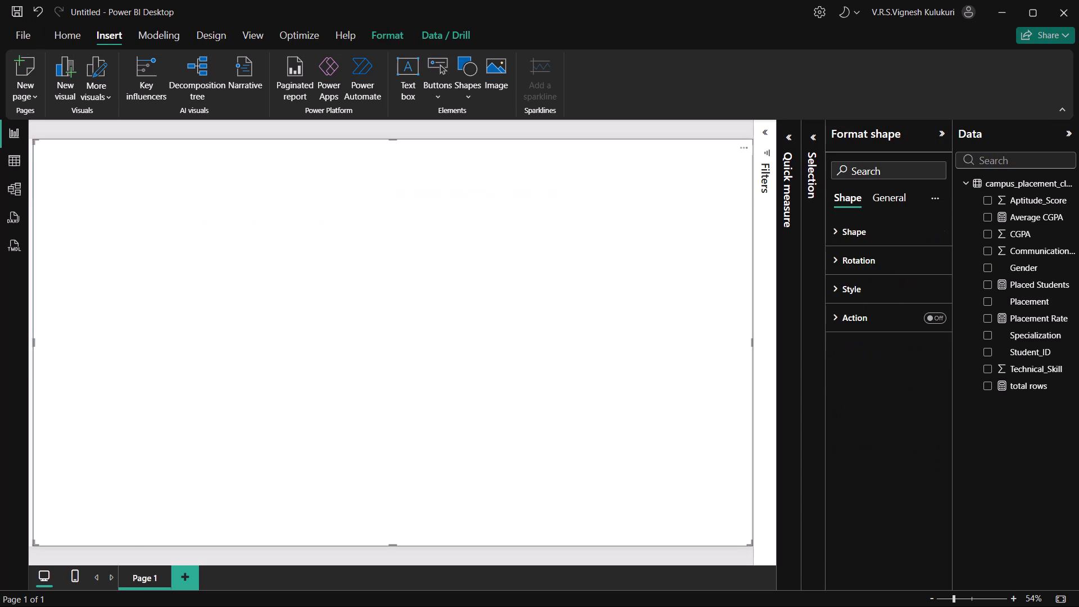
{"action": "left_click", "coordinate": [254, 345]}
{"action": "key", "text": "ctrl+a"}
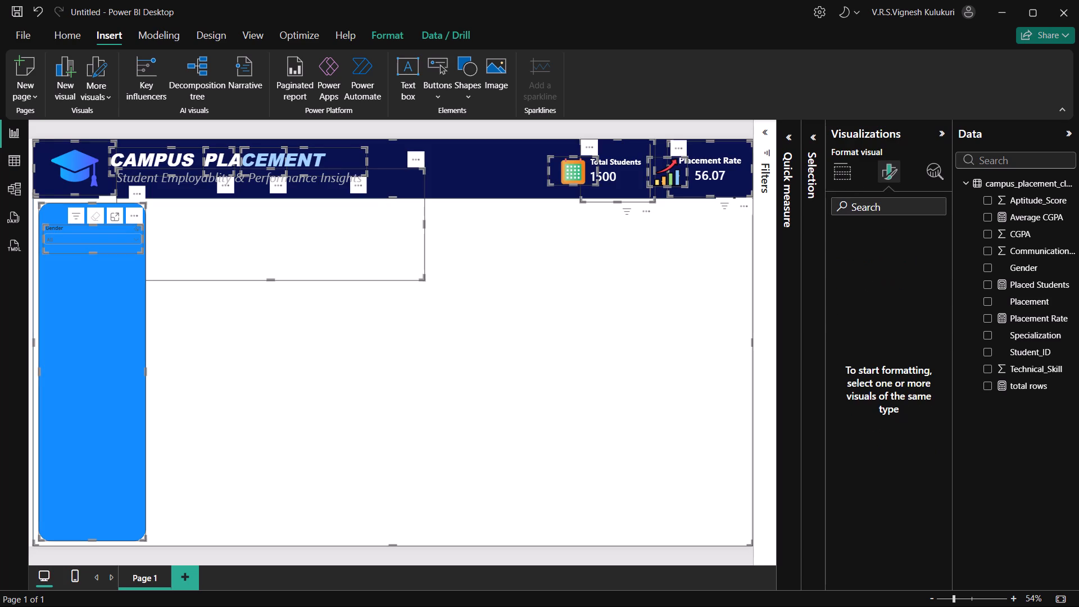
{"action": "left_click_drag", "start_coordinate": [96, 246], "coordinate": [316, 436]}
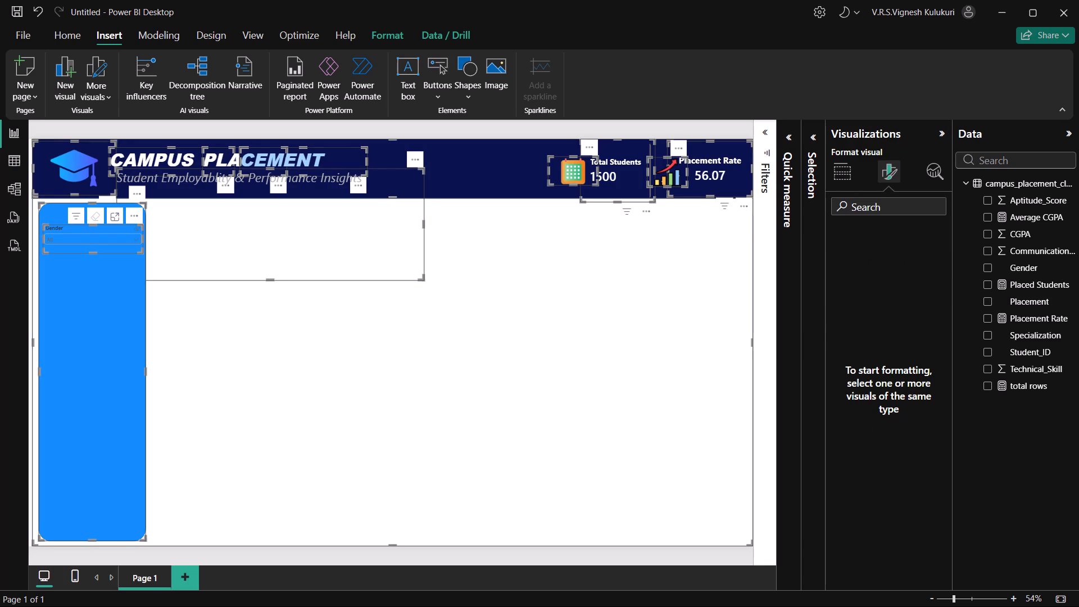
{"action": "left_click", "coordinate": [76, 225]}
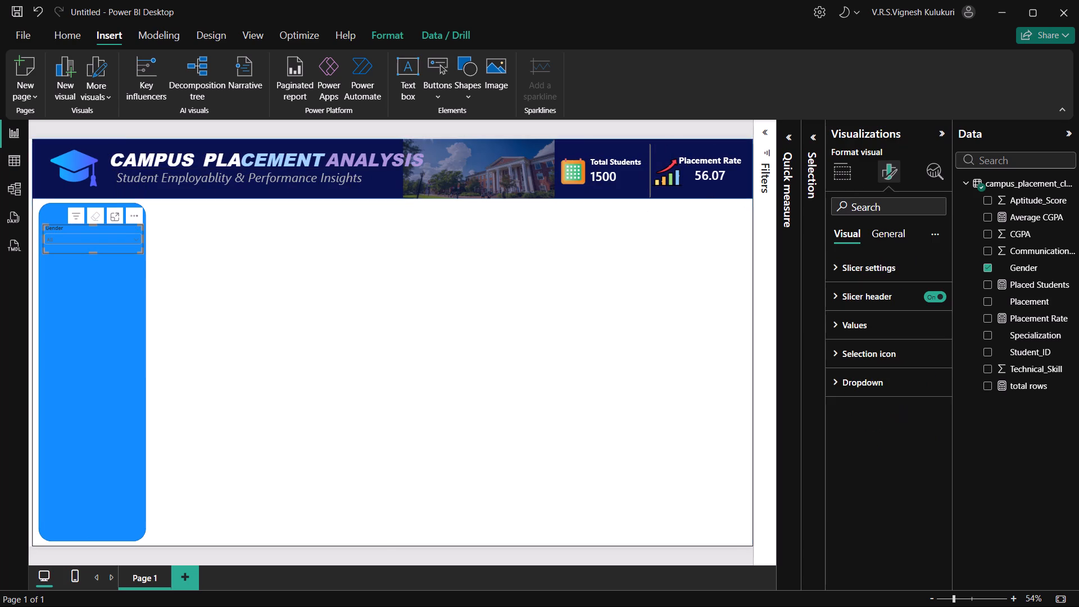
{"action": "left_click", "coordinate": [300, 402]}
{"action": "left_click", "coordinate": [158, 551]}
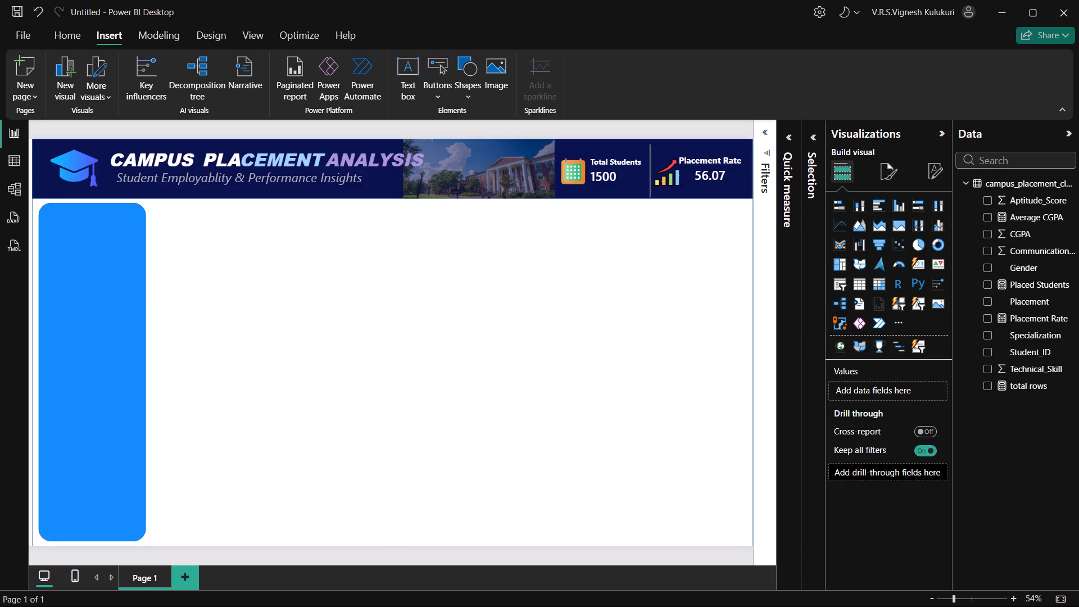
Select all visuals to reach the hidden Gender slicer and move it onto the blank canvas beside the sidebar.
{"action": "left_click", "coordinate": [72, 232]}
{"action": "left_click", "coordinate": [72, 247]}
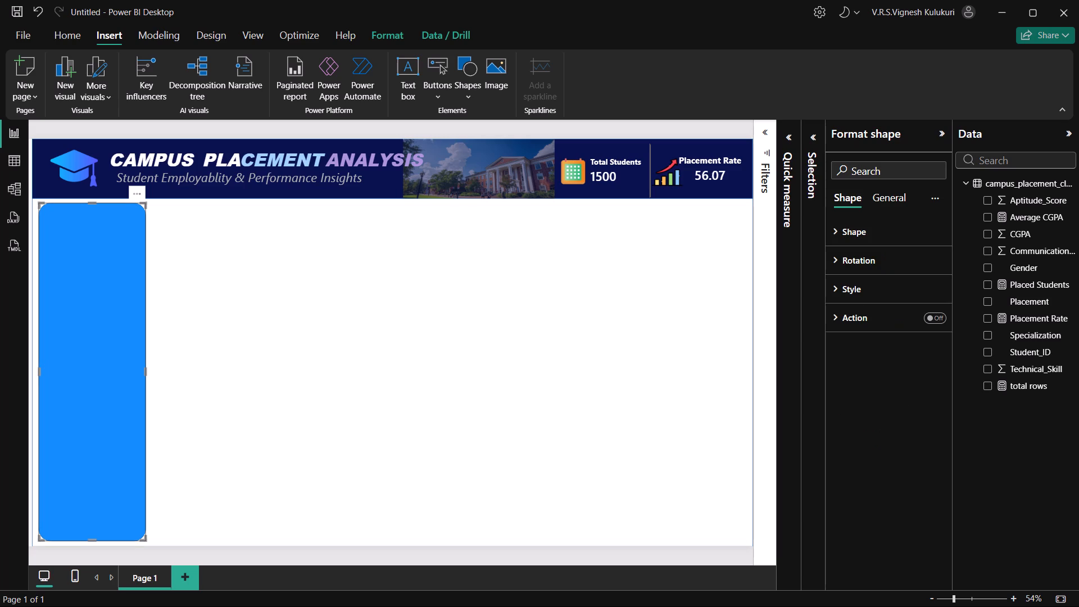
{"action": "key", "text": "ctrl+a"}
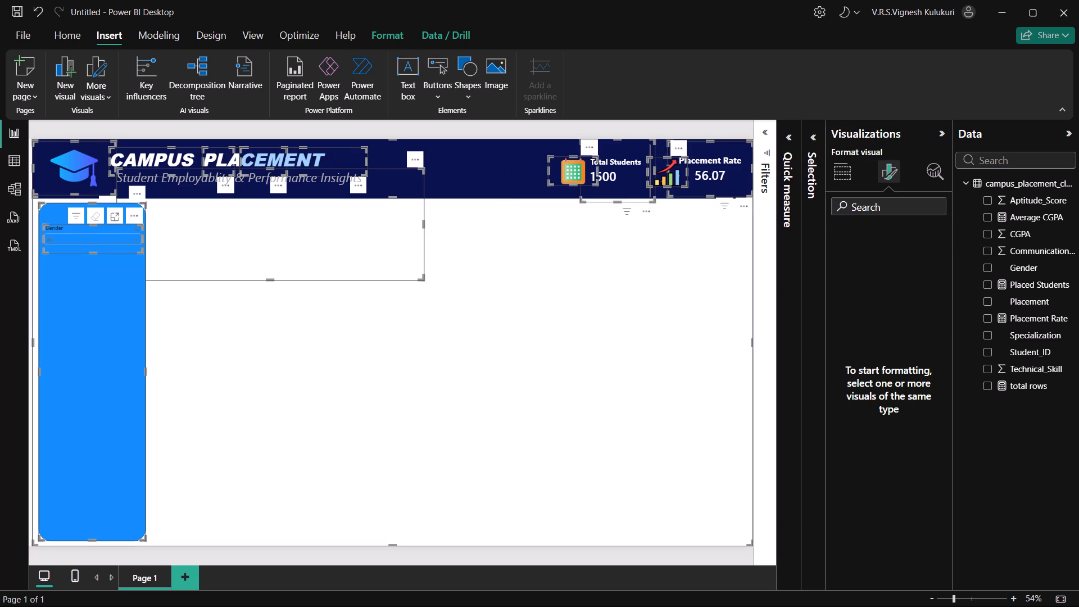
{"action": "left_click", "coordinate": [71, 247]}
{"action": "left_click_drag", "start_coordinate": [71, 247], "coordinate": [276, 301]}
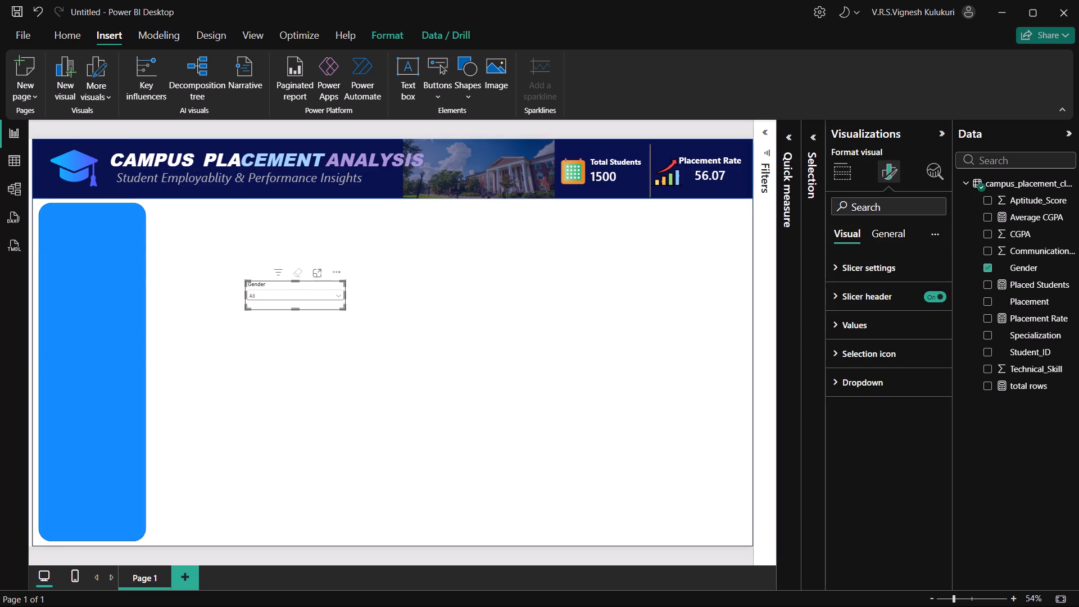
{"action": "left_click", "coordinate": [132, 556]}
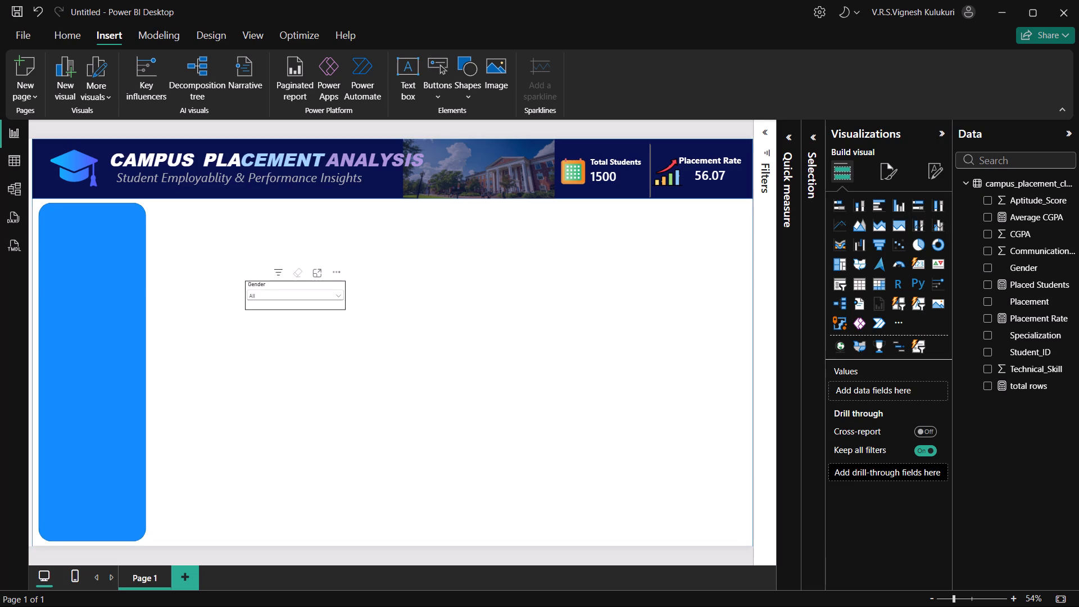
Move the Gender slicer back onto the upper part of the blue sidebar and deselect it.
{"action": "left_click", "coordinate": [281, 283]}
{"action": "left_click_drag", "start_coordinate": [281, 283], "coordinate": [81, 233]}
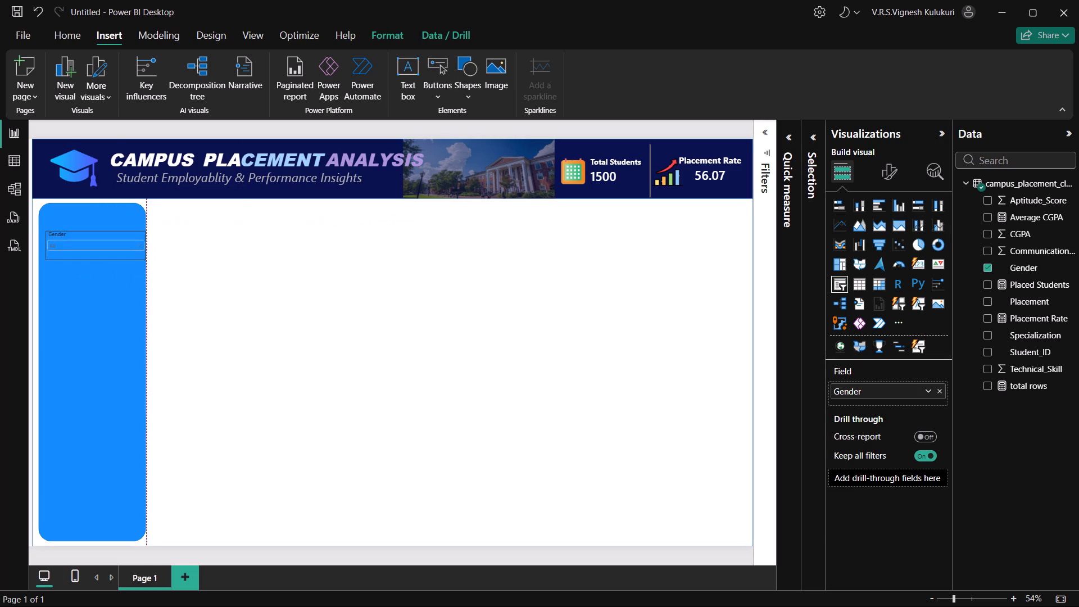
{"action": "left_click_drag", "start_coordinate": [81, 233], "coordinate": [78, 233]}
{"action": "left_click", "coordinate": [56, 556]}
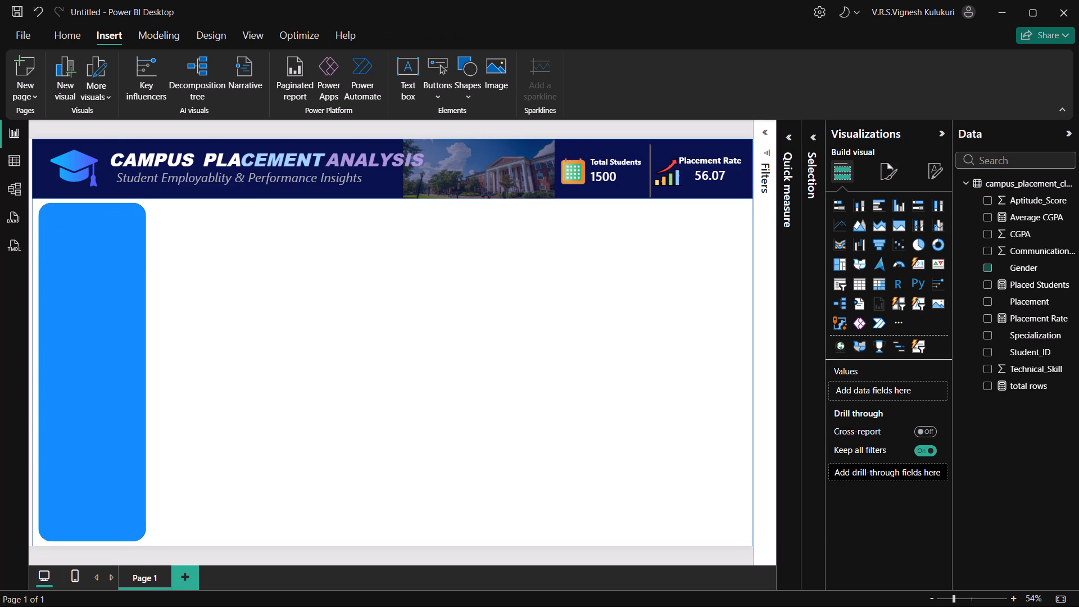
{"action": "left_click", "coordinate": [56, 556]}
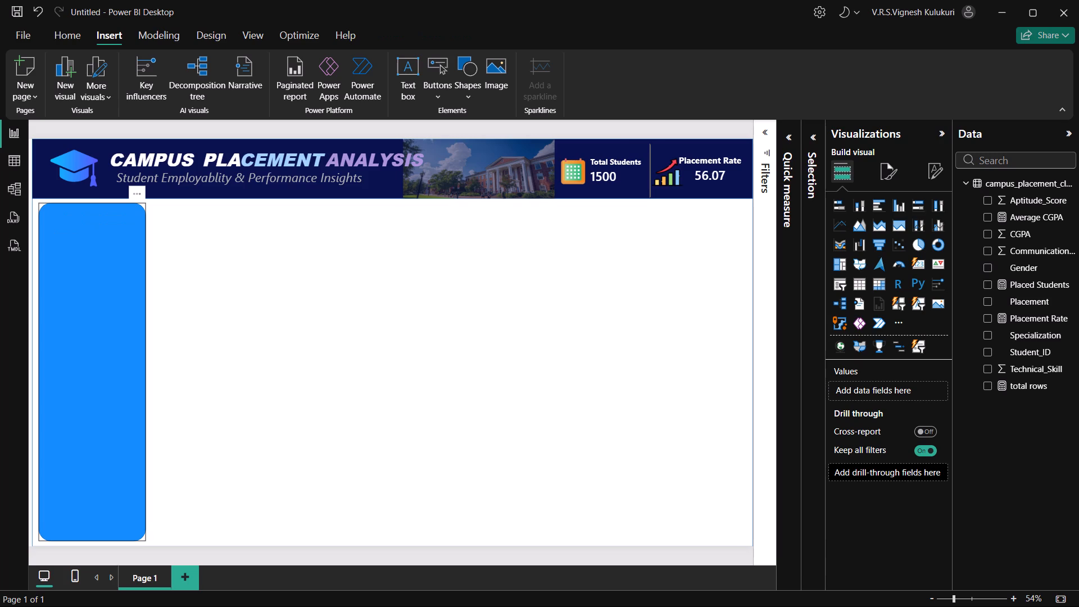
Select all visuals to reach the Gender slicer hidden behind the sidebar, move it onto the blank canvas, and deselect it.
{"action": "key", "text": "ctrl+a"}
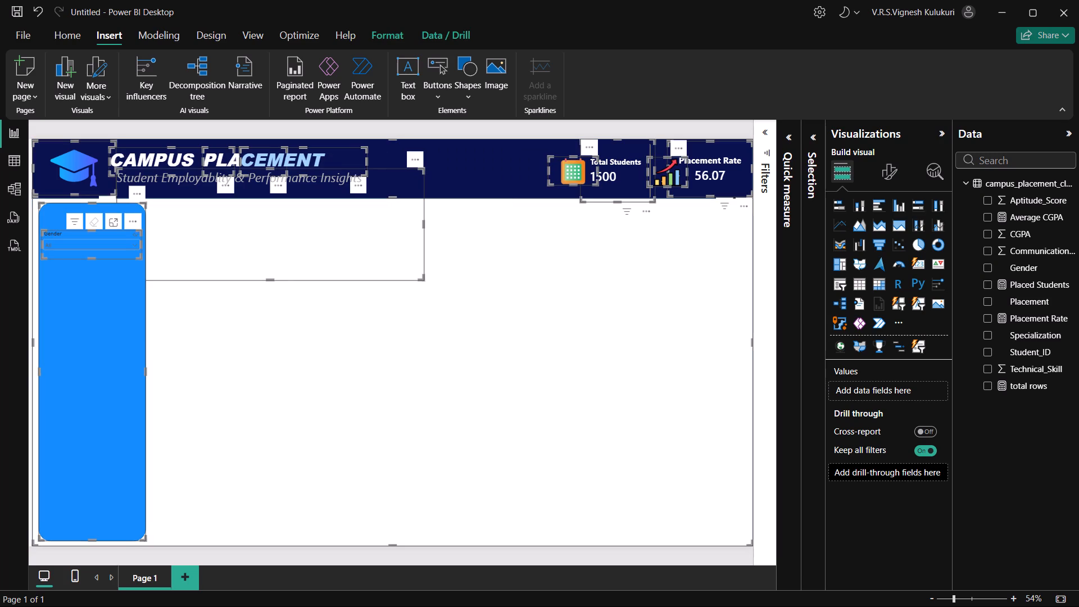
{"action": "left_click", "coordinate": [87, 234]}
{"action": "left_click_drag", "start_coordinate": [87, 234], "coordinate": [276, 330]}
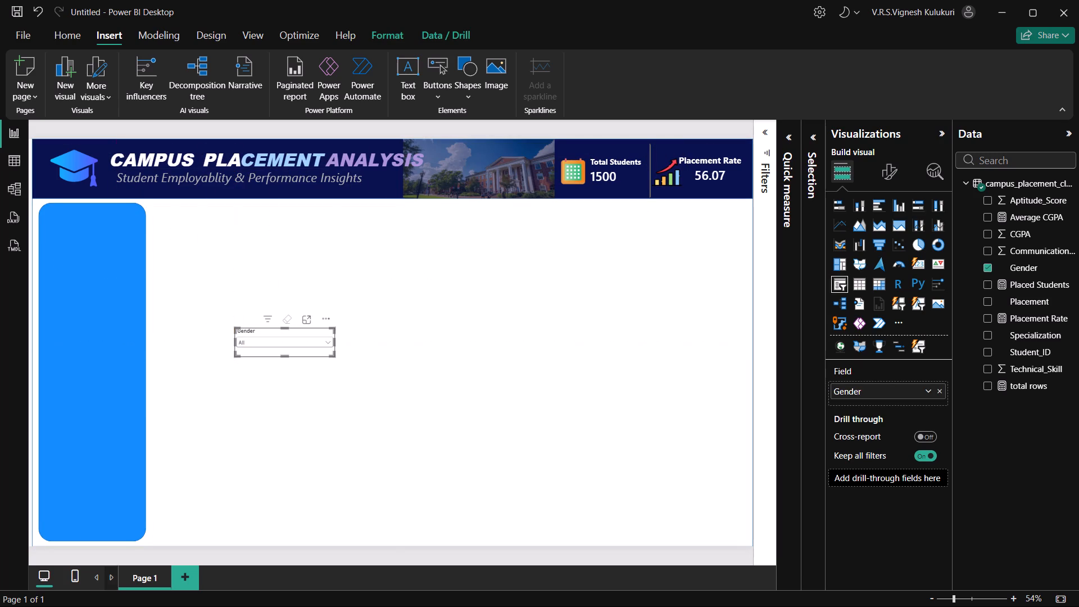
{"action": "left_click", "coordinate": [96, 552]}
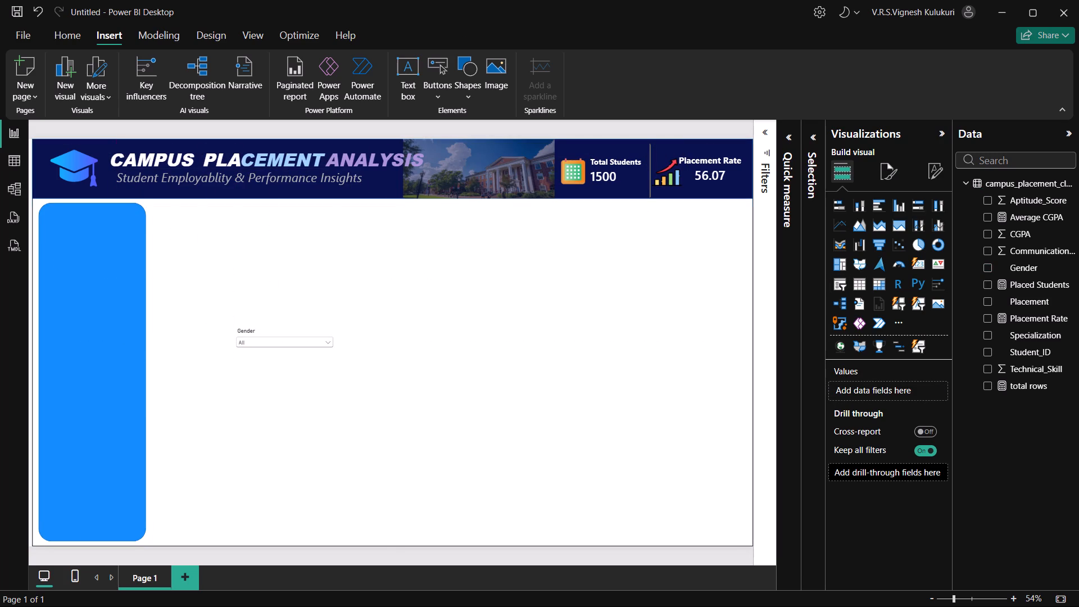
{"action": "left_click", "coordinate": [301, 488]}
{"action": "left_click", "coordinate": [196, 551]}
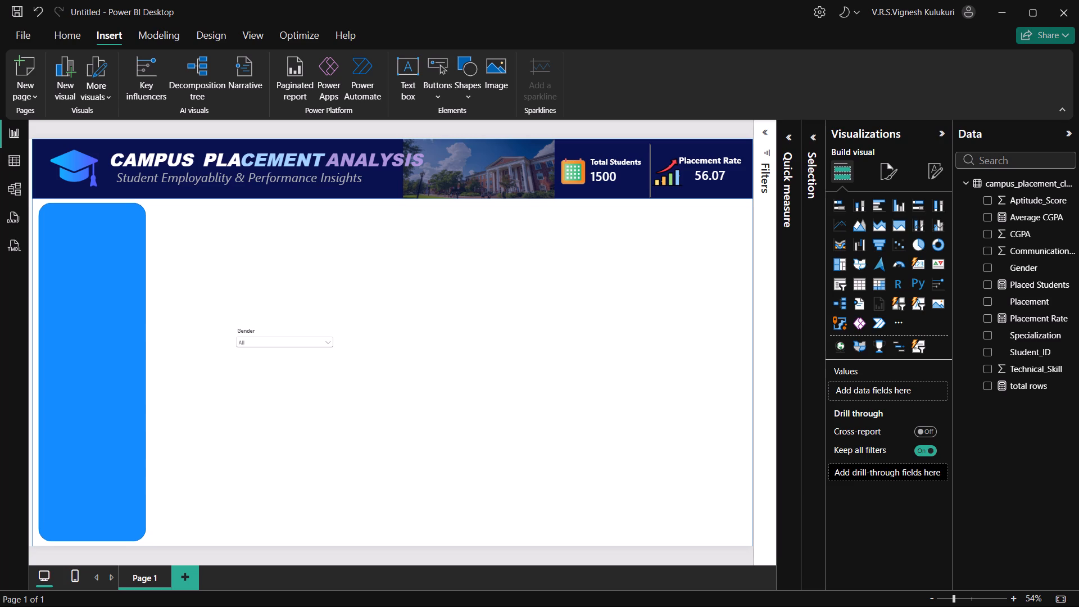
Compare the Gender slicer with the reference design and look through its slicer header and dropdown formatting options.
{"action": "left_click", "coordinate": [270, 334]}
{"action": "key", "text": "alt+Tab"}
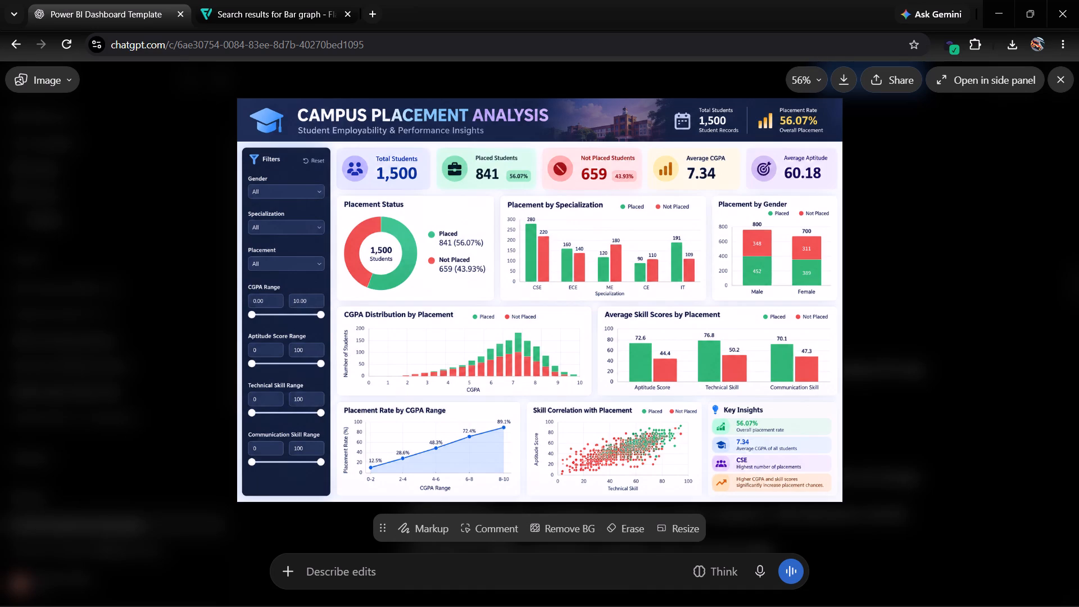
{"action": "key", "text": "alt+Tab"}
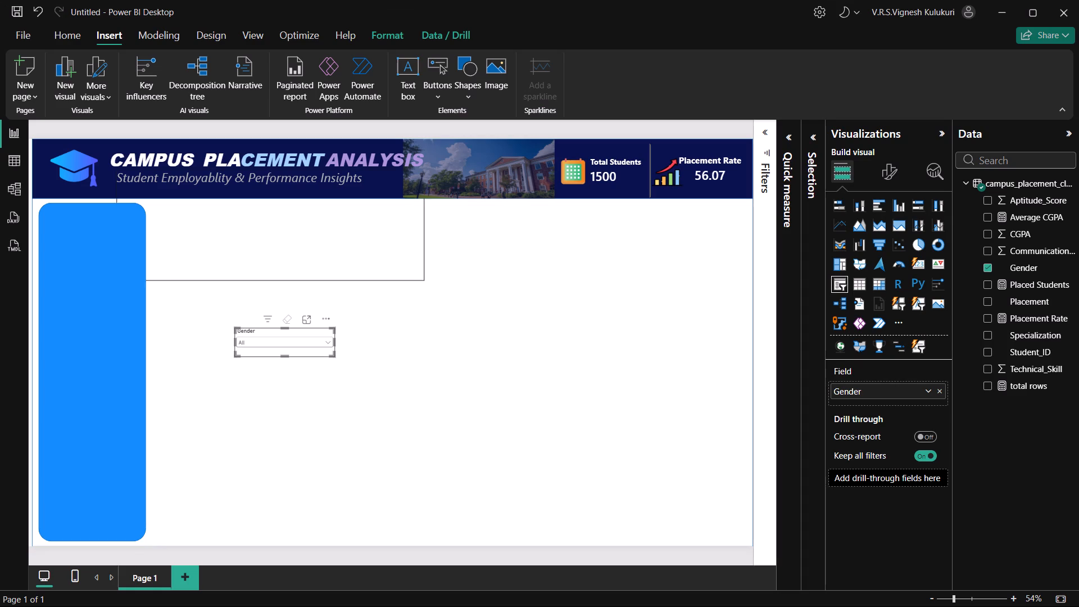
{"action": "left_click", "coordinate": [892, 170]}
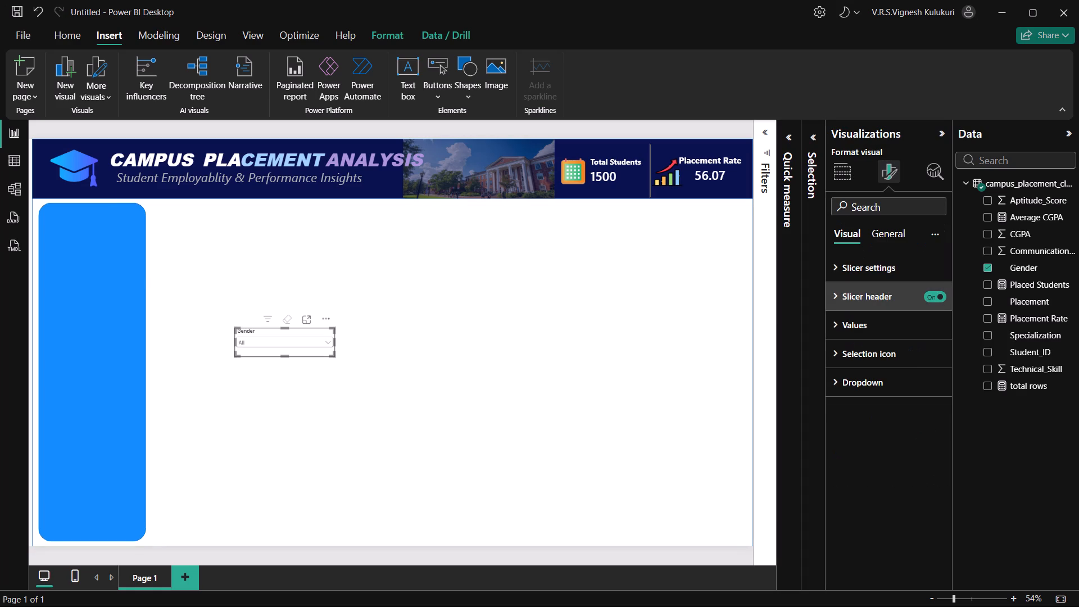
{"action": "left_click", "coordinate": [838, 298]}
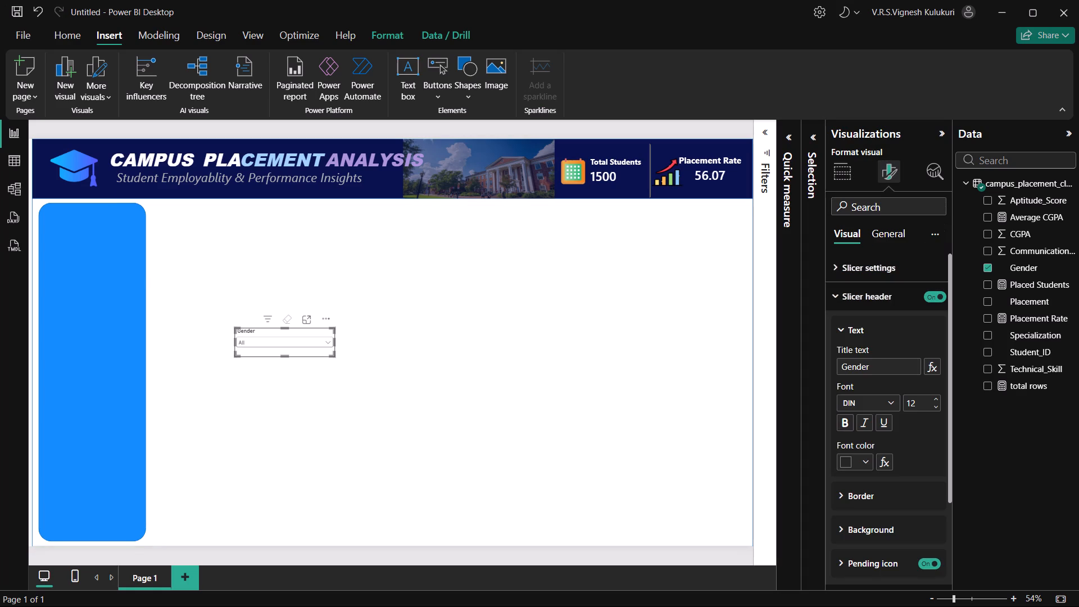
{"action": "scroll", "coordinate": [863, 517], "scroll_direction": "down", "scroll_amount": 1}
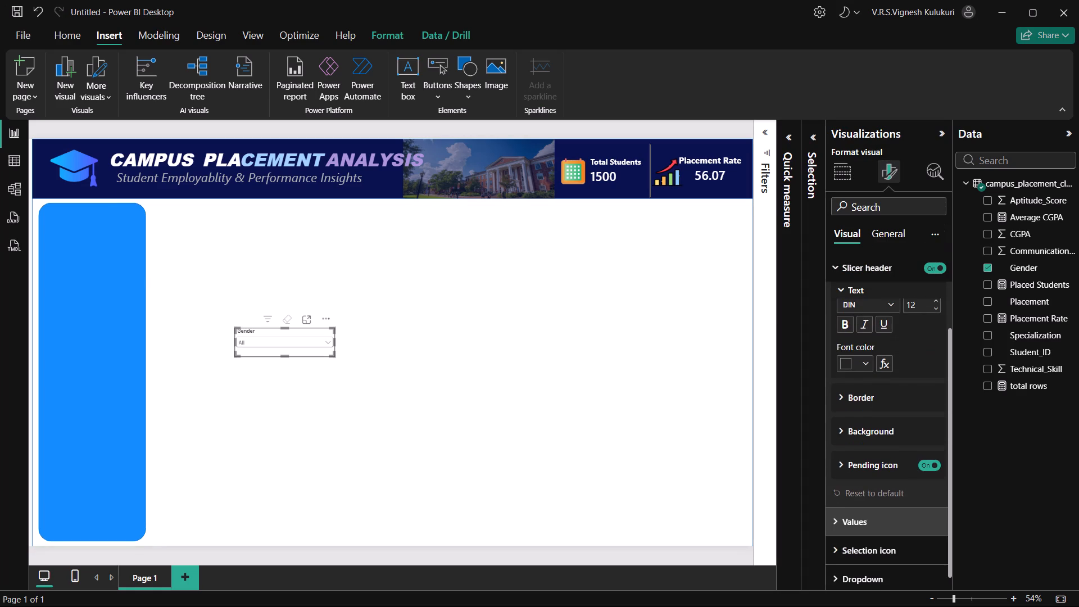
{"action": "scroll", "coordinate": [863, 517], "scroll_direction": "down", "scroll_amount": 1}
{"action": "left_click", "coordinate": [845, 565]}
{"action": "scroll", "coordinate": [845, 565], "scroll_direction": "down", "scroll_amount": 1}
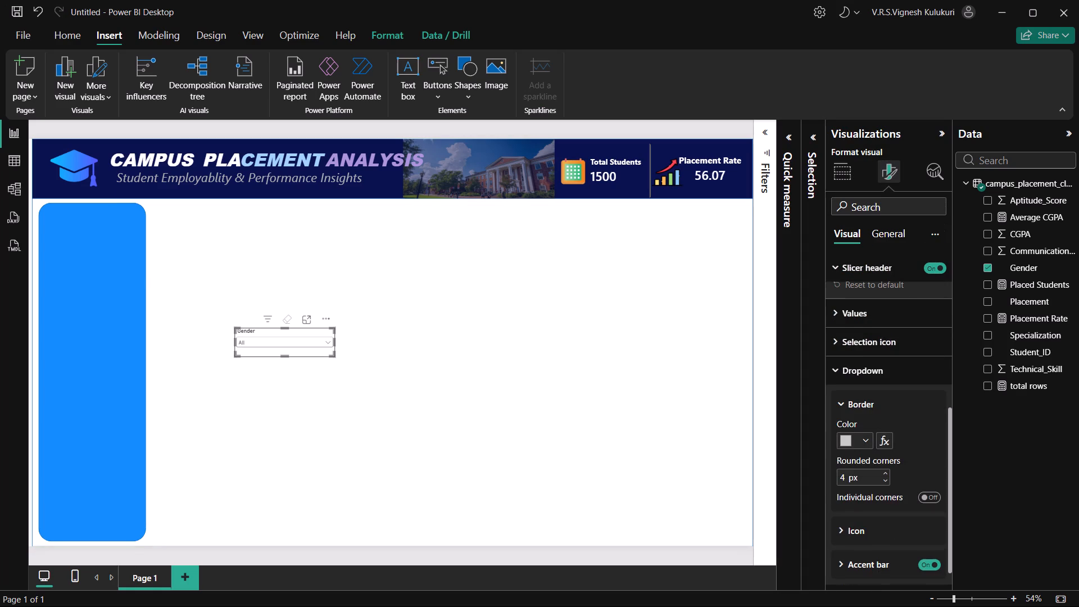
{"action": "scroll", "coordinate": [845, 565], "scroll_direction": "down", "scroll_amount": 1}
{"action": "scroll", "coordinate": [854, 542], "scroll_direction": "up", "scroll_amount": 1}
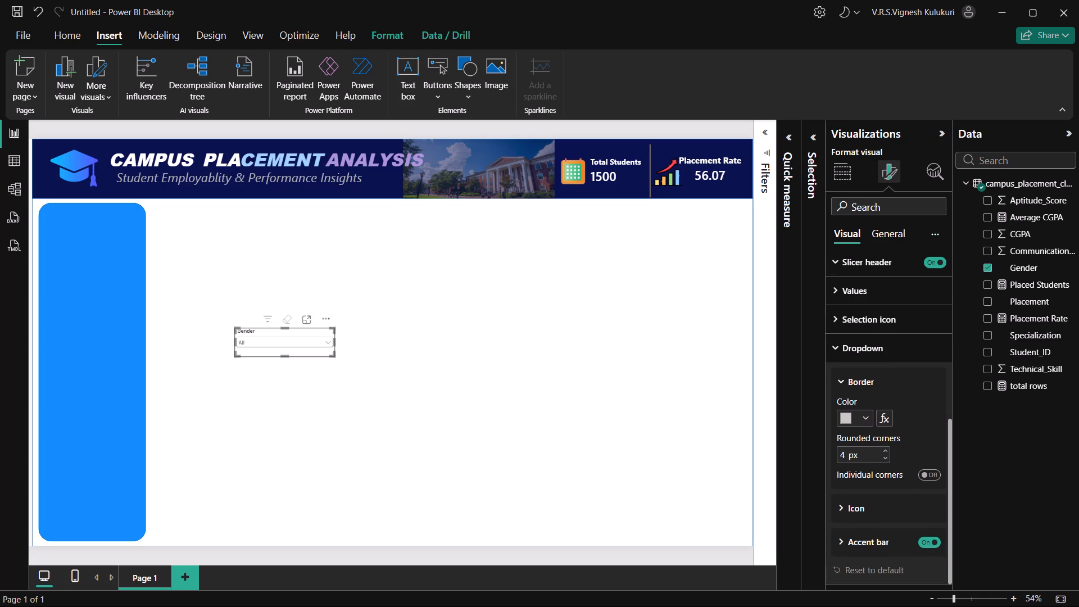
{"action": "scroll", "coordinate": [854, 542], "scroll_direction": "up", "scroll_amount": 1}
{"action": "scroll", "coordinate": [871, 431], "scroll_direction": "up", "scroll_amount": 6}
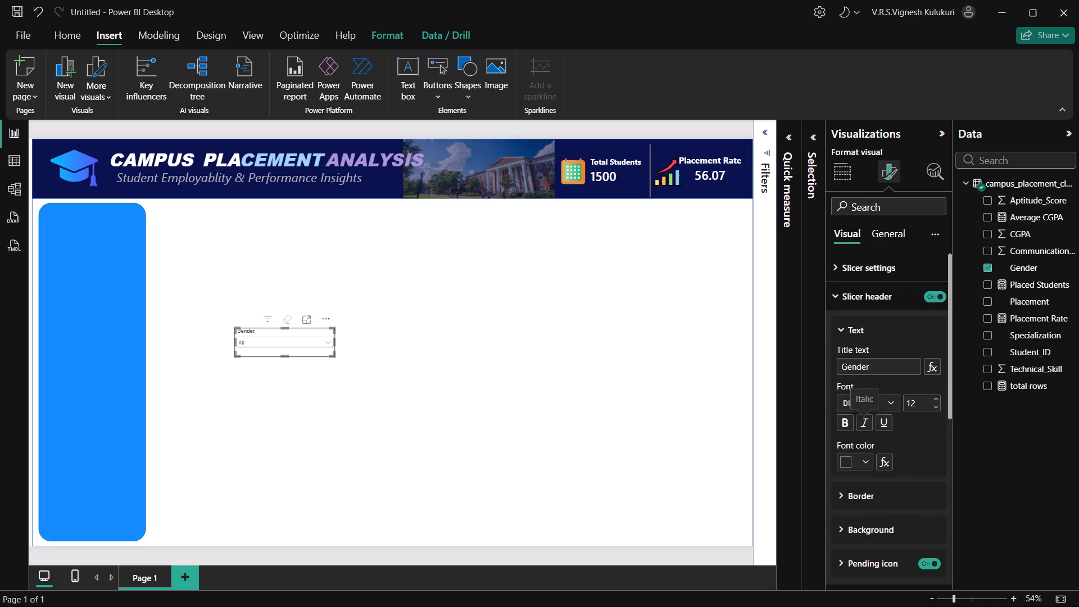
{"action": "left_click", "coordinate": [845, 327]}
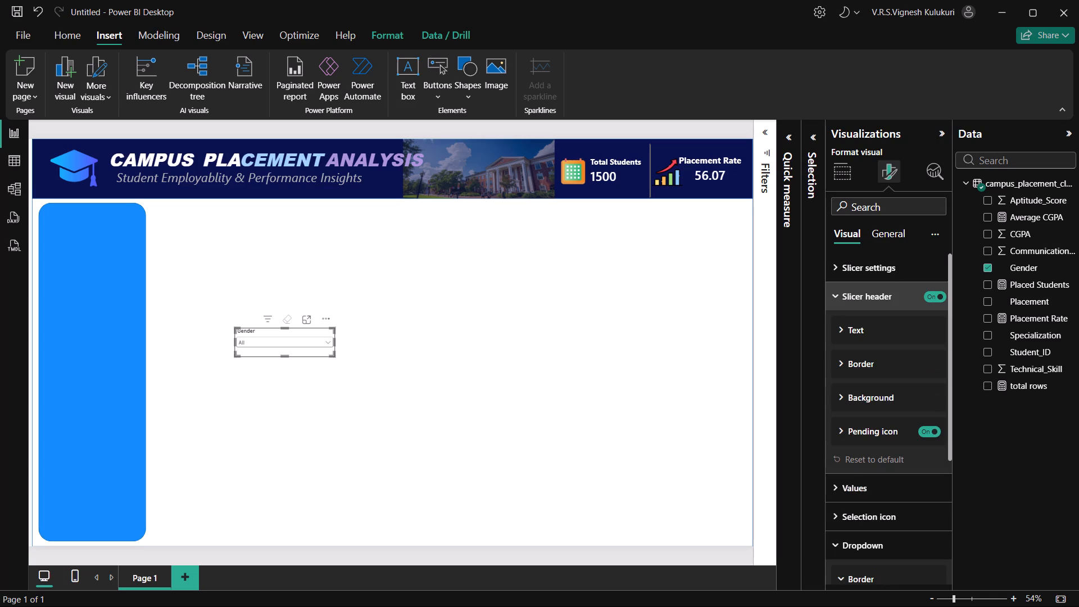
{"action": "left_click", "coordinate": [849, 293]}
{"action": "left_click", "coordinate": [846, 410]}
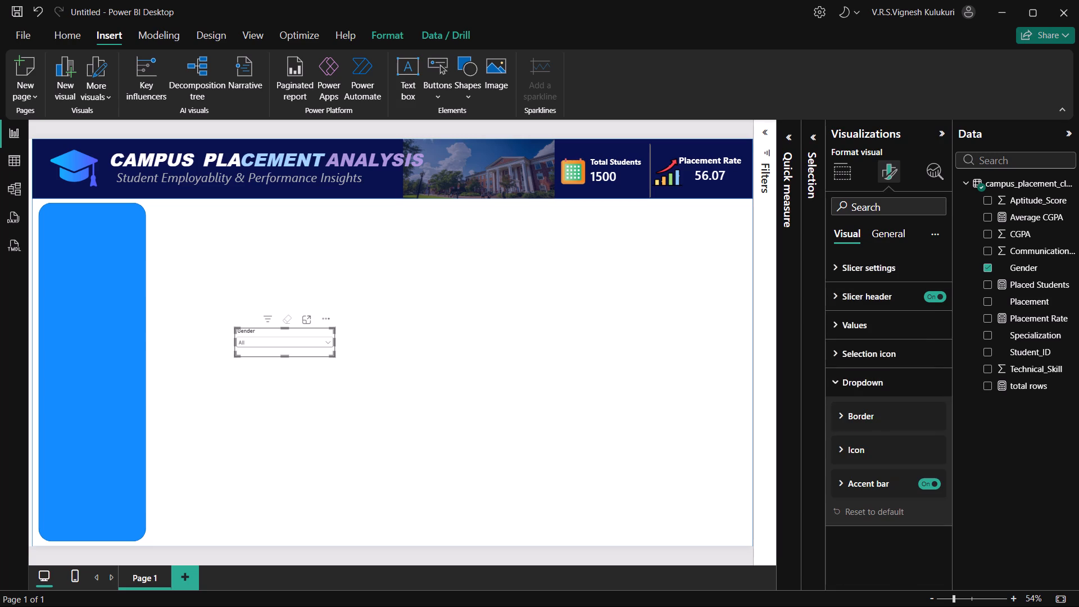
Check the reference design and give the Gender slicer's dropdown a white border with 6 px rounded corners.
{"action": "left_click", "coordinate": [848, 414]}
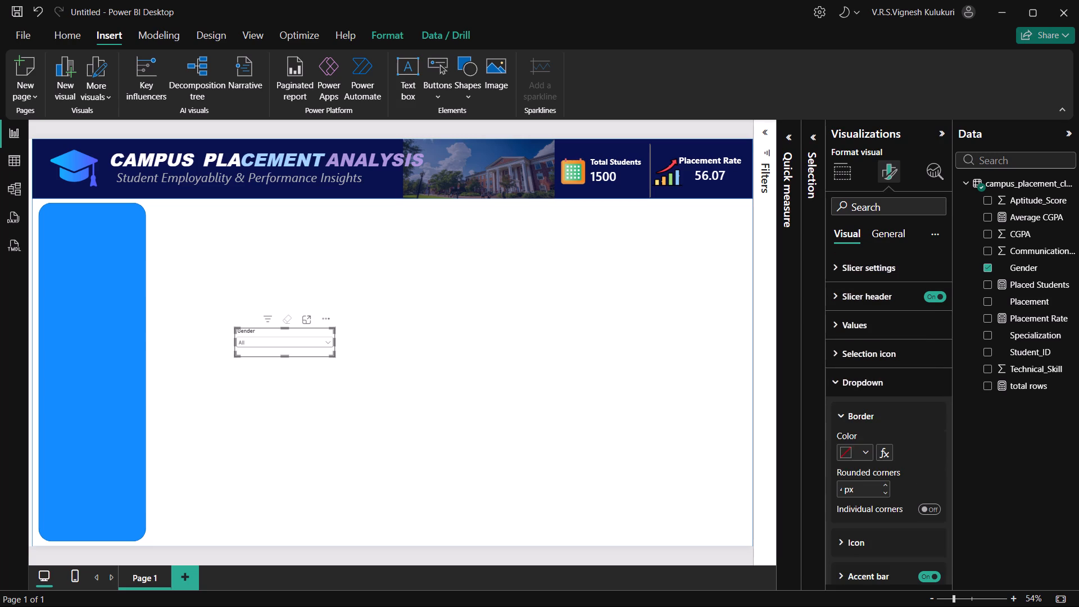
{"action": "left_click", "coordinate": [864, 454]}
{"action": "key", "text": "alt+Tab"}
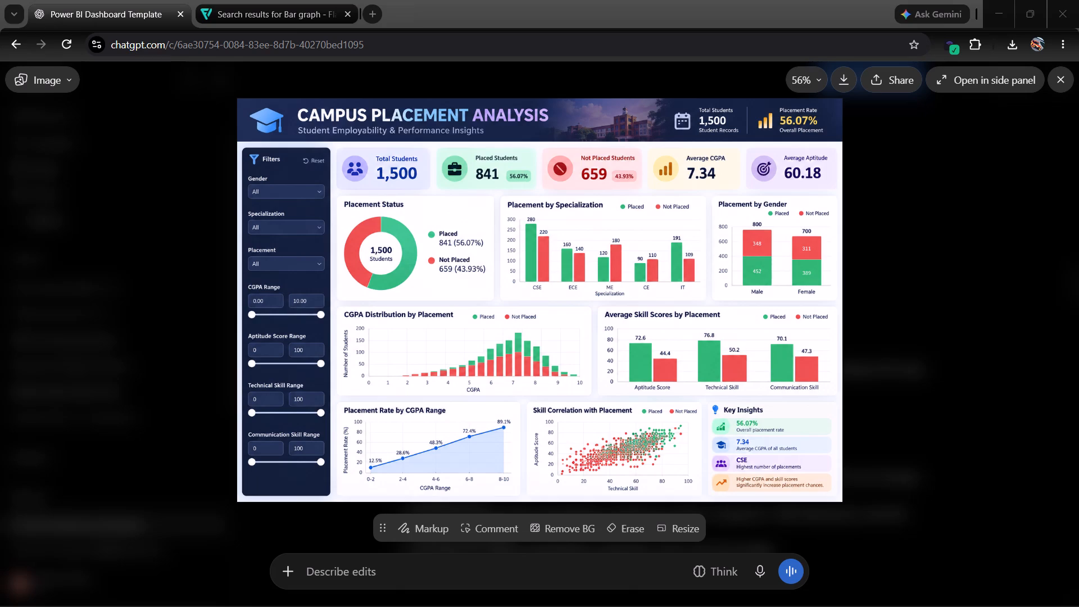
{"action": "key", "text": "alt+Tab"}
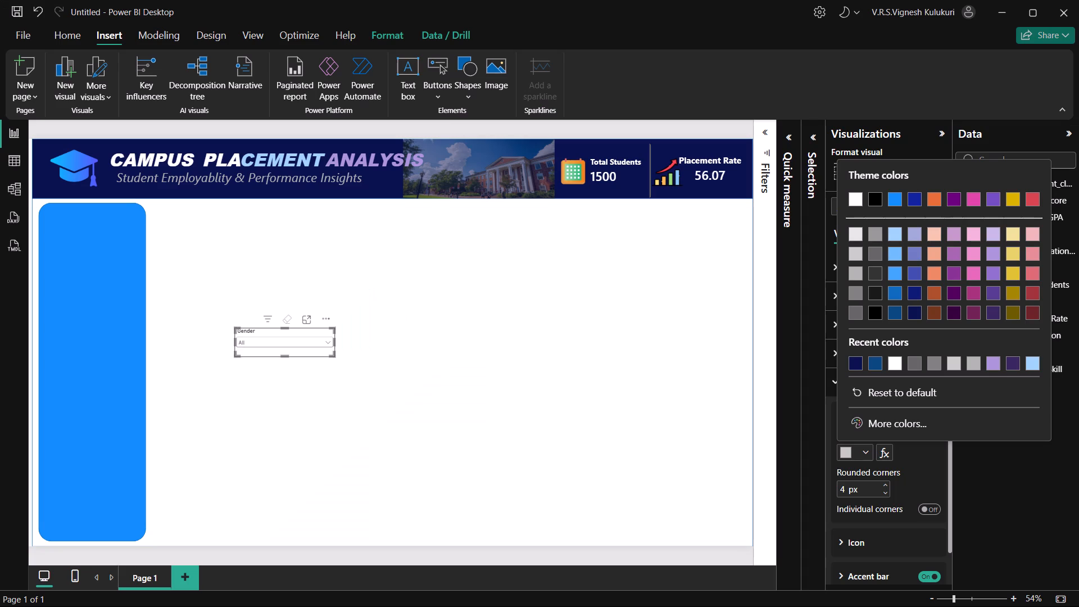
{"action": "left_click", "coordinate": [897, 363]}
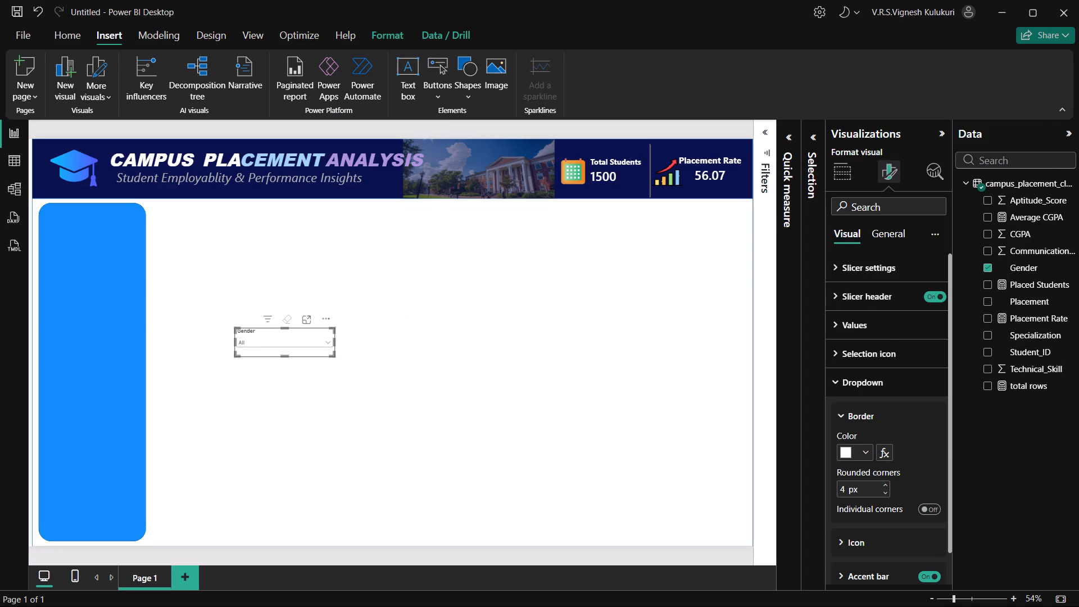
{"action": "left_click", "coordinate": [845, 487]}
{"action": "key", "text": "BackSpace"}
{"action": "key", "text": "6"}
{"action": "key", "text": "Return"}
Set the Gender slicer's dropdown icon color to white.
{"action": "scroll", "coordinate": [899, 457], "scroll_direction": "down", "scroll_amount": 1}
{"action": "left_click", "coordinate": [847, 505]}
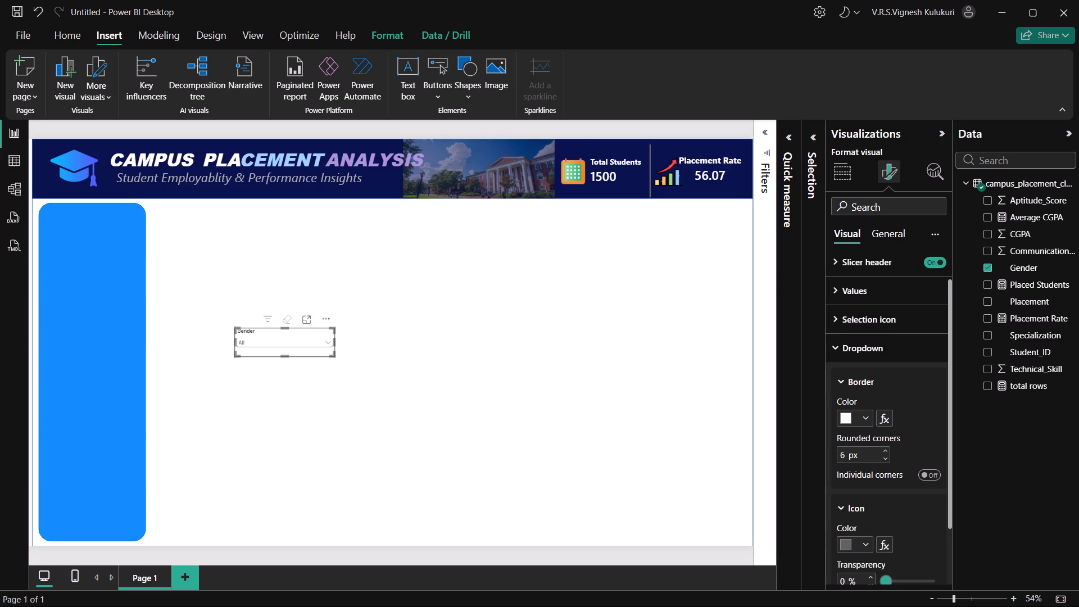
{"action": "left_click", "coordinate": [862, 541]}
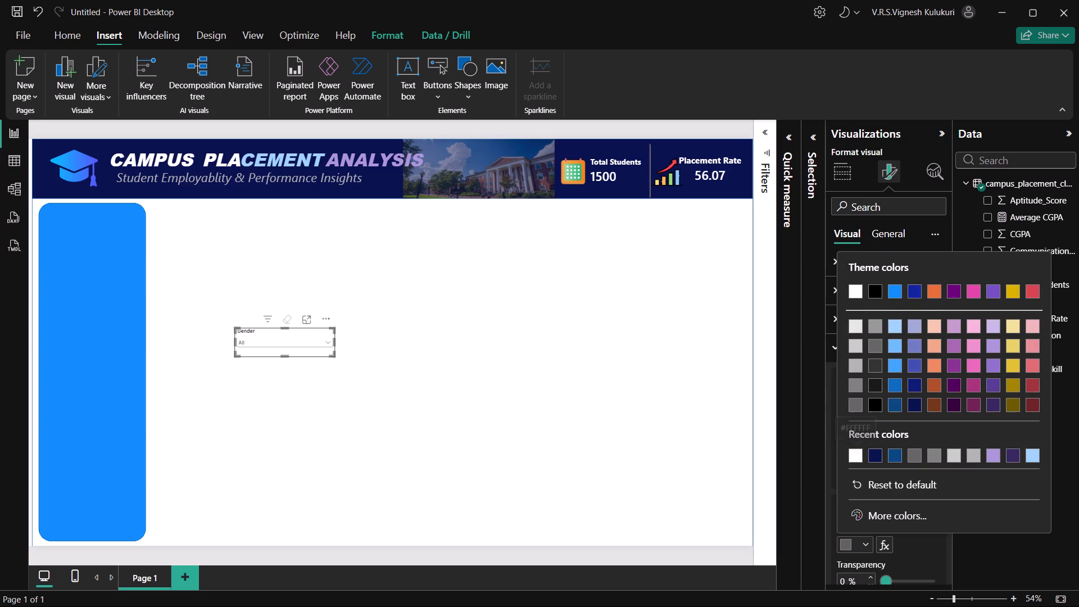
{"action": "left_click", "coordinate": [859, 460]}
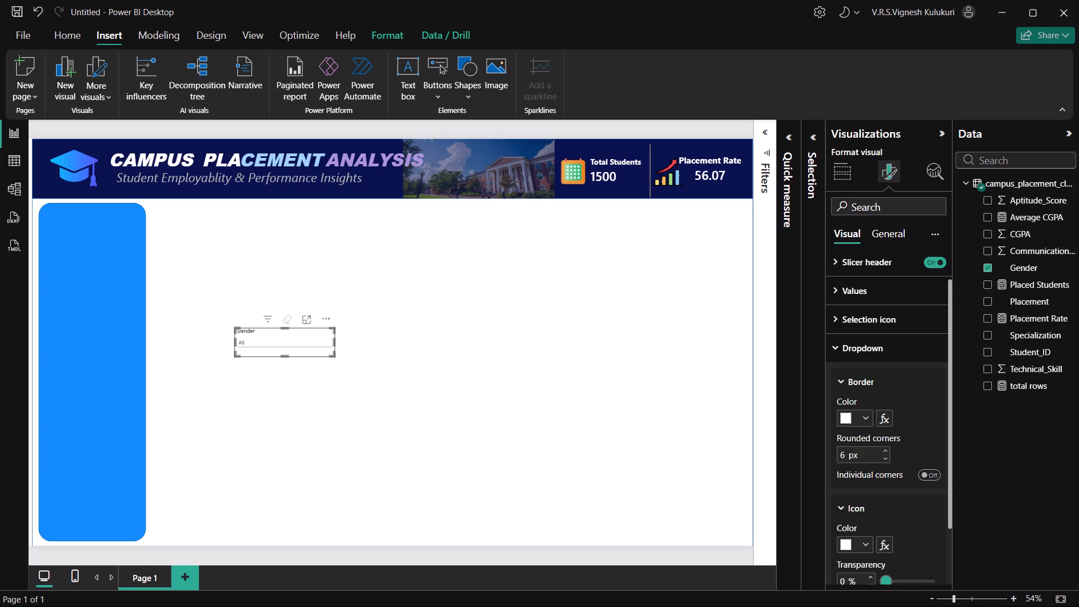
Set the color of the Gender slicer's dropdown accent bar to white (#FFFFFF).
{"action": "scroll", "coordinate": [879, 520], "scroll_direction": "down", "scroll_amount": 1}
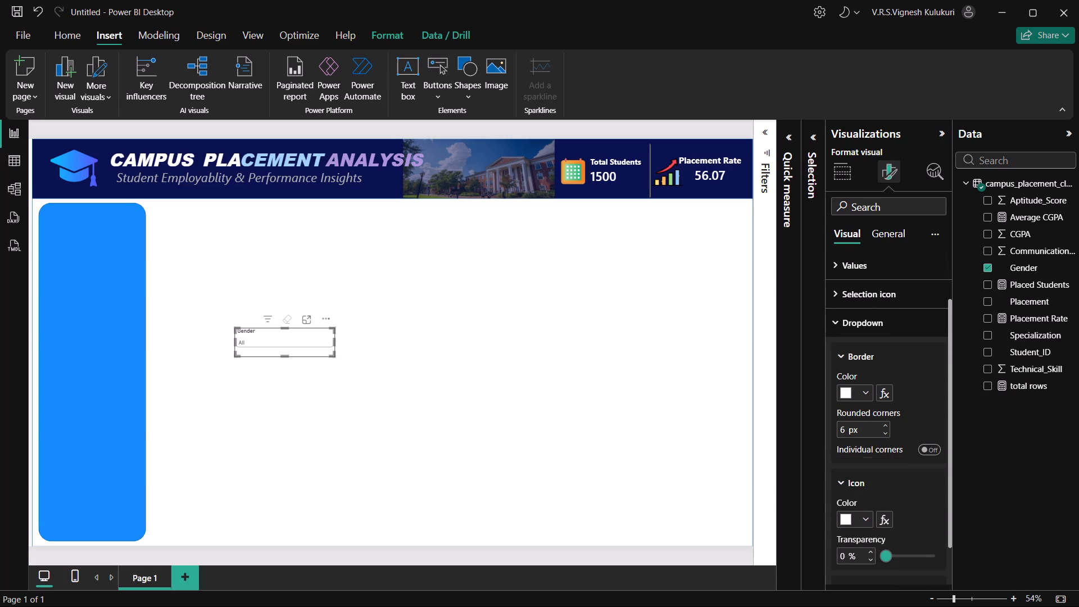
{"action": "scroll", "coordinate": [867, 476], "scroll_direction": "down", "scroll_amount": 1}
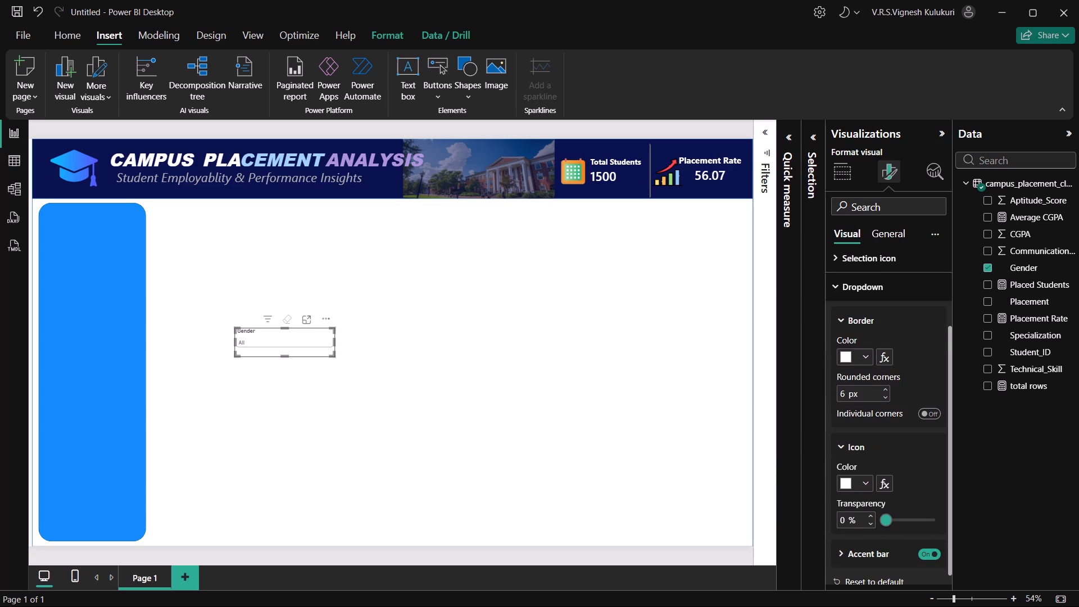
{"action": "left_click", "coordinate": [849, 536]}
{"action": "scroll", "coordinate": [849, 536], "scroll_direction": "down", "scroll_amount": 1}
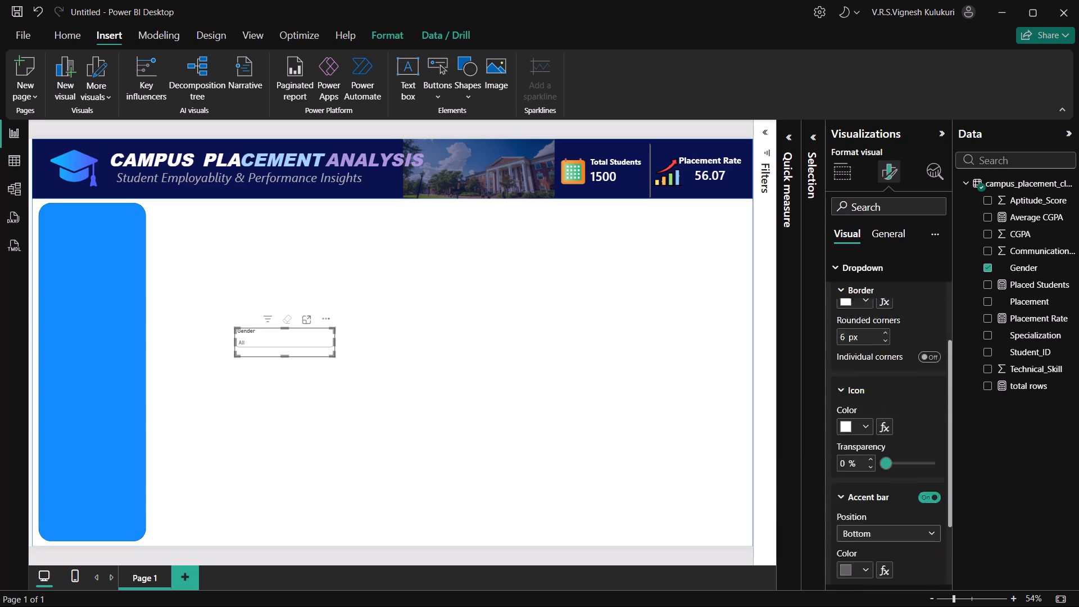
{"action": "scroll", "coordinate": [849, 536], "scroll_direction": "down", "scroll_amount": 1}
{"action": "left_click", "coordinate": [866, 518]}
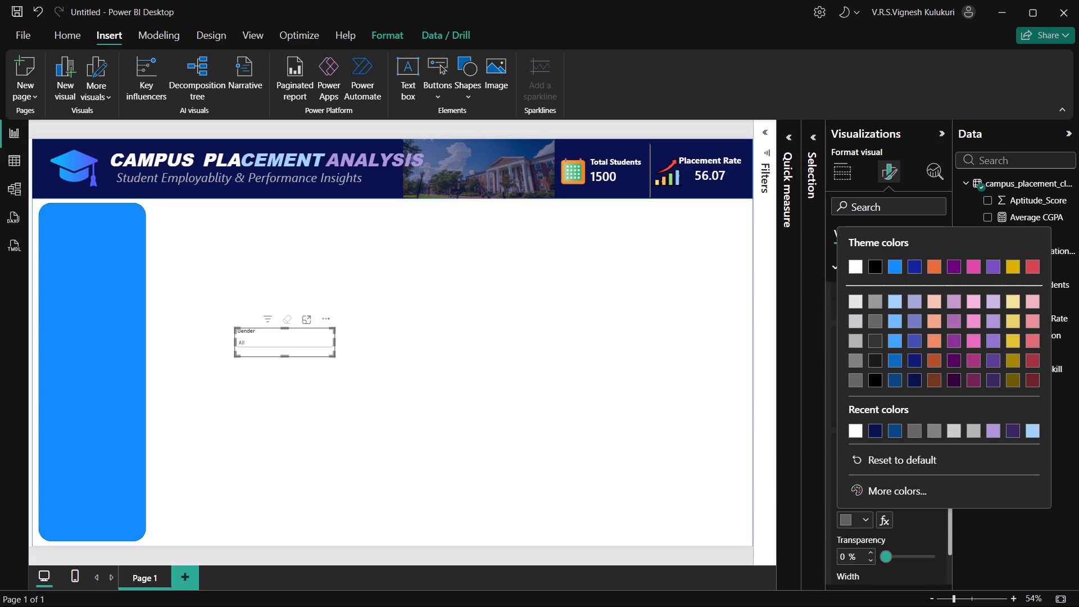
{"action": "left_click", "coordinate": [855, 428]}
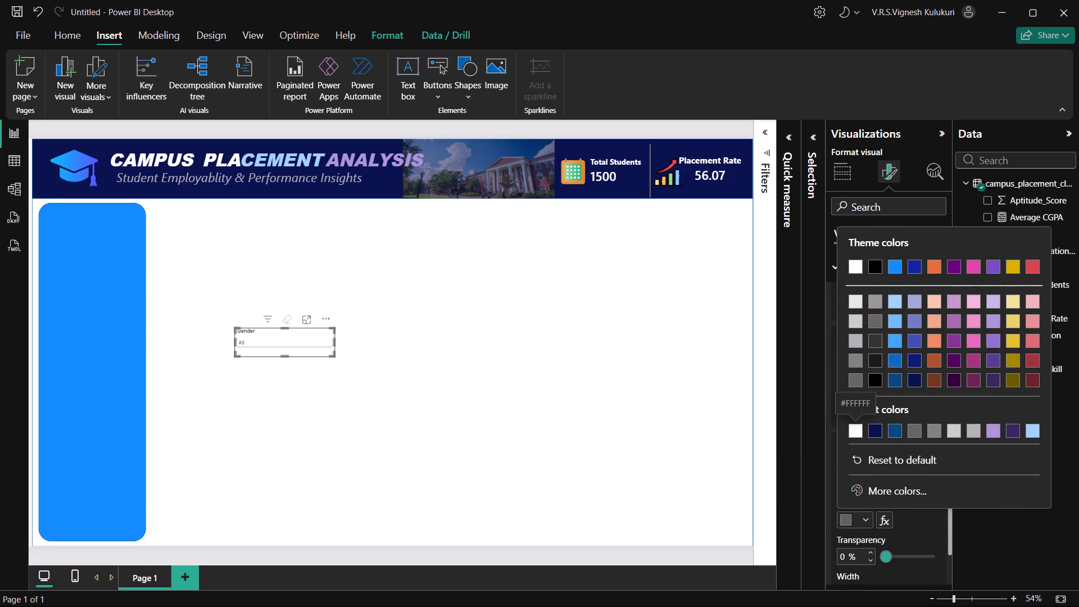
Place the Gender slicer on the blue sidebar at about mid-height, bring it to the front, and deselect it.
{"action": "left_click_drag", "start_coordinate": [292, 351], "coordinate": [108, 363]}
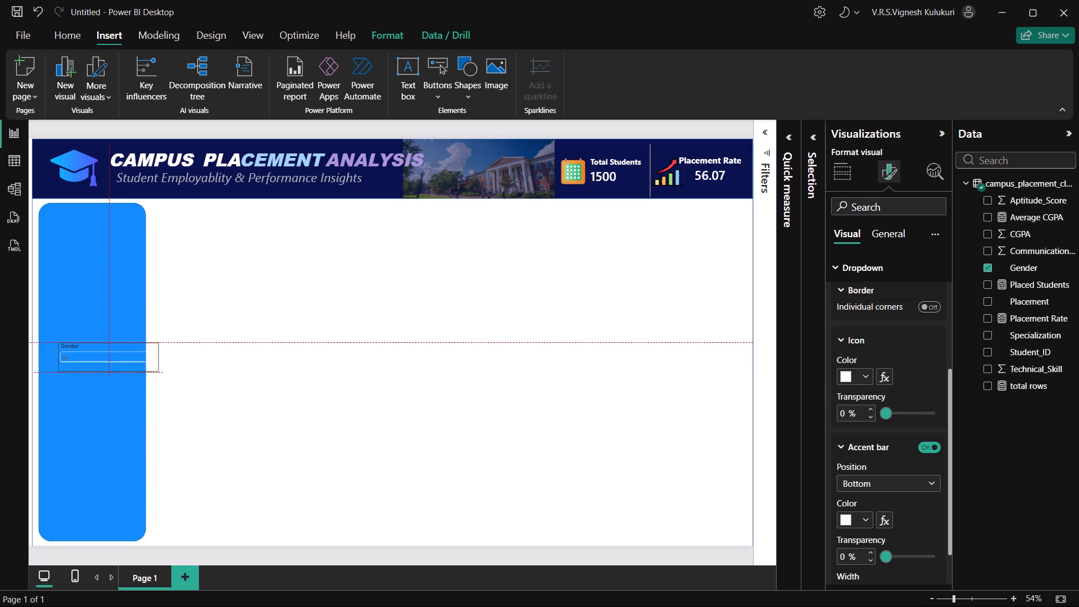
{"action": "left_click_drag", "start_coordinate": [108, 363], "coordinate": [102, 363]}
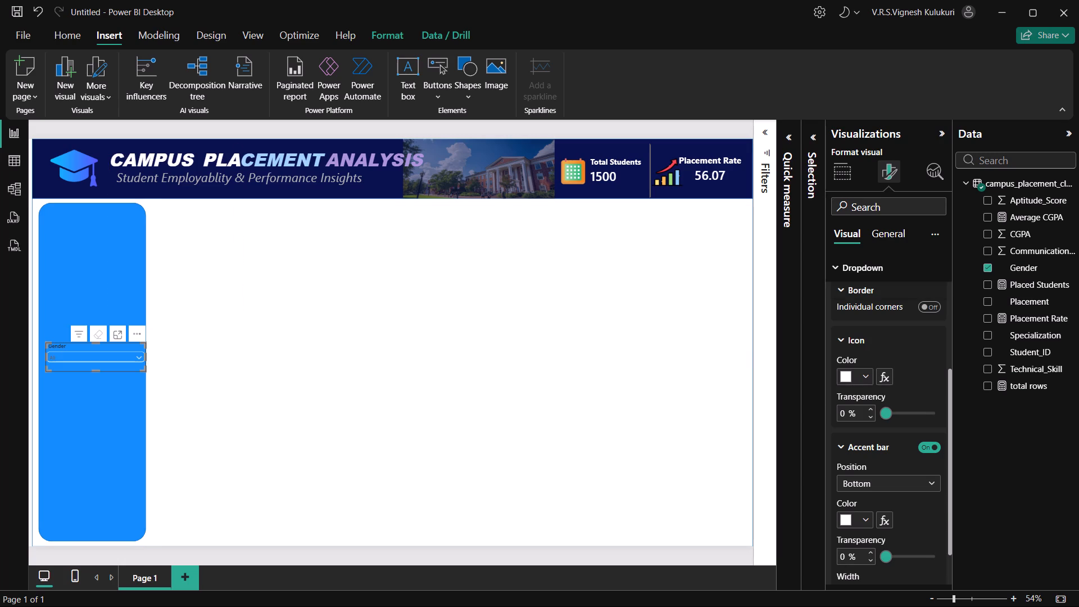
{"action": "left_click", "coordinate": [389, 28]}
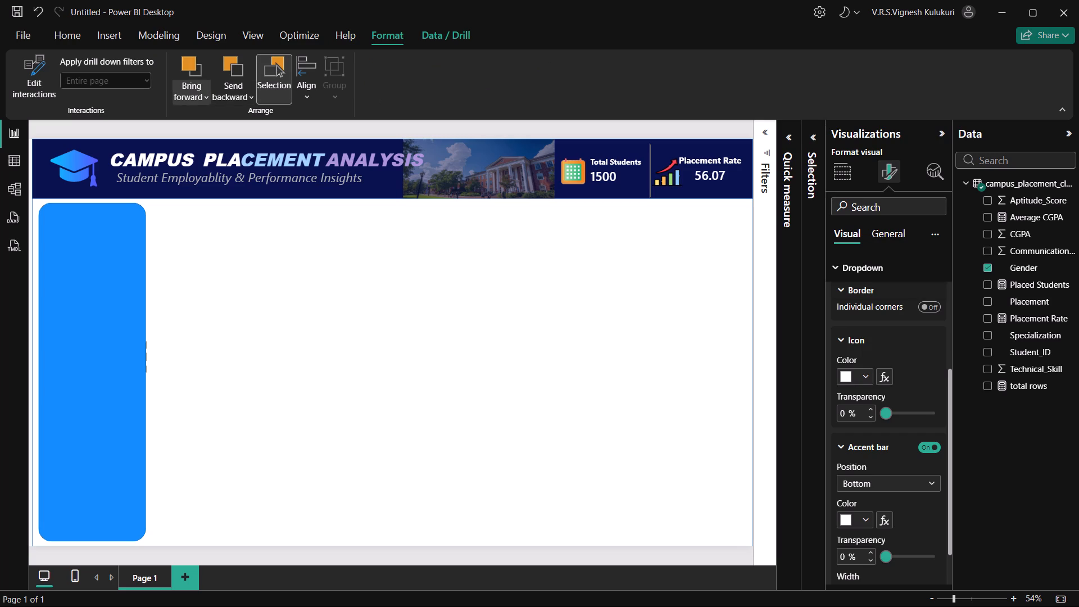
{"action": "left_click", "coordinate": [195, 93]}
{"action": "left_click", "coordinate": [207, 138]}
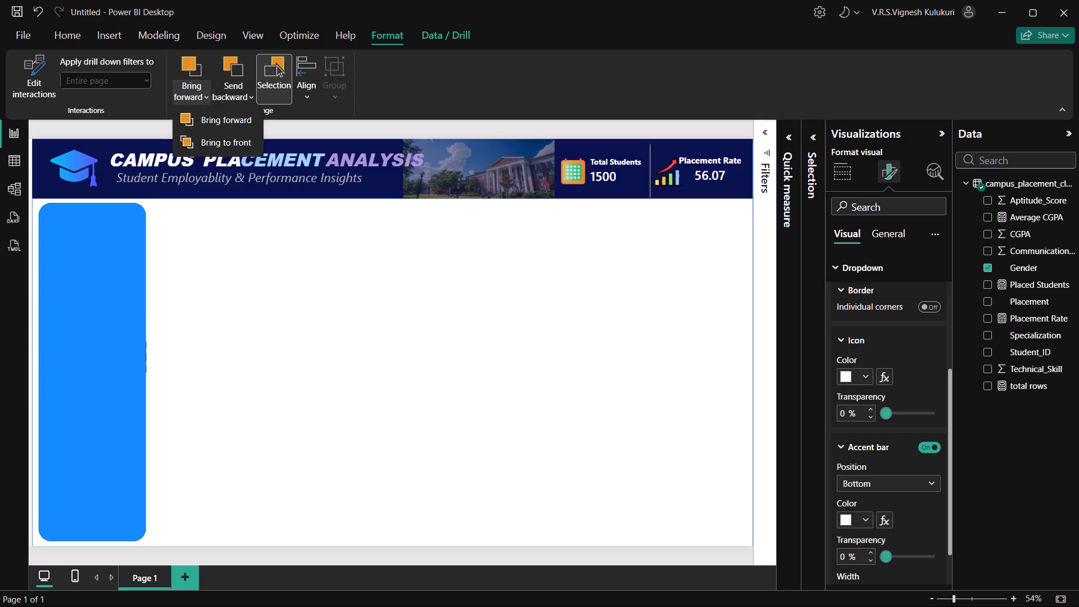
{"action": "left_click", "coordinate": [143, 554]}
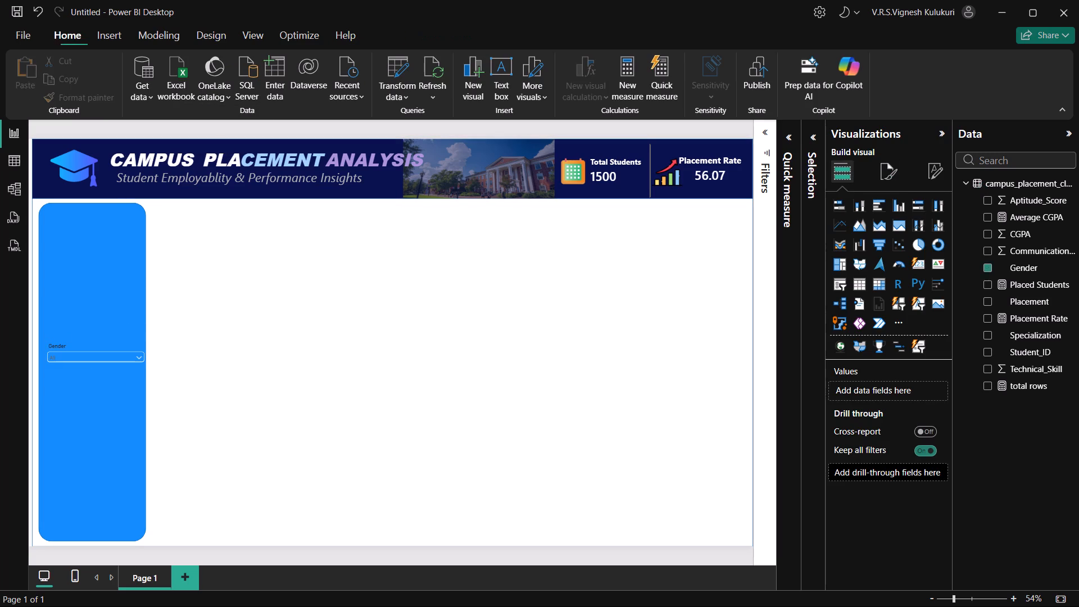
Check the reference design and set the Gender slicer's values text to size 15, bold and white.
{"action": "left_click", "coordinate": [92, 346]}
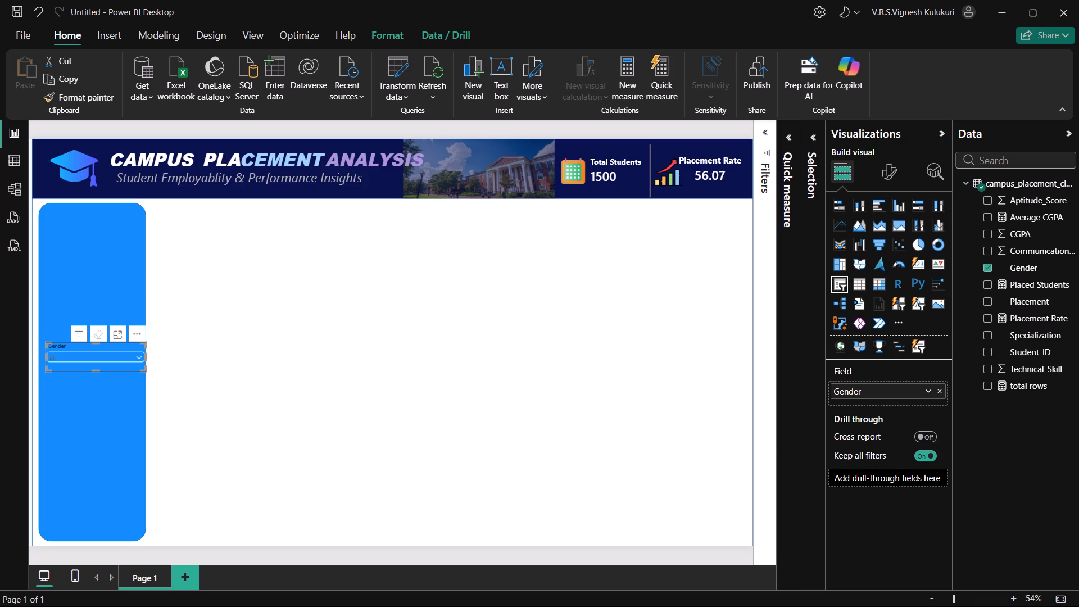
{"action": "left_click", "coordinate": [891, 178]}
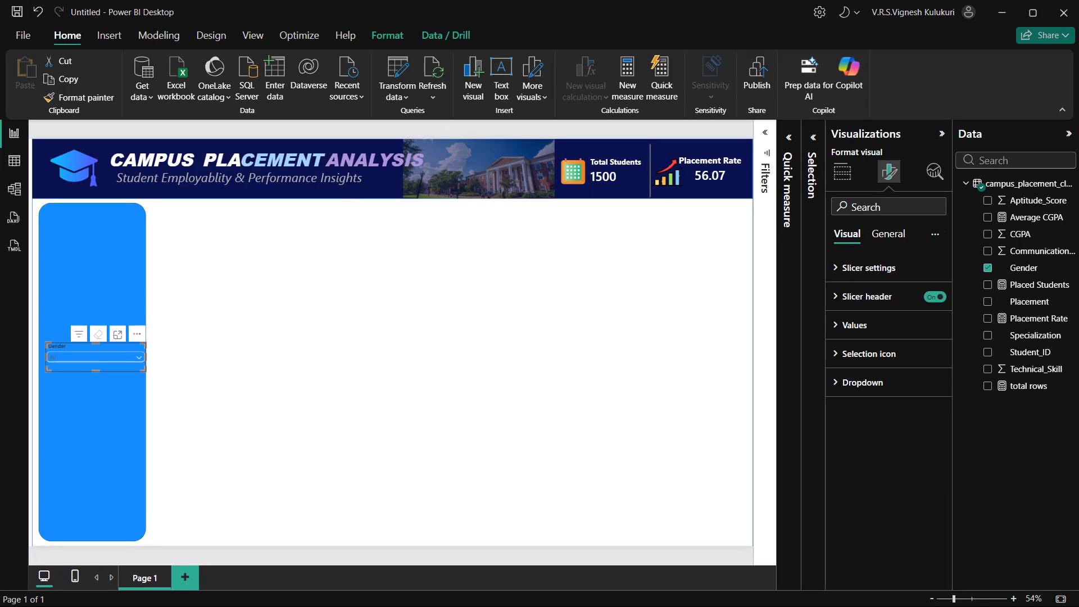
{"action": "key", "text": "alt+Tab"}
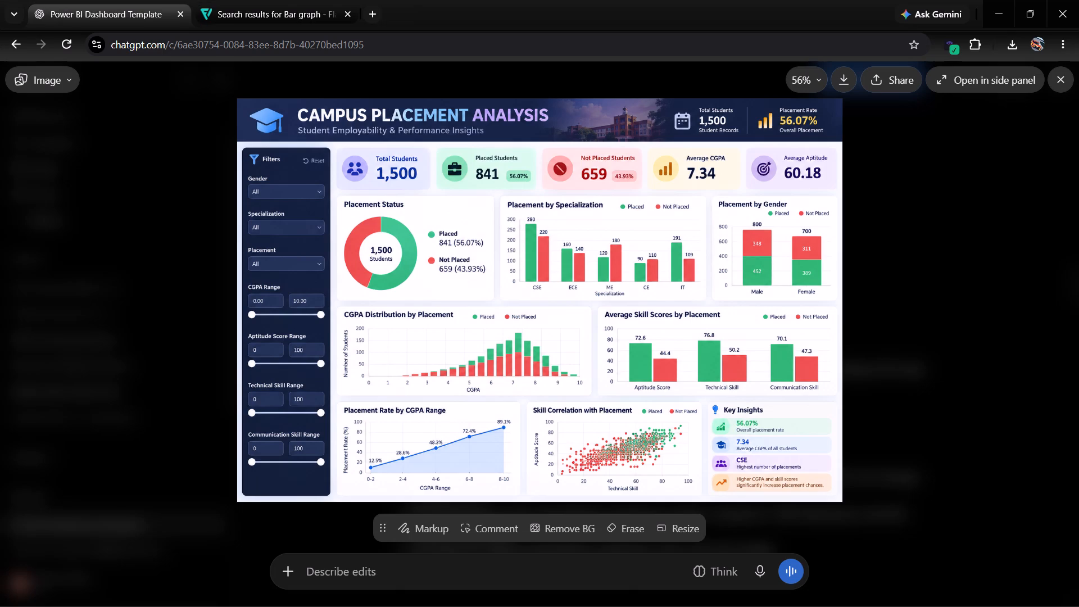
{"action": "key", "text": "alt+Tab"}
{"action": "left_click", "coordinate": [847, 325]}
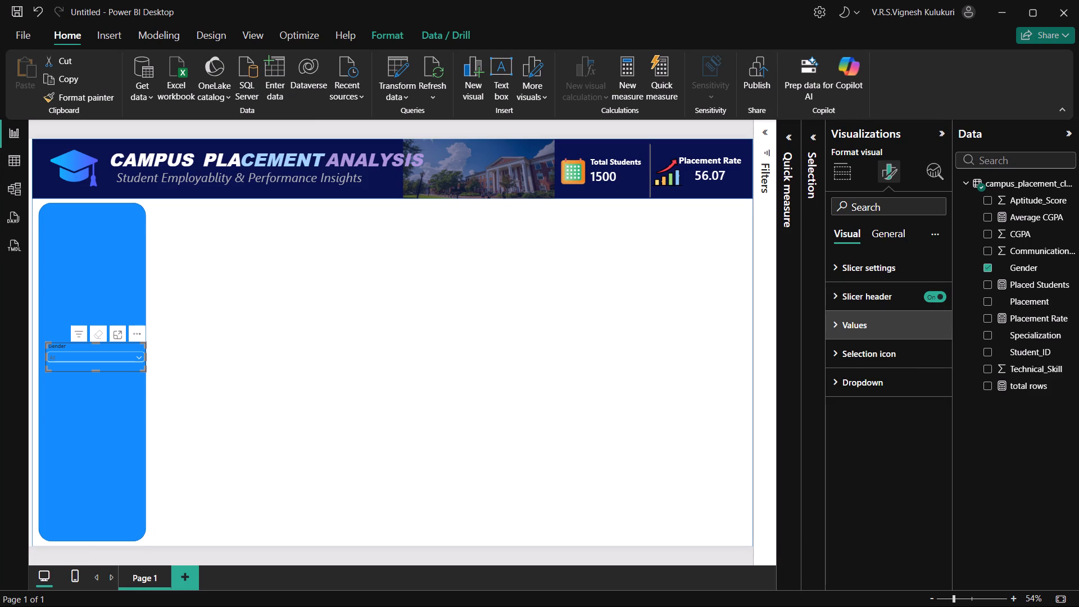
{"action": "left_click", "coordinate": [923, 398]}
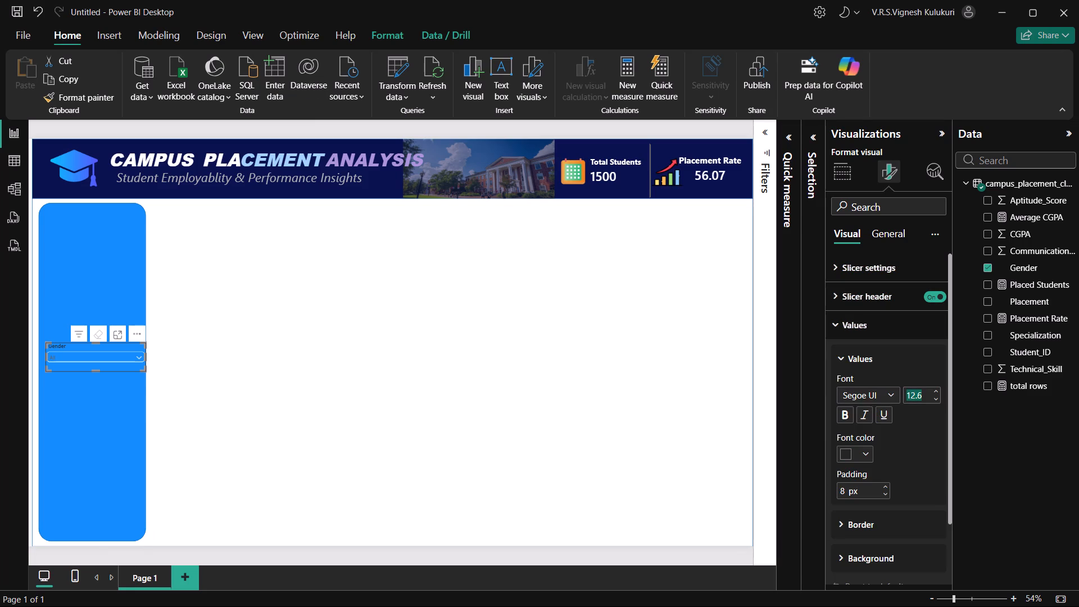
{"action": "key", "text": "BackSpace"}
{"action": "type", "text": "15"}
{"action": "key", "text": "Return"}
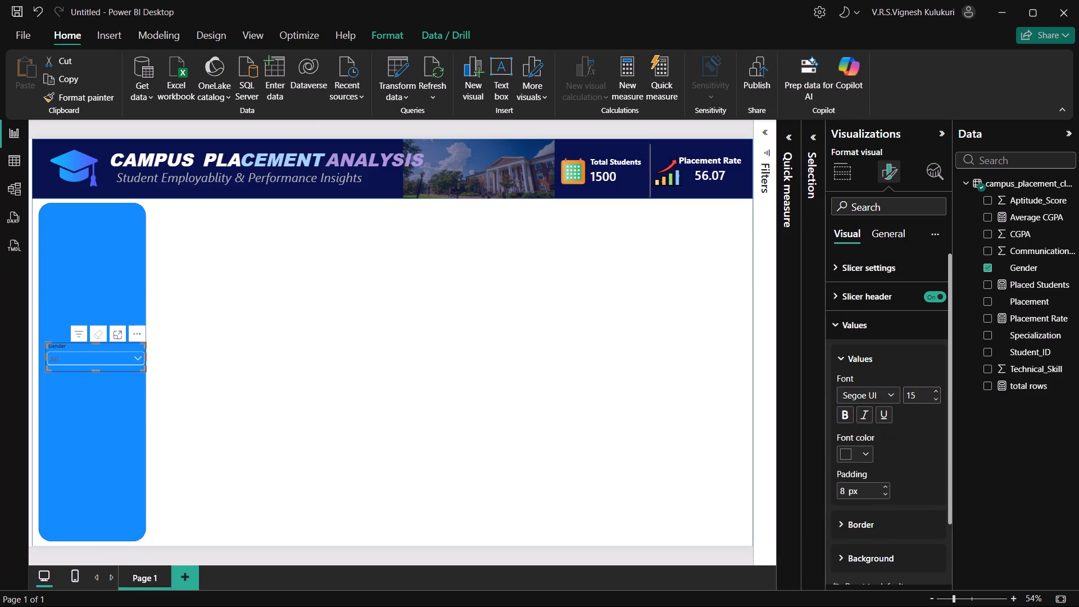
{"action": "left_click", "coordinate": [841, 415]}
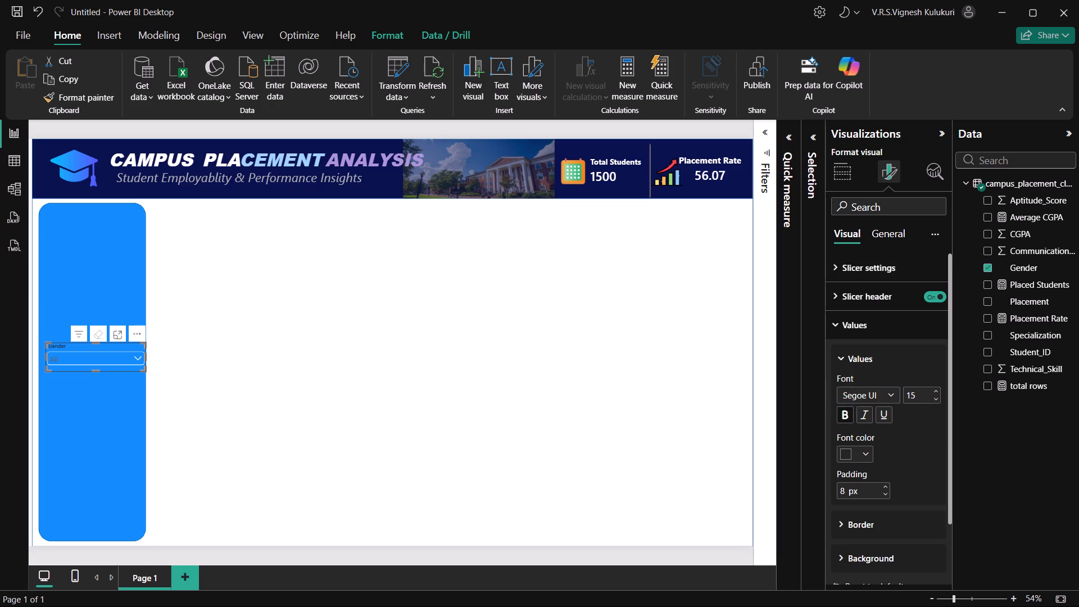
{"action": "left_click", "coordinate": [863, 452]}
{"action": "left_click", "coordinate": [853, 364]}
{"action": "left_click", "coordinate": [906, 435]}
{"action": "left_click", "coordinate": [863, 415]}
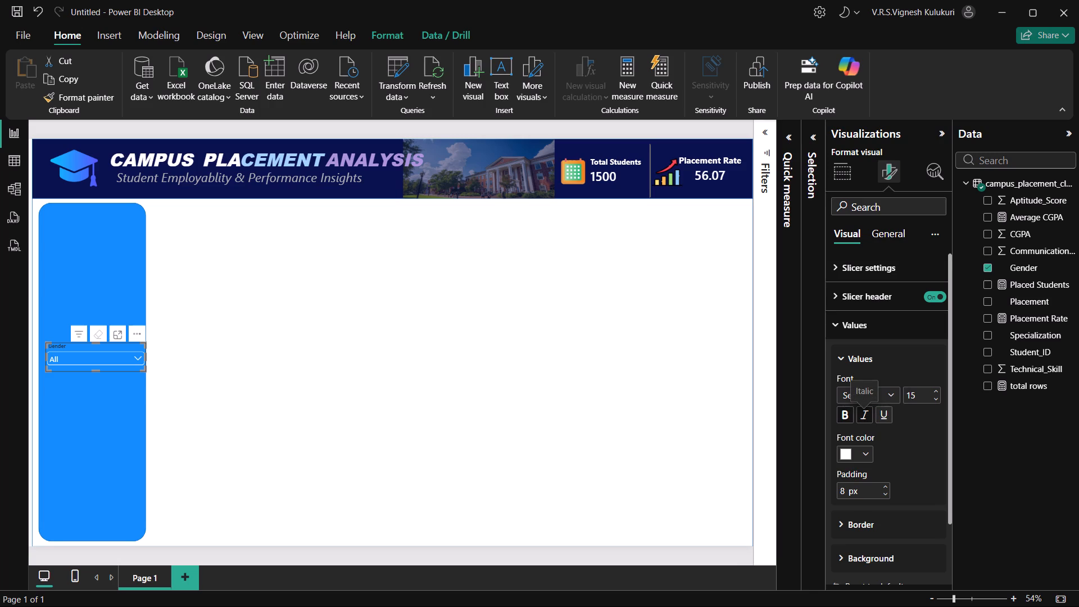
{"action": "left_click", "coordinate": [863, 415]}
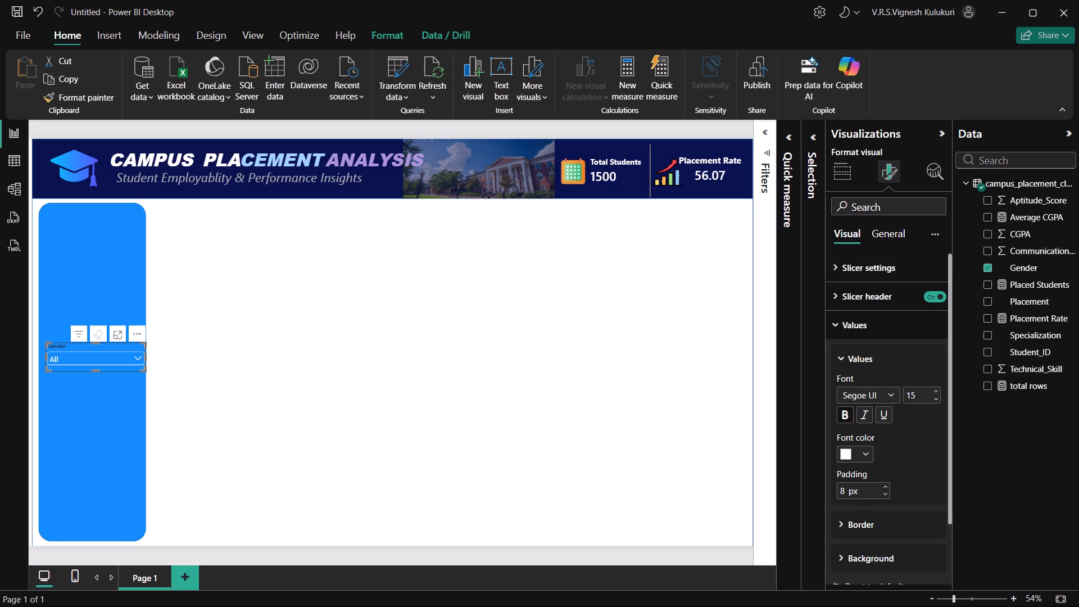
Set the Gender slicer's header text to size 15 in white without bold, and deselect the slicer.
{"action": "scroll", "coordinate": [902, 464], "scroll_direction": "down", "scroll_amount": 1}
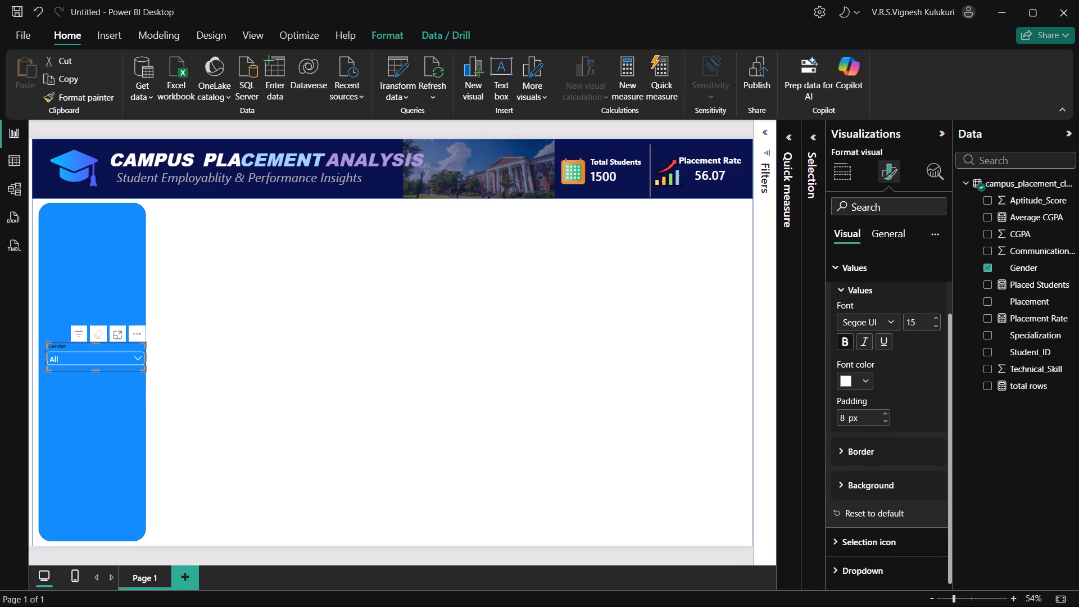
{"action": "scroll", "coordinate": [855, 477], "scroll_direction": "up", "scroll_amount": 1}
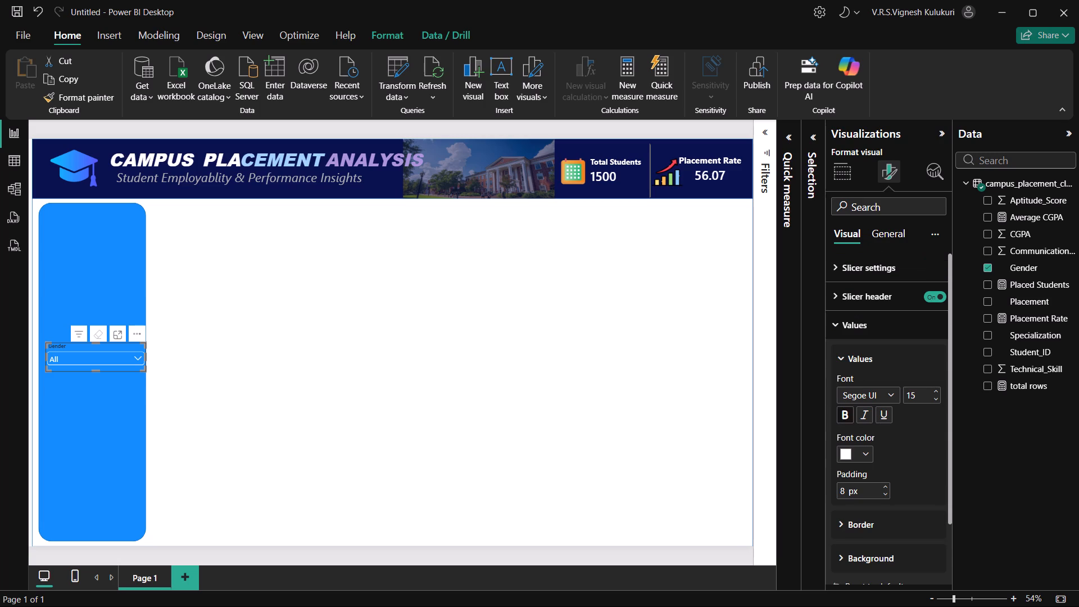
{"action": "scroll", "coordinate": [855, 477], "scroll_direction": "up", "scroll_amount": 1}
{"action": "left_click", "coordinate": [844, 297]}
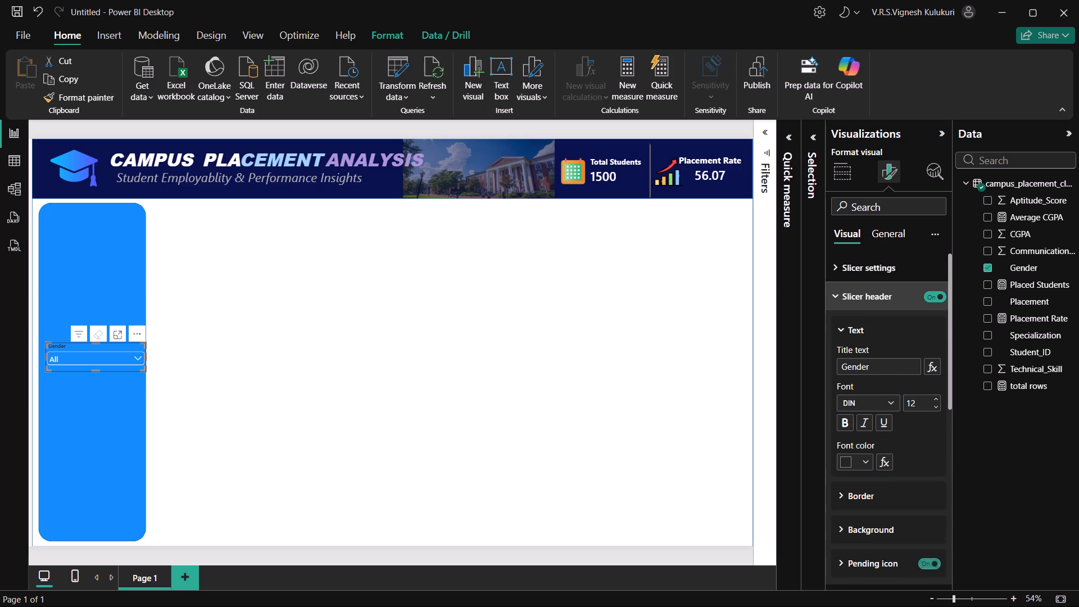
{"action": "left_click", "coordinate": [917, 404]}
{"action": "key", "text": "BackSpace"}
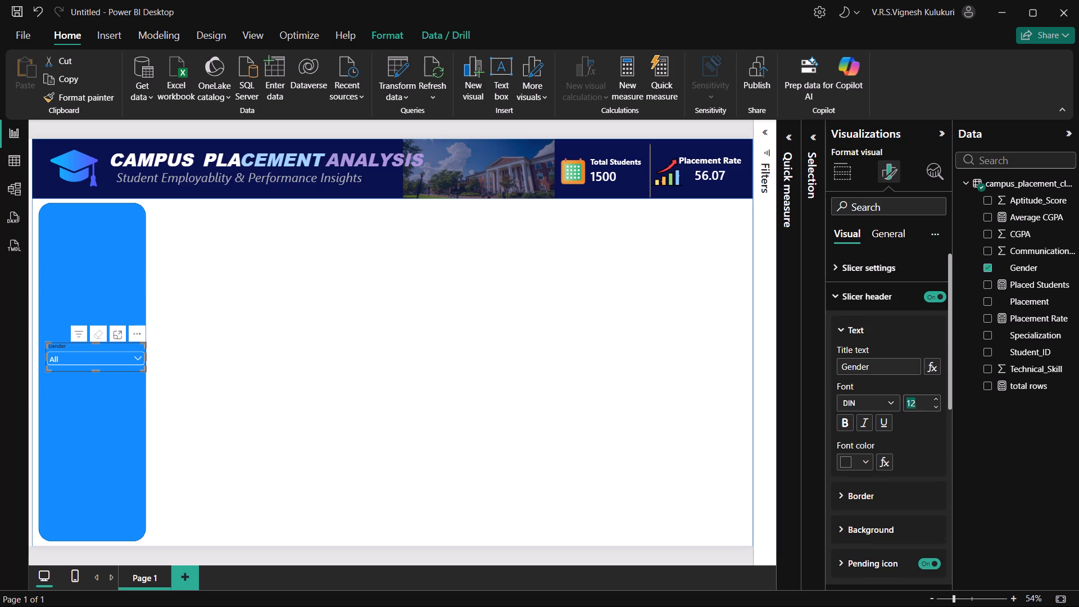
{"action": "type", "text": "15"}
{"action": "key", "text": "Return"}
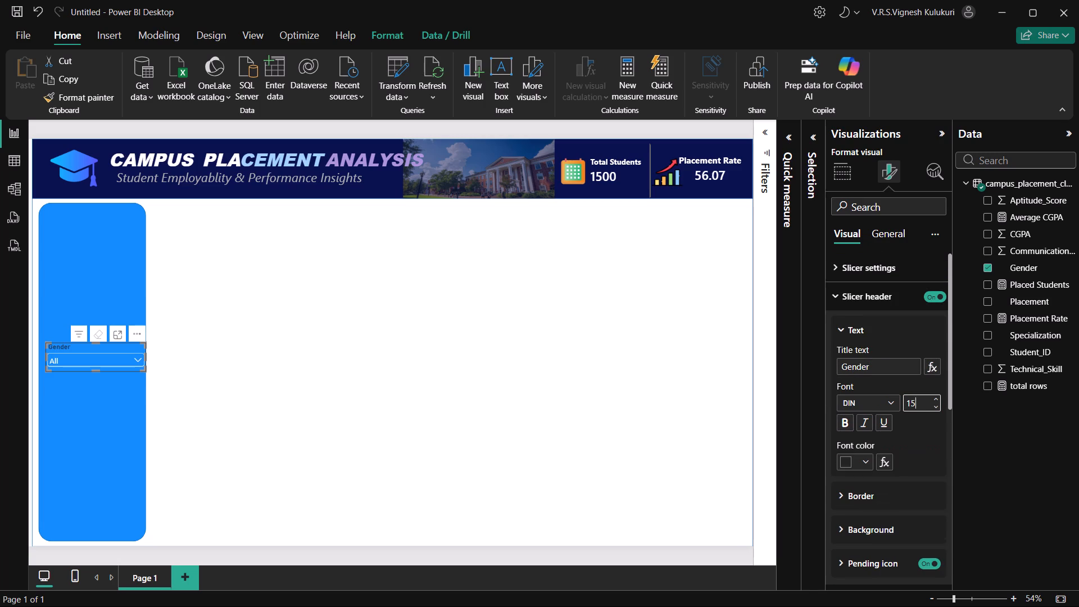
{"action": "left_click", "coordinate": [841, 414]}
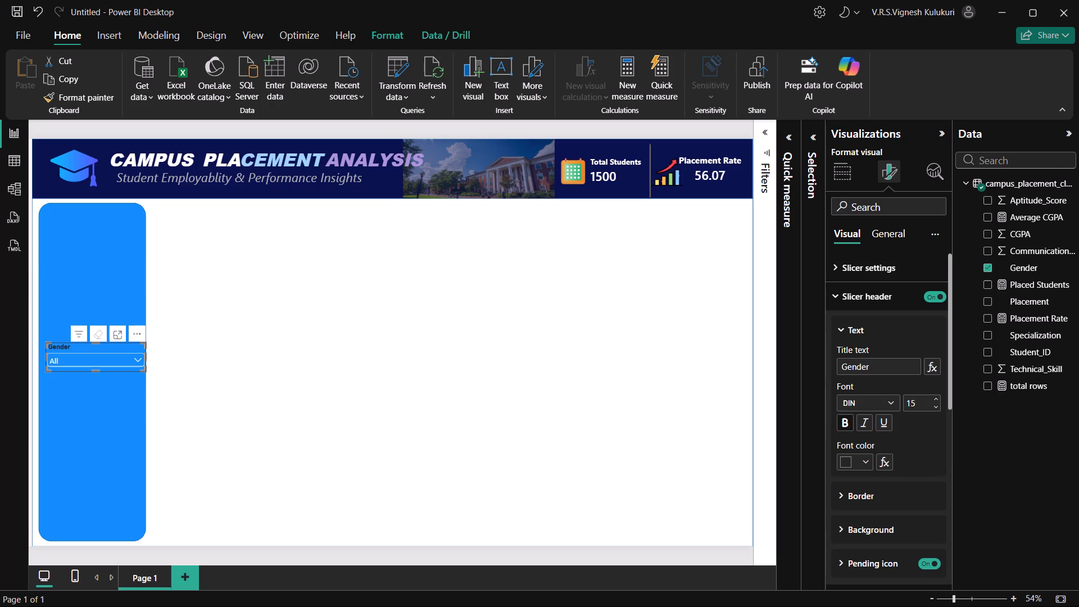
{"action": "left_click", "coordinate": [865, 460]}
{"action": "left_click", "coordinate": [853, 376]}
{"action": "left_click", "coordinate": [850, 422]}
{"action": "left_click", "coordinate": [917, 442]}
{"action": "left_click", "coordinate": [185, 555]}
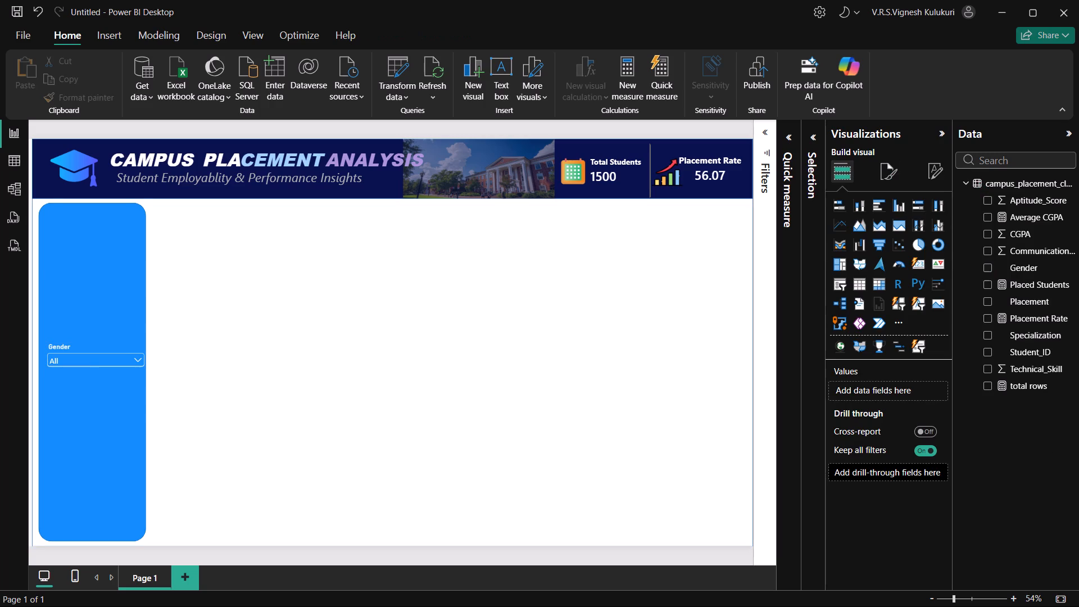
Move the Gender slicer to the top of the blue sidebar, centered horizontally just below the sidebar's upper edge.
{"action": "double_click", "coordinate": [88, 346]}
{"action": "left_click_drag", "start_coordinate": [88, 346], "coordinate": [84, 330]}
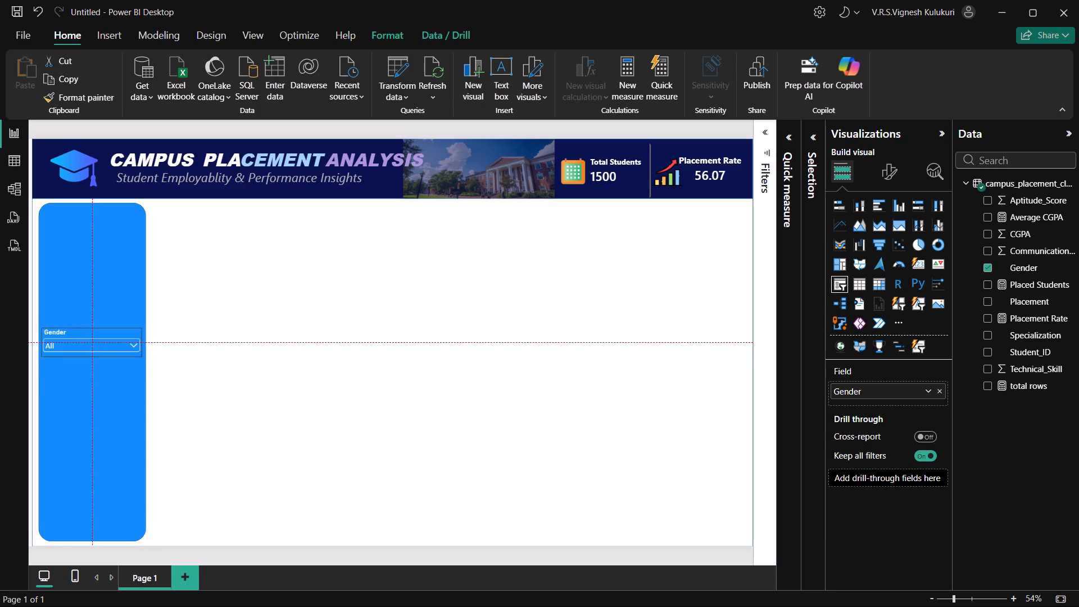
{"action": "left_click_drag", "start_coordinate": [84, 330], "coordinate": [86, 184]}
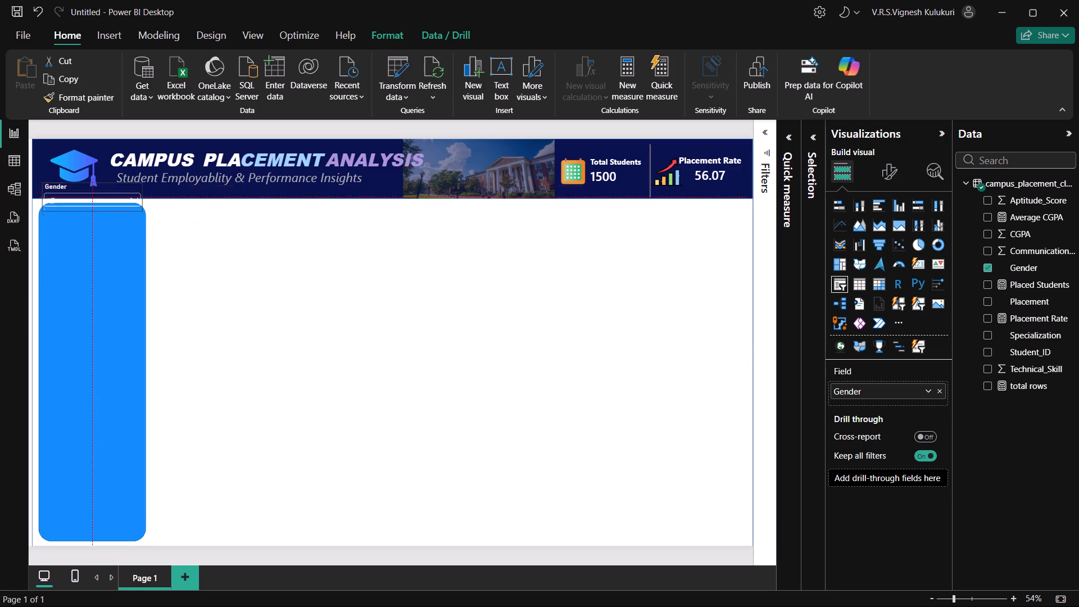
{"action": "left_click_drag", "start_coordinate": [86, 184], "coordinate": [83, 216]}
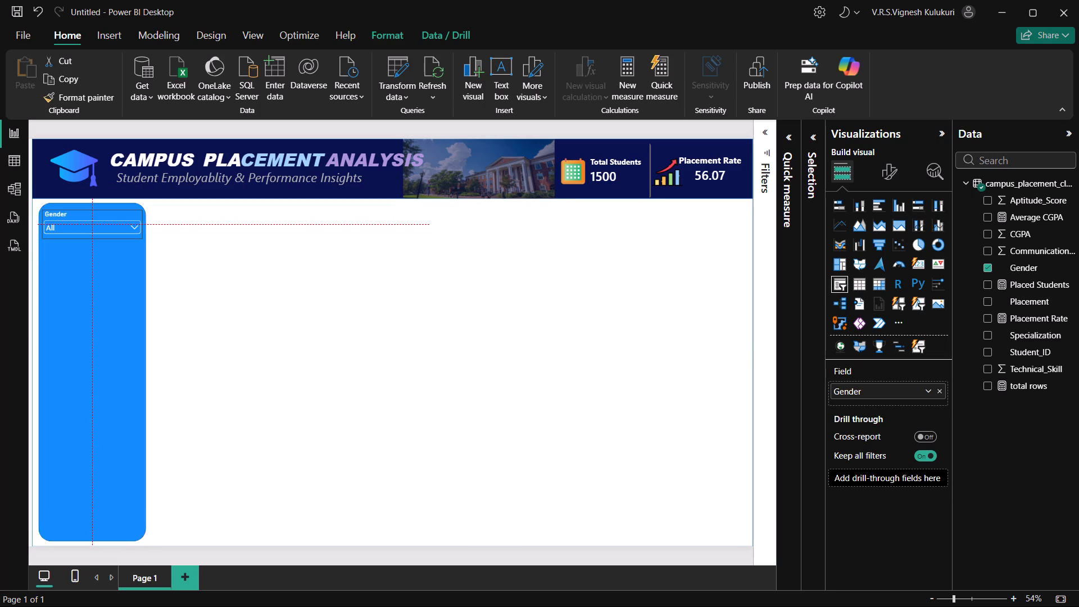
{"action": "left_click_drag", "start_coordinate": [83, 216], "coordinate": [83, 223]}
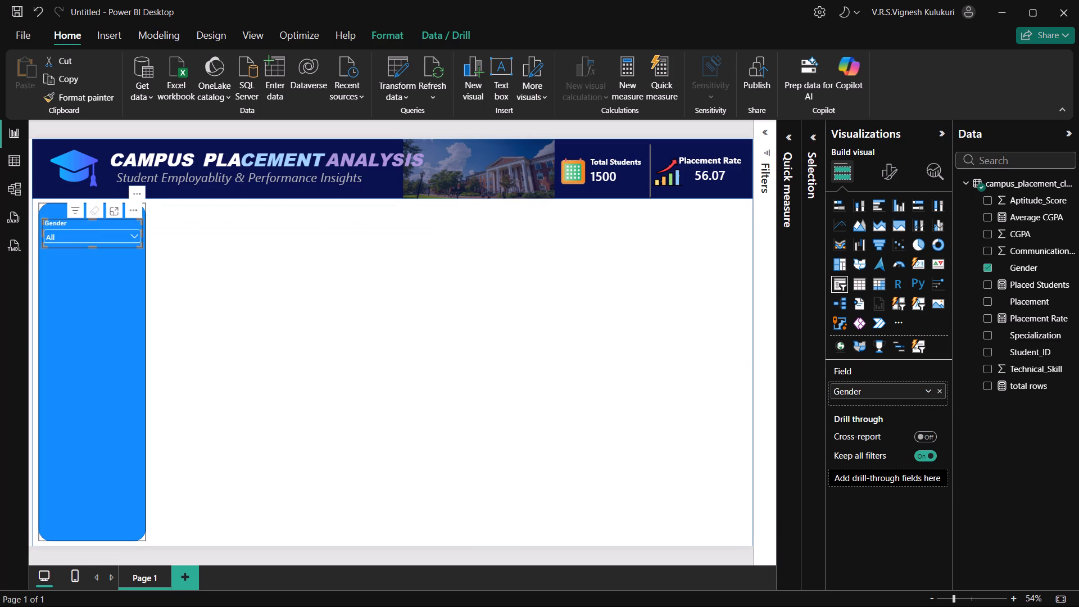
{"action": "left_click", "coordinate": [55, 552]}
Fill the rounded sidebar shape with the recently used dark navy color and deselect it.
{"action": "left_click", "coordinate": [78, 454]}
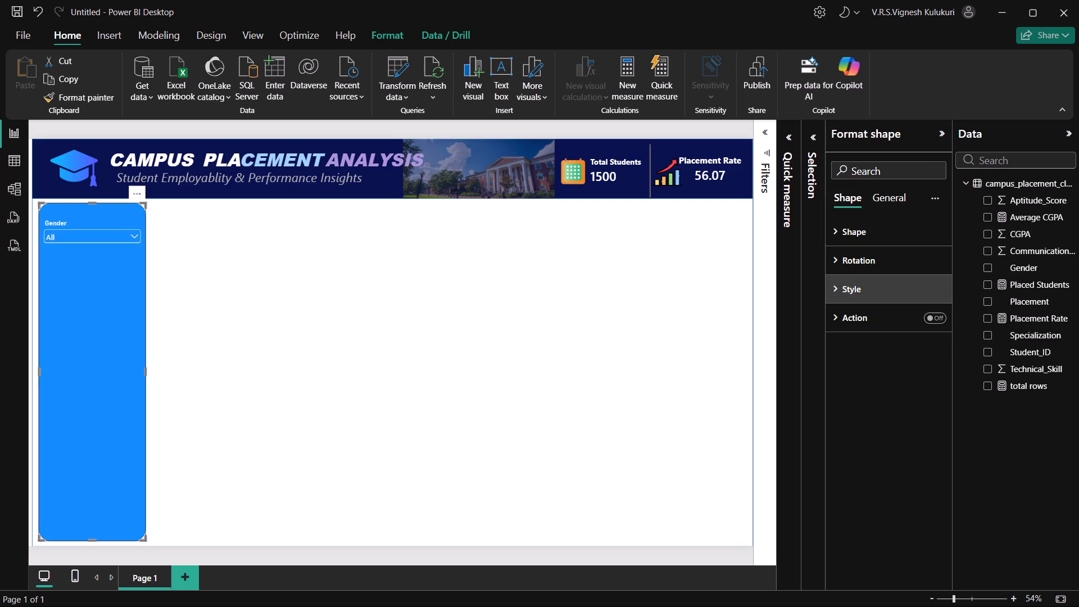
{"action": "left_click", "coordinate": [842, 287]}
{"action": "left_click", "coordinate": [863, 362]}
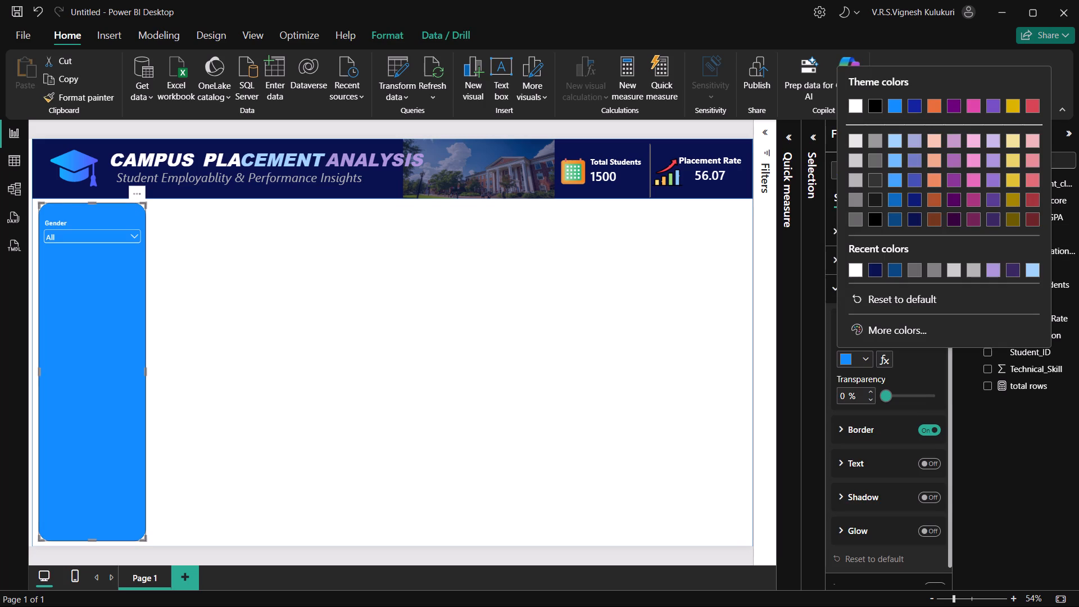
{"action": "left_click", "coordinate": [879, 268]}
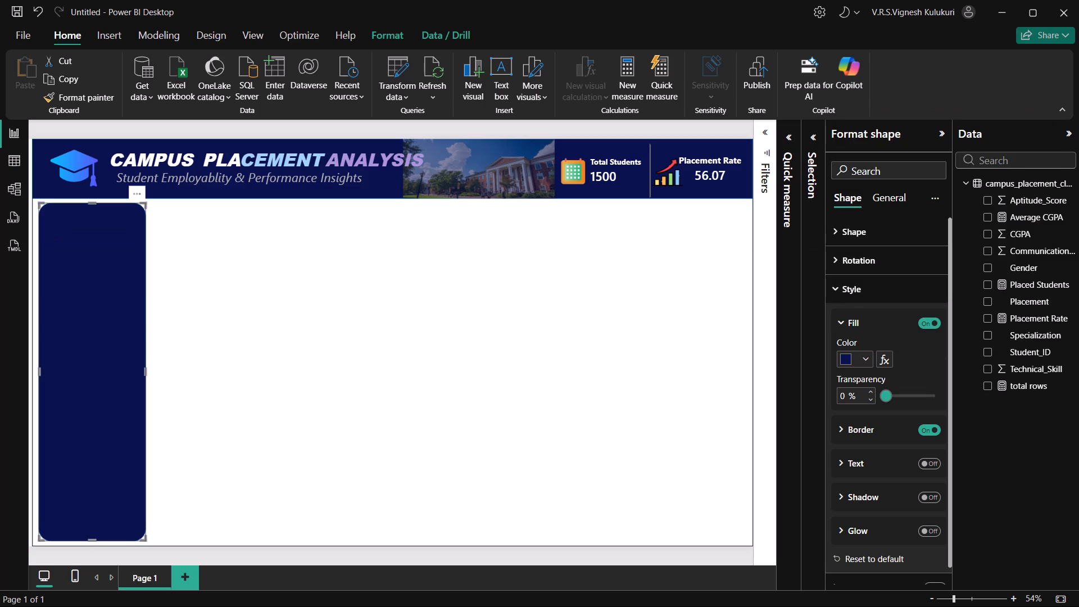
{"action": "left_click", "coordinate": [379, 555]}
{"action": "left_click", "coordinate": [115, 549]}
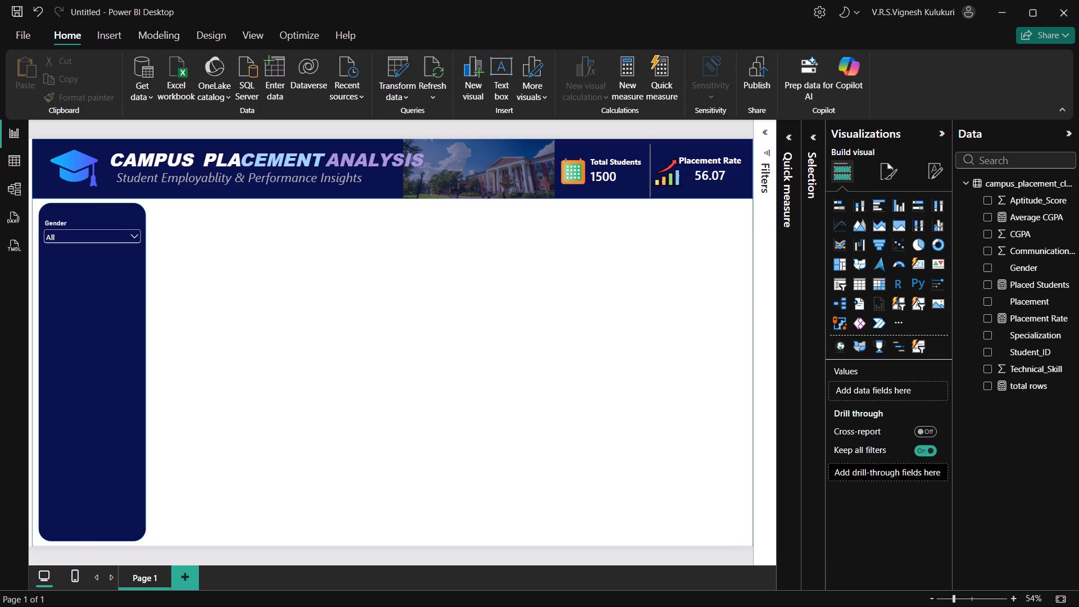
Compare the sidebar with the reference dashboard's filter panel and inspect the Gender slicer's expanded dropdown list.
{"action": "key", "text": "alt+Tab"}
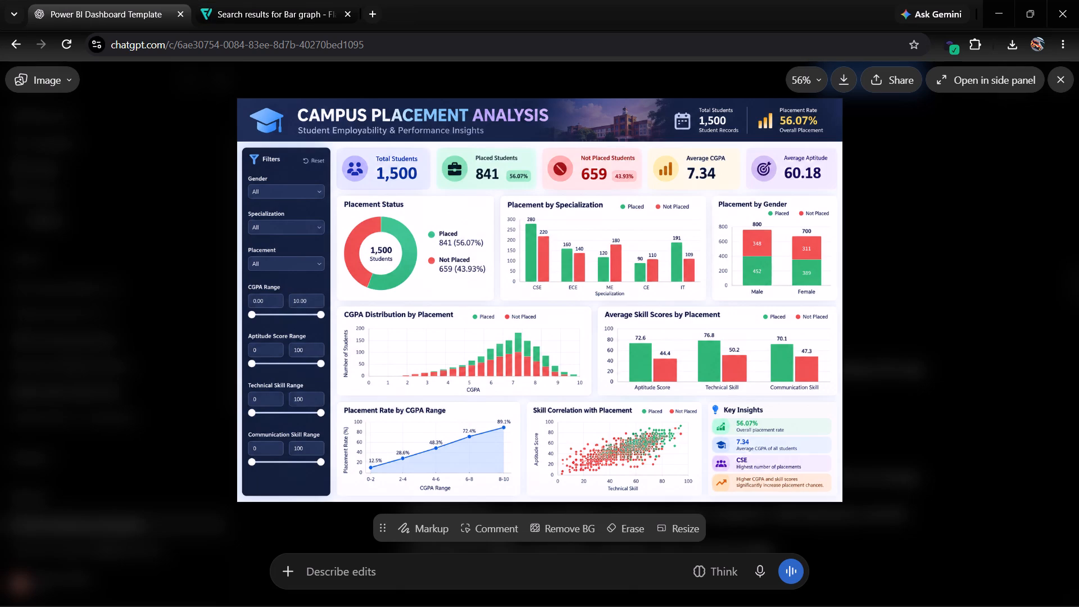
{"action": "key", "text": "alt+Tab"}
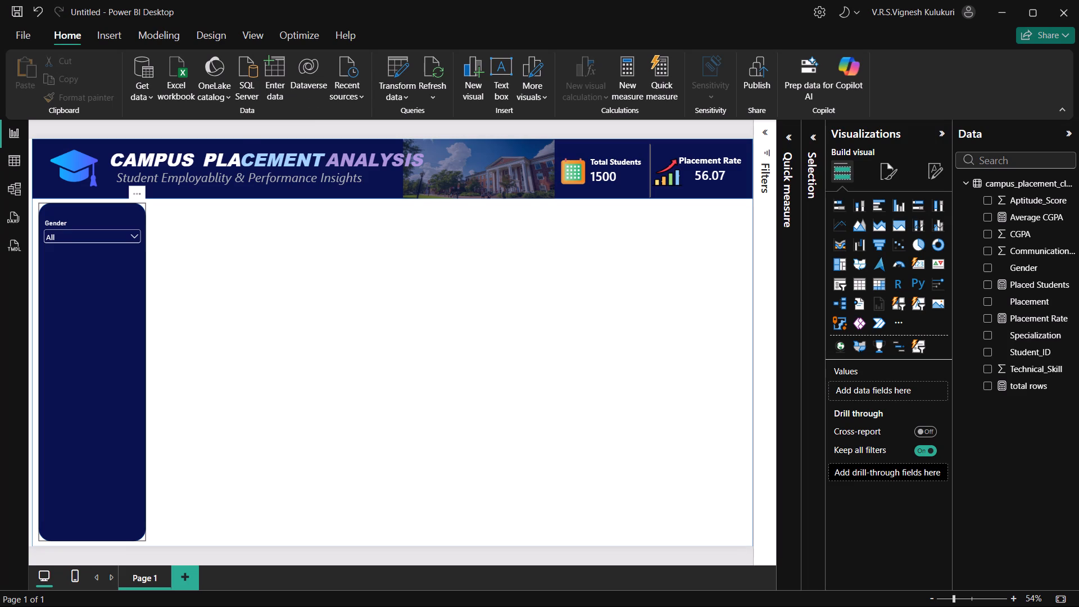
{"action": "key", "text": "alt+Tab"}
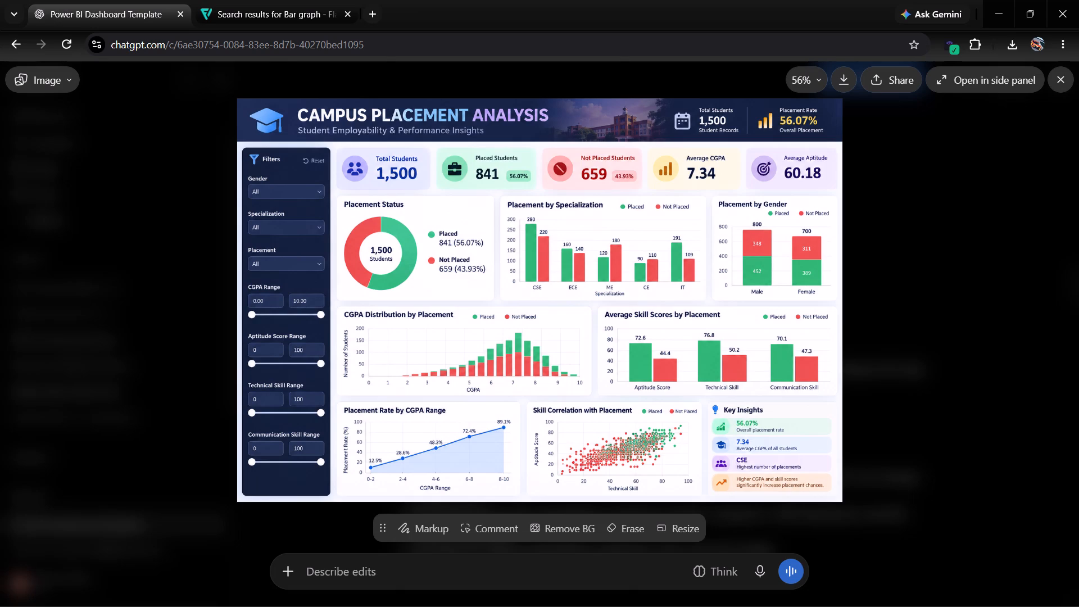
{"action": "key", "text": "alt+Tab"}
{"action": "left_click", "coordinate": [97, 238]}
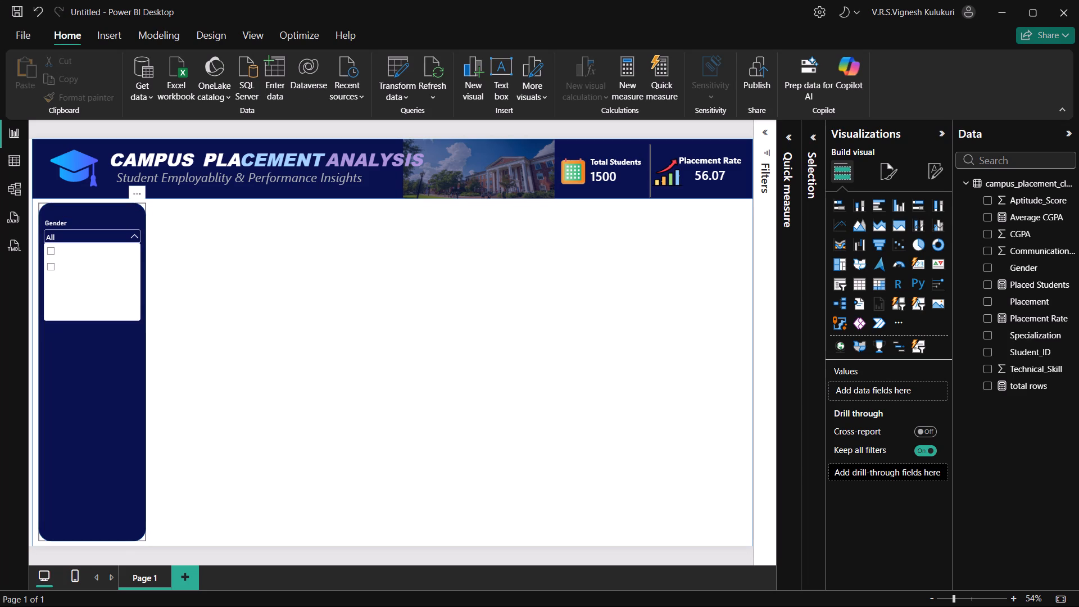
{"action": "left_click", "coordinate": [80, 554]}
{"action": "key", "text": "alt+Tab"}
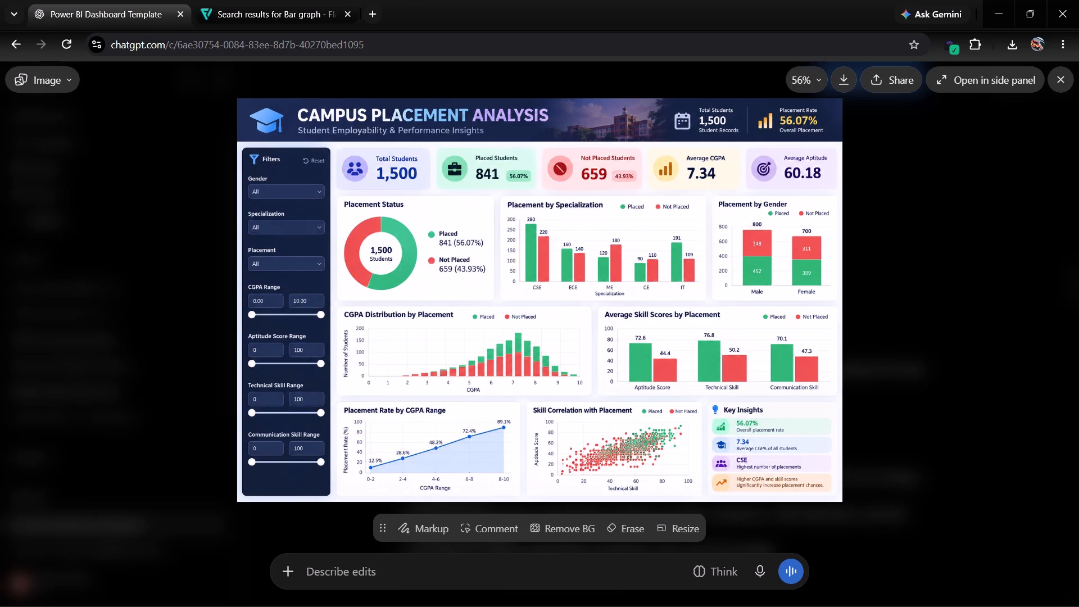
{"action": "key", "text": "alt+Tab"}
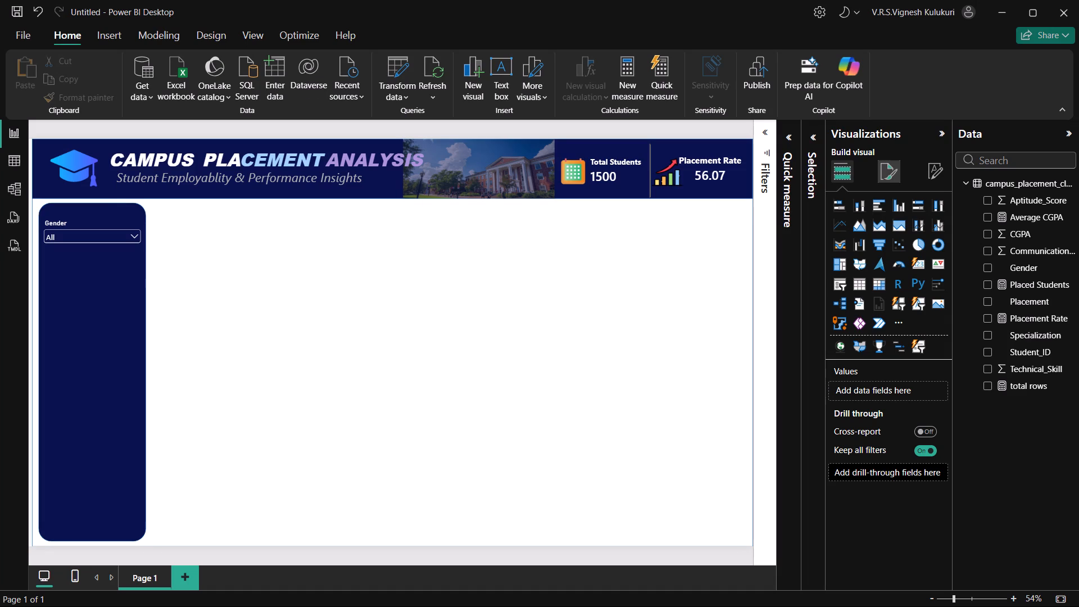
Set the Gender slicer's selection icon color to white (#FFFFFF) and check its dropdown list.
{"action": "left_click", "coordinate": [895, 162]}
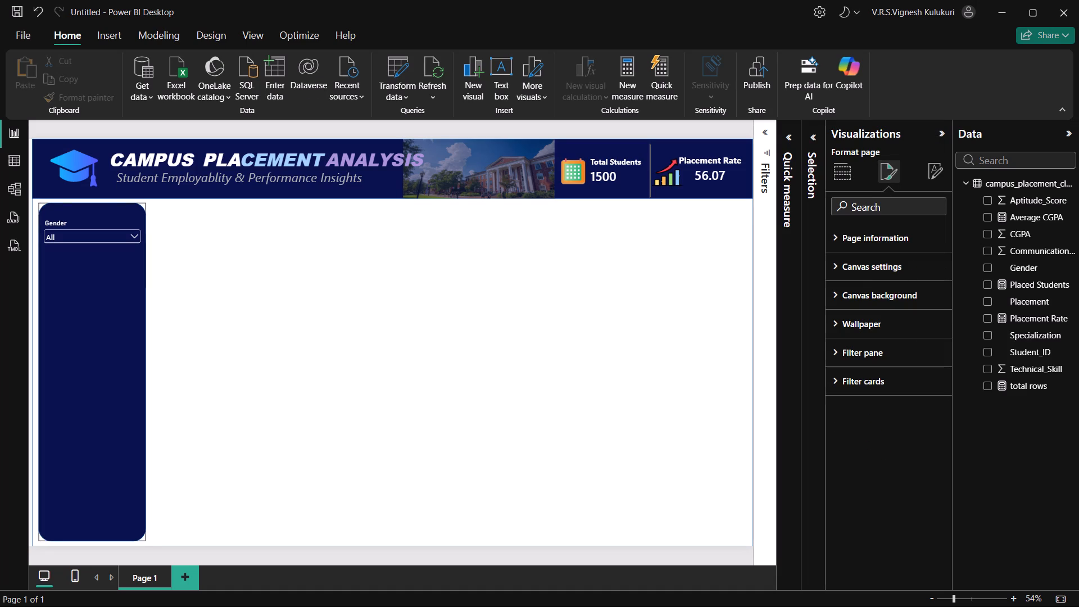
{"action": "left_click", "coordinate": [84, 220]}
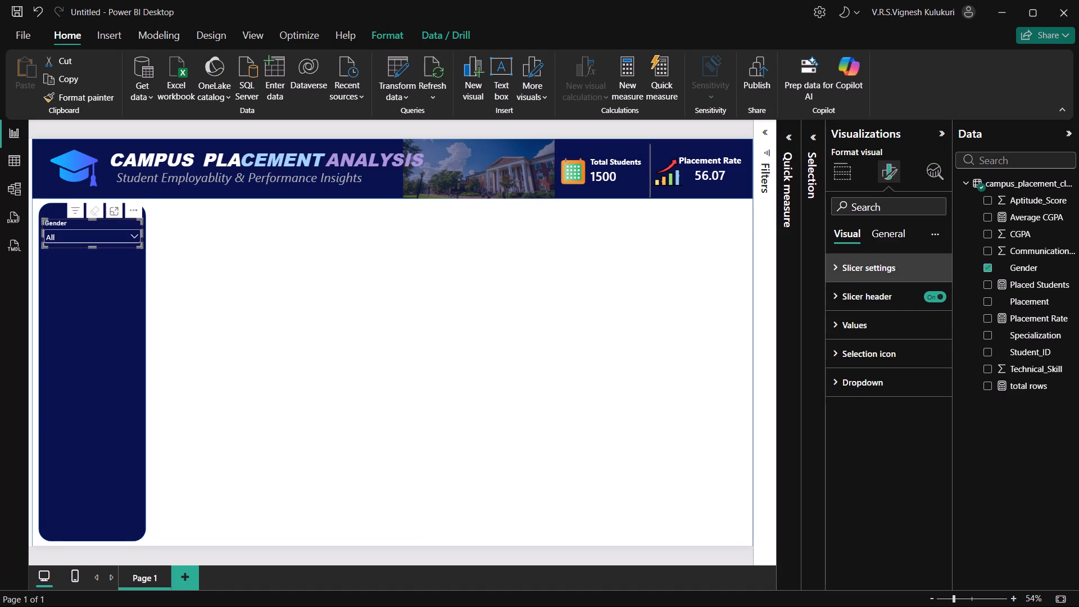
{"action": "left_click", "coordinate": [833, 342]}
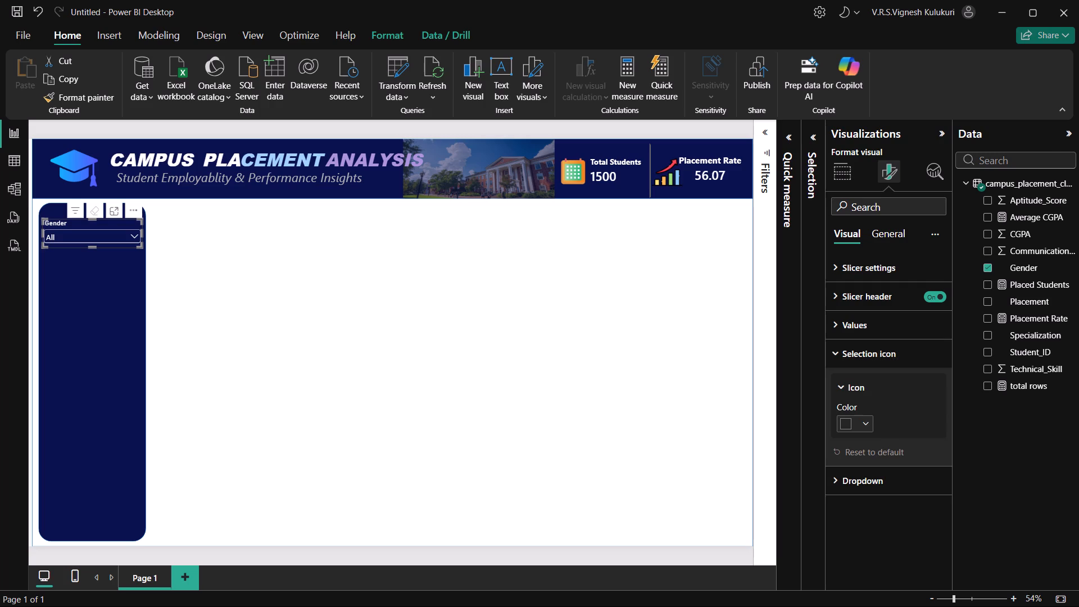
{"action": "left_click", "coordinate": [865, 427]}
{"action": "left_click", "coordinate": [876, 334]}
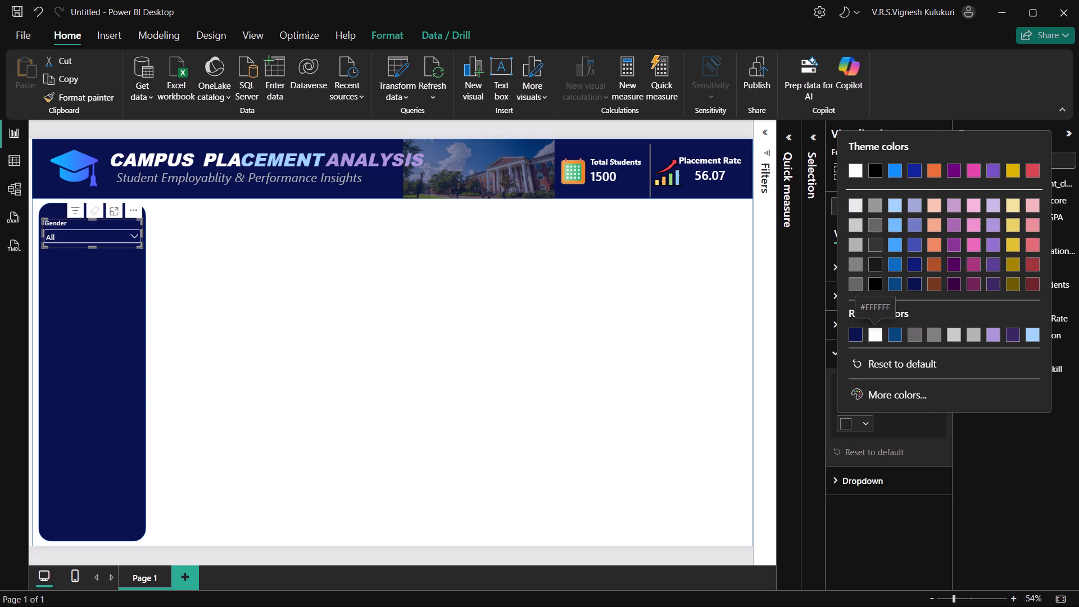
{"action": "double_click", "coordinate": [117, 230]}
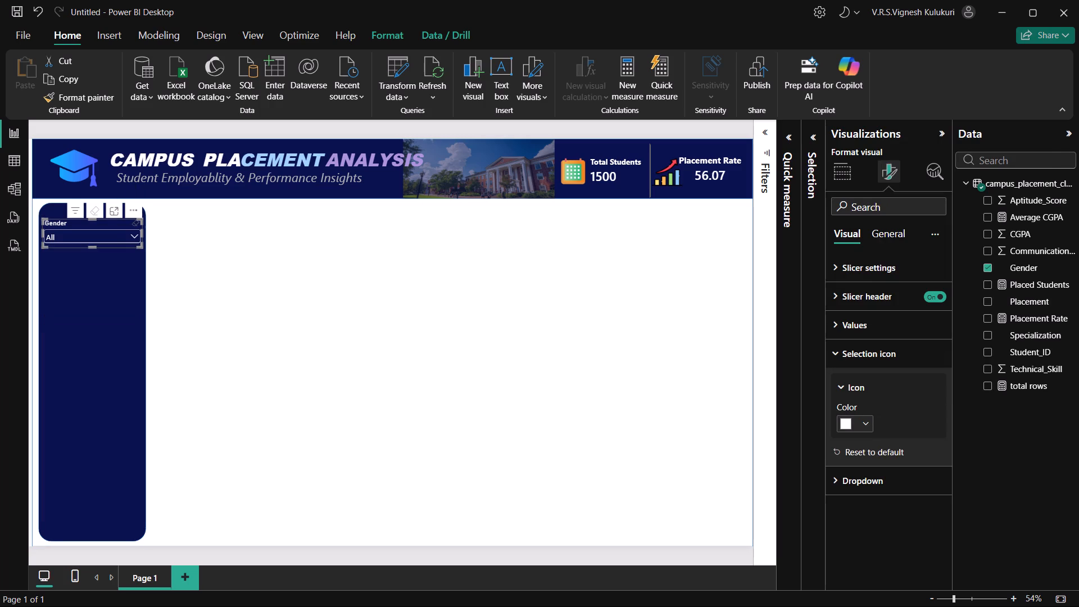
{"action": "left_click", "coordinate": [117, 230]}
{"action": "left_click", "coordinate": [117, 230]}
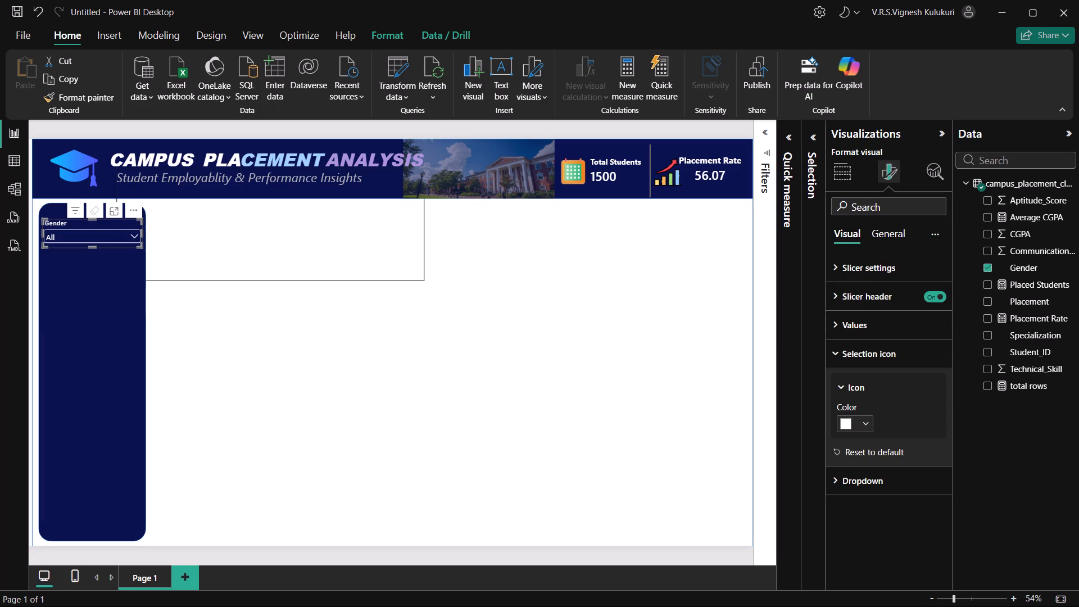
Set the Gender slicer's selection icon color to dark gray (Black, 20% lighter).
{"action": "left_click", "coordinate": [868, 425]}
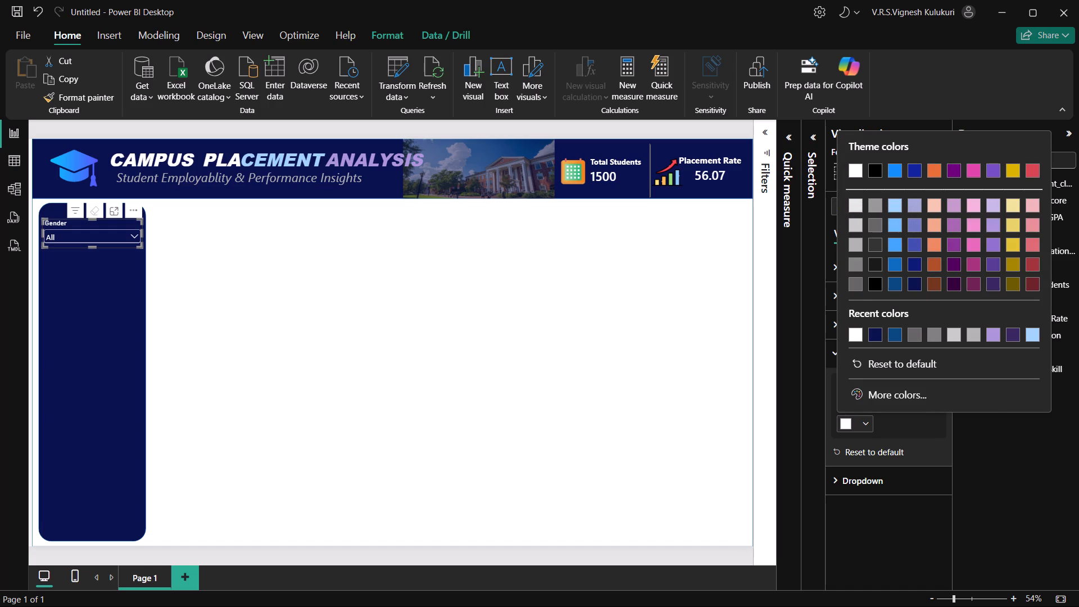
{"action": "left_click", "coordinate": [874, 247]}
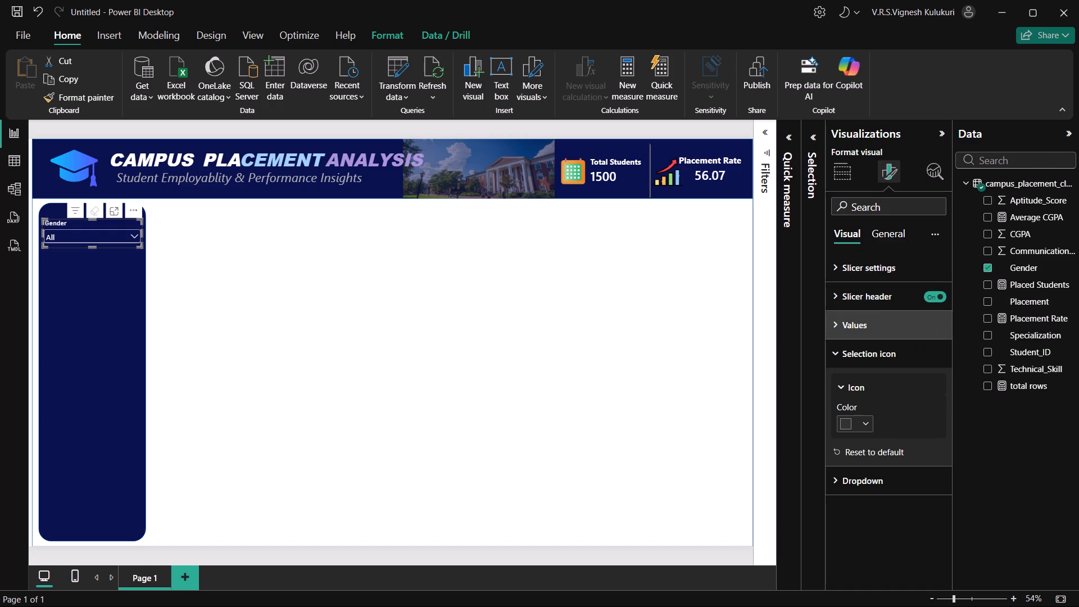
Change the Gender slicer's dropdown border color to the recently used dark gray (Black, 20% lighter).
{"action": "left_click", "coordinate": [885, 229]}
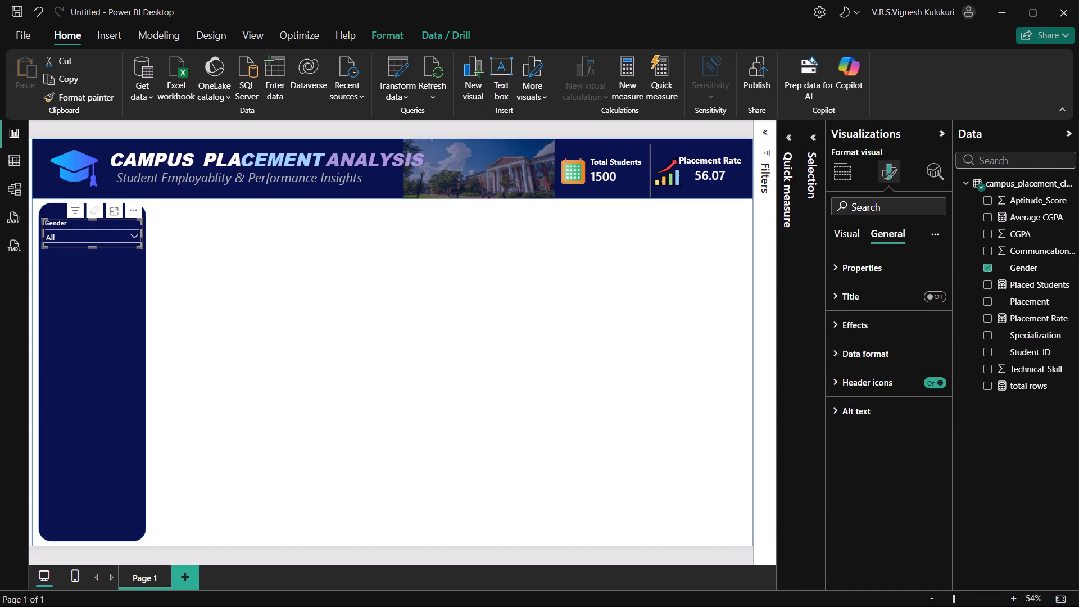
{"action": "left_click", "coordinate": [851, 231]}
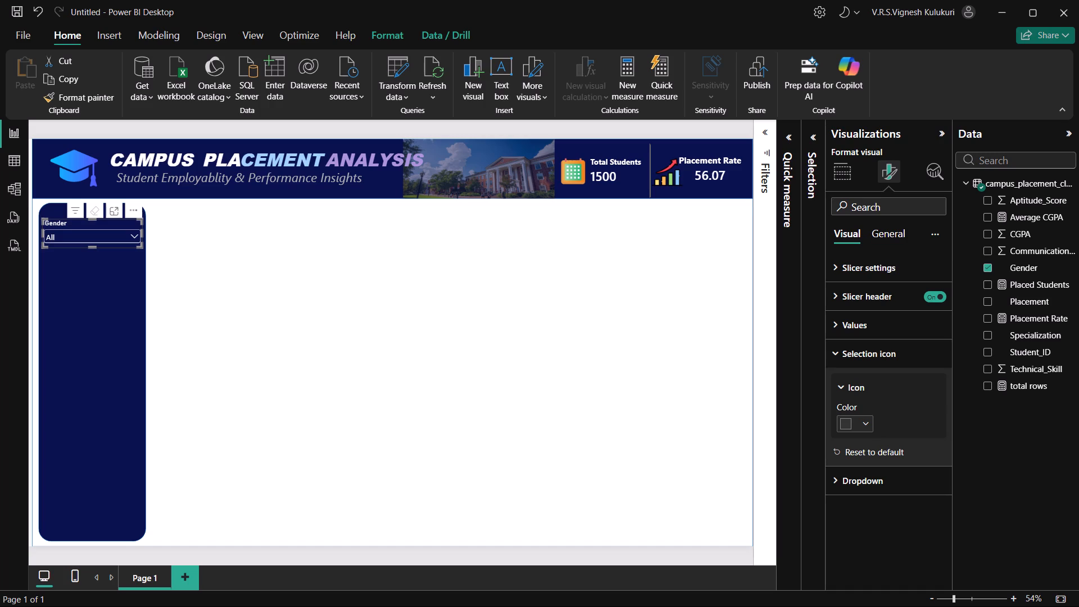
{"action": "left_click", "coordinate": [843, 469]}
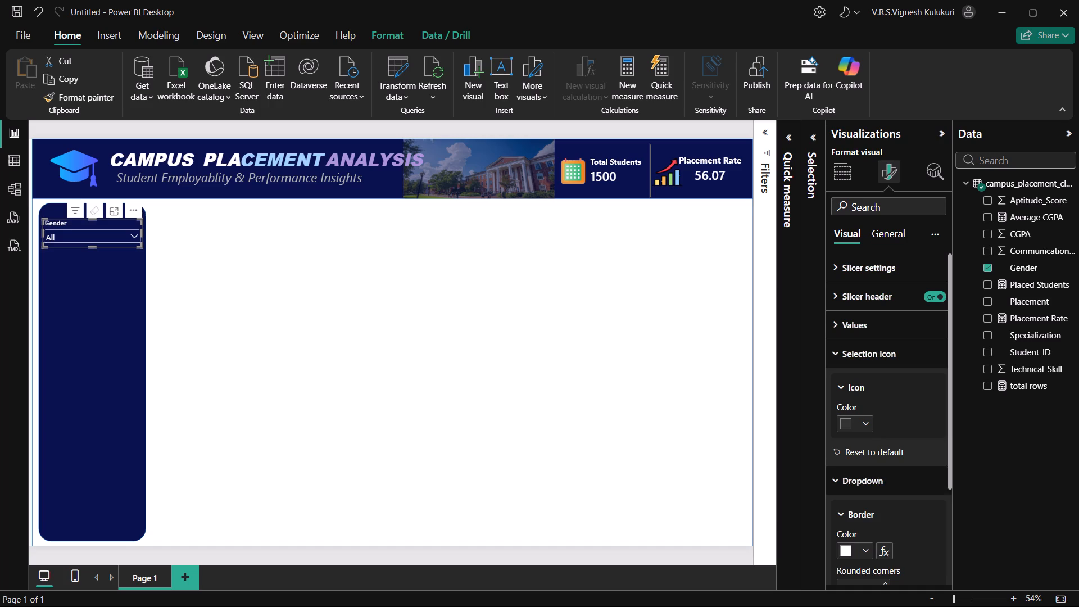
{"action": "scroll", "coordinate": [872, 515], "scroll_direction": "down", "scroll_amount": 2}
{"action": "left_click", "coordinate": [920, 541]}
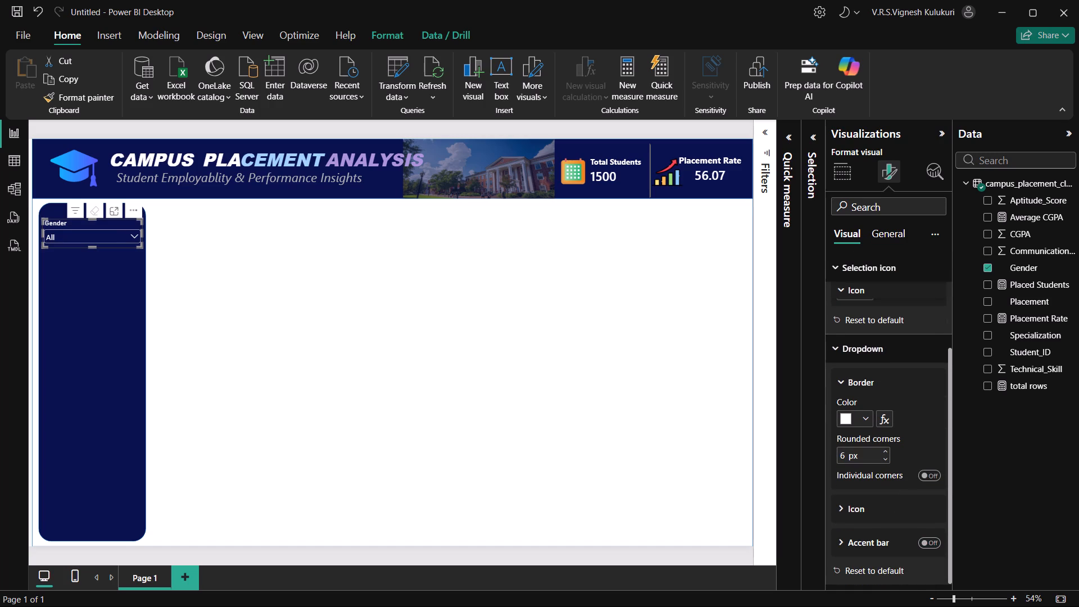
{"action": "left_click", "coordinate": [863, 416]}
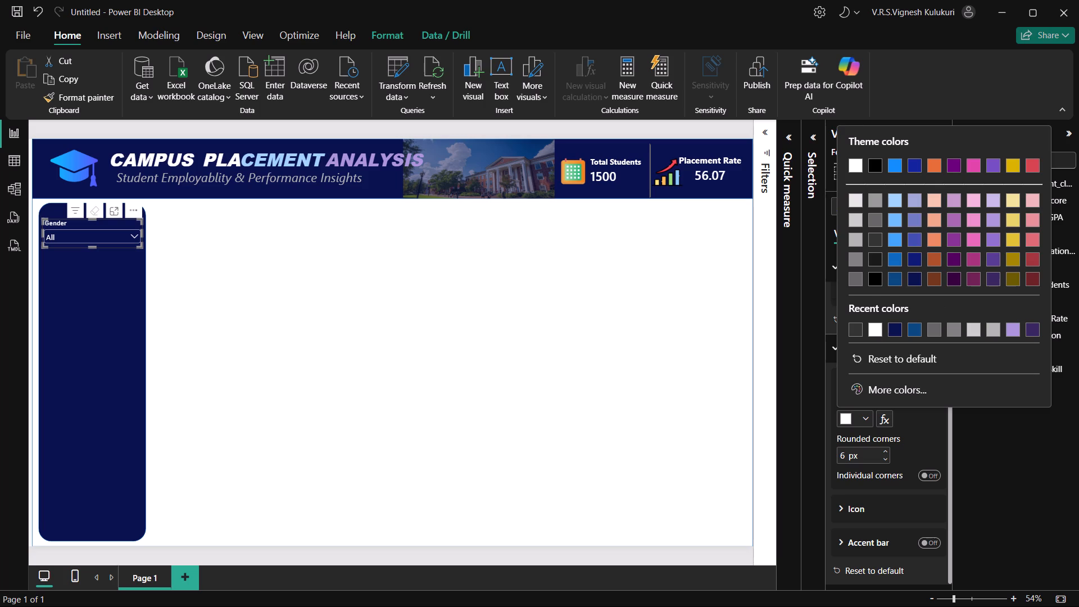
{"action": "left_click", "coordinate": [856, 328]}
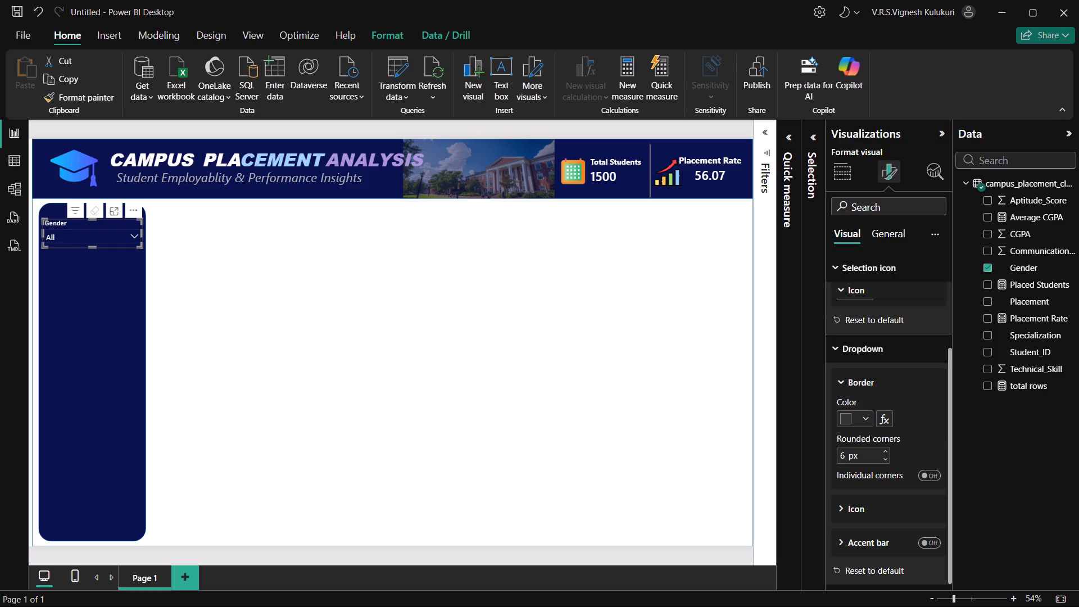
Set the Gender slicer's dropdown icon color to Black, 20% lighter, and deselect the slicer.
{"action": "left_click", "coordinate": [853, 506]}
{"action": "scroll", "coordinate": [881, 522], "scroll_direction": "down", "scroll_amount": 1}
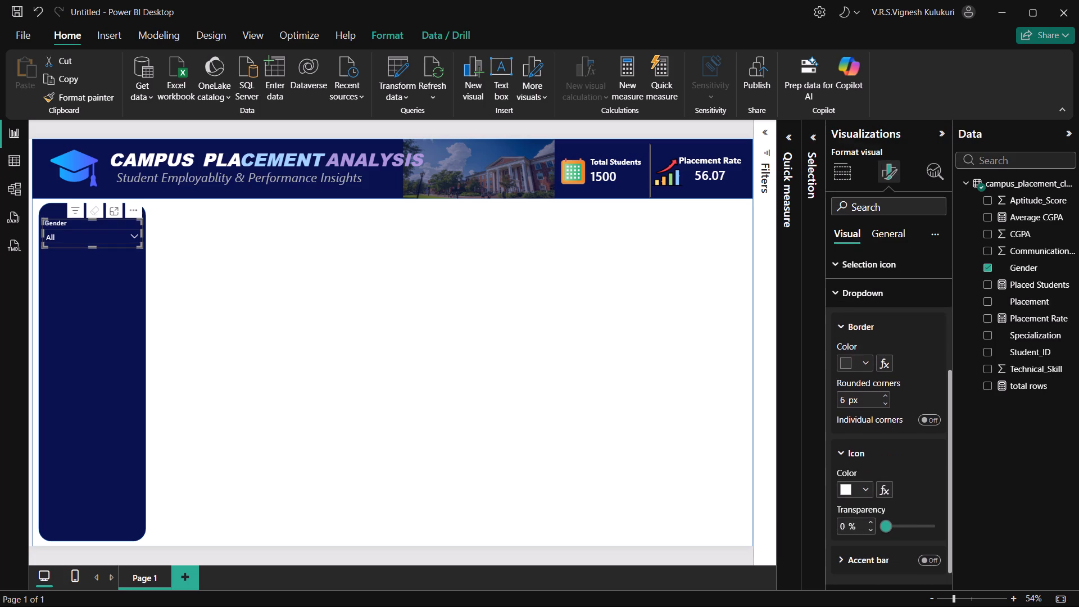
{"action": "left_click", "coordinate": [865, 484]}
{"action": "left_click", "coordinate": [855, 393]}
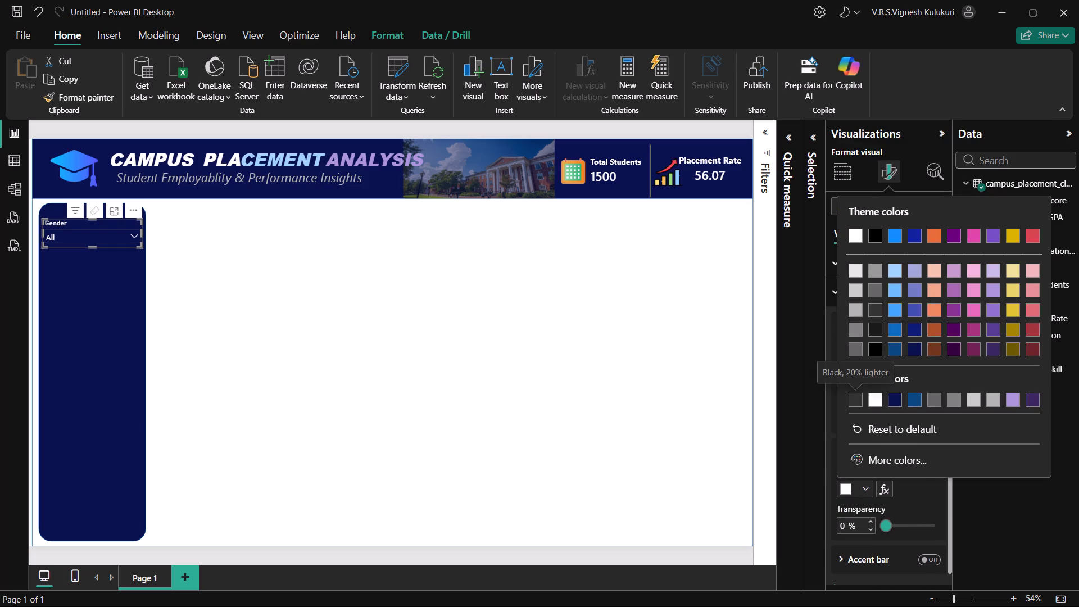
{"action": "left_click", "coordinate": [255, 553]}
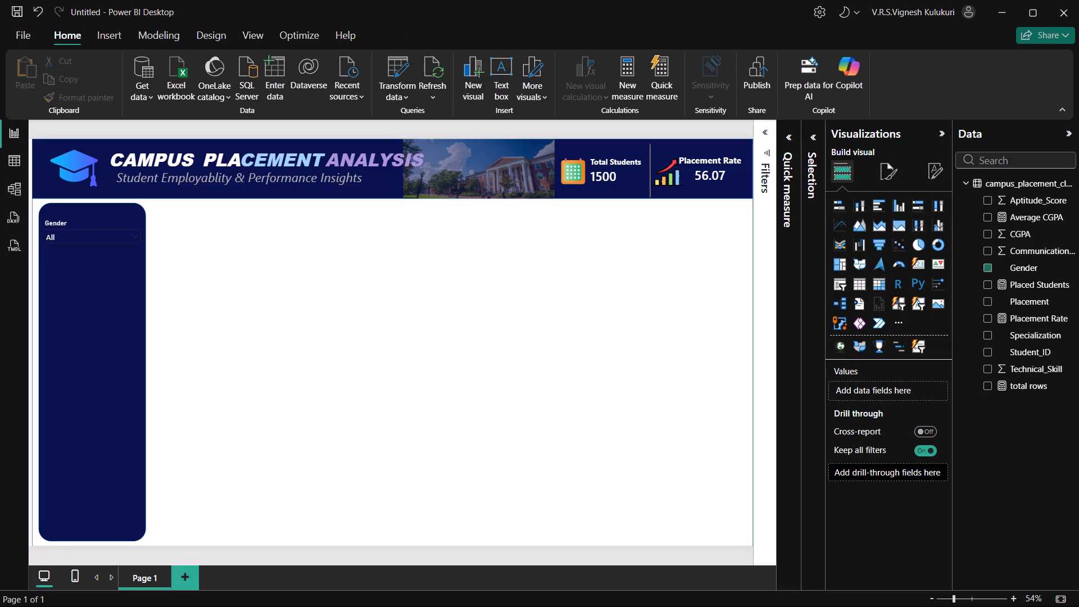
Expand the Gender slicer's dropdown list to check how its options look.
{"action": "left_click", "coordinate": [70, 239]}
{"action": "left_click", "coordinate": [70, 239]}
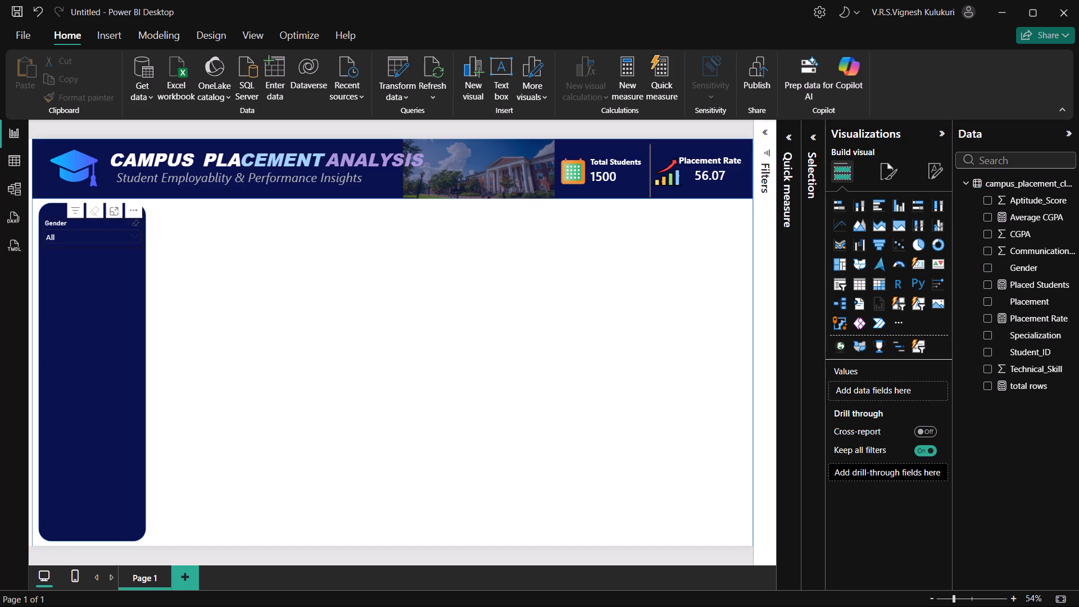
{"action": "left_click", "coordinate": [70, 239]}
{"action": "left_click", "coordinate": [70, 239]}
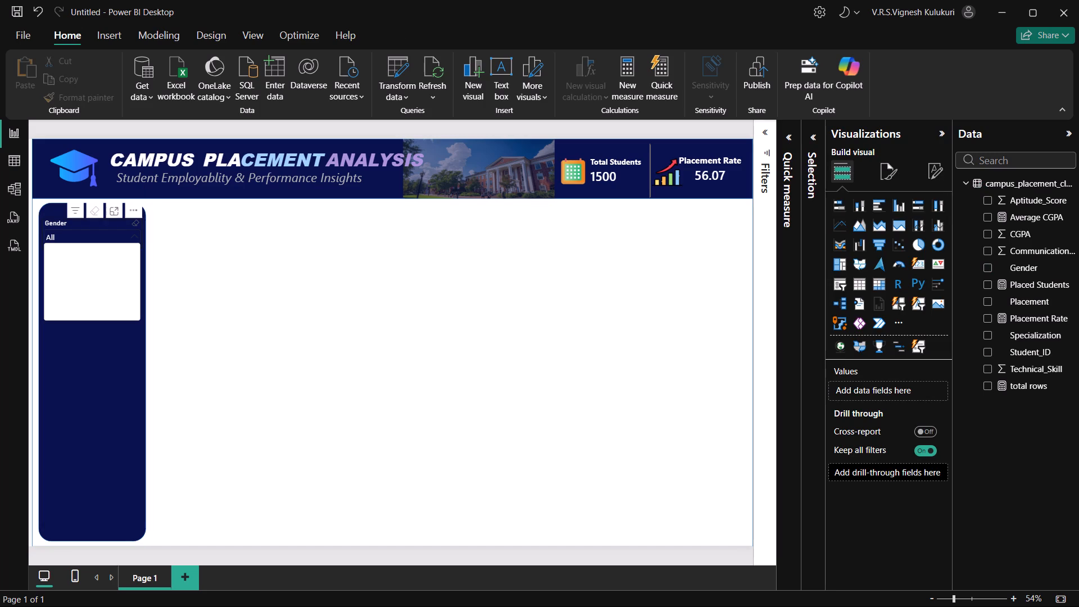
Review the Gender slicer's visual formatting options for its header, values and selection icon, including the icon color choices.
{"action": "left_click", "coordinate": [893, 179]}
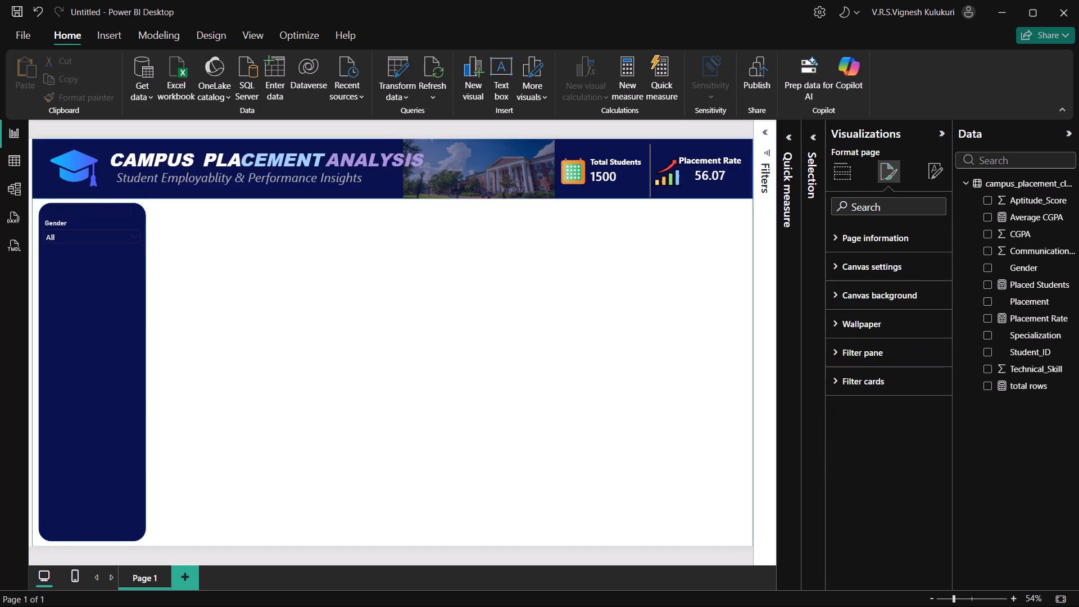
{"action": "scroll", "coordinate": [24, 266], "scroll_direction": "right", "scroll_amount": 1}
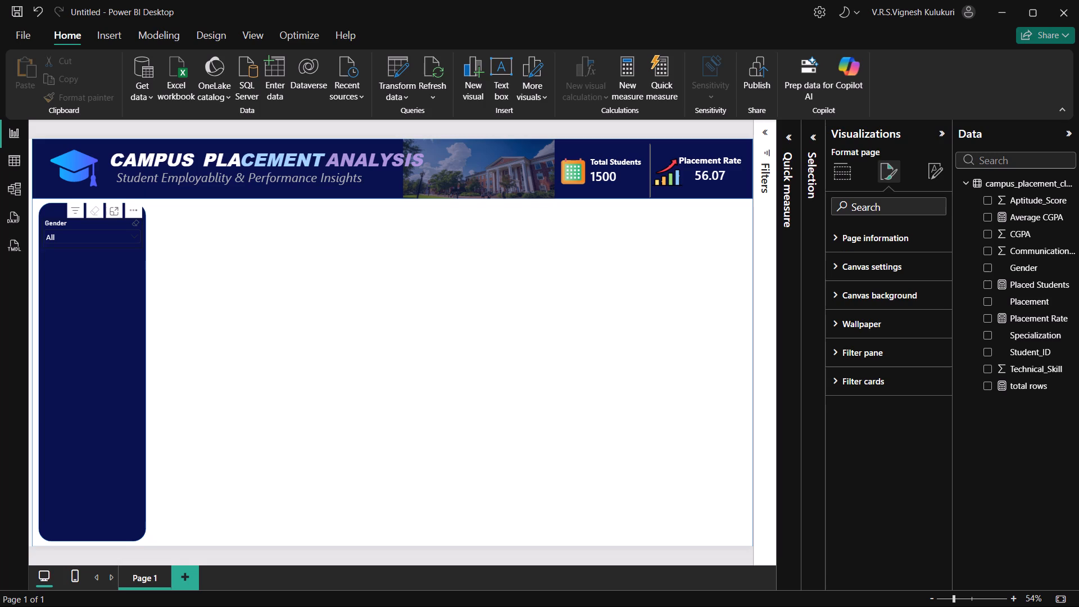
{"action": "scroll", "coordinate": [78, 222], "scroll_direction": "right", "scroll_amount": 1}
{"action": "left_click", "coordinate": [77, 222]}
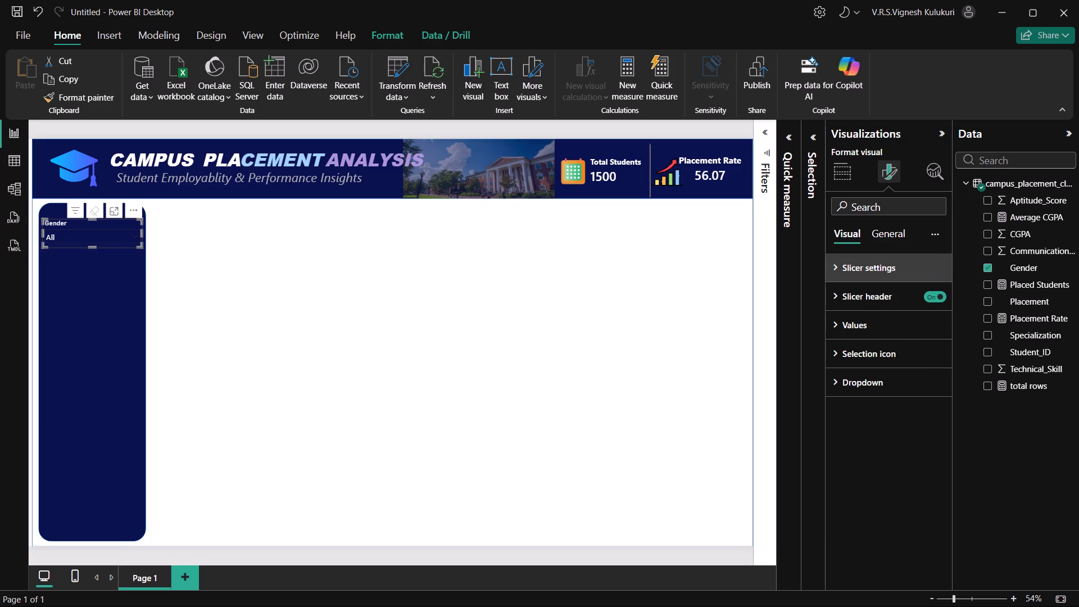
{"action": "left_click", "coordinate": [841, 300]}
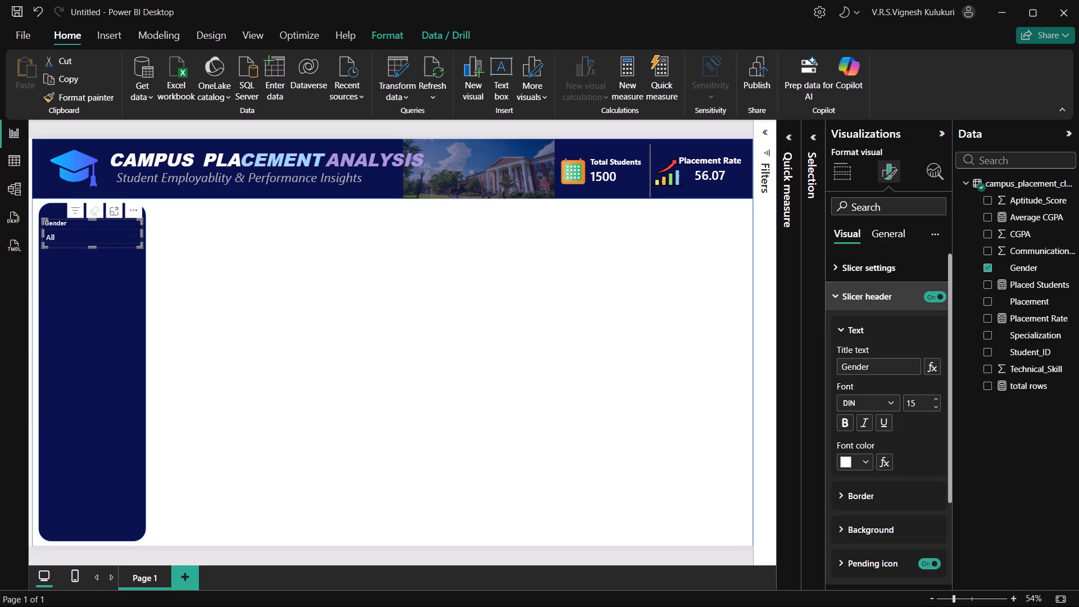
{"action": "left_click", "coordinate": [841, 298]}
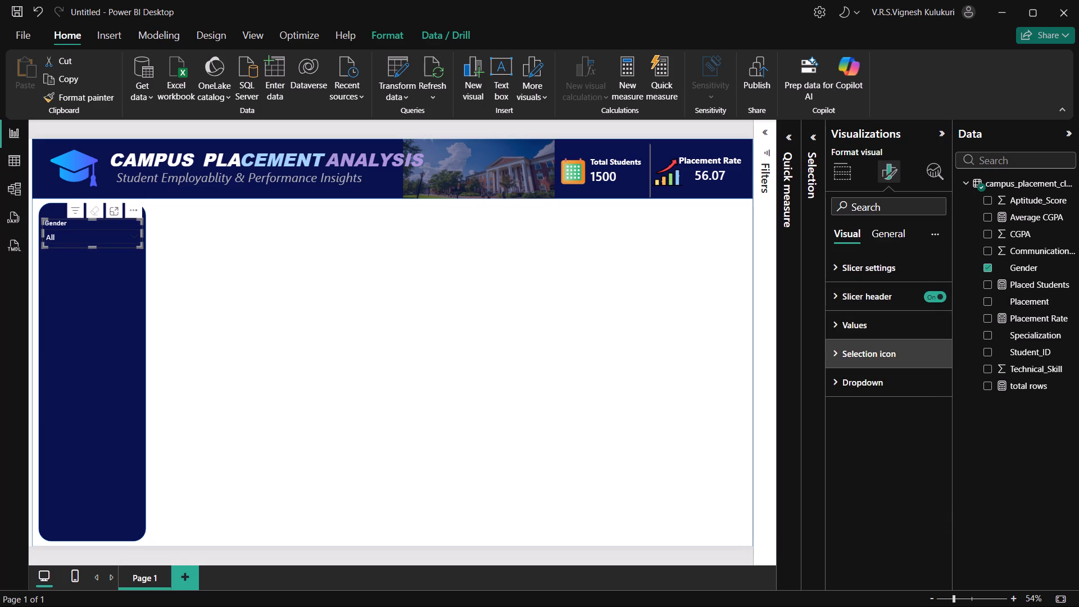
{"action": "left_click", "coordinate": [844, 353]}
{"action": "left_click", "coordinate": [862, 423]}
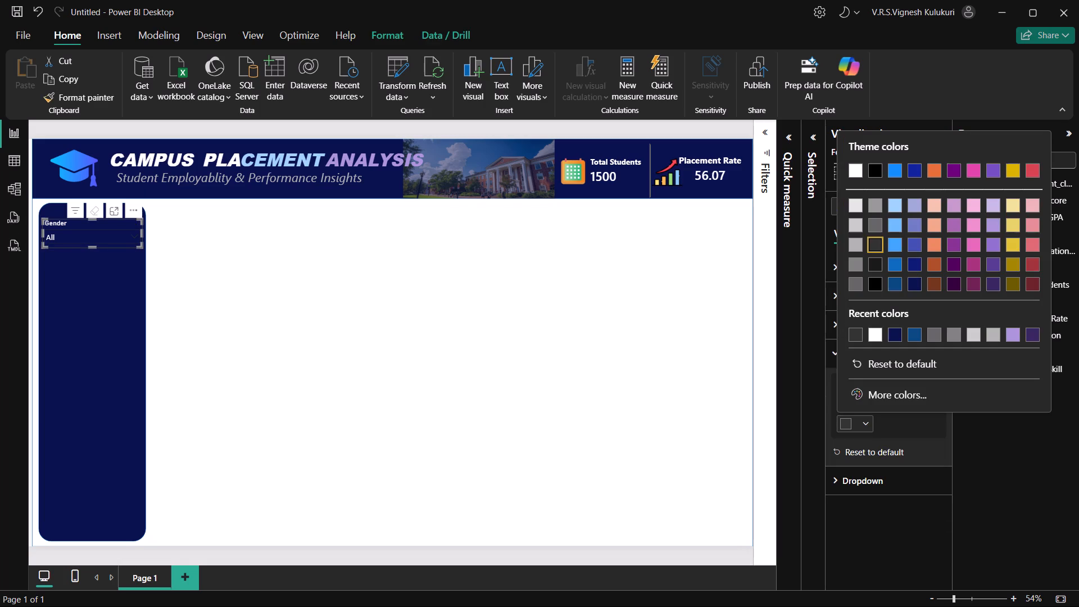
{"action": "left_click", "coordinate": [852, 510]}
{"action": "left_click", "coordinate": [844, 323]}
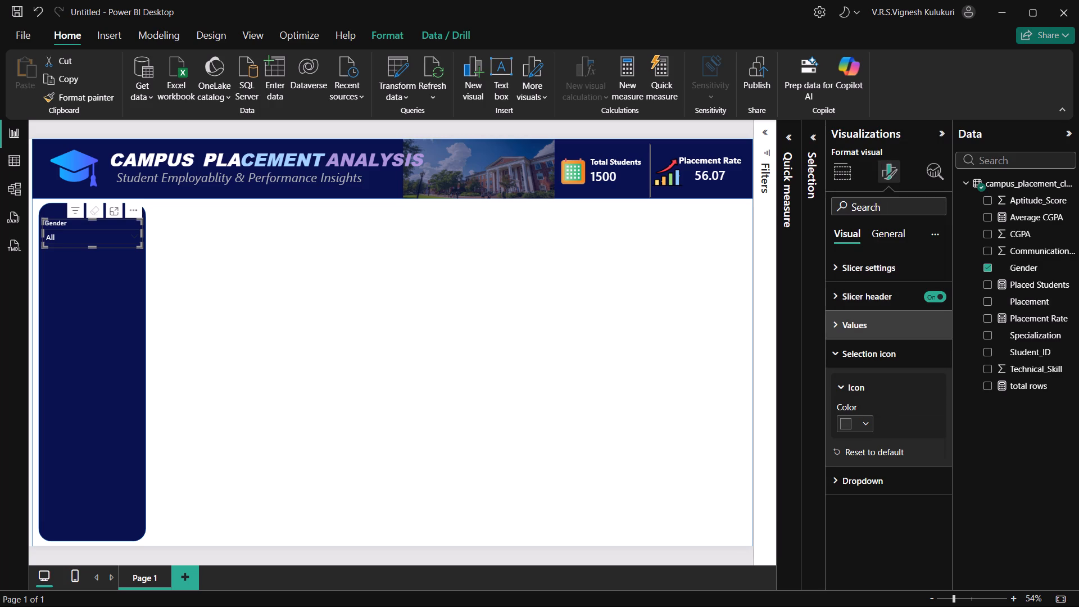
{"action": "scroll", "coordinate": [911, 462], "scroll_direction": "down", "scroll_amount": 1}
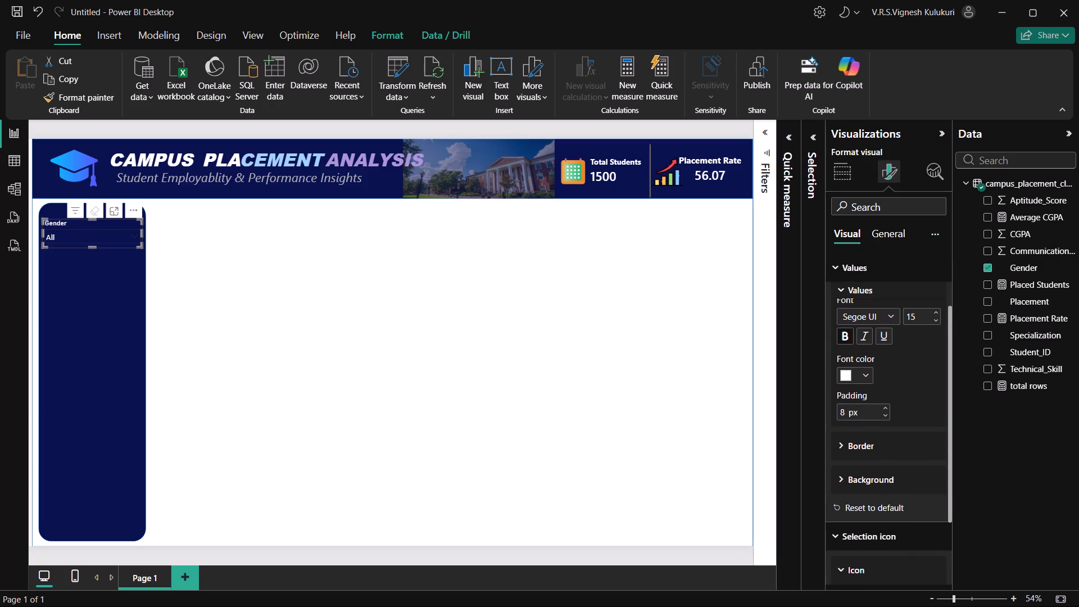
{"action": "left_click", "coordinate": [862, 441]}
{"action": "left_click", "coordinate": [862, 441]}
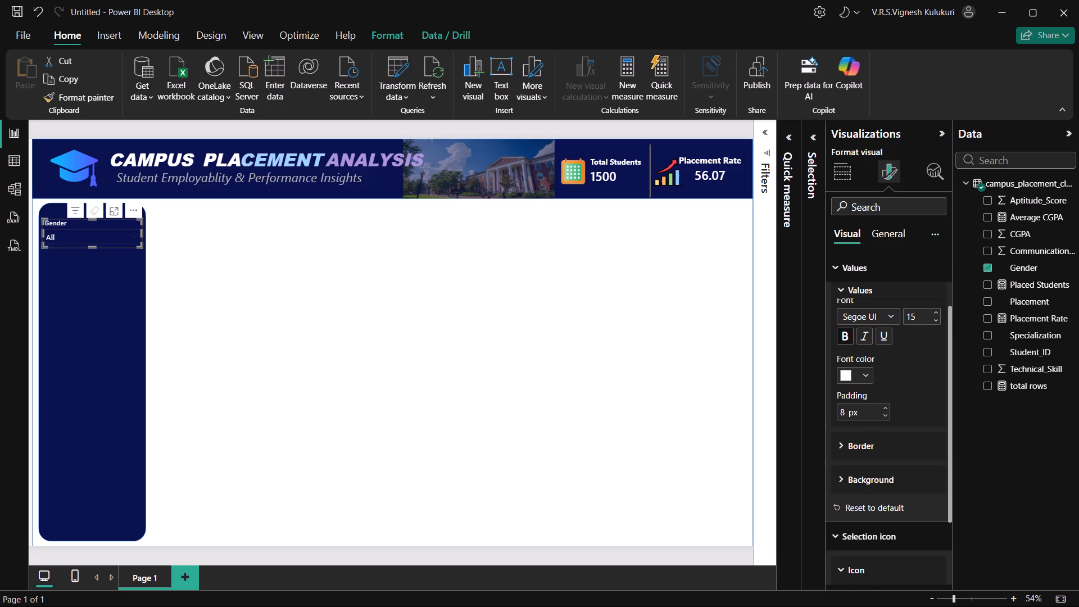
{"action": "left_click", "coordinate": [862, 441]}
{"action": "left_click", "coordinate": [862, 441]}
{"action": "scroll", "coordinate": [918, 354], "scroll_direction": "up", "scroll_amount": 1}
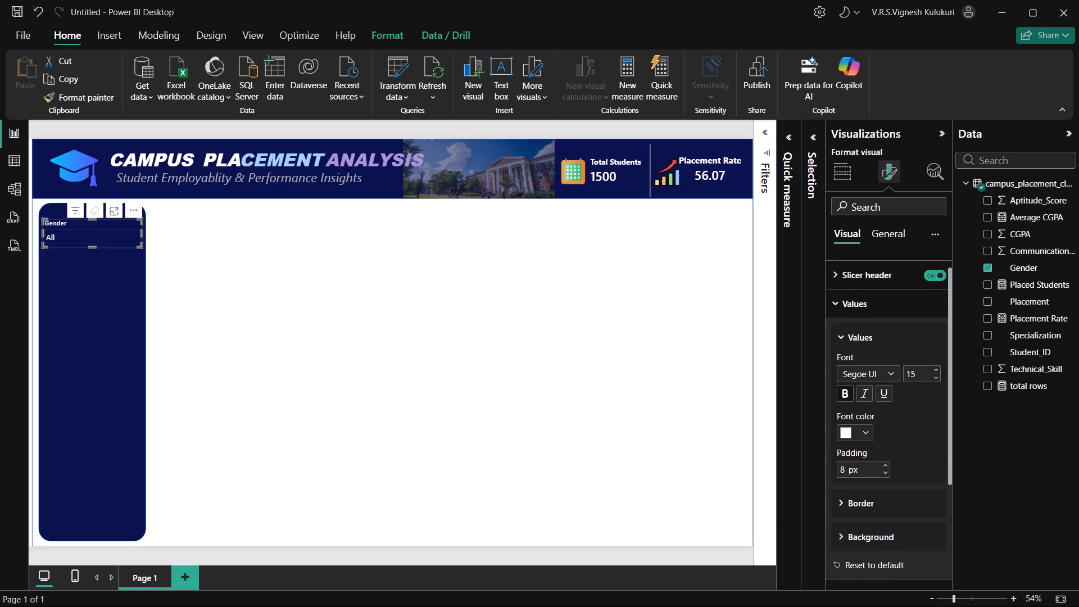
{"action": "scroll", "coordinate": [918, 354], "scroll_direction": "up", "scroll_amount": 1}
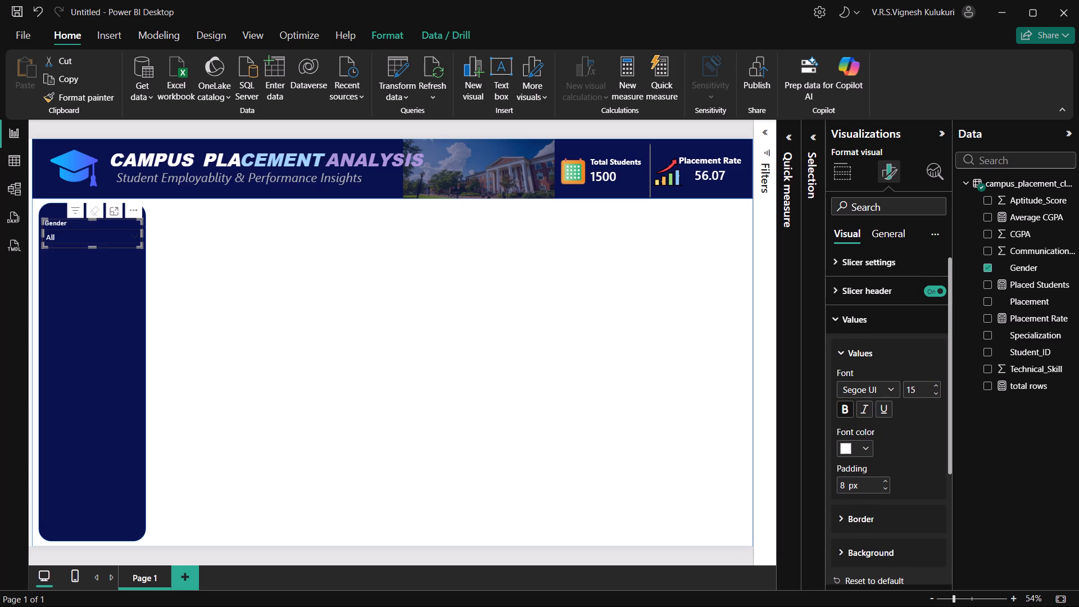
{"action": "scroll", "coordinate": [901, 451], "scroll_direction": "down", "scroll_amount": 3}
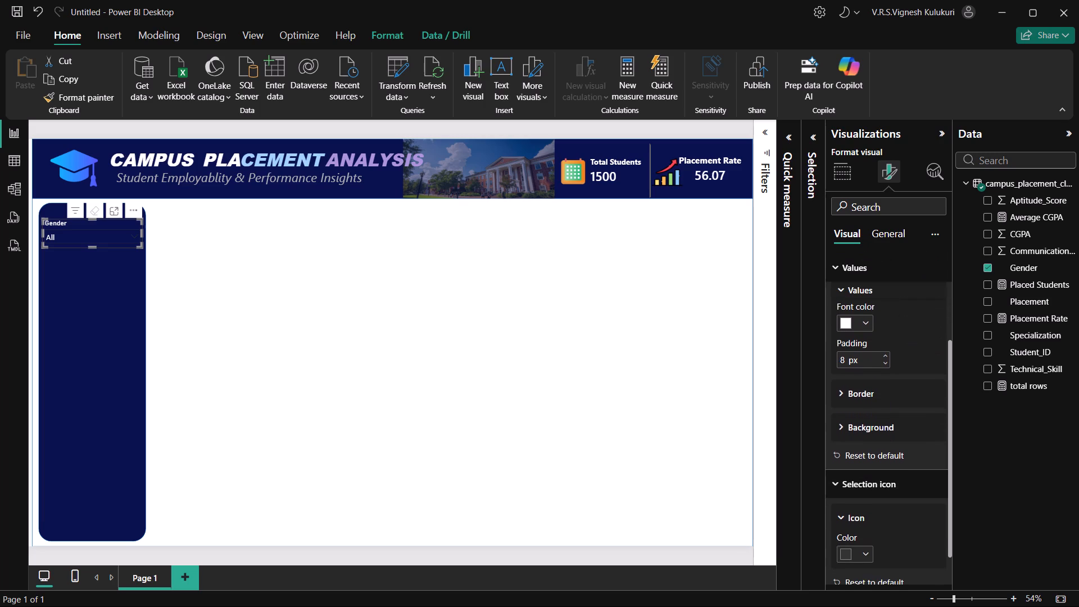
{"action": "scroll", "coordinate": [868, 459], "scroll_direction": "down", "scroll_amount": 1}
{"action": "scroll", "coordinate": [868, 459], "scroll_direction": "up", "scroll_amount": 3}
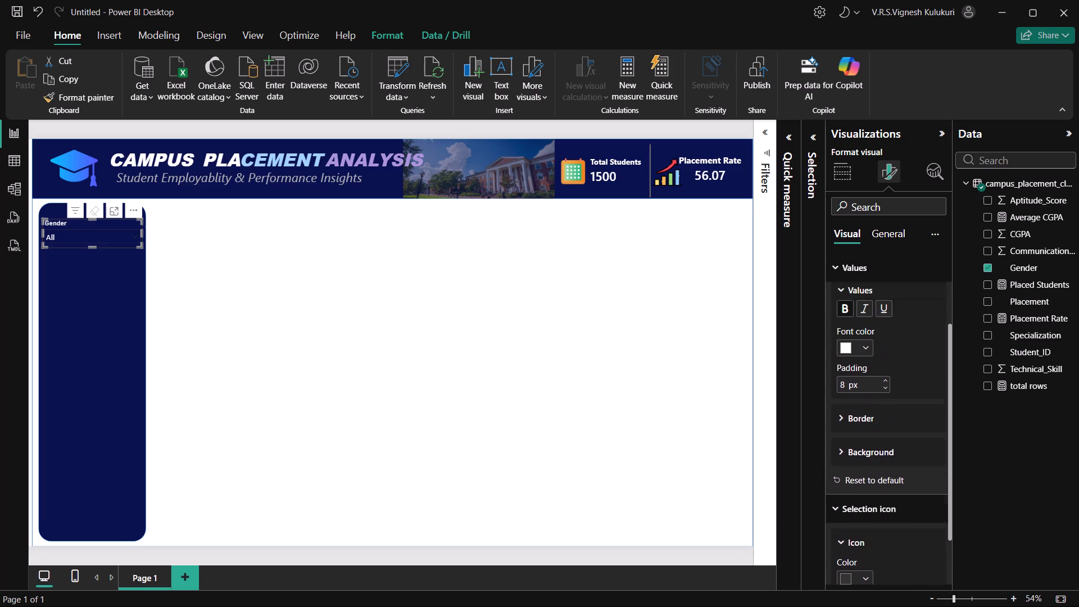
{"action": "scroll", "coordinate": [868, 459], "scroll_direction": "up", "scroll_amount": 3}
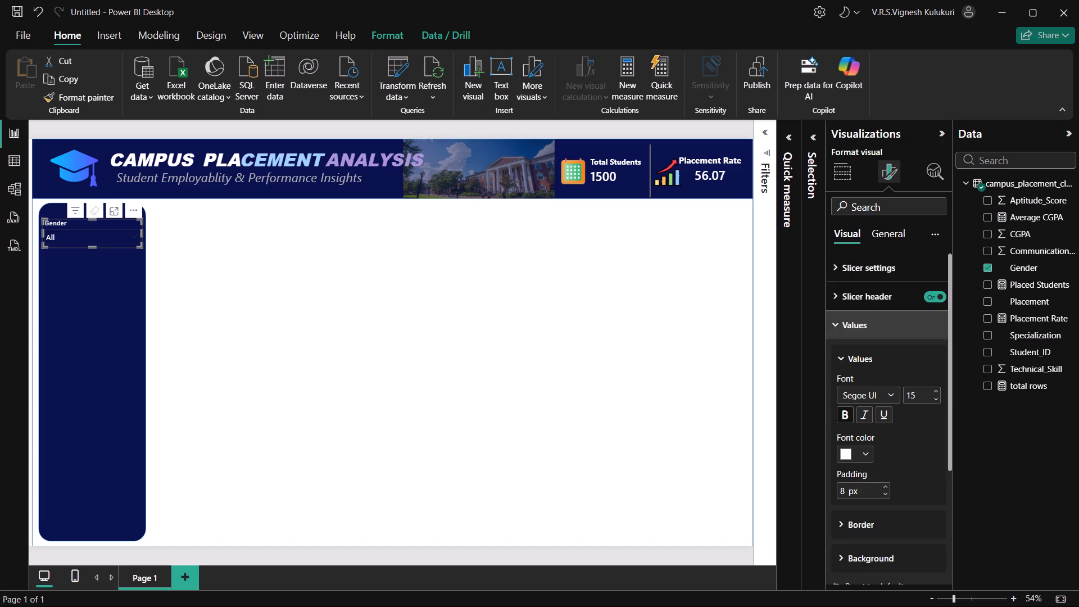
{"action": "left_click", "coordinate": [840, 318]}
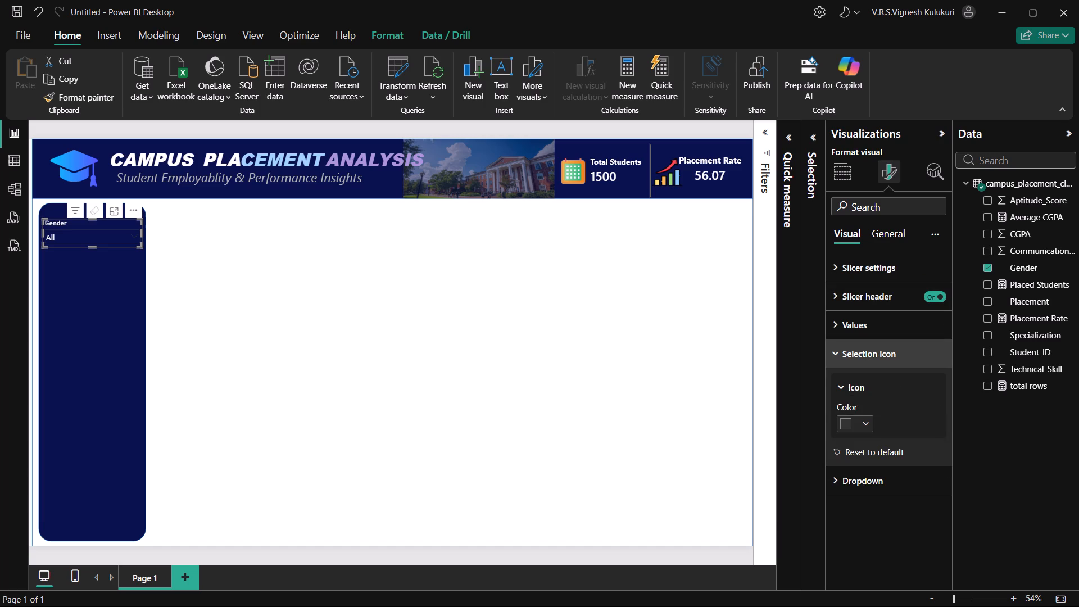
{"action": "left_click", "coordinate": [838, 359]}
{"action": "left_click", "coordinate": [850, 296]}
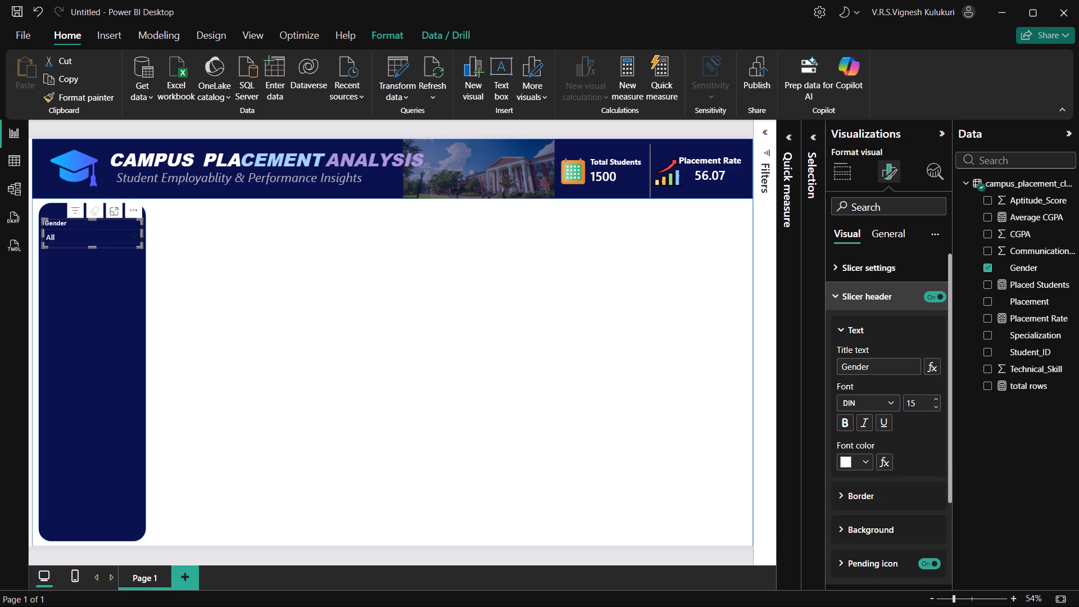
{"action": "left_click", "coordinate": [850, 296]}
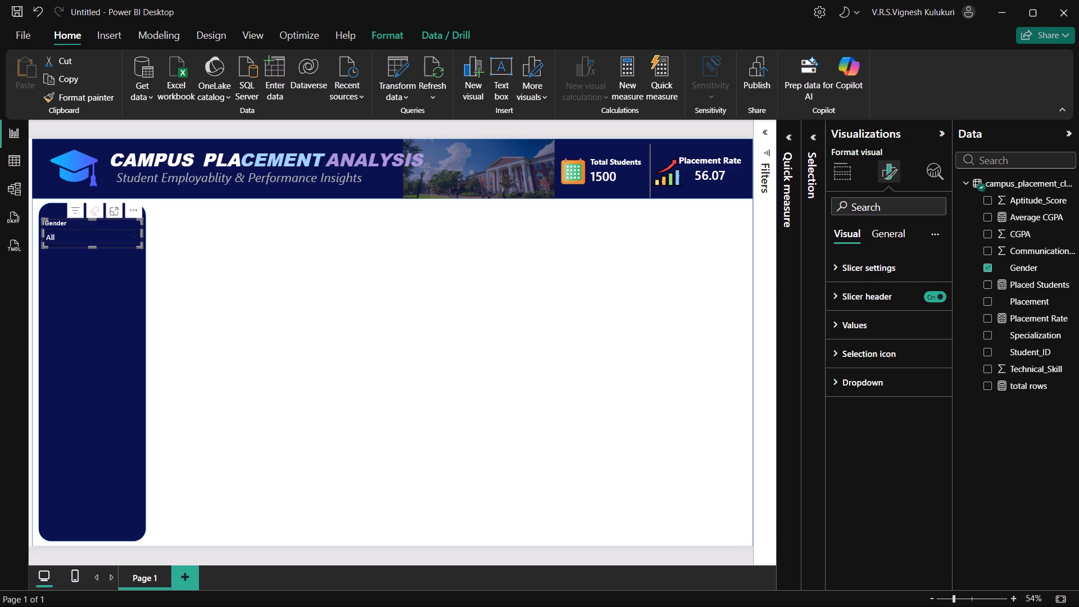
Review the Gender slicer's general data format and effects options, along with its slicer style and selection settings.
{"action": "left_click", "coordinate": [886, 235]}
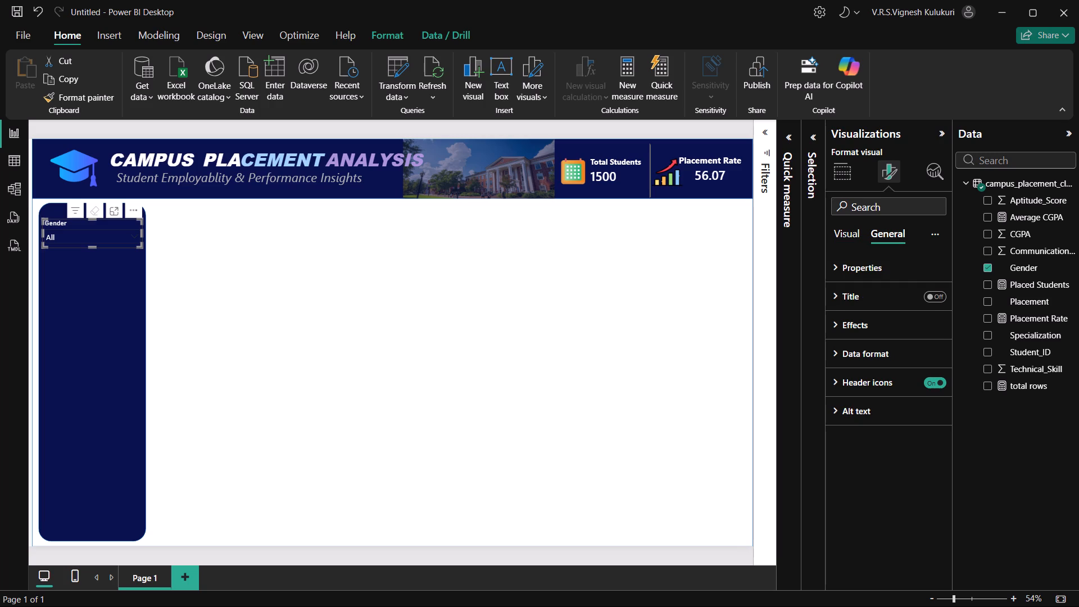
{"action": "left_click", "coordinate": [850, 345]}
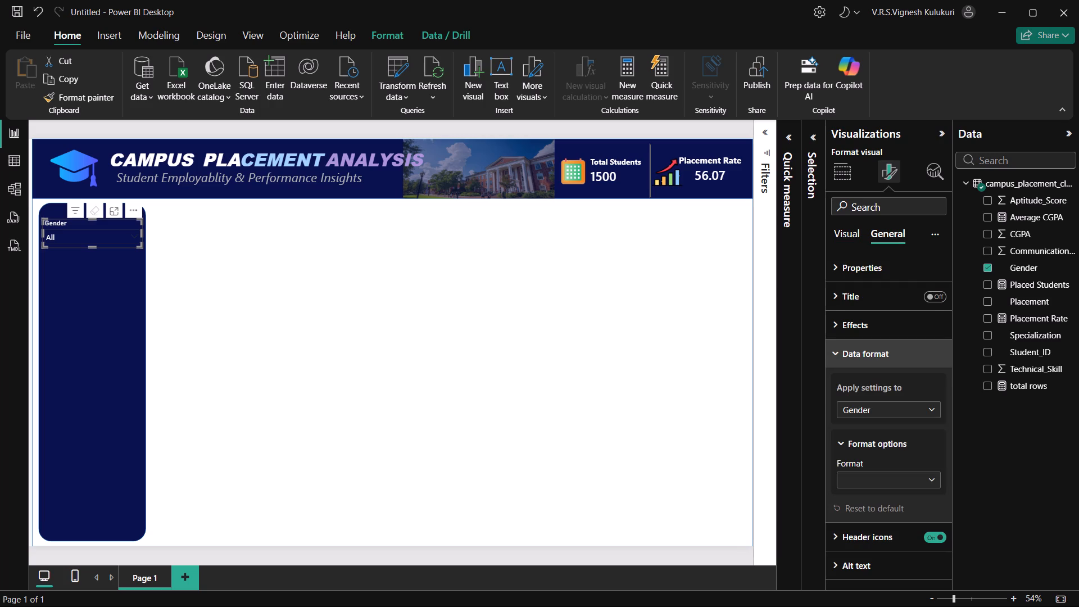
{"action": "left_click", "coordinate": [842, 347]}
{"action": "left_click", "coordinate": [842, 324]}
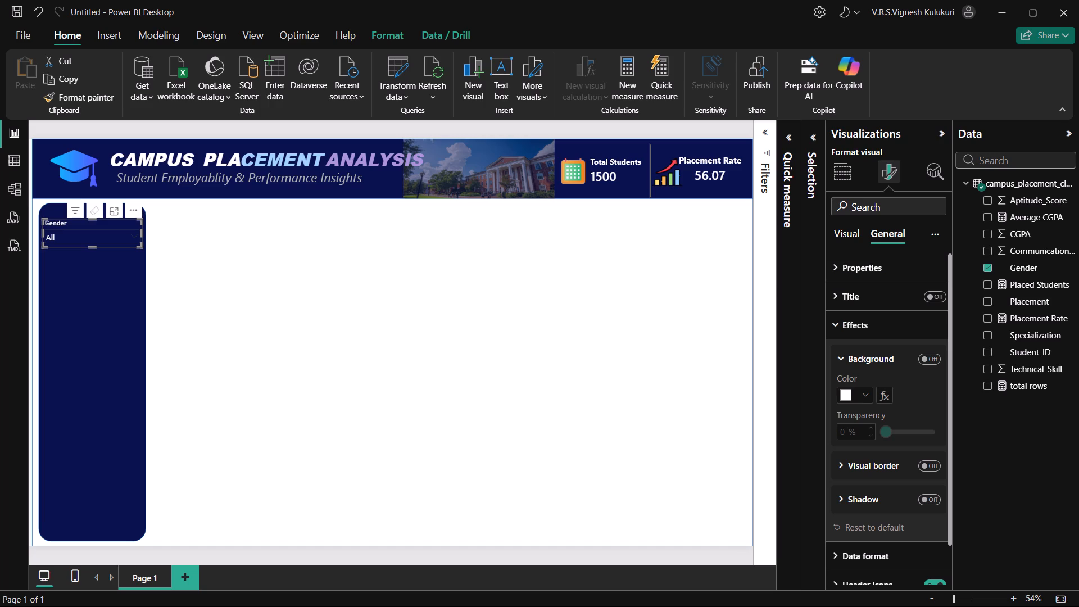
{"action": "left_click", "coordinate": [843, 330]}
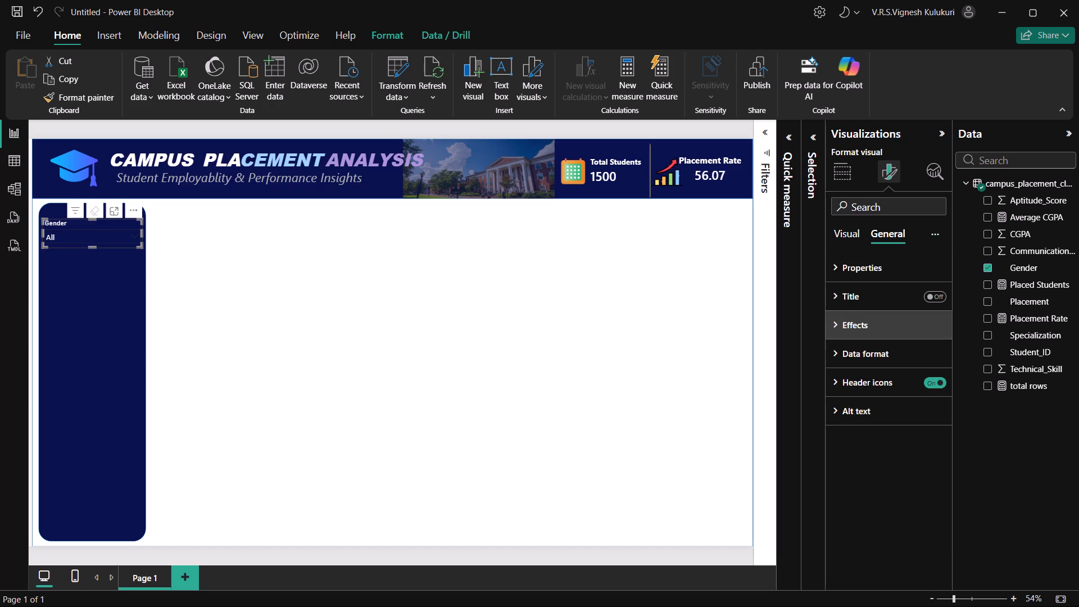
{"action": "left_click", "coordinate": [840, 239]}
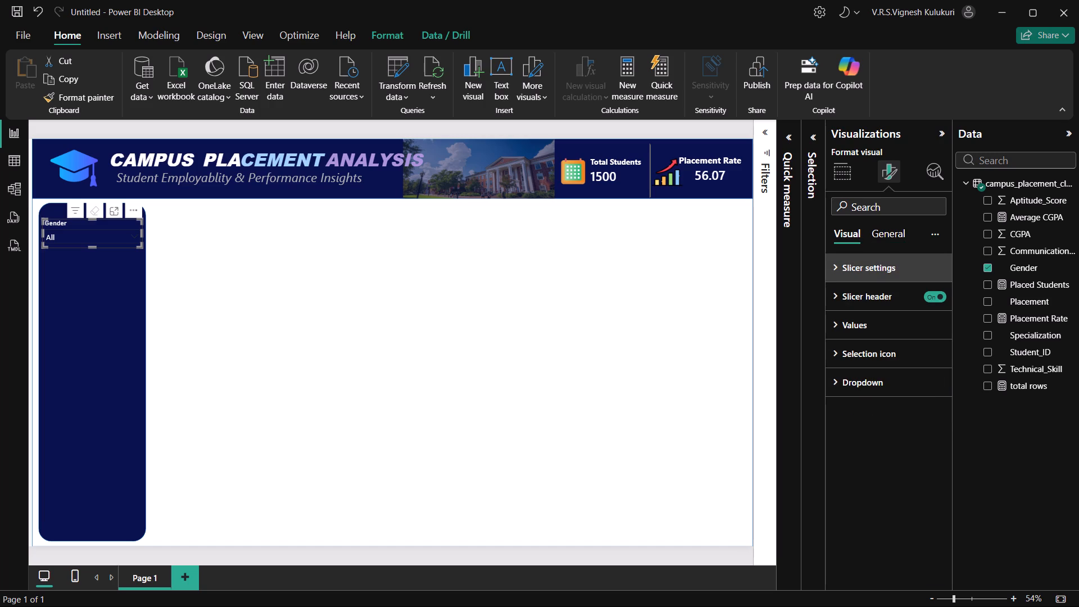
{"action": "left_click", "coordinate": [847, 279]}
{"action": "left_click", "coordinate": [858, 364]}
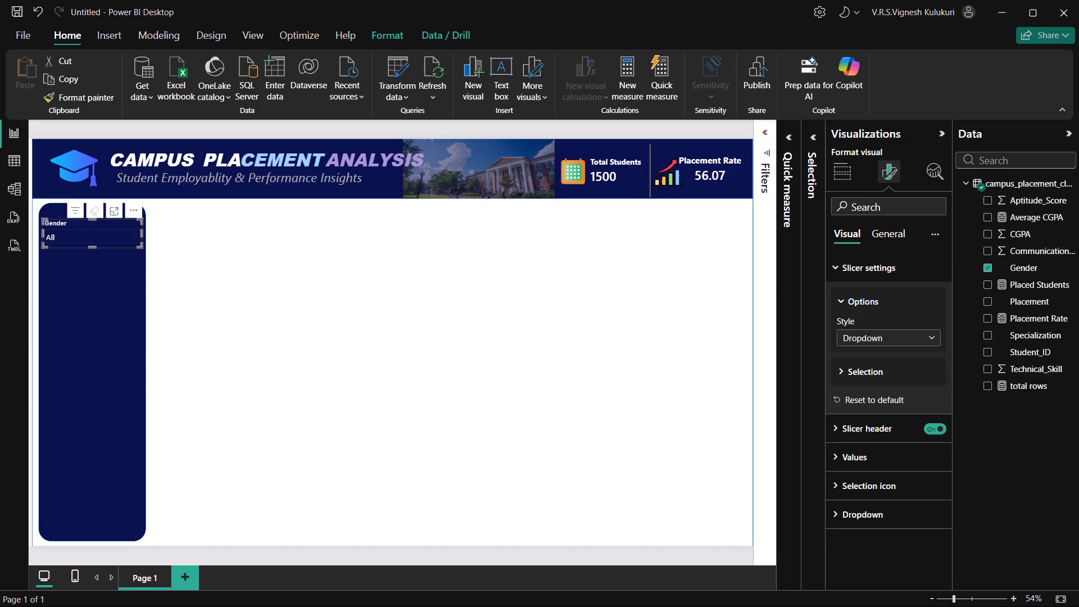
{"action": "left_click", "coordinate": [842, 264]}
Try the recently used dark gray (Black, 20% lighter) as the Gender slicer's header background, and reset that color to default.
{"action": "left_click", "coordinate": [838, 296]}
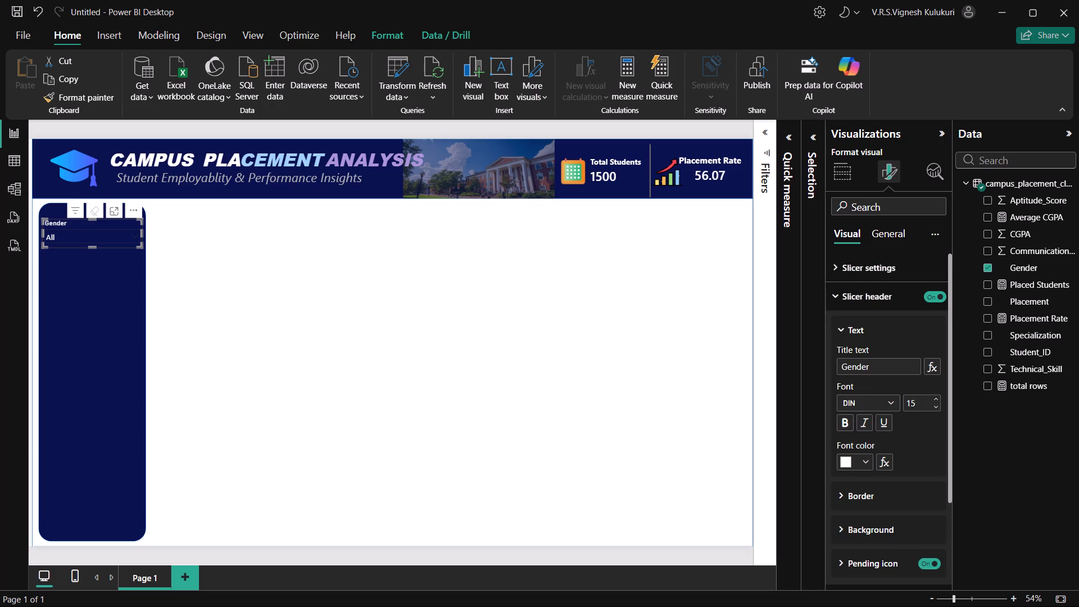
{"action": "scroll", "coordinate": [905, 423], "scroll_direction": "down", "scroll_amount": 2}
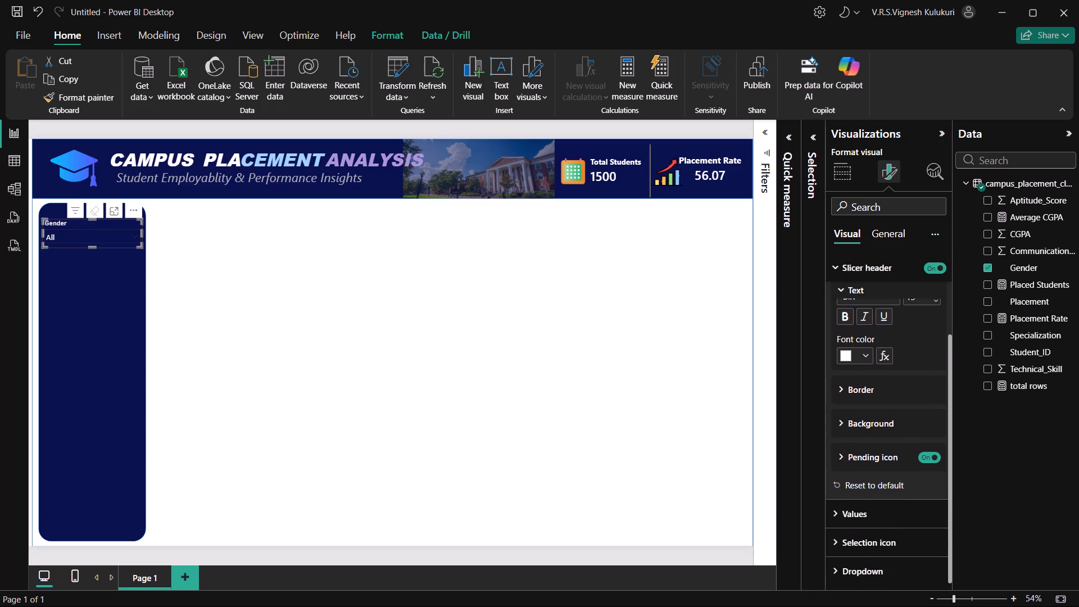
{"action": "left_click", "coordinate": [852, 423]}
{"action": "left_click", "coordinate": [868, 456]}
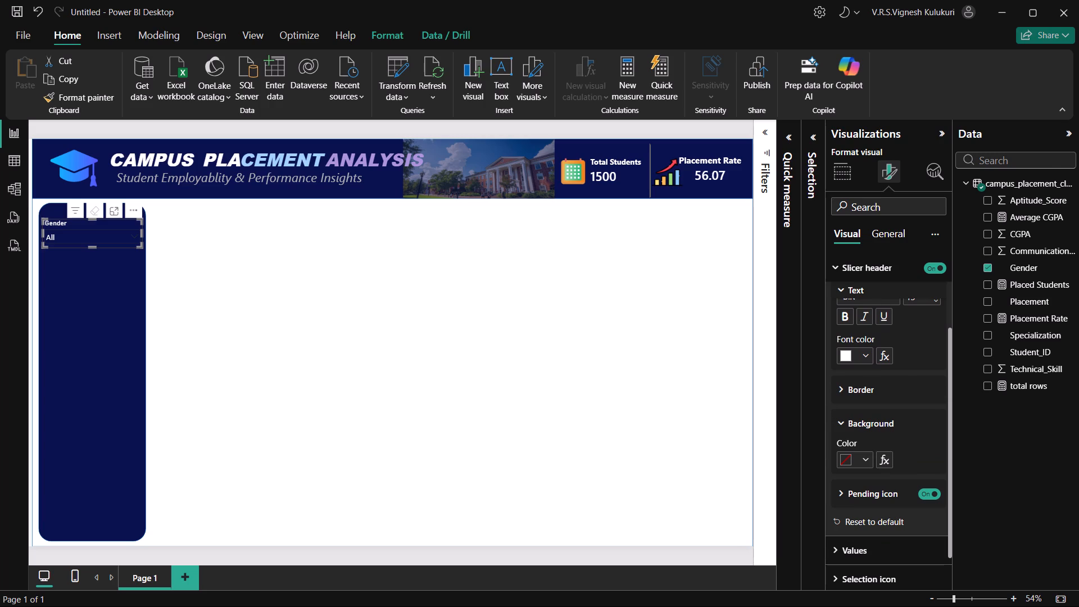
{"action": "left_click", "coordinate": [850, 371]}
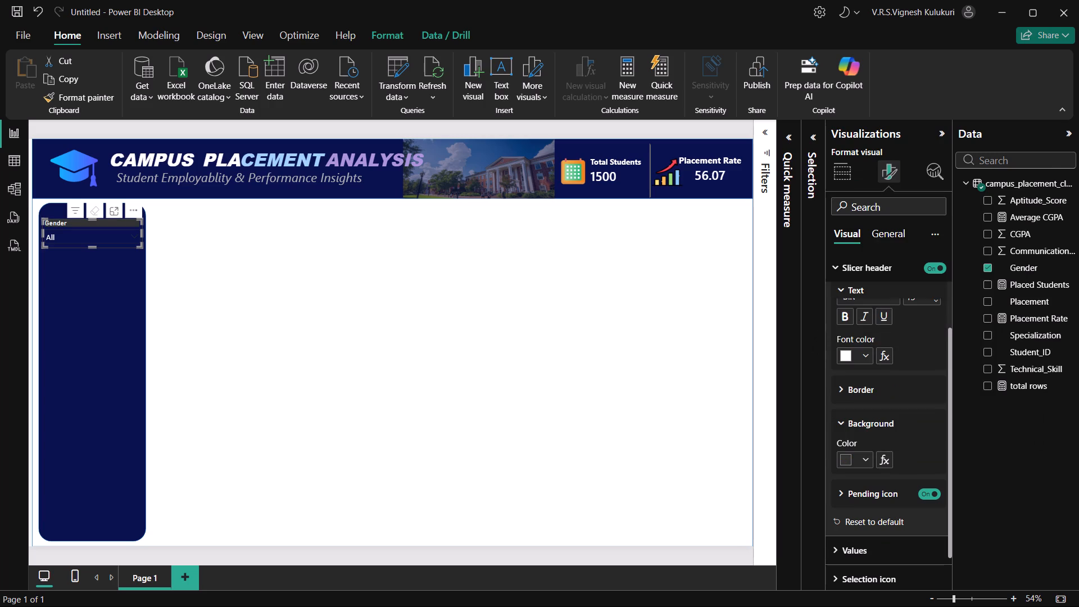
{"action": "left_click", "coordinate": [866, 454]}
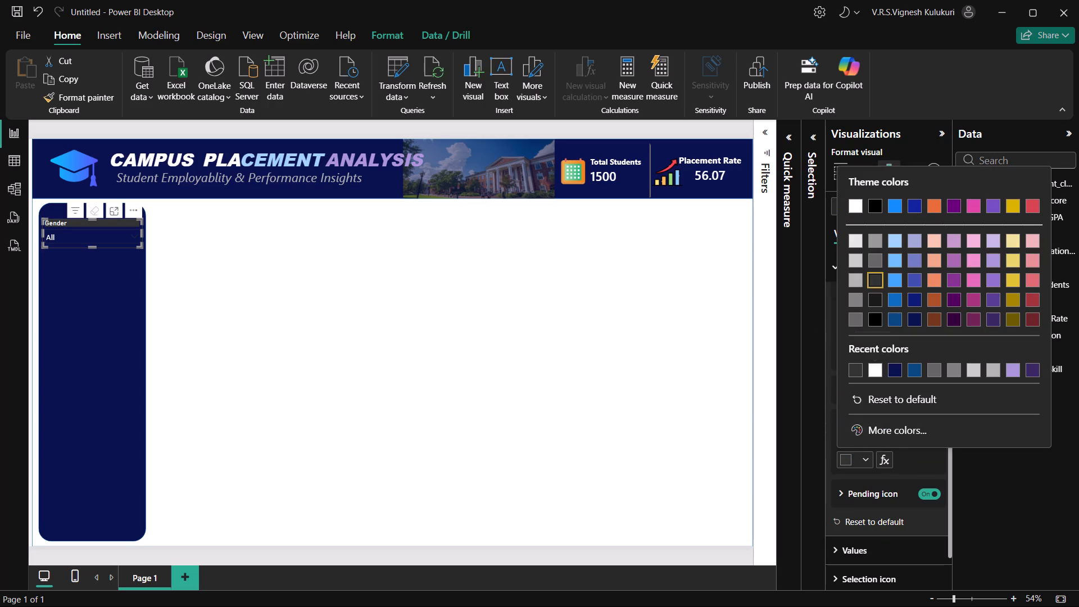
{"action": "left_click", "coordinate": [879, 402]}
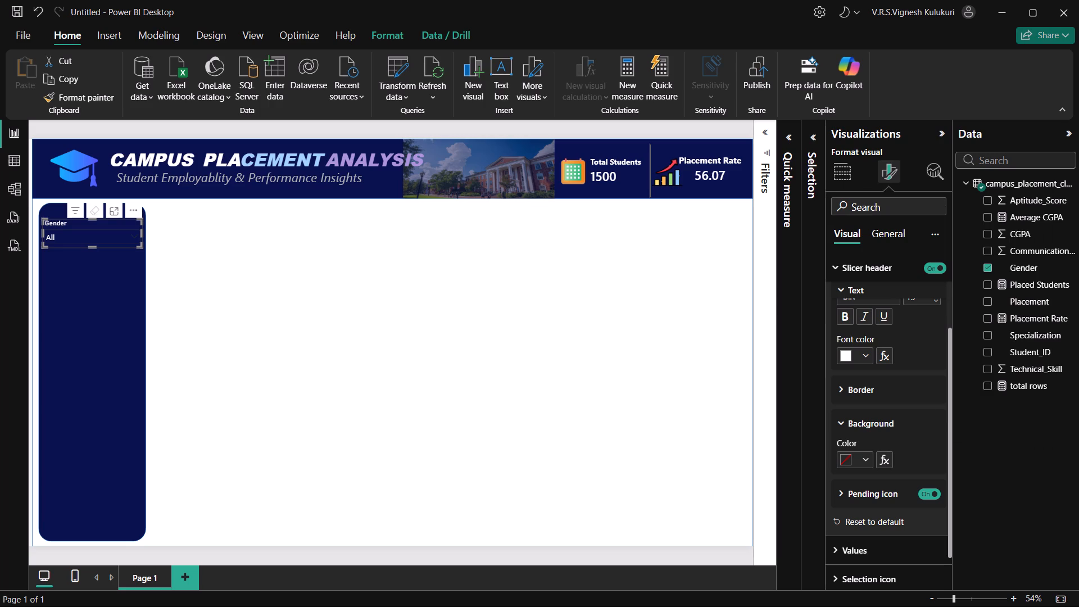
Look over the rest of the Gender slicer's header options, including the pending icon settings.
{"action": "scroll", "coordinate": [886, 420], "scroll_direction": "down", "scroll_amount": 1}
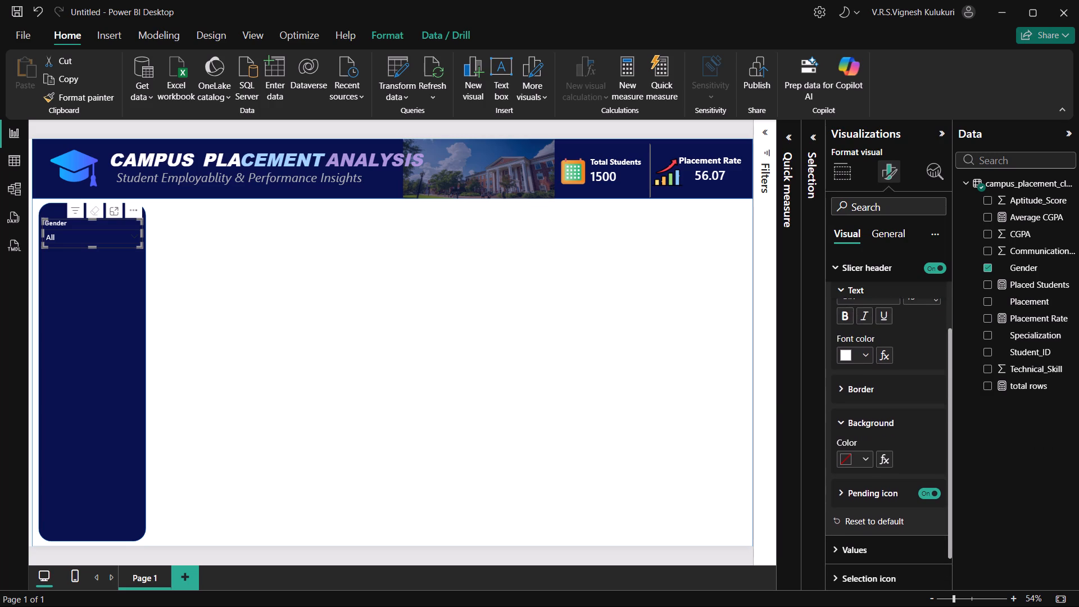
{"action": "scroll", "coordinate": [886, 420], "scroll_direction": "down", "scroll_amount": 1}
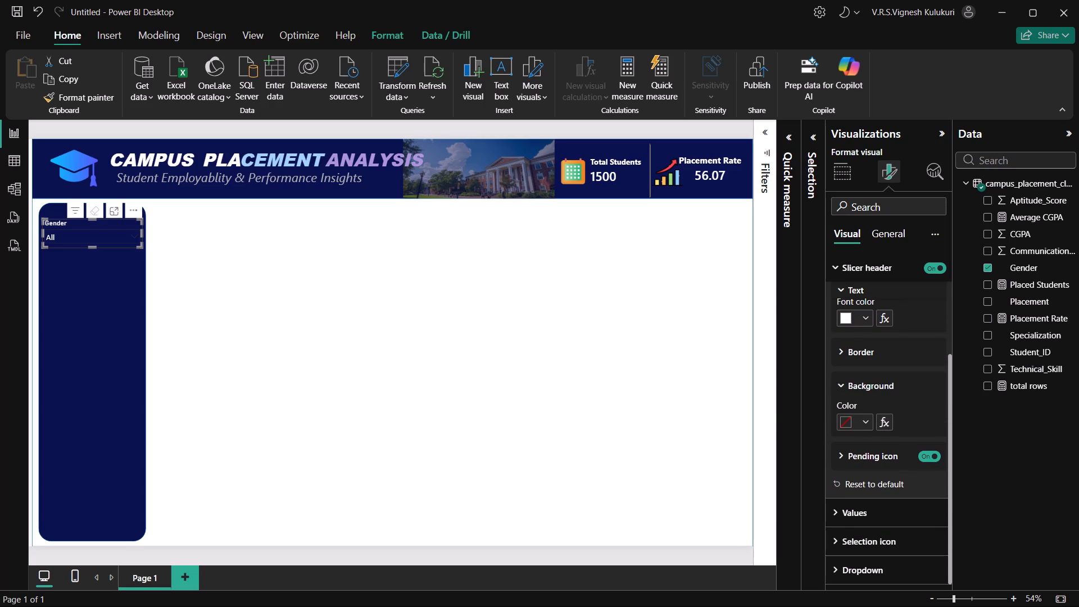
{"action": "left_click", "coordinate": [851, 459]}
{"action": "left_click", "coordinate": [851, 459]}
{"action": "scroll", "coordinate": [857, 437], "scroll_direction": "up", "scroll_amount": 2}
{"action": "scroll", "coordinate": [857, 437], "scroll_direction": "down", "scroll_amount": 1}
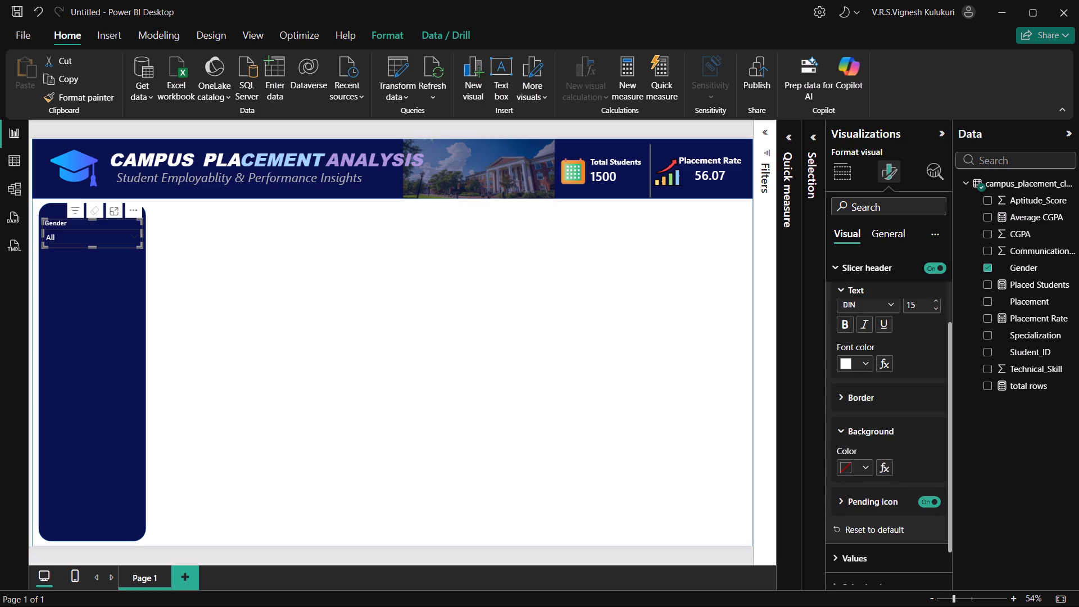
{"action": "scroll", "coordinate": [857, 437], "scroll_direction": "down", "scroll_amount": 1}
{"action": "scroll", "coordinate": [851, 460], "scroll_direction": "up", "scroll_amount": 4}
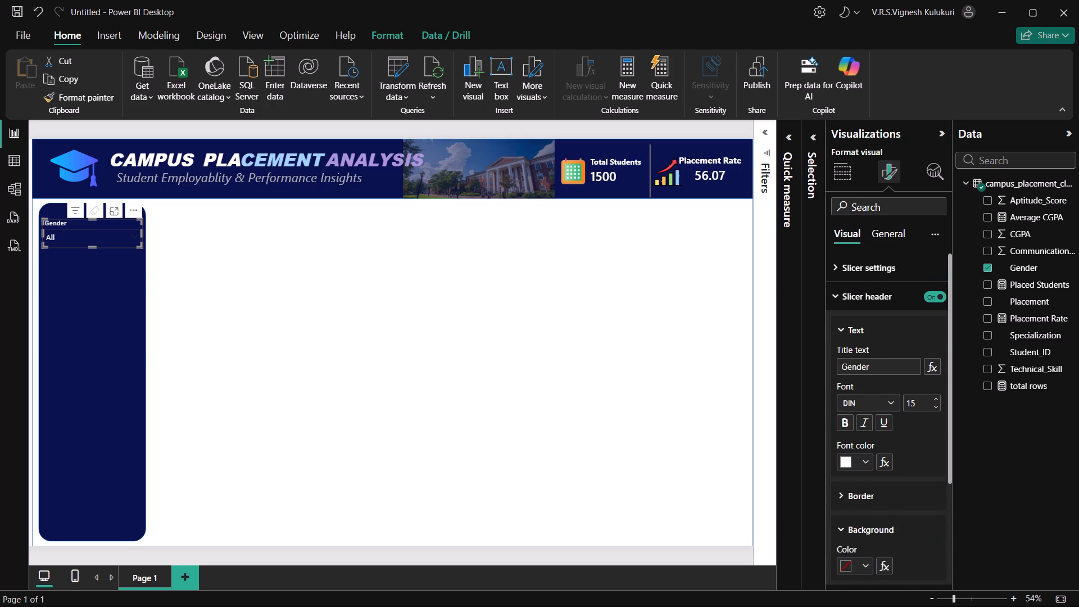
{"action": "left_click", "coordinate": [843, 297]}
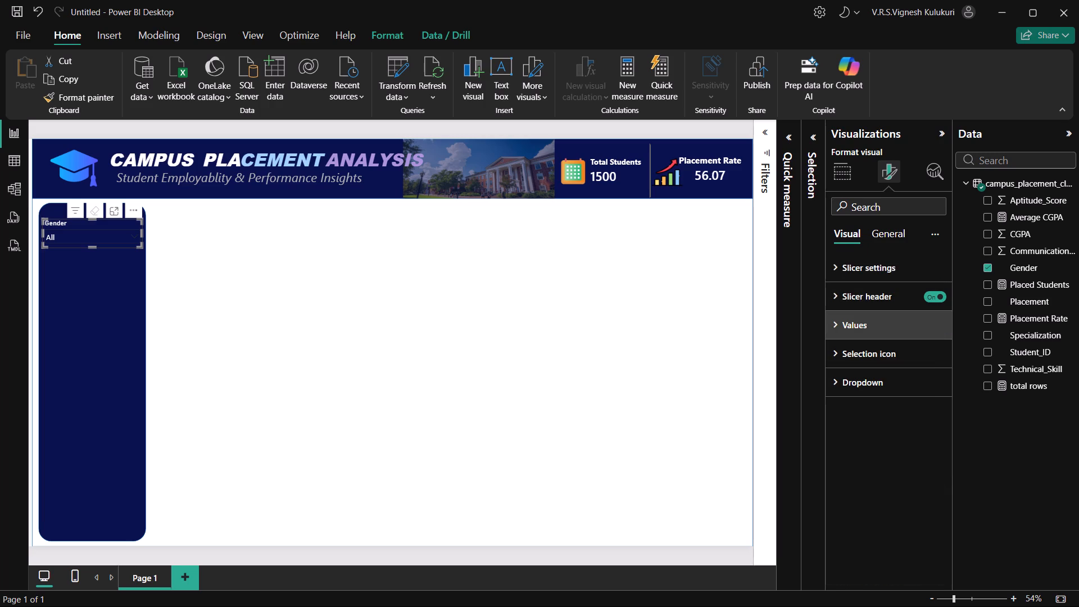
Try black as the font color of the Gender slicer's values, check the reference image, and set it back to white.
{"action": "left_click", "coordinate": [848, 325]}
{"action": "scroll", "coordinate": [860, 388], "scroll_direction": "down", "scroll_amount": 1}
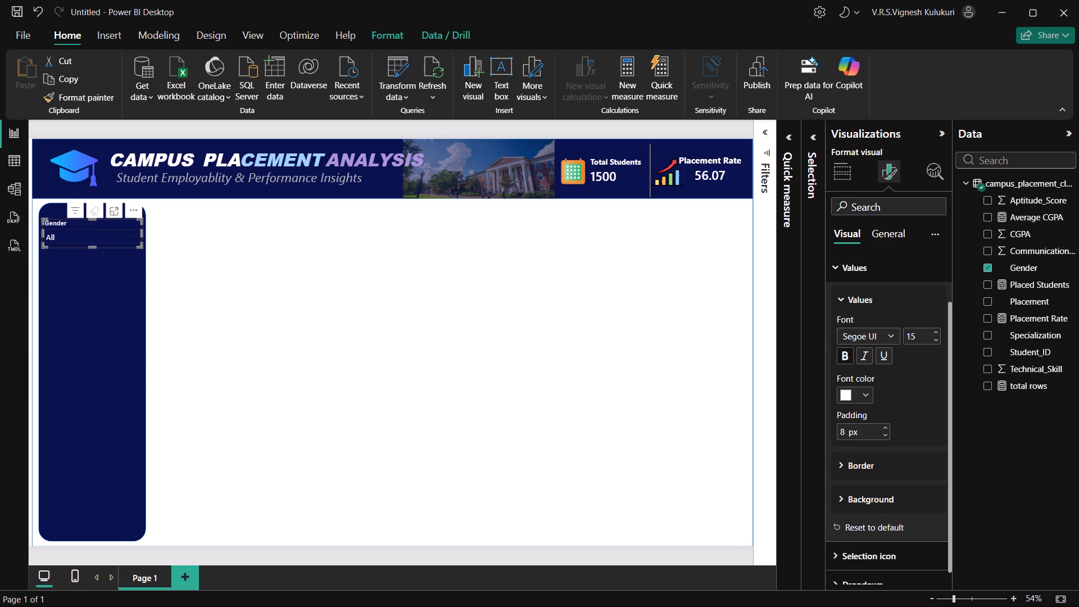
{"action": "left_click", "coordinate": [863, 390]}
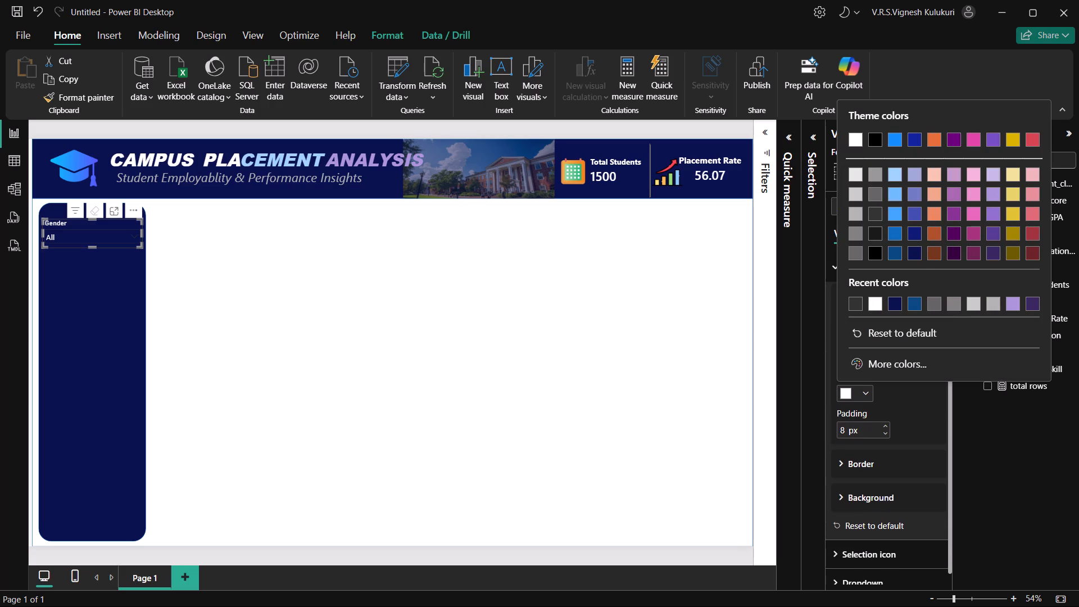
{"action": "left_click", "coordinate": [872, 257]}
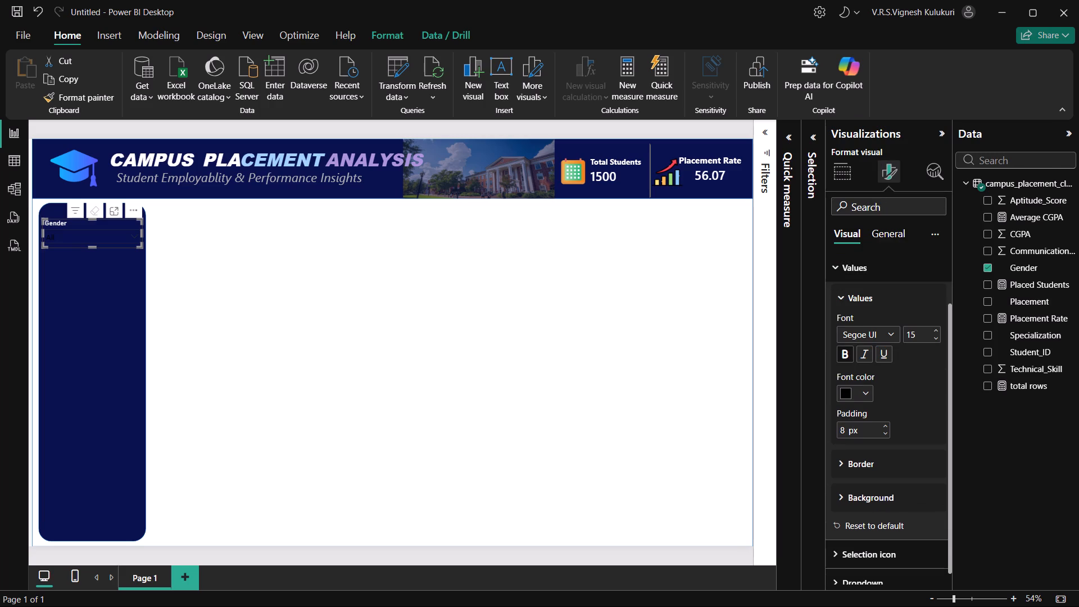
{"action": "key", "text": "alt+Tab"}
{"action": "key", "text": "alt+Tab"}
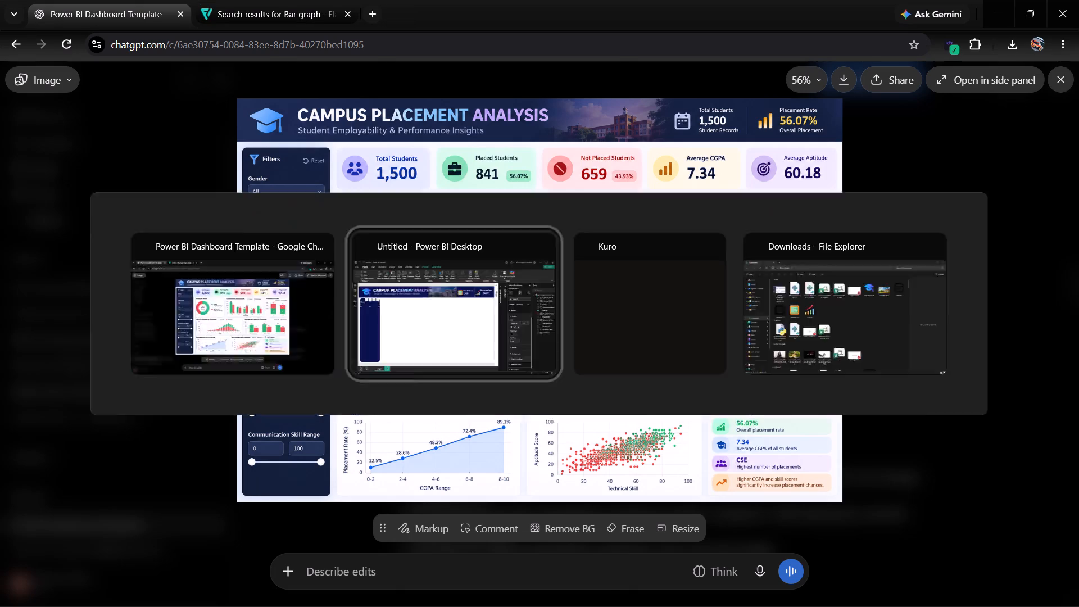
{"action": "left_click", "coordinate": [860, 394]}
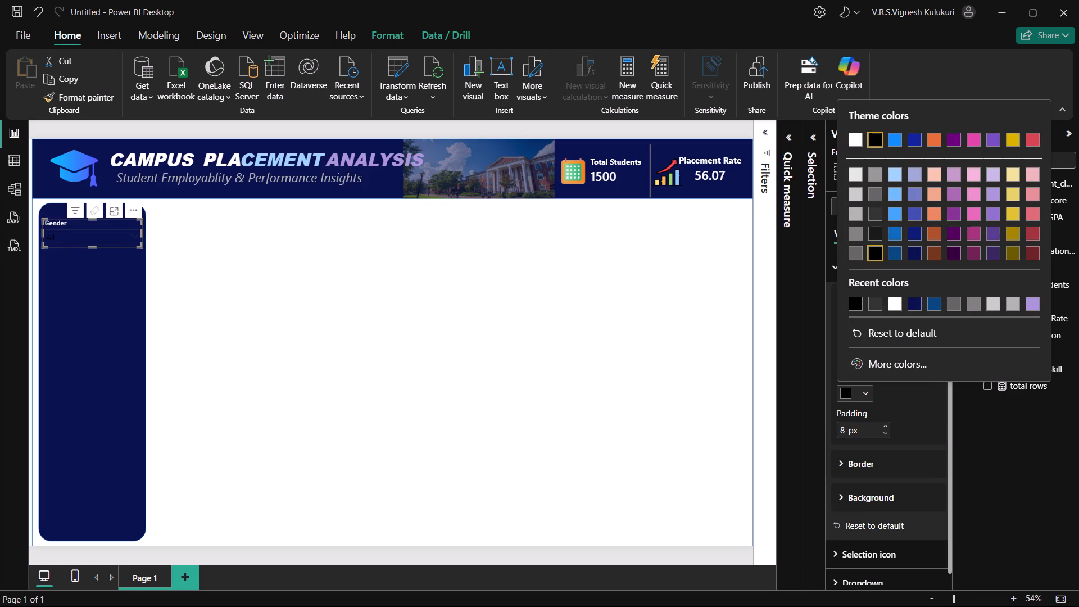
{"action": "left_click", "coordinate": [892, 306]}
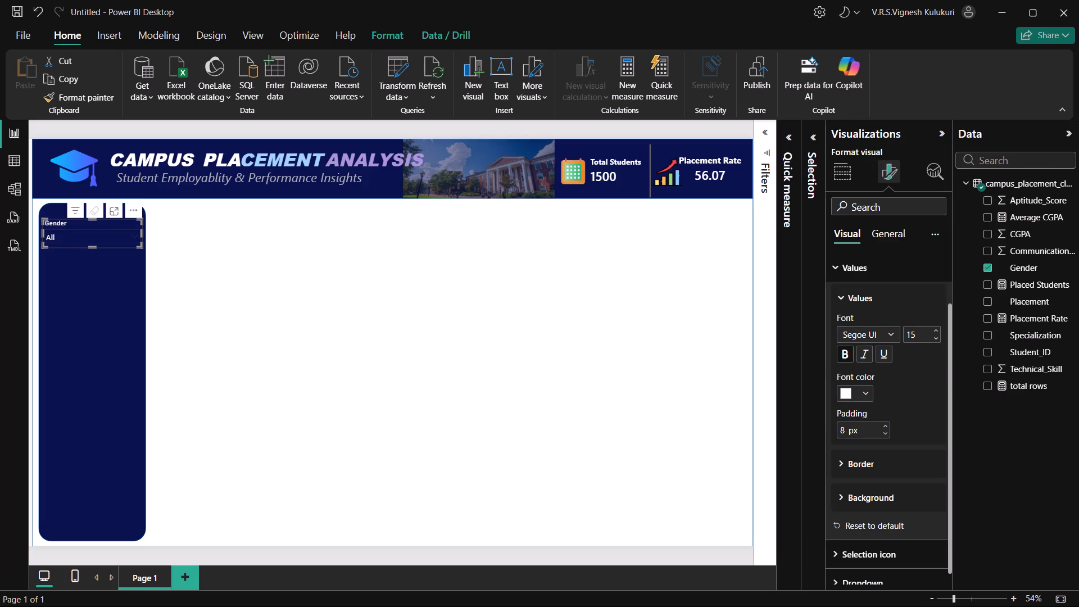
Enable the top, bottom, left and right borders for the Gender slicer's values.
{"action": "left_click", "coordinate": [851, 462]}
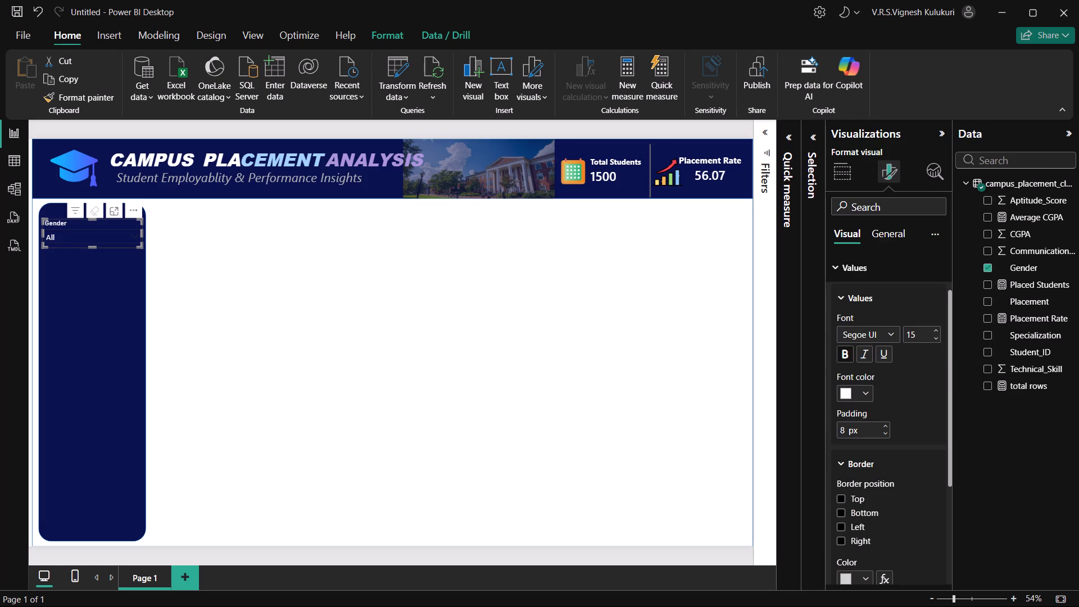
{"action": "scroll", "coordinate": [888, 489], "scroll_direction": "down", "scroll_amount": 1}
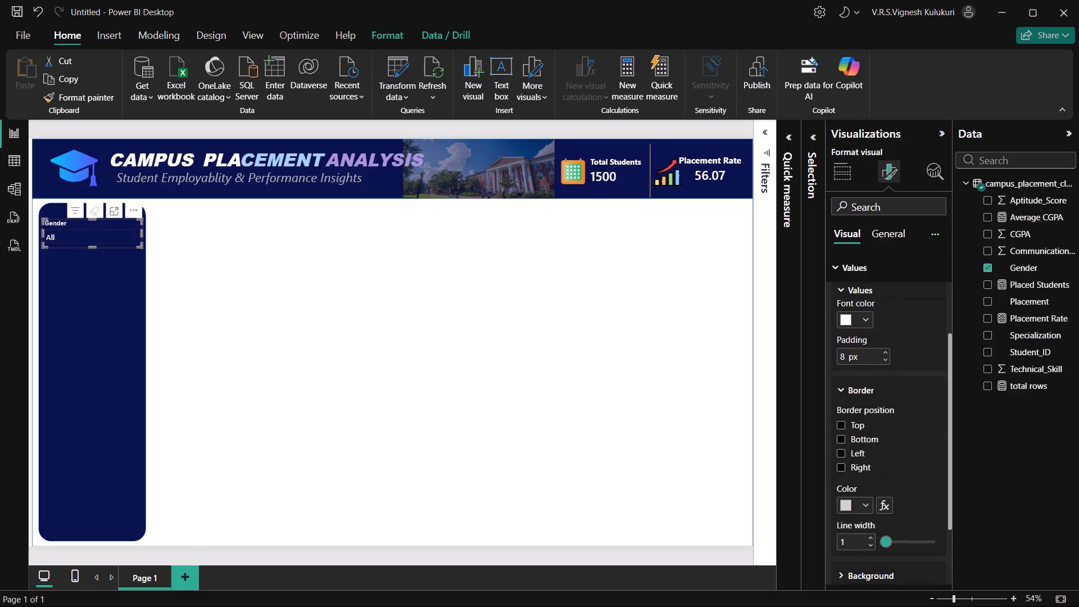
{"action": "left_click", "coordinate": [840, 424]}
{"action": "left_click", "coordinate": [842, 443]}
{"action": "left_click", "coordinate": [839, 455]}
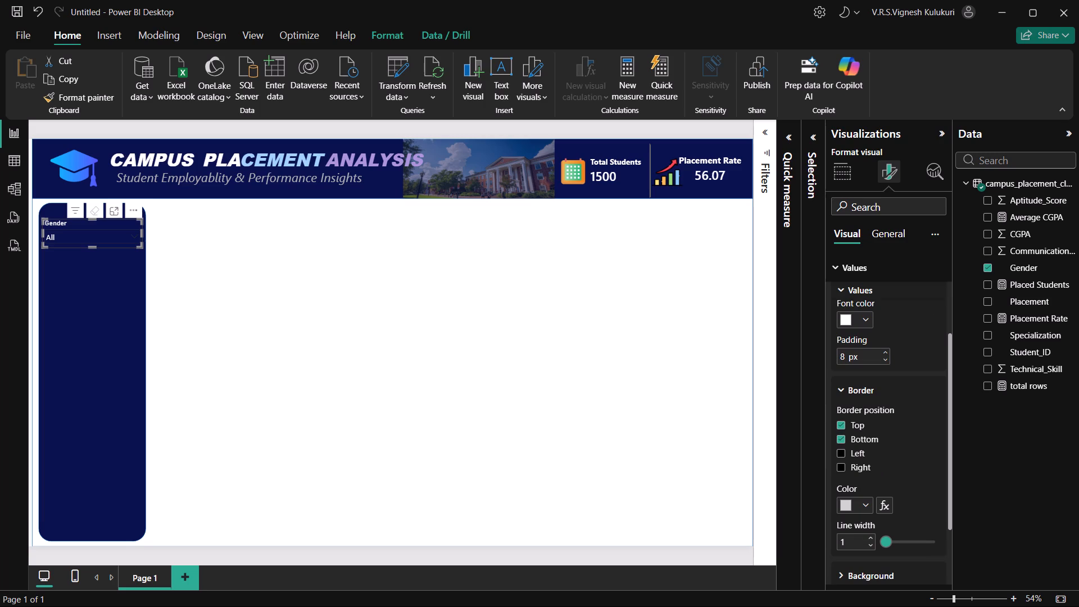
{"action": "left_click", "coordinate": [841, 466]}
After checking the reference image, set the Gender slicer's values border to white (#FFFFFF) with a line width of 3.
{"action": "key", "text": "alt+Tab"}
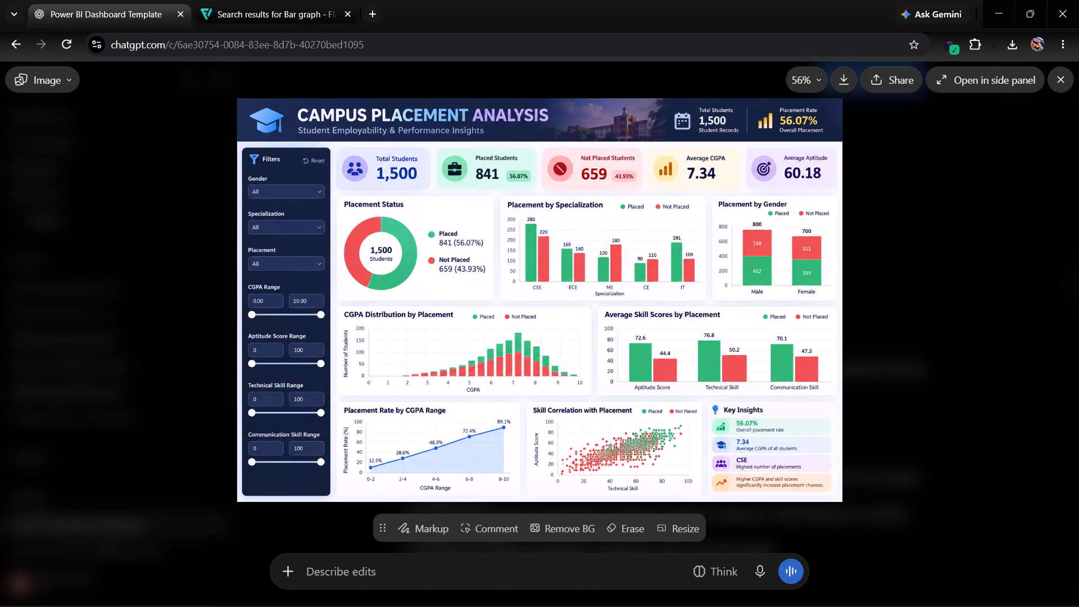
{"action": "key", "text": "alt+Tab"}
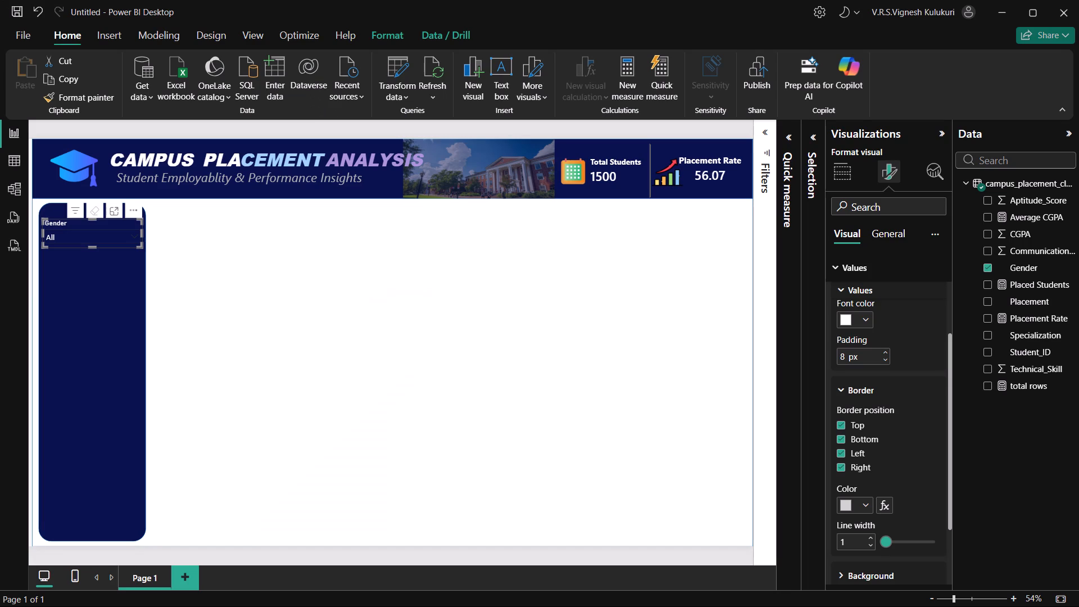
{"action": "left_click", "coordinate": [859, 495]}
{"action": "left_click", "coordinate": [860, 501]}
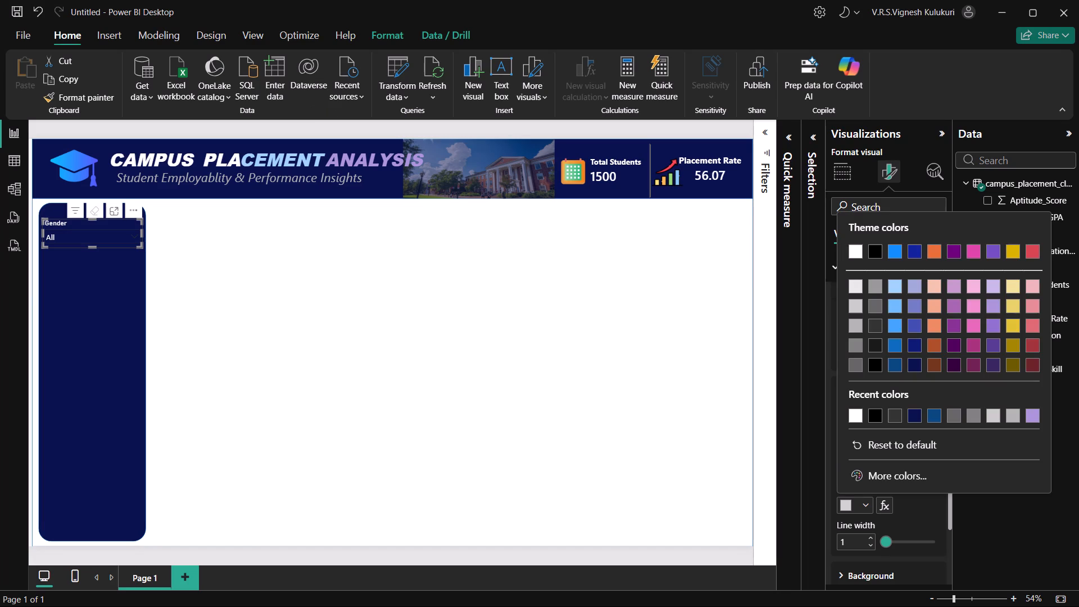
{"action": "left_click", "coordinate": [854, 418]}
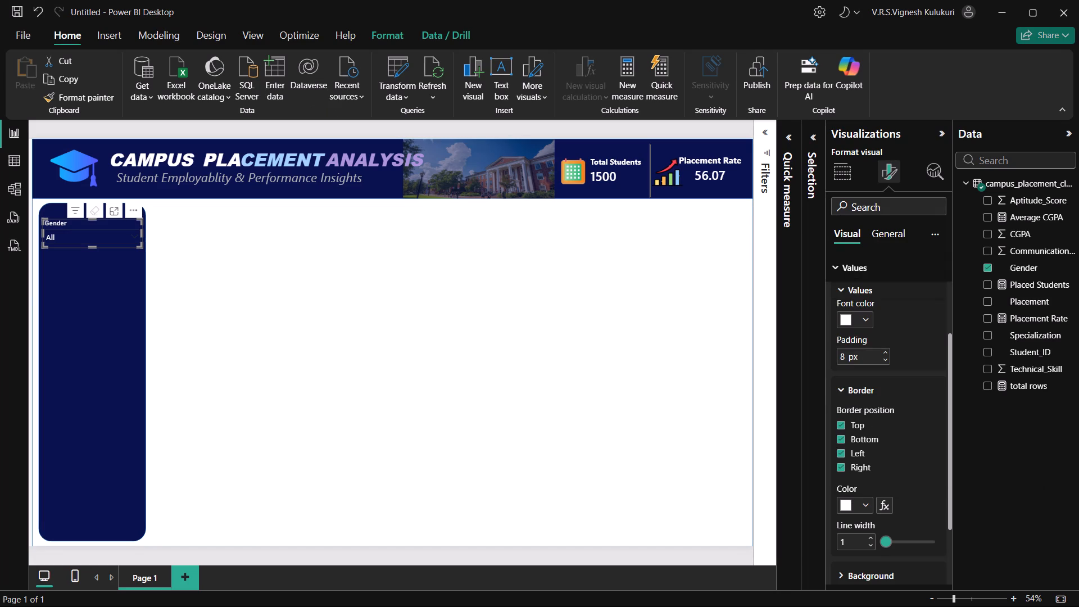
{"action": "left_click", "coordinate": [851, 540]}
{"action": "key", "text": "BackSpace"}
{"action": "key", "text": "3"}
{"action": "key", "text": "Return"}
Compare the Gender slicer with the reference image and expand its dropdown list to examine how the options look.
{"action": "scroll", "coordinate": [884, 460], "scroll_direction": "up", "scroll_amount": 1}
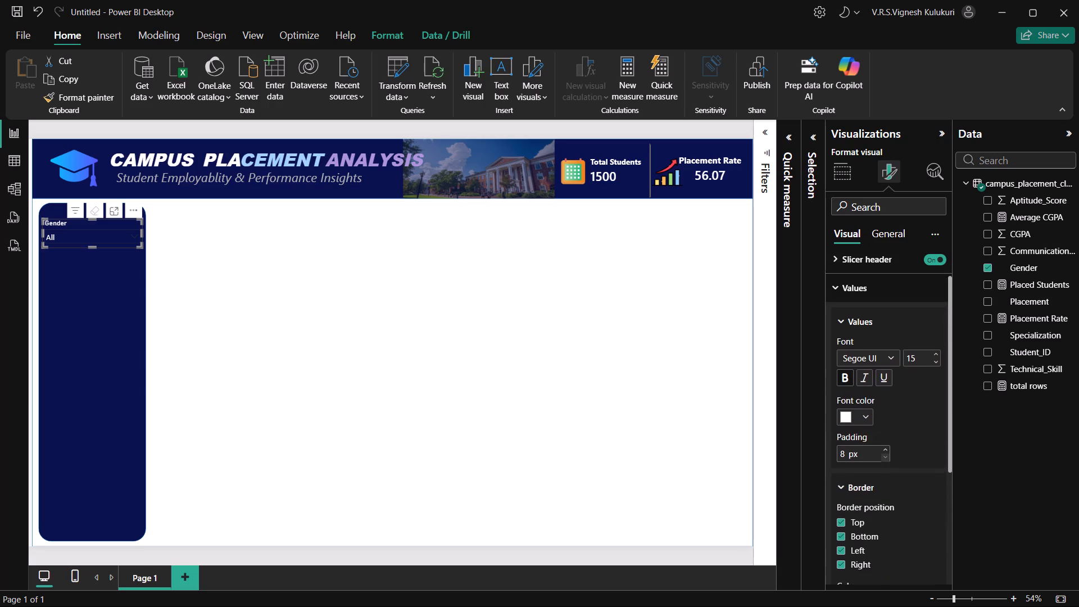
{"action": "scroll", "coordinate": [884, 460], "scroll_direction": "up", "scroll_amount": 1}
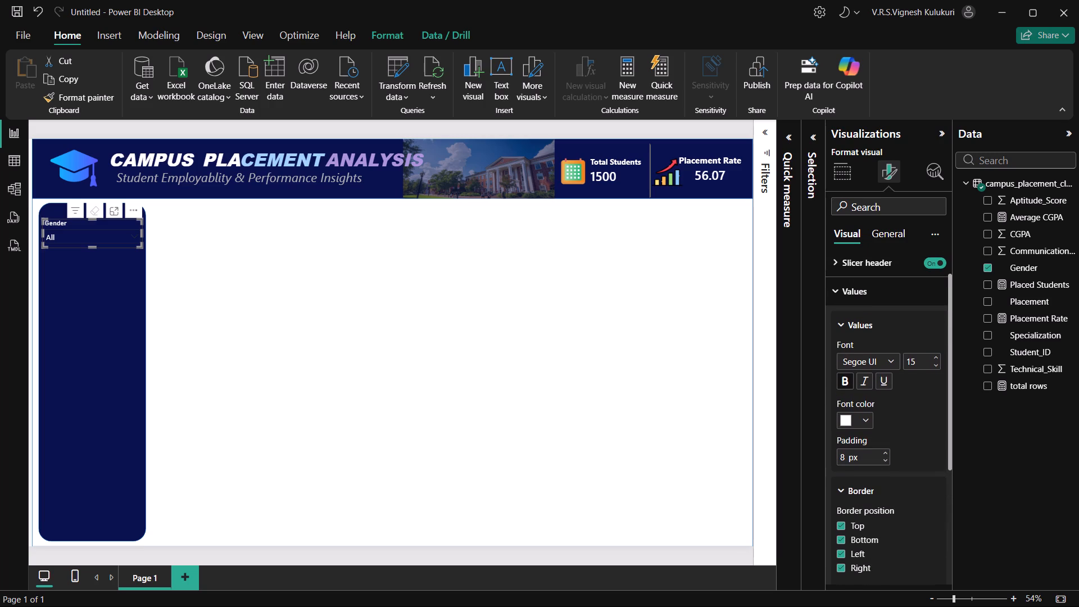
{"action": "key", "text": "alt+Tab"}
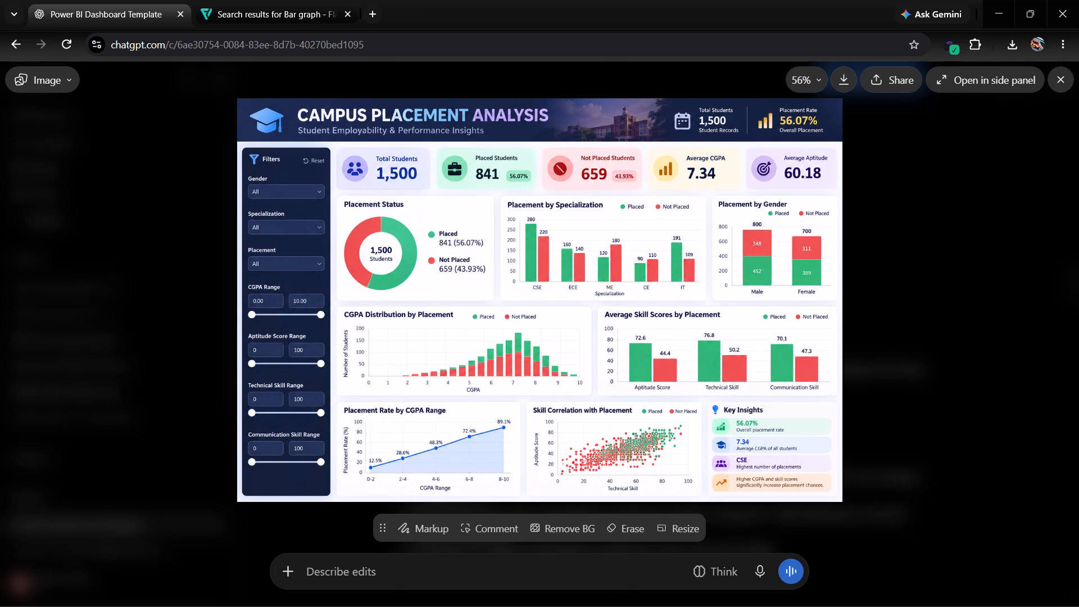
{"action": "key", "text": "alt+Tab"}
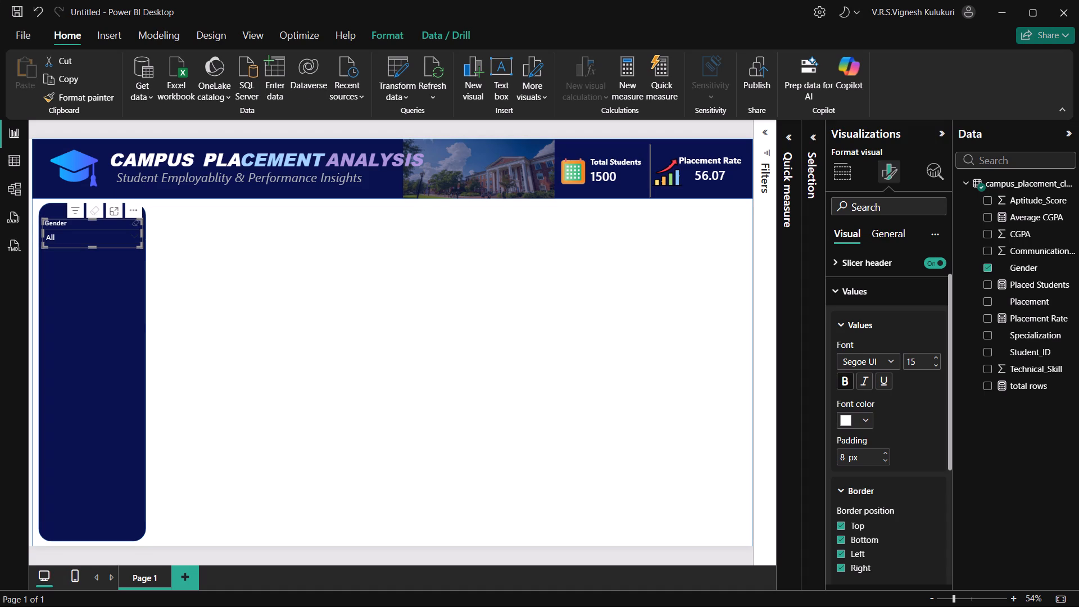
{"action": "left_click", "coordinate": [117, 239]}
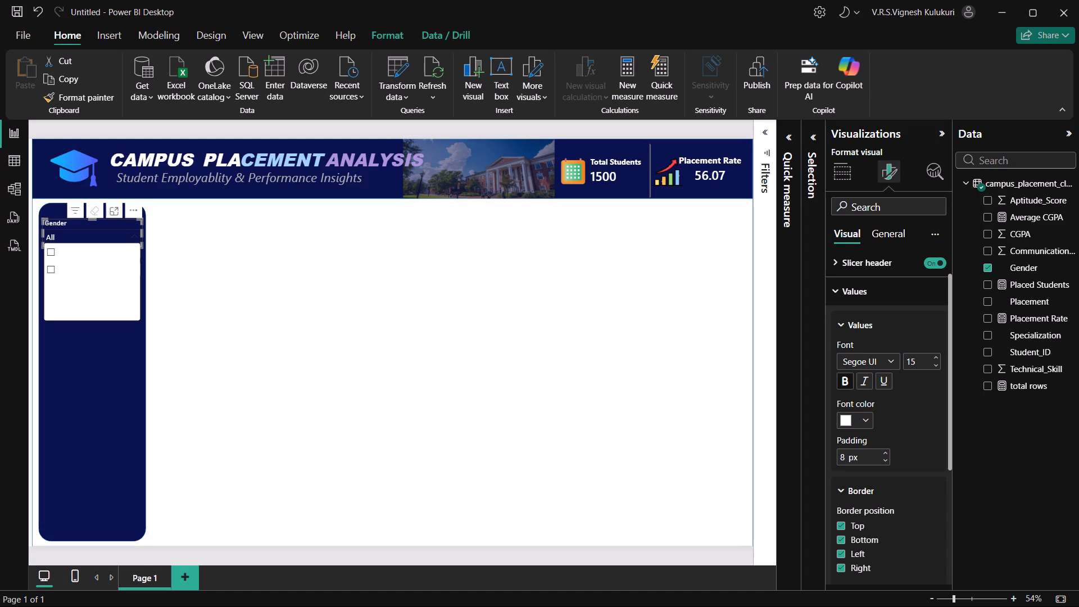
{"action": "left_click", "coordinate": [75, 547]}
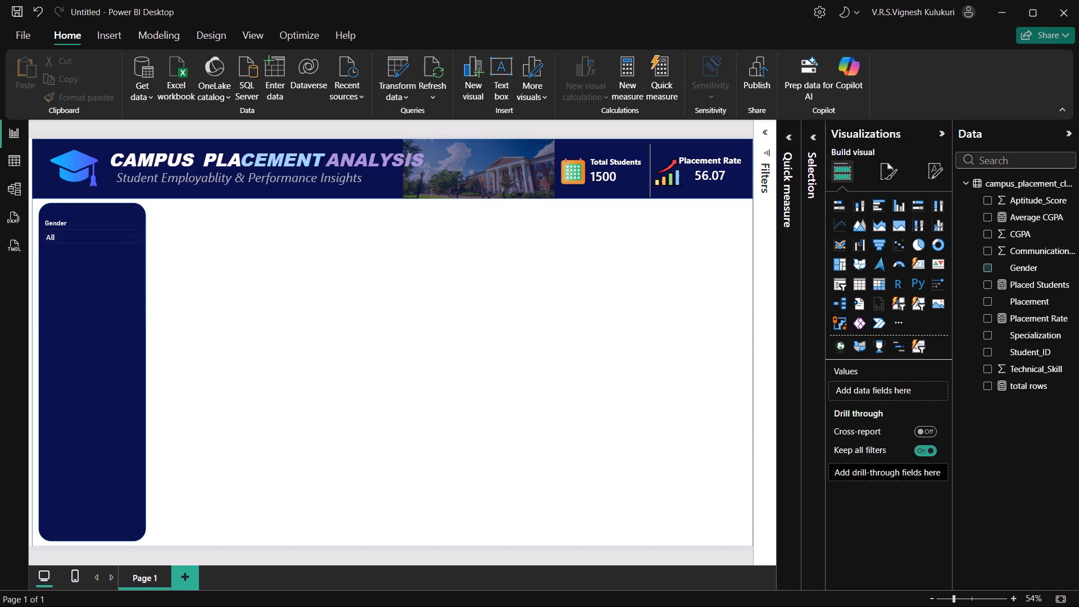
{"action": "left_click", "coordinate": [72, 235]}
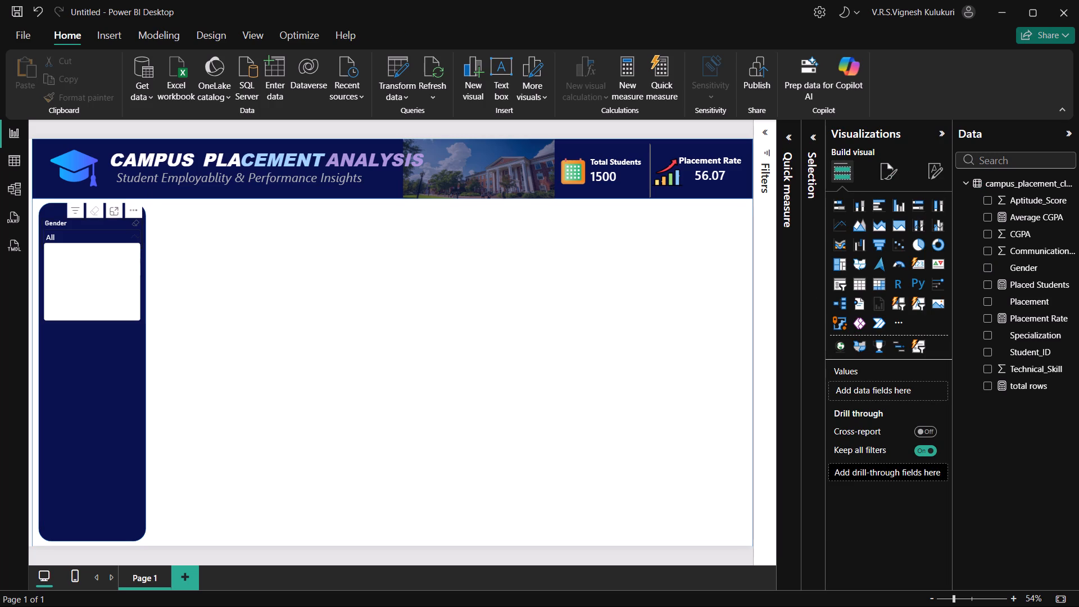
Set the Gender slicer's selection icon color to black and check it in the expanded dropdown list.
{"action": "left_click_drag", "start_coordinate": [905, 179], "coordinate": [899, 175]}
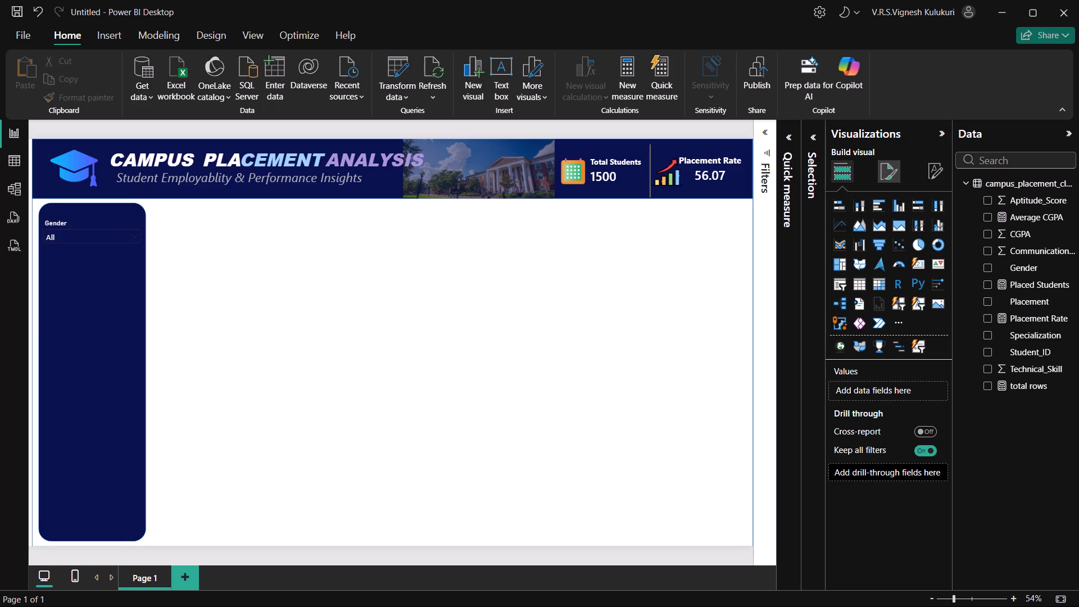
{"action": "left_click", "coordinate": [899, 175]}
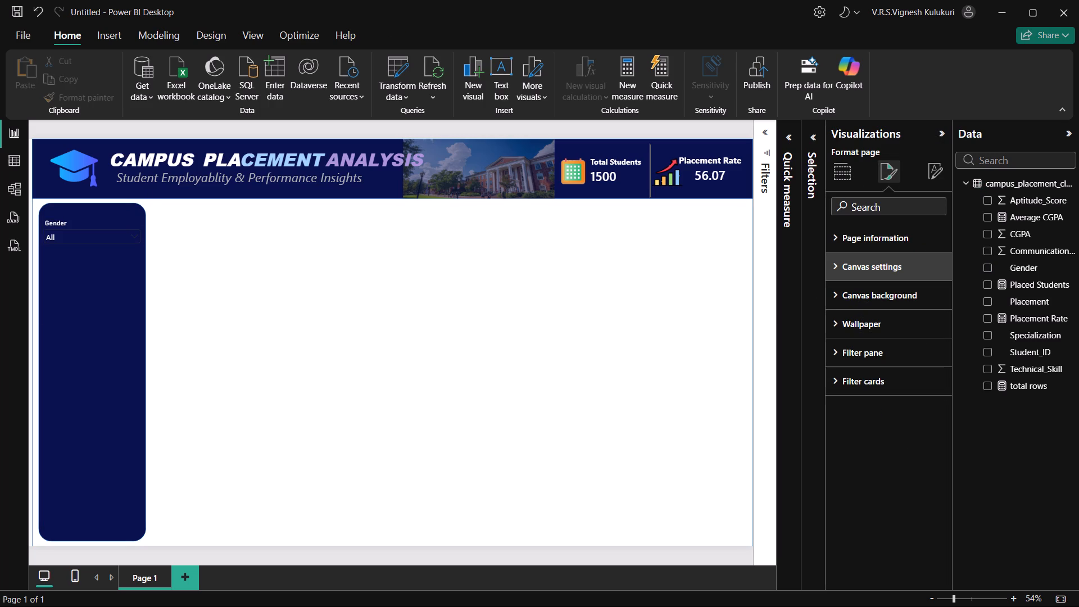
{"action": "left_click", "coordinate": [846, 171]}
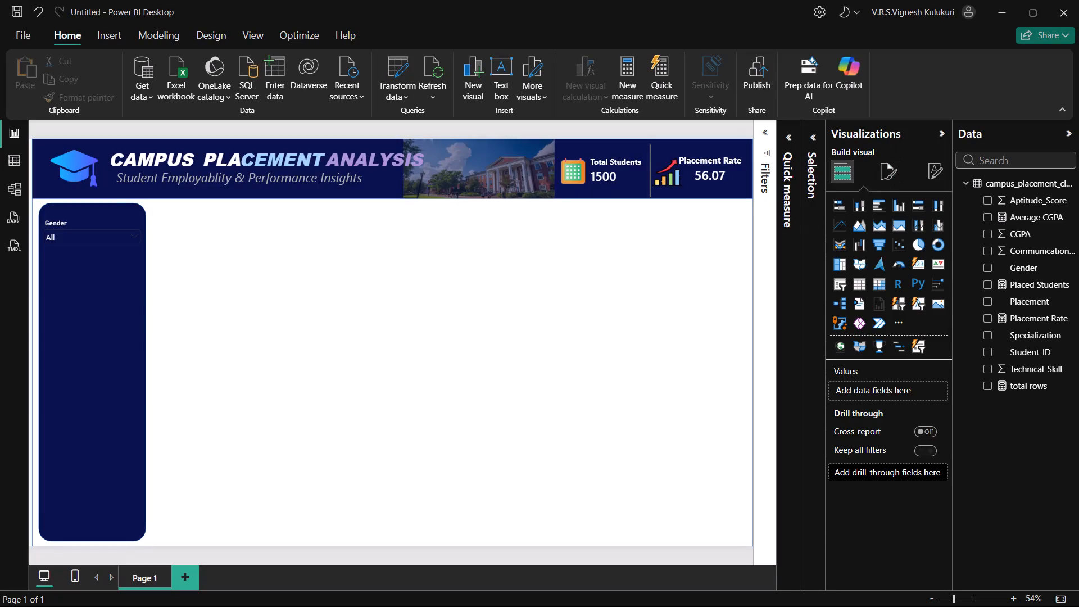
{"action": "left_click", "coordinate": [72, 224]}
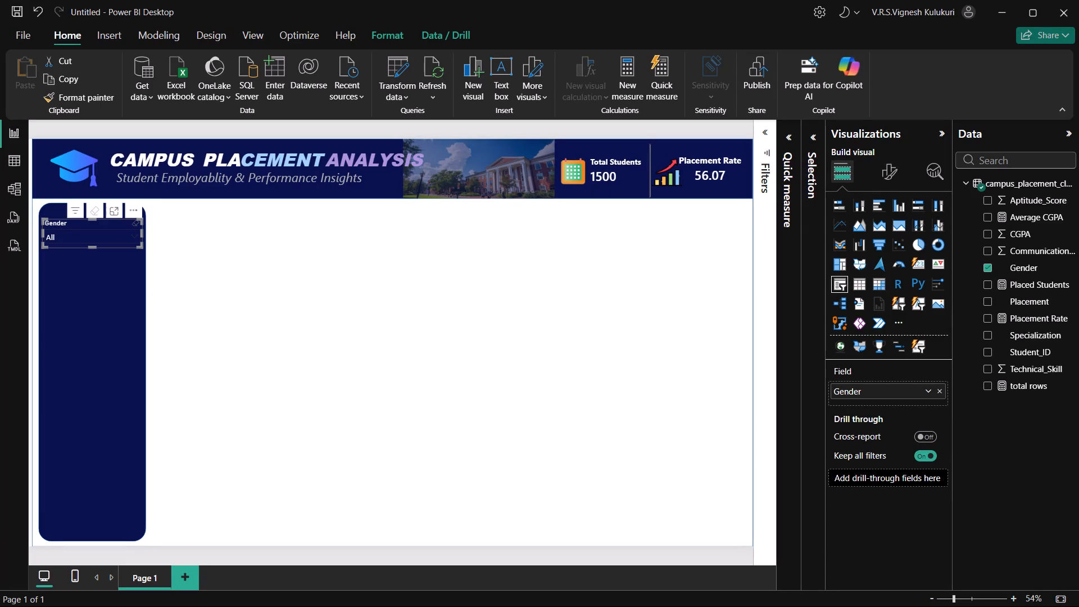
{"action": "left_click", "coordinate": [888, 170]}
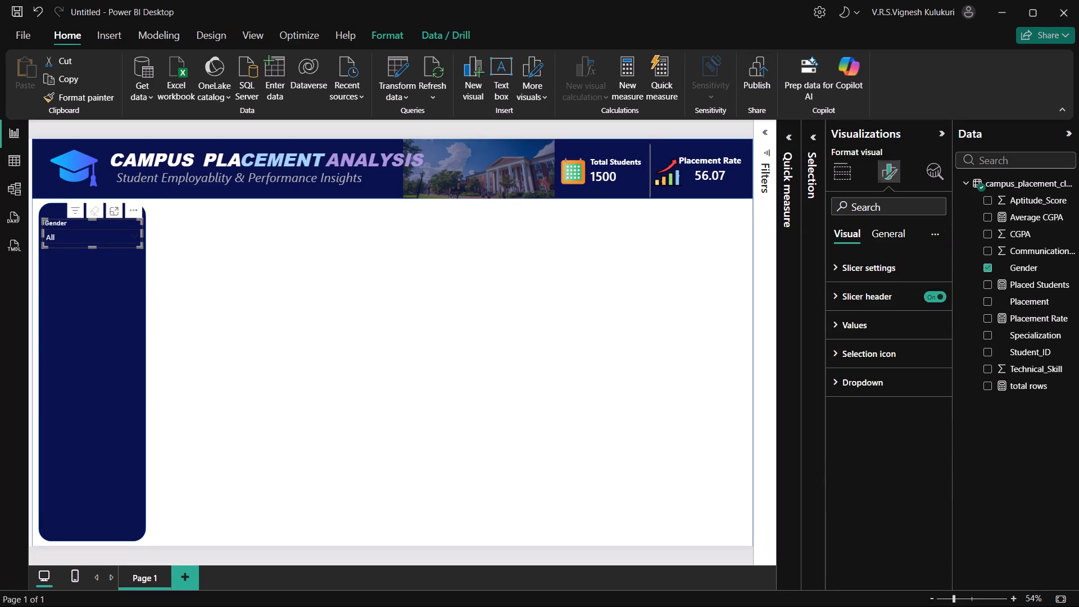
{"action": "left_click", "coordinate": [841, 364]}
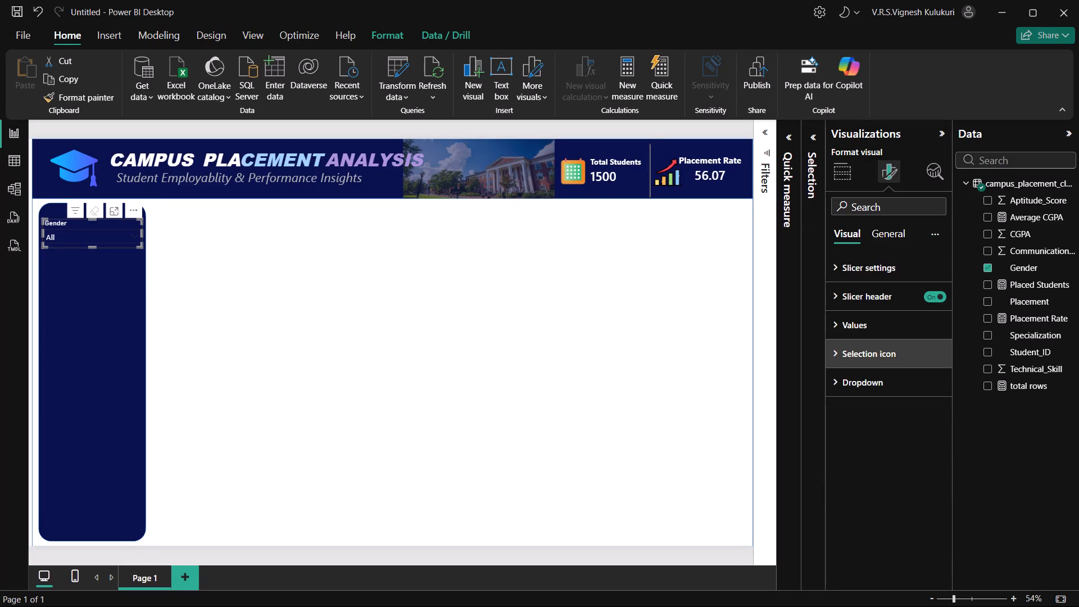
{"action": "left_click", "coordinate": [859, 428]}
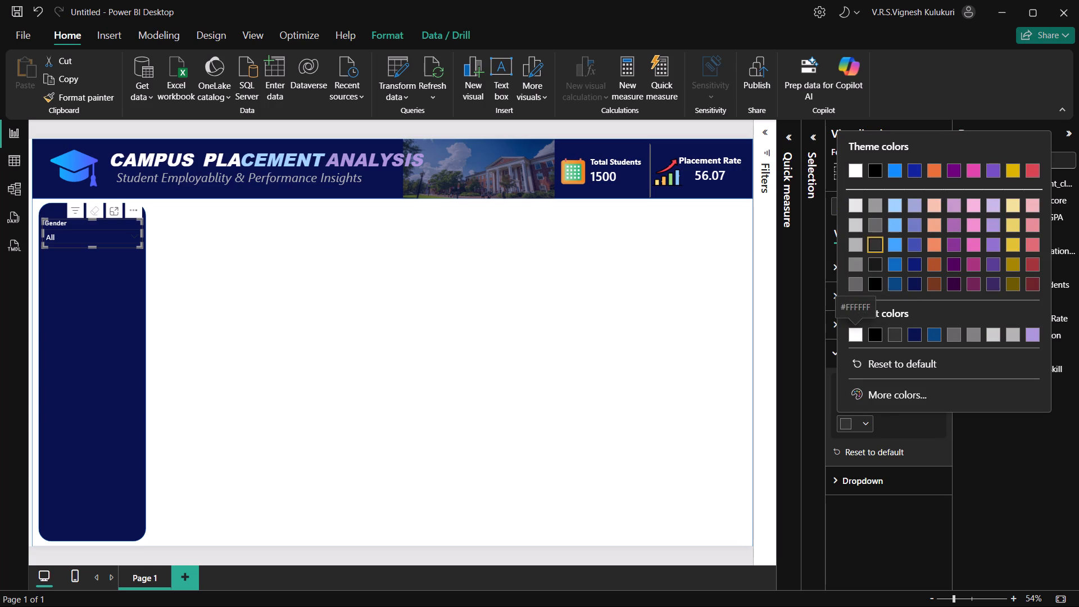
{"action": "left_click", "coordinate": [872, 338]}
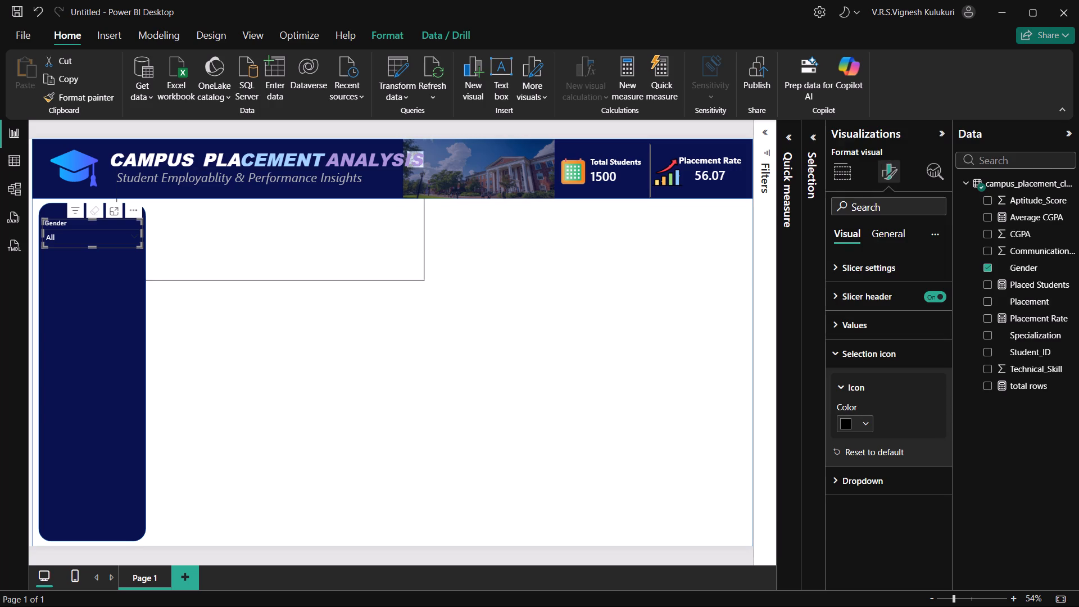
{"action": "left_click", "coordinate": [103, 243]}
{"action": "left_click", "coordinate": [89, 238]}
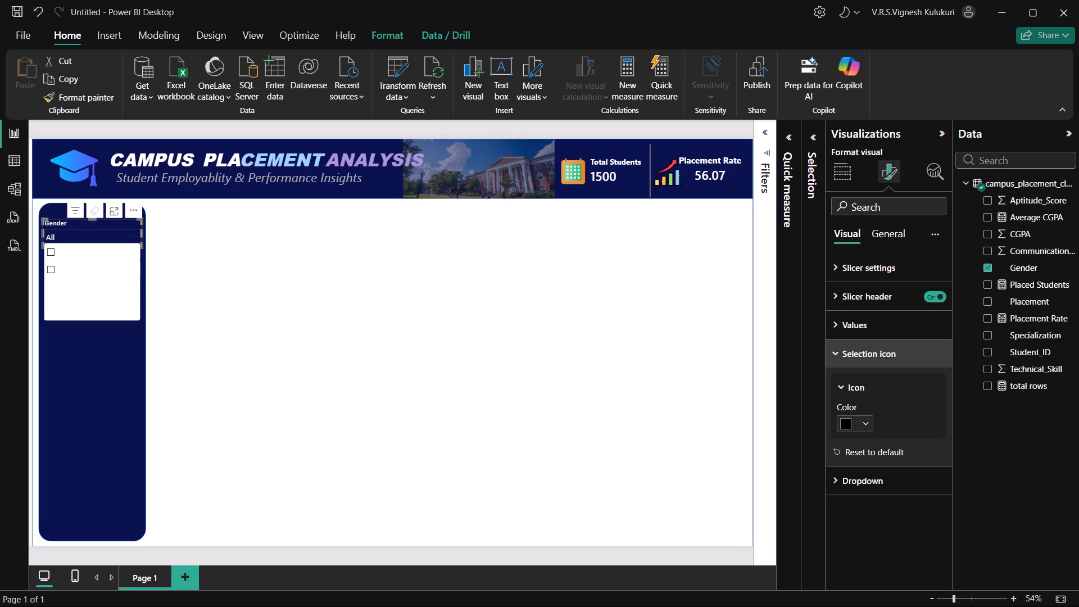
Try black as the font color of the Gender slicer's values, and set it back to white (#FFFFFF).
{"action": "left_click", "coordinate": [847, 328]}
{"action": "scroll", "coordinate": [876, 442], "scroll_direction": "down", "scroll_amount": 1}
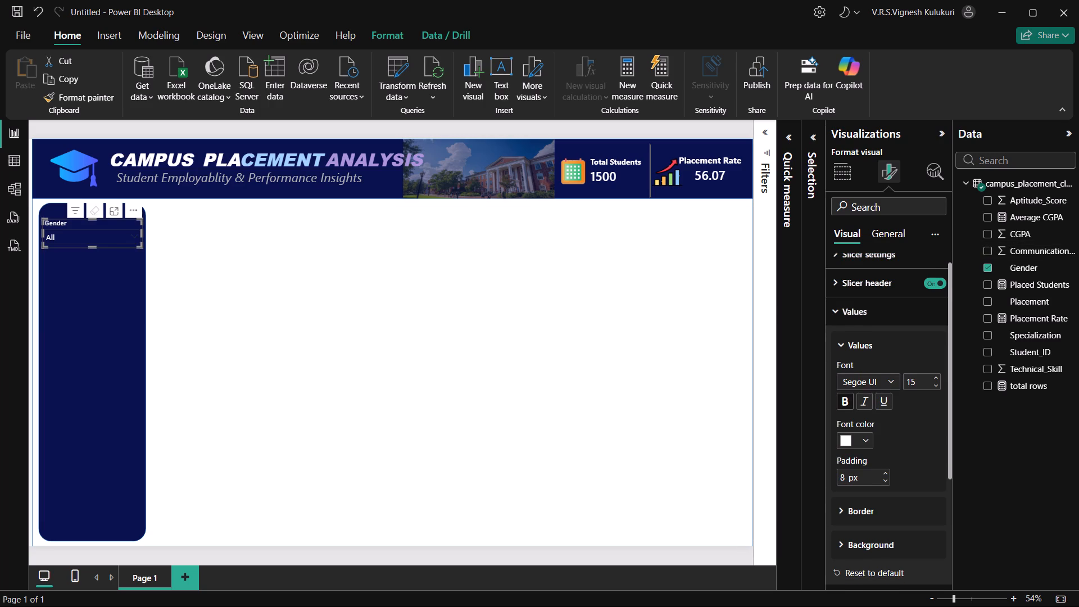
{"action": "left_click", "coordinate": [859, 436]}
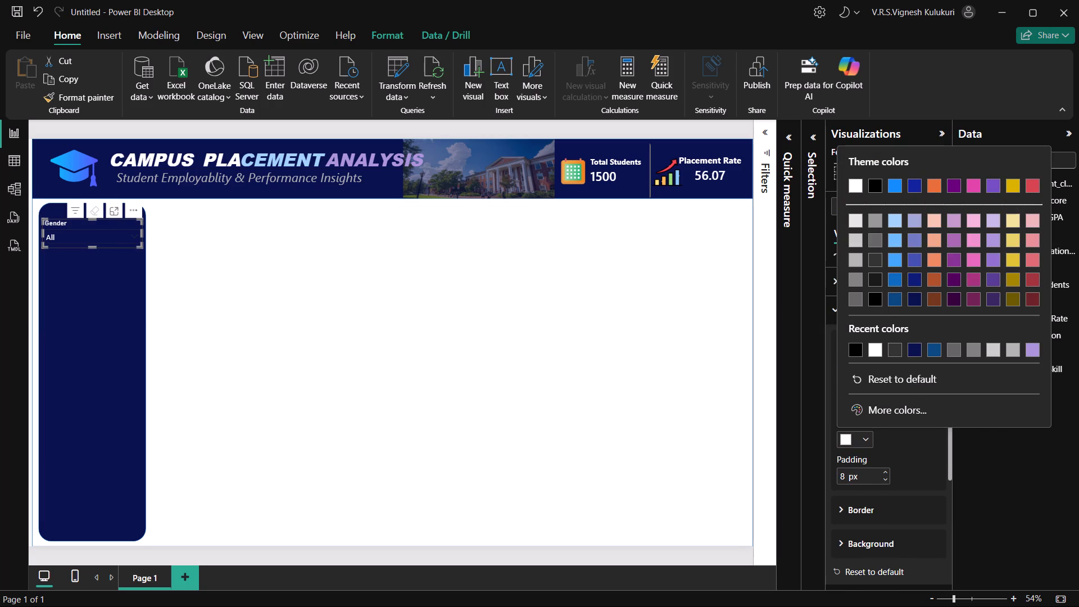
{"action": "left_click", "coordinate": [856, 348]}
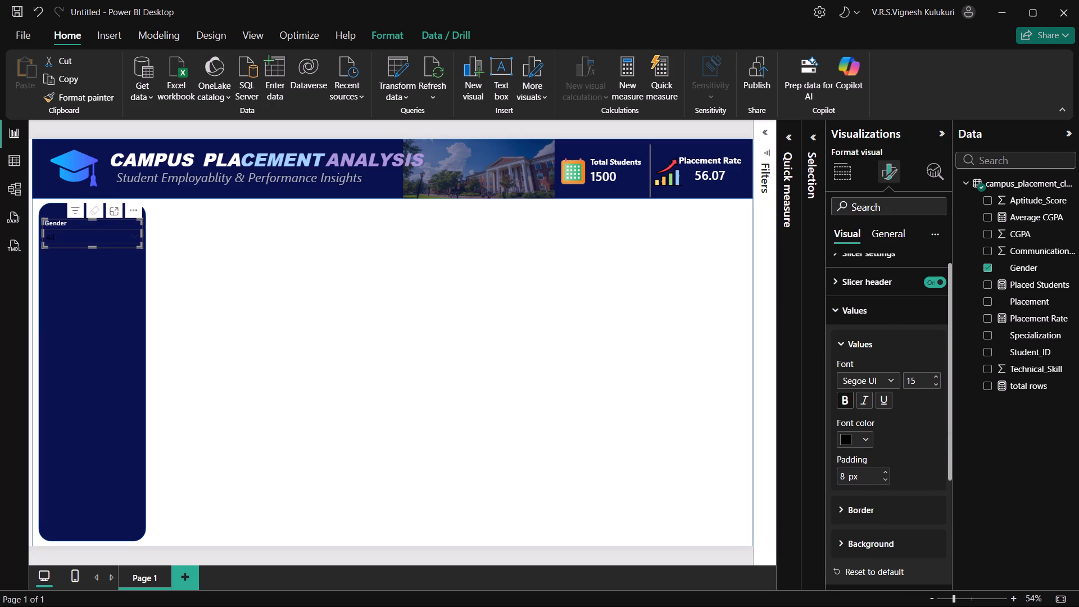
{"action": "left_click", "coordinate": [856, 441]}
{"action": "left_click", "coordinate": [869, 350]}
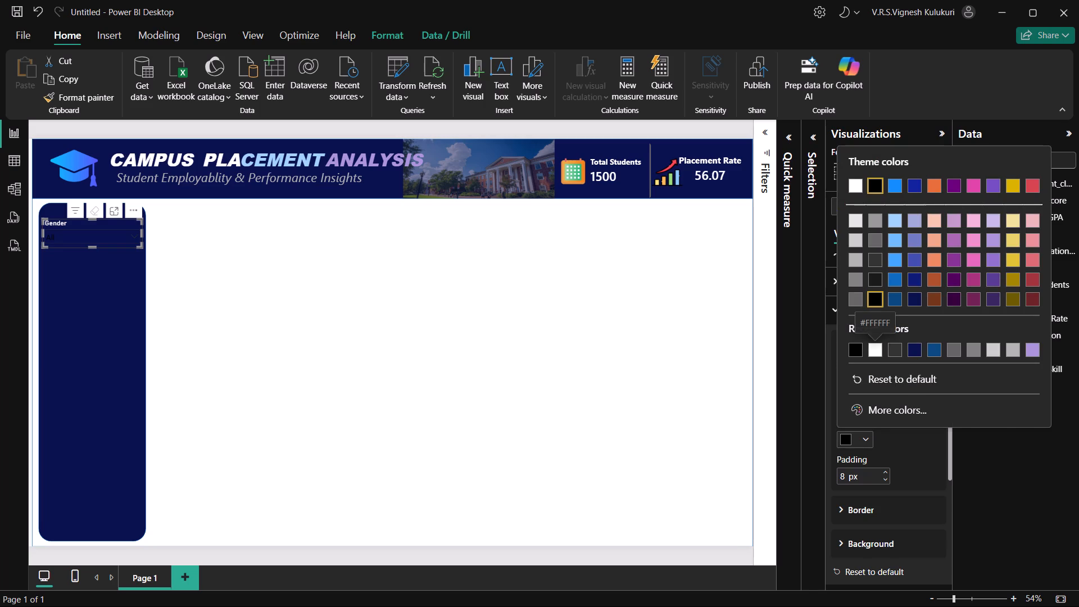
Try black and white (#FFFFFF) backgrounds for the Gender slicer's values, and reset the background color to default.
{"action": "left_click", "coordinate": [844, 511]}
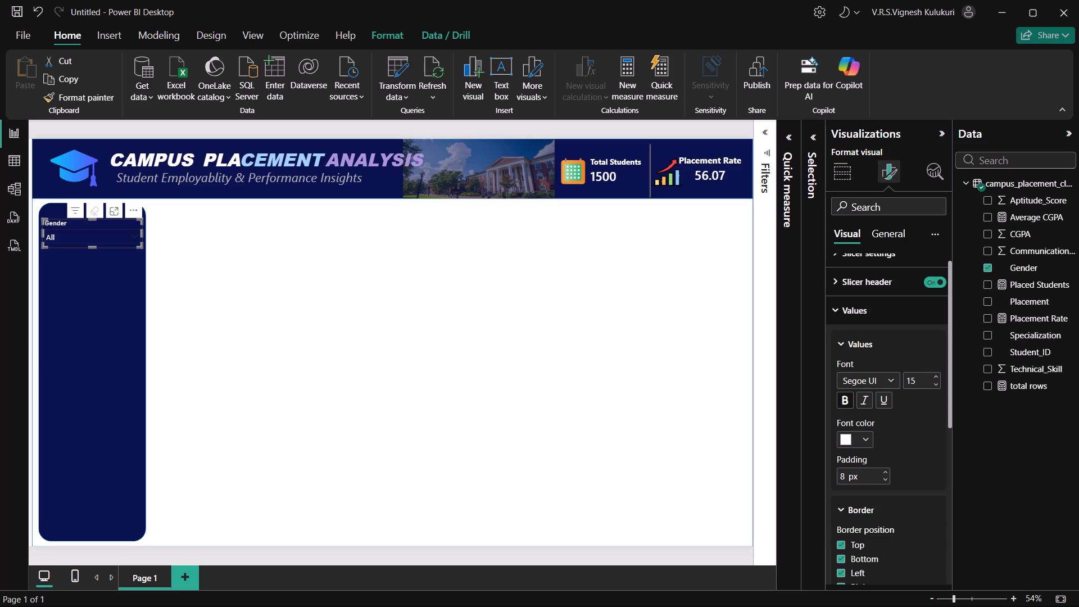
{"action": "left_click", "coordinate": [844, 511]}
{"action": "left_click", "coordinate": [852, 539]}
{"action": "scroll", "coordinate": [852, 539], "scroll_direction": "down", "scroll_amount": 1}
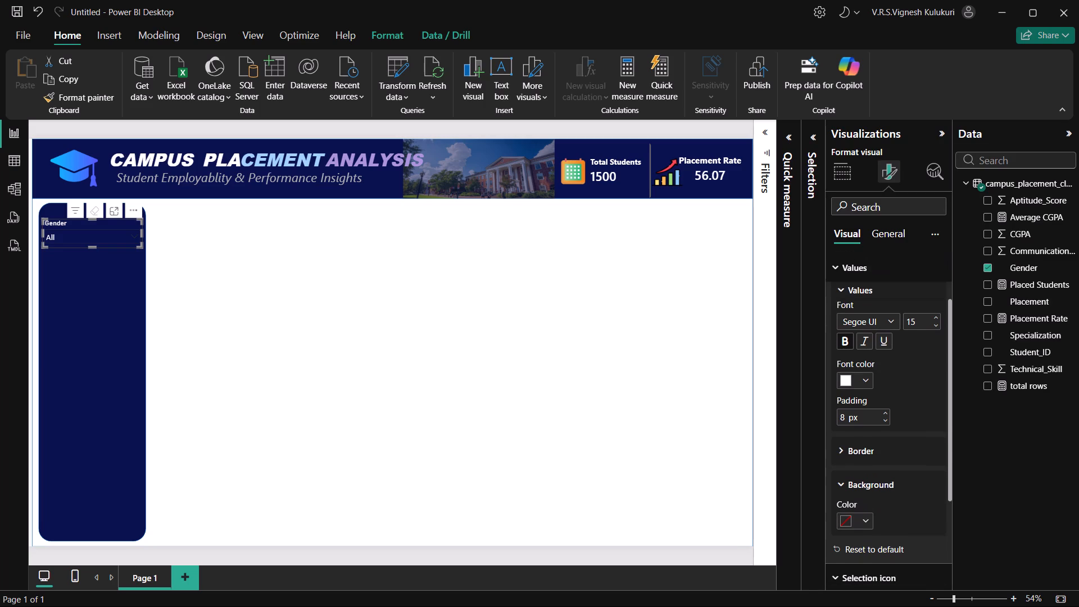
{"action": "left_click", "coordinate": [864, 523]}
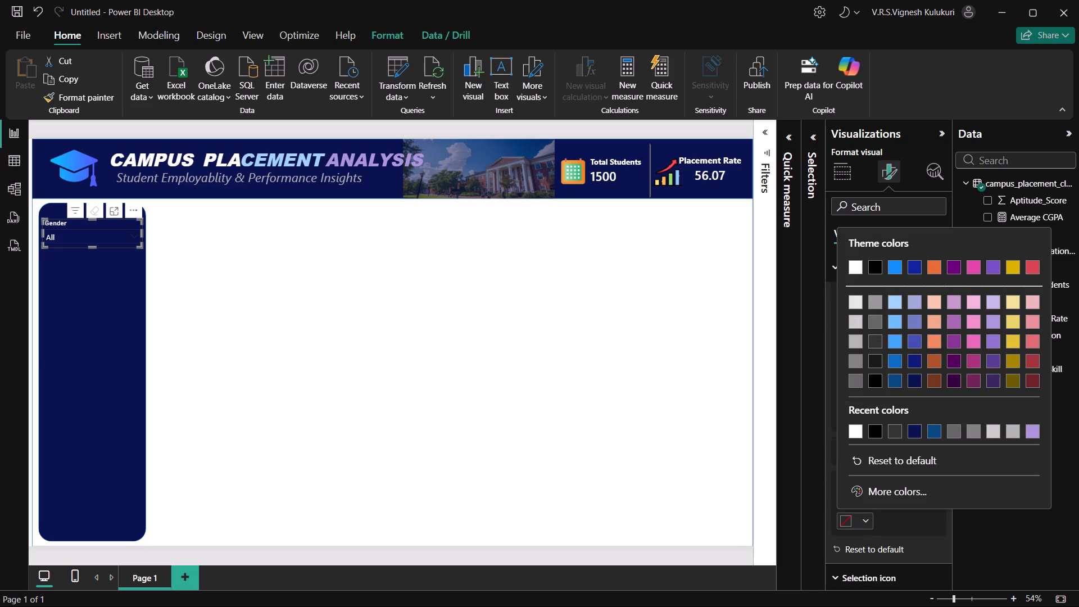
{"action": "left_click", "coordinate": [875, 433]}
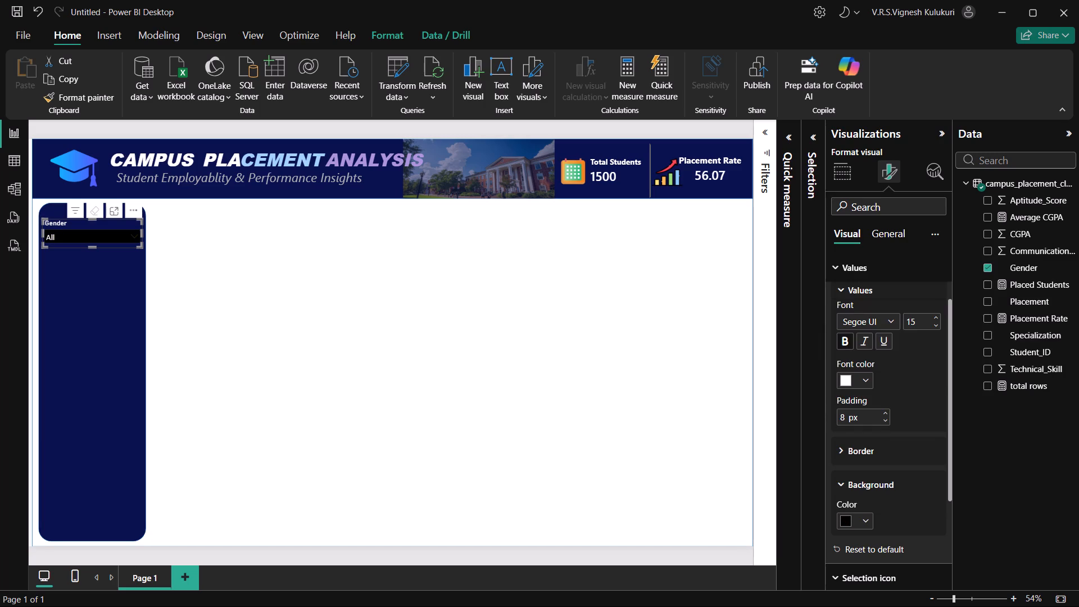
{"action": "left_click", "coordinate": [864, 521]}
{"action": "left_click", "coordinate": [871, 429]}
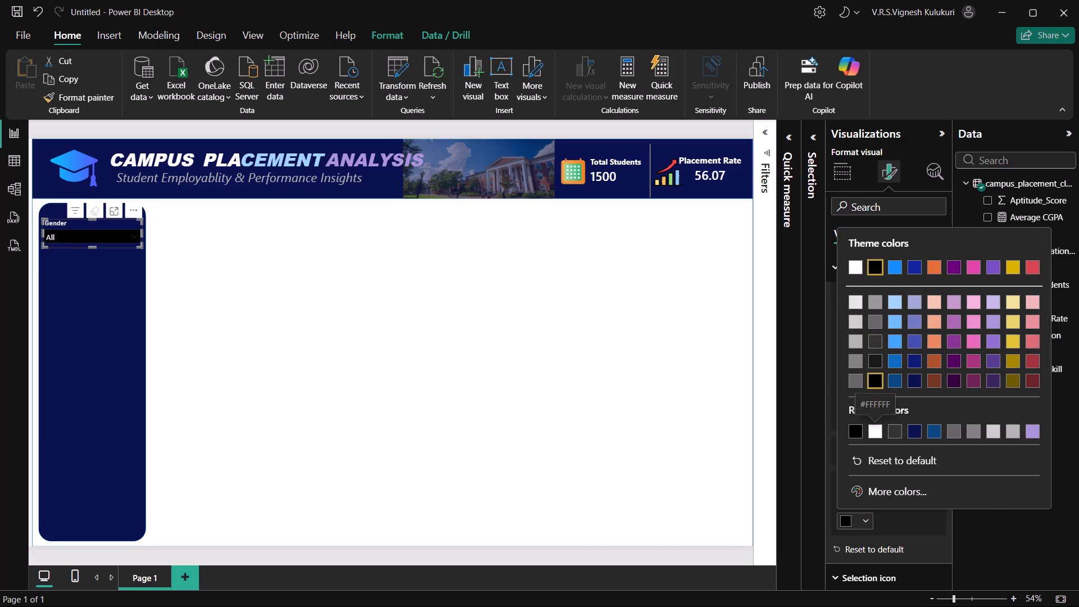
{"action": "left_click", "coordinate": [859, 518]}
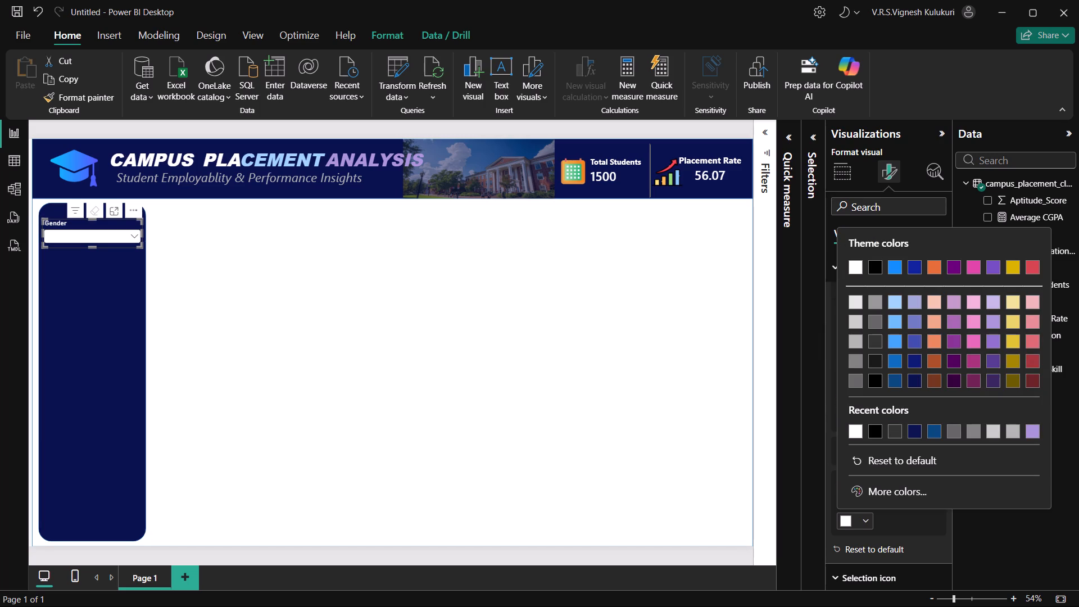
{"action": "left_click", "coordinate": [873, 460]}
Examine the Gender slicer's style and selection options and its header's text, border and background settings.
{"action": "scroll", "coordinate": [885, 505], "scroll_direction": "down", "scroll_amount": 1}
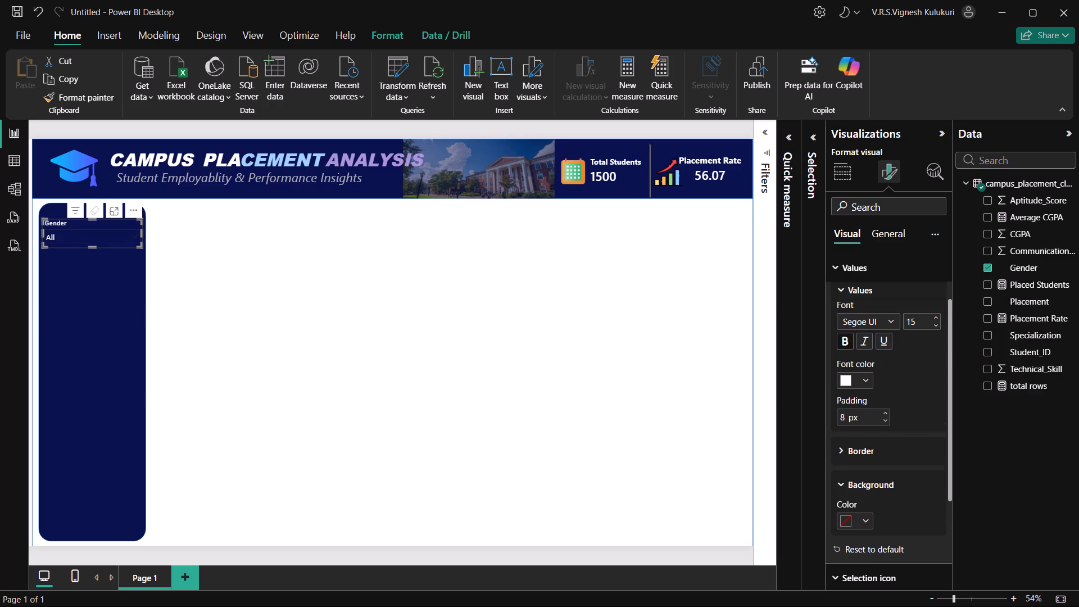
{"action": "scroll", "coordinate": [885, 505], "scroll_direction": "down", "scroll_amount": 1}
{"action": "left_click", "coordinate": [855, 528]}
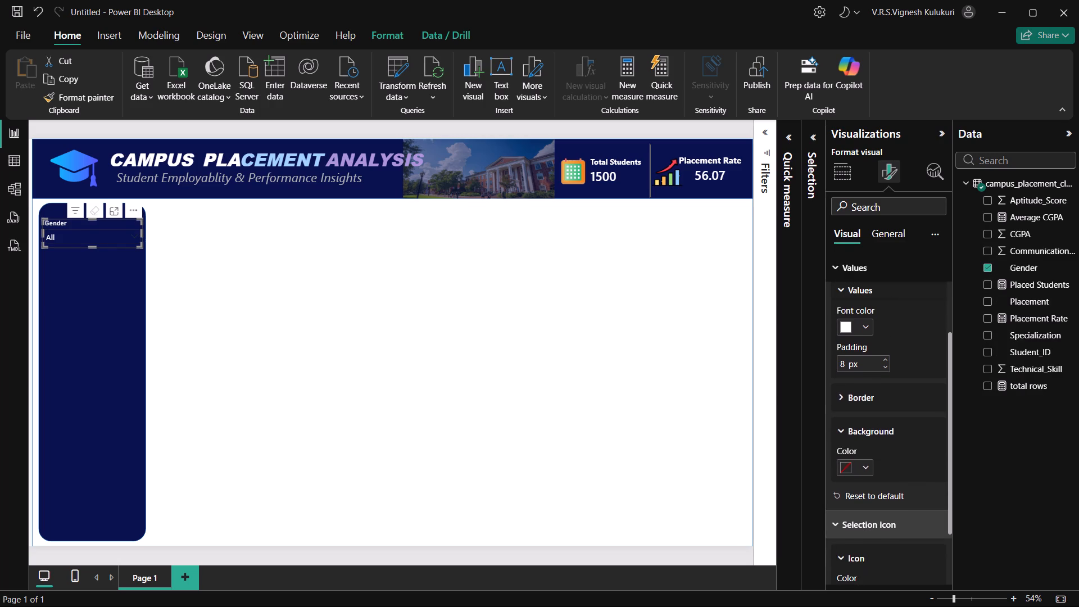
{"action": "scroll", "coordinate": [855, 528], "scroll_direction": "down", "scroll_amount": 1}
{"action": "left_click", "coordinate": [867, 488]}
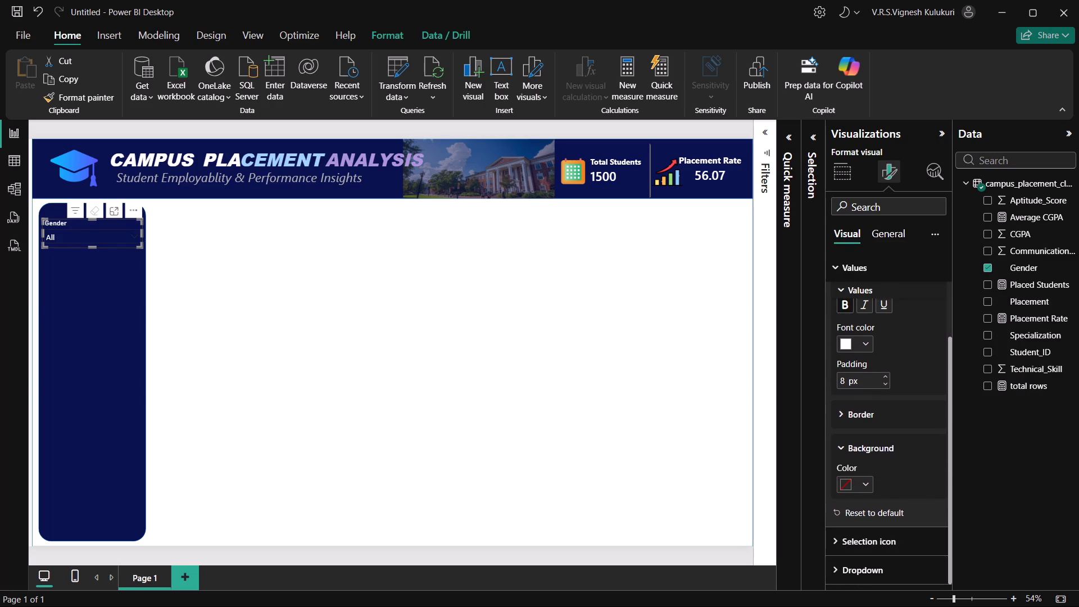
{"action": "left_click", "coordinate": [867, 488]}
{"action": "scroll", "coordinate": [883, 444], "scroll_direction": "up", "scroll_amount": 4}
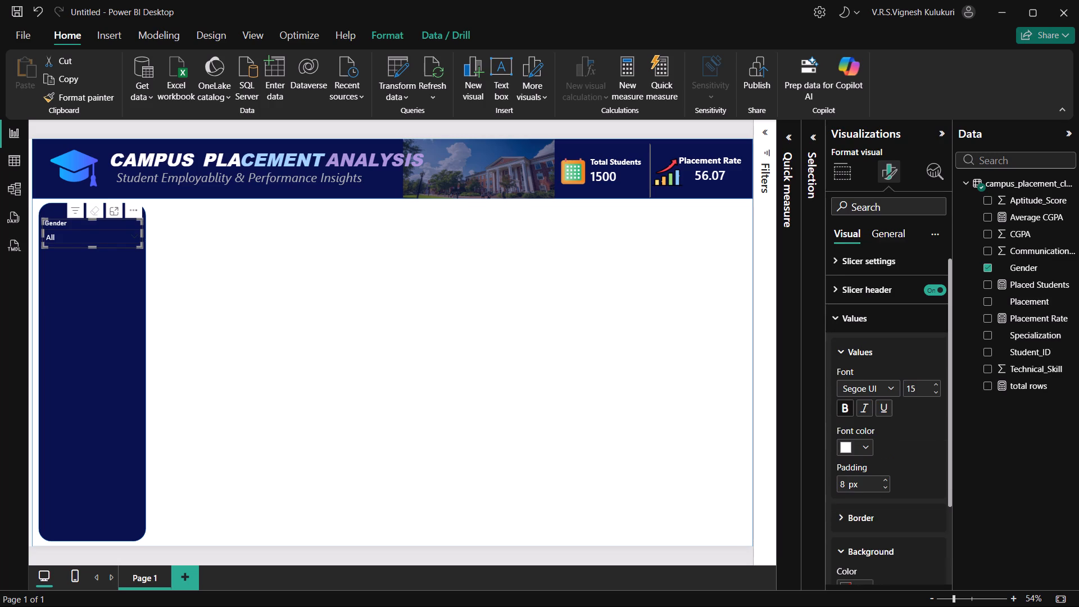
{"action": "left_click", "coordinate": [849, 262]}
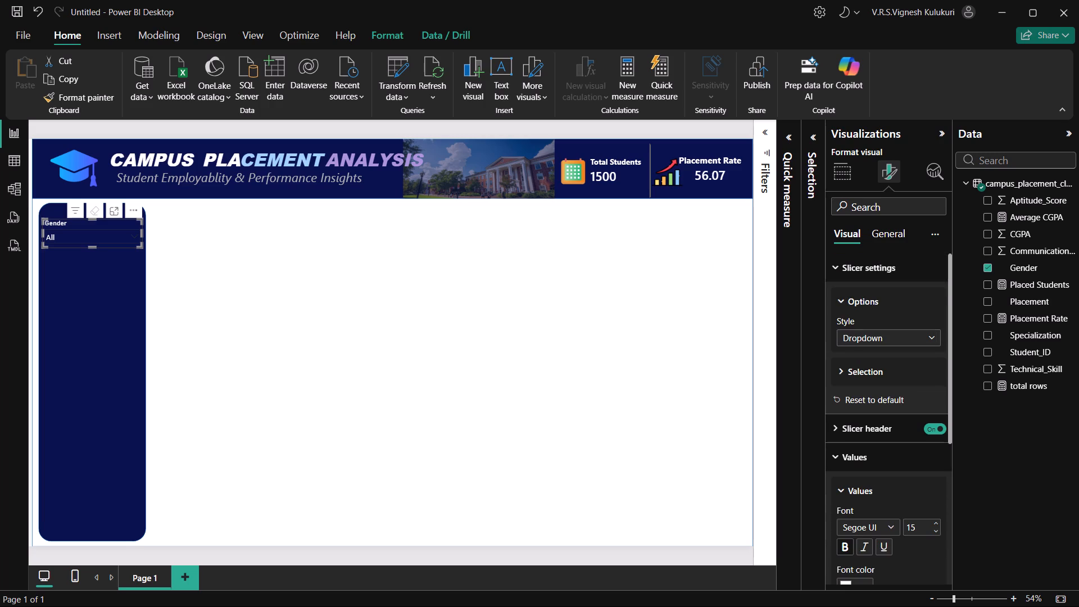
{"action": "left_click", "coordinate": [849, 361]}
{"action": "left_click", "coordinate": [849, 368]}
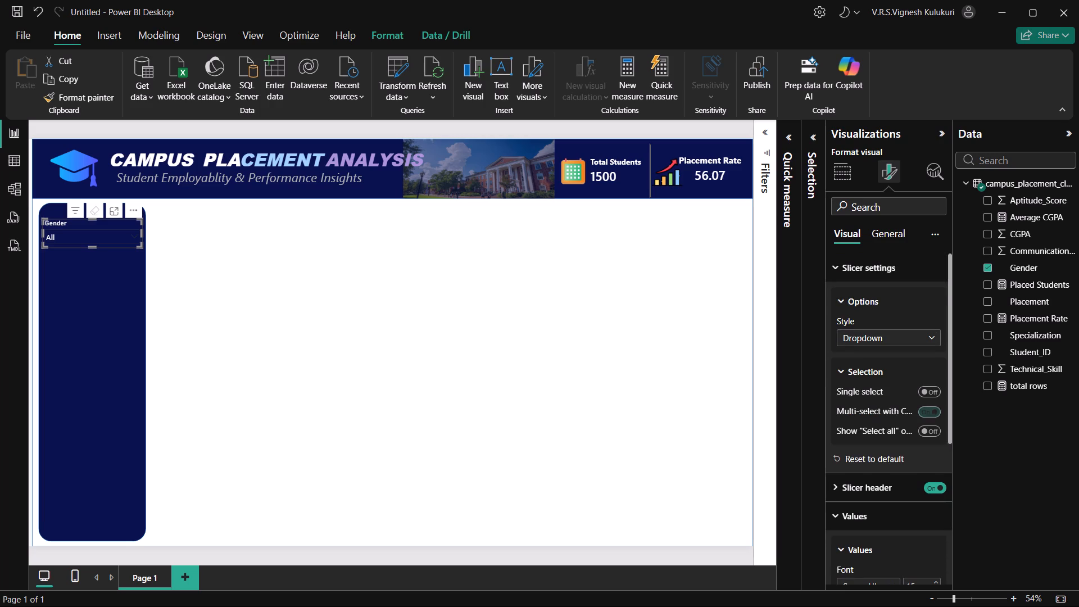
{"action": "left_click", "coordinate": [845, 368]}
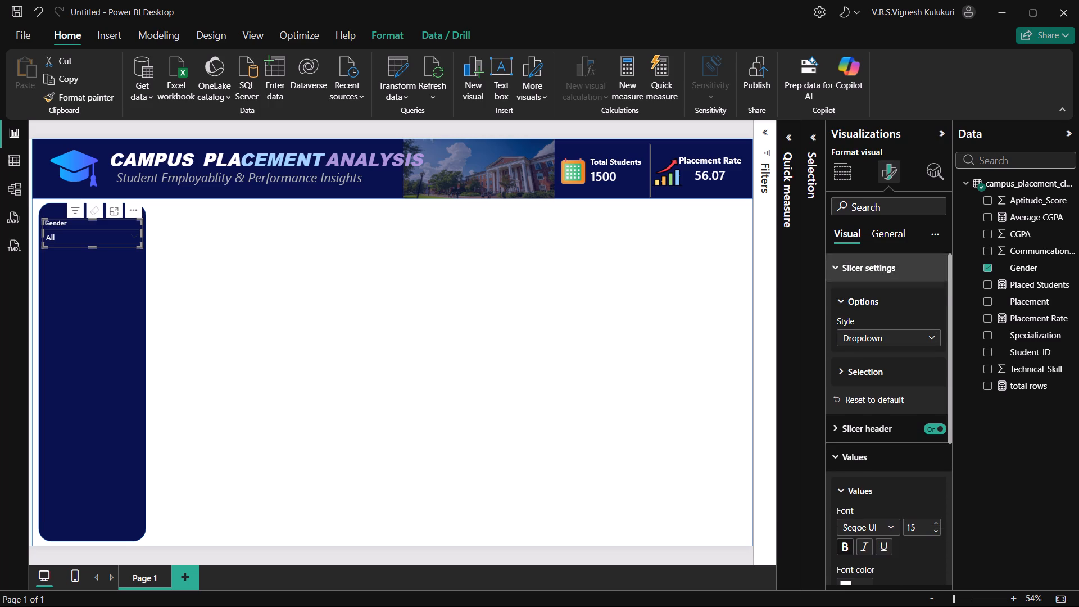
{"action": "left_click", "coordinate": [846, 268]}
{"action": "left_click", "coordinate": [846, 295]}
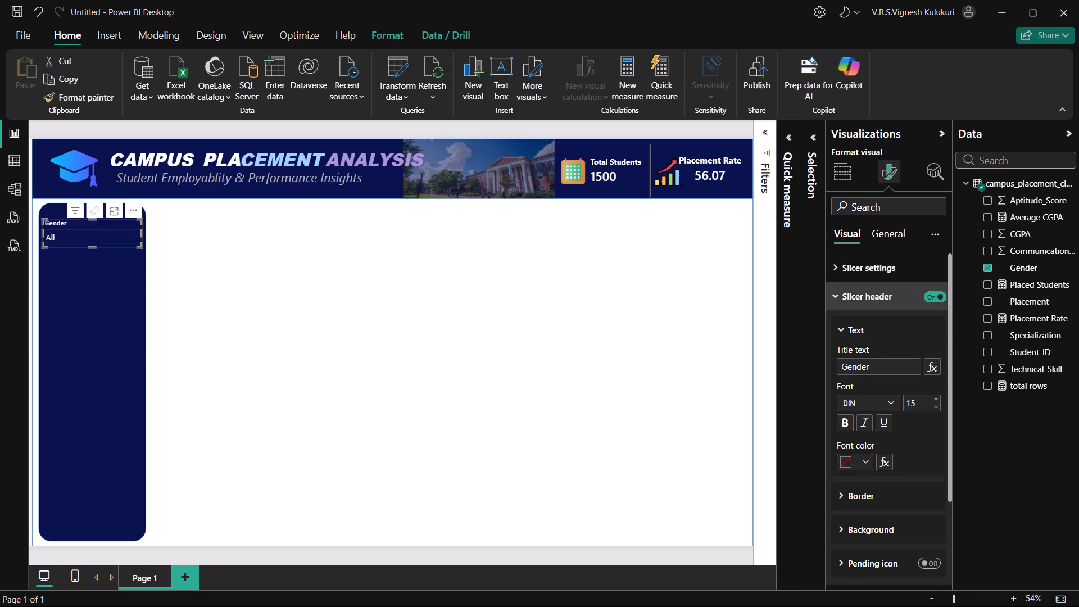
{"action": "scroll", "coordinate": [886, 458], "scroll_direction": "down", "scroll_amount": 1}
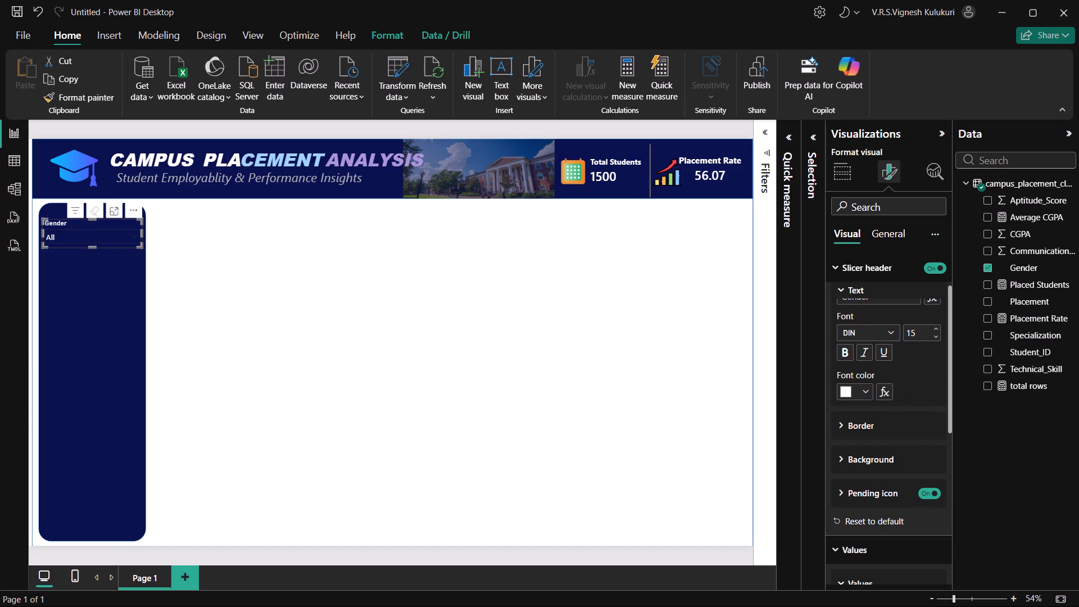
{"action": "left_click", "coordinate": [853, 428]}
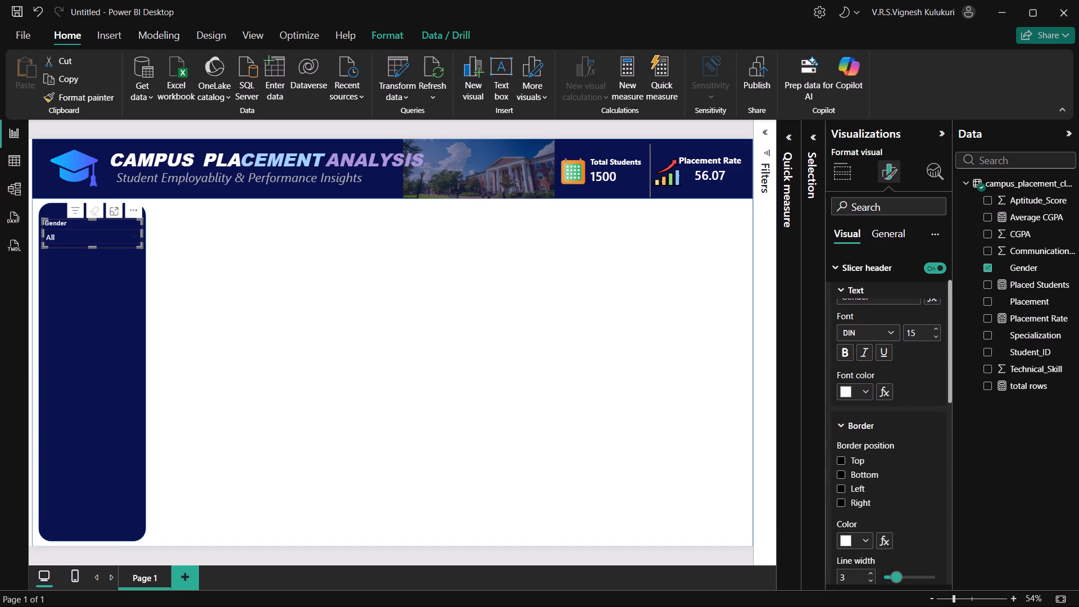
{"action": "scroll", "coordinate": [864, 505], "scroll_direction": "down", "scroll_amount": 1}
{"action": "left_click", "coordinate": [854, 517]}
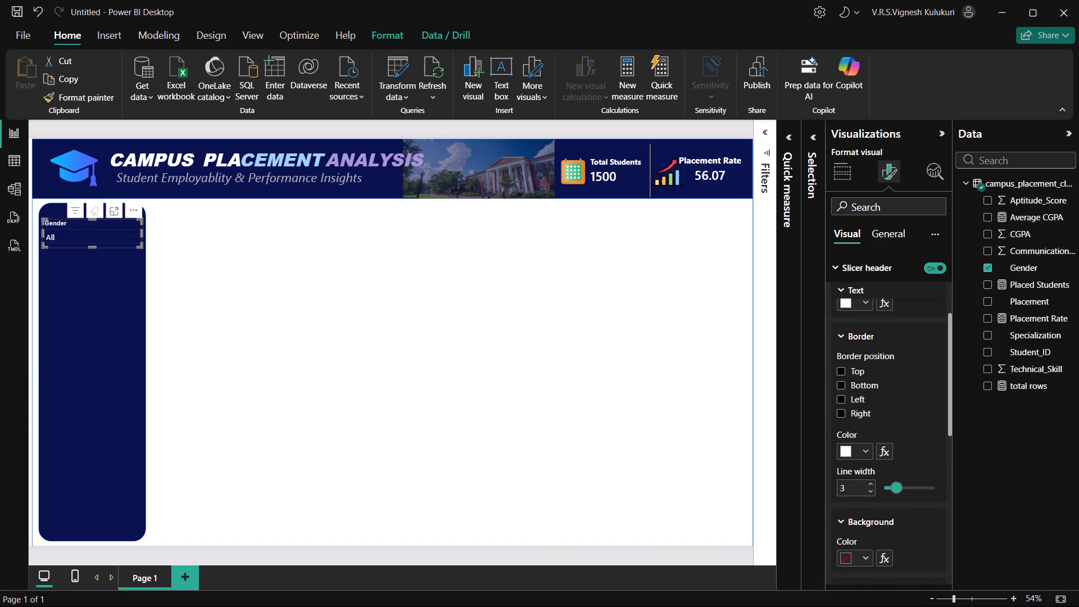
{"action": "scroll", "coordinate": [854, 517], "scroll_direction": "down", "scroll_amount": 2}
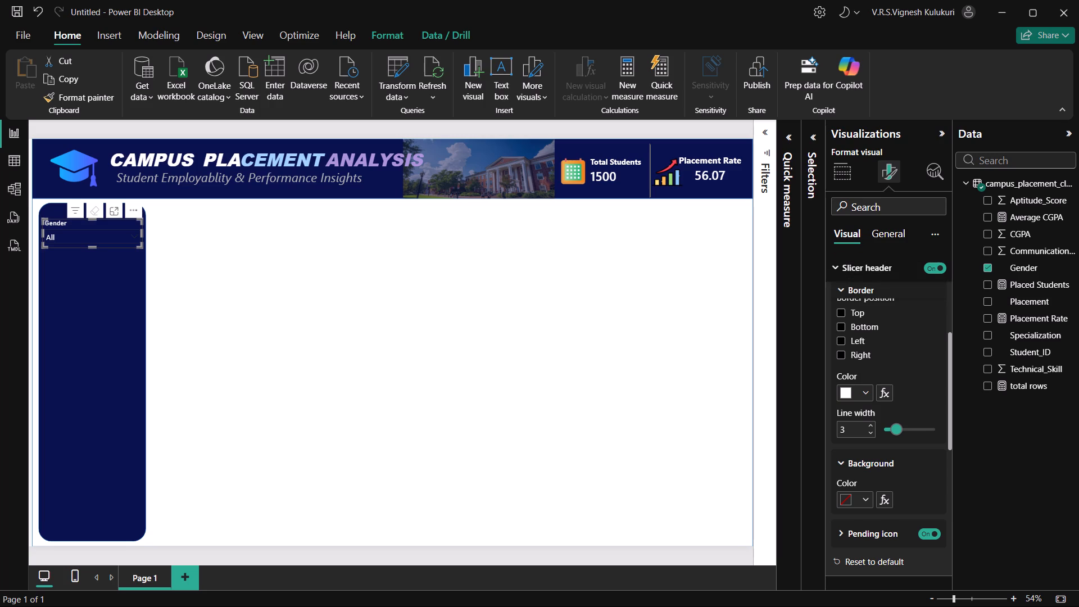
Examine the Gender slicer's general effects settings, including its background color option.
{"action": "left_click", "coordinate": [873, 243]}
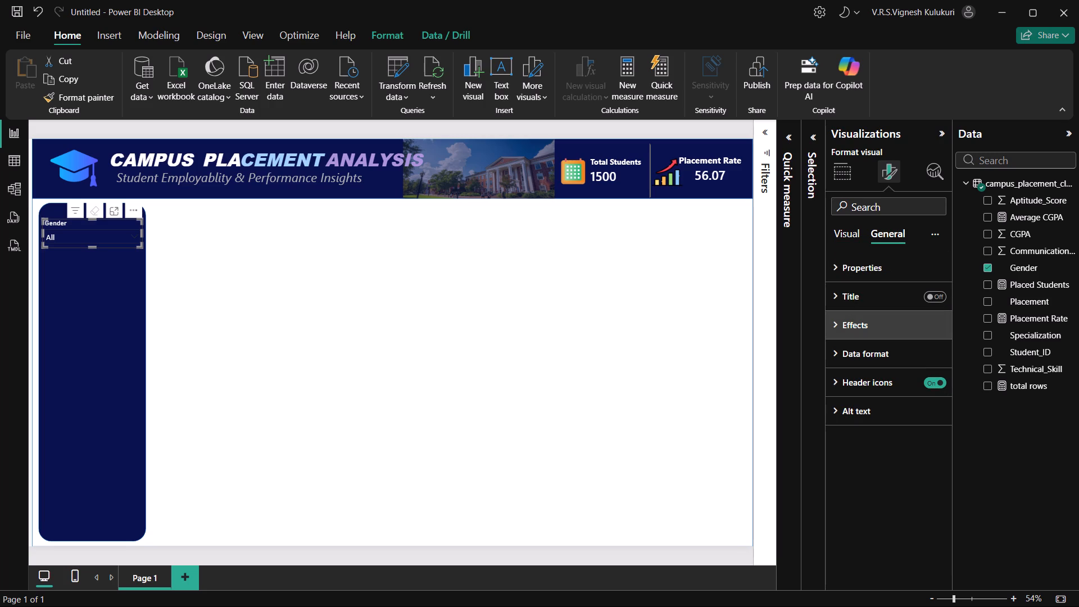
{"action": "left_click", "coordinate": [842, 325]}
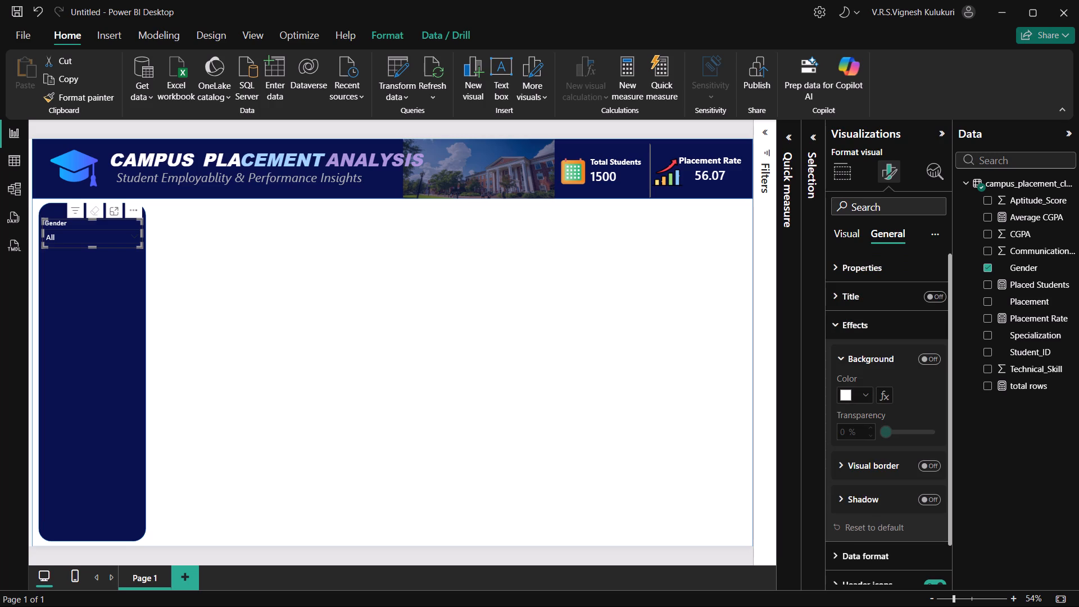
{"action": "left_click", "coordinate": [866, 396]}
{"action": "double_click", "coordinate": [855, 273]}
{"action": "left_click", "coordinate": [855, 273]}
{"action": "left_click", "coordinate": [855, 273]}
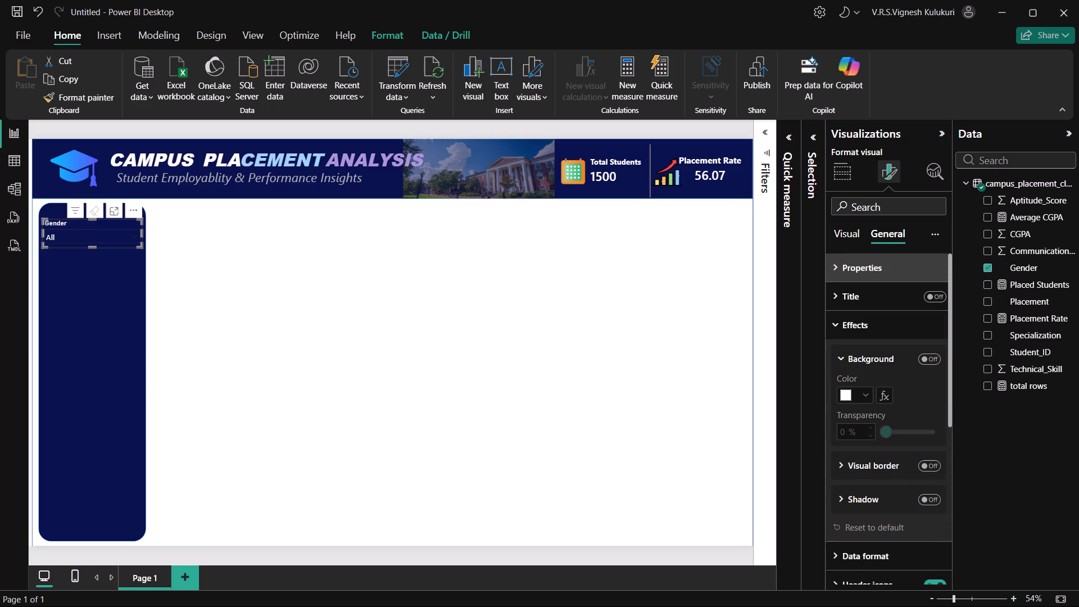
Set the Gender slicer's header font to Arial Black, keeping bold off.
{"action": "left_click", "coordinate": [846, 232]}
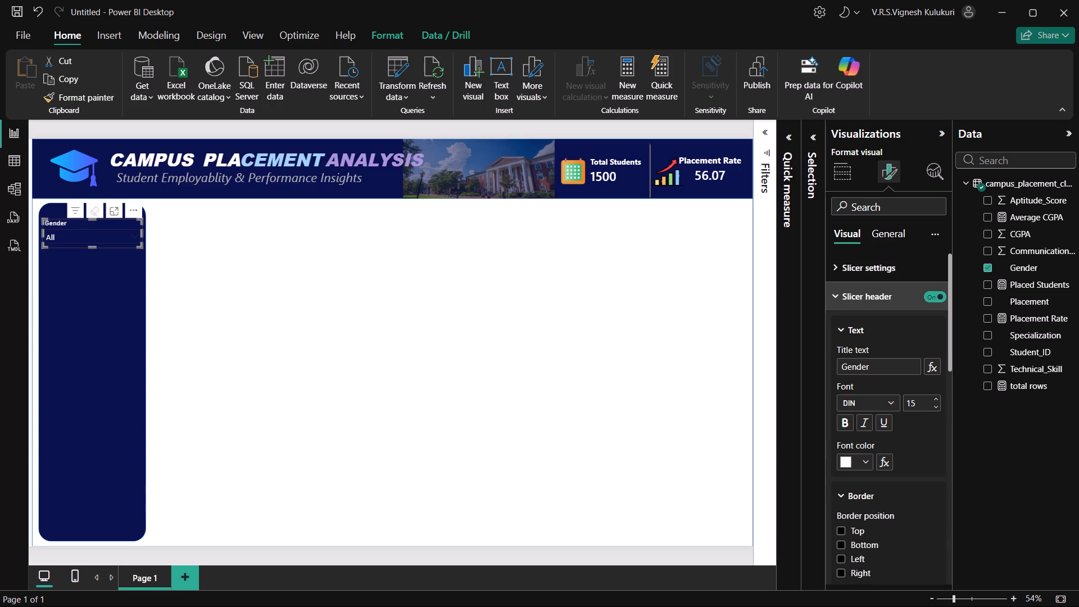
{"action": "scroll", "coordinate": [888, 433], "scroll_direction": "down", "scroll_amount": 1}
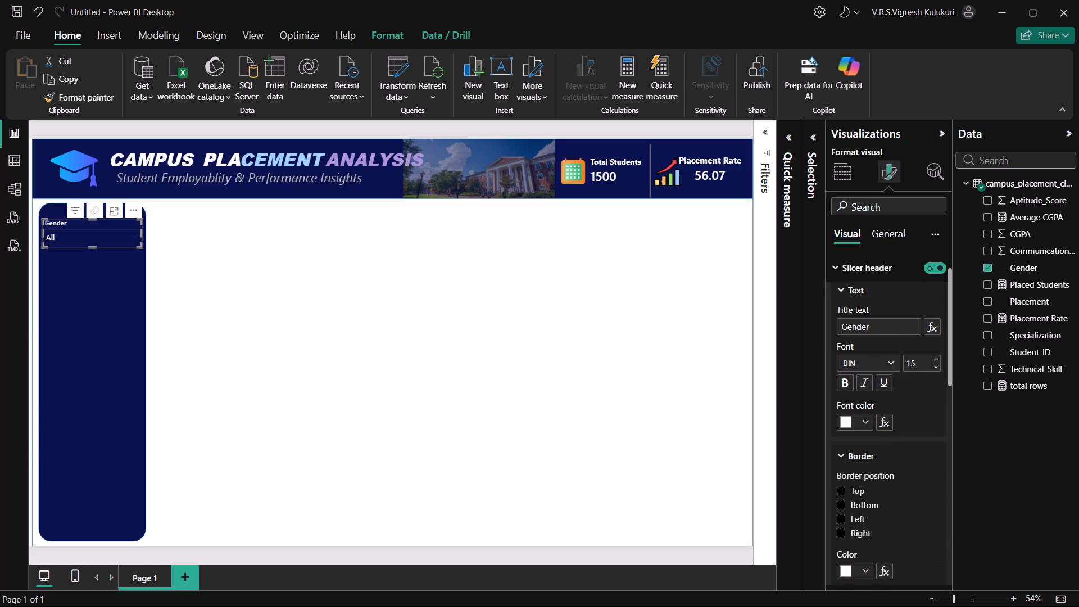
{"action": "scroll", "coordinate": [888, 433], "scroll_direction": "down", "scroll_amount": 2}
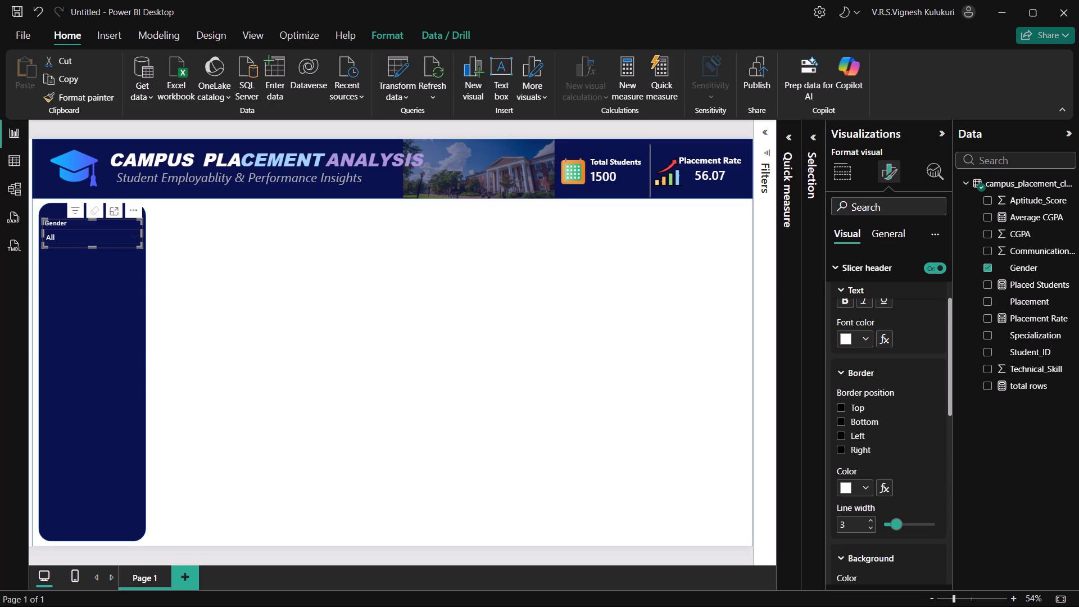
{"action": "scroll", "coordinate": [873, 379], "scroll_direction": "up", "scroll_amount": 4}
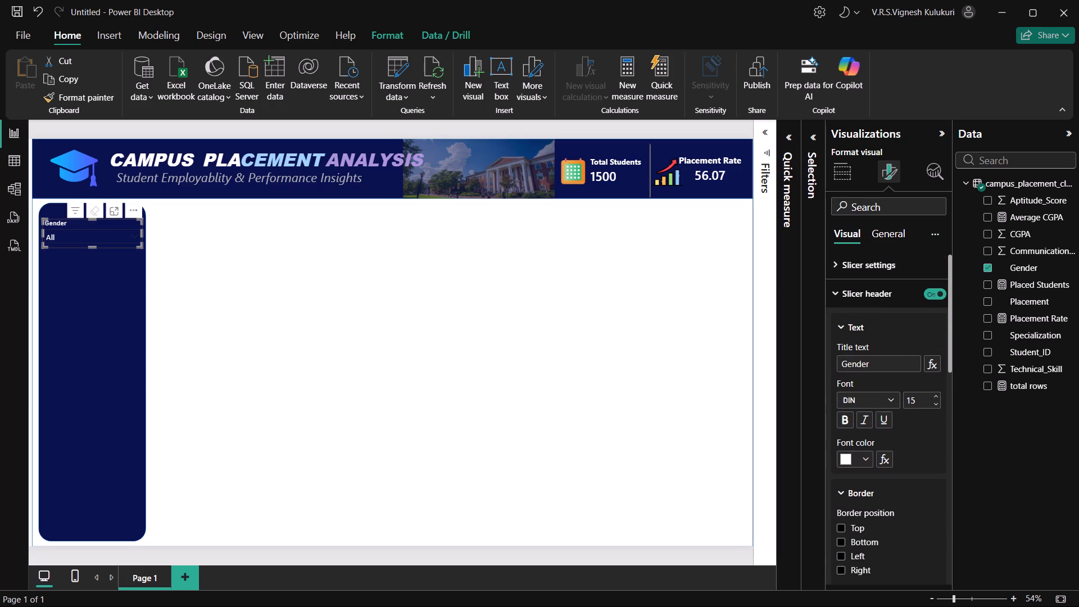
{"action": "scroll", "coordinate": [873, 379], "scroll_direction": "down", "scroll_amount": 1}
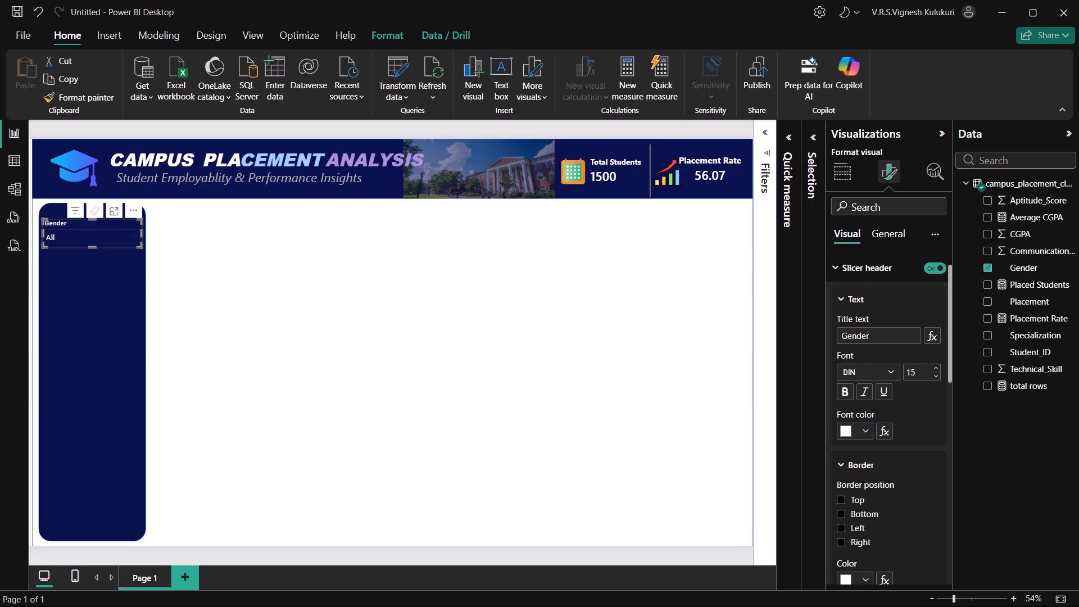
{"action": "left_click", "coordinate": [842, 389]}
{"action": "left_click", "coordinate": [842, 389]}
{"action": "left_click", "coordinate": [864, 367]}
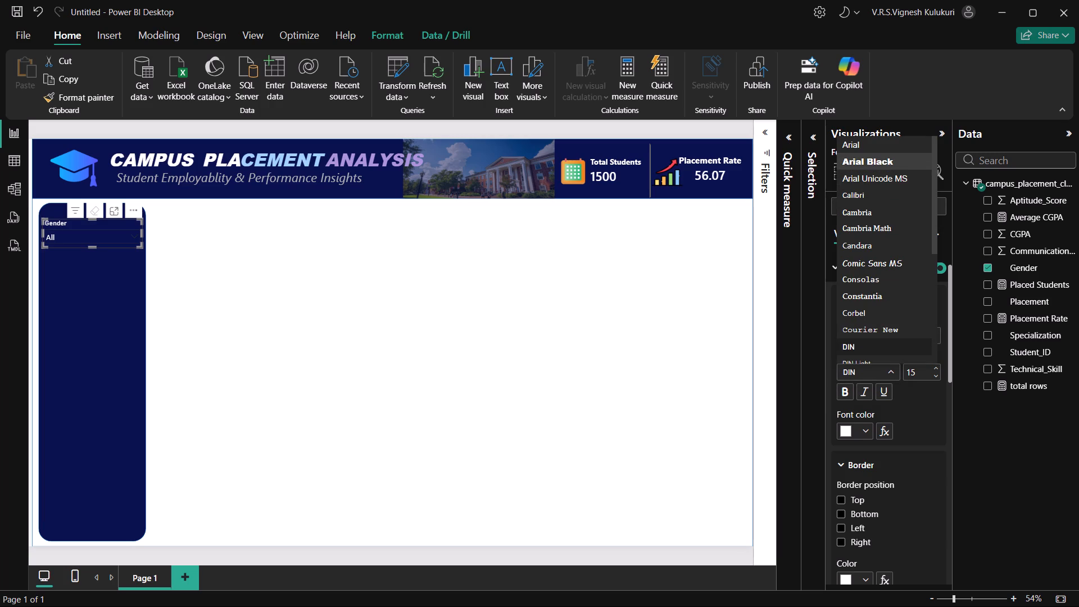
{"action": "left_click", "coordinate": [861, 164]}
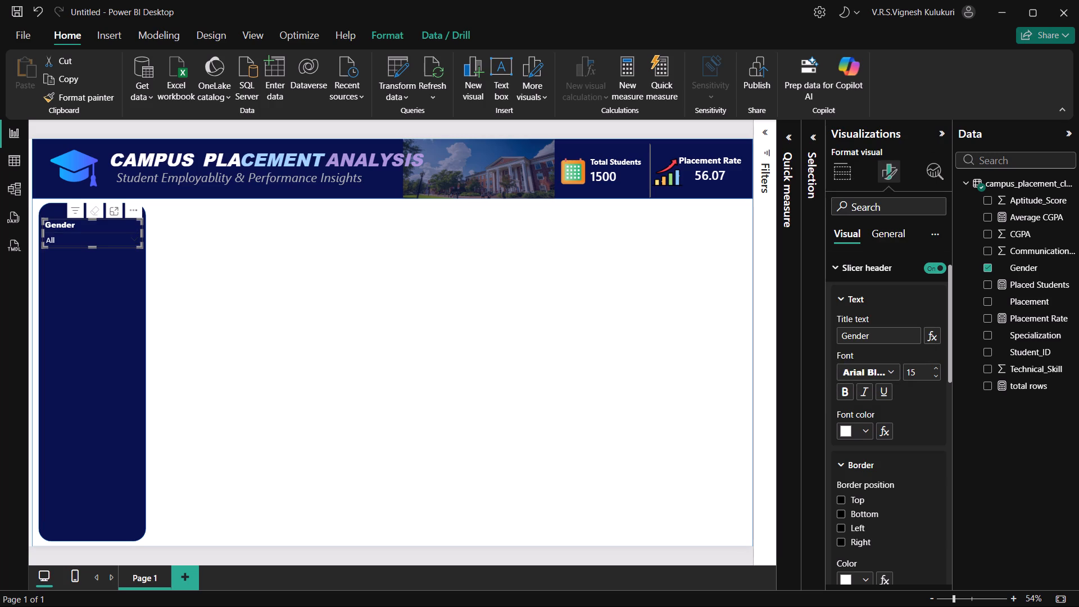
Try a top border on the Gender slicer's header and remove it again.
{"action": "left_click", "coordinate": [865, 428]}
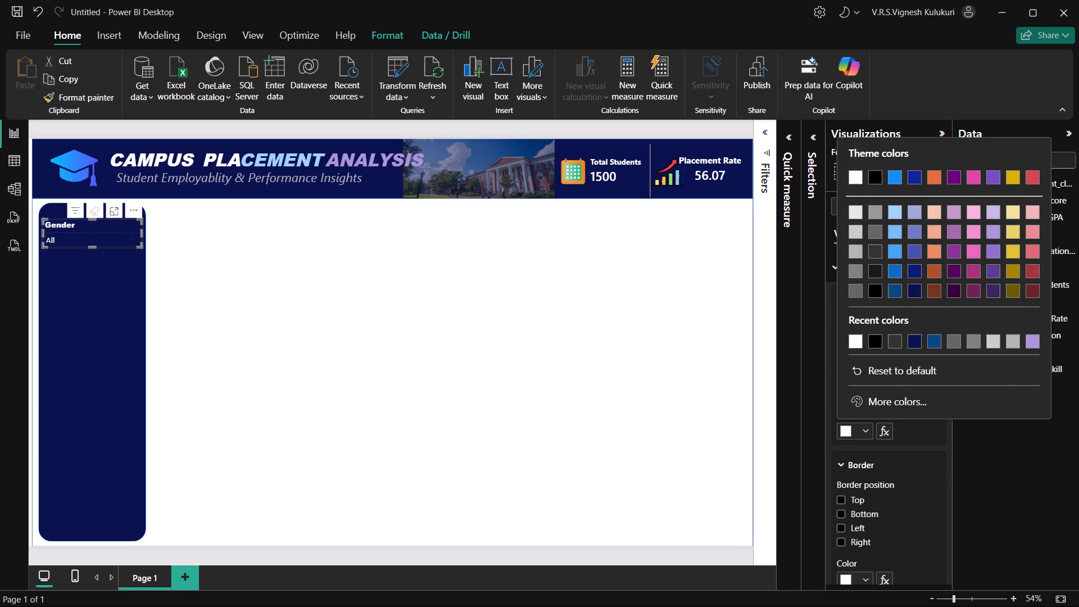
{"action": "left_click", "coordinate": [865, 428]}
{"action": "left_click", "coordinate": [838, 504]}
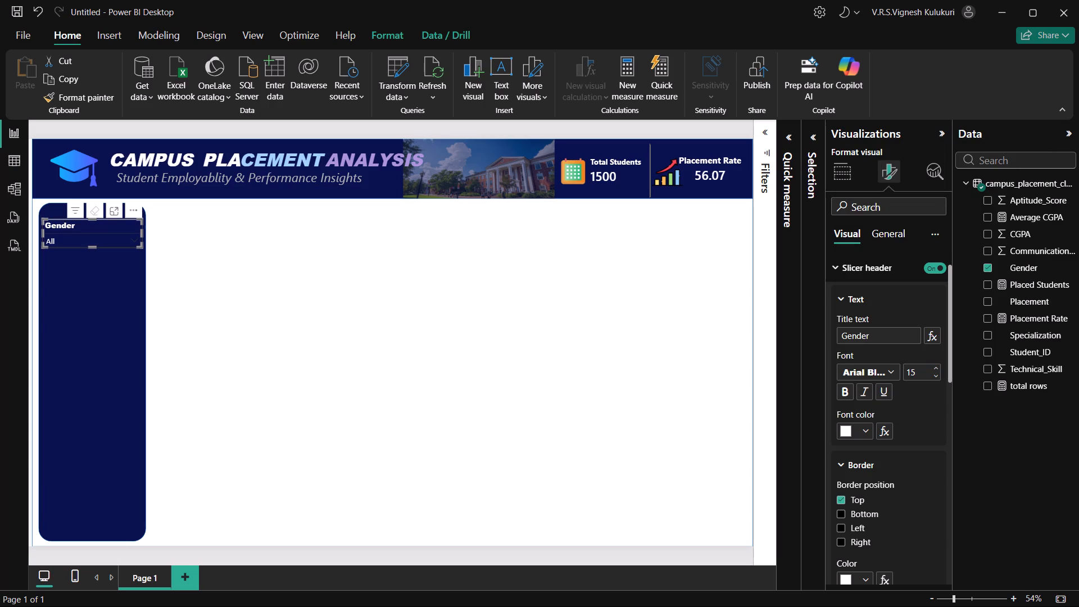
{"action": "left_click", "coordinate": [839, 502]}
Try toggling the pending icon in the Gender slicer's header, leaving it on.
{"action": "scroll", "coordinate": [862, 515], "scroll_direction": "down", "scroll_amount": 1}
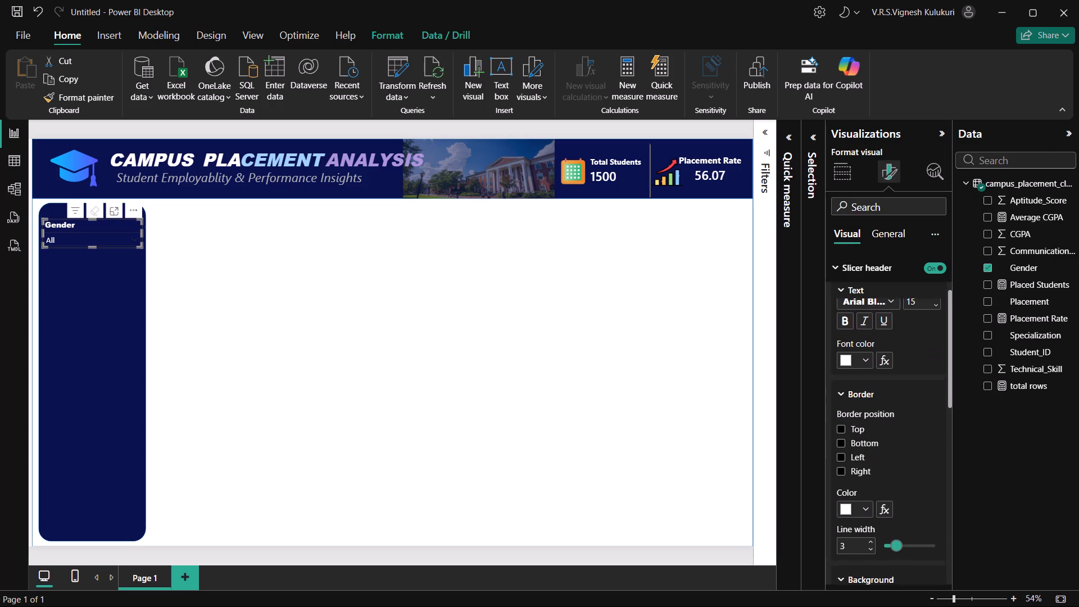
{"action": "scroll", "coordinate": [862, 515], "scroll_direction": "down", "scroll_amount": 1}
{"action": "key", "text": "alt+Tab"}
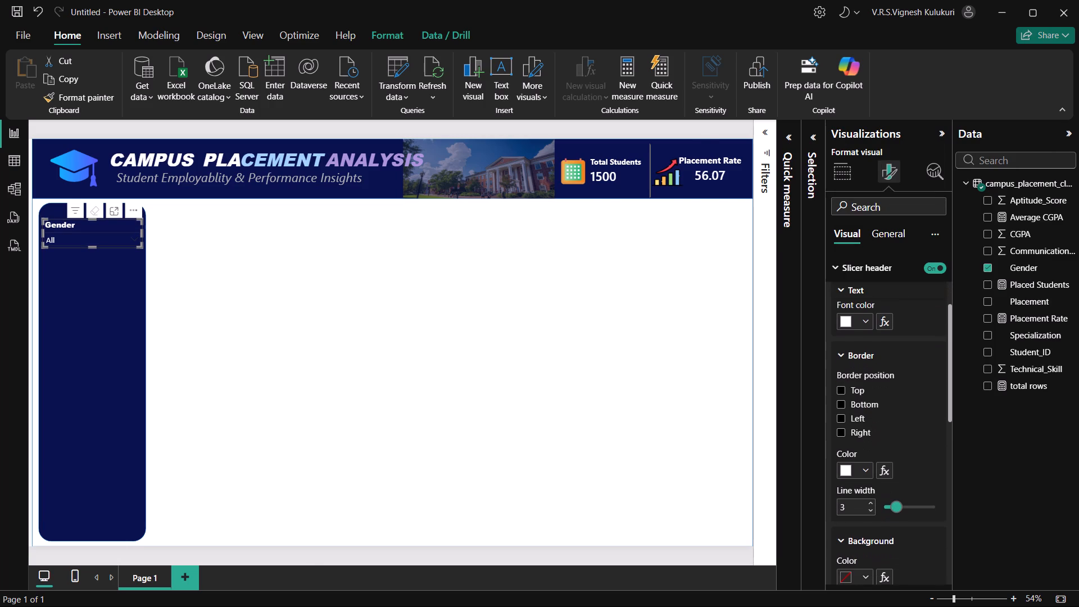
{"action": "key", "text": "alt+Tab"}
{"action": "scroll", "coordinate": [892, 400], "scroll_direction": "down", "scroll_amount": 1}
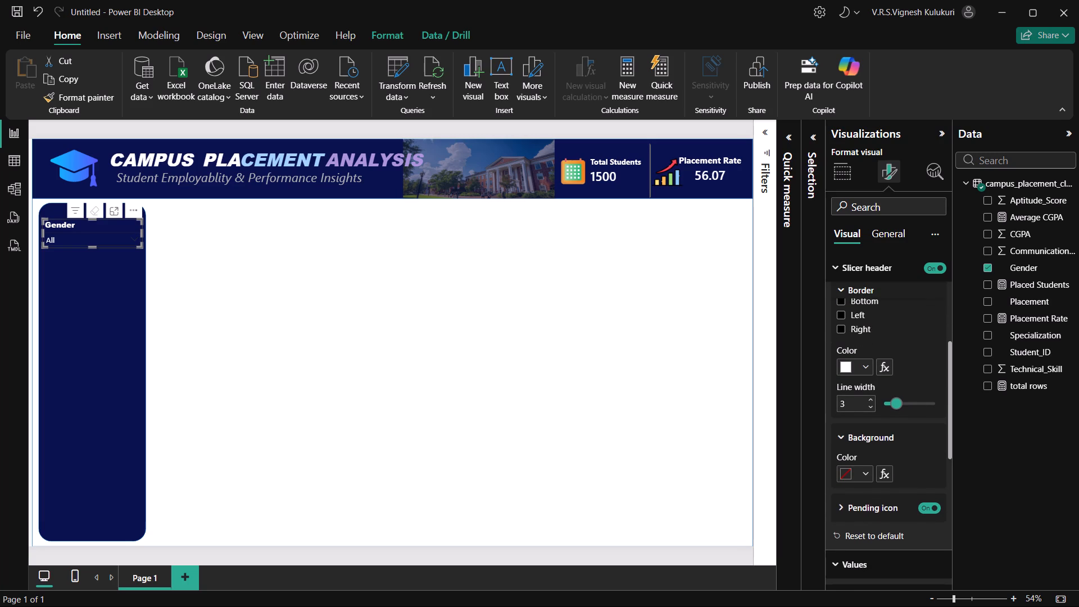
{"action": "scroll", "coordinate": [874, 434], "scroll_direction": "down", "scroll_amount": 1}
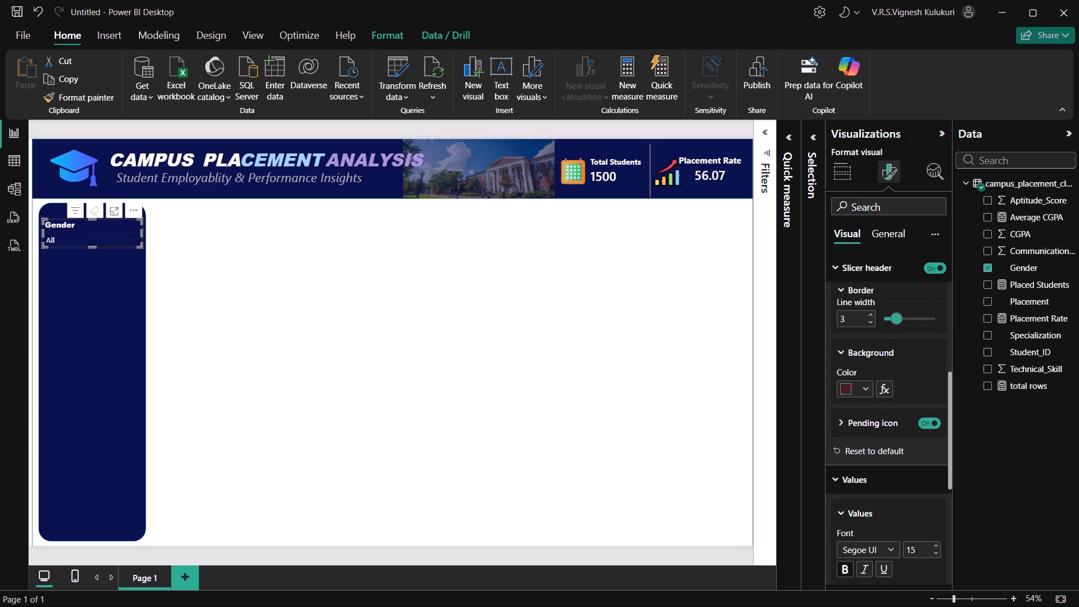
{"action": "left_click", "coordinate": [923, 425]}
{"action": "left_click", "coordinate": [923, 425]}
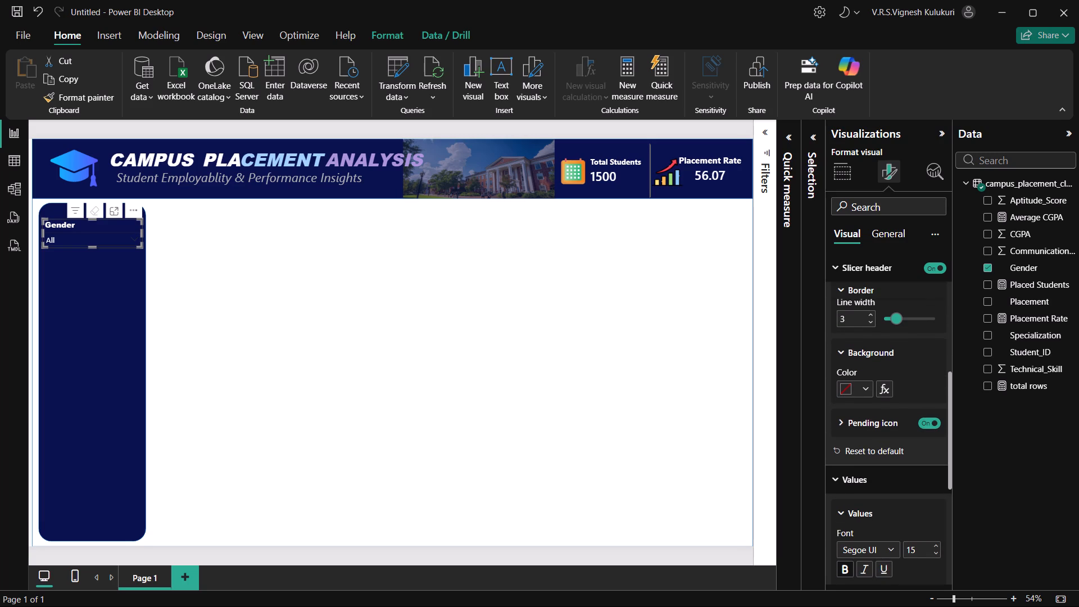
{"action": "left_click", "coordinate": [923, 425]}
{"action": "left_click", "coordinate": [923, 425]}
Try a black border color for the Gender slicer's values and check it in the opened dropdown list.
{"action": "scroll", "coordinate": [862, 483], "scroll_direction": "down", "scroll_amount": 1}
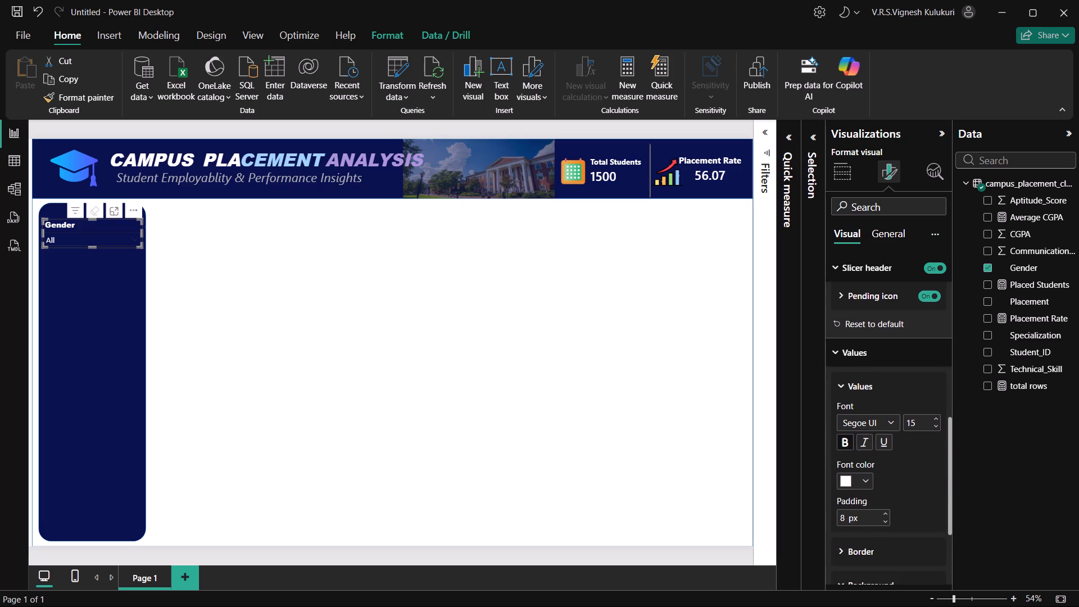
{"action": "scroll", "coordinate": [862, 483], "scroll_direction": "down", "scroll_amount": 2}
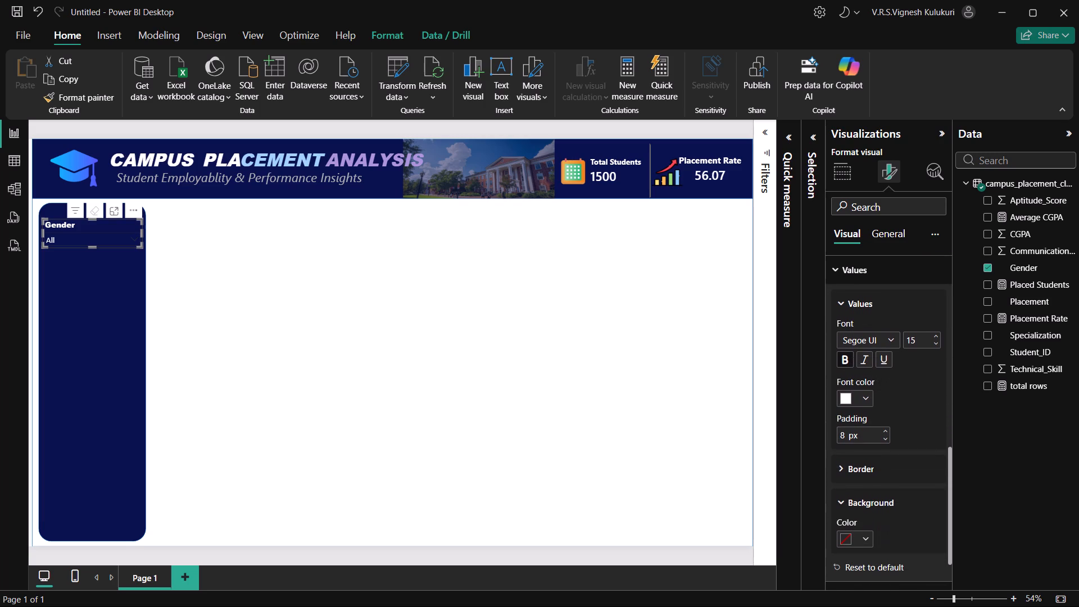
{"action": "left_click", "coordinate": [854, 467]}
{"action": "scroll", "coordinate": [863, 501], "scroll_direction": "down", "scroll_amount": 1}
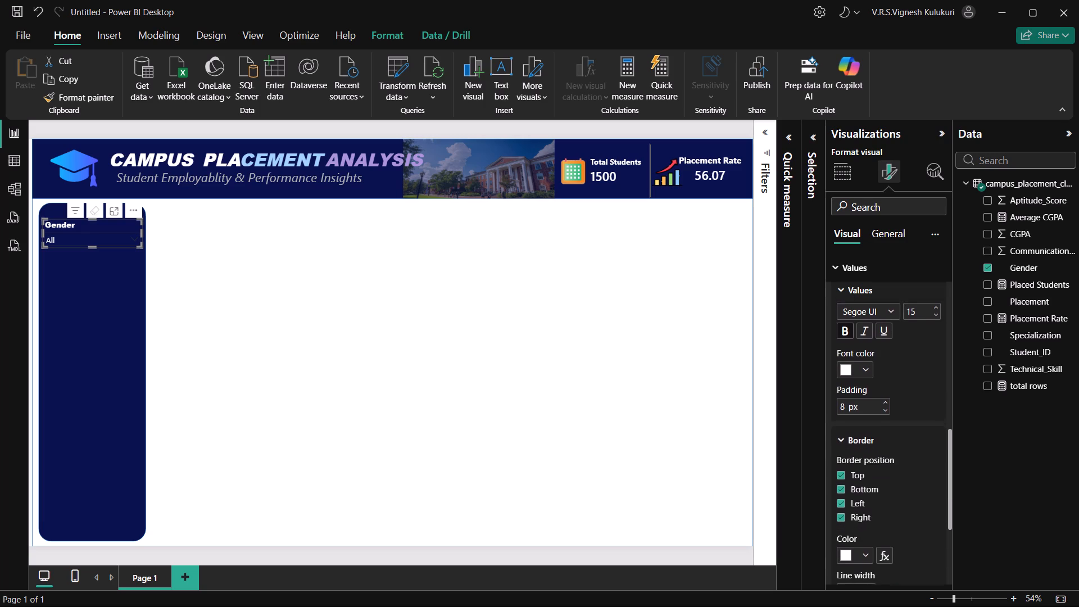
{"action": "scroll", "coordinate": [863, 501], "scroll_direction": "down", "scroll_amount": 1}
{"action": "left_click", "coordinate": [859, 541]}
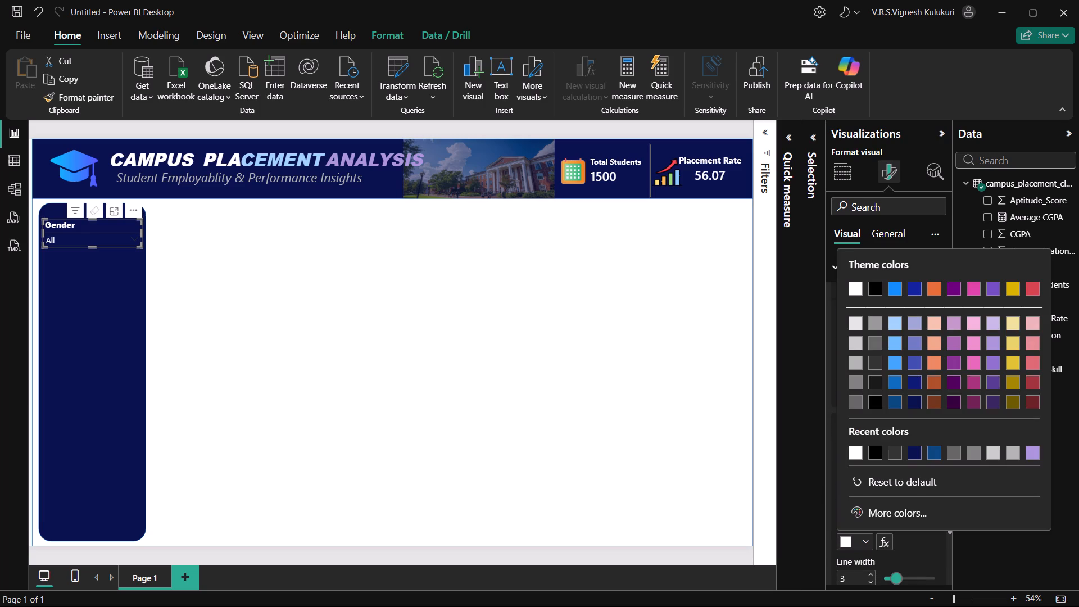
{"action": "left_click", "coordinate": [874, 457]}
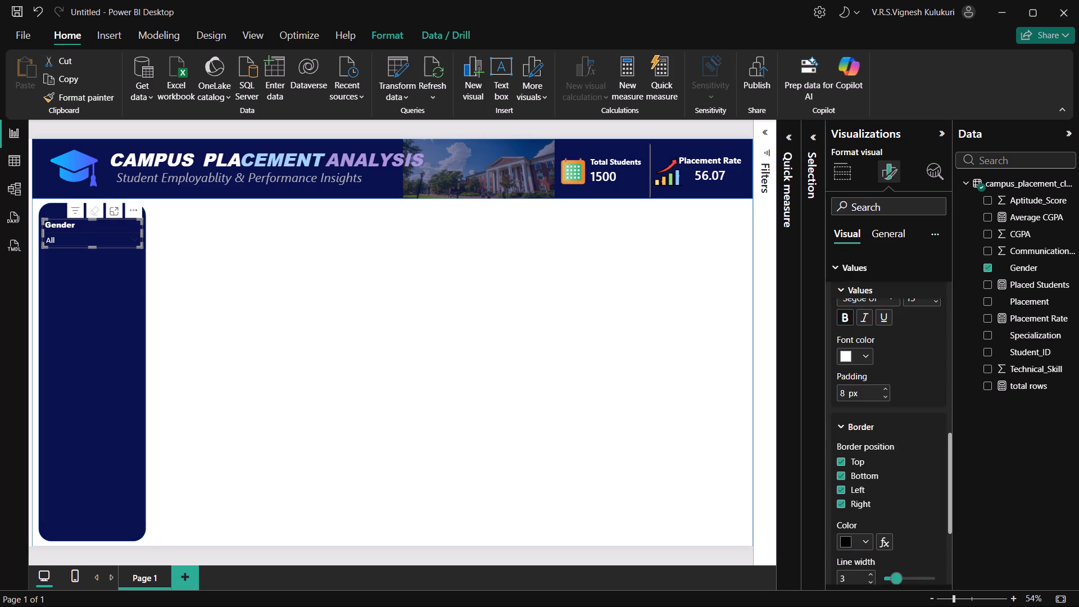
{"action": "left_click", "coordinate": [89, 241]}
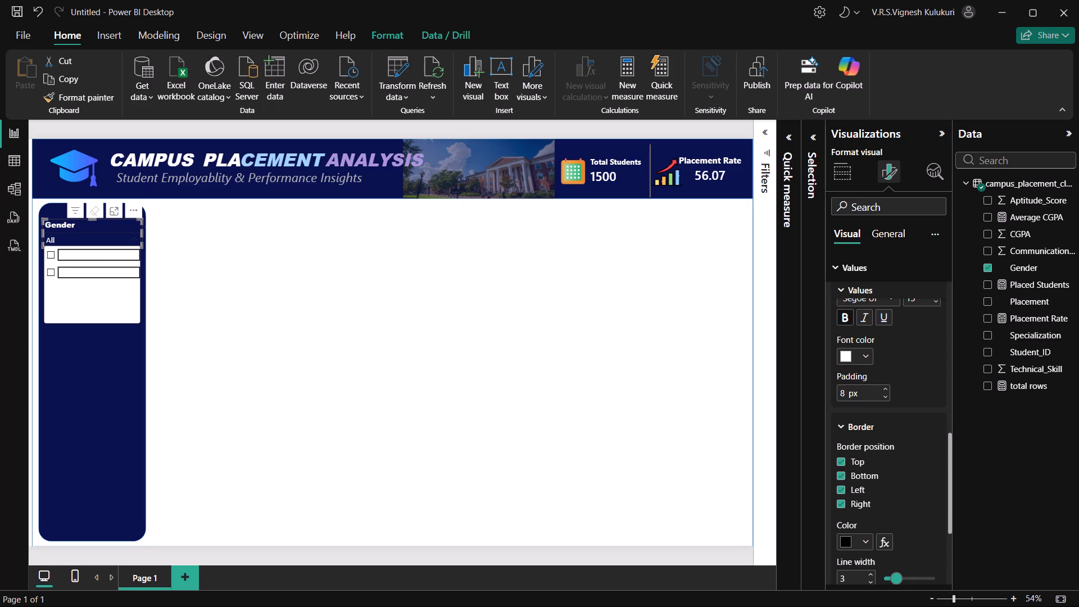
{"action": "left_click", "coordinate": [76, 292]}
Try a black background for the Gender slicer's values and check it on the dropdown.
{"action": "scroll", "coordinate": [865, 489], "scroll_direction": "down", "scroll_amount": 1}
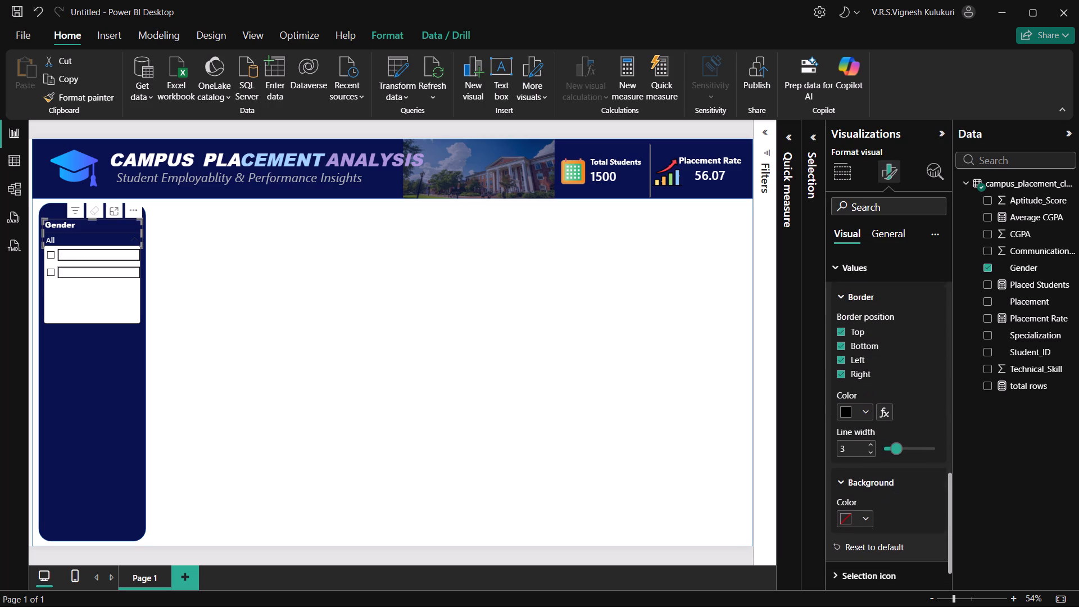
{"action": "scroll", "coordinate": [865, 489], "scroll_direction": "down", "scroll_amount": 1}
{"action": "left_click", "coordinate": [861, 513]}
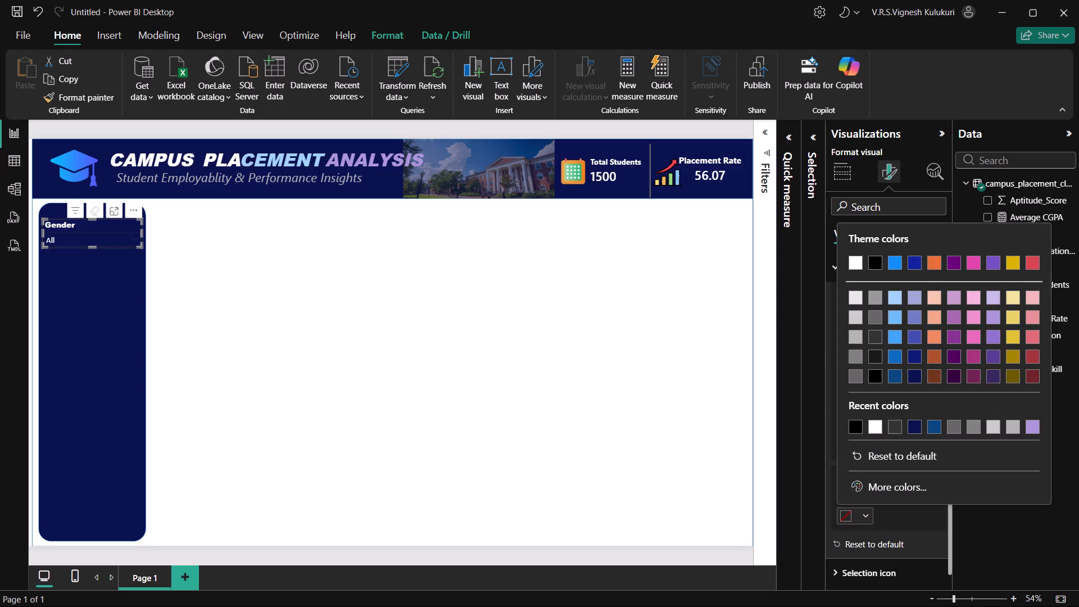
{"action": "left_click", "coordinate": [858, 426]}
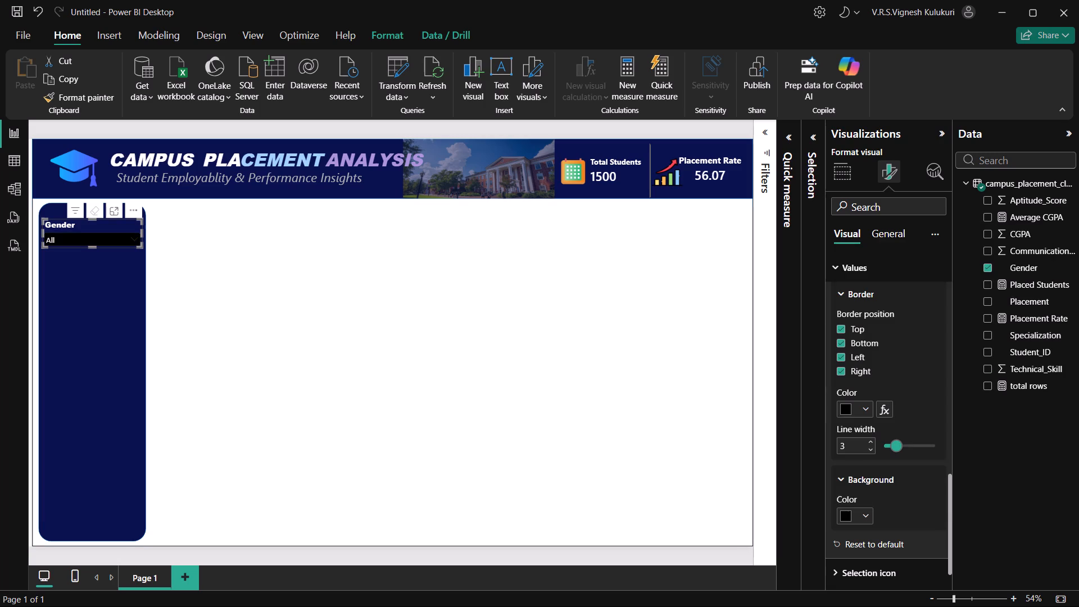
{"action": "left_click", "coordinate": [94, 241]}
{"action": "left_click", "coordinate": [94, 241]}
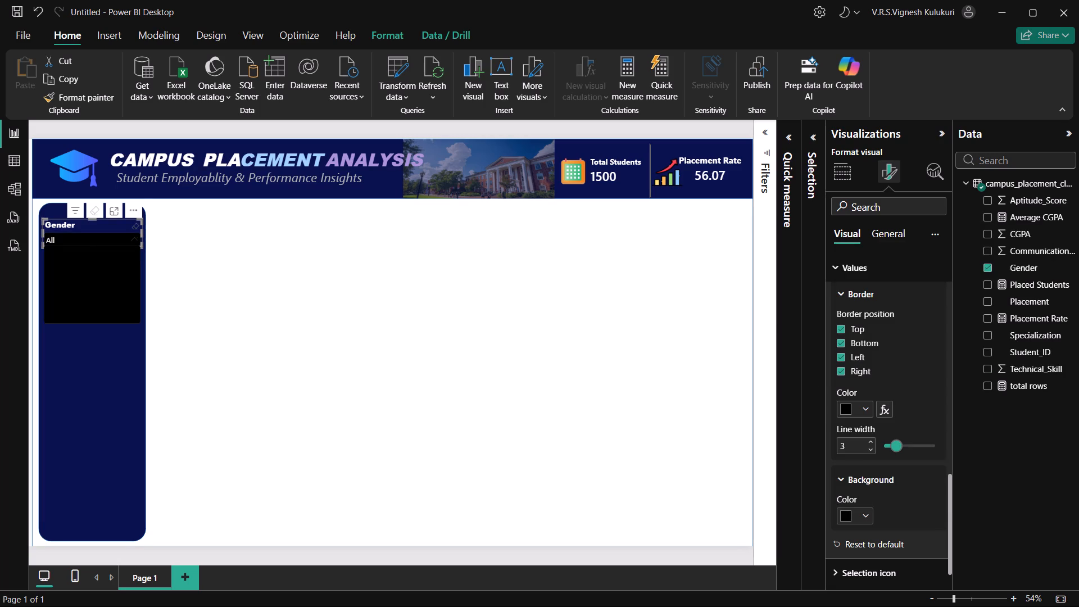
Set the Gender slicer's values background to the recent dark navy blue and check it in the opened dropdown list.
{"action": "left_click", "coordinate": [868, 513]}
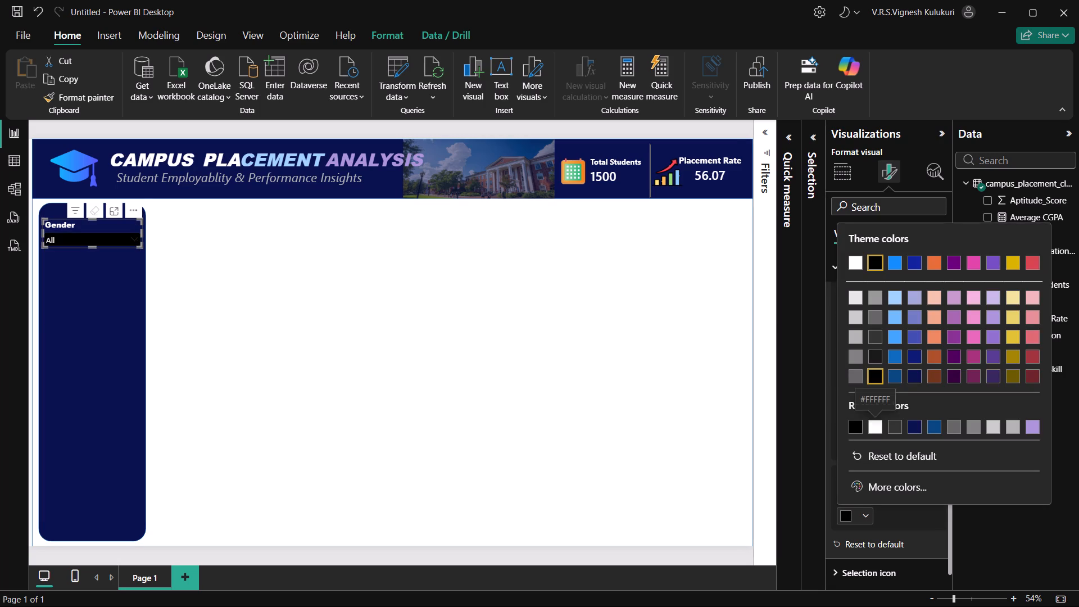
{"action": "left_click", "coordinate": [912, 425]}
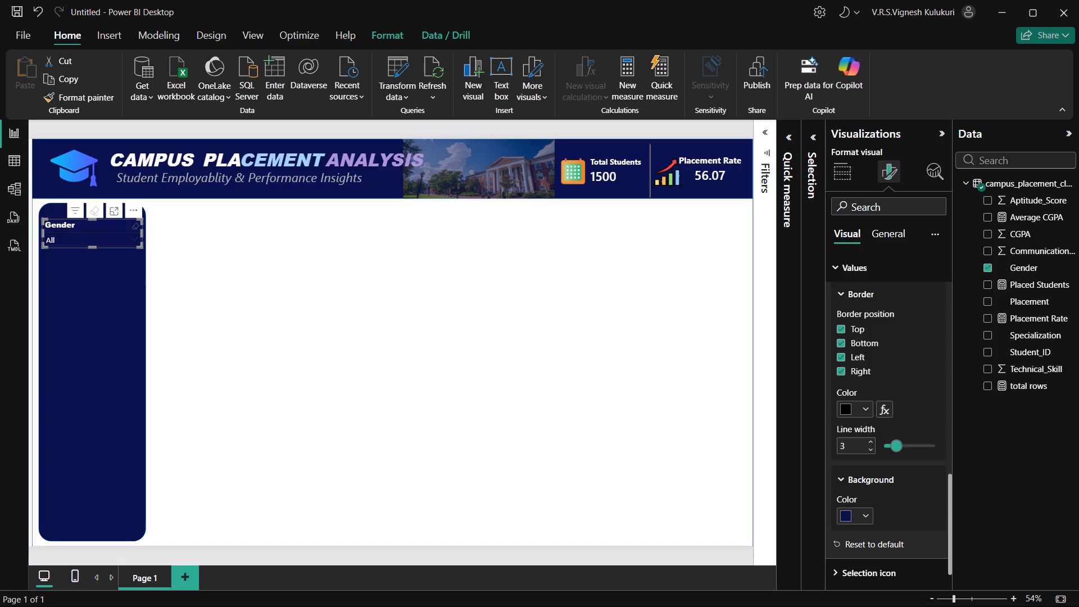
{"action": "left_click", "coordinate": [112, 241]}
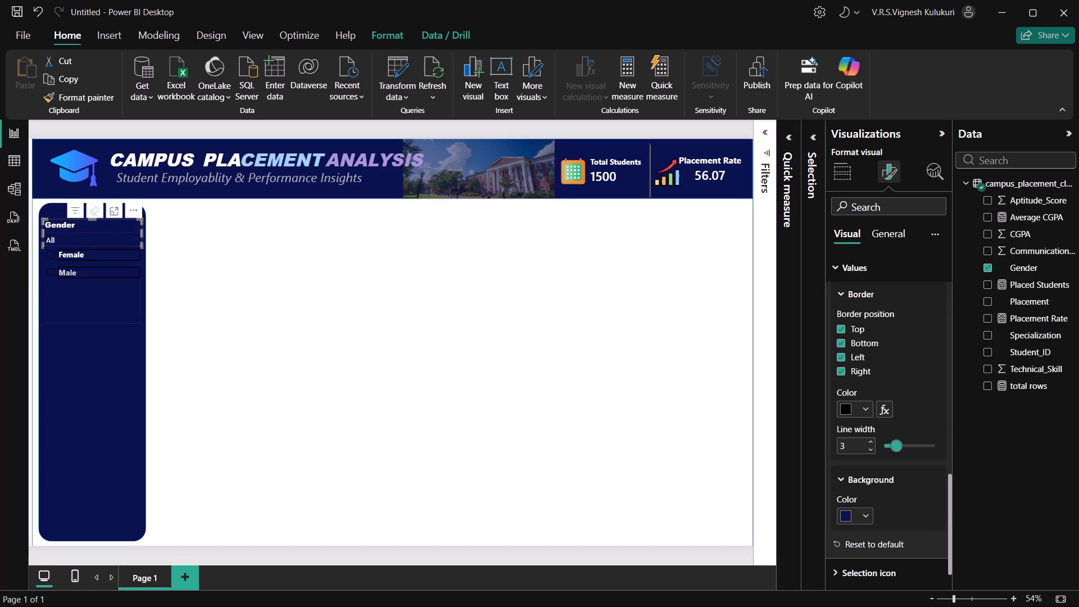
Reset the border color of the Gender slicer's values to default and check it in the dropdown list.
{"action": "left_click", "coordinate": [860, 409]}
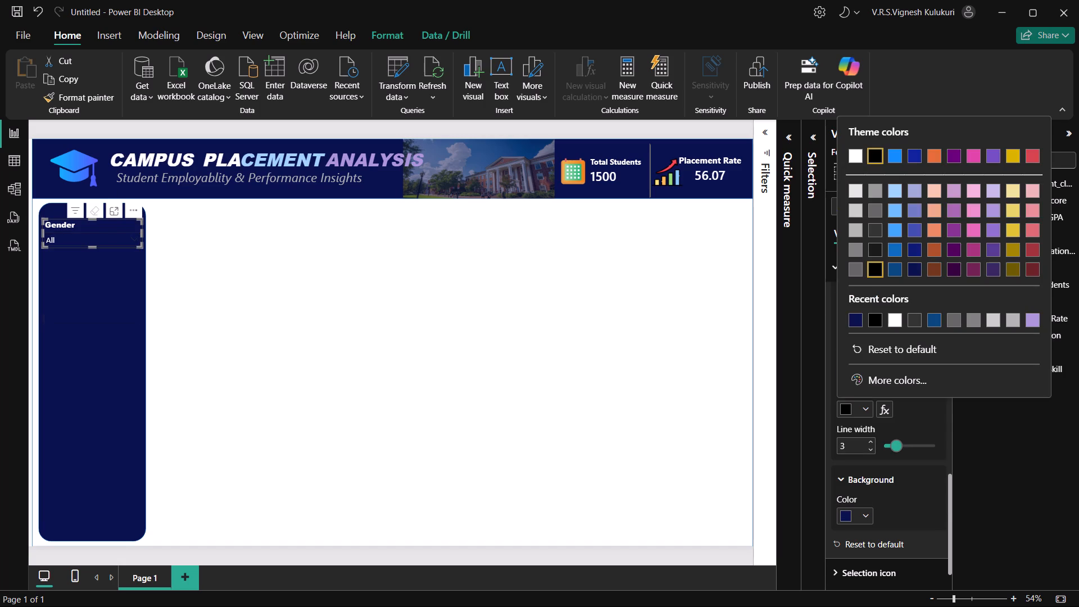
{"action": "left_click", "coordinate": [872, 354]}
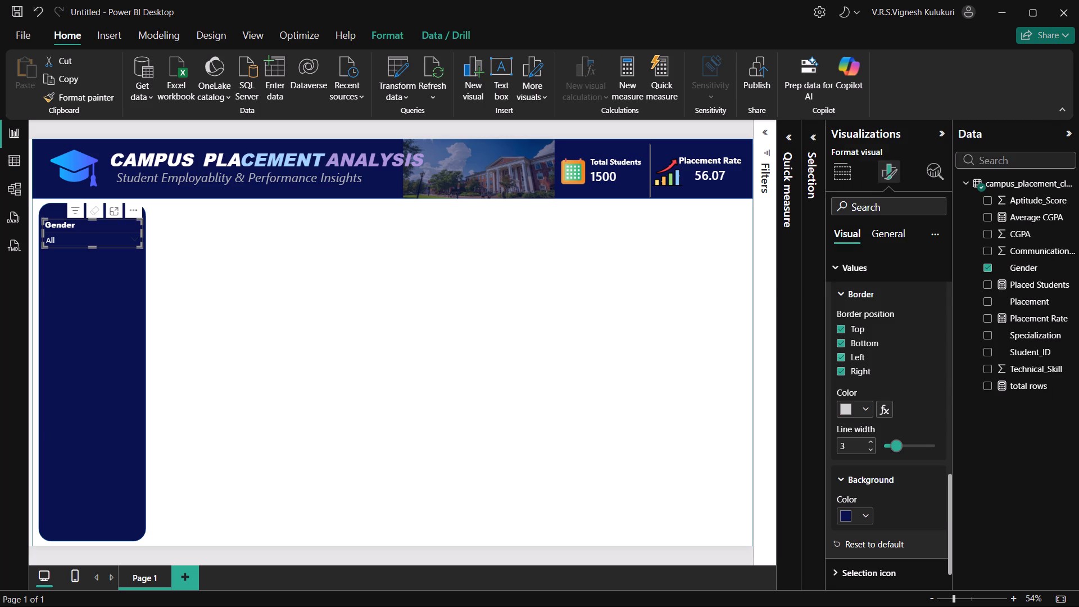
{"action": "left_click", "coordinate": [117, 236]}
{"action": "left_click", "coordinate": [869, 408]}
{"action": "left_click", "coordinate": [879, 351]}
{"action": "left_click", "coordinate": [864, 408]}
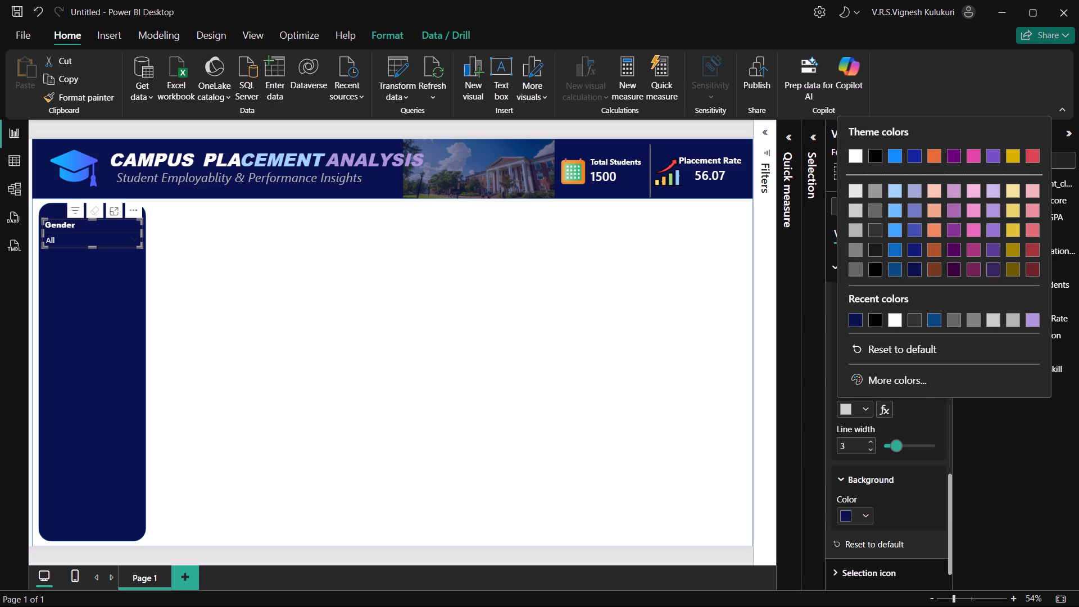
{"action": "left_click", "coordinate": [872, 353]}
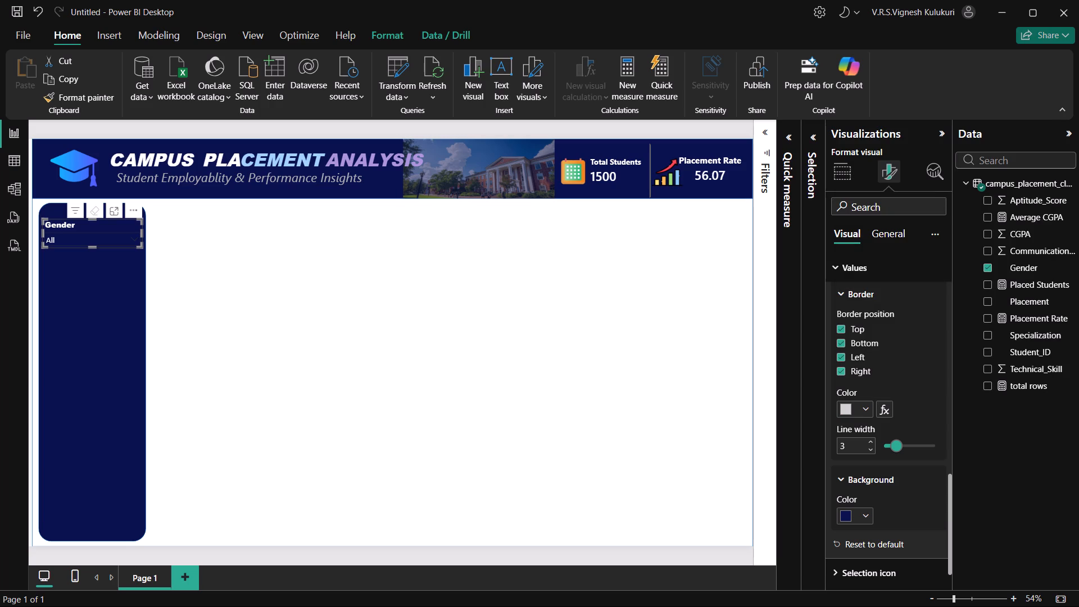
Remove the top, bottom, left and right borders from the Gender slicer's values and check the dropdown list.
{"action": "left_click", "coordinate": [845, 327]}
{"action": "left_click", "coordinate": [839, 348]}
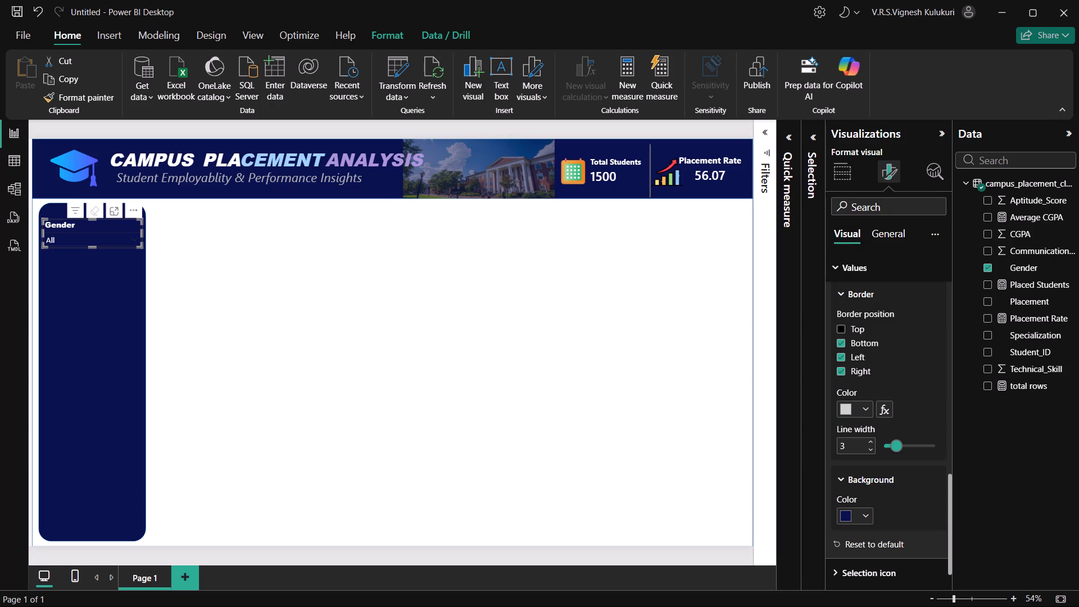
{"action": "left_click", "coordinate": [841, 342]}
{"action": "left_click", "coordinate": [840, 359]}
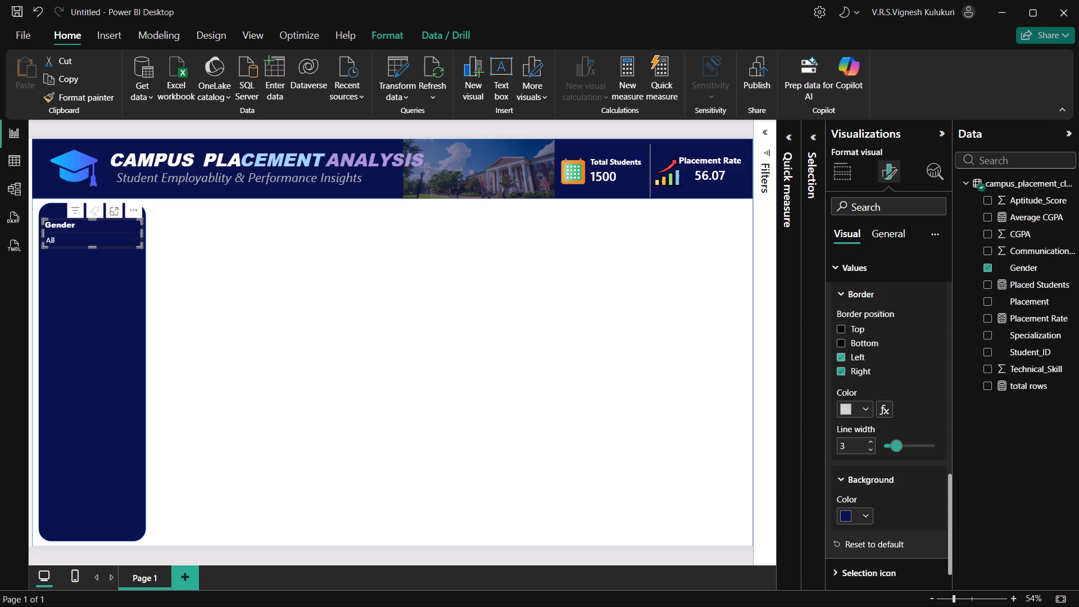
{"action": "left_click", "coordinate": [841, 372]}
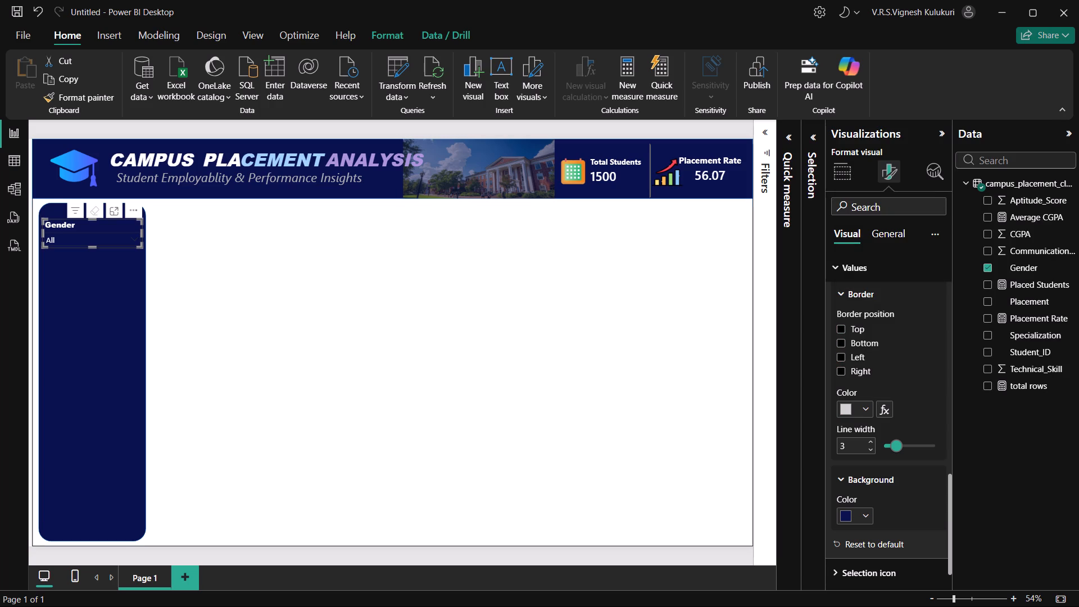
{"action": "left_click", "coordinate": [71, 238]}
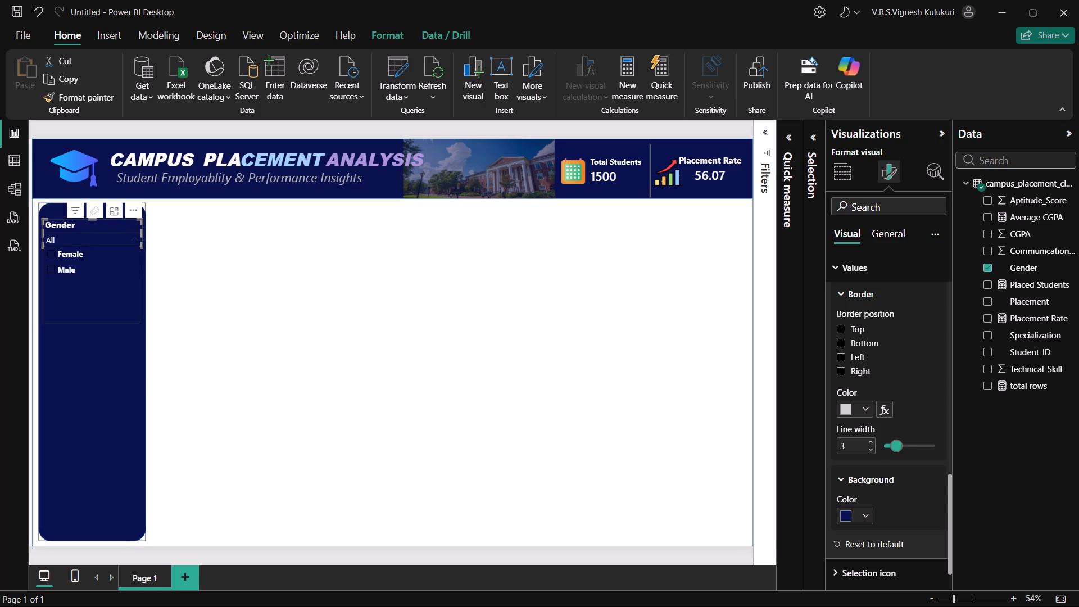
Deselect the Gender slicer, reopen its dropdown list and filter the report by Female.
{"action": "left_click", "coordinate": [105, 559]}
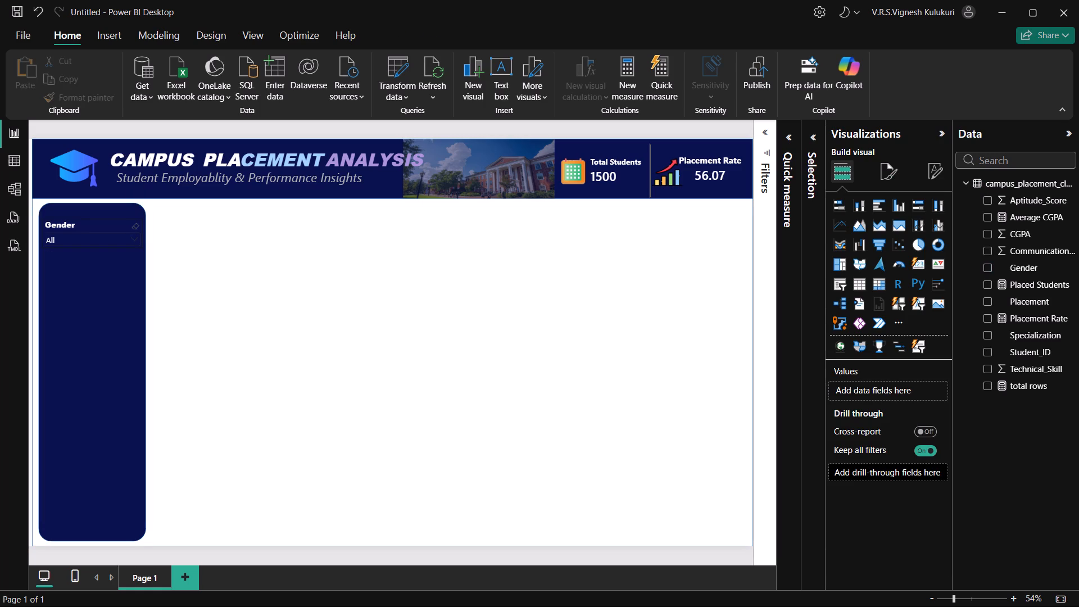
{"action": "left_click", "coordinate": [66, 242]}
{"action": "left_click", "coordinate": [49, 253]}
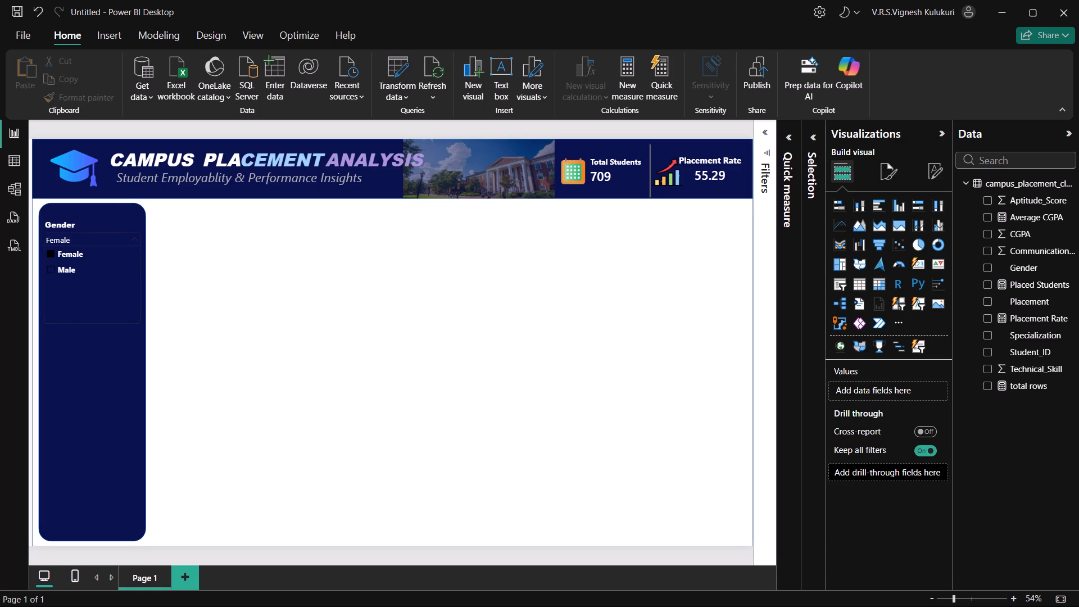
Test the Gender slicer by switching between Male and Female, ending on Female, and collapse its dropdown list.
{"action": "left_click", "coordinate": [49, 265]}
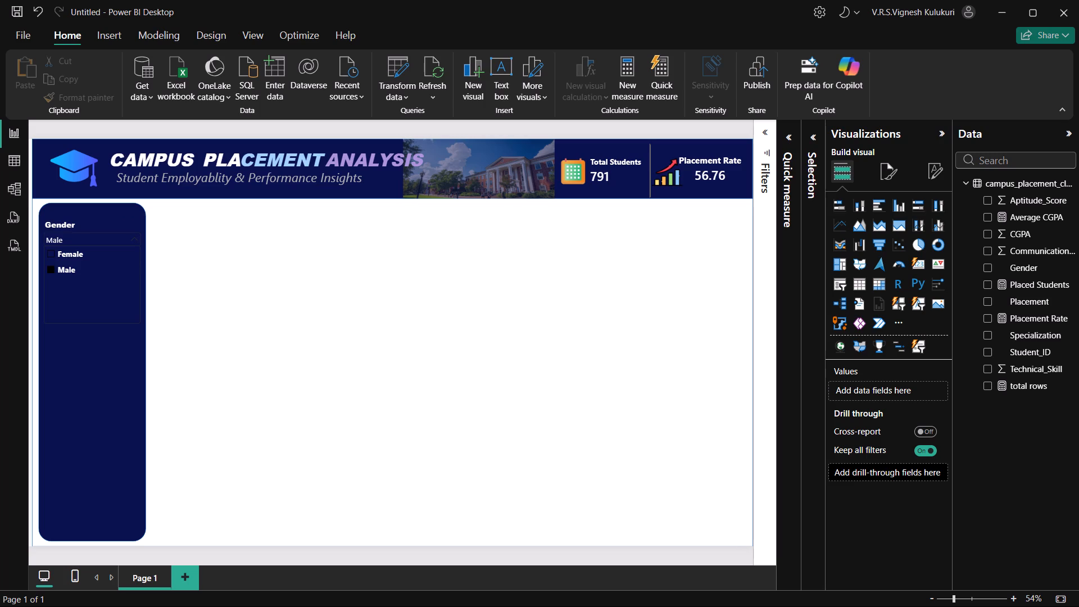
{"action": "left_click", "coordinate": [48, 256]}
{"action": "left_click", "coordinate": [49, 265]}
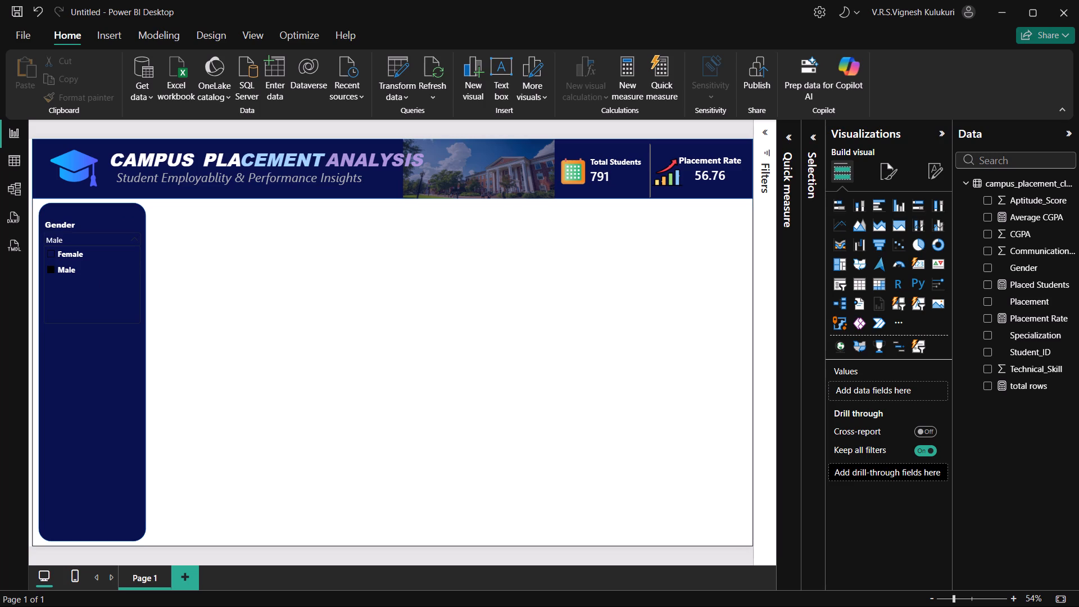
{"action": "left_click", "coordinate": [47, 250]}
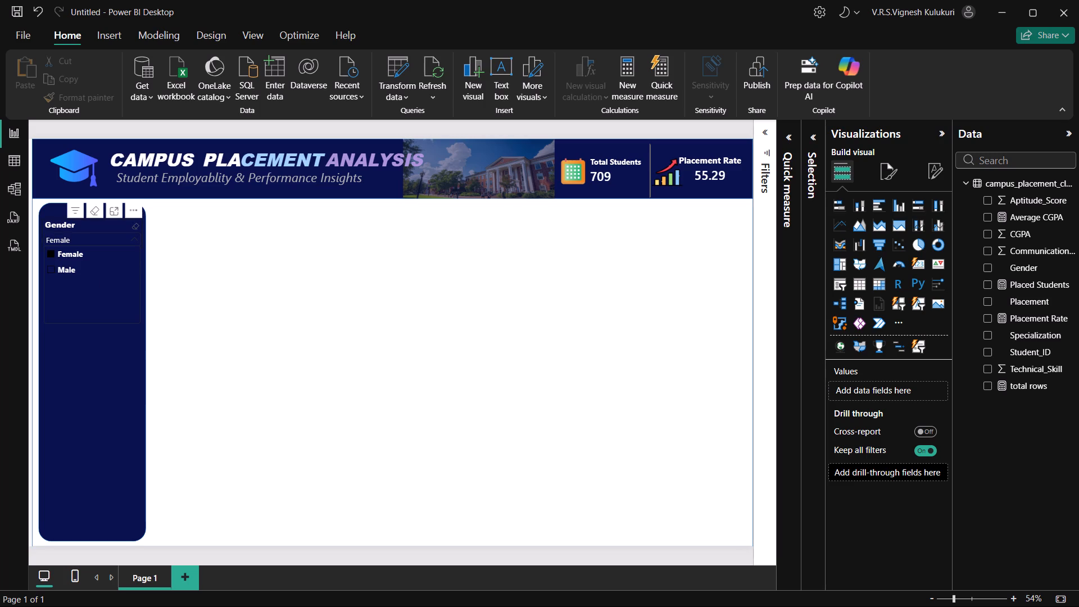
{"action": "left_click", "coordinate": [76, 239]}
{"action": "left_click", "coordinate": [90, 241]}
Look through the Gender slicer's settings, values and general formatting options, then deselect the slicer.
{"action": "left_click", "coordinate": [888, 169]}
{"action": "left_click_drag", "start_coordinate": [851, 156], "coordinate": [849, 167]}
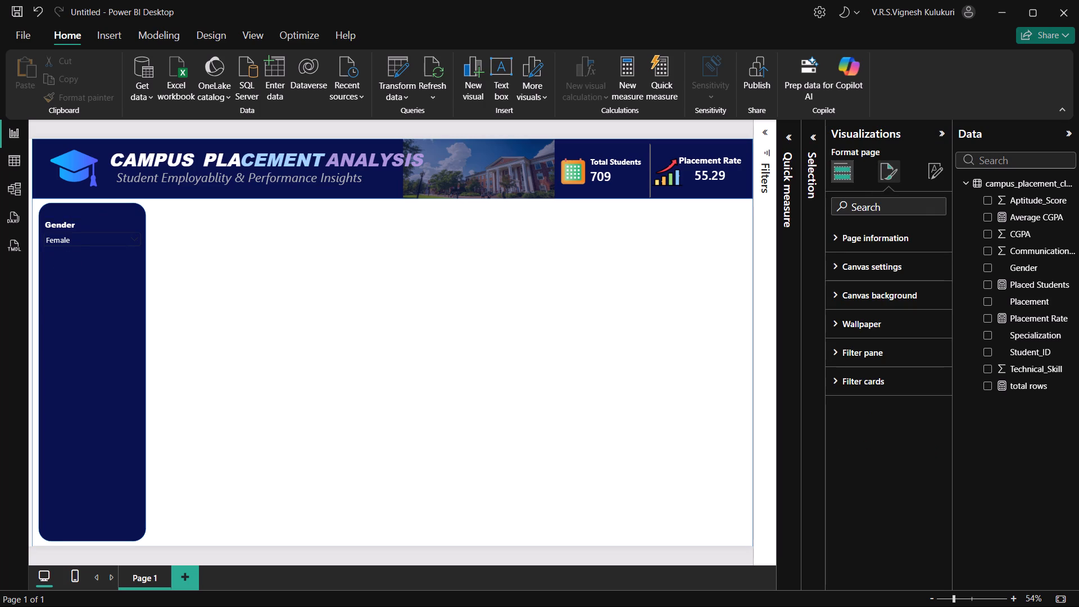
{"action": "left_click_drag", "start_coordinate": [849, 167], "coordinate": [847, 173]}
{"action": "left_click", "coordinate": [847, 173]}
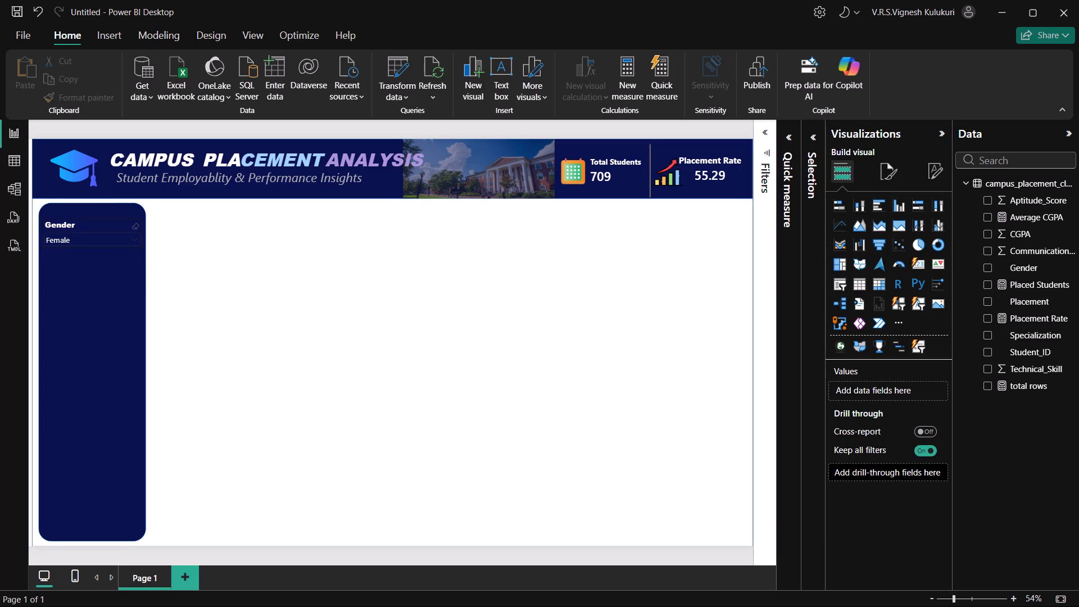
{"action": "left_click", "coordinate": [102, 221]}
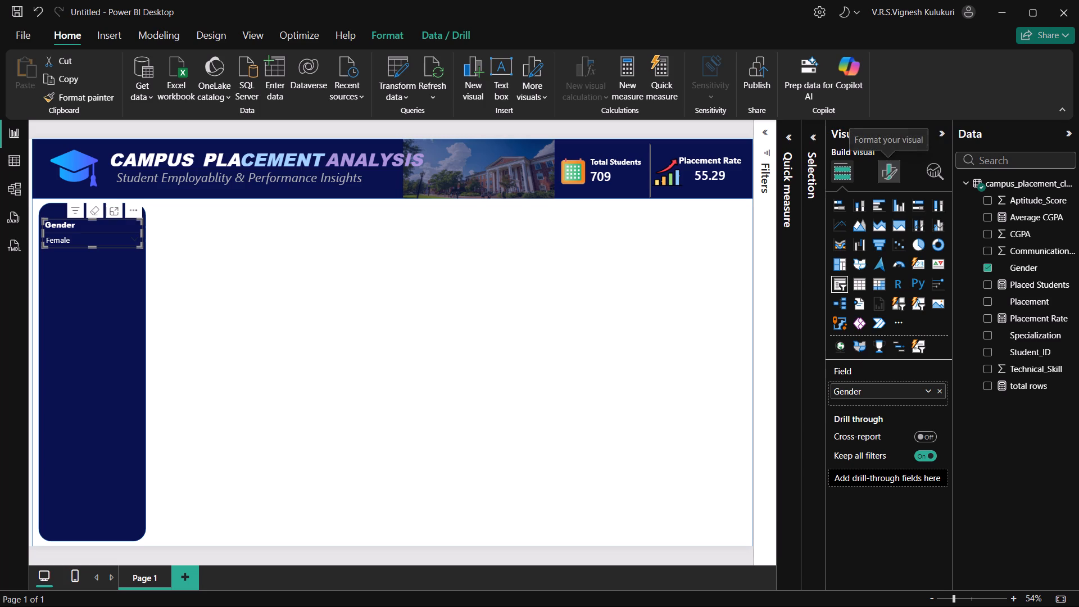
{"action": "left_click", "coordinate": [884, 174]}
{"action": "left_click", "coordinate": [844, 326]}
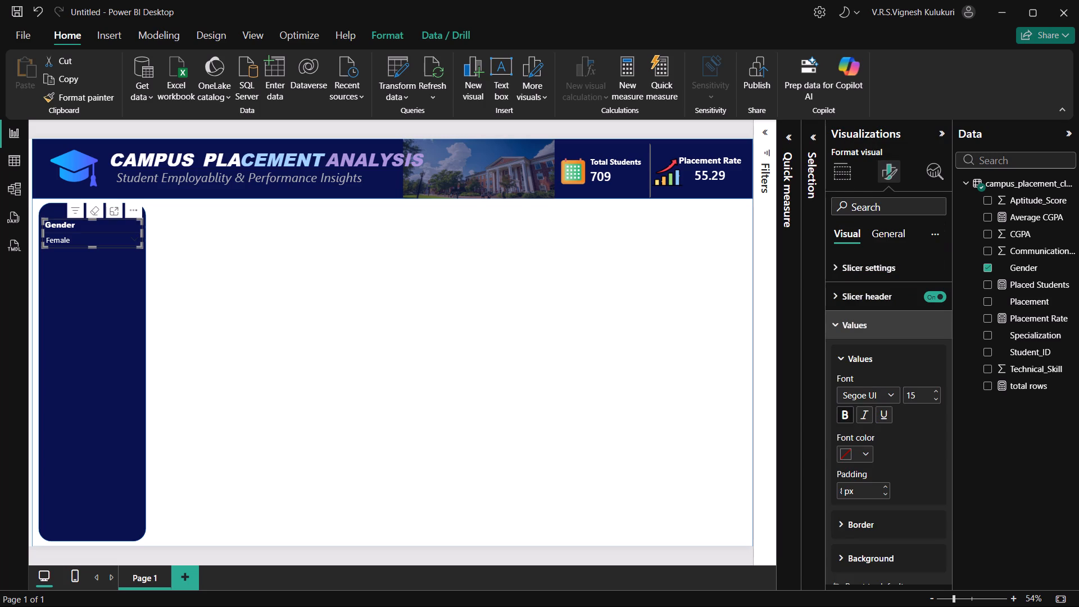
{"action": "left_click", "coordinate": [846, 292]}
{"action": "left_click", "coordinate": [846, 292]}
{"action": "left_click", "coordinate": [846, 266]}
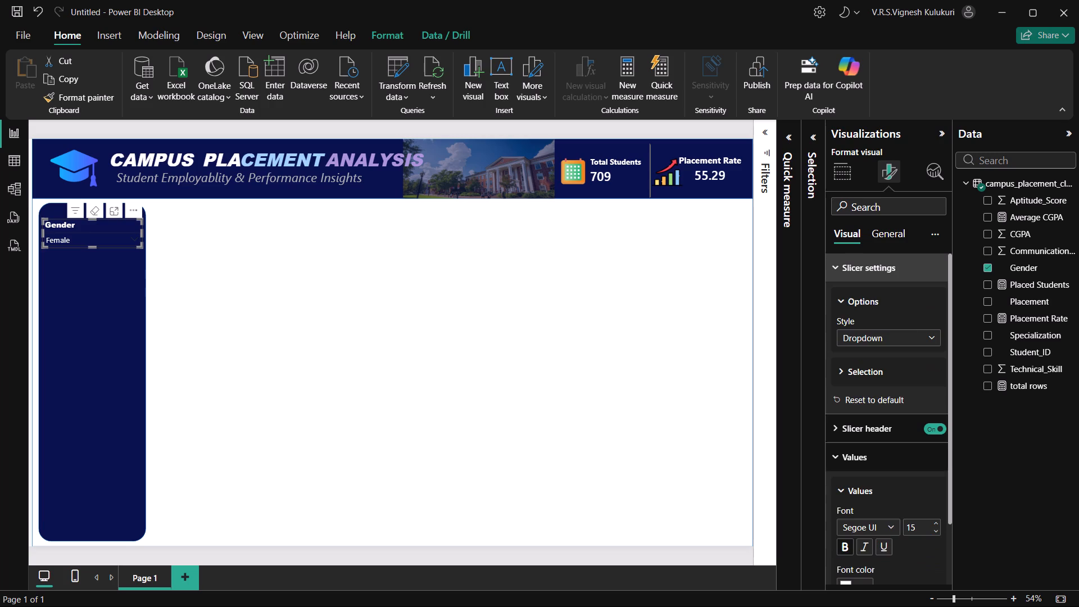
{"action": "left_click", "coordinate": [846, 266]}
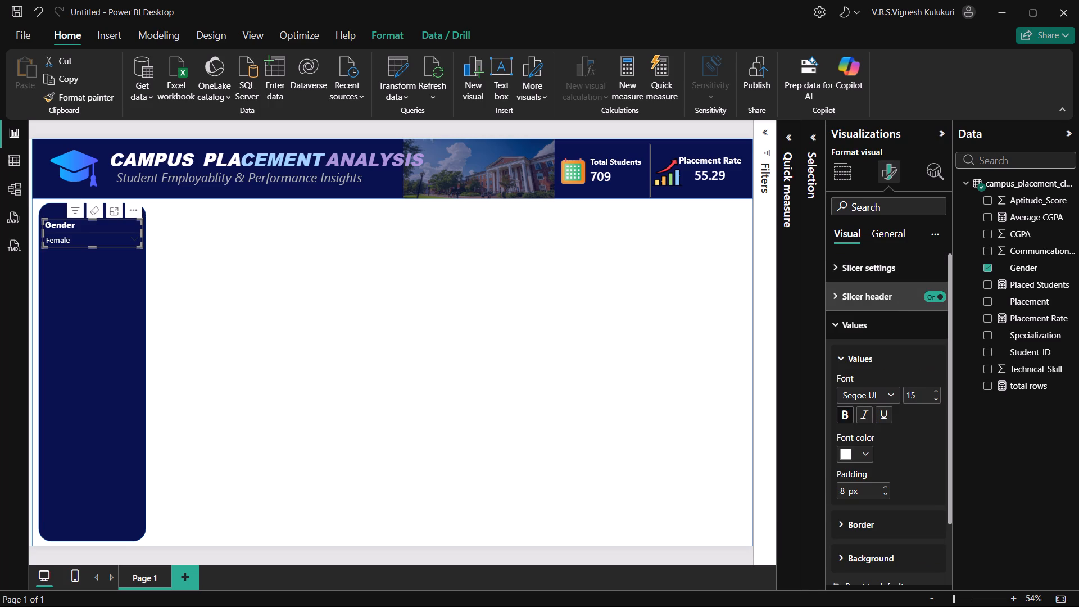
{"action": "left_click", "coordinate": [840, 318]}
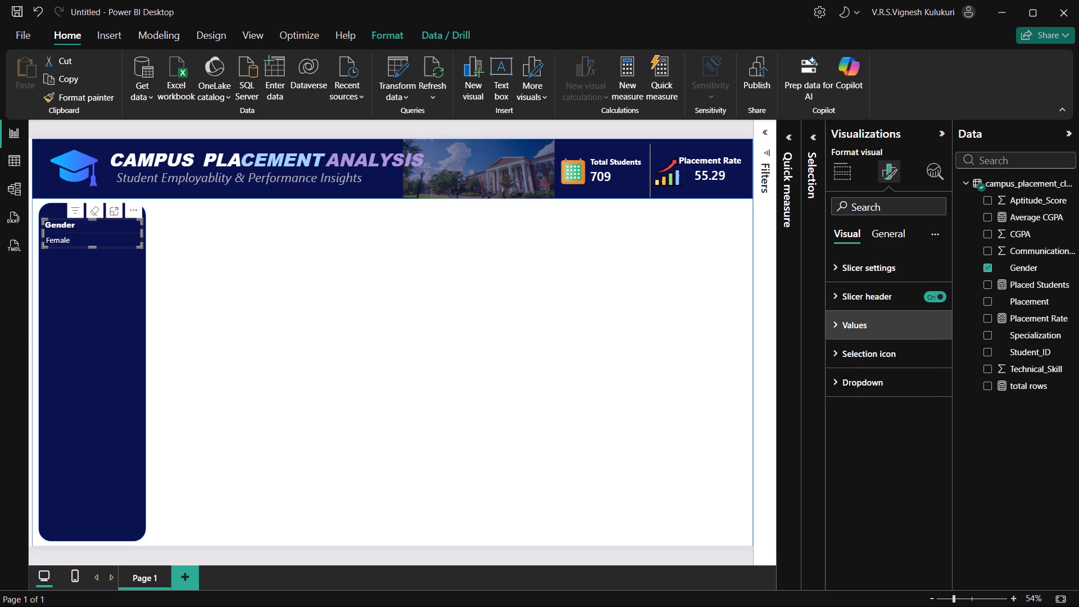
{"action": "left_click", "coordinate": [840, 318]}
{"action": "scroll", "coordinate": [873, 466], "scroll_direction": "down", "scroll_amount": 1}
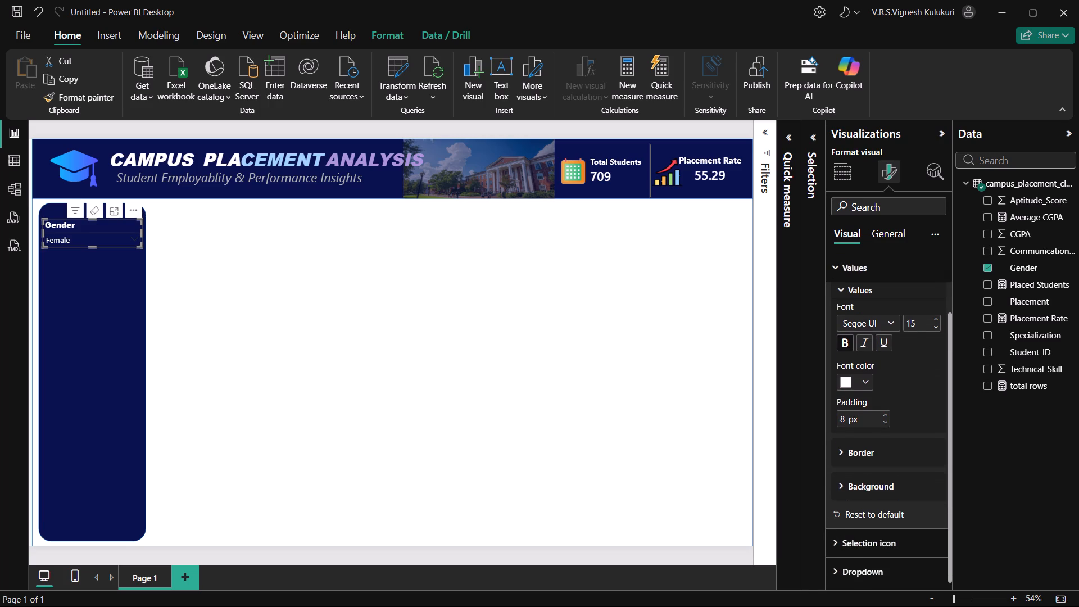
{"action": "scroll", "coordinate": [873, 466], "scroll_direction": "down", "scroll_amount": 2}
{"action": "scroll", "coordinate": [891, 392], "scroll_direction": "up", "scroll_amount": 3}
{"action": "left_click", "coordinate": [846, 323]}
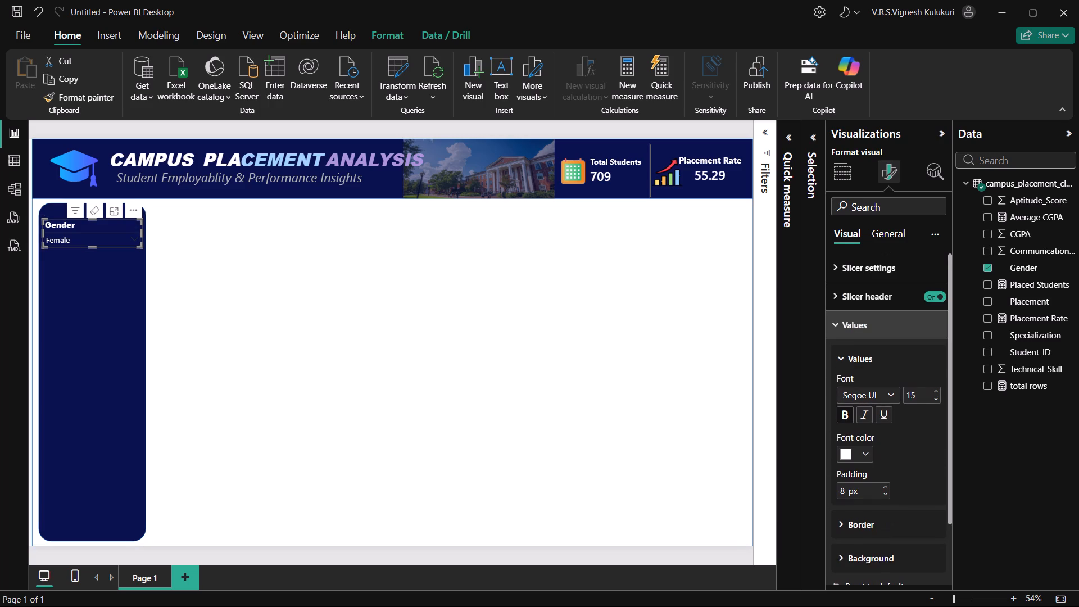
{"action": "left_click", "coordinate": [839, 266]}
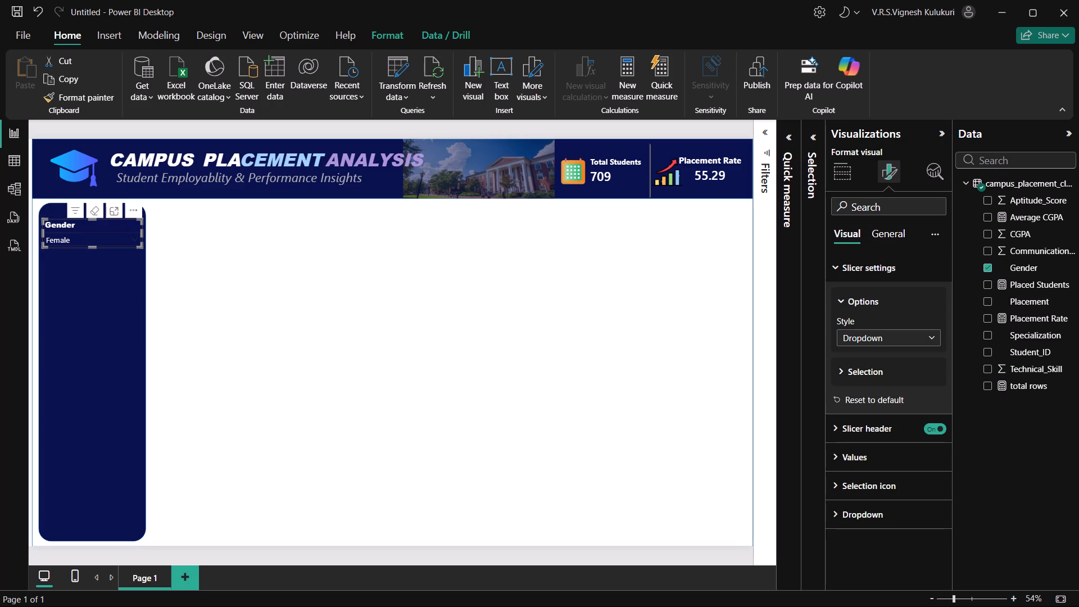
{"action": "left_click", "coordinate": [889, 234]}
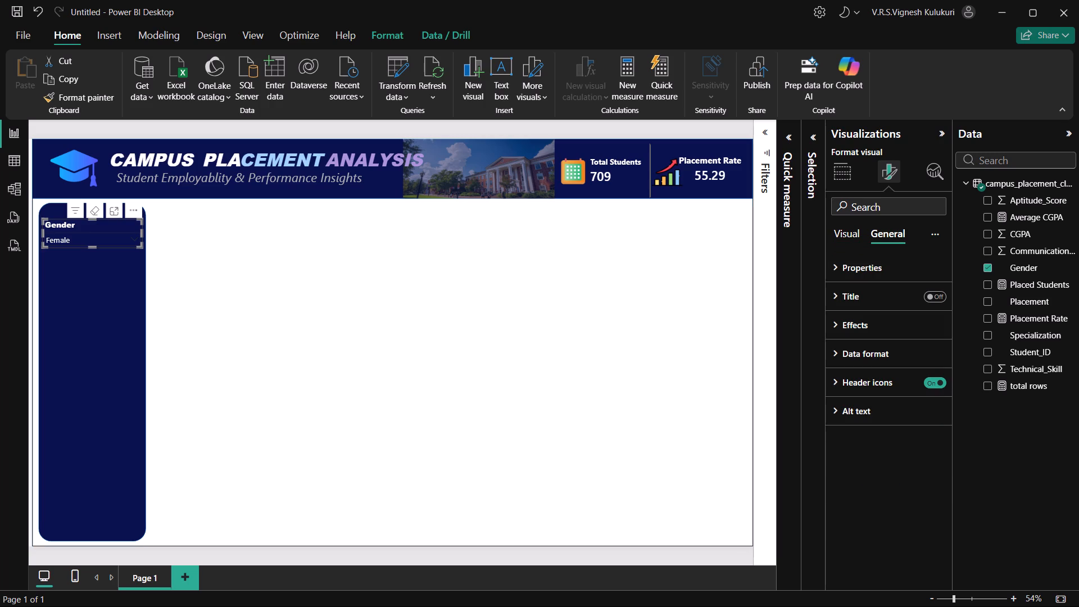
{"action": "left_click", "coordinate": [550, 554]}
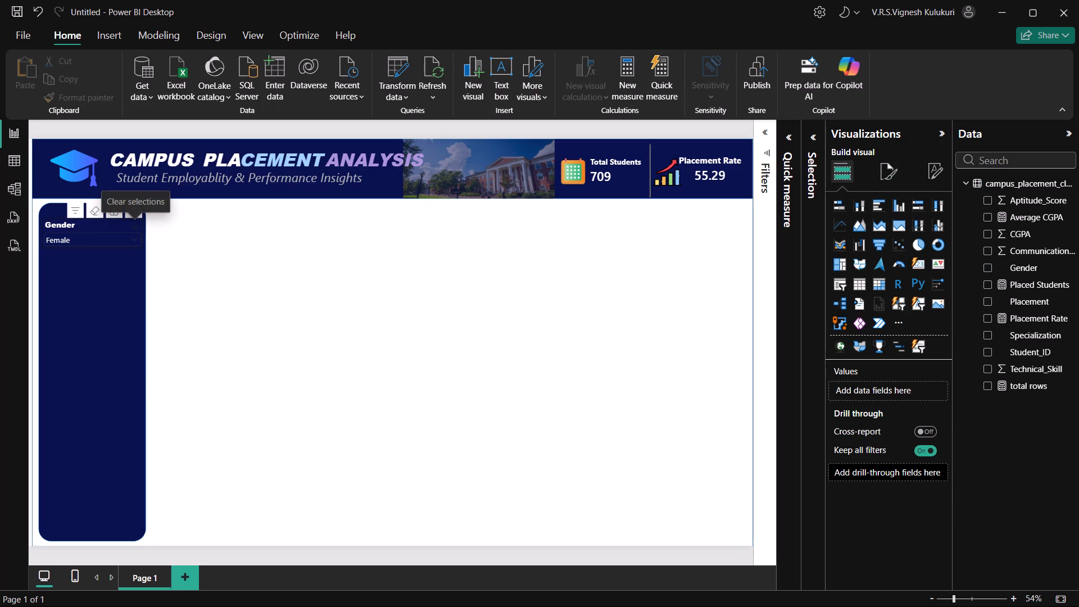
Set the pending icon color in the Gender slicer's header to the recent white, check its position options and deselect the slicer.
{"action": "left_click", "coordinate": [81, 226]}
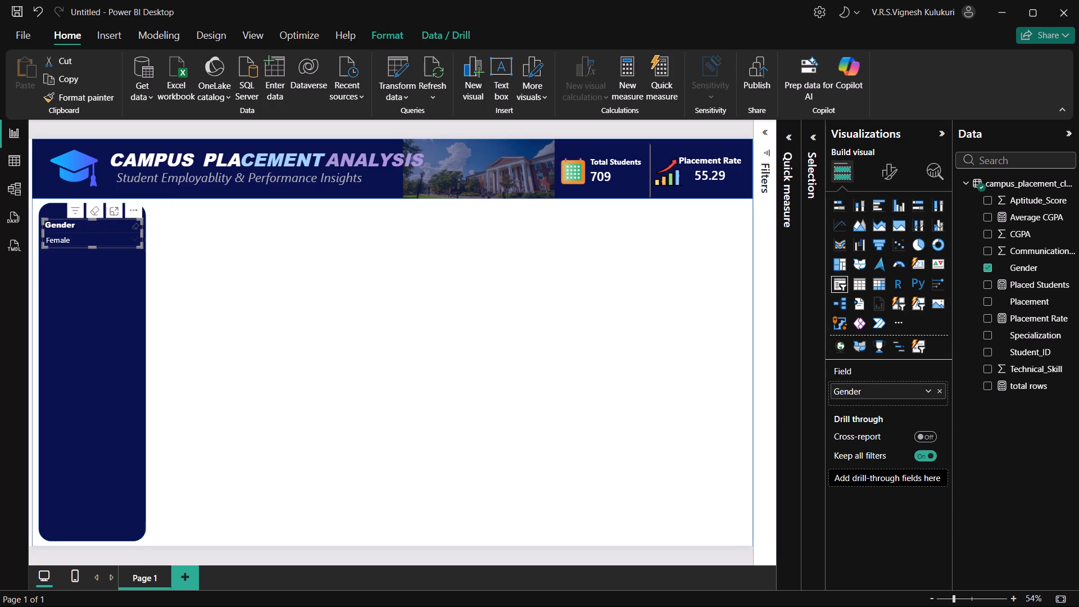
{"action": "left_click", "coordinate": [894, 163]}
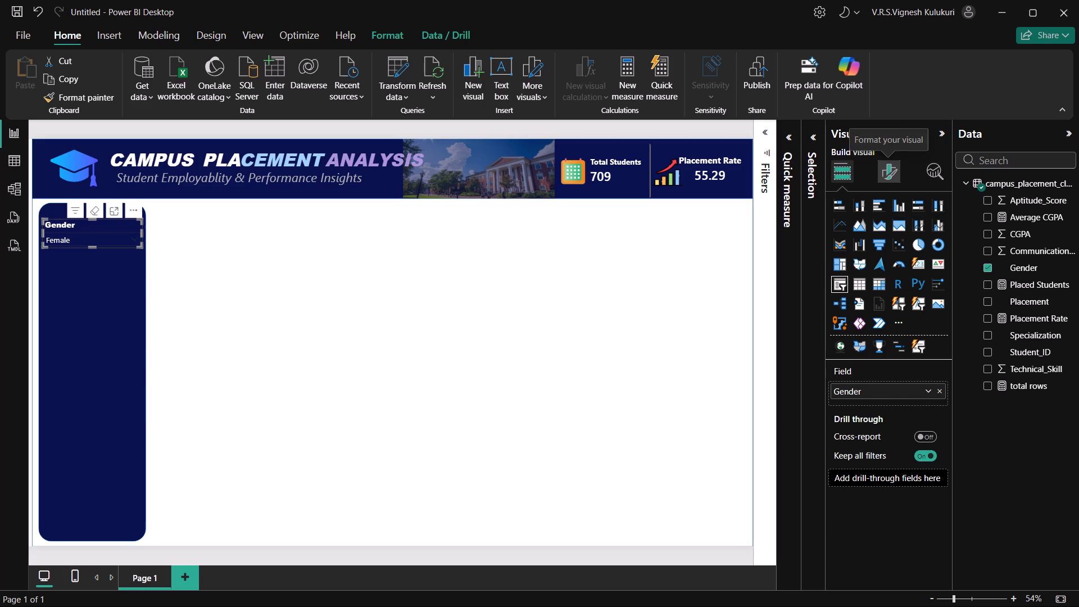
{"action": "left_click", "coordinate": [840, 173]}
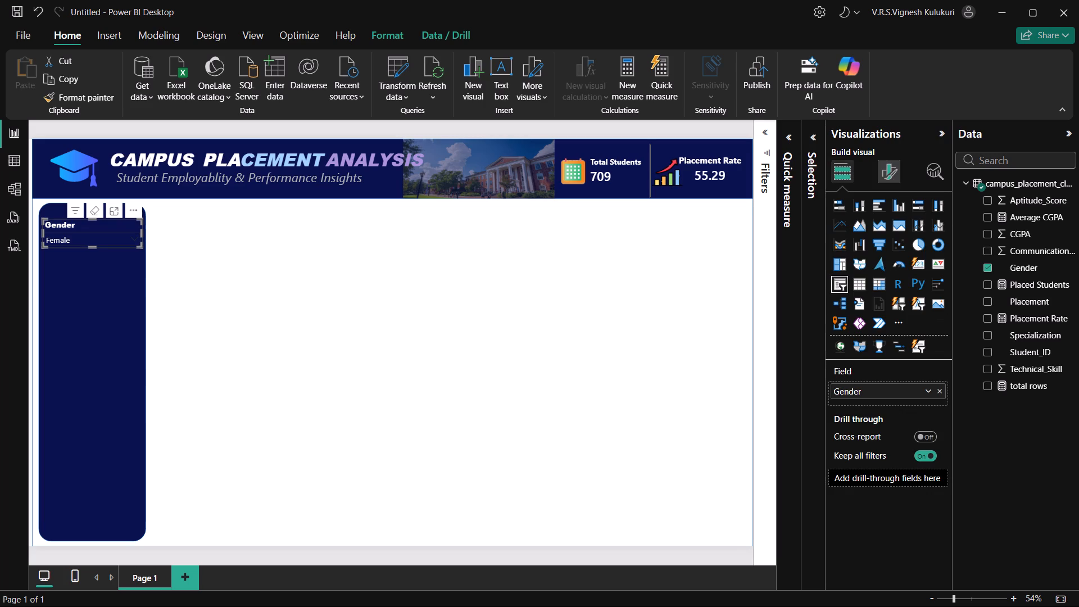
{"action": "left_click", "coordinate": [888, 179]}
{"action": "left_click", "coordinate": [849, 297]}
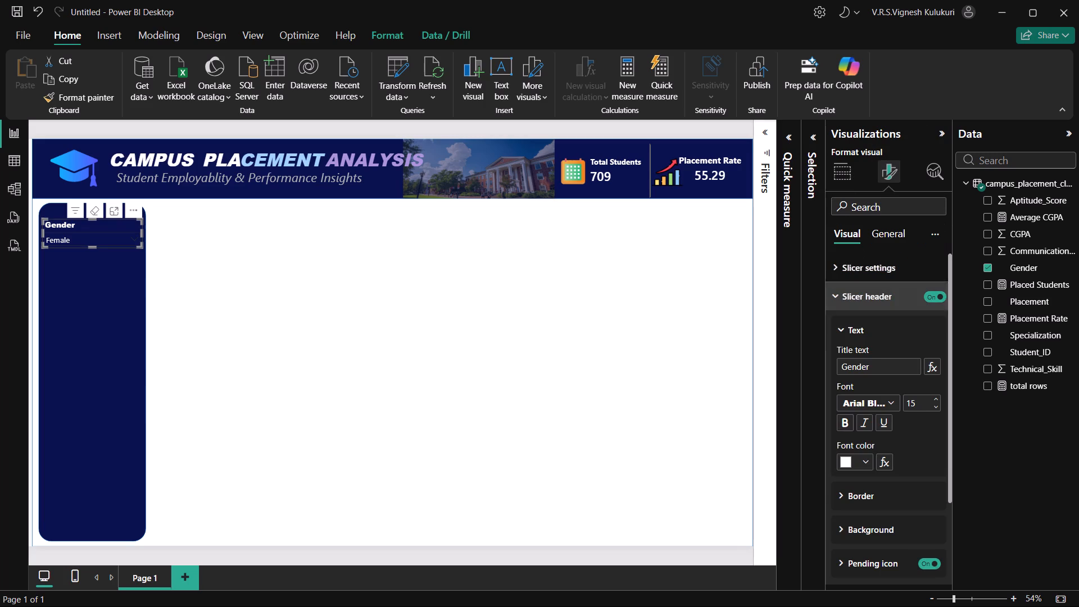
{"action": "scroll", "coordinate": [902, 460], "scroll_direction": "down", "scroll_amount": 1}
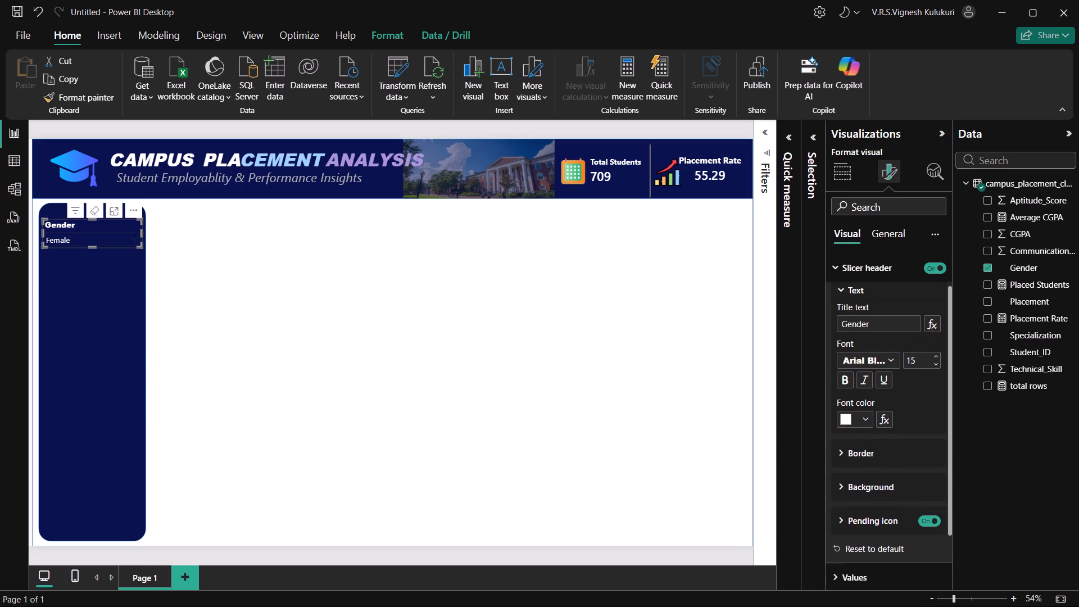
{"action": "left_click", "coordinate": [871, 519]}
{"action": "scroll", "coordinate": [871, 519], "scroll_direction": "down", "scroll_amount": 1}
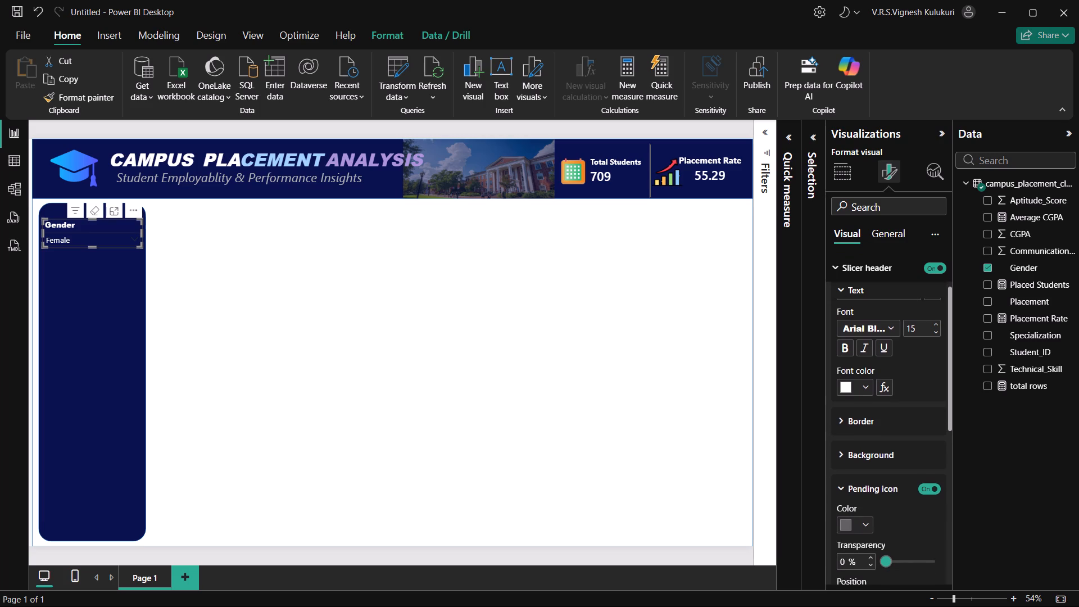
{"action": "left_click", "coordinate": [865, 524]}
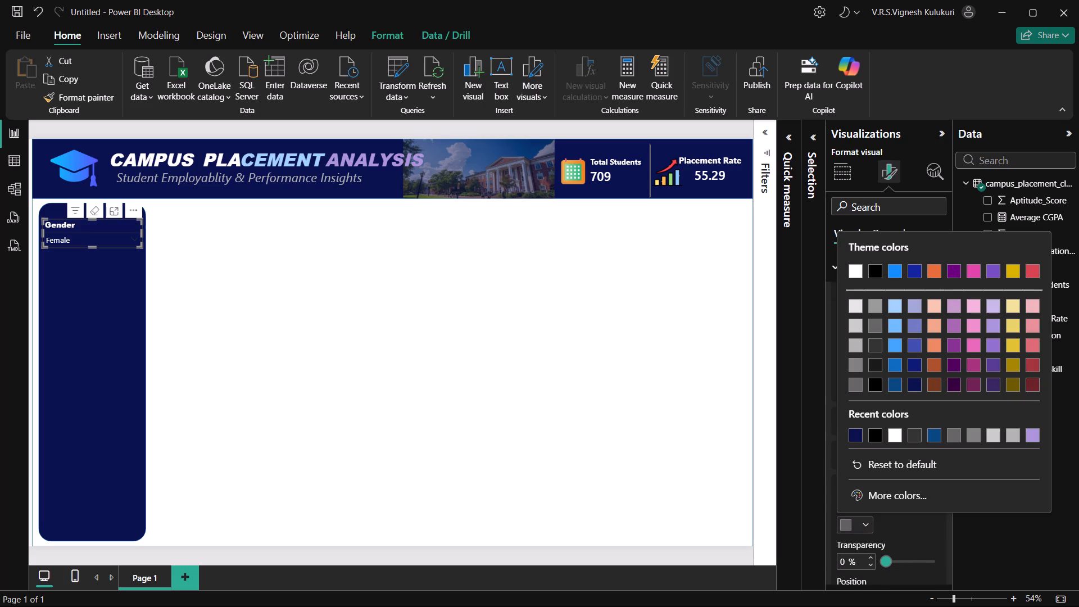
{"action": "left_click", "coordinate": [894, 434]}
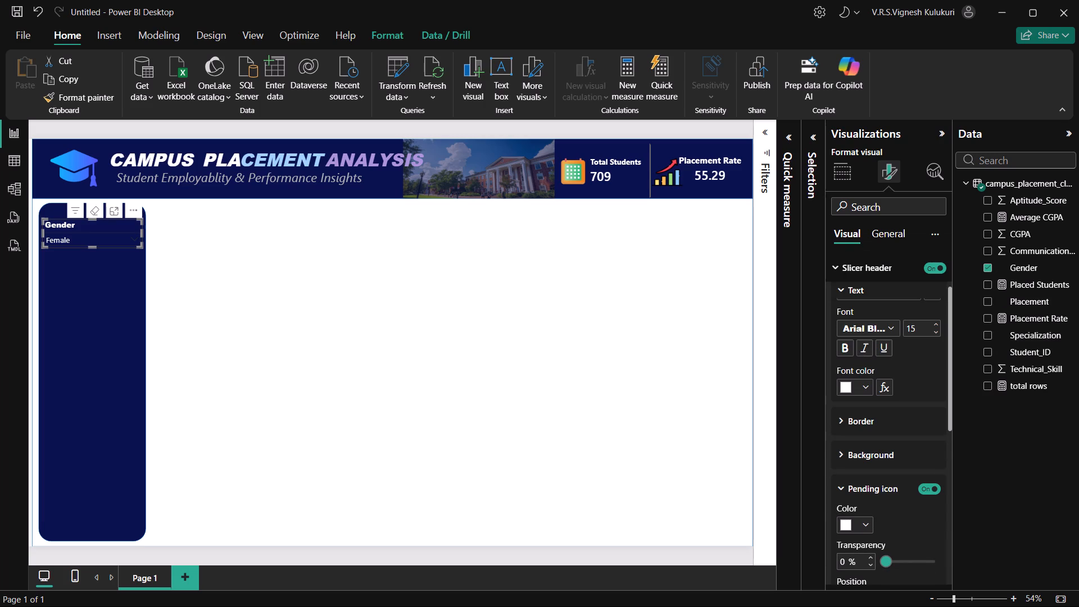
{"action": "scroll", "coordinate": [882, 519], "scroll_direction": "down", "scroll_amount": 1}
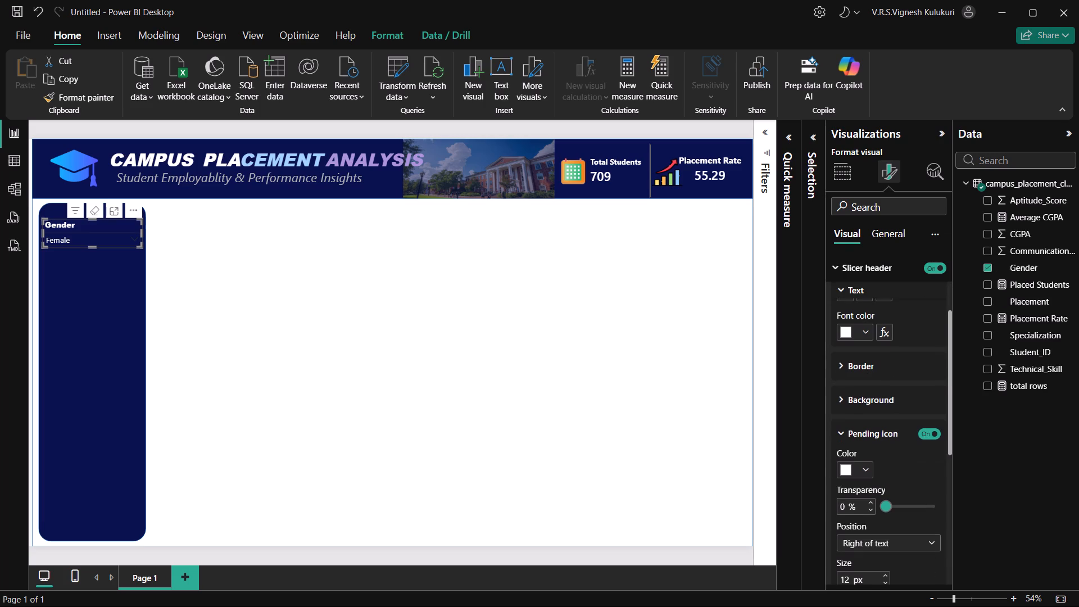
{"action": "left_click", "coordinate": [870, 541]}
{"action": "left_click", "coordinate": [870, 541]}
{"action": "left_click", "coordinate": [600, 557]}
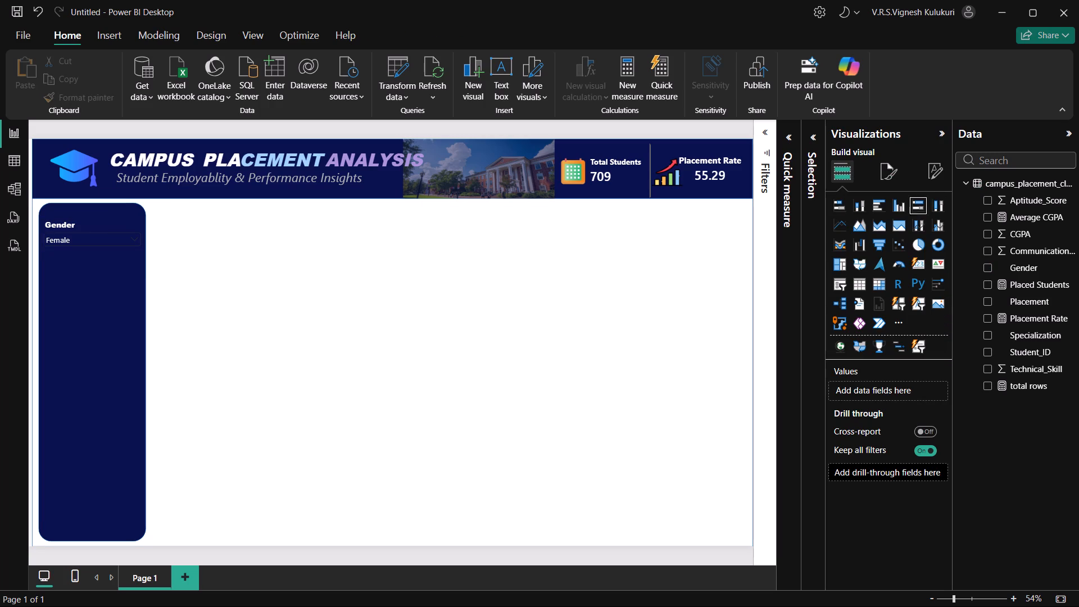
Reselect the Gender slicer with its formatting options shown and switch to the browser to view the reference dashboard image.
{"action": "left_click", "coordinate": [878, 185]}
{"action": "left_click", "coordinate": [887, 178]}
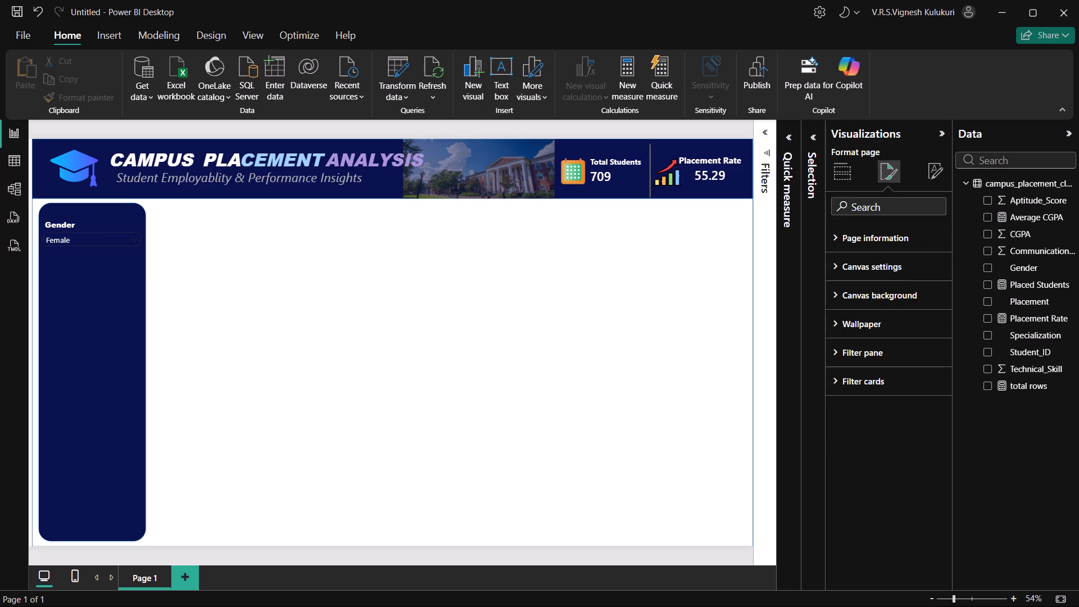
{"action": "left_click", "coordinate": [94, 221]}
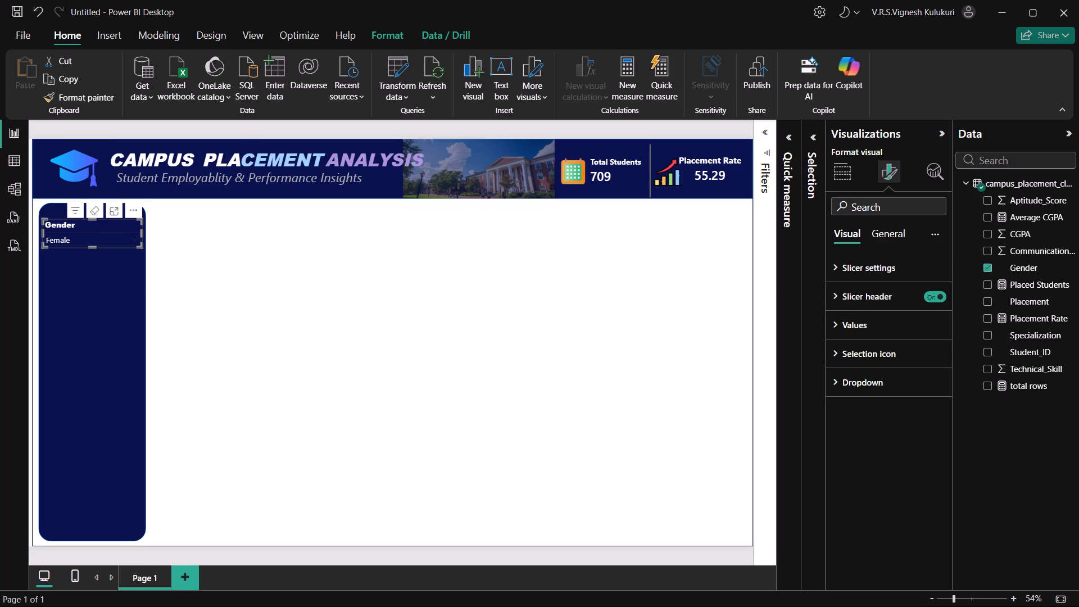
{"action": "key", "text": "alt+Tab"}
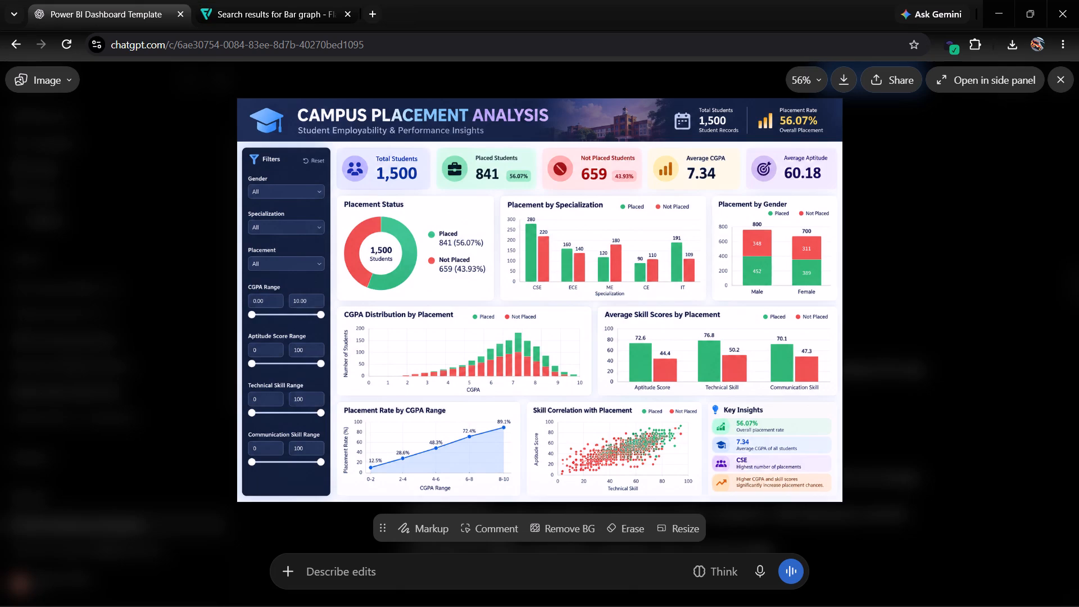
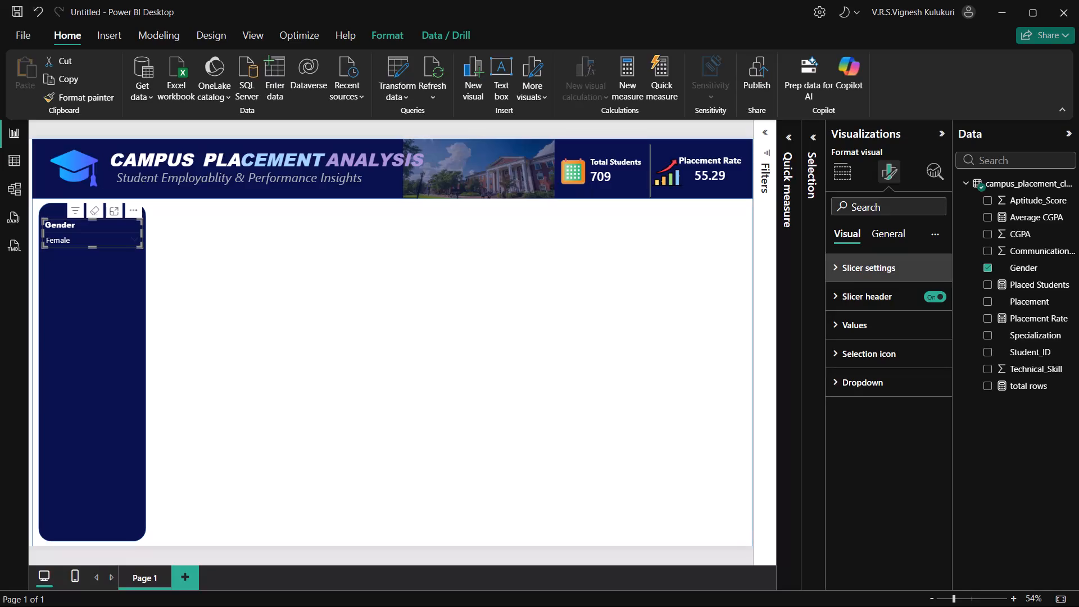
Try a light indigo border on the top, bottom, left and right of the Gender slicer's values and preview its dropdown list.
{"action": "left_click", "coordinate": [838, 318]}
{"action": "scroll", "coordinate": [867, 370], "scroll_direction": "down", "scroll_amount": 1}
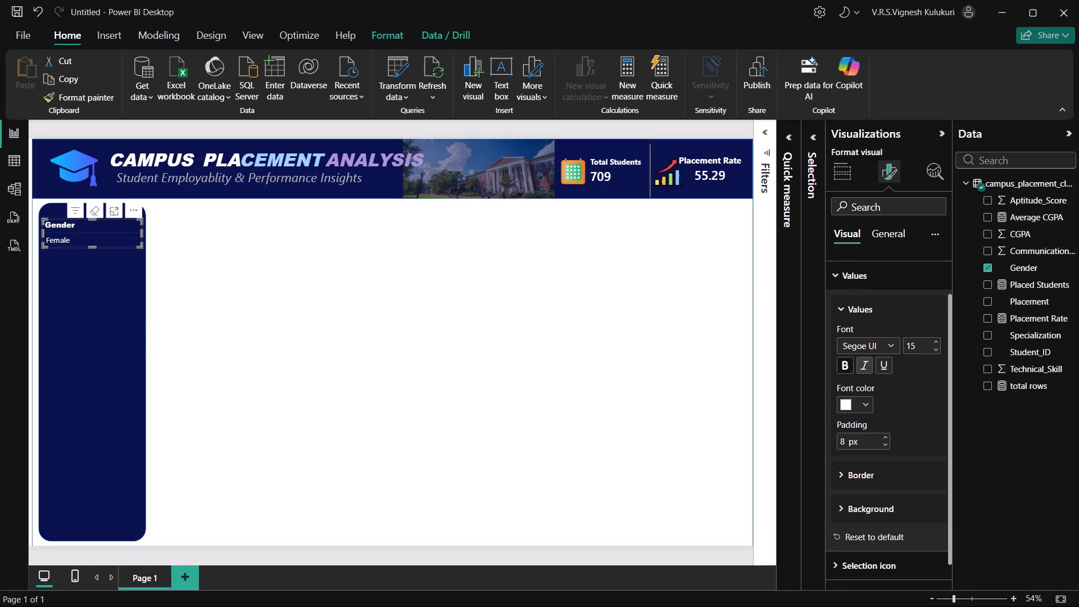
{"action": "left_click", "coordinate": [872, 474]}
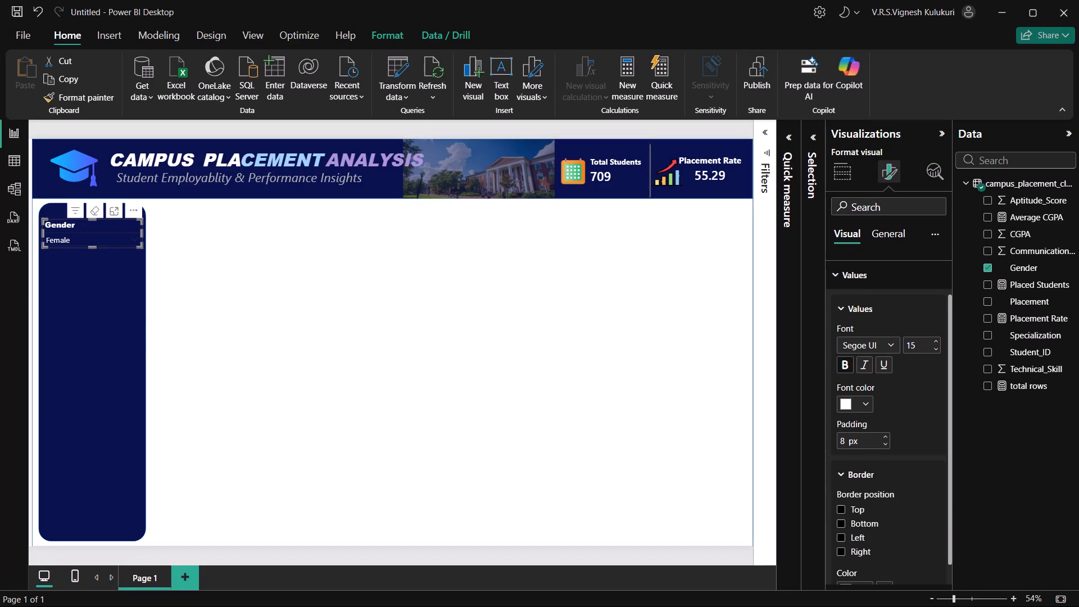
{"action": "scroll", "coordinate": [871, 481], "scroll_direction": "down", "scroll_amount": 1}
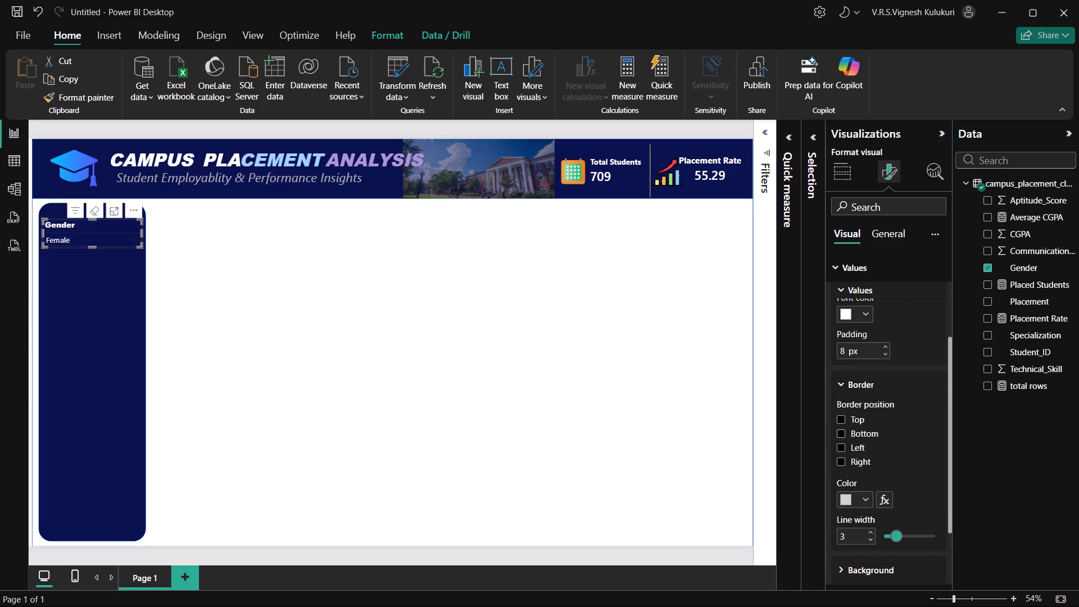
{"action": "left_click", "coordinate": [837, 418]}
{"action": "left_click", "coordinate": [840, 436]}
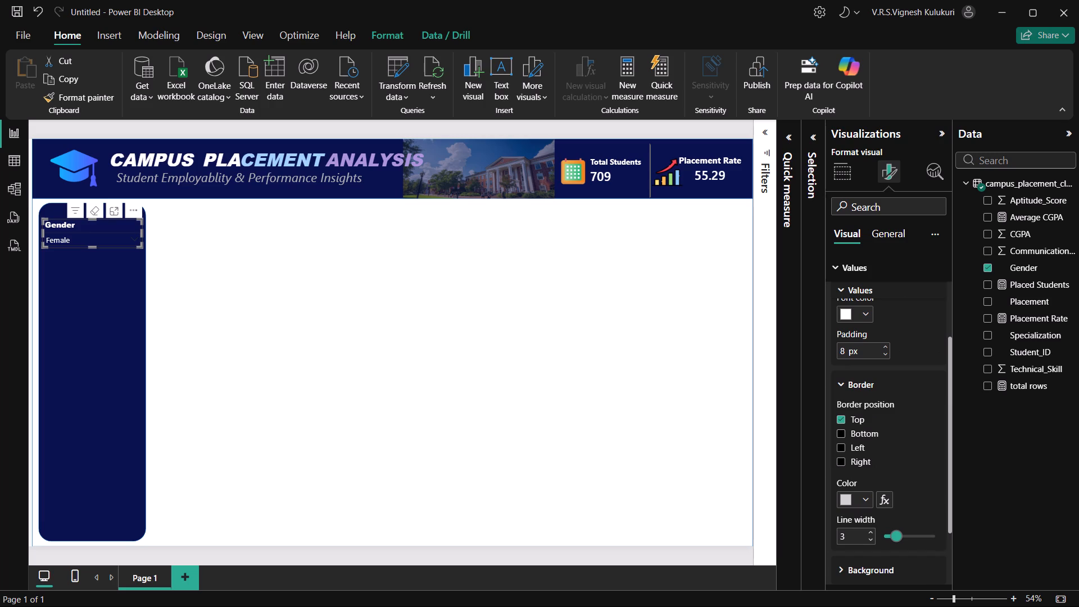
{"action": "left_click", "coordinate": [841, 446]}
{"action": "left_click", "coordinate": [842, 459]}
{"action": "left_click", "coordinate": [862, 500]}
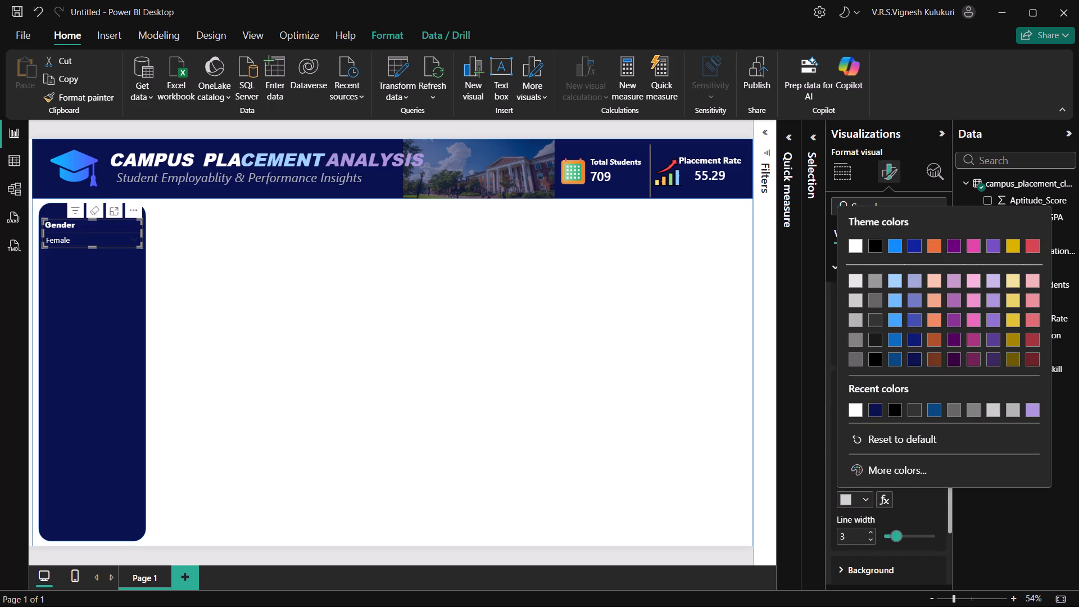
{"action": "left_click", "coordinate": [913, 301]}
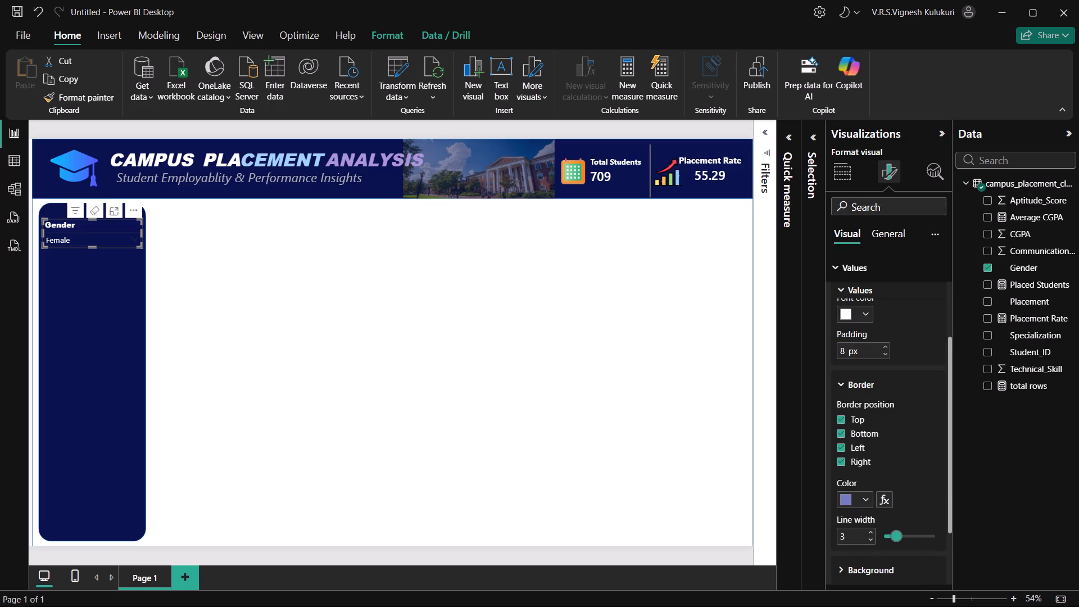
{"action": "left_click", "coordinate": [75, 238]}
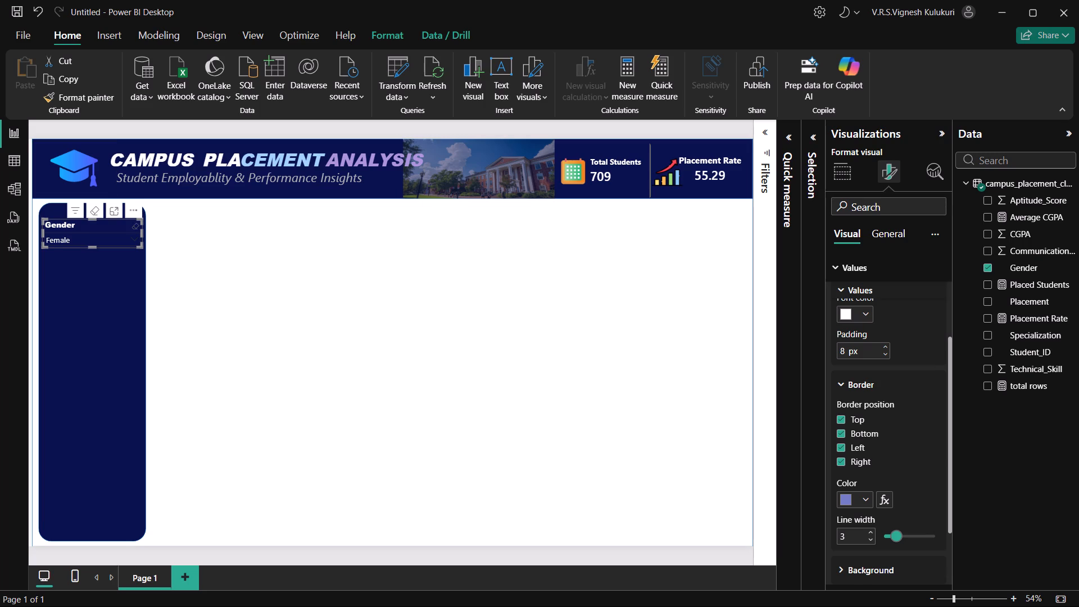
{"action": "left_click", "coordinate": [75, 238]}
Remove all four border sides from the Gender slicer's values, set the border color to white #FFFFFF, and check the dropdown list.
{"action": "left_click", "coordinate": [841, 416]}
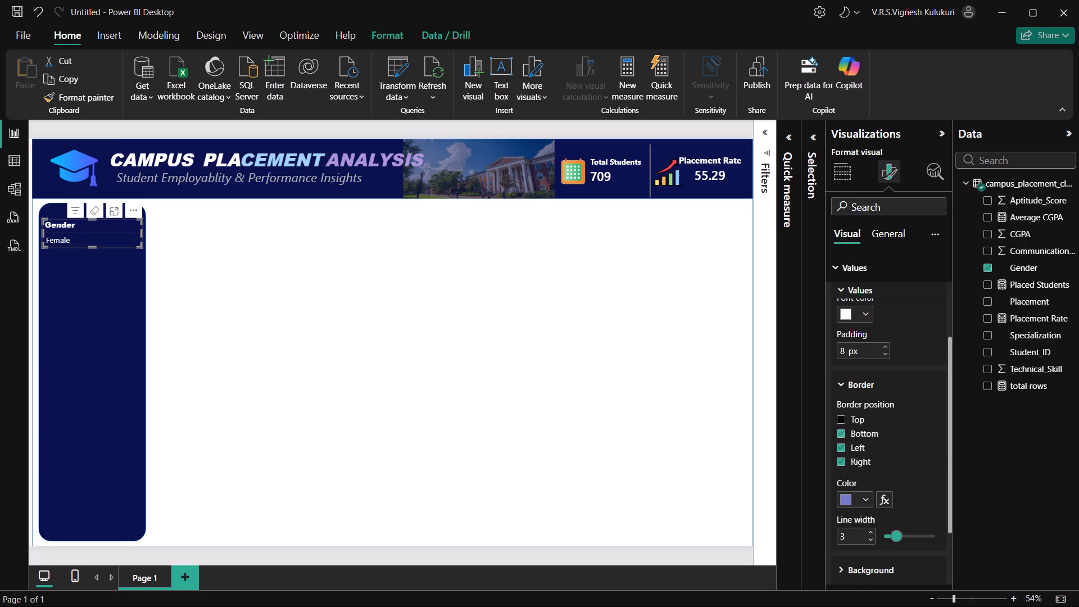
{"action": "left_click", "coordinate": [841, 433]}
{"action": "left_click", "coordinate": [840, 447]}
{"action": "left_click", "coordinate": [840, 460]}
{"action": "left_click", "coordinate": [861, 497]}
{"action": "left_click", "coordinate": [871, 411]}
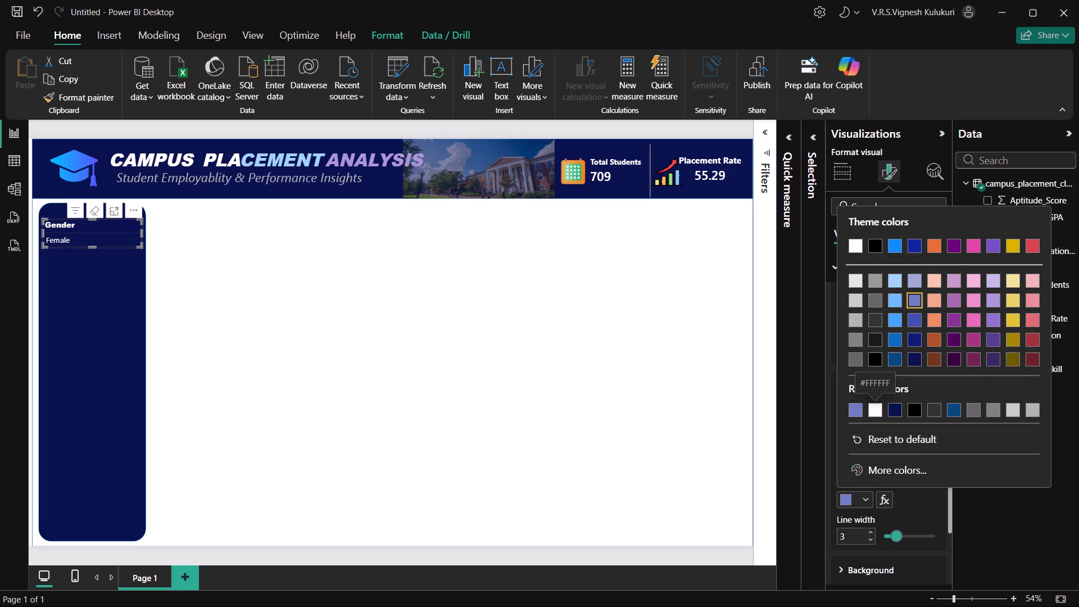
{"action": "left_click", "coordinate": [102, 241]}
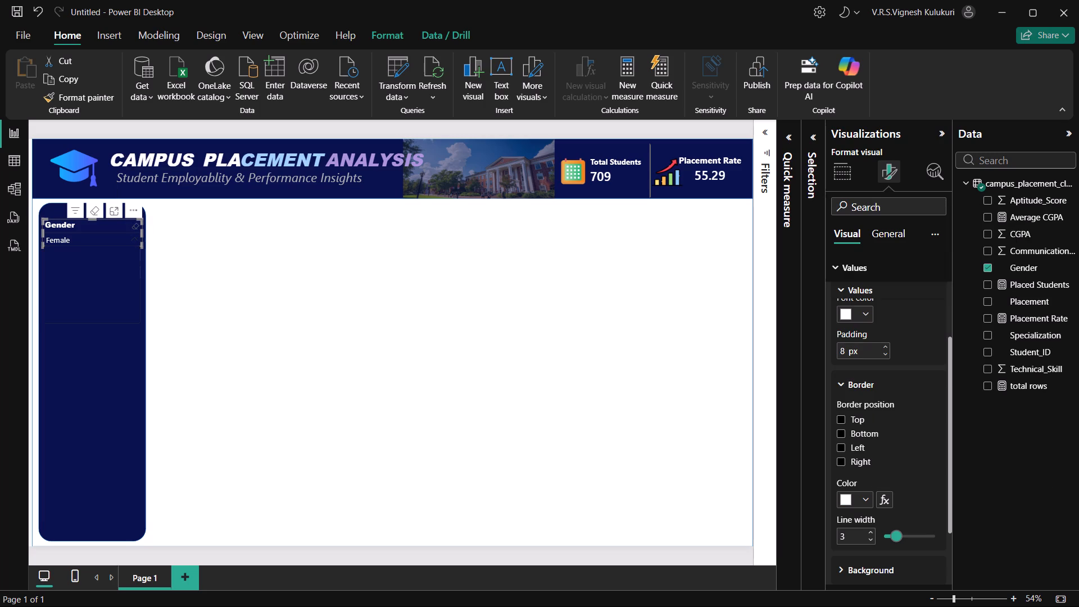
{"action": "left_click", "coordinate": [102, 241]}
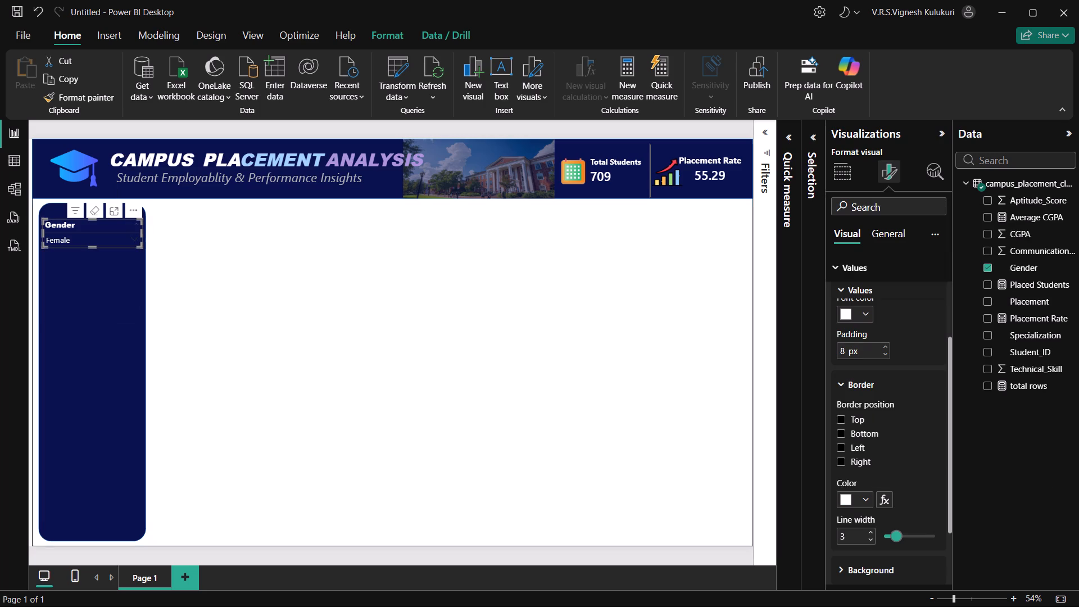
{"action": "left_click", "coordinate": [85, 558]}
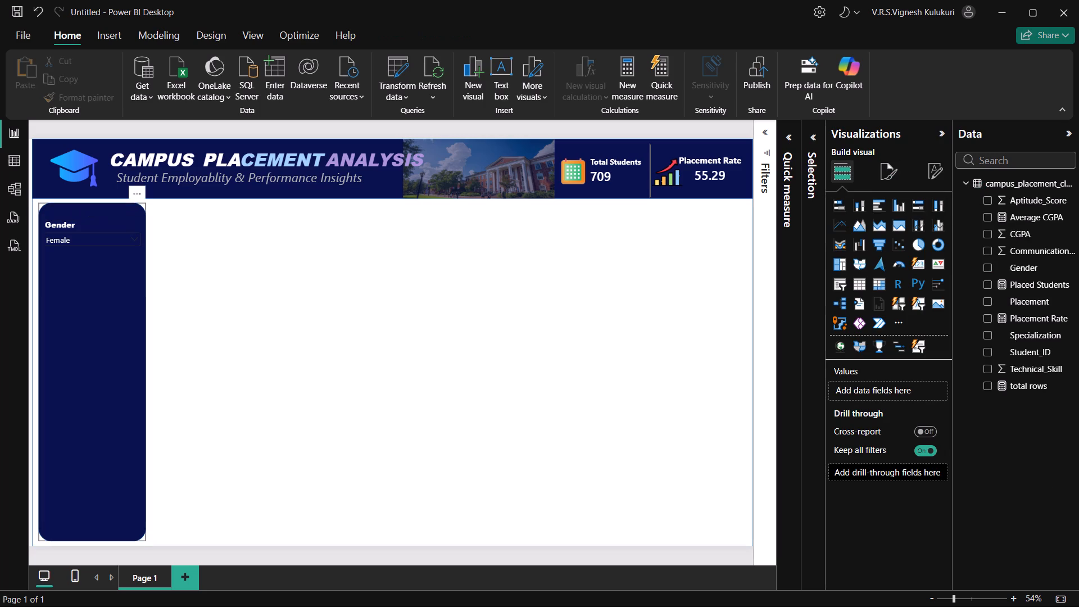
{"action": "left_click", "coordinate": [85, 238]}
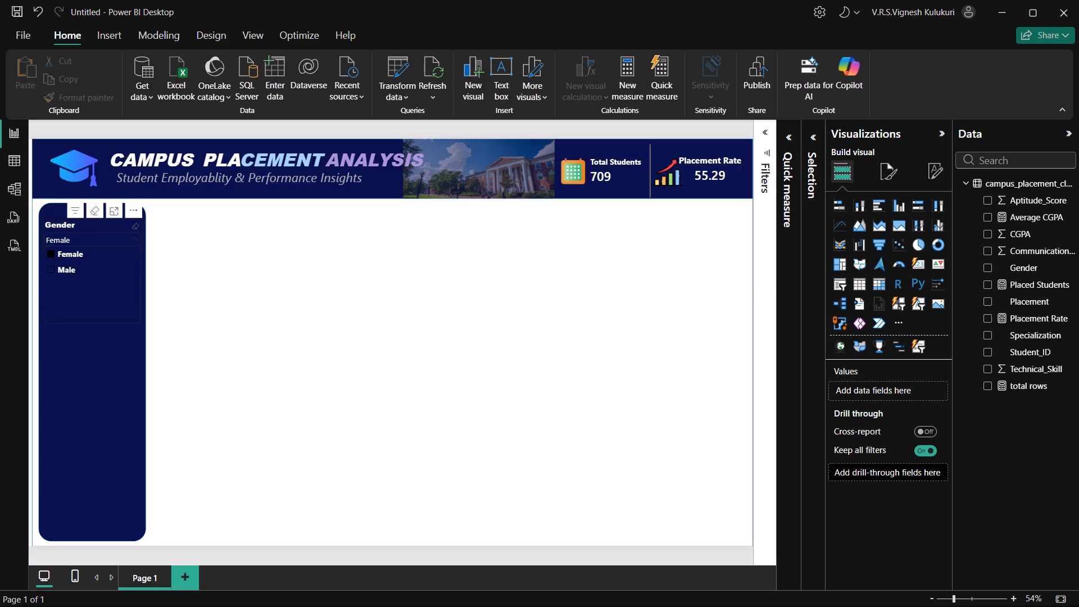
Turn on the Gender slicer's overall background effect and color it the recent dark navy.
{"action": "left_click", "coordinate": [76, 230]}
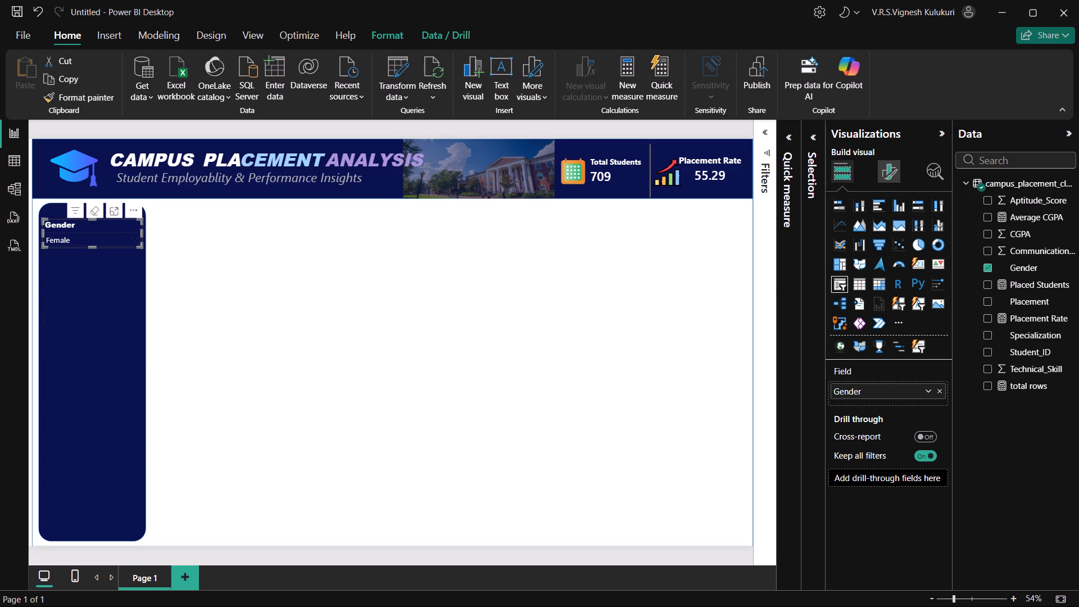
{"action": "left_click", "coordinate": [887, 171]}
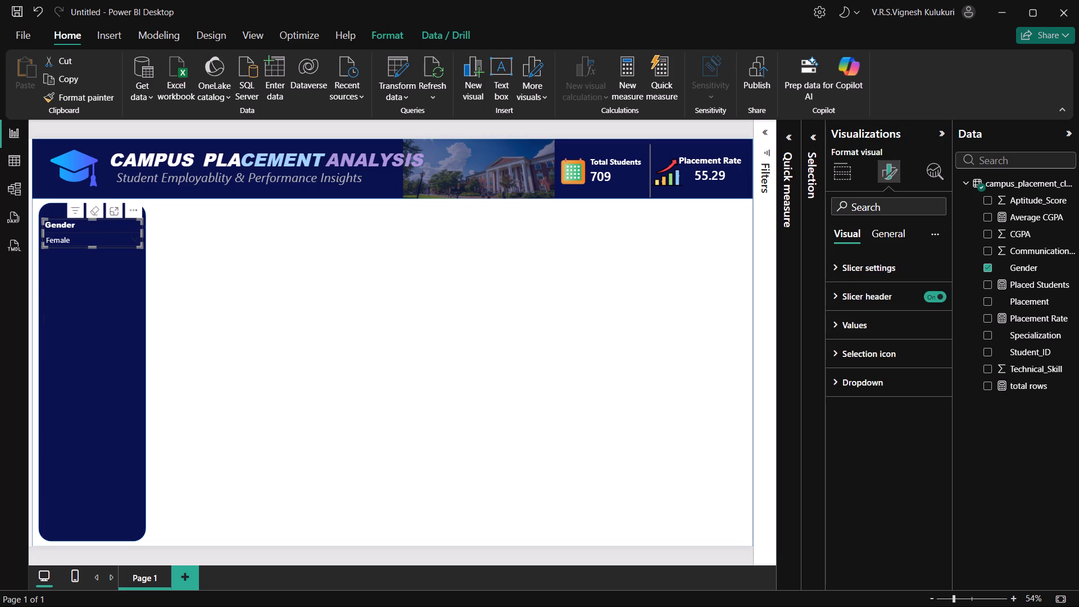
{"action": "left_click", "coordinate": [926, 169]}
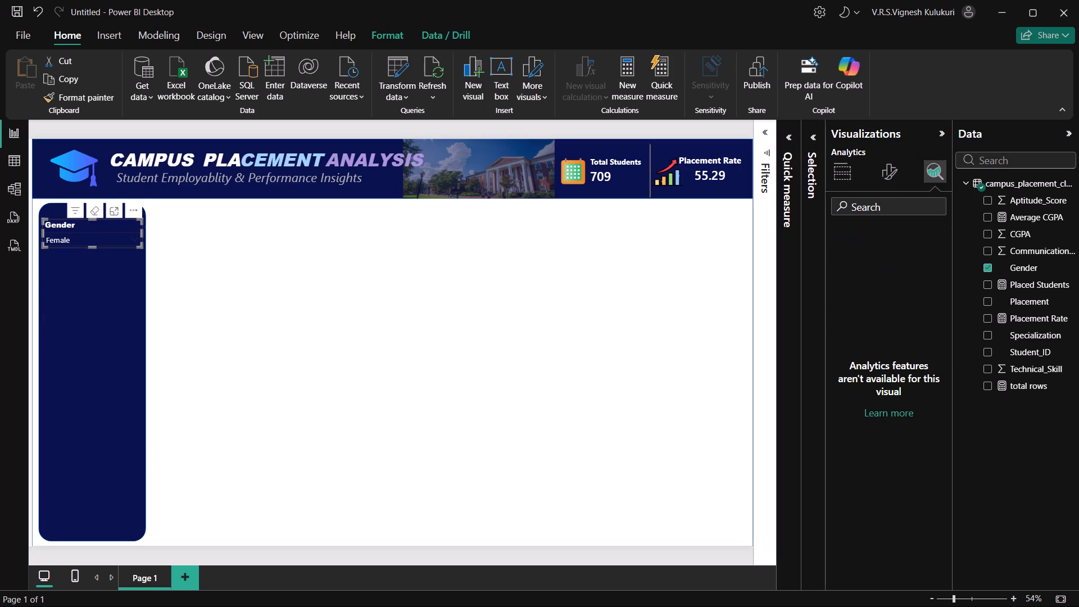
{"action": "left_click", "coordinate": [871, 165]}
{"action": "left_click", "coordinate": [884, 179]}
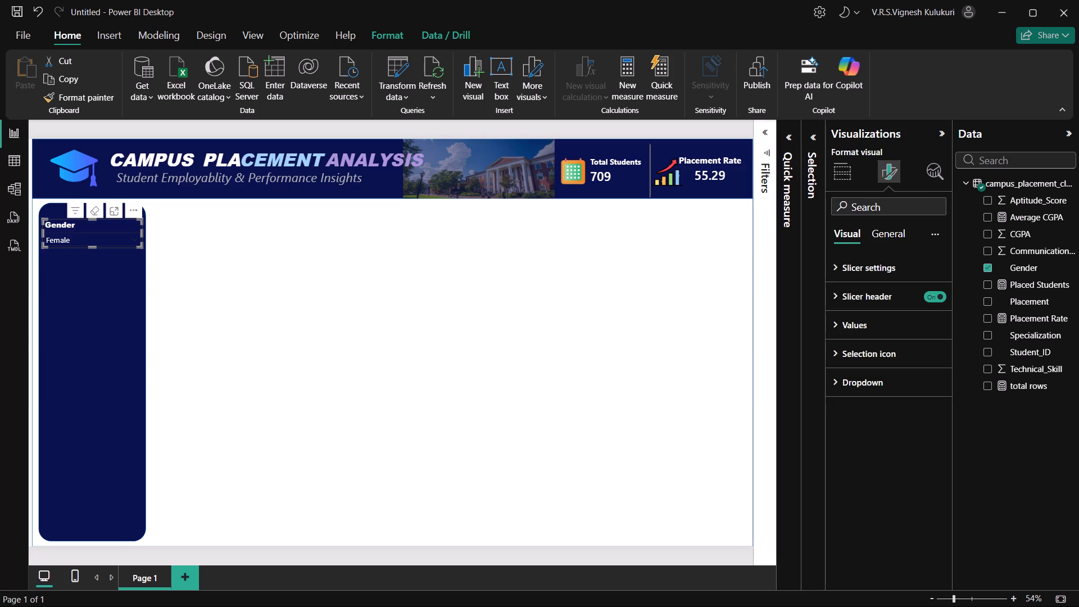
{"action": "left_click", "coordinate": [888, 233]}
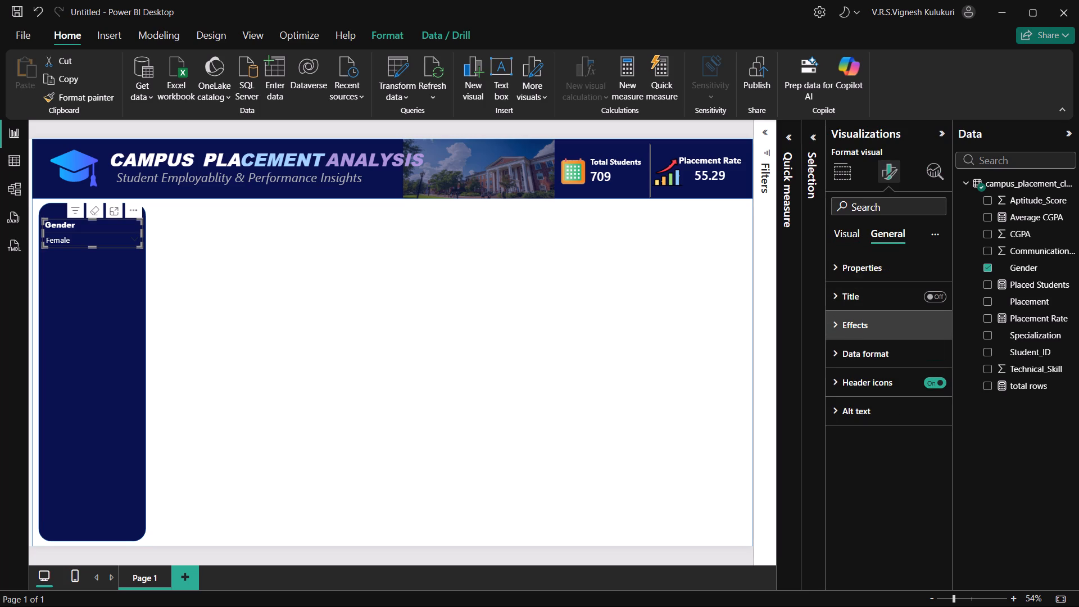
{"action": "left_click", "coordinate": [885, 328]}
{"action": "left_click", "coordinate": [928, 363]}
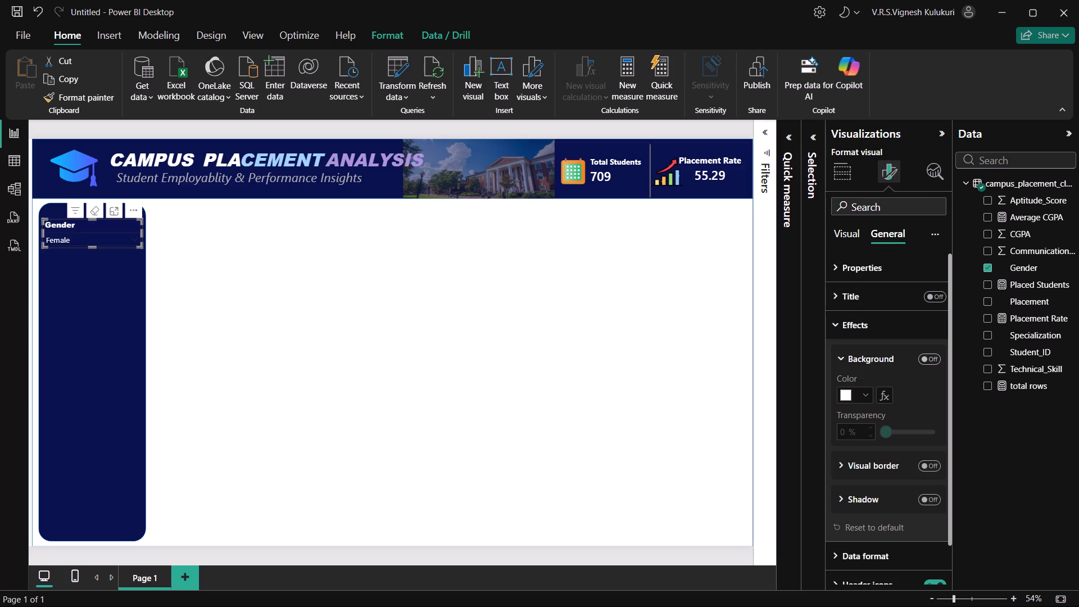
{"action": "left_click", "coordinate": [861, 397]}
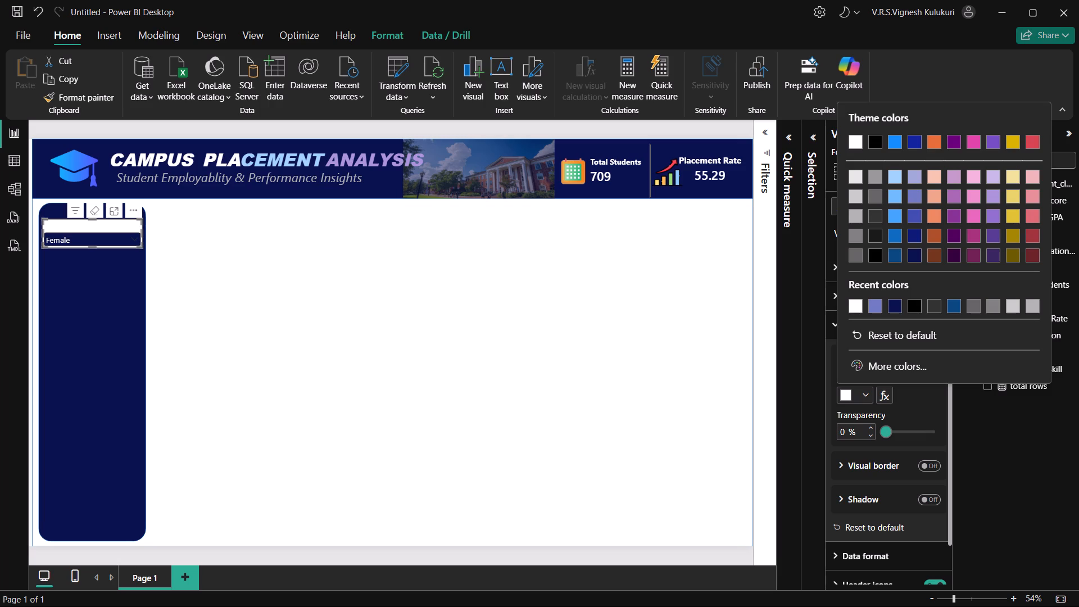
{"action": "left_click", "coordinate": [890, 306]}
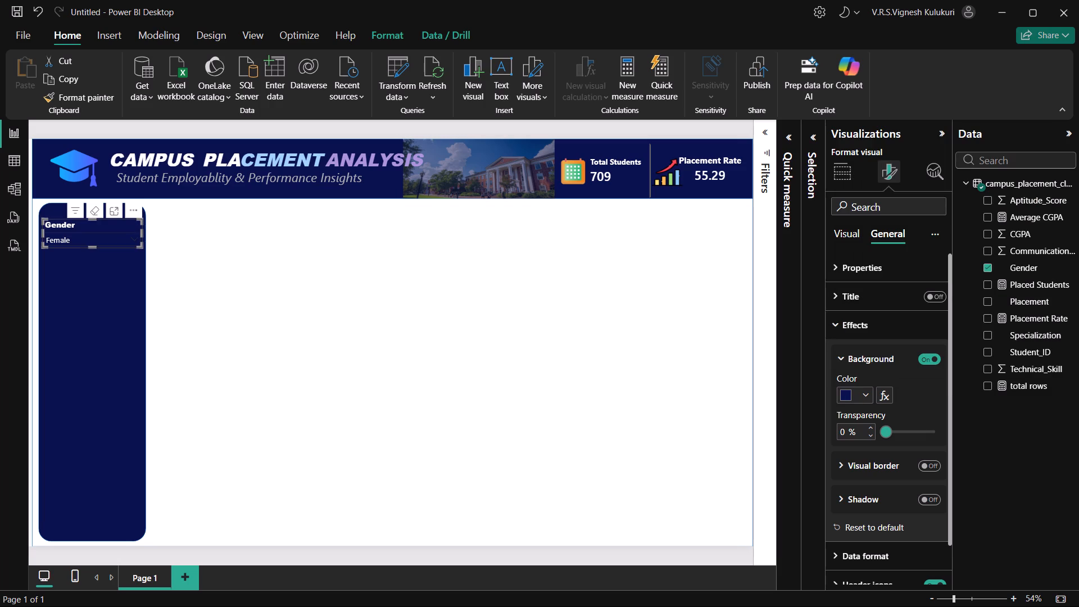
Turn on the visual border for the Gender slicer and give it a medium indigo theme color.
{"action": "left_click", "coordinate": [927, 465]}
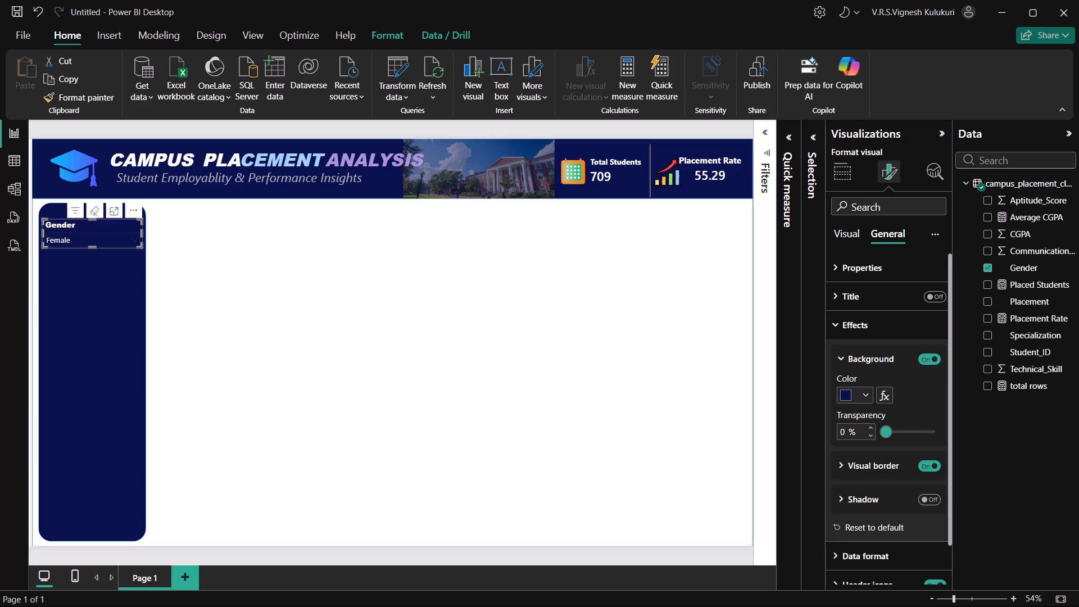
{"action": "left_click", "coordinate": [855, 465]}
{"action": "left_click", "coordinate": [863, 504]}
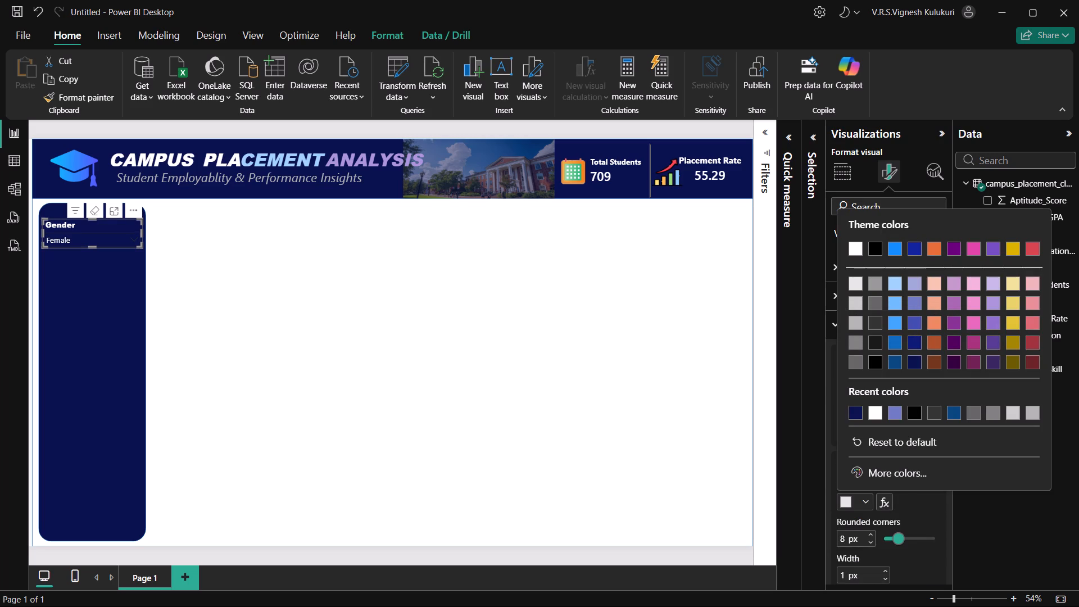
{"action": "left_click", "coordinate": [912, 320]}
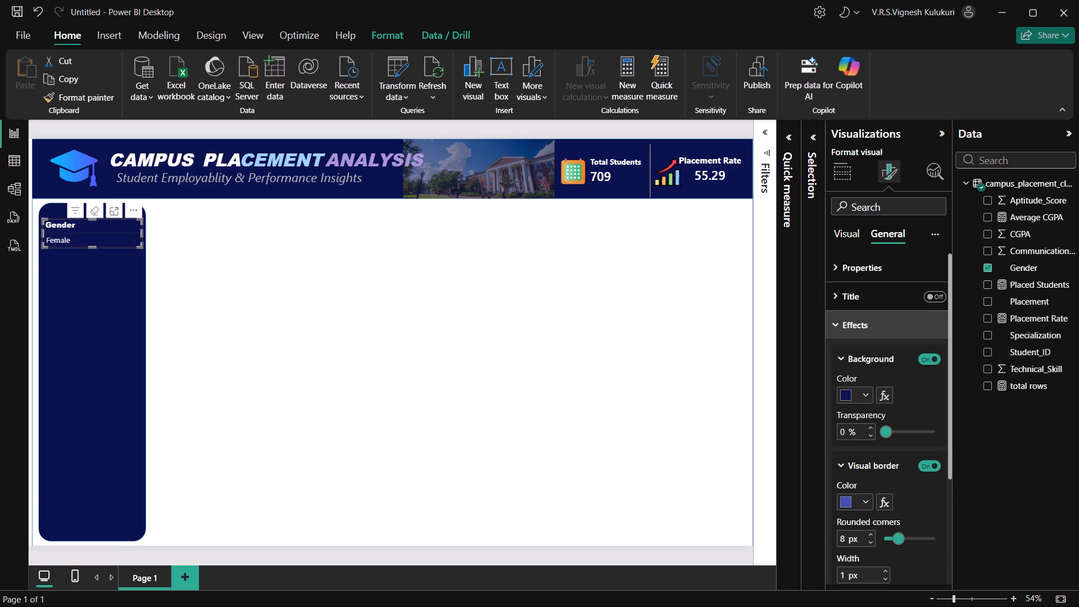
Preview the Gender slicer's dropdown list with its new background and border, and return to the slicer's formatting options.
{"action": "left_click", "coordinate": [323, 547]}
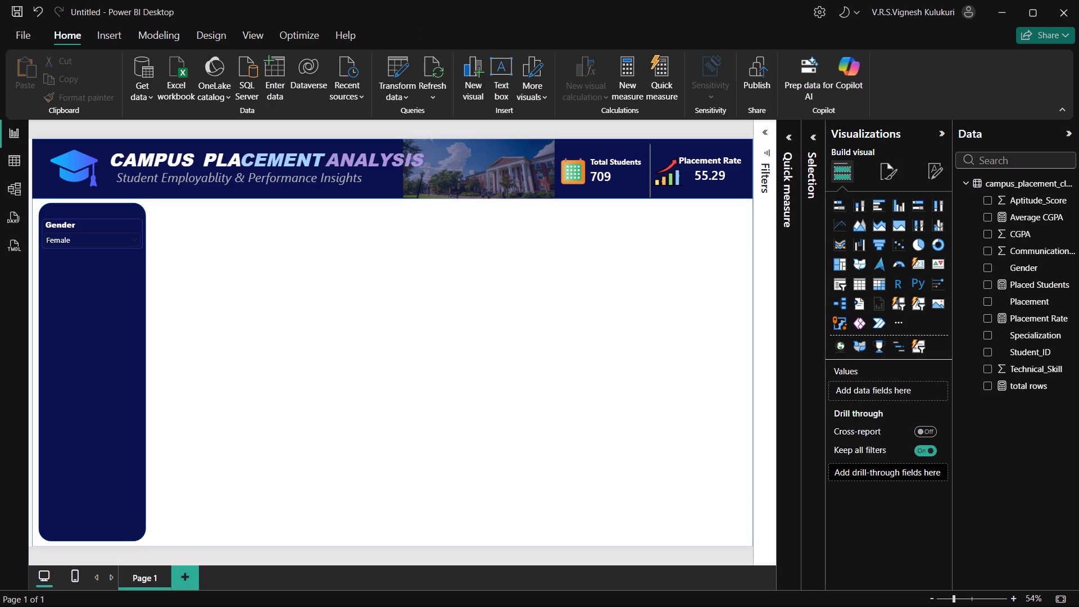
{"action": "left_click", "coordinate": [117, 238]}
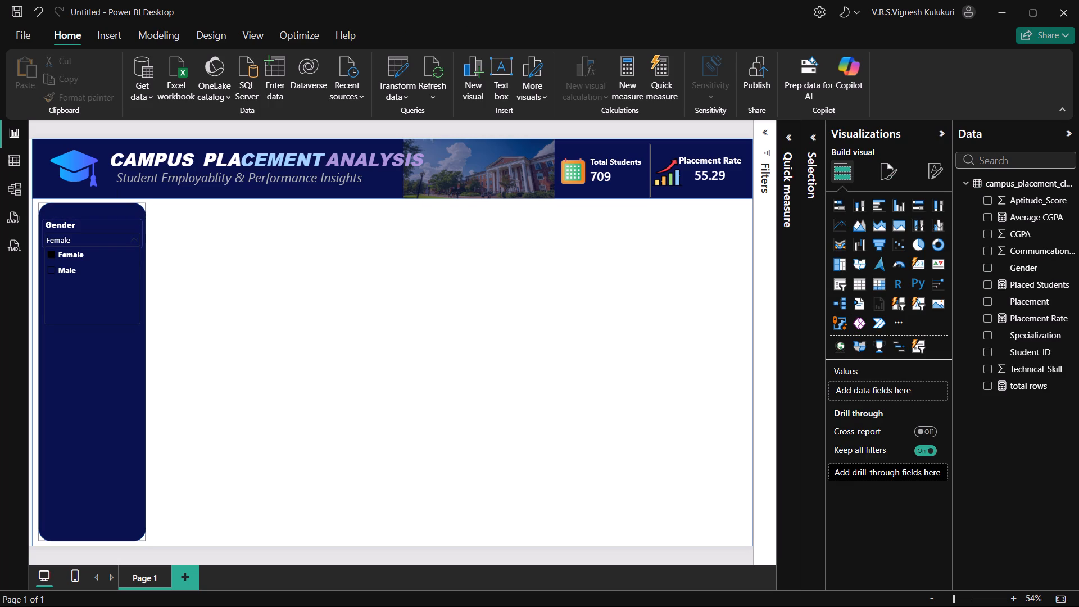
{"action": "left_click", "coordinate": [99, 550]}
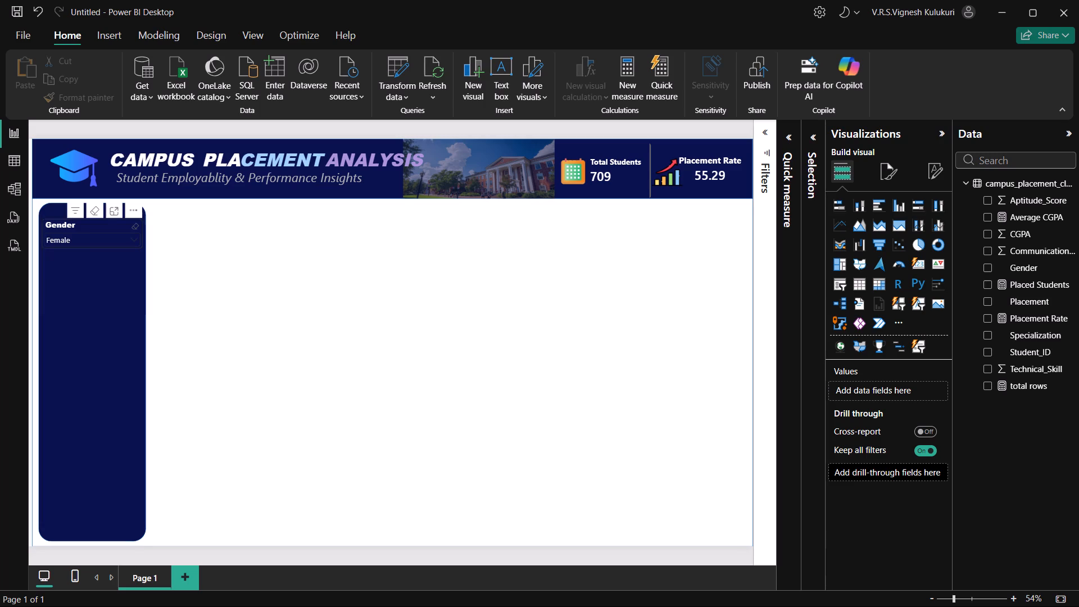
{"action": "left_click", "coordinate": [88, 237]}
{"action": "left_click", "coordinate": [884, 172]}
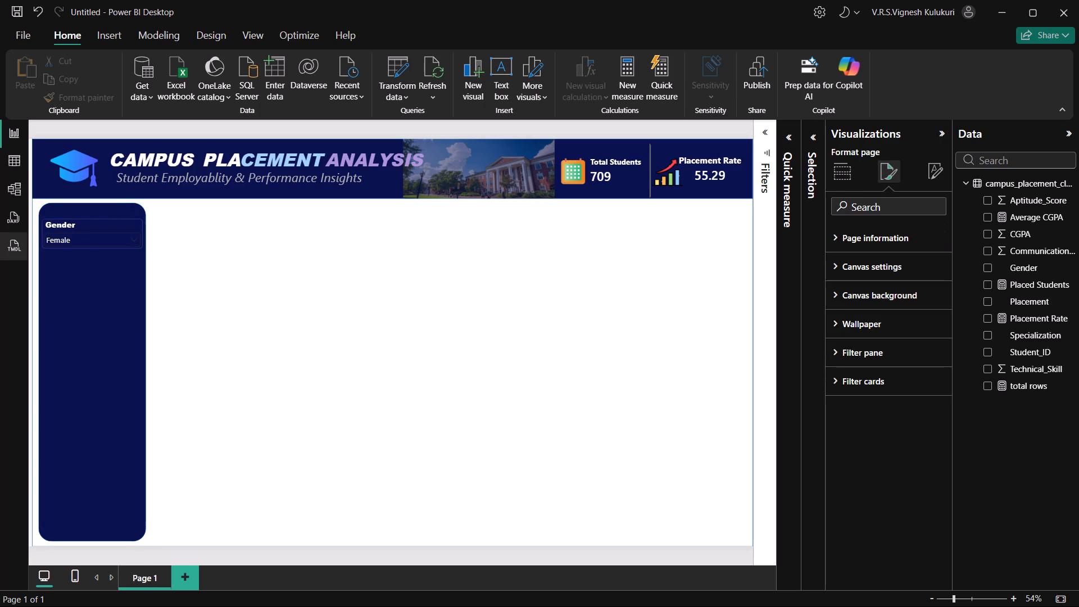
{"action": "left_click", "coordinate": [95, 227]}
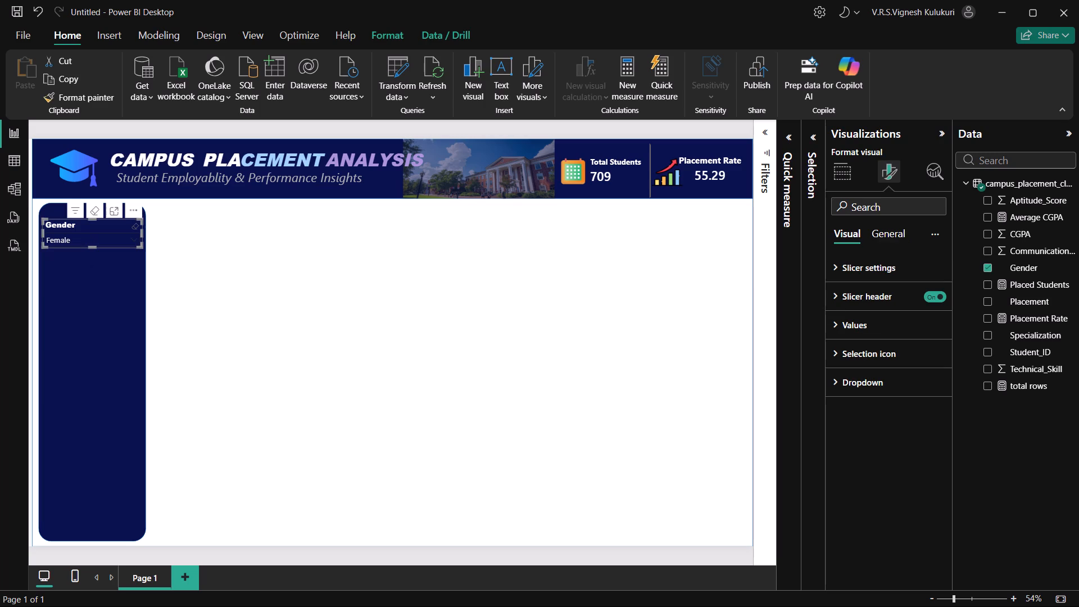
{"action": "key", "text": "alt+Tab"}
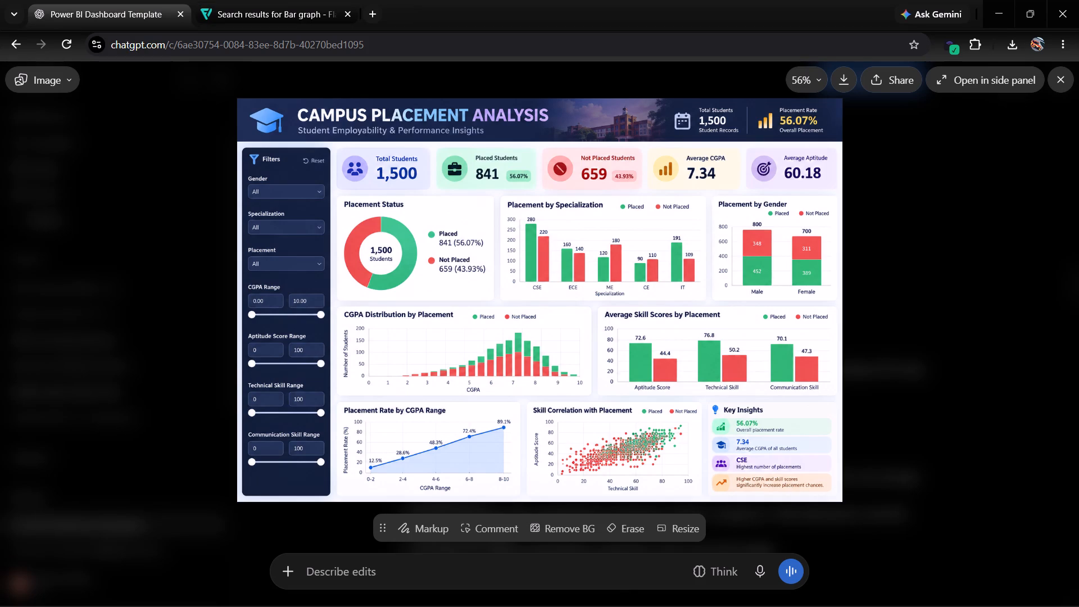
{"action": "left_click", "coordinate": [1060, 86]}
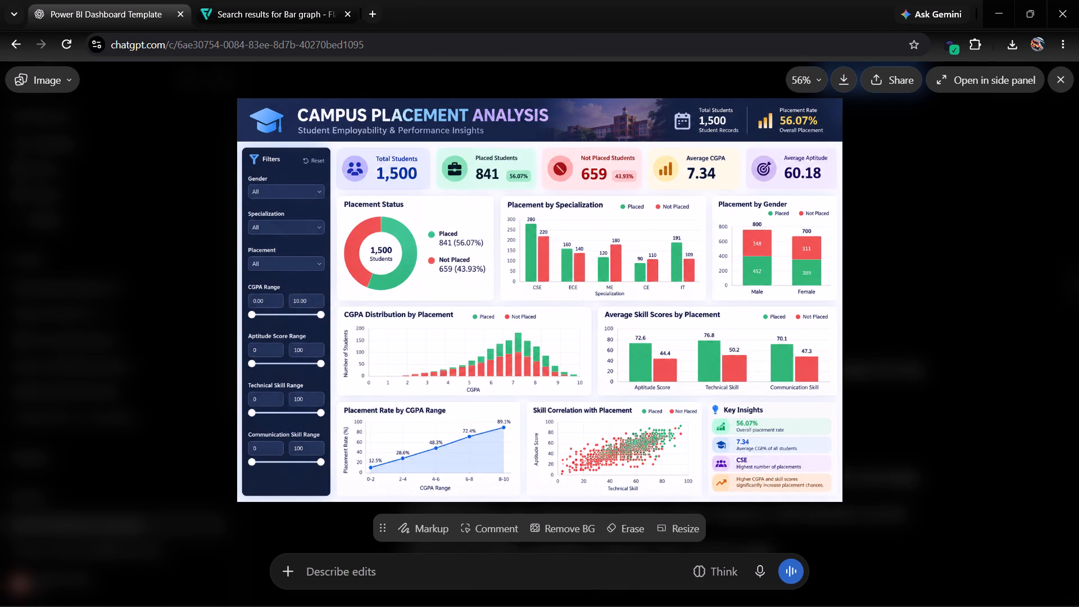
{"action": "left_click", "coordinate": [1054, 80]}
{"action": "scroll", "coordinate": [528, 292], "scroll_direction": "down", "scroll_amount": 6}
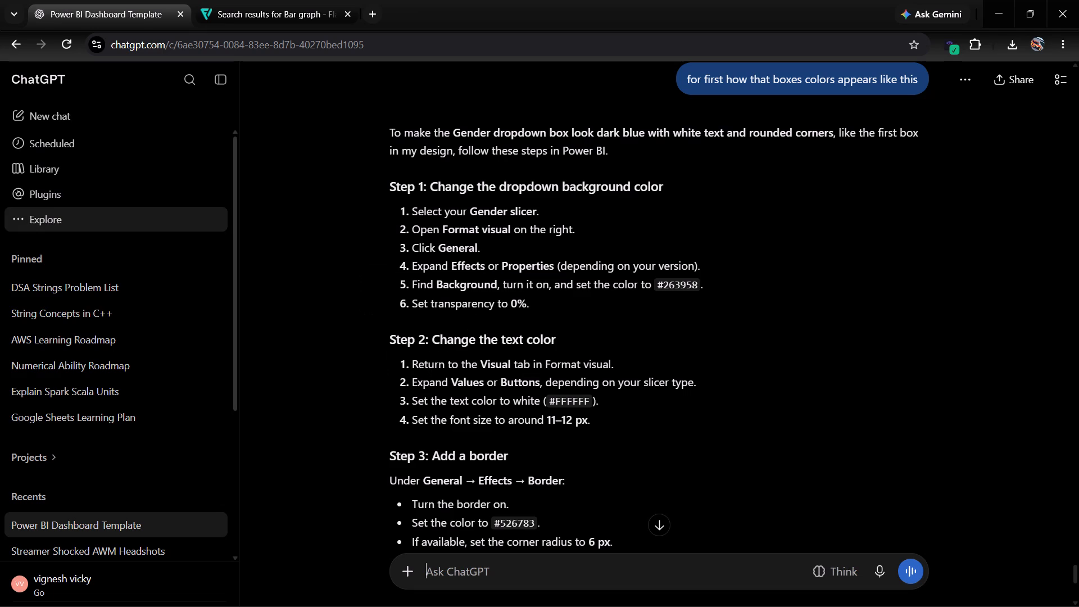
{"action": "left_click", "coordinate": [333, 411]}
{"action": "key", "text": "alt+Tab"}
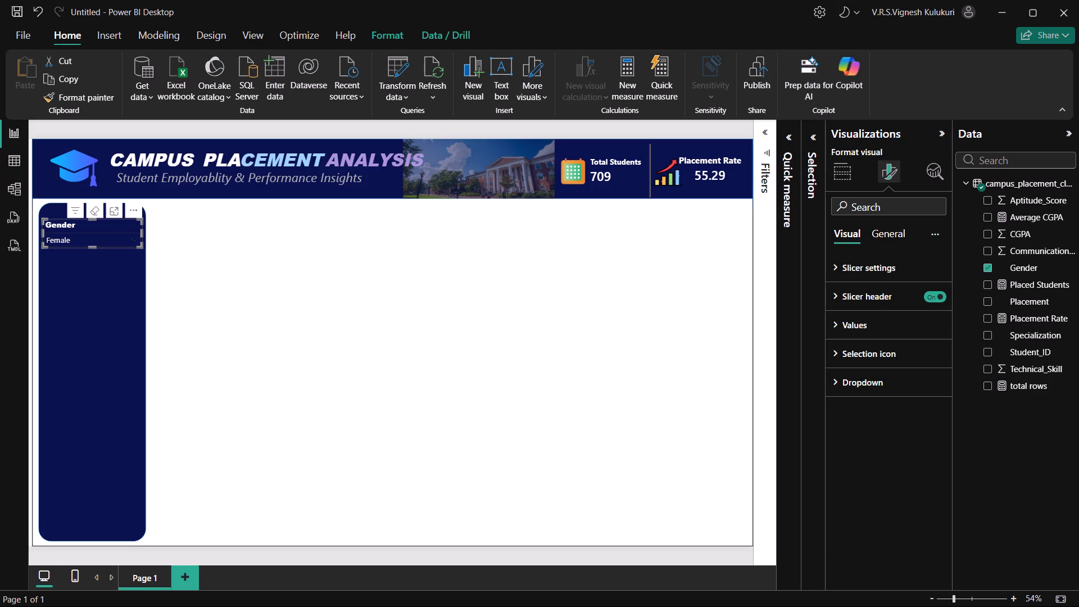
{"action": "key", "text": "alt+Tab"}
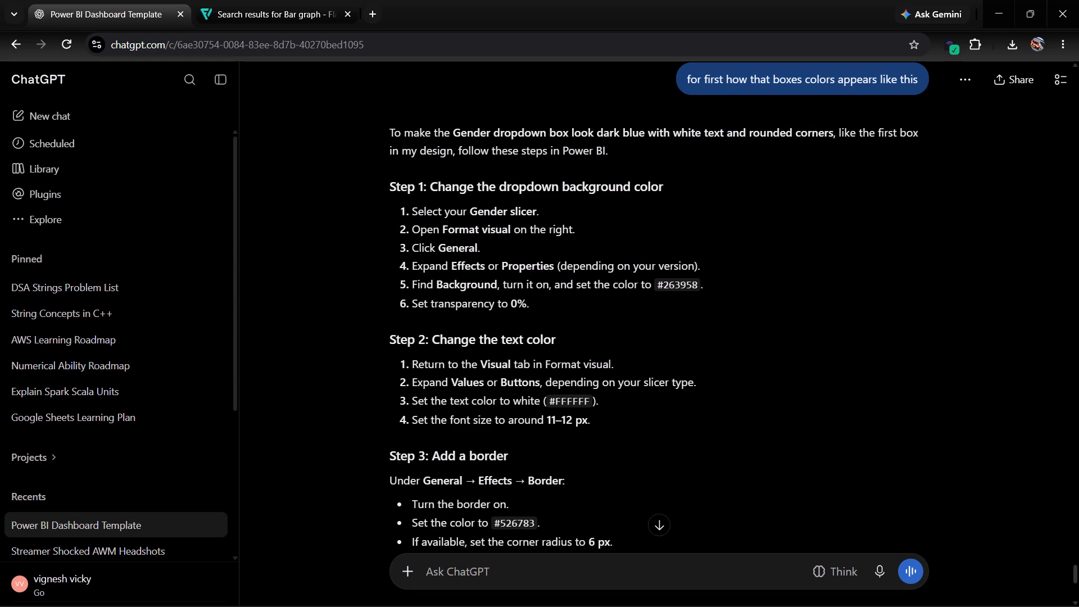
{"action": "key", "text": "alt+Tab"}
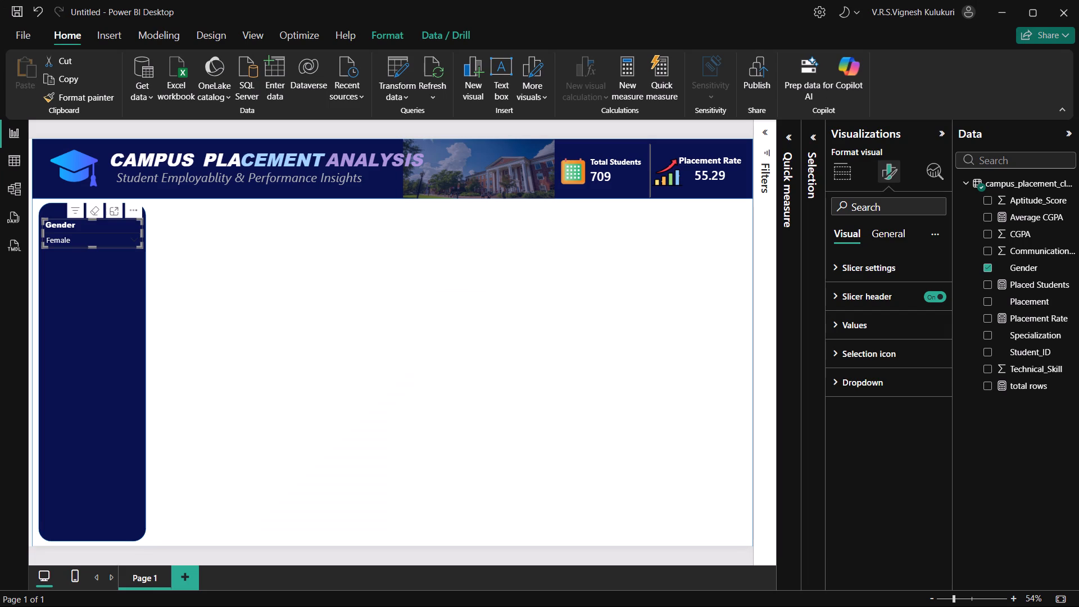
{"action": "left_click", "coordinate": [892, 229]}
{"action": "key", "text": "alt+Tab"}
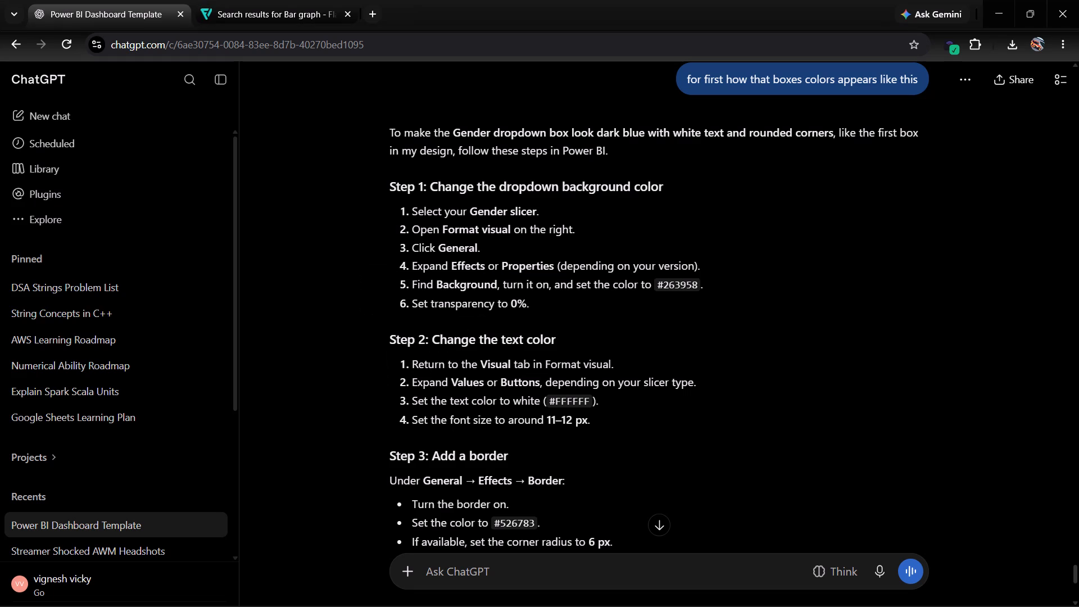
{"action": "key", "text": "alt+Tab"}
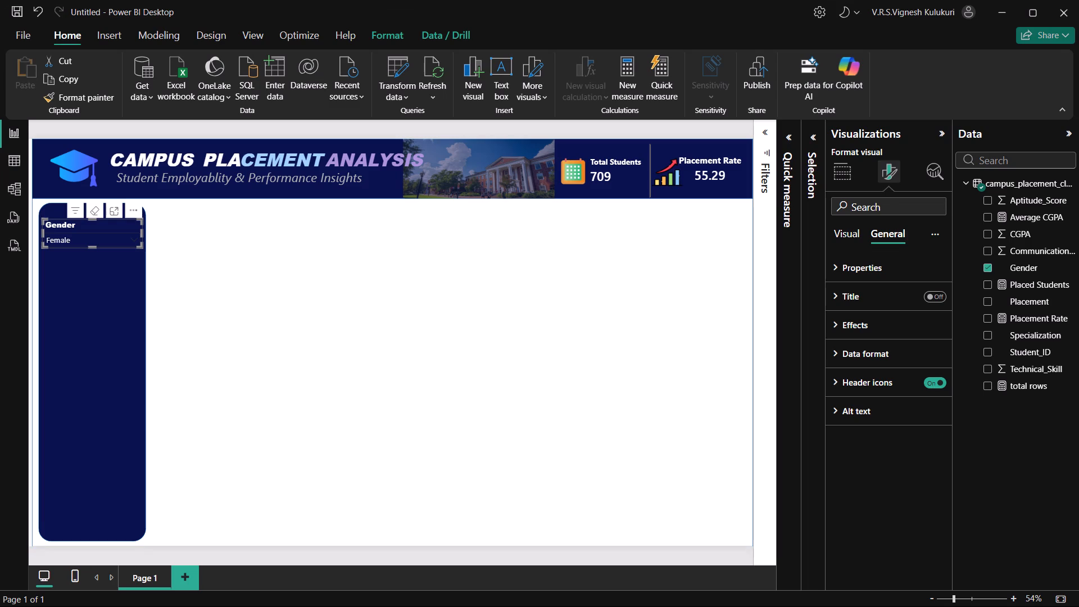
{"action": "left_click", "coordinate": [831, 323]}
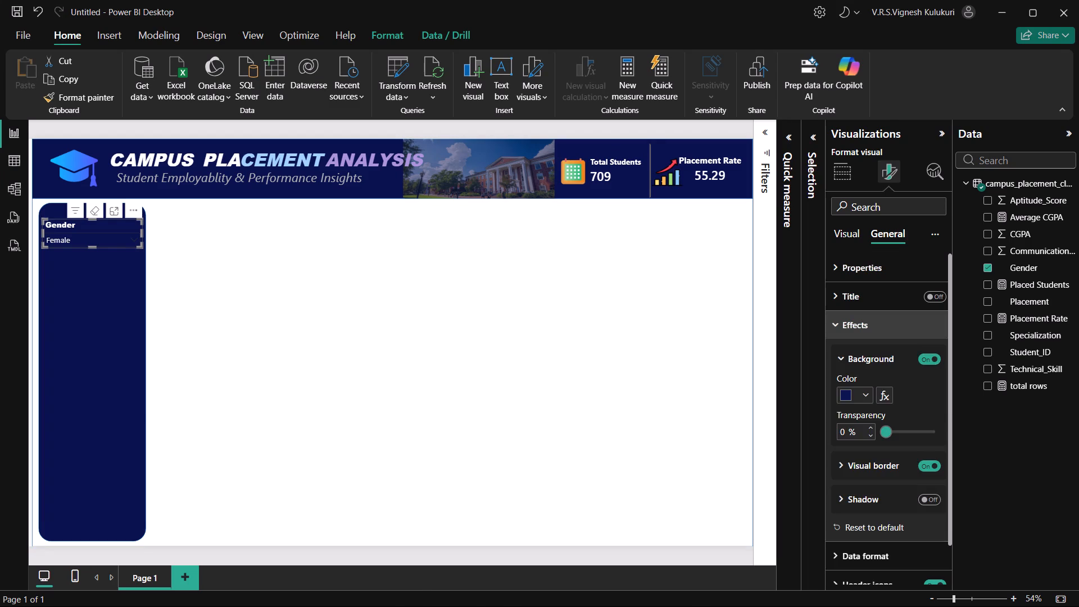
{"action": "key", "text": "alt+Tab"}
{"action": "key", "text": "alt+Tab"}
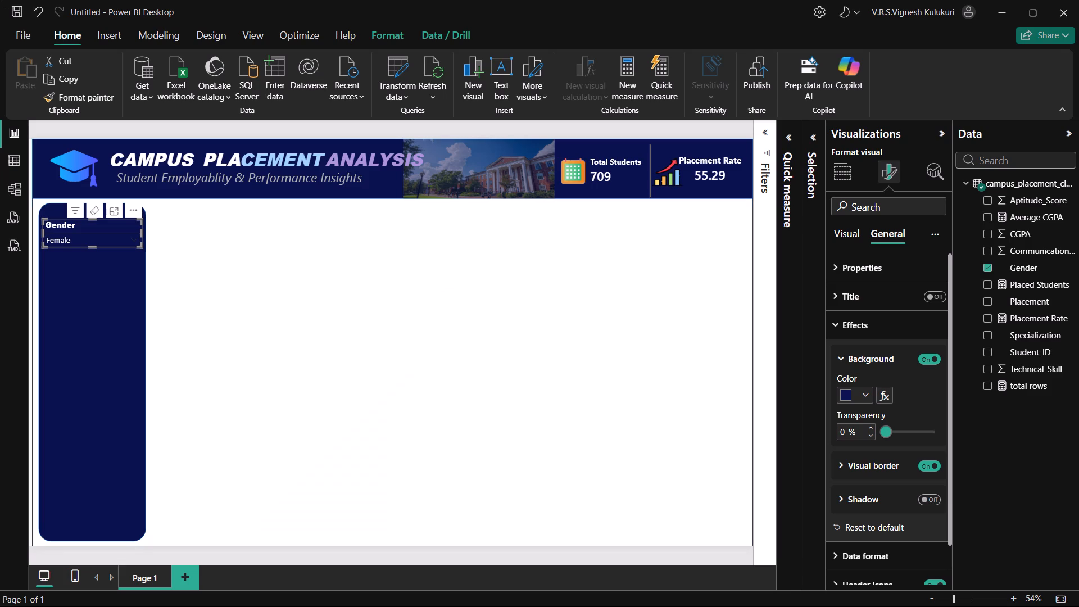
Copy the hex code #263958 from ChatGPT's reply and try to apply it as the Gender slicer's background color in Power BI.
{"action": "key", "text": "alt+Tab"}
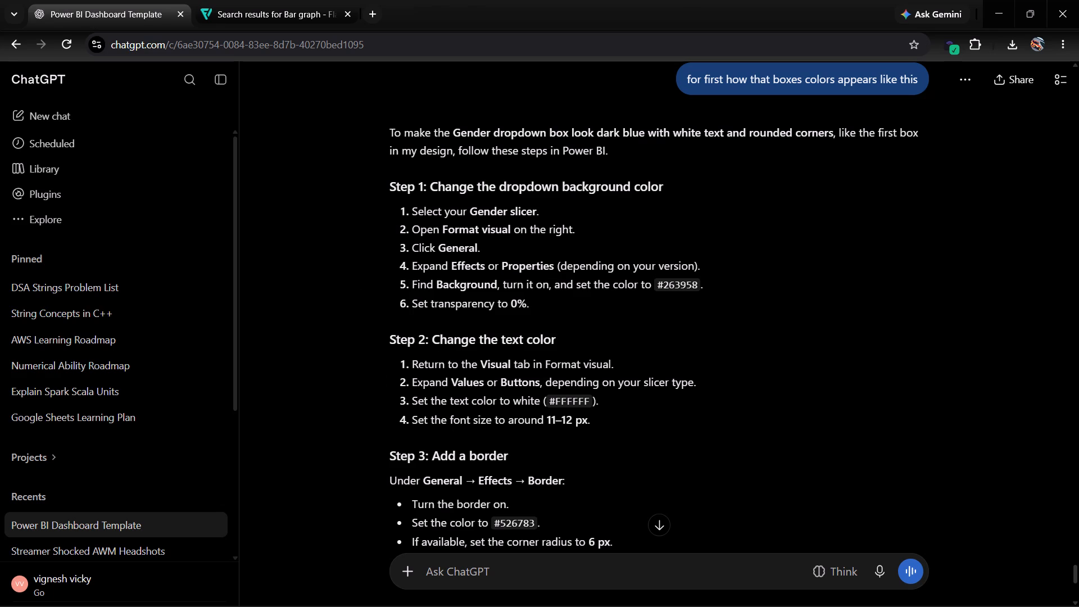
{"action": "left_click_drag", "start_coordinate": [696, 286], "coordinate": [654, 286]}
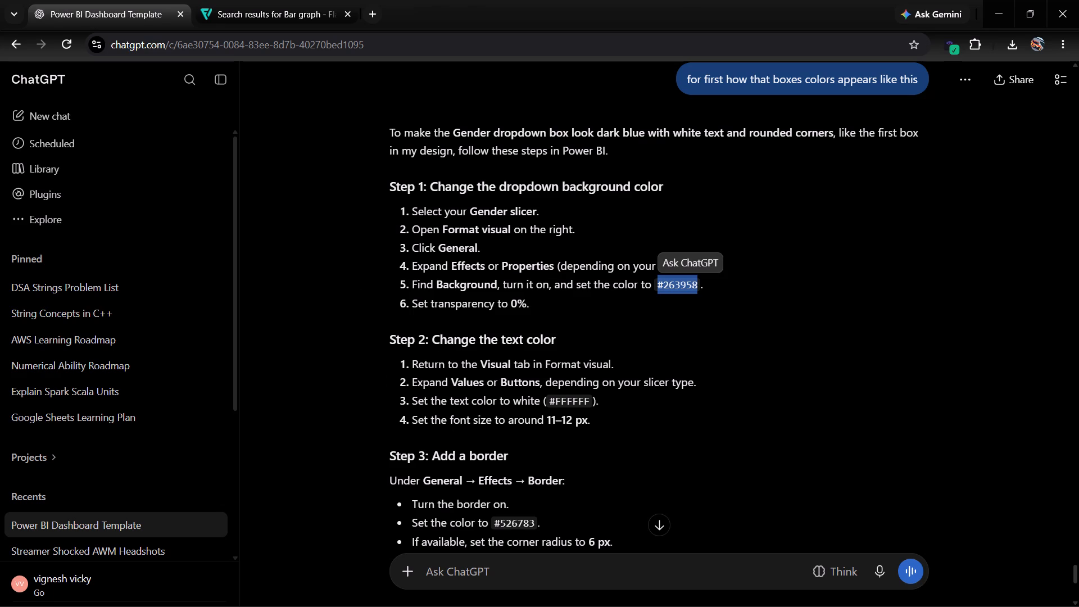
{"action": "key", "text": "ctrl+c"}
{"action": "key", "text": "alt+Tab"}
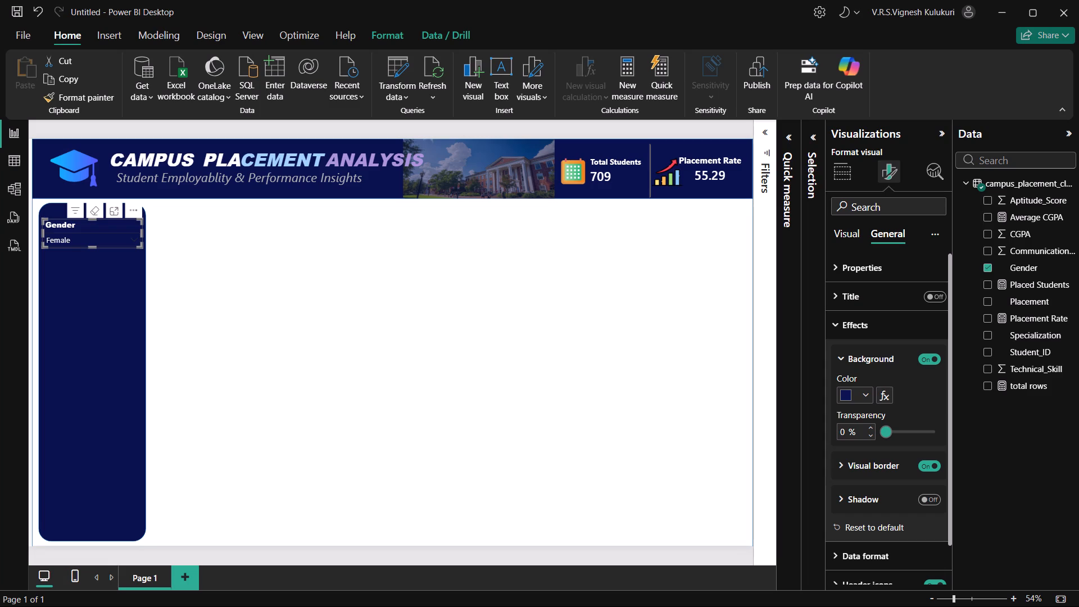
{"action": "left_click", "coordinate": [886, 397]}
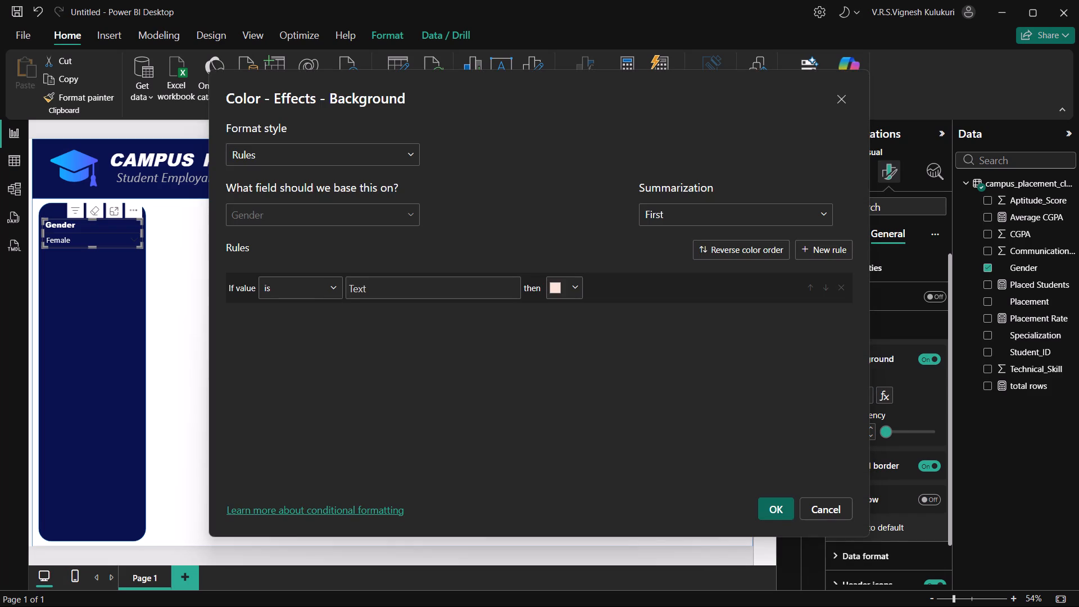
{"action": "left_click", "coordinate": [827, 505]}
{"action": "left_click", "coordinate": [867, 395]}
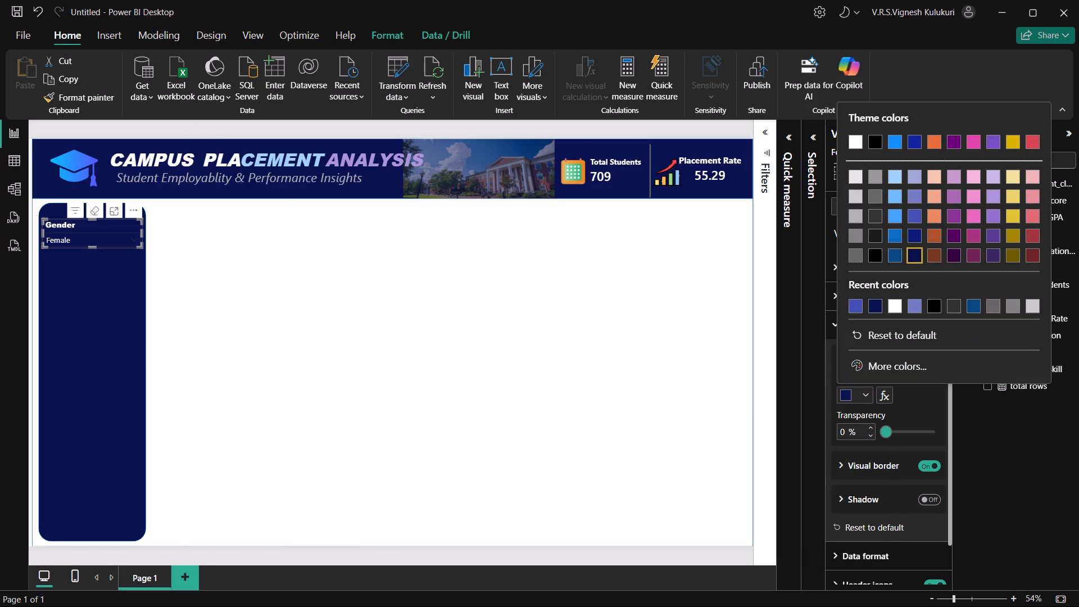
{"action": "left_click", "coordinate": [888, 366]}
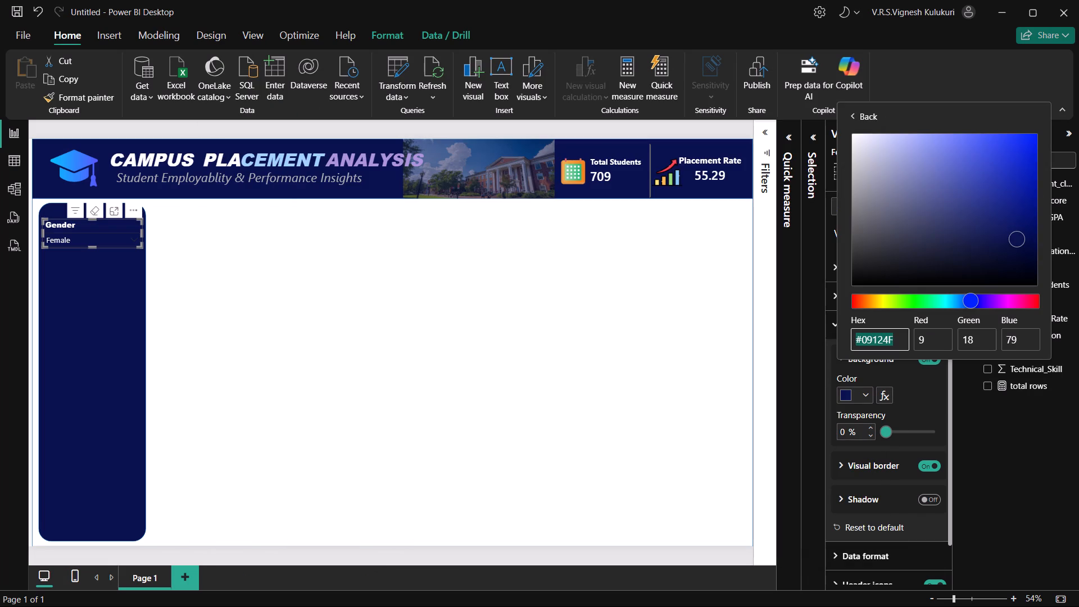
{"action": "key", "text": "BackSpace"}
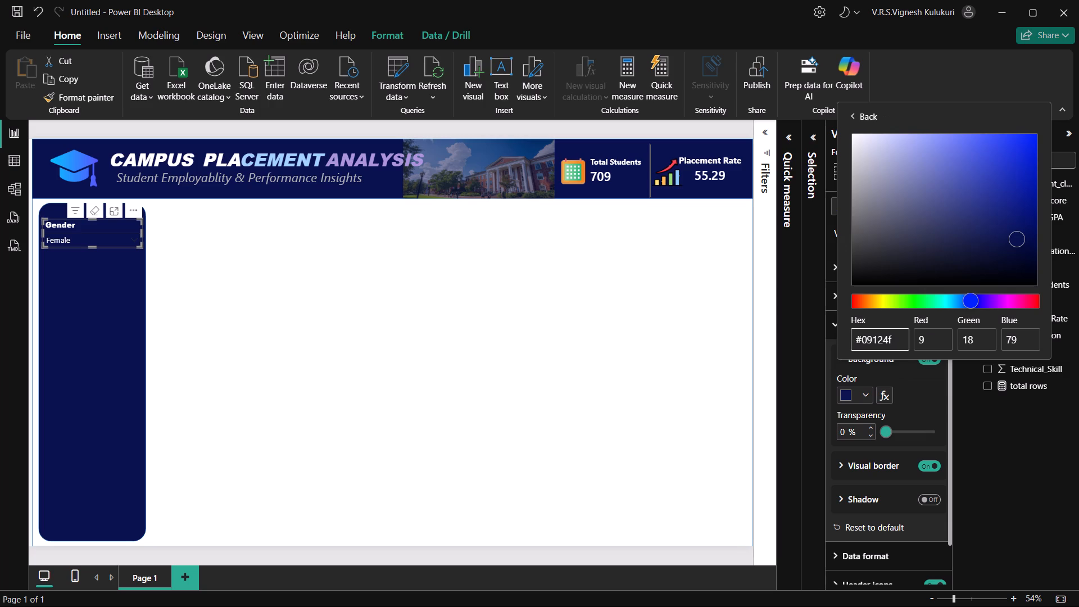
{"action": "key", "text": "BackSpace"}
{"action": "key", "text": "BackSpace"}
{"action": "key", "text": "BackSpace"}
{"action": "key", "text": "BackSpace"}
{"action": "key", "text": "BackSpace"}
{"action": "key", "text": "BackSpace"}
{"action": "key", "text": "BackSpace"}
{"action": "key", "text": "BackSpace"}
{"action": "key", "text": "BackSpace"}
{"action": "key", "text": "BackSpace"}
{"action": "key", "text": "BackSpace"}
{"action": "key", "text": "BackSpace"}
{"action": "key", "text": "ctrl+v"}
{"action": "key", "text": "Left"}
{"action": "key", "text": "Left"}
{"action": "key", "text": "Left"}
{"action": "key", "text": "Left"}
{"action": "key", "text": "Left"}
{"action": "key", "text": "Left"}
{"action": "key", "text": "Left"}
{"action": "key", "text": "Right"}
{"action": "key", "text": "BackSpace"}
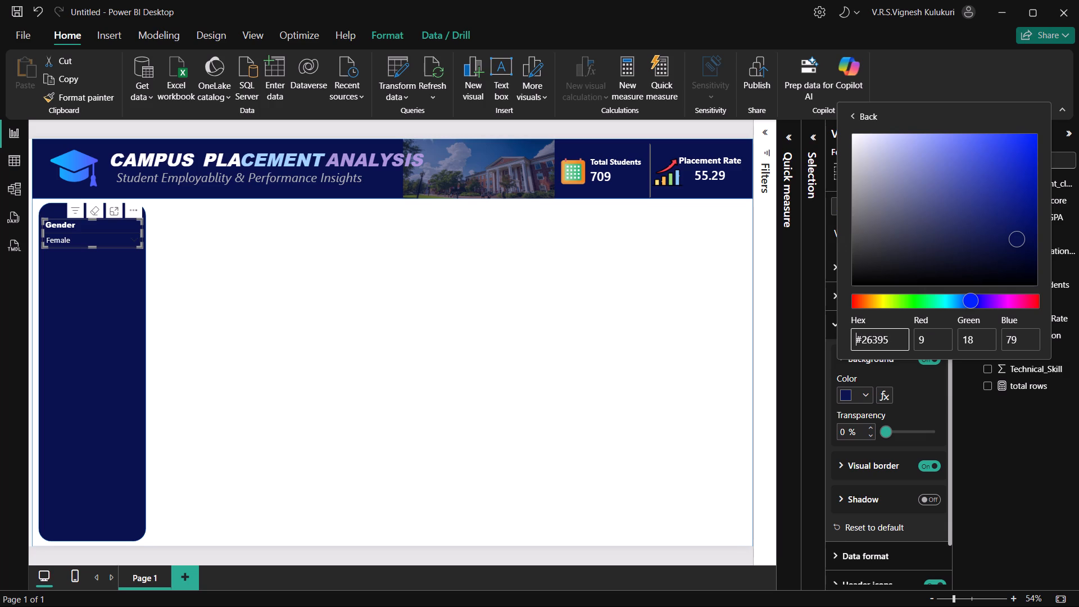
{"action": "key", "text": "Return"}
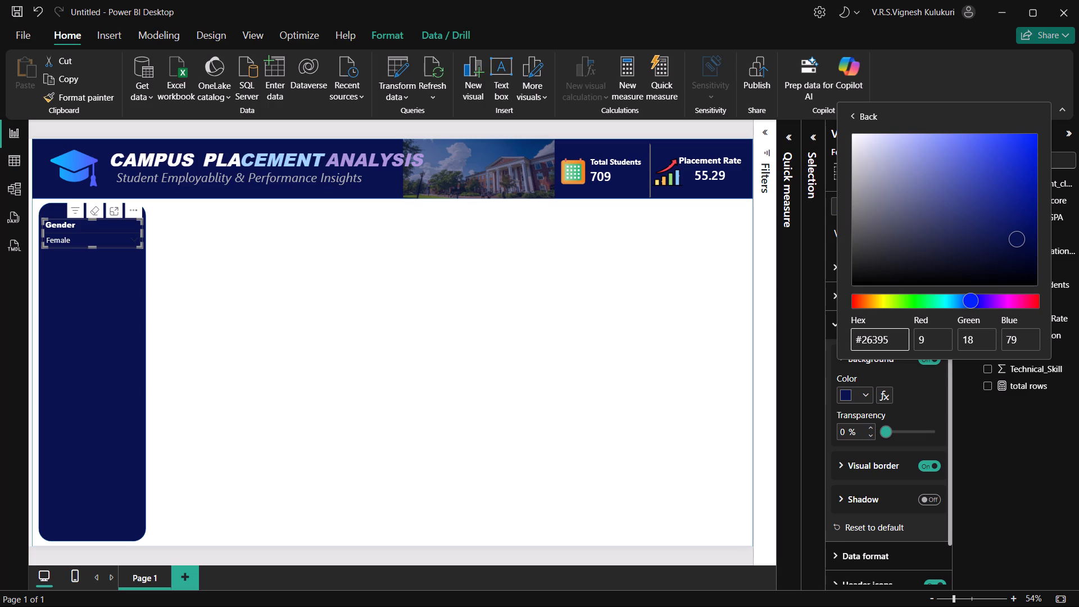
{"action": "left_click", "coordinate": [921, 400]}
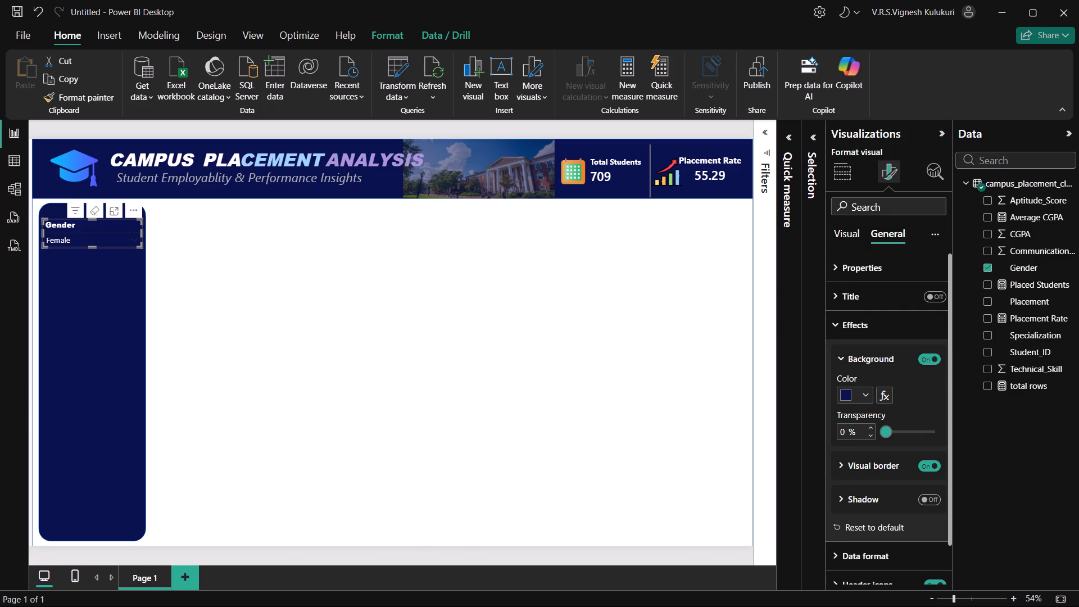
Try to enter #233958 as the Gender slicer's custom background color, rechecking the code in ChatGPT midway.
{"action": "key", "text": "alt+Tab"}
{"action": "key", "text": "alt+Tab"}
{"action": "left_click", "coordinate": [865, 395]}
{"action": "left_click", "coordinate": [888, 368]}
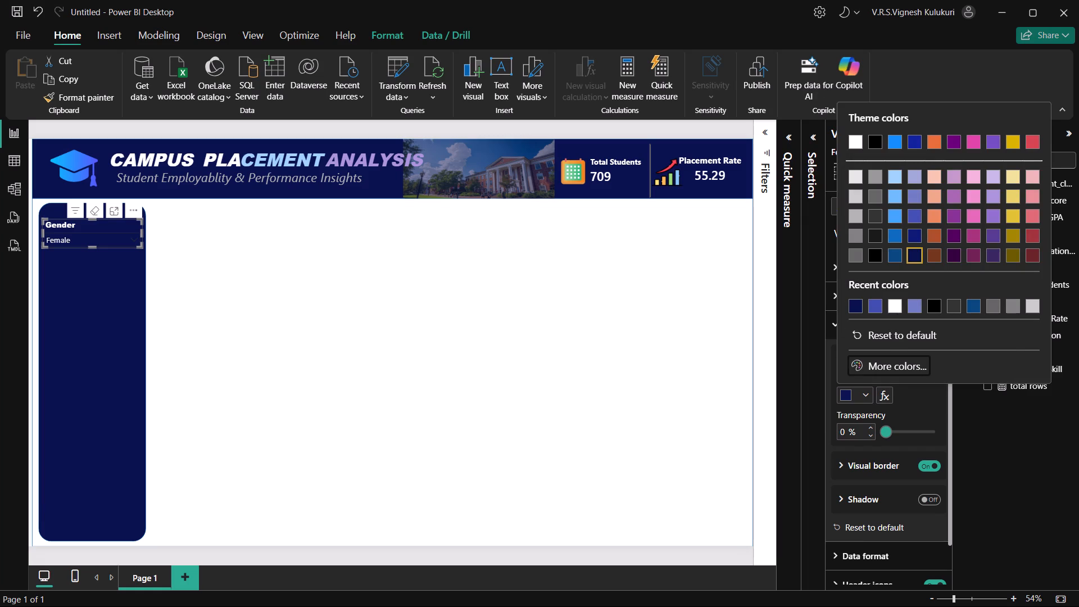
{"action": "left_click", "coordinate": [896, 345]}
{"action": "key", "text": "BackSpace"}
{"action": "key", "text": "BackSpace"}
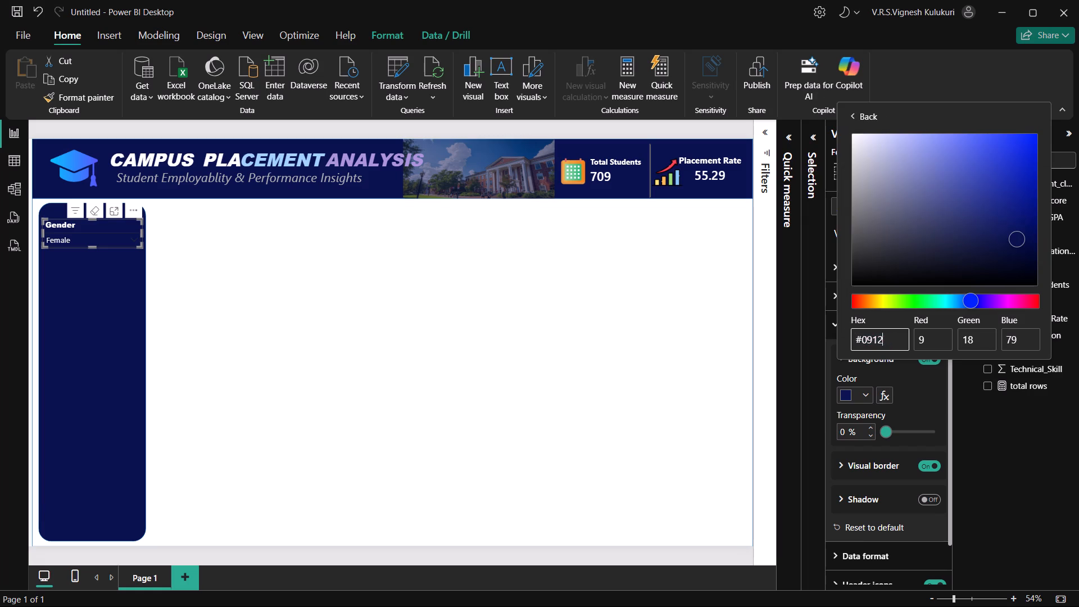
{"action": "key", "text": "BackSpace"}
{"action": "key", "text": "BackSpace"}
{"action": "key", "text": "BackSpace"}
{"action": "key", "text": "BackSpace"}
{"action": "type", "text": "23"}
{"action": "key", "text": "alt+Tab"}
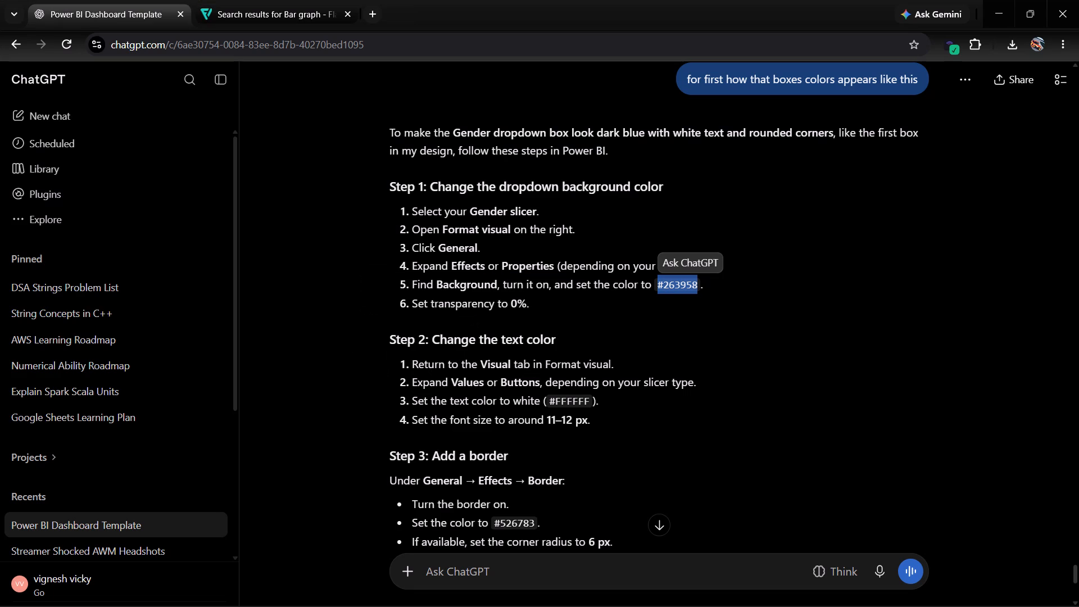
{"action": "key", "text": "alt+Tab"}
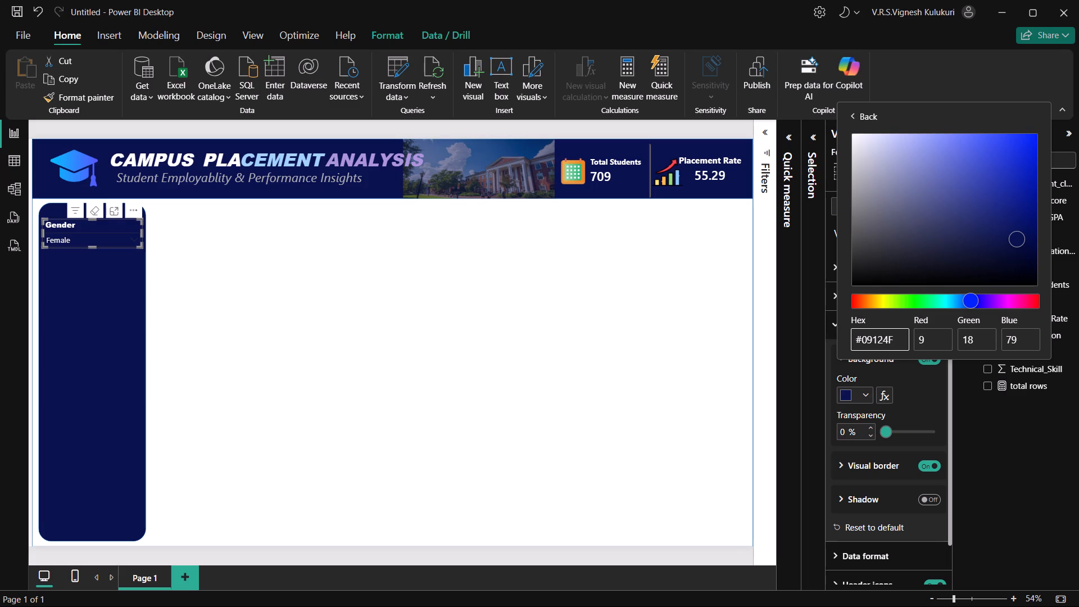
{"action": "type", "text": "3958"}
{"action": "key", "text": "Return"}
Set the Gender slicer's background color to the hex value #233958.
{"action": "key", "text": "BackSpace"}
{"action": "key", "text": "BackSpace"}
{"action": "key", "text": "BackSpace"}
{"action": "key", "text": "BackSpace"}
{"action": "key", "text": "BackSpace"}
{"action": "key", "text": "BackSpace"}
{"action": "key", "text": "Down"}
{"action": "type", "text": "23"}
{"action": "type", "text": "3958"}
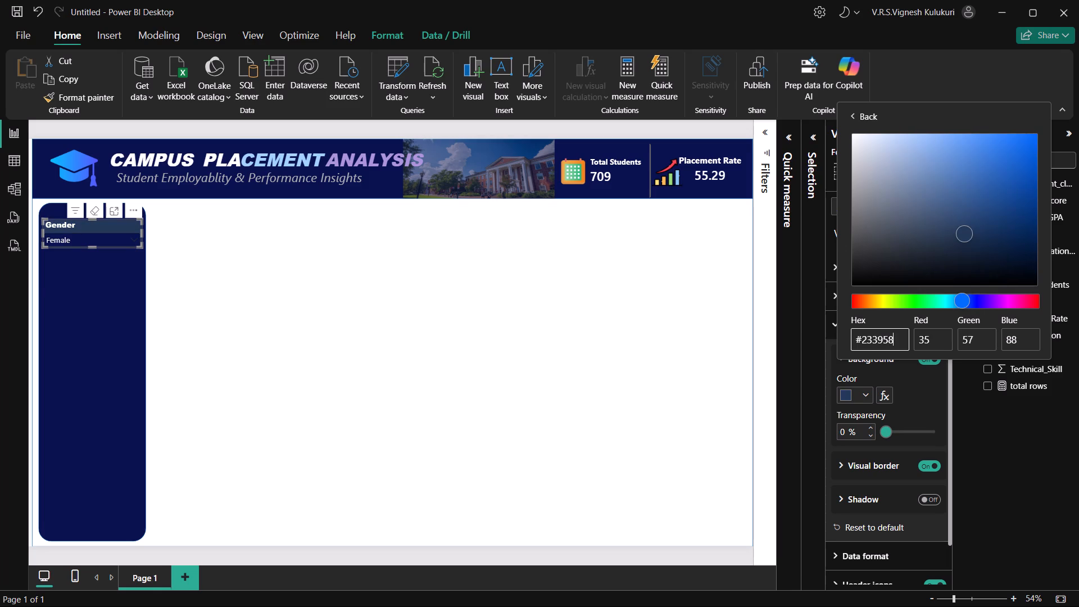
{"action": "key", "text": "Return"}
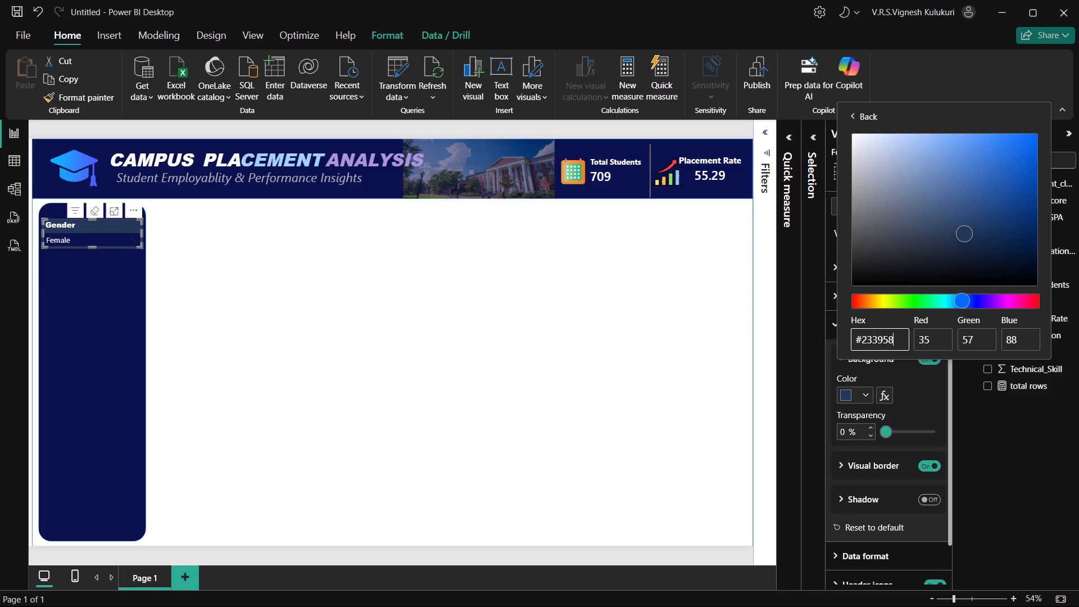
{"action": "left_click", "coordinate": [383, 555]}
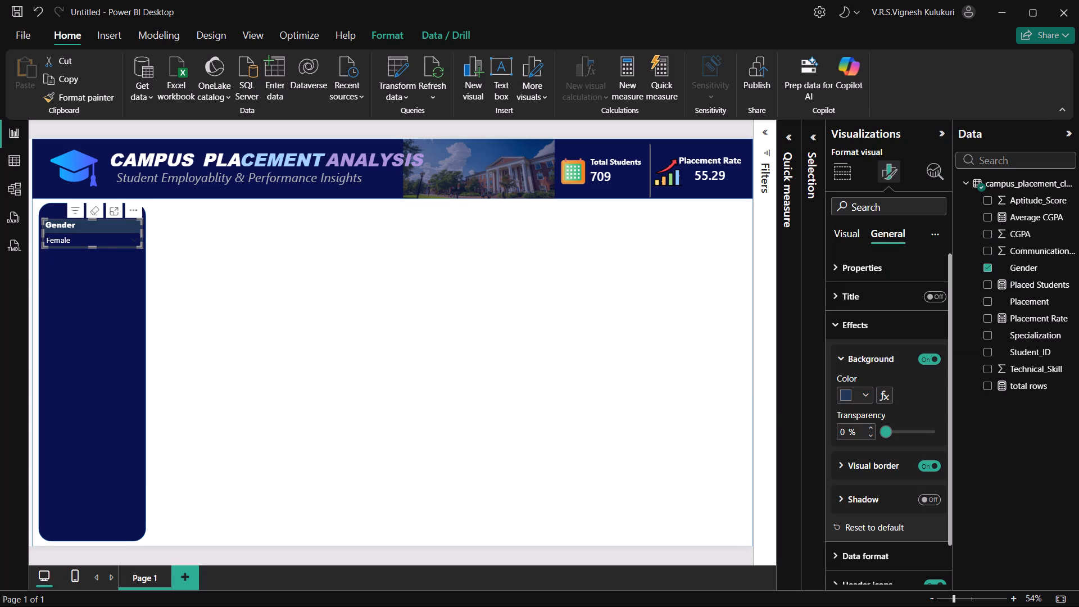
{"action": "key", "text": "alt+Tab"}
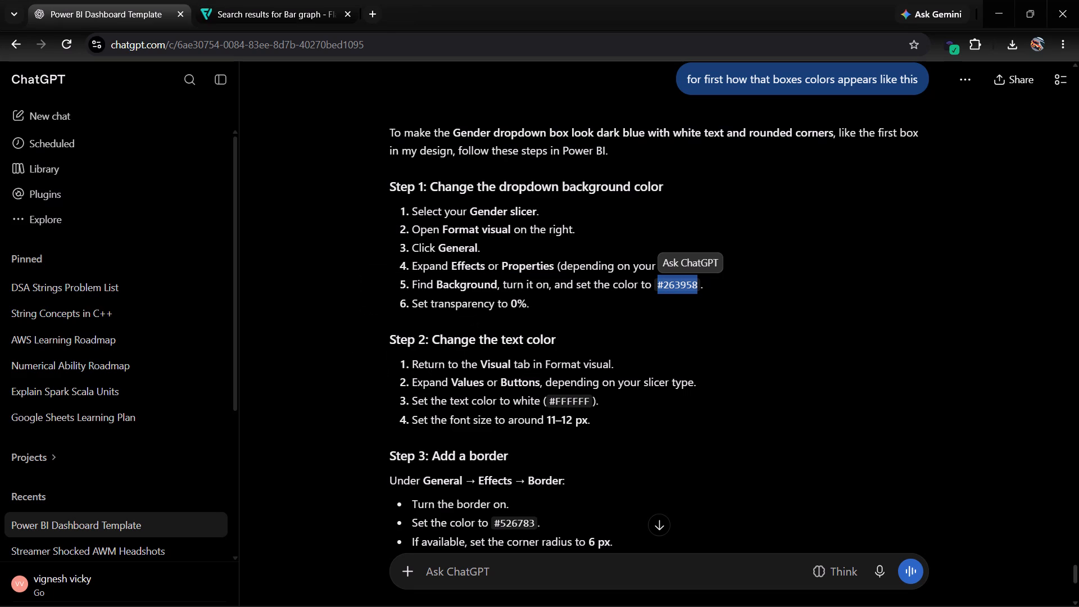
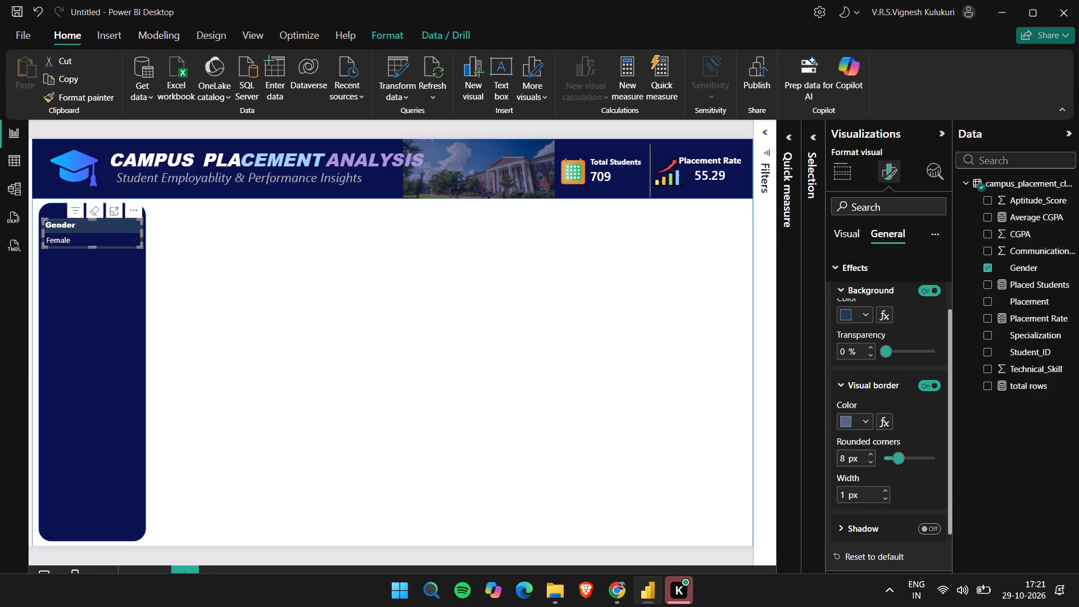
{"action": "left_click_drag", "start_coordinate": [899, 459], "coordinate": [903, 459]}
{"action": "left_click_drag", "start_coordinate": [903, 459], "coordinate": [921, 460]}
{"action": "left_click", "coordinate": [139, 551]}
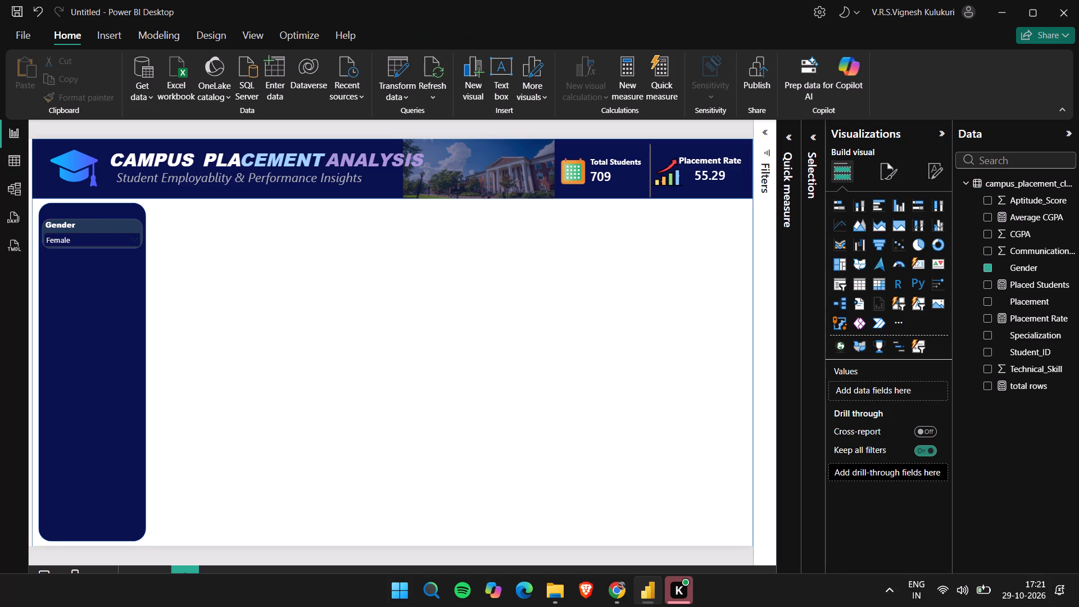
Set the rounded corners of the Gender slicer's visual border to 6 px.
{"action": "left_click", "coordinate": [93, 226]}
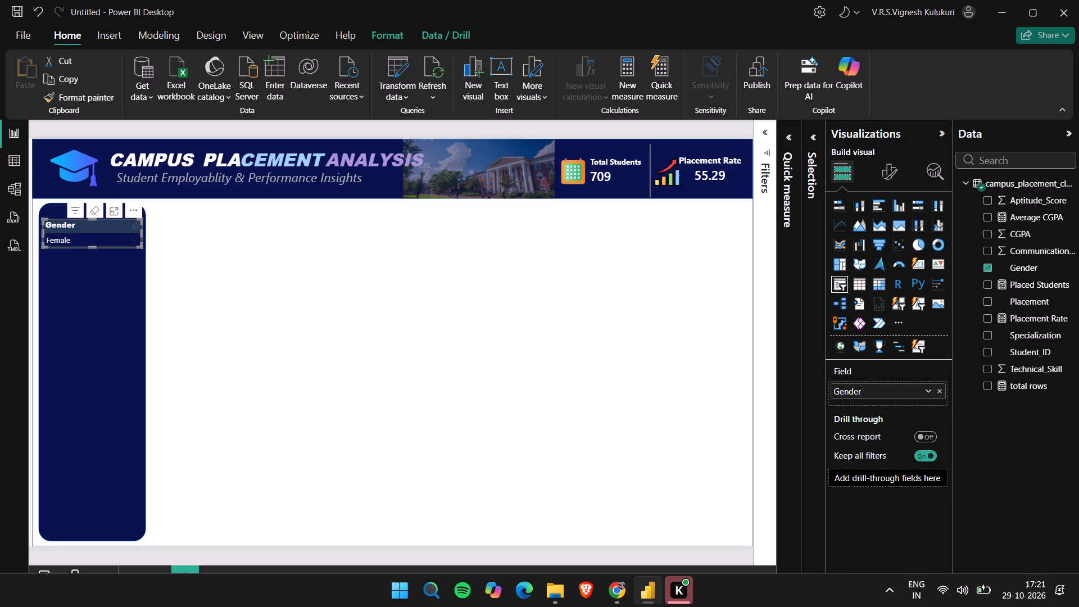
{"action": "left_click", "coordinate": [896, 170]}
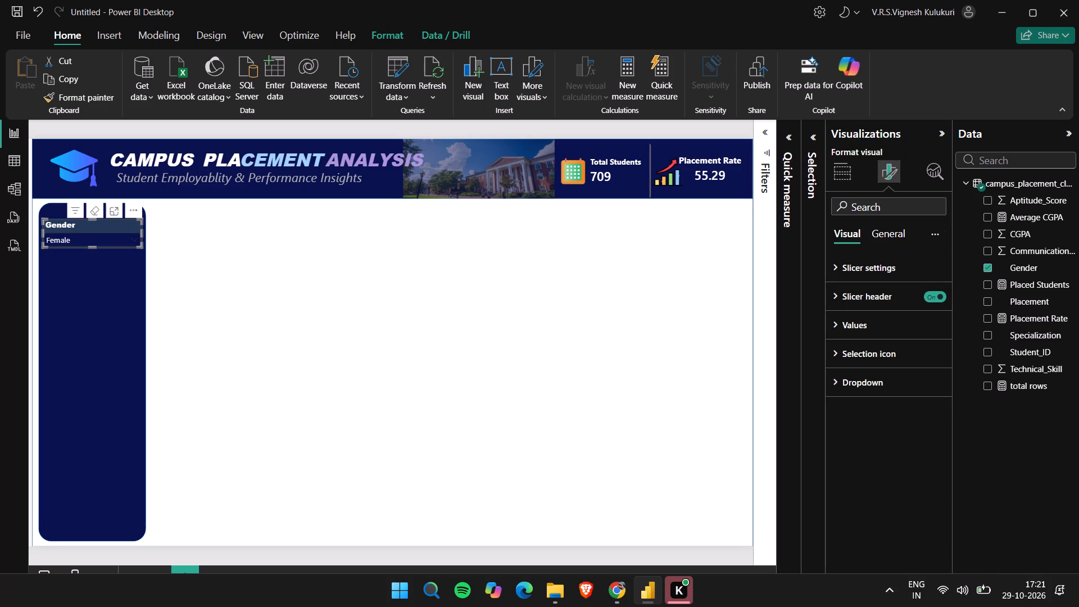
{"action": "left_click", "coordinate": [888, 239]}
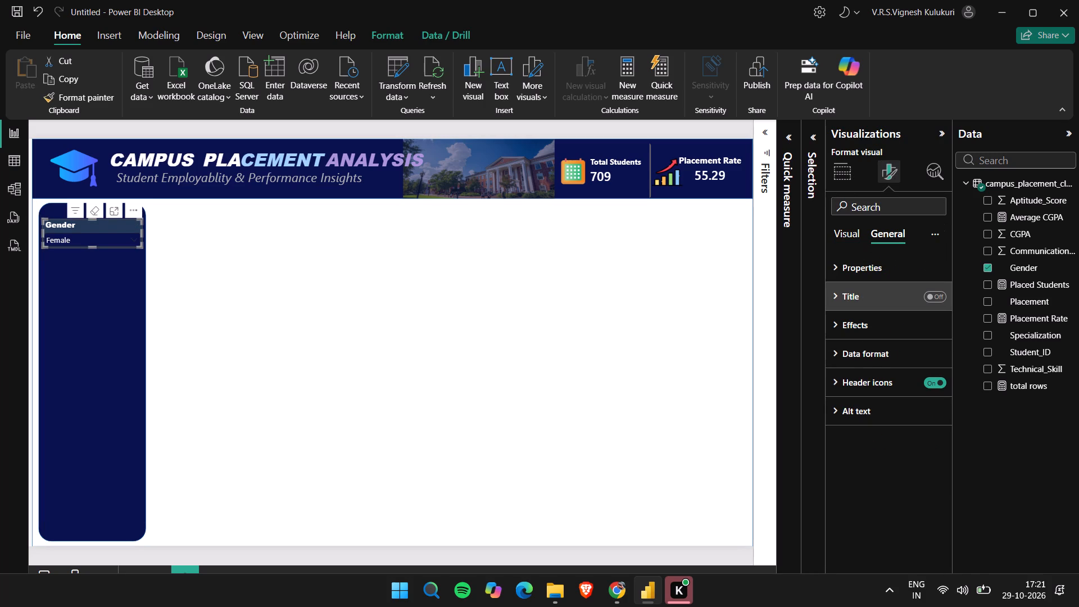
{"action": "left_click", "coordinate": [837, 325]}
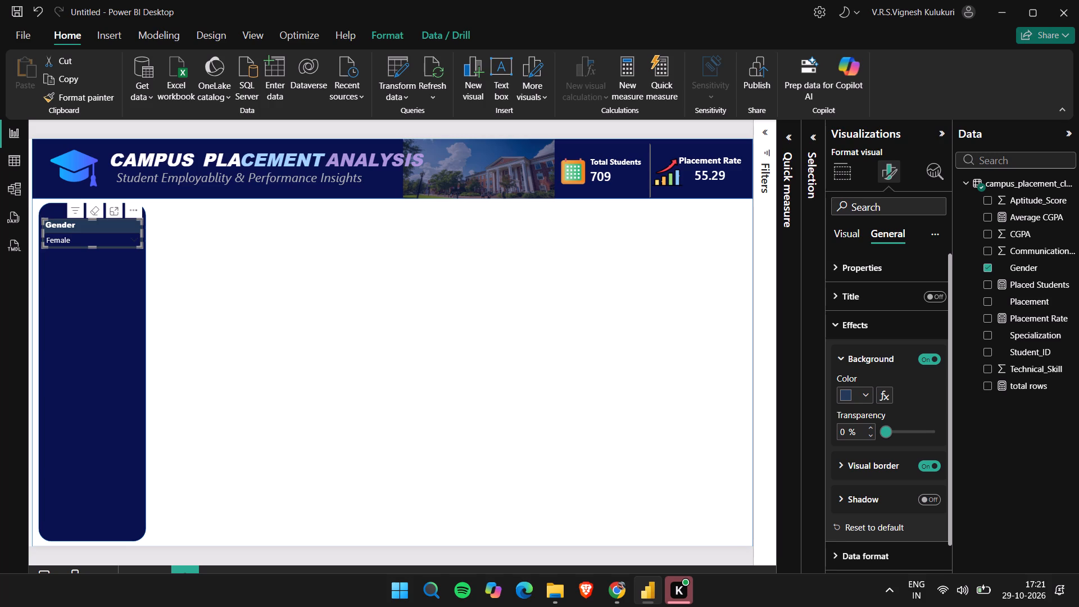
{"action": "left_click", "coordinate": [873, 465]}
{"action": "left_click_drag", "start_coordinate": [918, 540], "coordinate": [906, 540]}
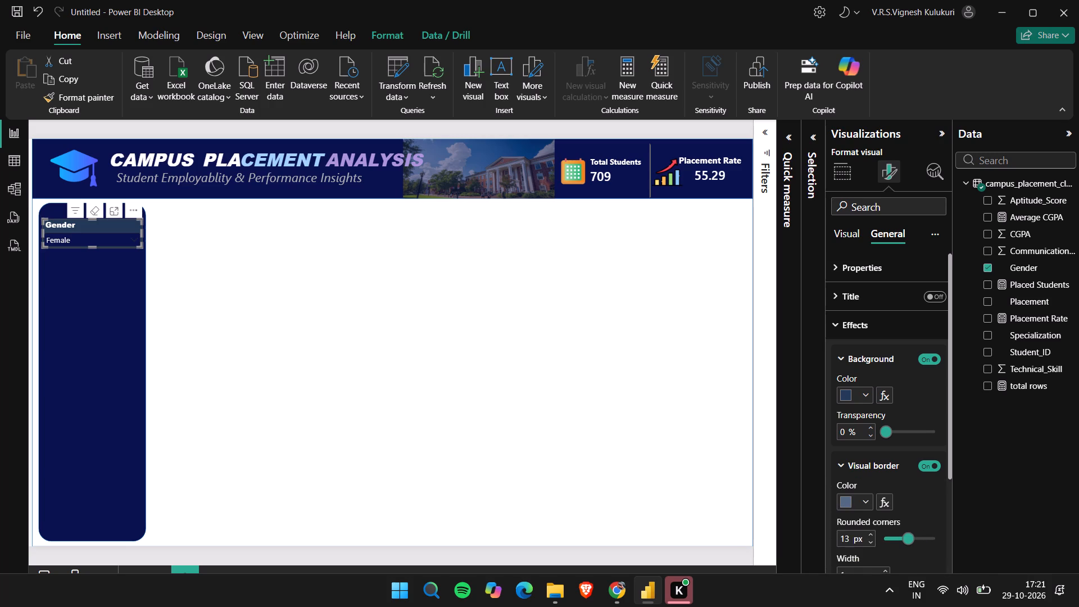
{"action": "left_click_drag", "start_coordinate": [906, 540], "coordinate": [895, 541]}
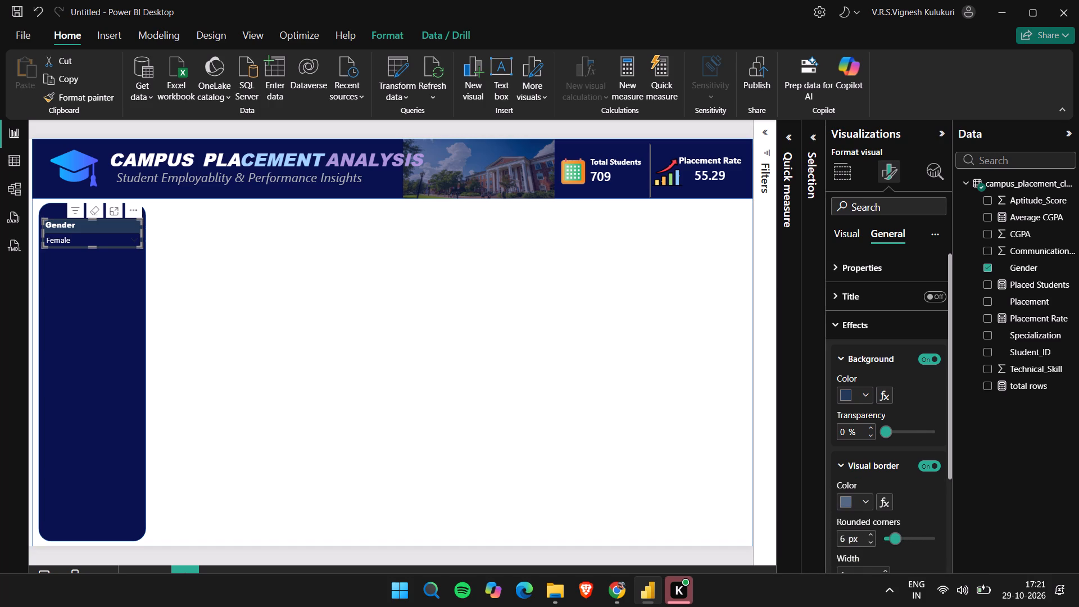
{"action": "left_click", "coordinate": [163, 555]}
Recheck ChatGPT's styling guidance and inspect the Gender slicer's expanded dropdown list.
{"action": "key", "text": "alt+Tab"}
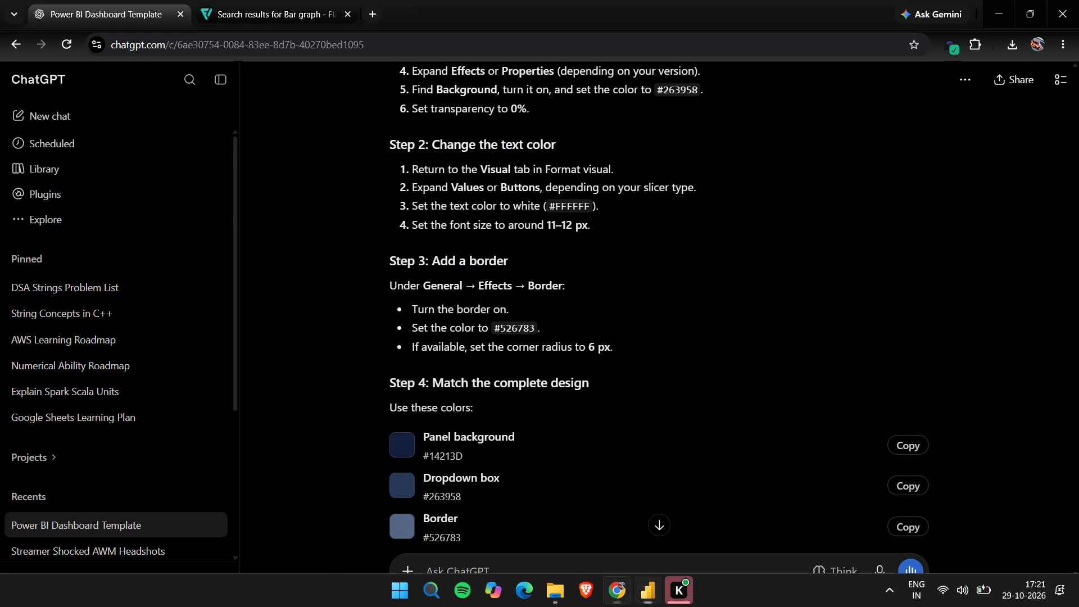
{"action": "key", "text": "alt+Tab"}
{"action": "left_click", "coordinate": [123, 238]}
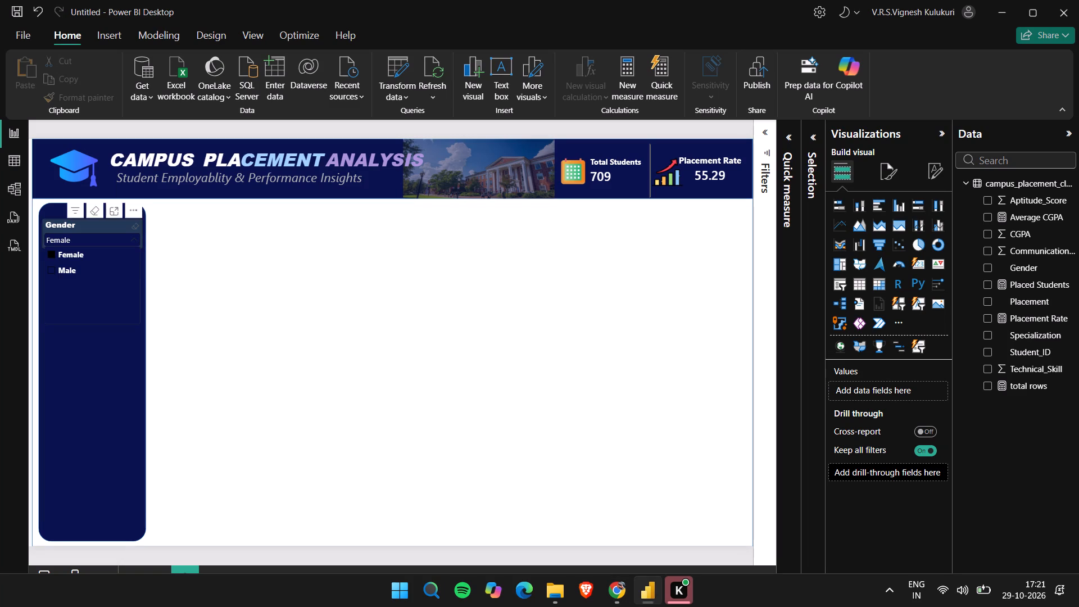
{"action": "left_click", "coordinate": [62, 554]}
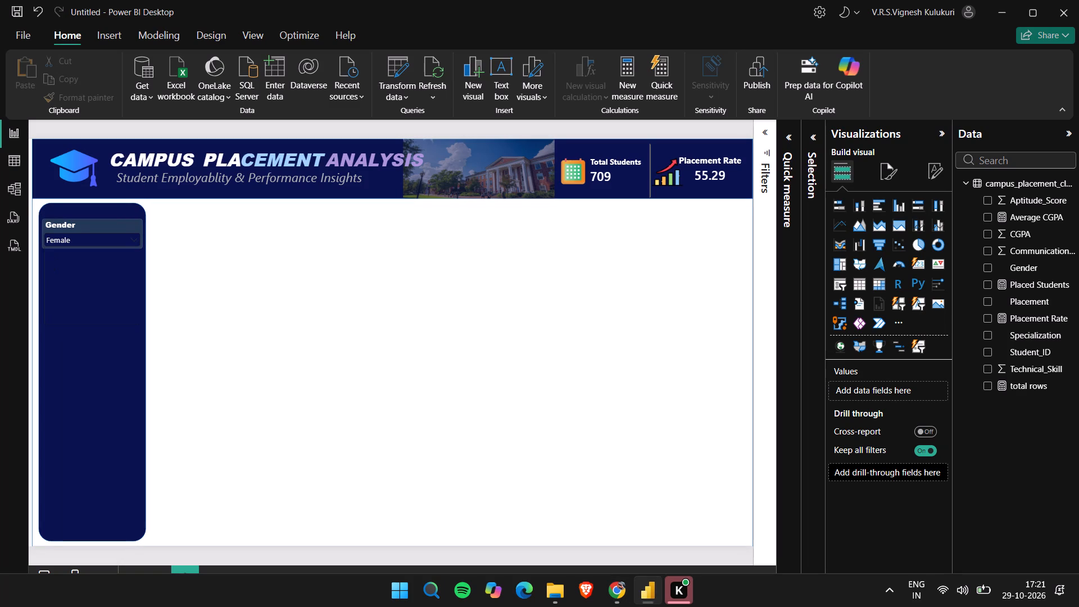
Move the Gender slicer slightly lower within the dark blue side panel, keeping it horizontally aligned with the panel.
{"action": "left_click", "coordinate": [84, 225]}
{"action": "left_click_drag", "start_coordinate": [84, 225], "coordinate": [87, 237]}
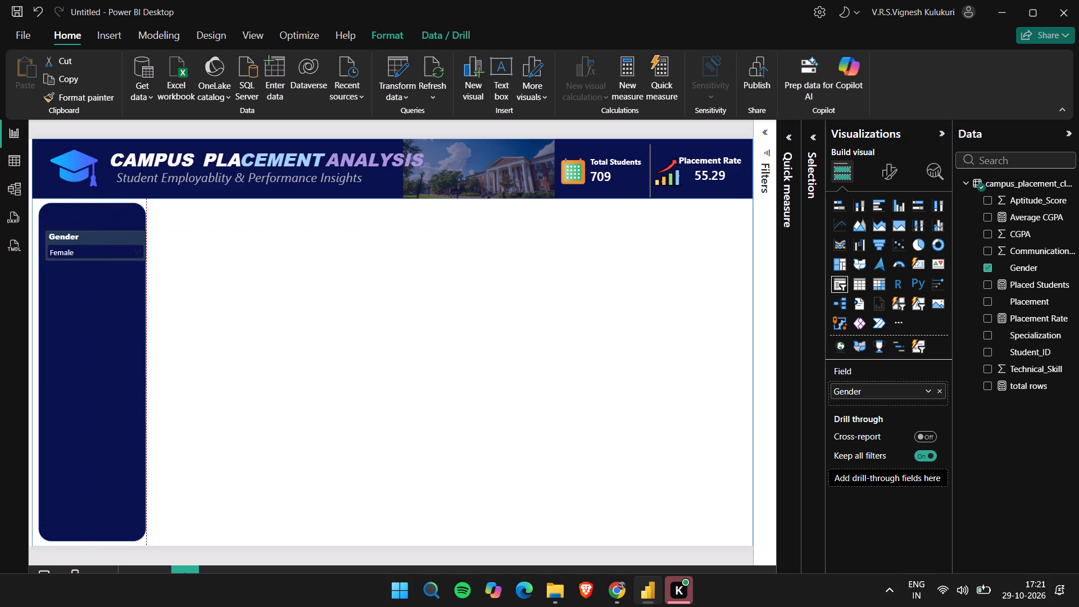
{"action": "left_click_drag", "start_coordinate": [87, 237], "coordinate": [85, 236]}
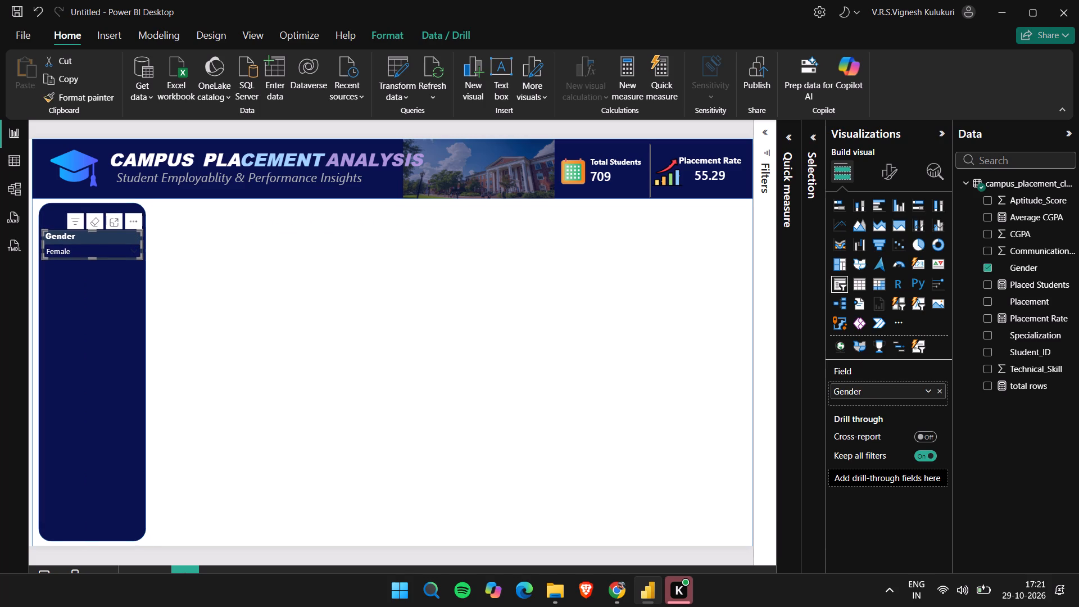
{"action": "left_click", "coordinate": [55, 552]}
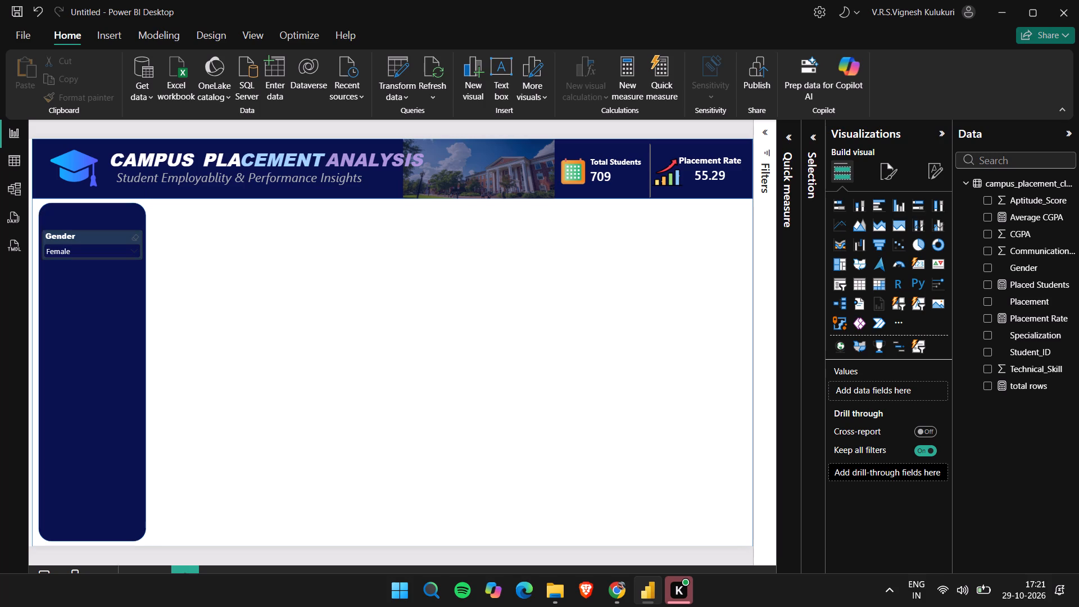
Set the Gender slicer's selection icon color to white.
{"action": "left_click", "coordinate": [97, 238]}
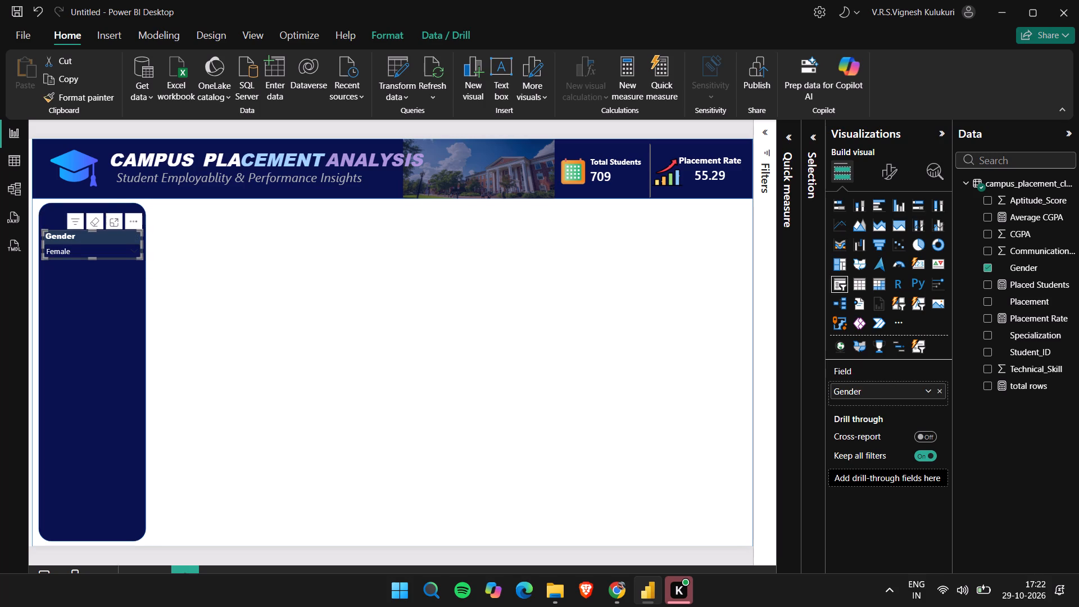
{"action": "left_click", "coordinate": [885, 175]}
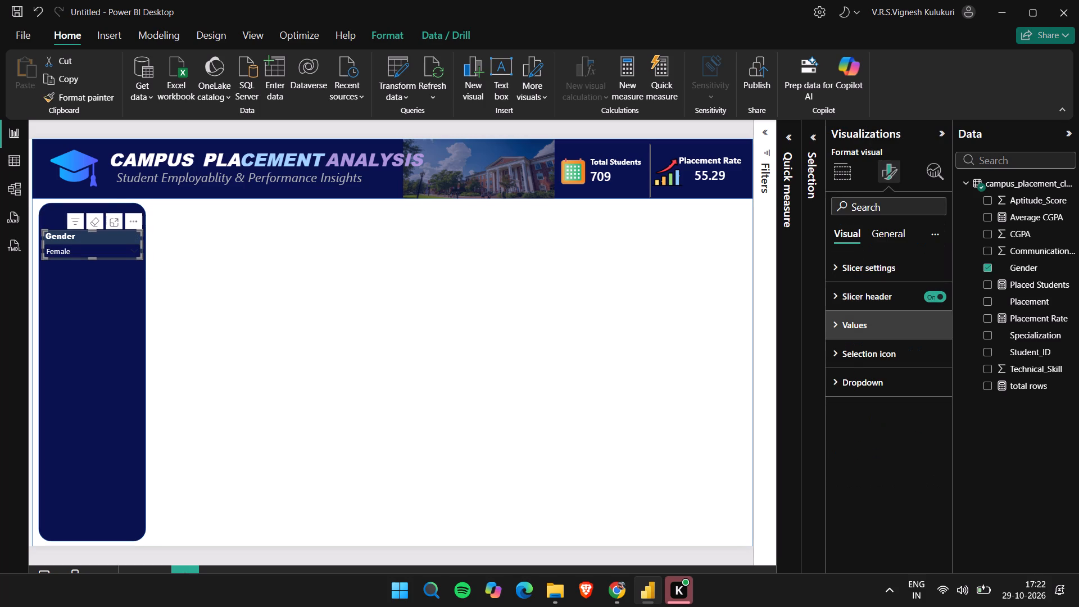
{"action": "left_click", "coordinate": [844, 321]}
{"action": "scroll", "coordinate": [897, 415], "scroll_direction": "down", "scroll_amount": 3}
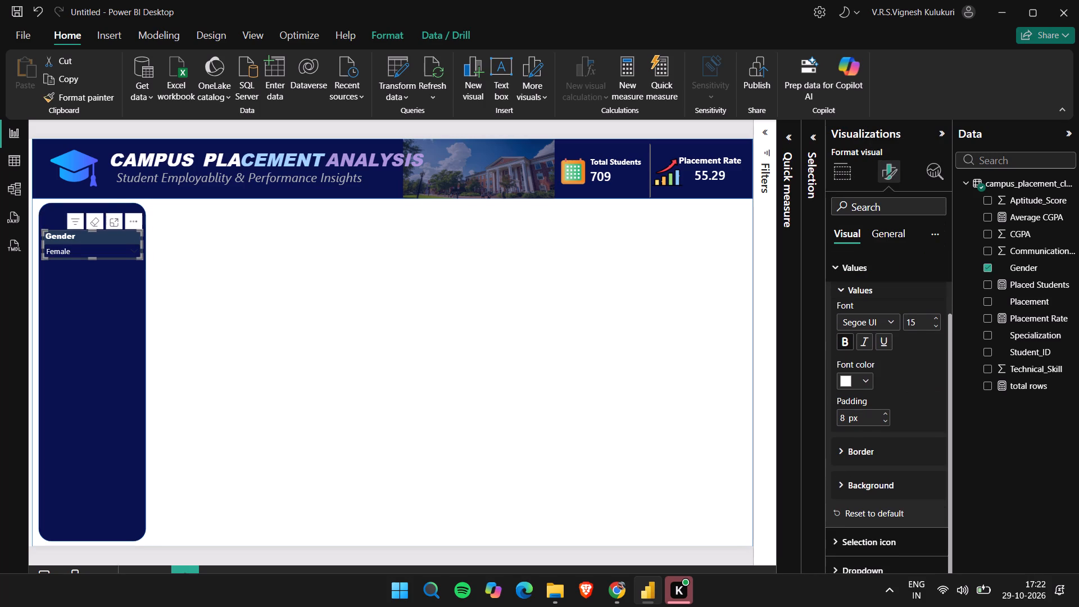
{"action": "left_click", "coordinate": [847, 540]}
{"action": "scroll", "coordinate": [847, 540], "scroll_direction": "down", "scroll_amount": 1}
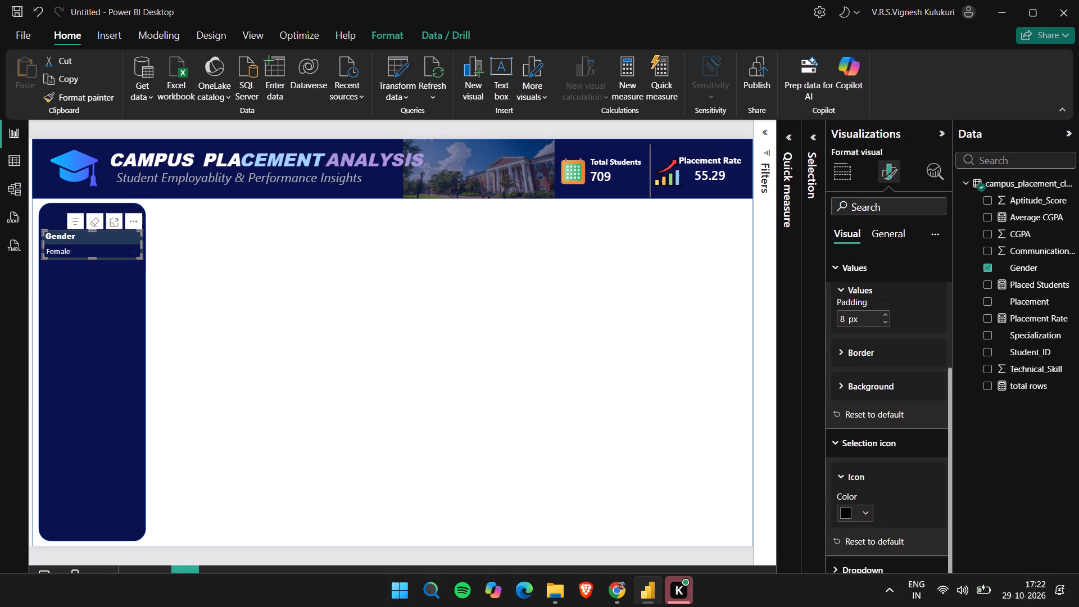
{"action": "scroll", "coordinate": [847, 540], "scroll_direction": "down", "scroll_amount": 1}
{"action": "left_click", "coordinate": [860, 510]}
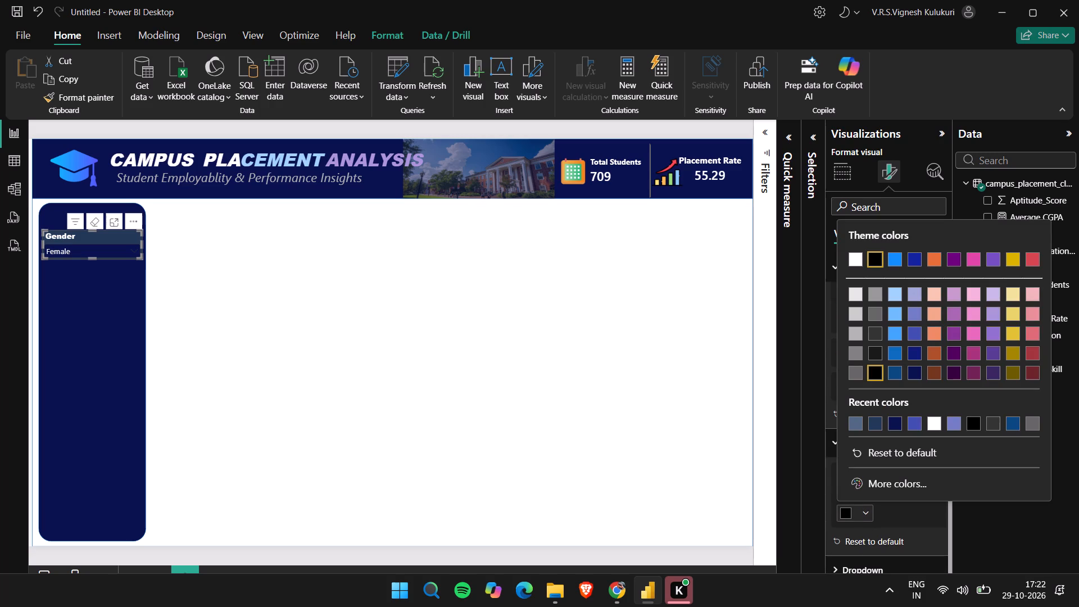
{"action": "left_click", "coordinate": [935, 424]}
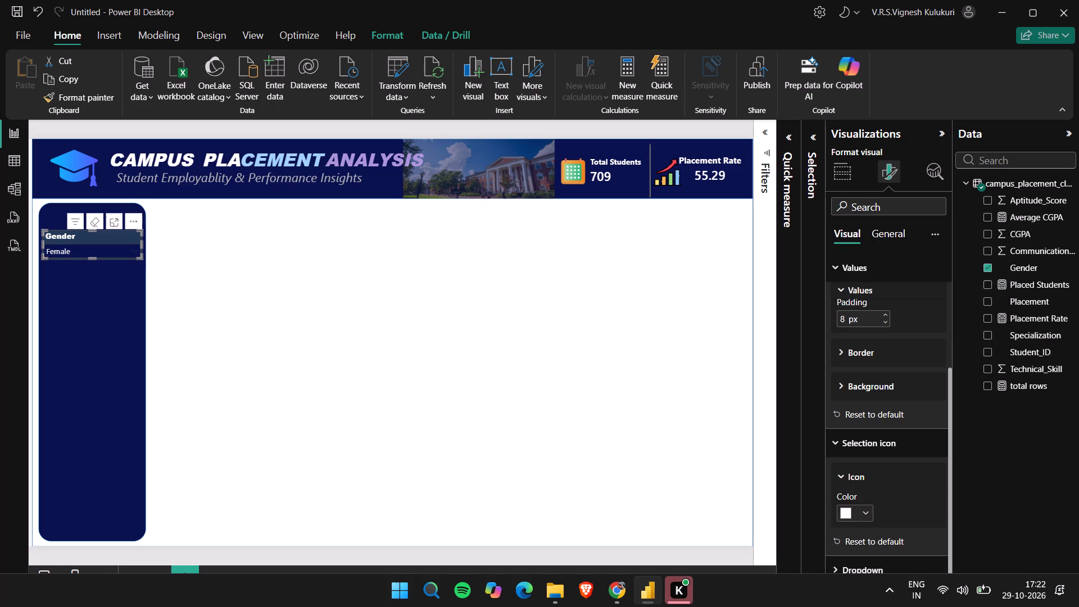
{"action": "left_click", "coordinate": [215, 555]}
Test the Gender dropdown by selecting Male and switching back to Female, and inspect the expanded list.
{"action": "left_click", "coordinate": [102, 253]}
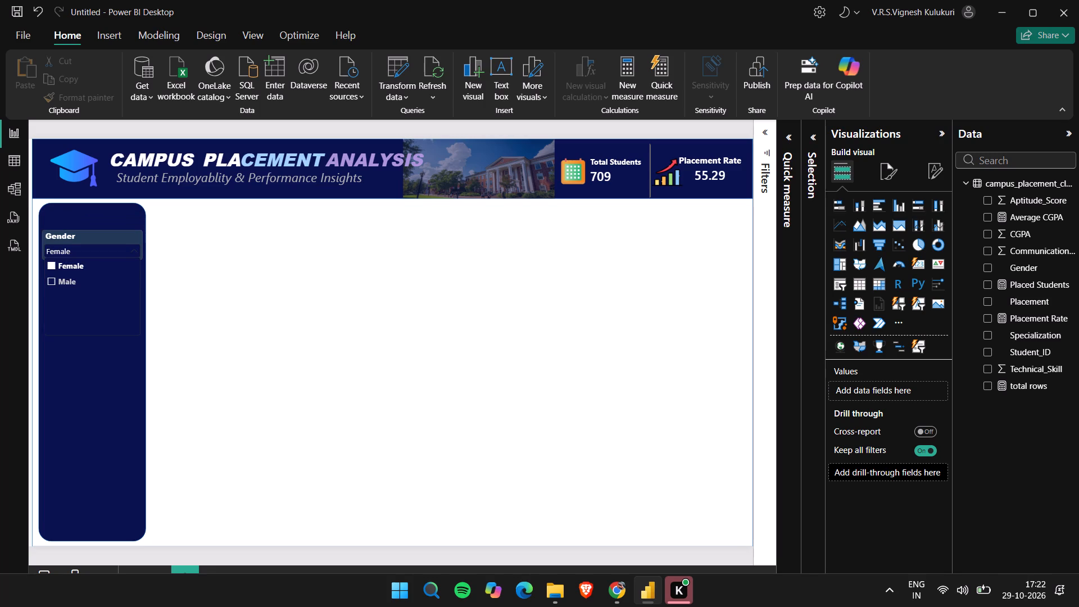
{"action": "left_click", "coordinate": [59, 280]}
{"action": "left_click", "coordinate": [60, 269]}
{"action": "left_click", "coordinate": [93, 234]}
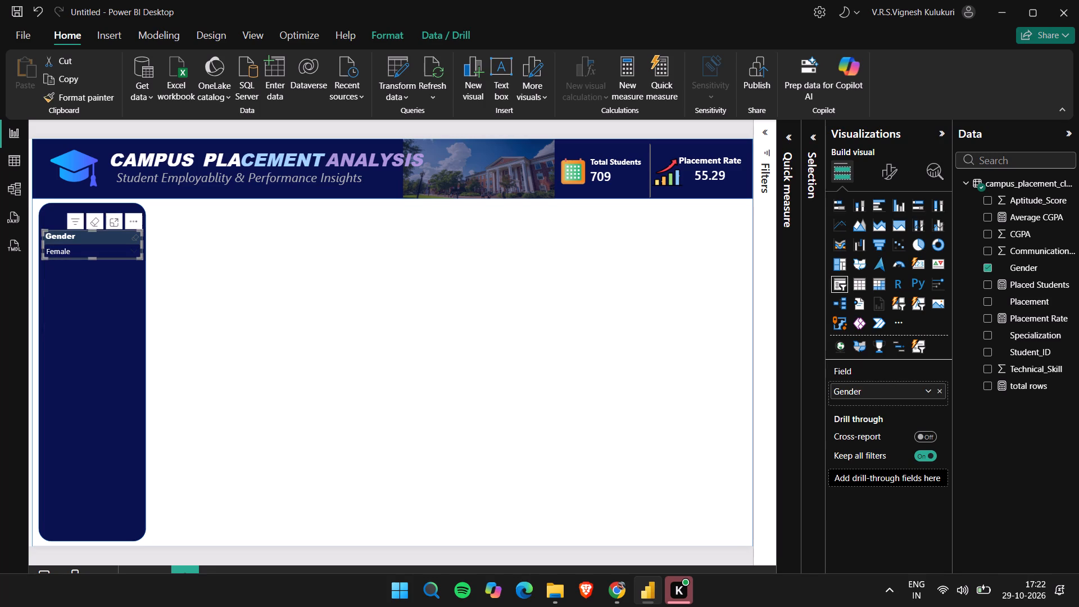
{"action": "left_click", "coordinate": [87, 250]}
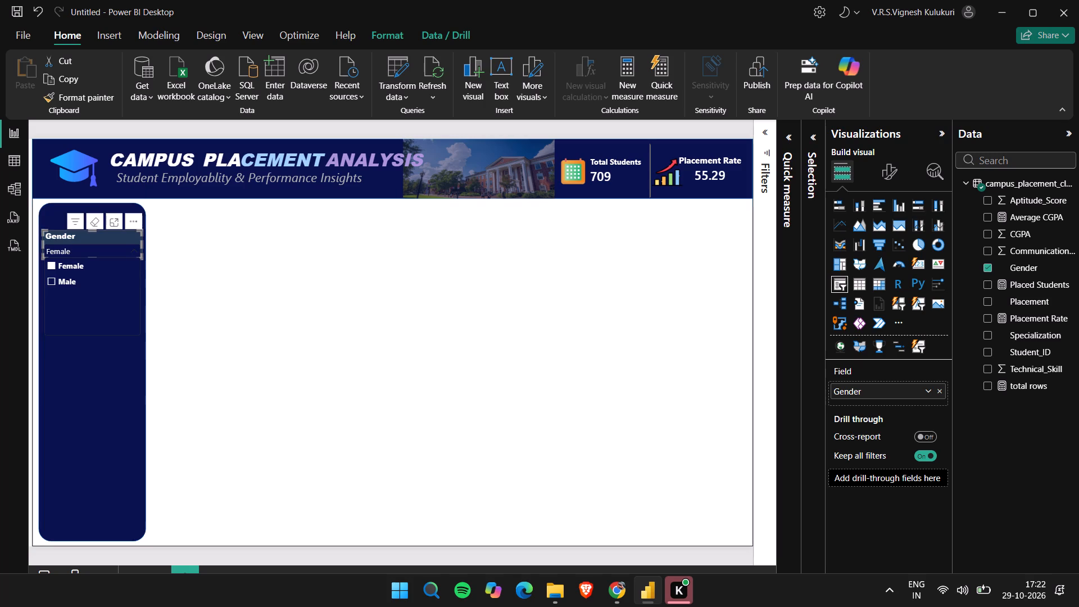
{"action": "left_click", "coordinate": [64, 555]}
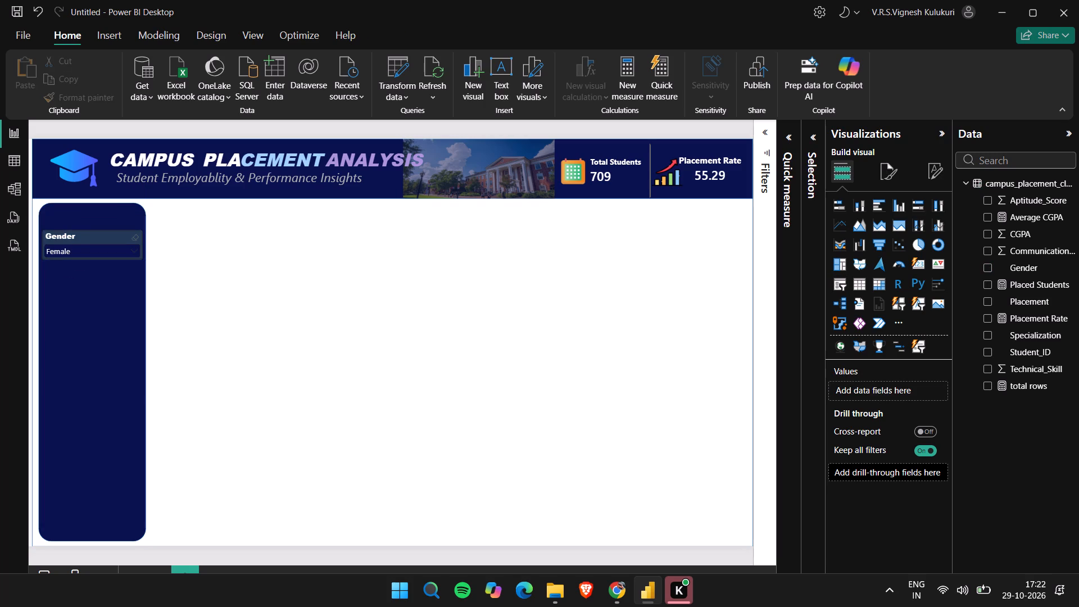
Examine the Gender slicer's Values and Selection icon formatting, including the values' background and the icon color choices.
{"action": "left_click", "coordinate": [98, 237]}
{"action": "left_click", "coordinate": [891, 169]}
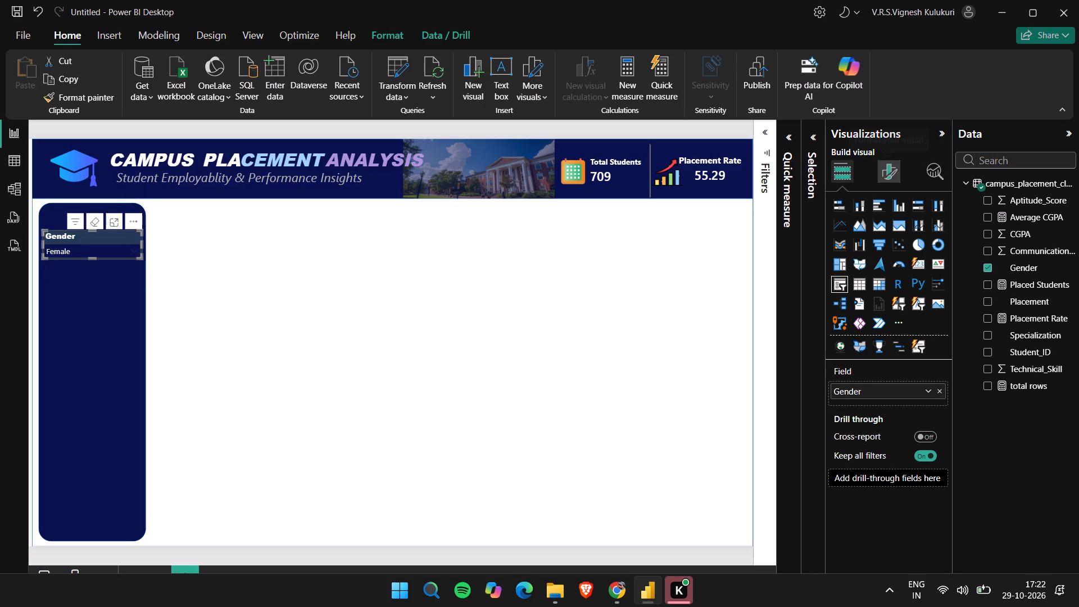
{"action": "left_click", "coordinate": [856, 345]}
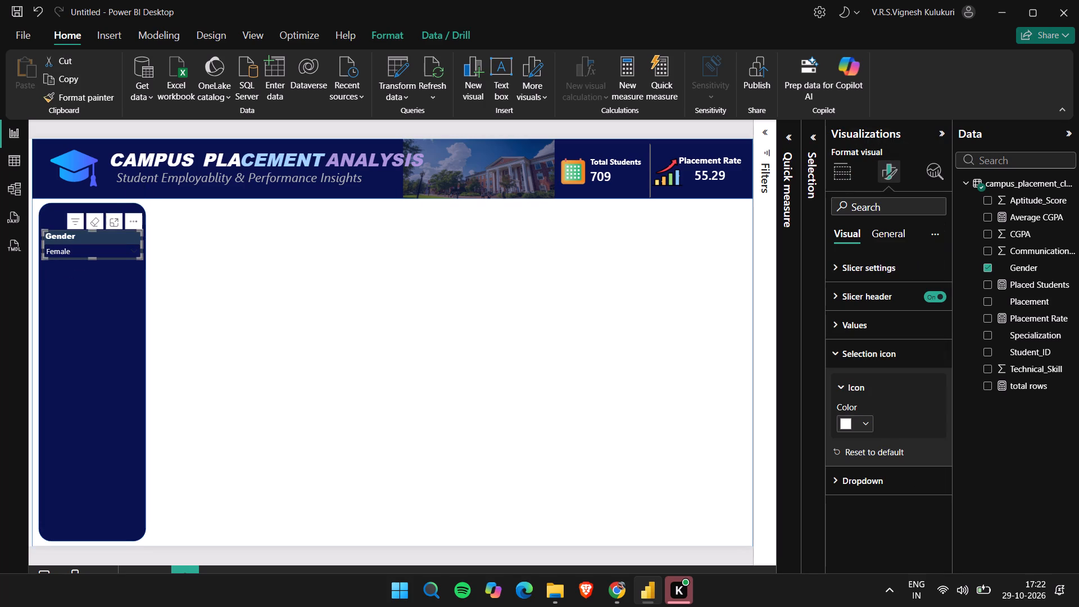
{"action": "left_click", "coordinate": [849, 328]}
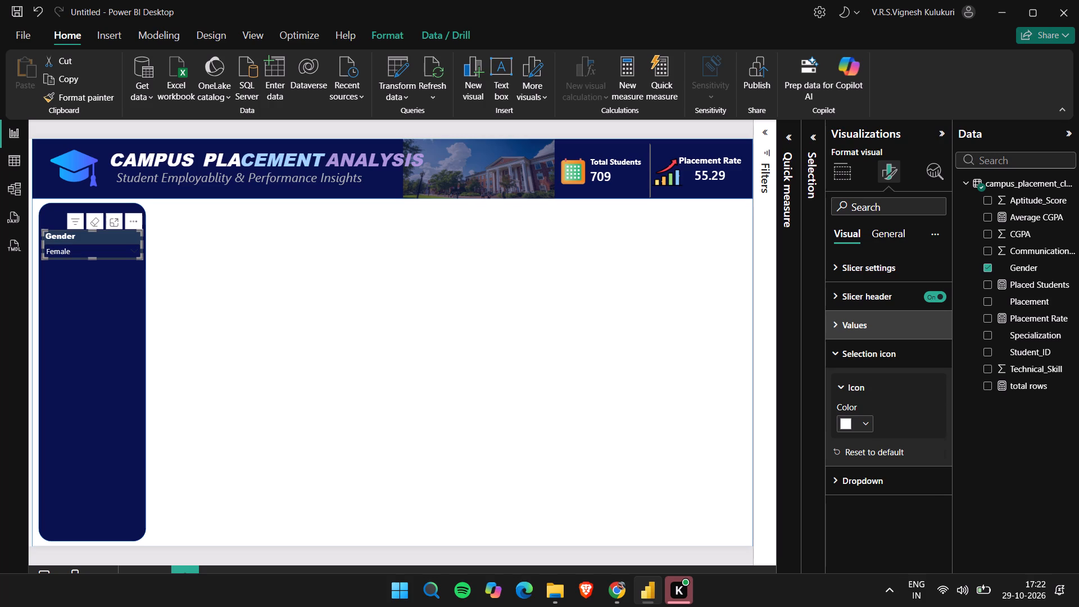
{"action": "scroll", "coordinate": [873, 422], "scroll_direction": "down", "scroll_amount": 2}
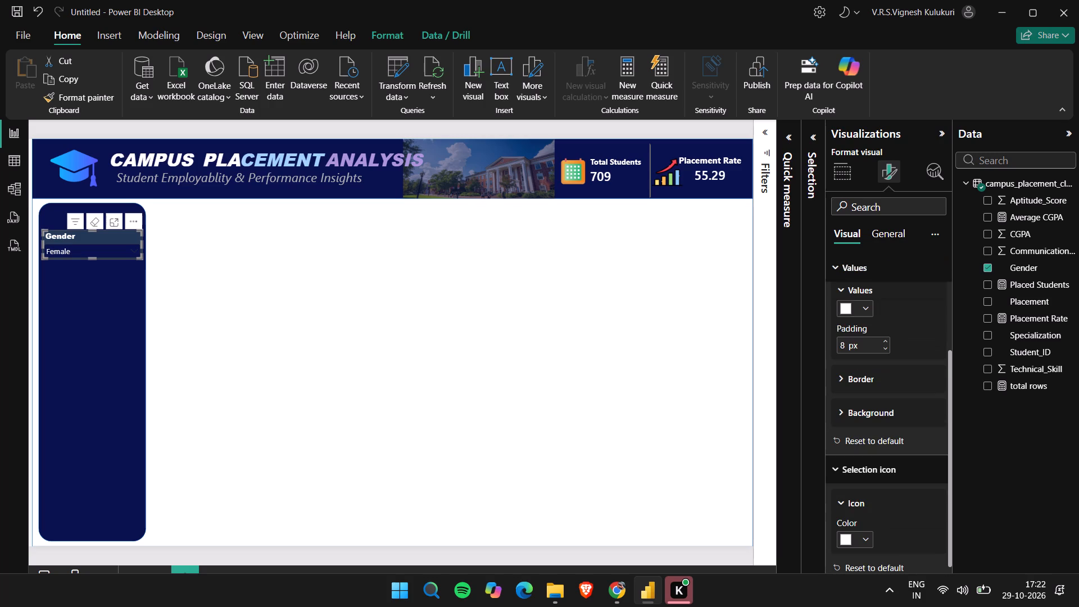
{"action": "left_click", "coordinate": [853, 387]}
{"action": "left_click", "coordinate": [853, 387]}
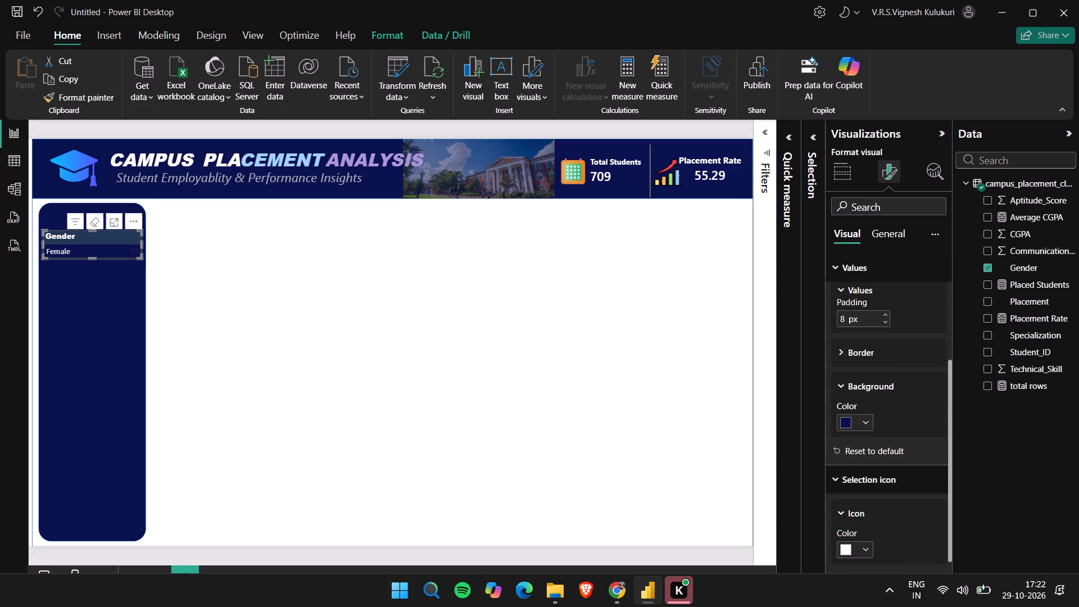
{"action": "left_click", "coordinate": [865, 512]}
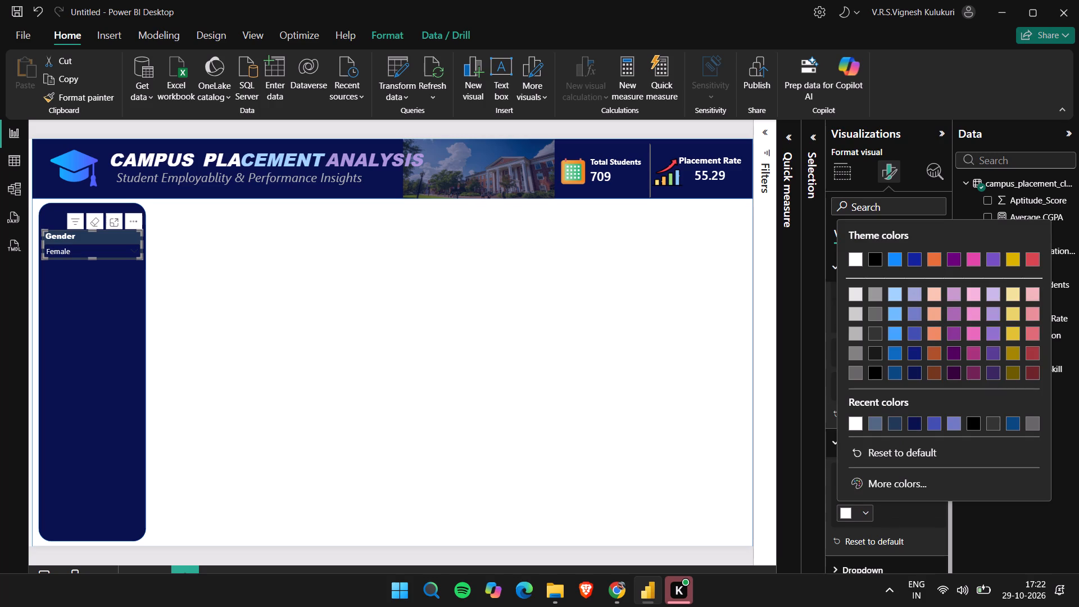
{"action": "left_click", "coordinate": [865, 511]}
{"action": "scroll", "coordinate": [873, 345], "scroll_direction": "up", "scroll_amount": 1}
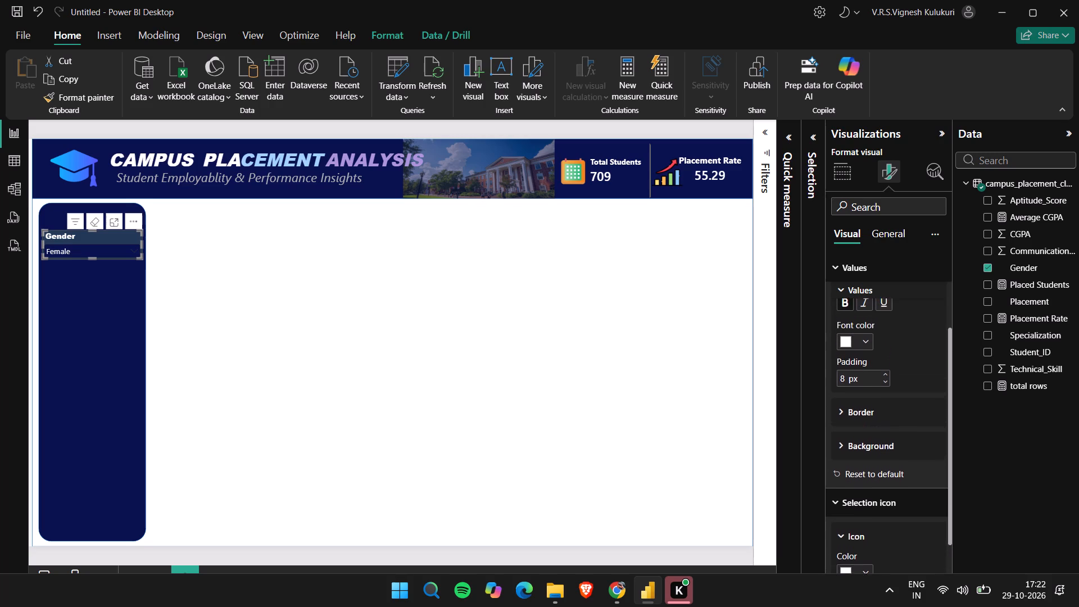
{"action": "scroll", "coordinate": [873, 345], "scroll_direction": "up", "scroll_amount": 2}
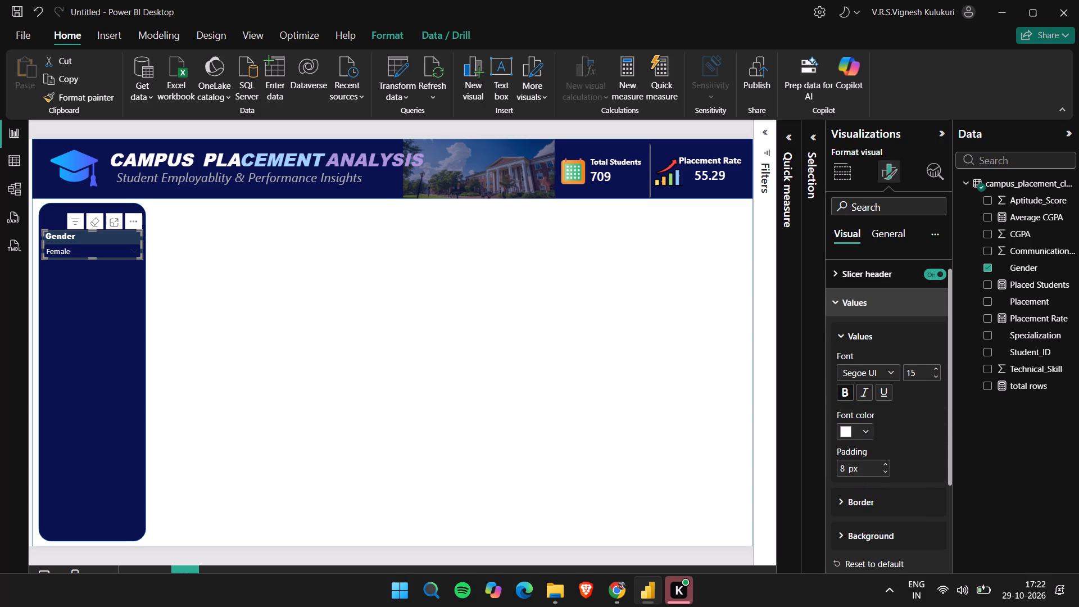
{"action": "left_click", "coordinate": [848, 295]}
{"action": "left_click", "coordinate": [847, 347]}
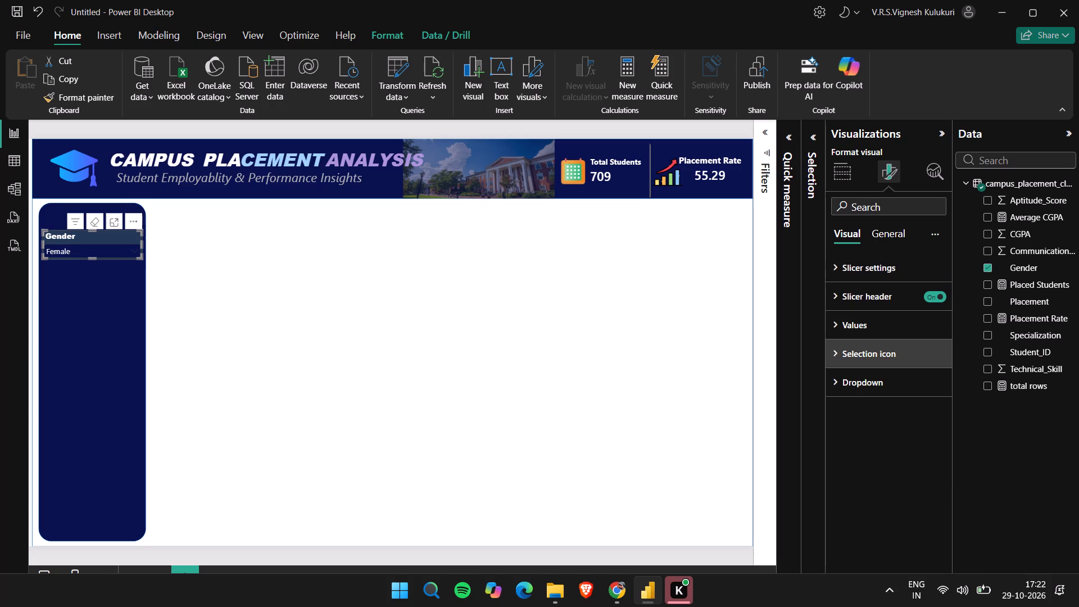
{"action": "left_click", "coordinate": [311, 550]}
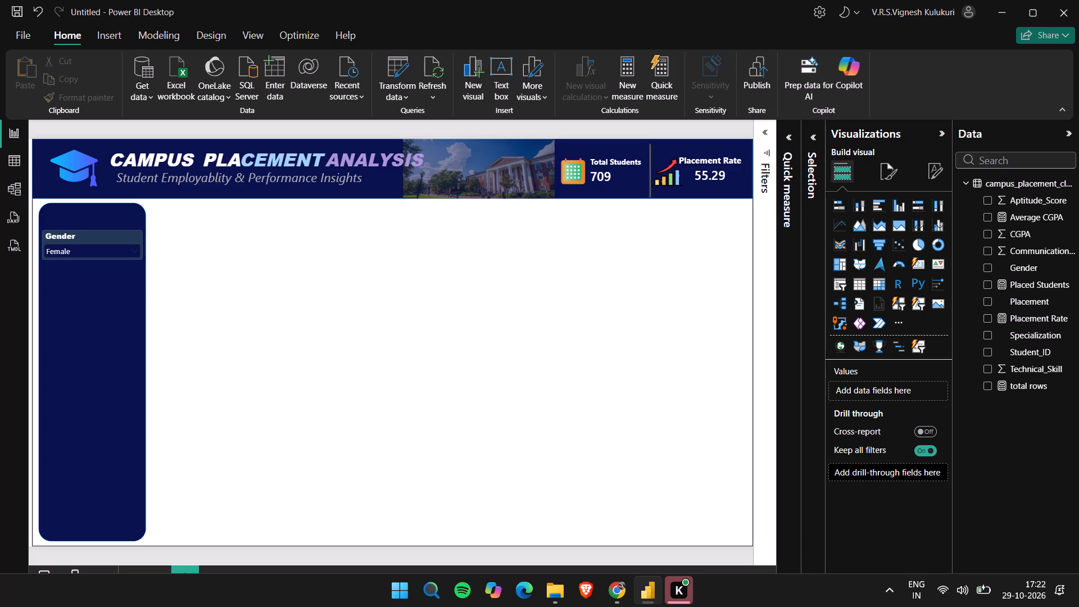
{"action": "left_click", "coordinate": [106, 549]}
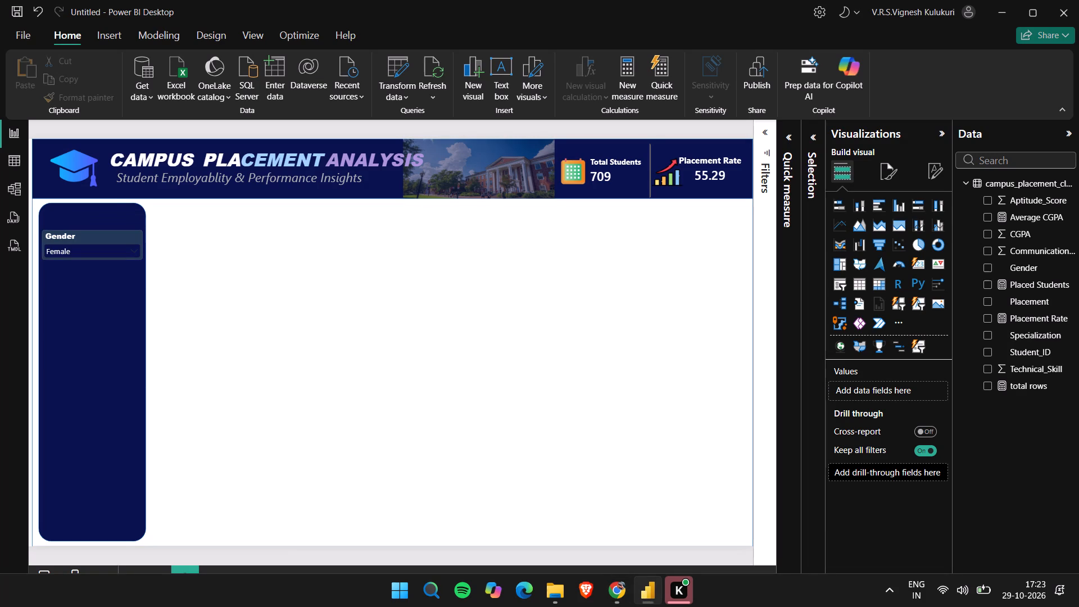
Examine the Gender slicer's general formatting, including its Effects background, Shadow settings and Data format options.
{"action": "left_click", "coordinate": [889, 170]}
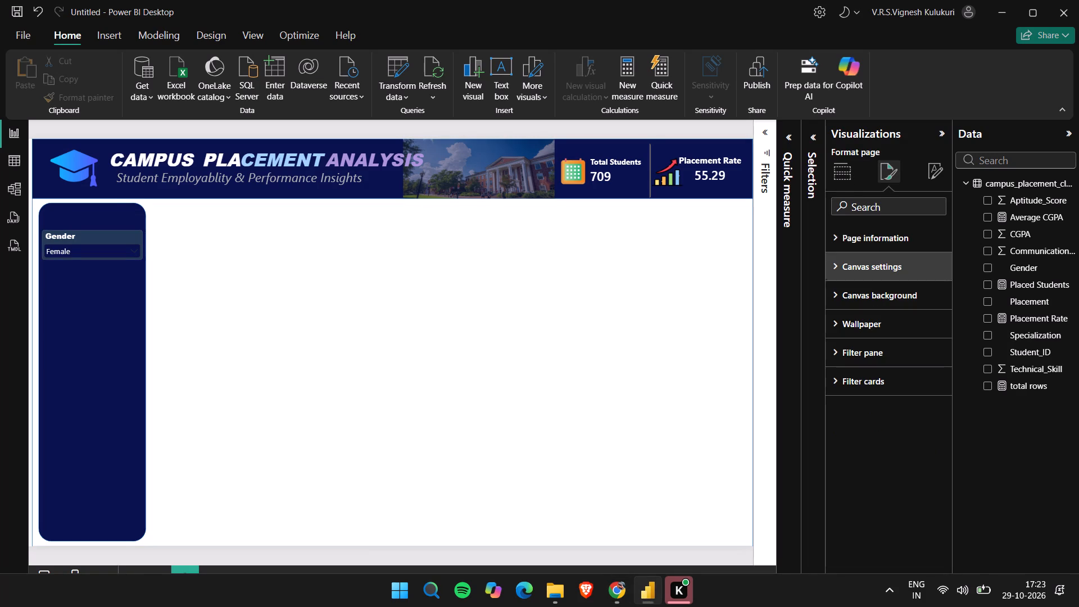
{"action": "left_click", "coordinate": [99, 224]}
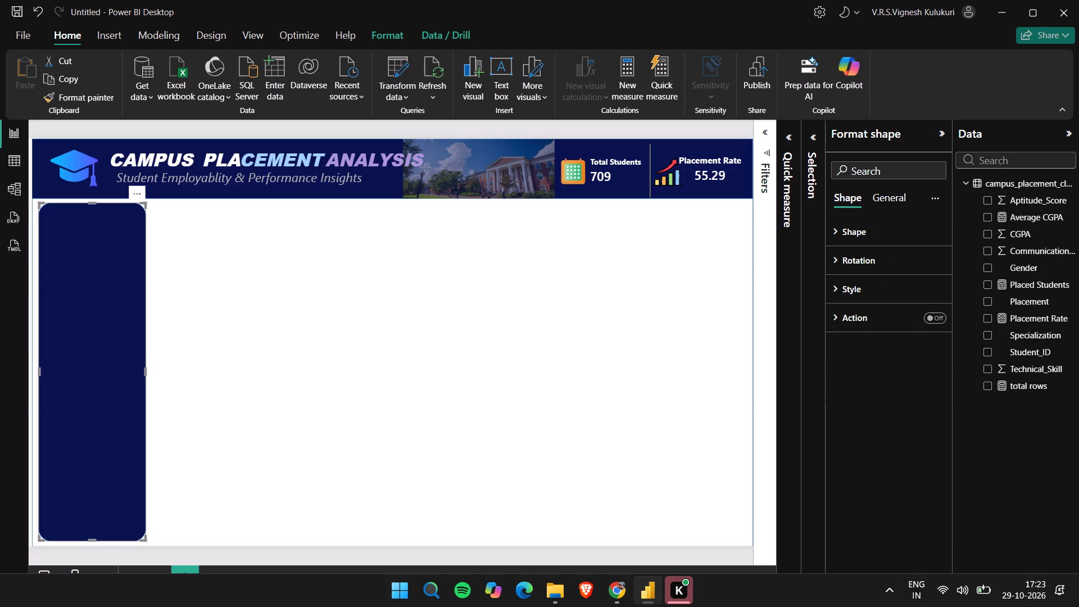
{"action": "left_click", "coordinate": [88, 549]}
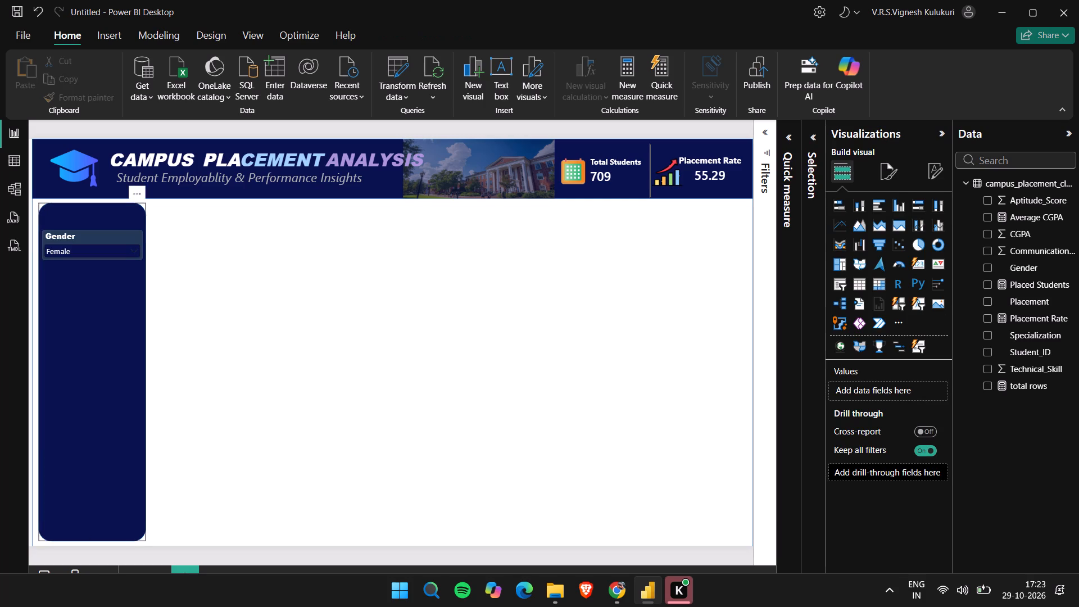
{"action": "left_click", "coordinate": [94, 236]}
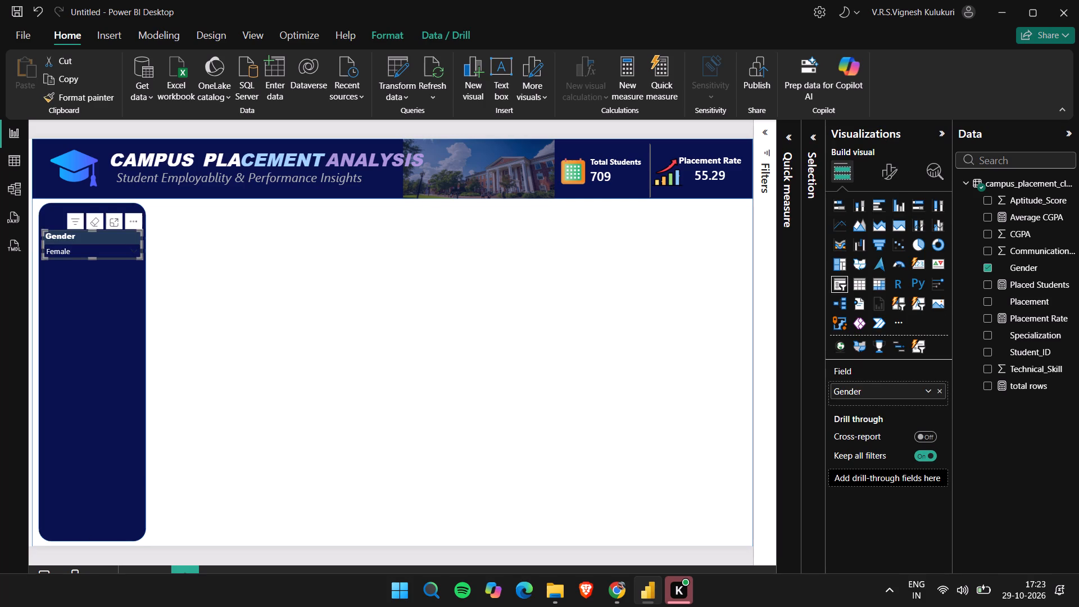
{"action": "left_click", "coordinate": [884, 174]}
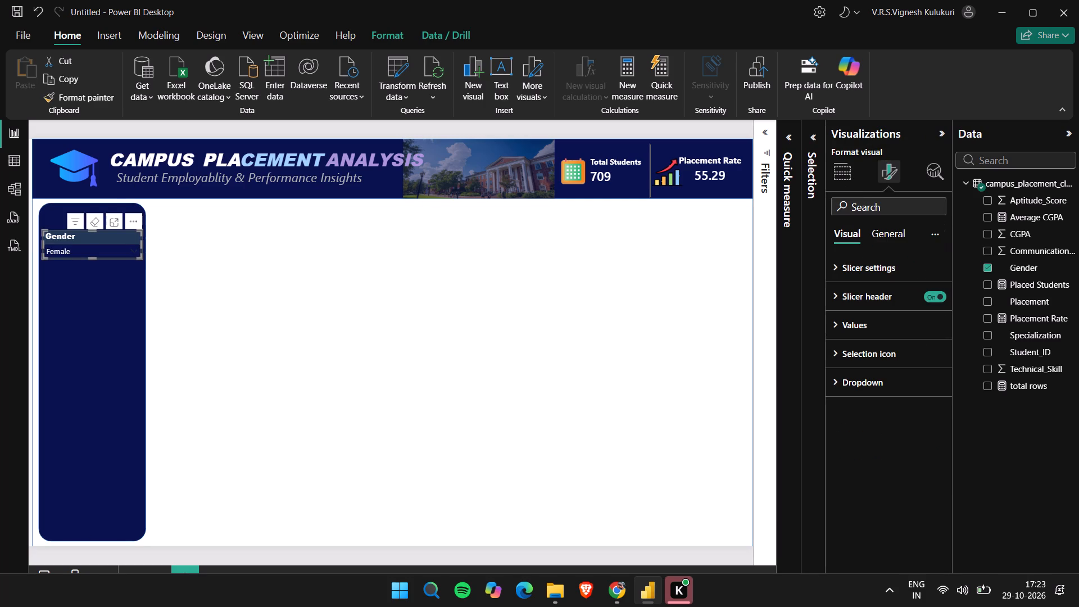
{"action": "left_click", "coordinate": [879, 239]}
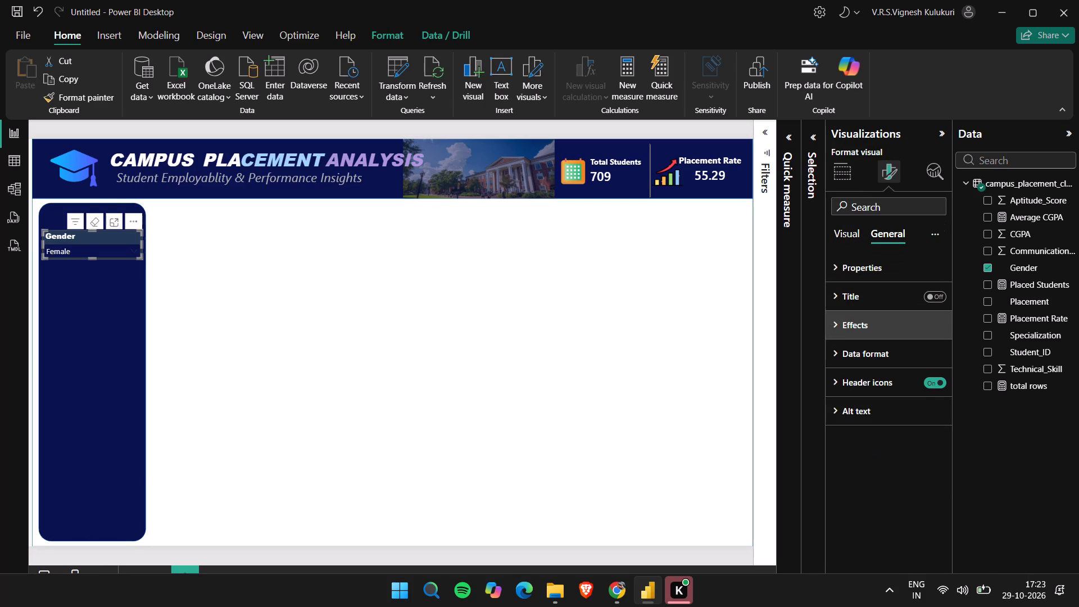
{"action": "left_click", "coordinate": [849, 322]}
{"action": "scroll", "coordinate": [863, 394], "scroll_direction": "down", "scroll_amount": 3}
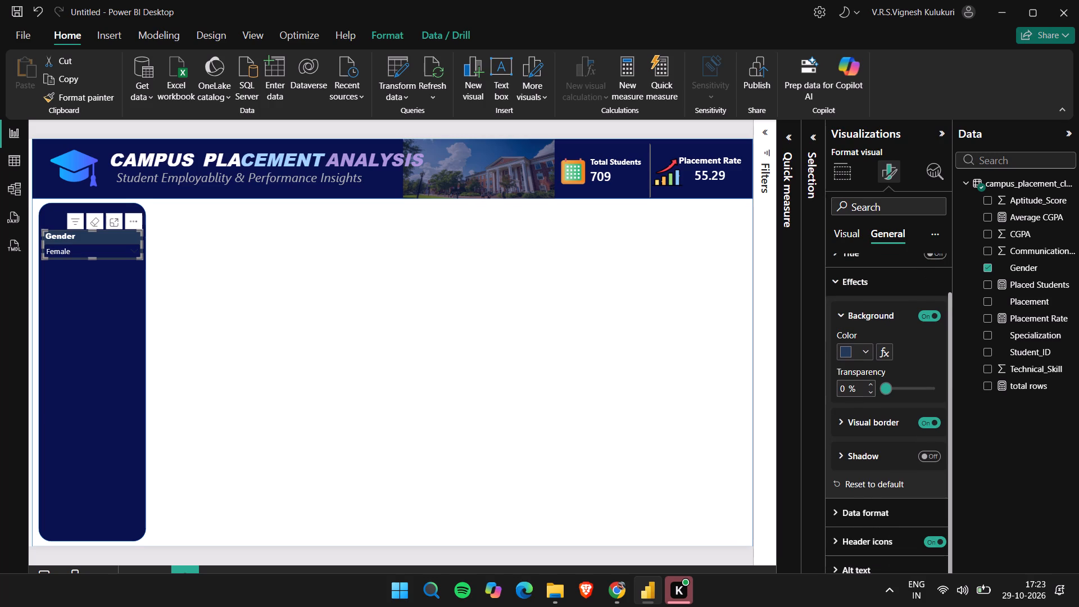
{"action": "left_click", "coordinate": [846, 457]}
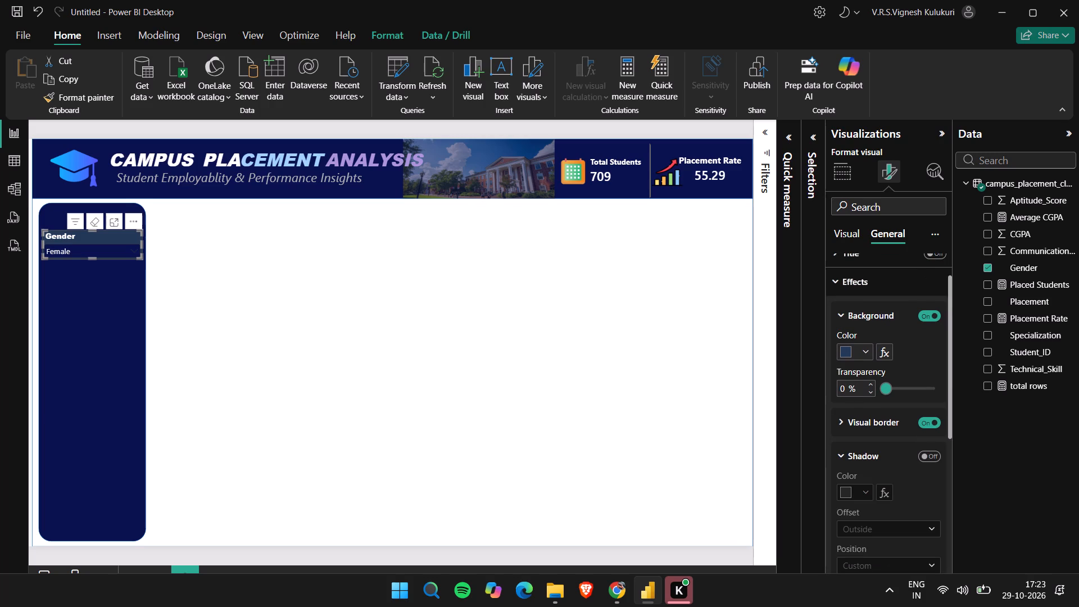
{"action": "left_click", "coordinate": [838, 457]}
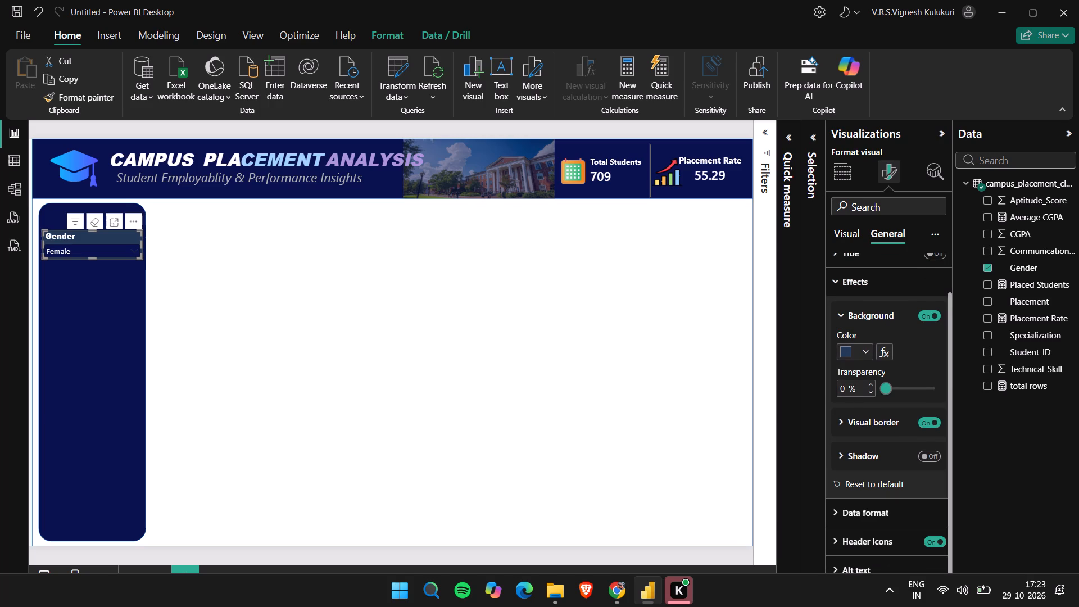
{"action": "scroll", "coordinate": [838, 457], "scroll_direction": "down", "scroll_amount": 1}
{"action": "left_click", "coordinate": [846, 508]}
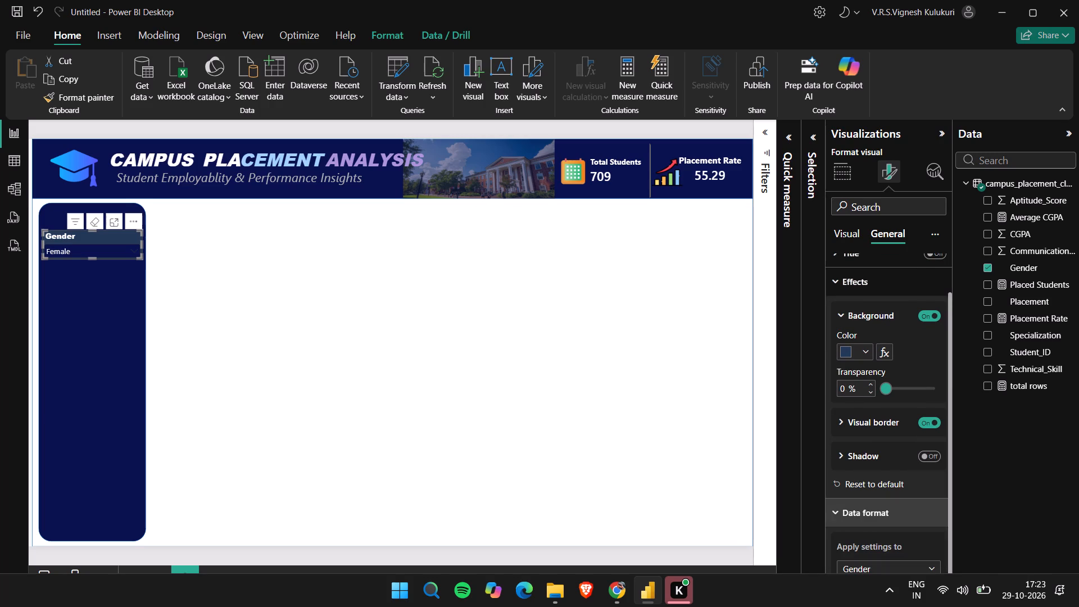
{"action": "scroll", "coordinate": [846, 508], "scroll_direction": "down", "scroll_amount": 2}
{"action": "left_click", "coordinate": [858, 512]}
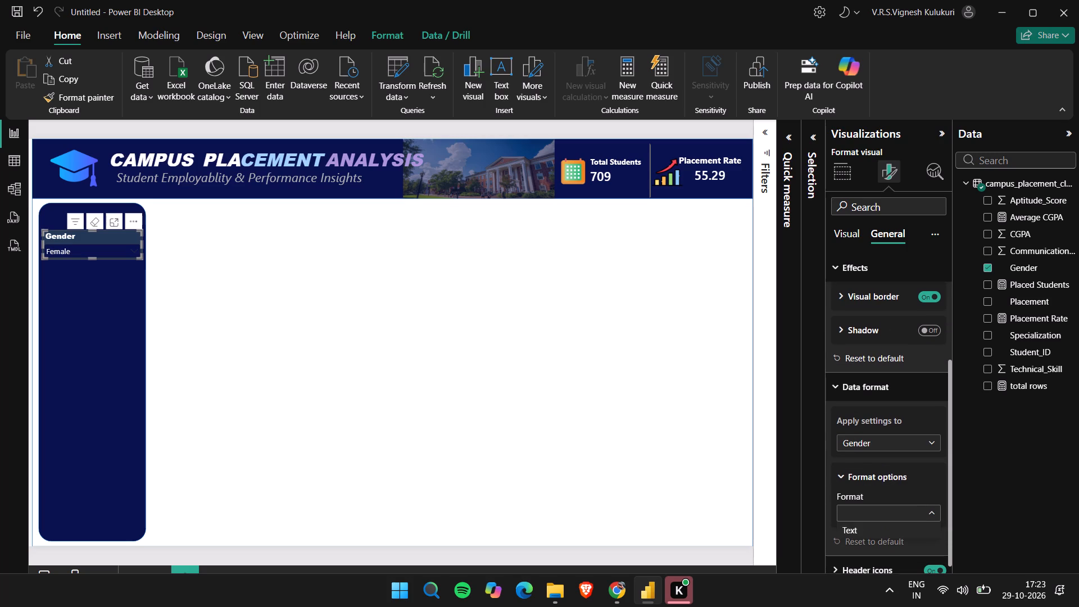
{"action": "left_click", "coordinate": [858, 512]}
{"action": "scroll", "coordinate": [869, 450], "scroll_direction": "up", "scroll_amount": 1}
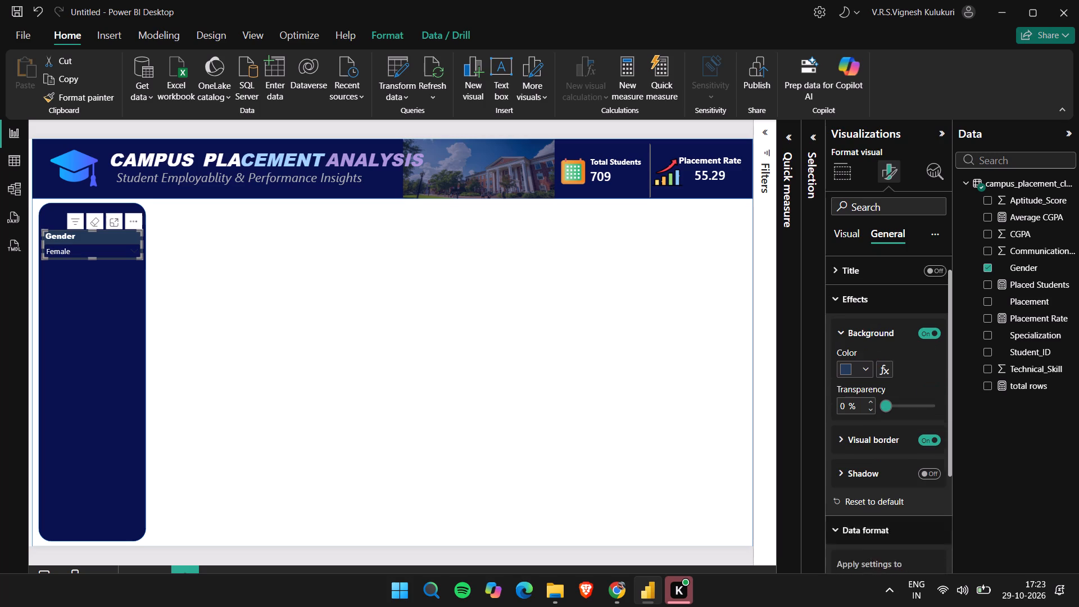
{"action": "scroll", "coordinate": [869, 450], "scroll_direction": "up", "scroll_amount": 1}
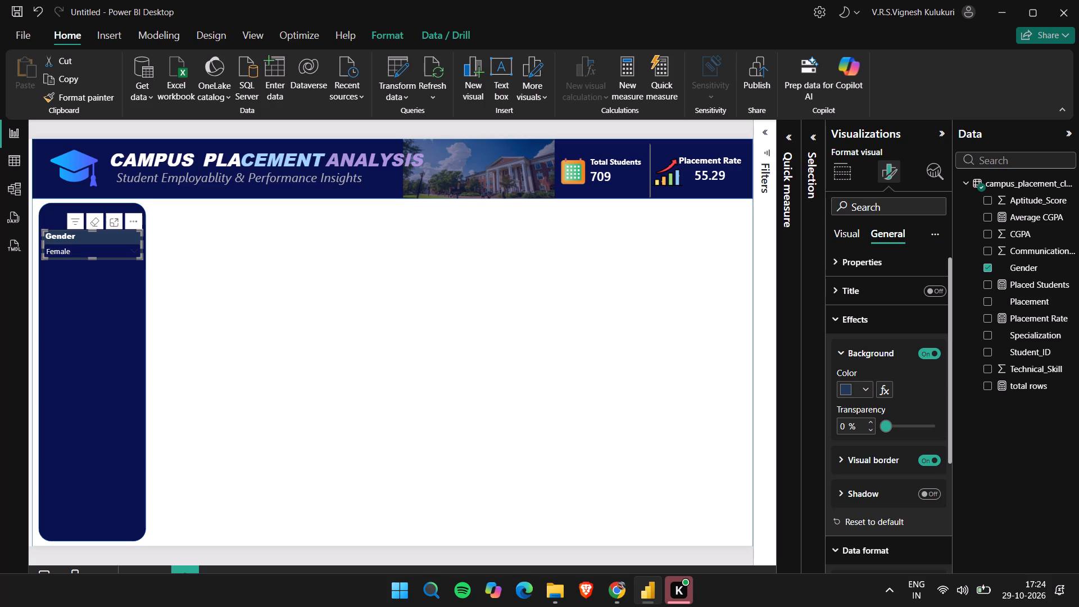
Examine the Gender slicer's Selection icon and Values formatting, including the values' font and border options.
{"action": "left_click", "coordinate": [845, 233]}
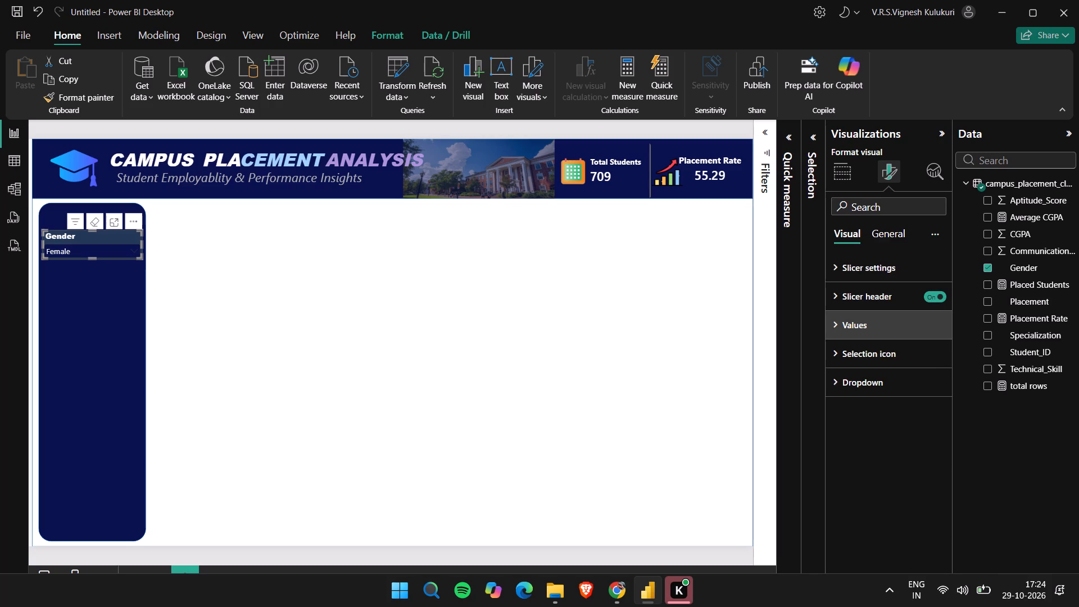
{"action": "left_click", "coordinate": [847, 350]}
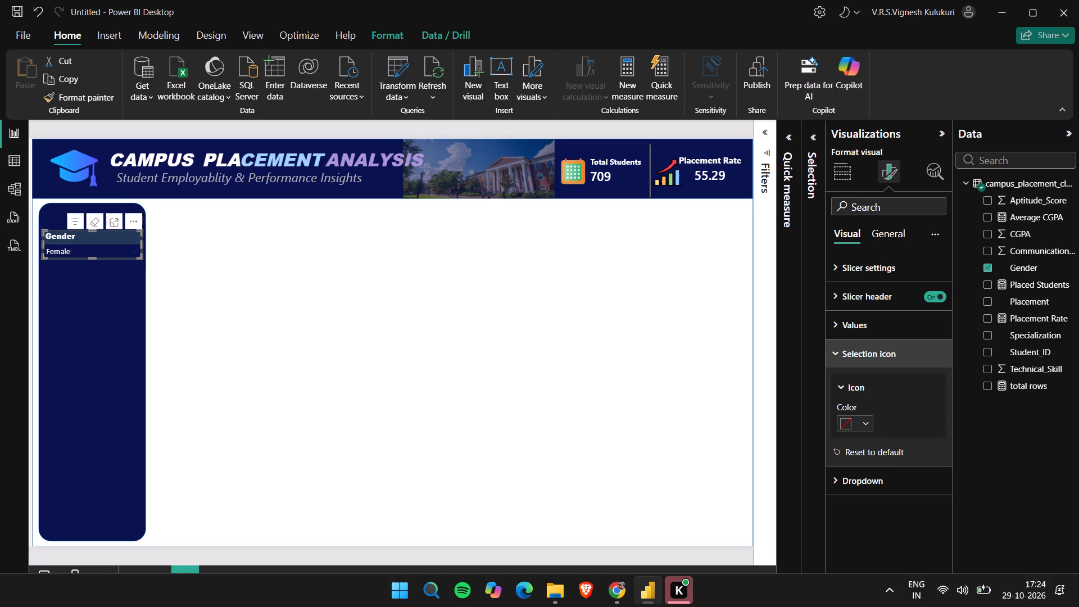
{"action": "left_click", "coordinate": [844, 347]}
{"action": "left_click", "coordinate": [840, 324]}
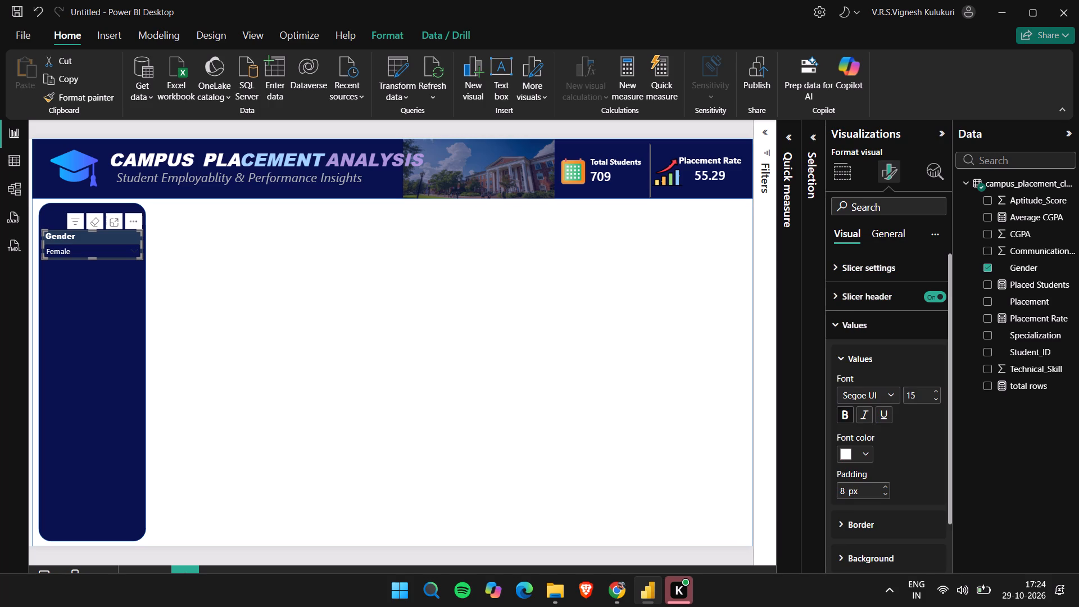
{"action": "scroll", "coordinate": [863, 526], "scroll_direction": "down", "scroll_amount": 1}
{"action": "left_click", "coordinate": [845, 469]}
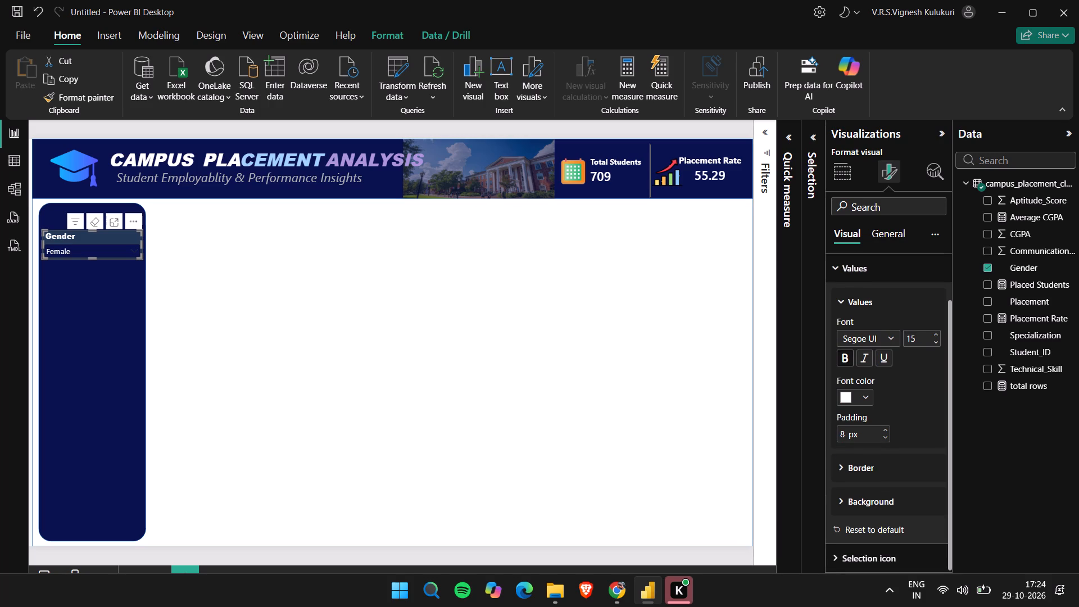
{"action": "scroll", "coordinate": [853, 470], "scroll_direction": "down", "scroll_amount": 1}
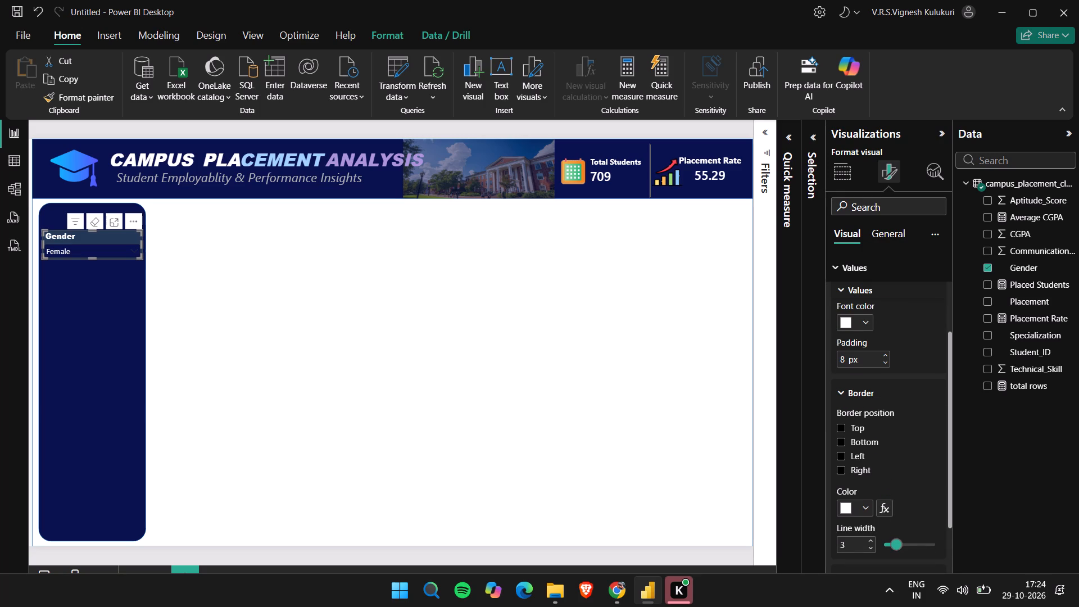
{"action": "left_click", "coordinate": [854, 393]}
{"action": "scroll", "coordinate": [891, 398], "scroll_direction": "up", "scroll_amount": 1}
{"action": "left_click", "coordinate": [856, 345]}
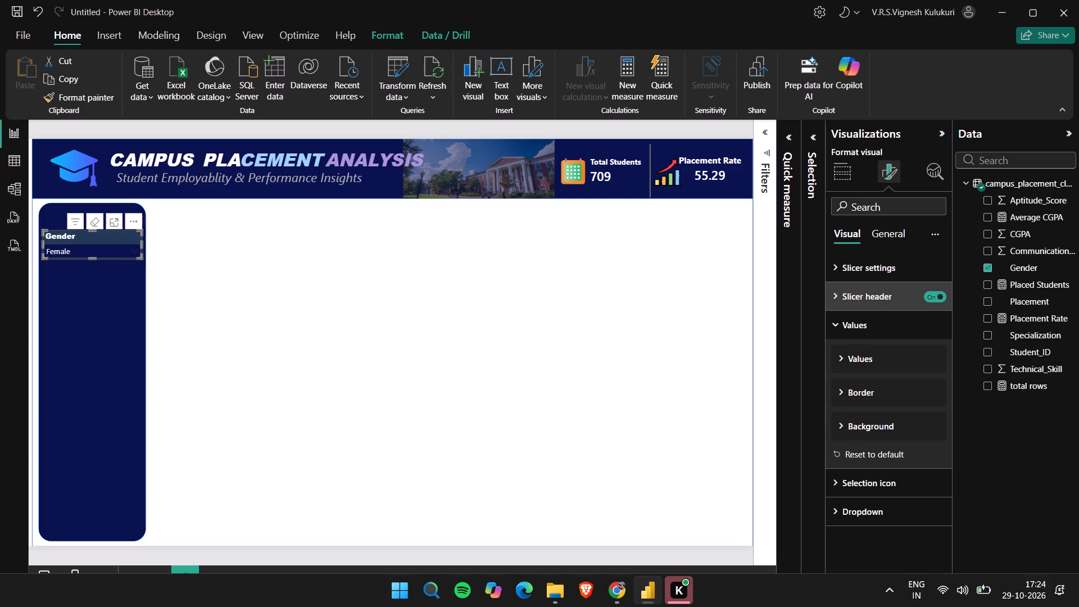
Examine the Gender slicer header's text, border and background options, including the custom background color choices.
{"action": "left_click", "coordinate": [850, 295]}
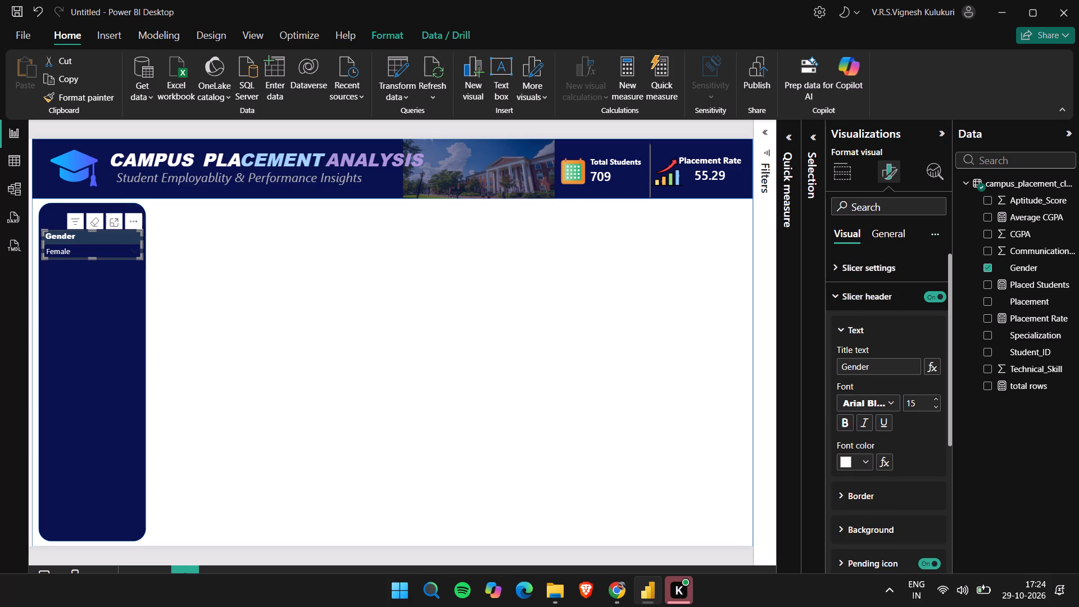
{"action": "scroll", "coordinate": [875, 344], "scroll_direction": "down", "scroll_amount": 1}
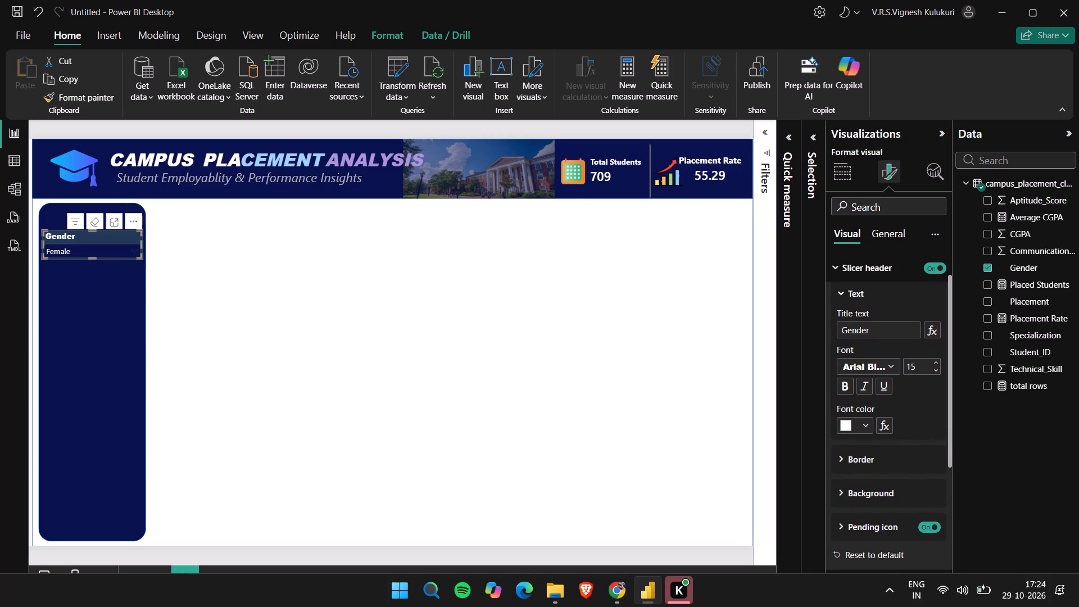
{"action": "left_click", "coordinate": [848, 455]}
{"action": "scroll", "coordinate": [848, 455], "scroll_direction": "down", "scroll_amount": 2}
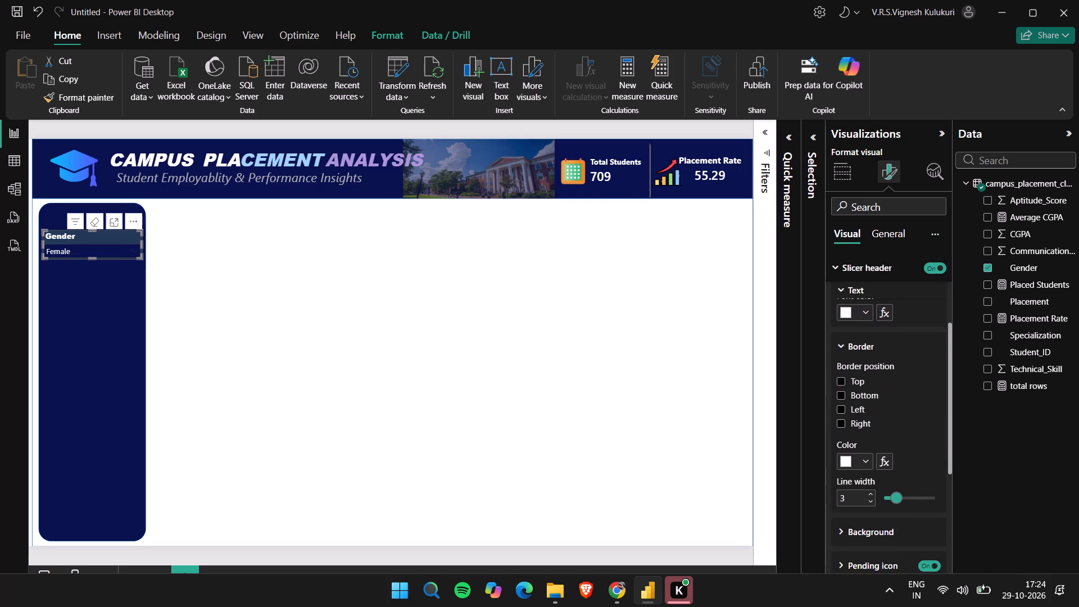
{"action": "scroll", "coordinate": [848, 455], "scroll_direction": "down", "scroll_amount": 1}
{"action": "left_click", "coordinate": [848, 482]}
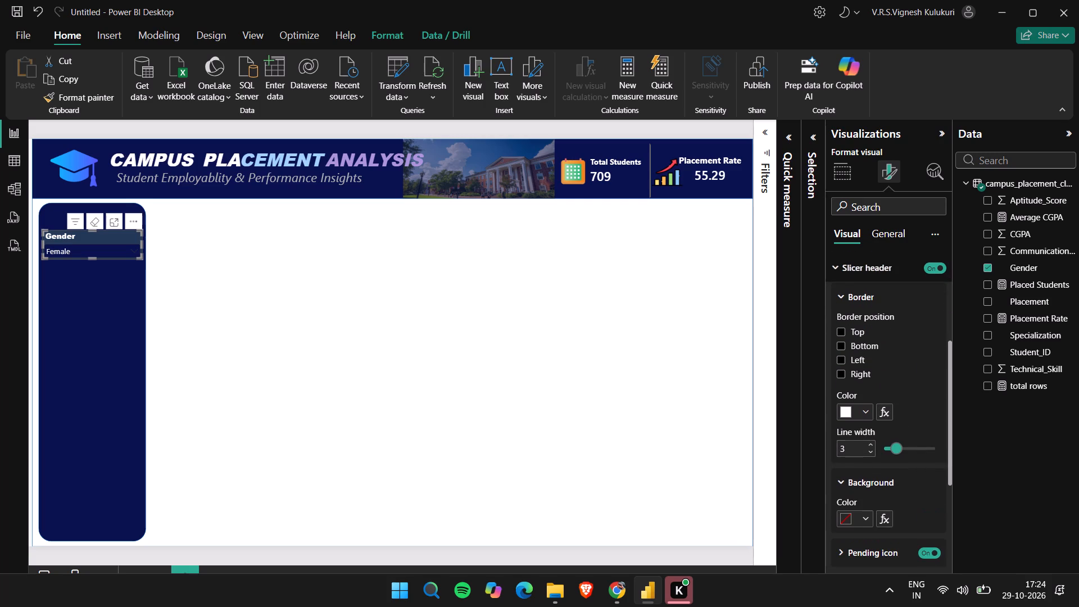
{"action": "scroll", "coordinate": [848, 482], "scroll_direction": "down", "scroll_amount": 1}
{"action": "left_click", "coordinate": [868, 493]}
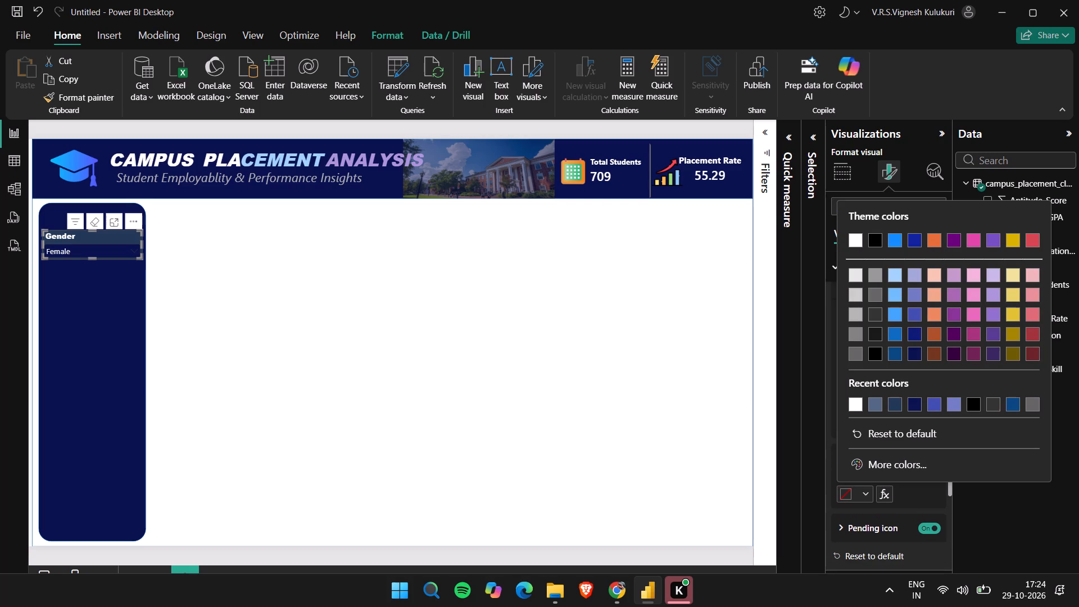
{"action": "left_click", "coordinate": [878, 460]}
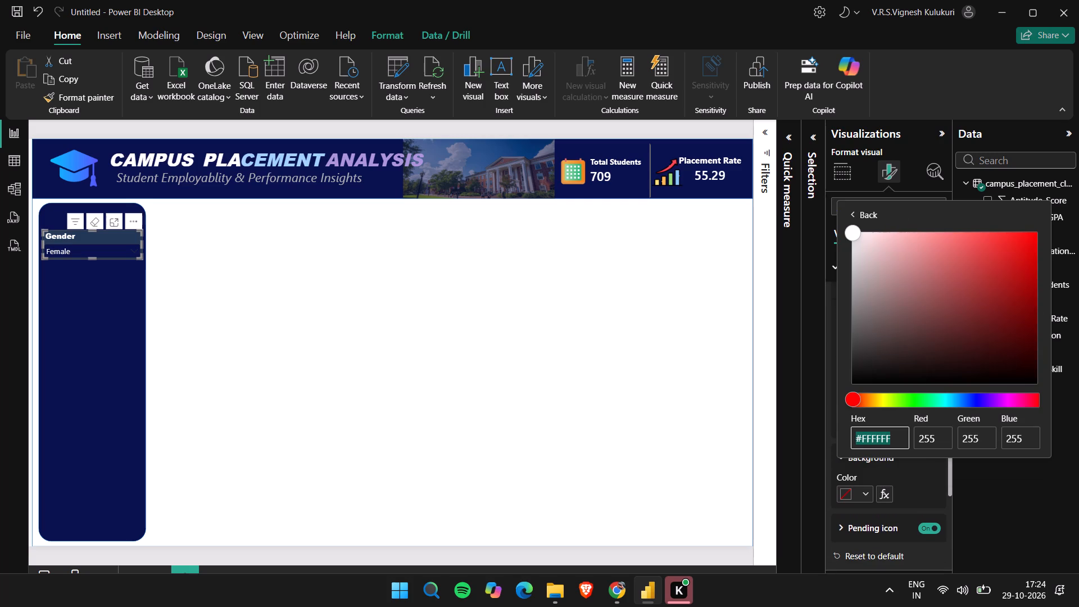
{"action": "left_click", "coordinate": [892, 436]}
{"action": "left_click", "coordinate": [700, 554]}
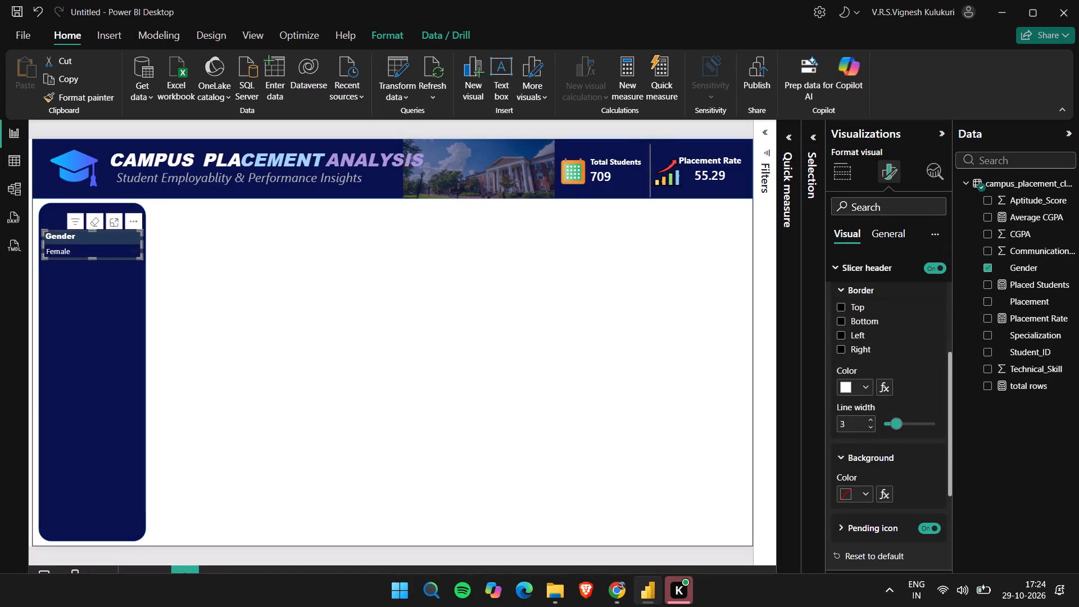
Deselect the Gender slicer and capture a screenshot of just that slicer, dismissing the file-saving dialog.
{"action": "left_click", "coordinate": [69, 556]}
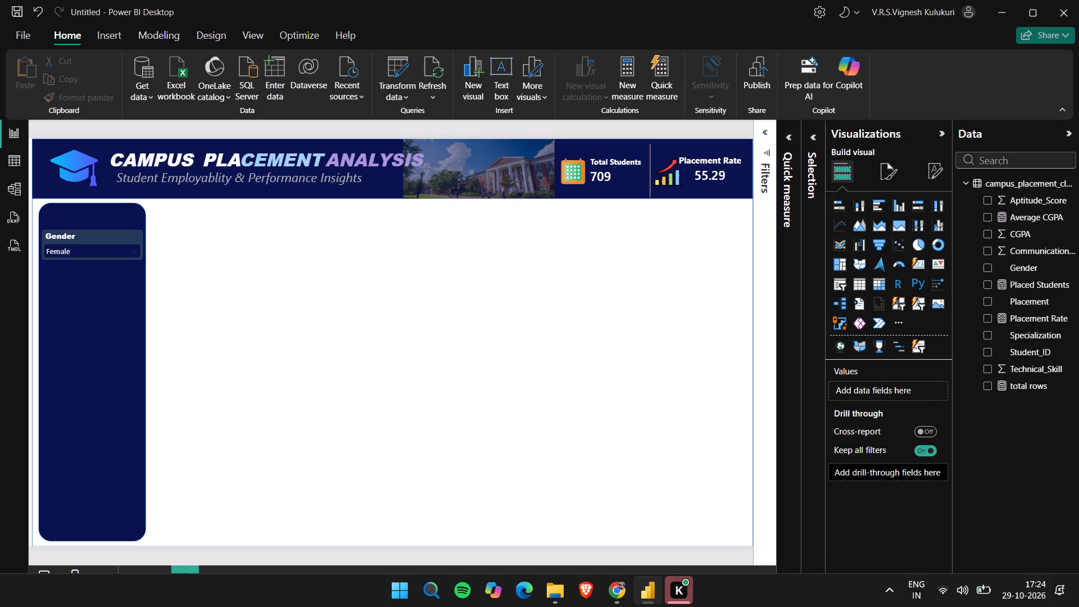
{"action": "key", "text": "F12"}
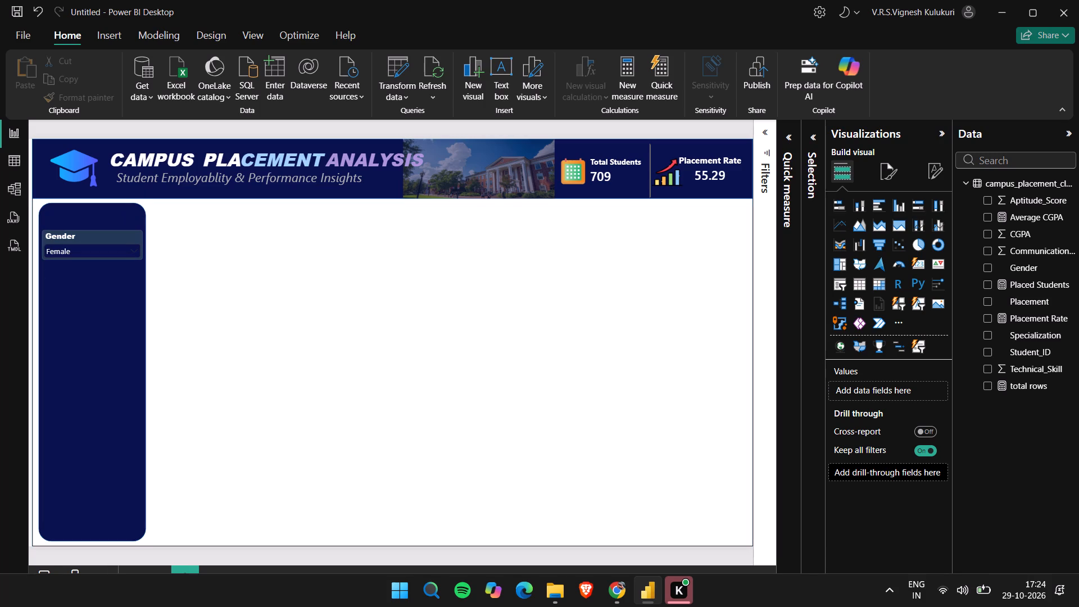
{"action": "key", "text": "Print"}
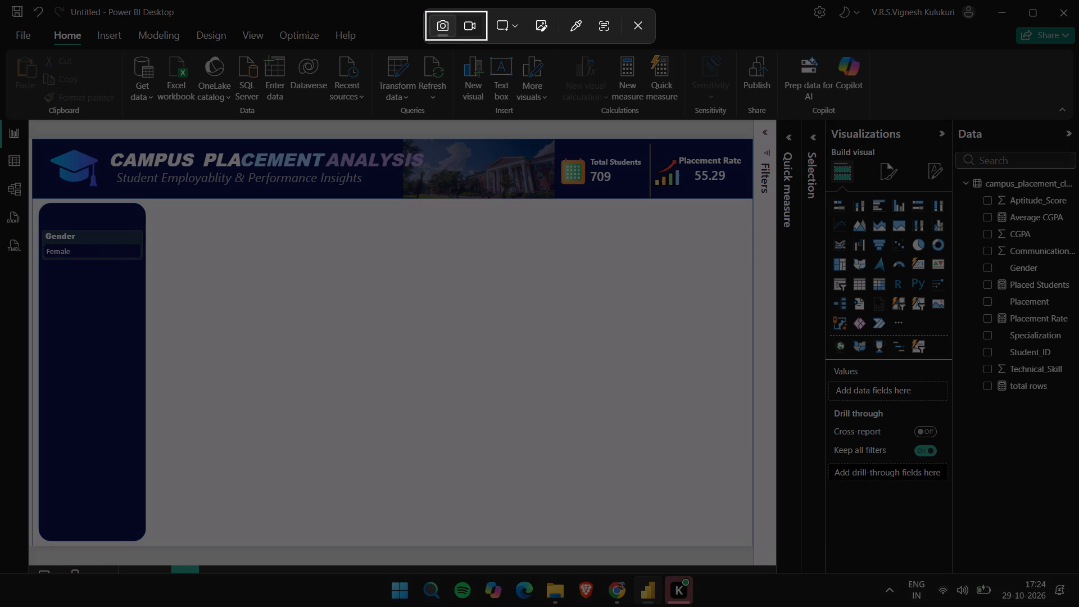
{"action": "left_click_drag", "start_coordinate": [37, 225], "coordinate": [150, 264]}
{"action": "key", "text": "alt+Tab"}
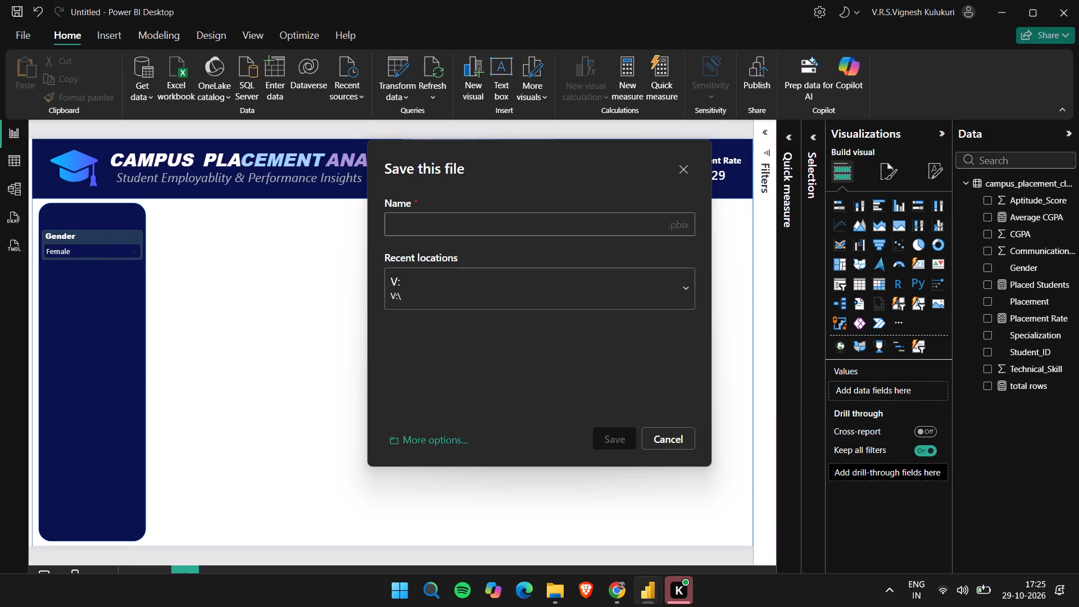